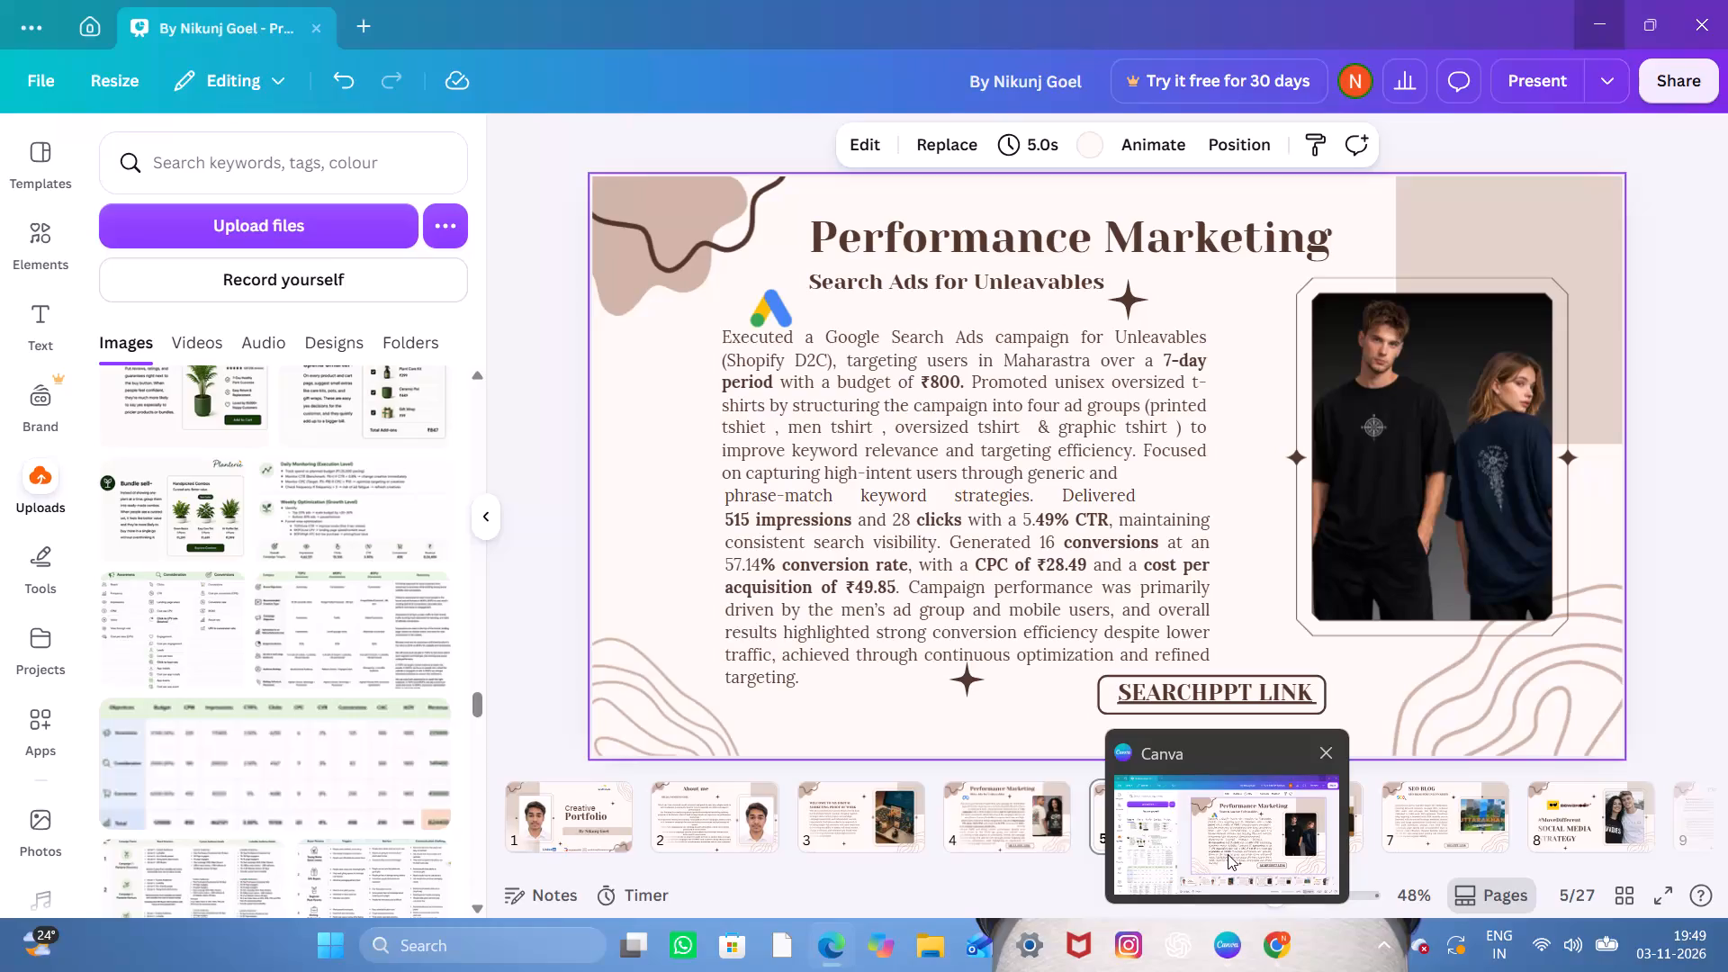
Open the SEARCHPPT LINK from the Search Ads for Unleavables slide to check its PDF, close one PDF copy, and return to Canva.
{"action": "left_click", "coordinate": [1228, 854]}
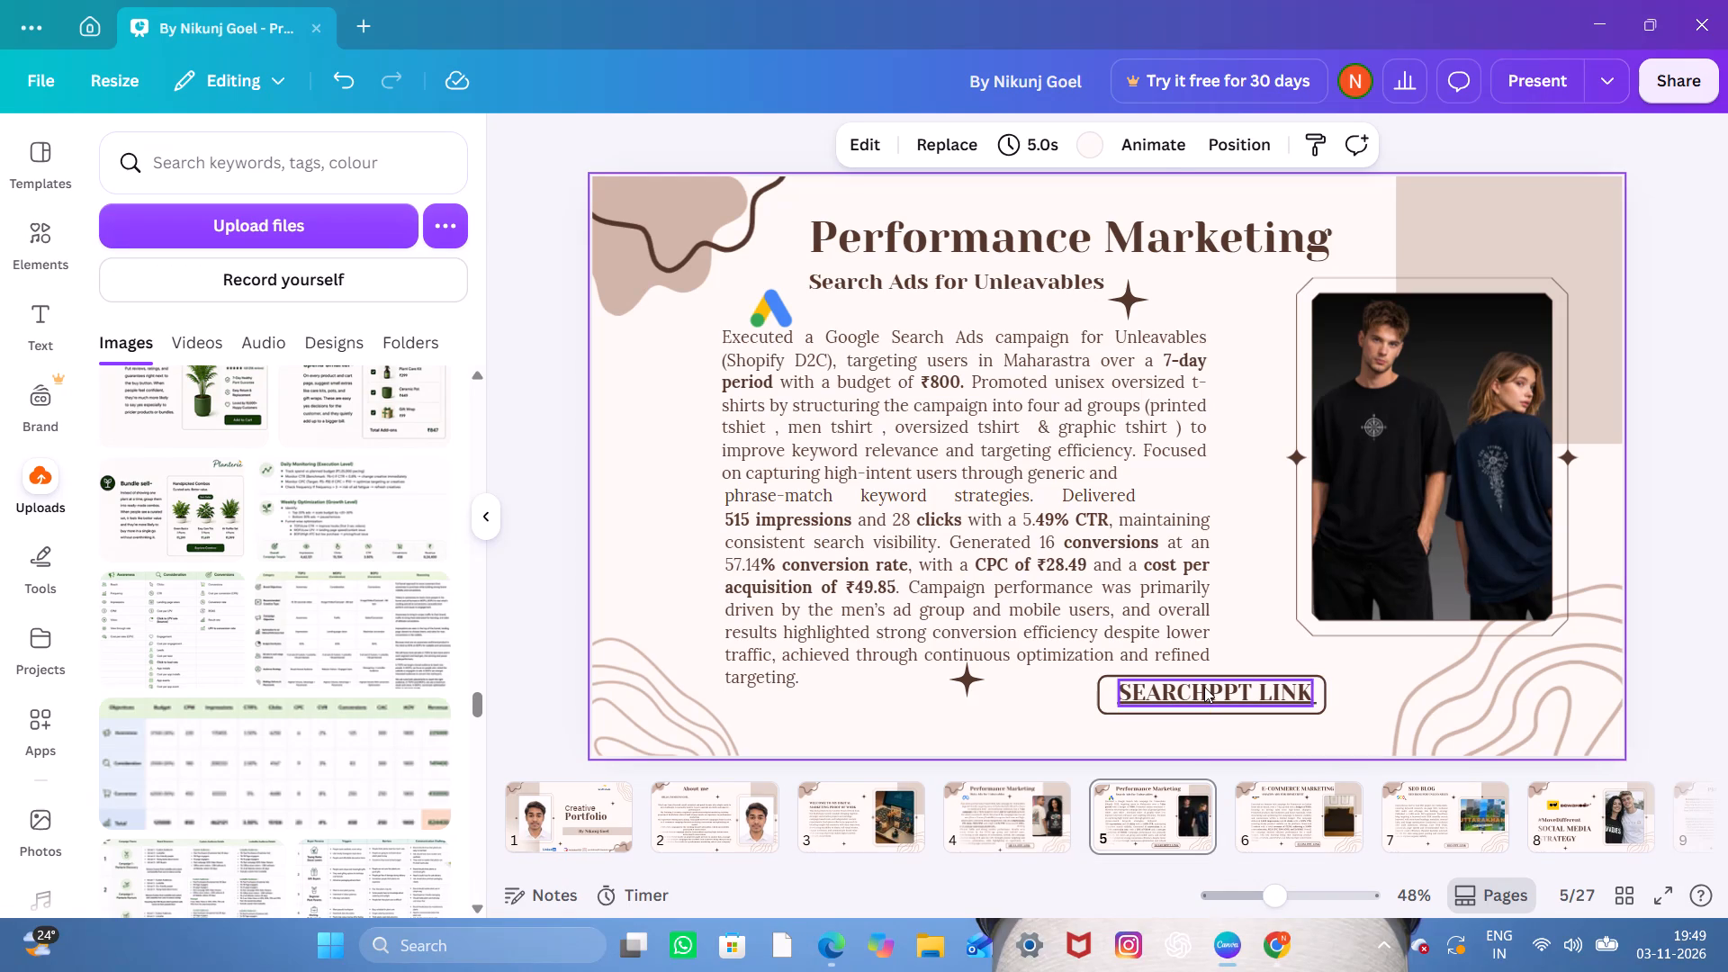
{"action": "left_click", "coordinate": [1204, 687]}
{"action": "left_click", "coordinate": [1156, 632]}
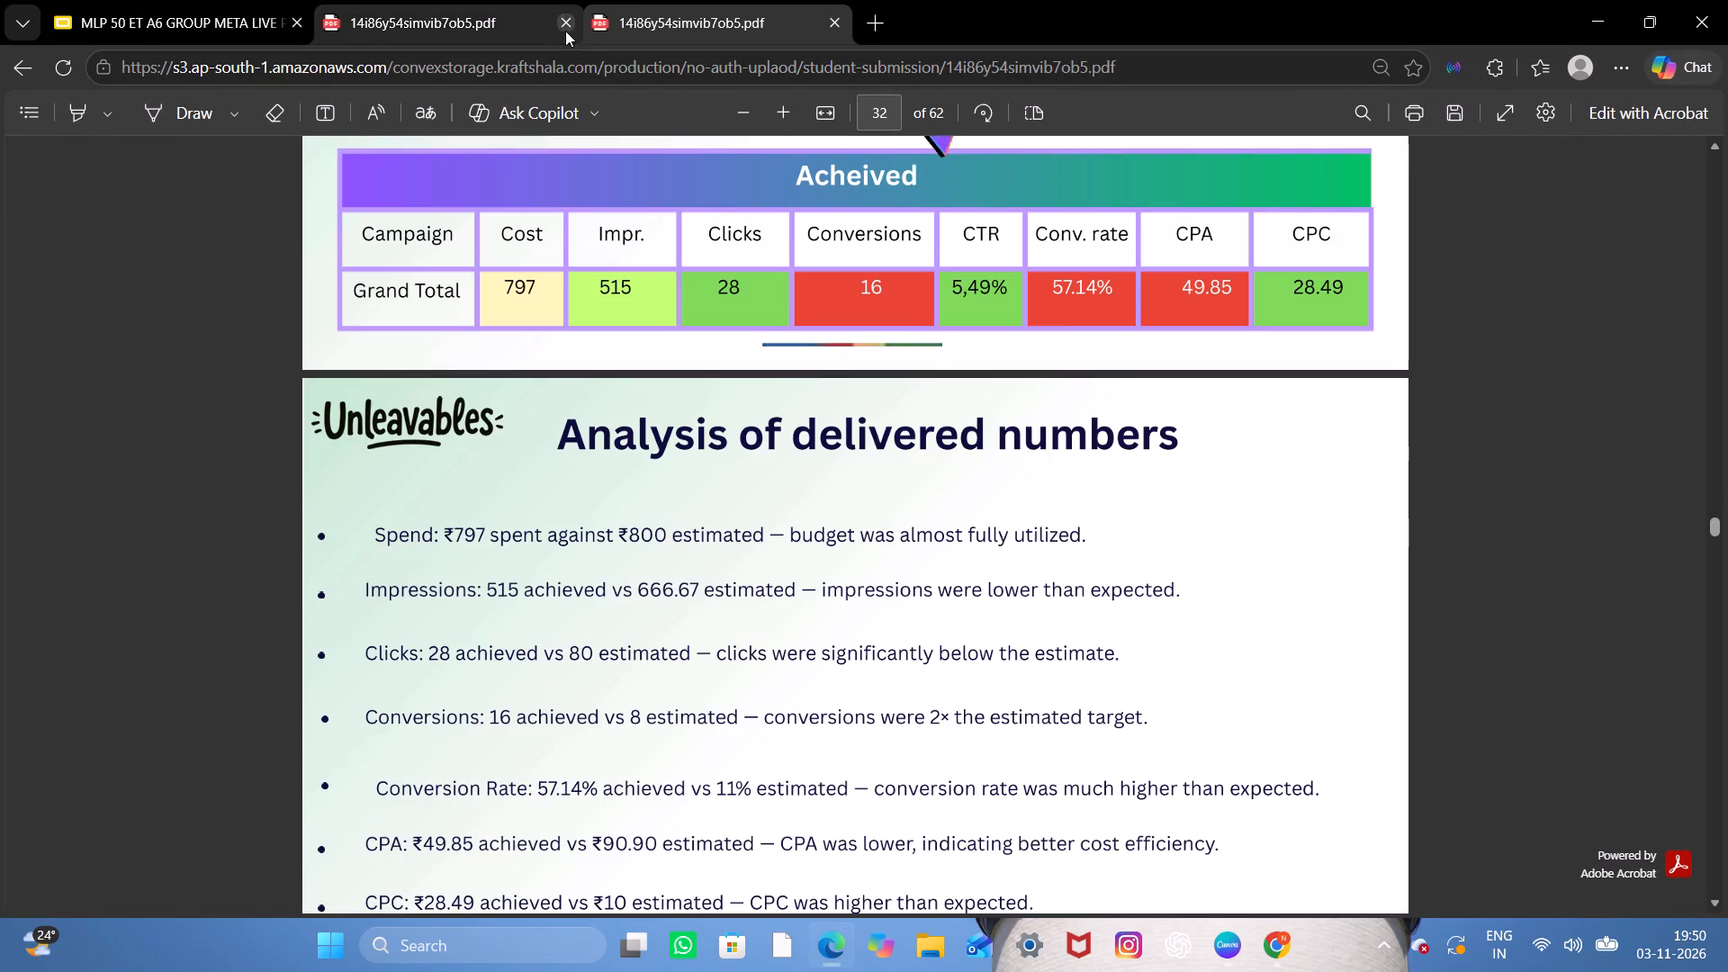
{"action": "left_click", "coordinate": [565, 31]}
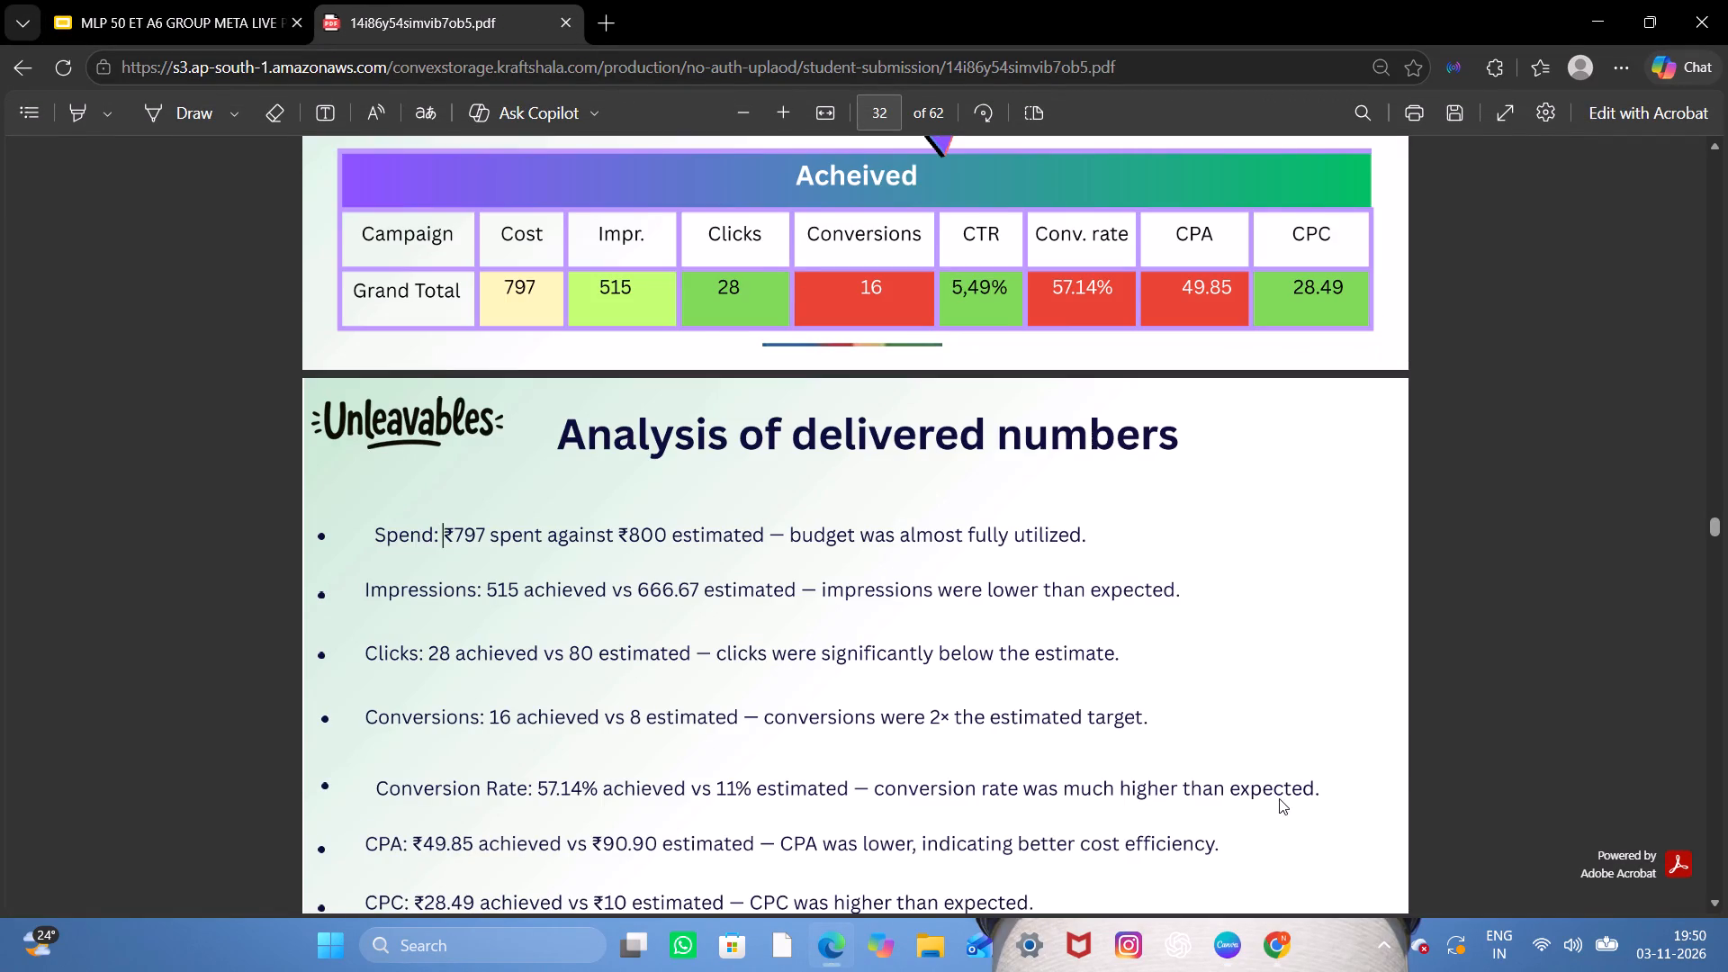
{"action": "left_click", "coordinate": [1219, 895]}
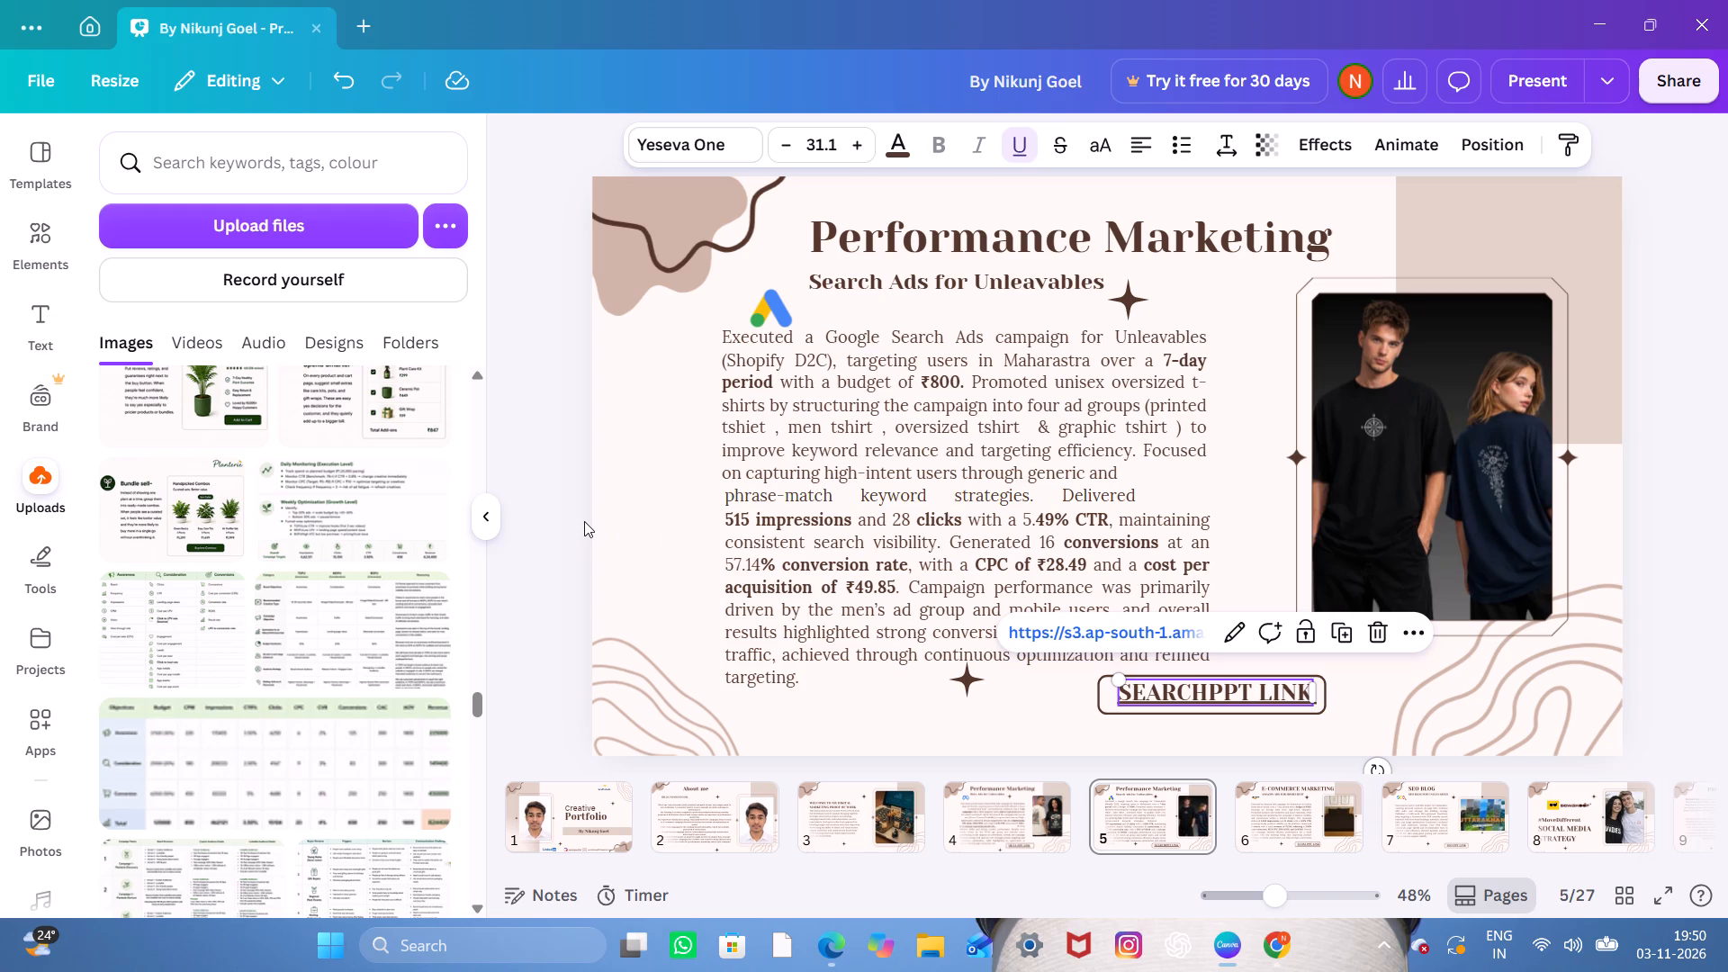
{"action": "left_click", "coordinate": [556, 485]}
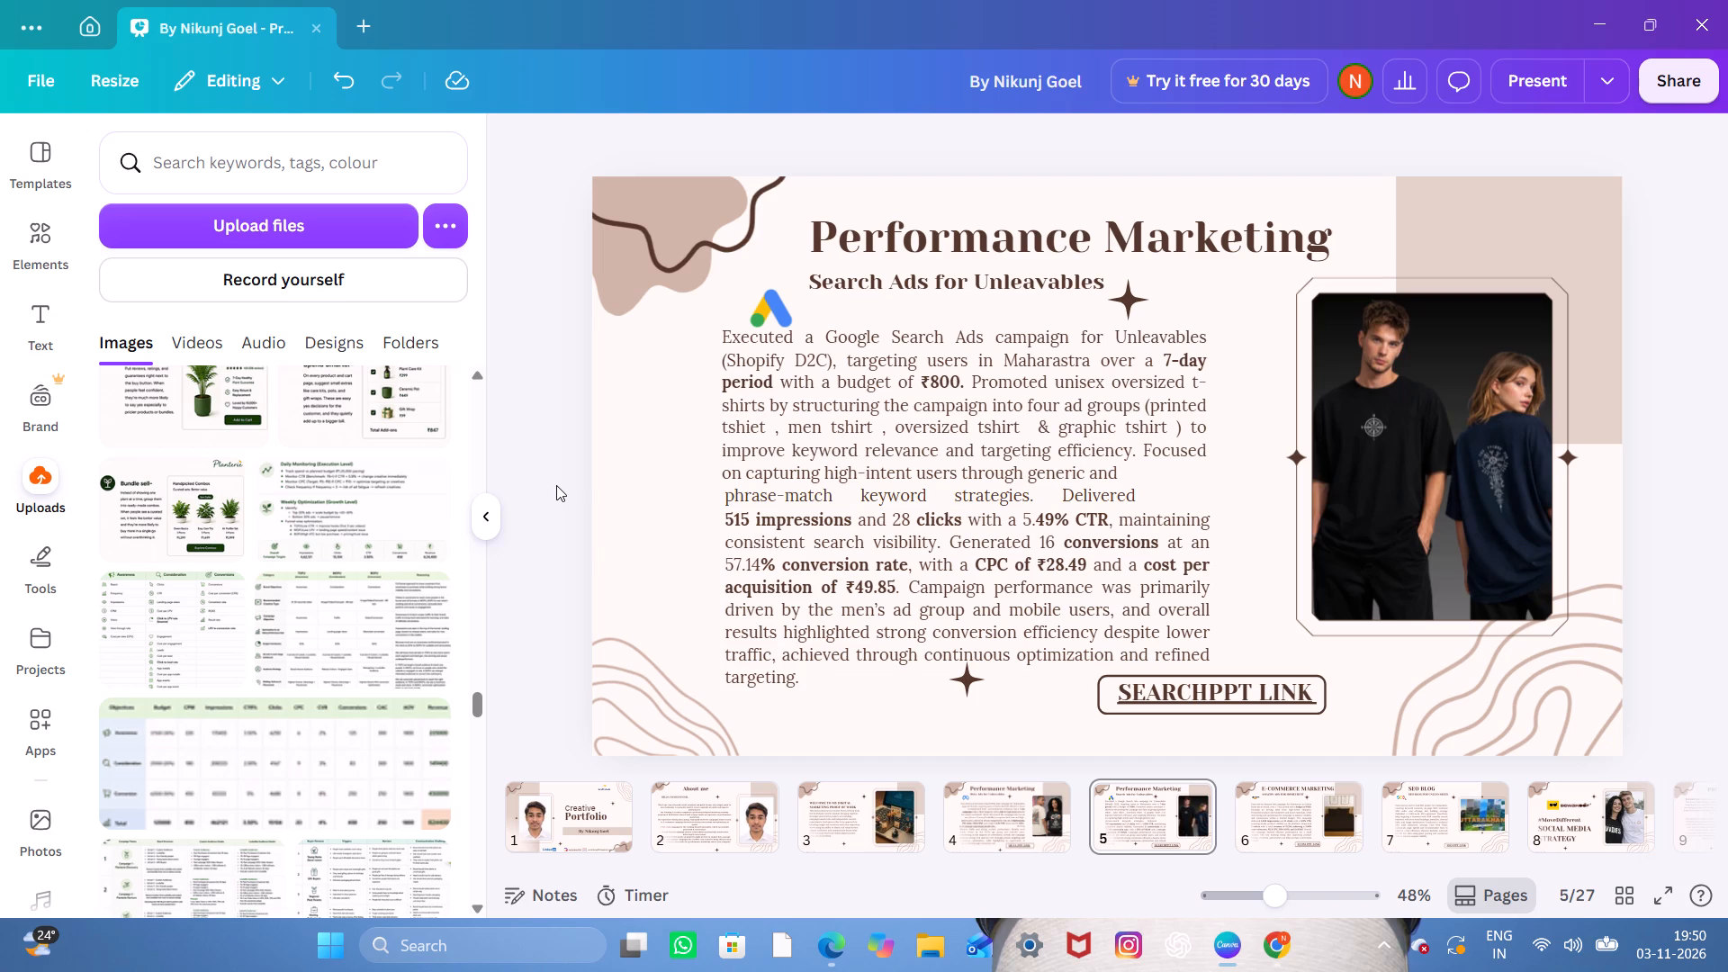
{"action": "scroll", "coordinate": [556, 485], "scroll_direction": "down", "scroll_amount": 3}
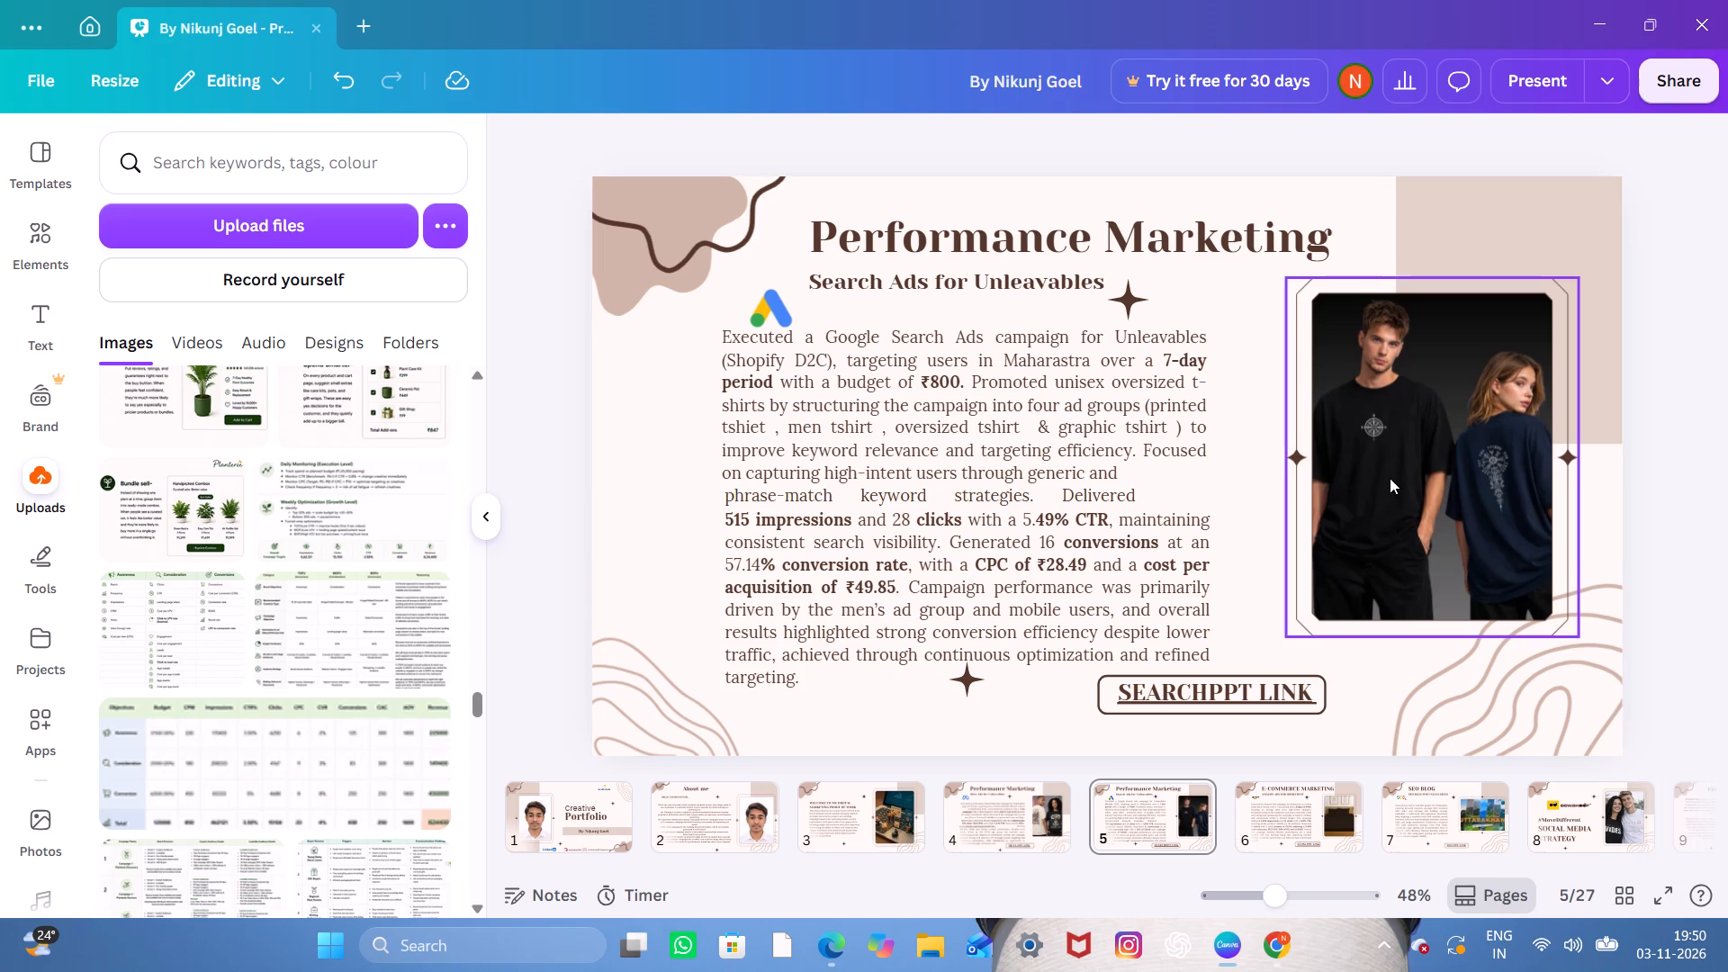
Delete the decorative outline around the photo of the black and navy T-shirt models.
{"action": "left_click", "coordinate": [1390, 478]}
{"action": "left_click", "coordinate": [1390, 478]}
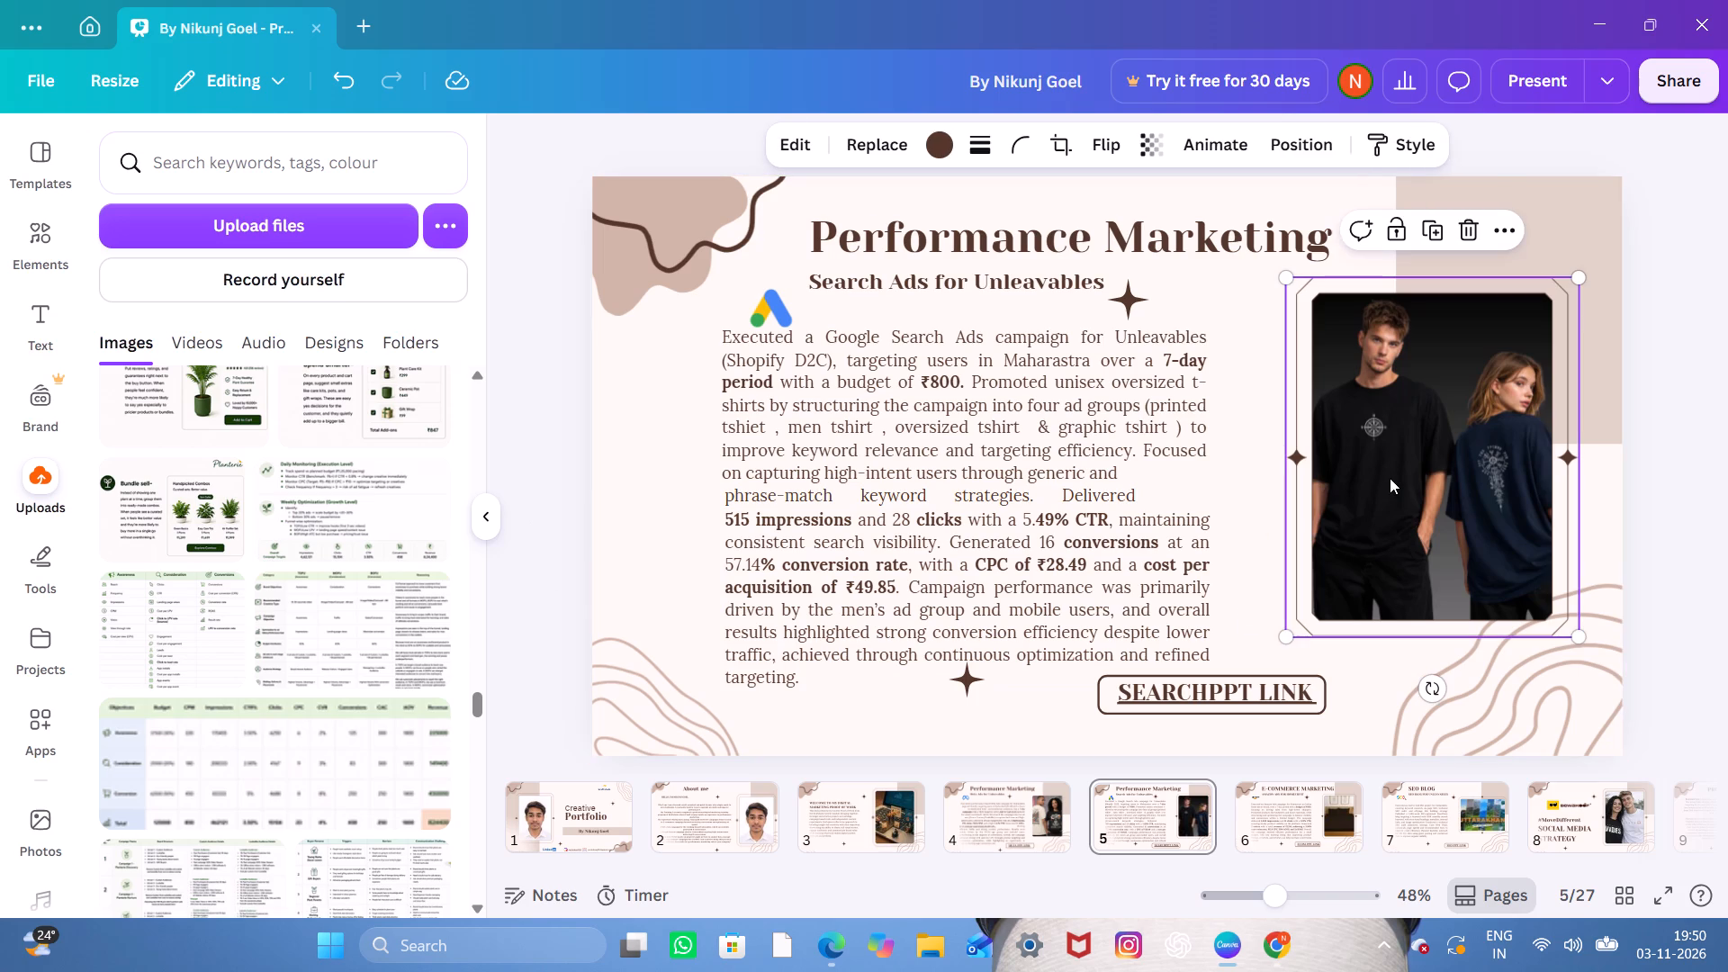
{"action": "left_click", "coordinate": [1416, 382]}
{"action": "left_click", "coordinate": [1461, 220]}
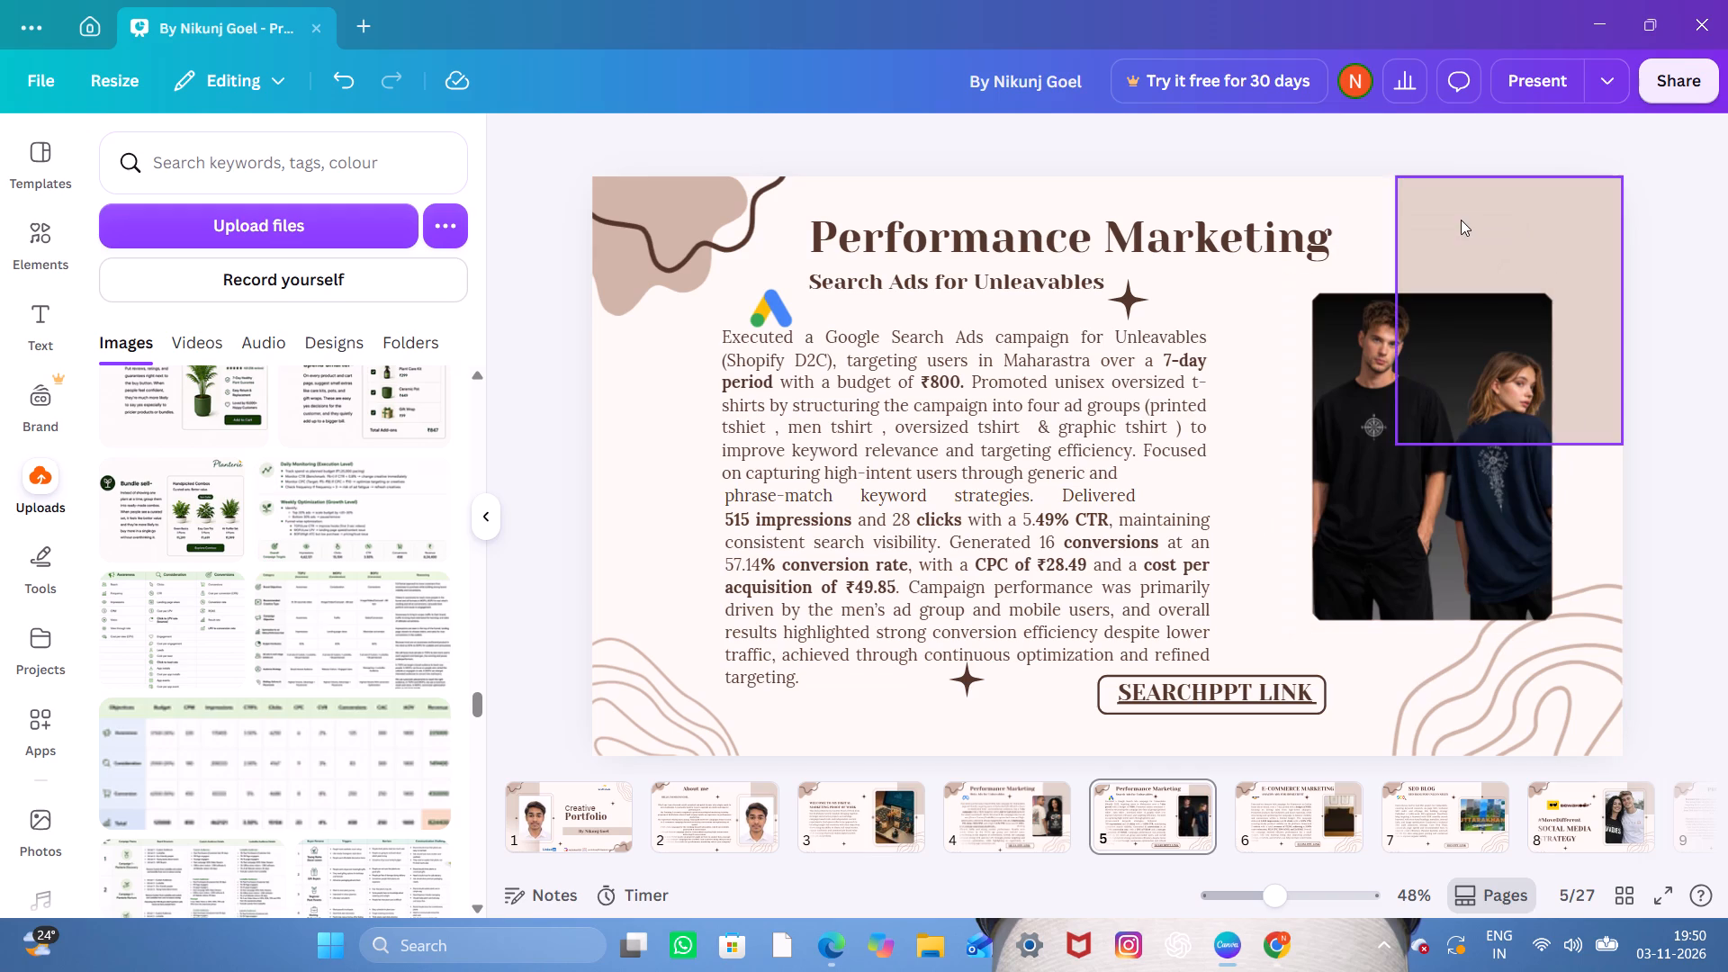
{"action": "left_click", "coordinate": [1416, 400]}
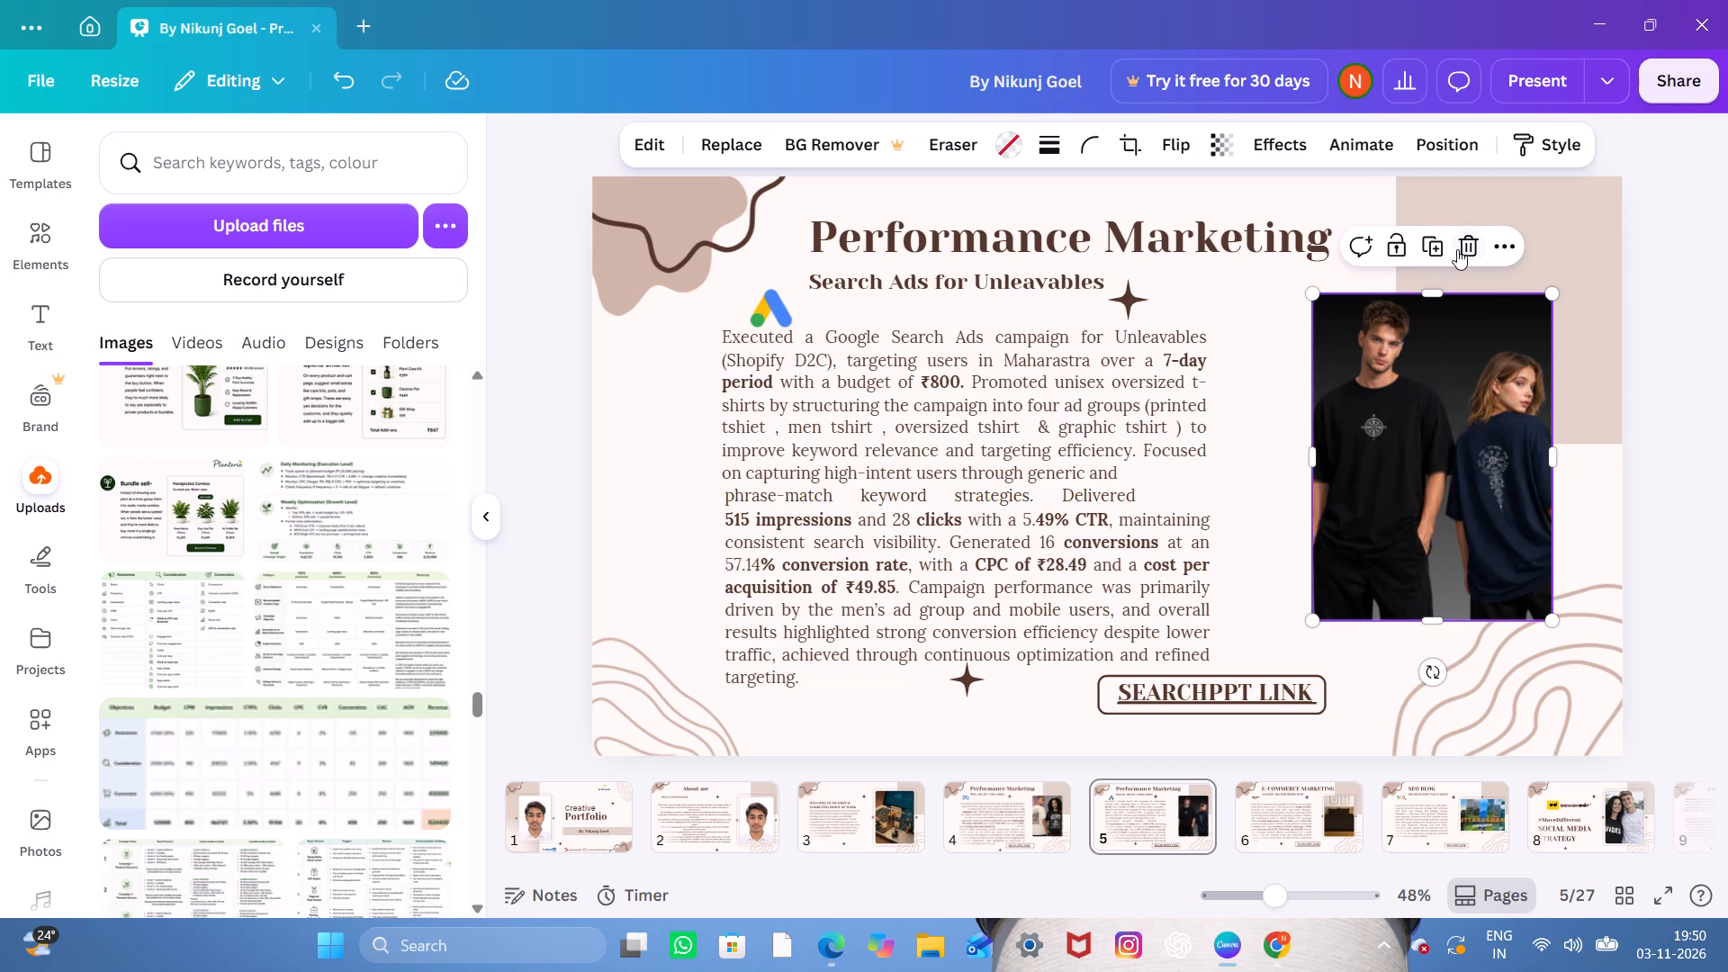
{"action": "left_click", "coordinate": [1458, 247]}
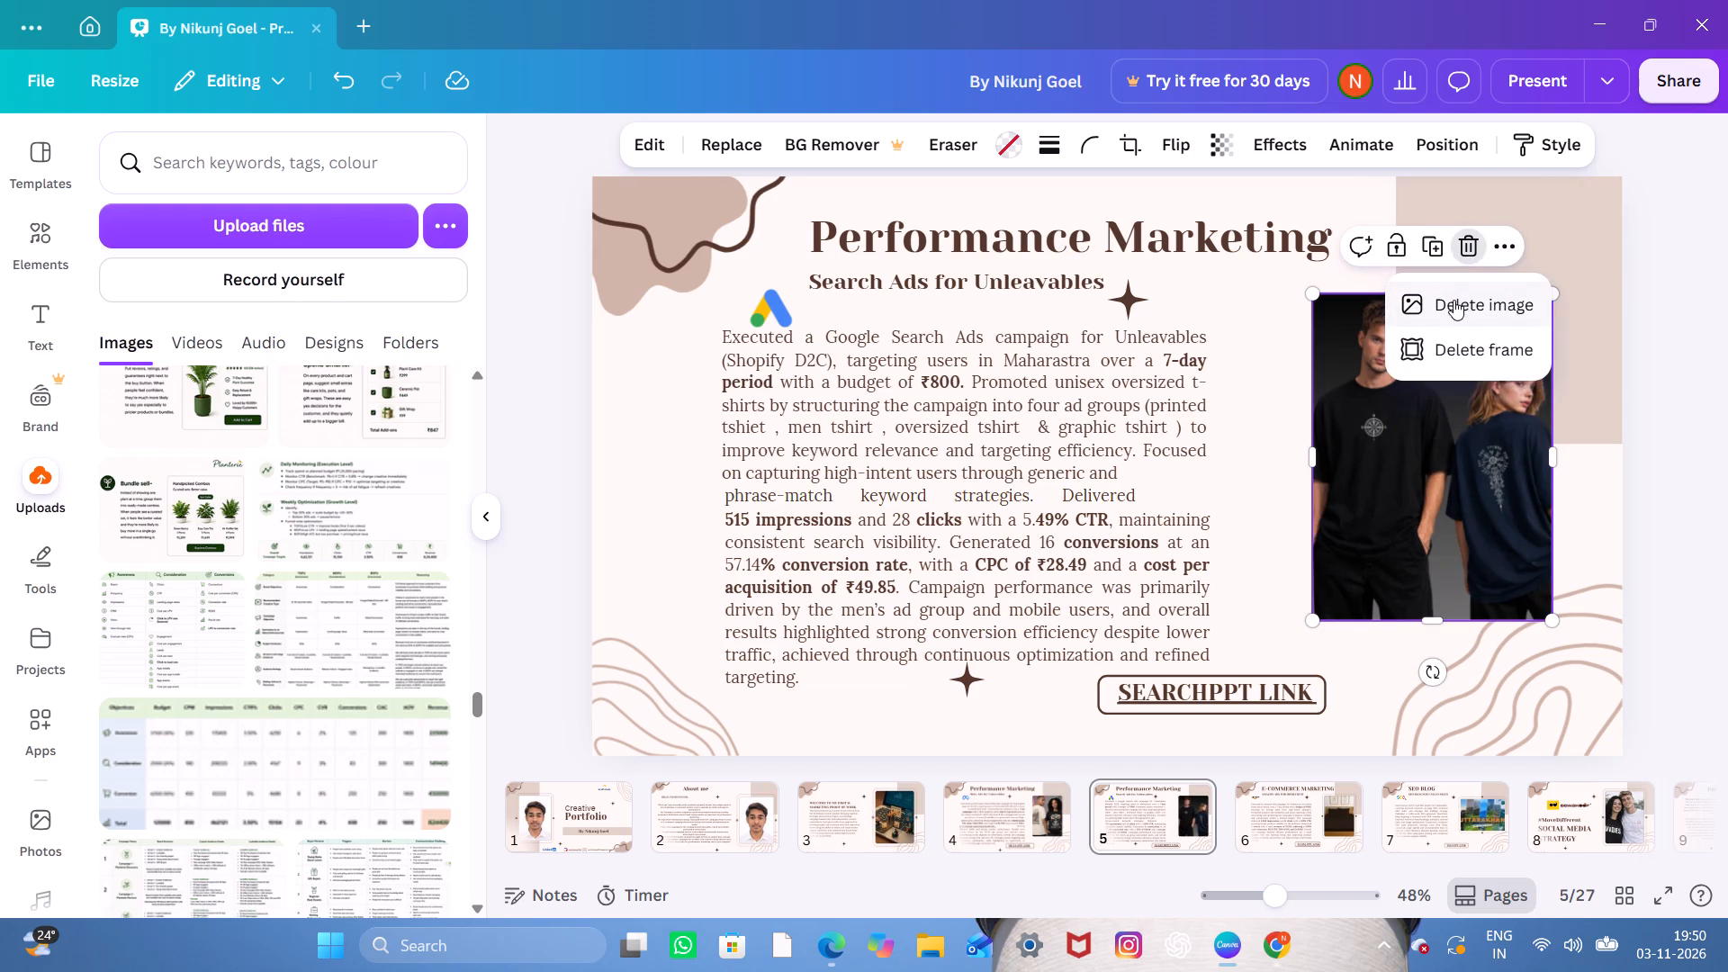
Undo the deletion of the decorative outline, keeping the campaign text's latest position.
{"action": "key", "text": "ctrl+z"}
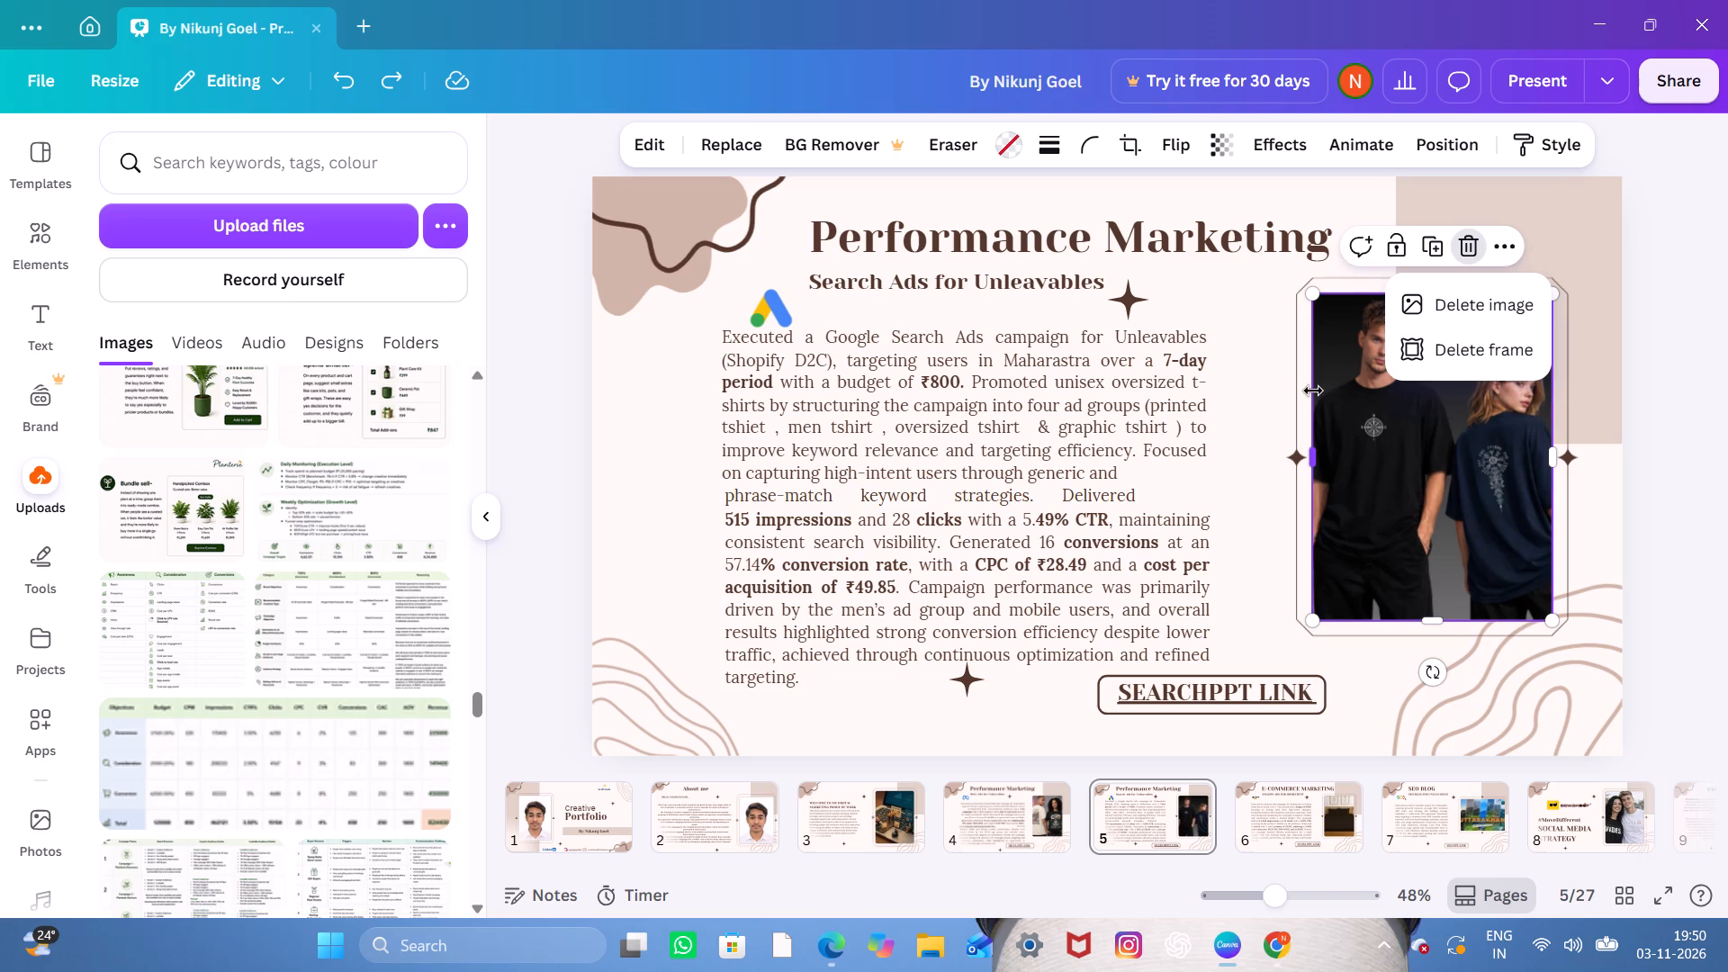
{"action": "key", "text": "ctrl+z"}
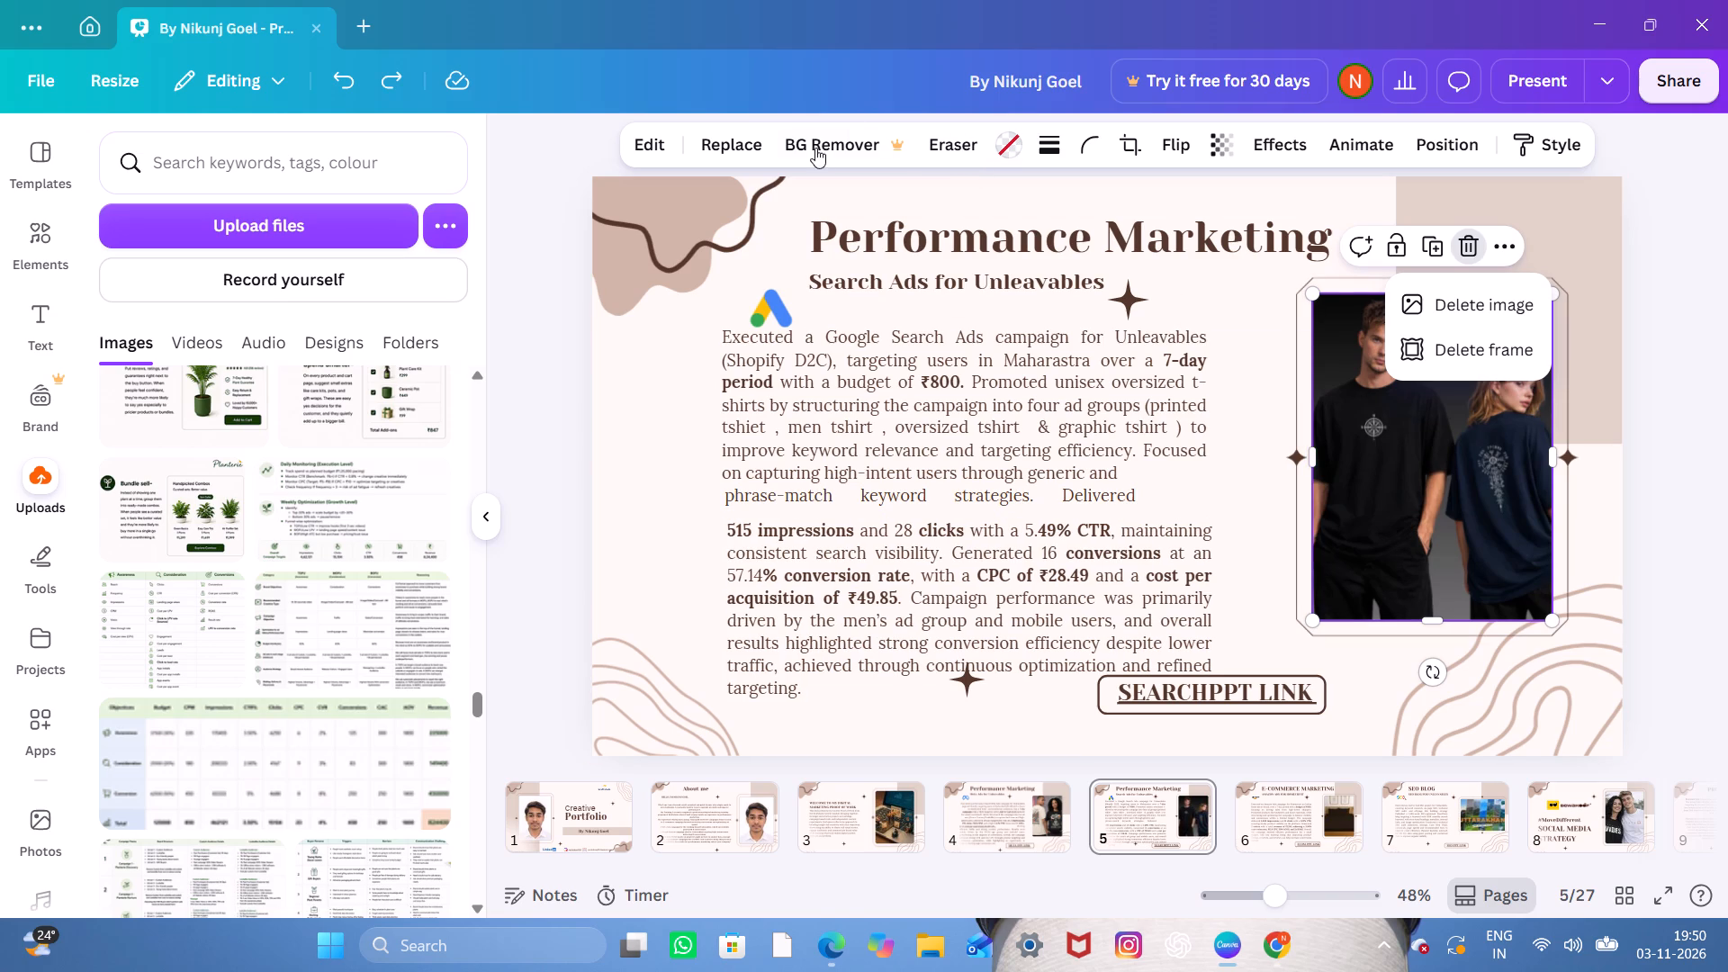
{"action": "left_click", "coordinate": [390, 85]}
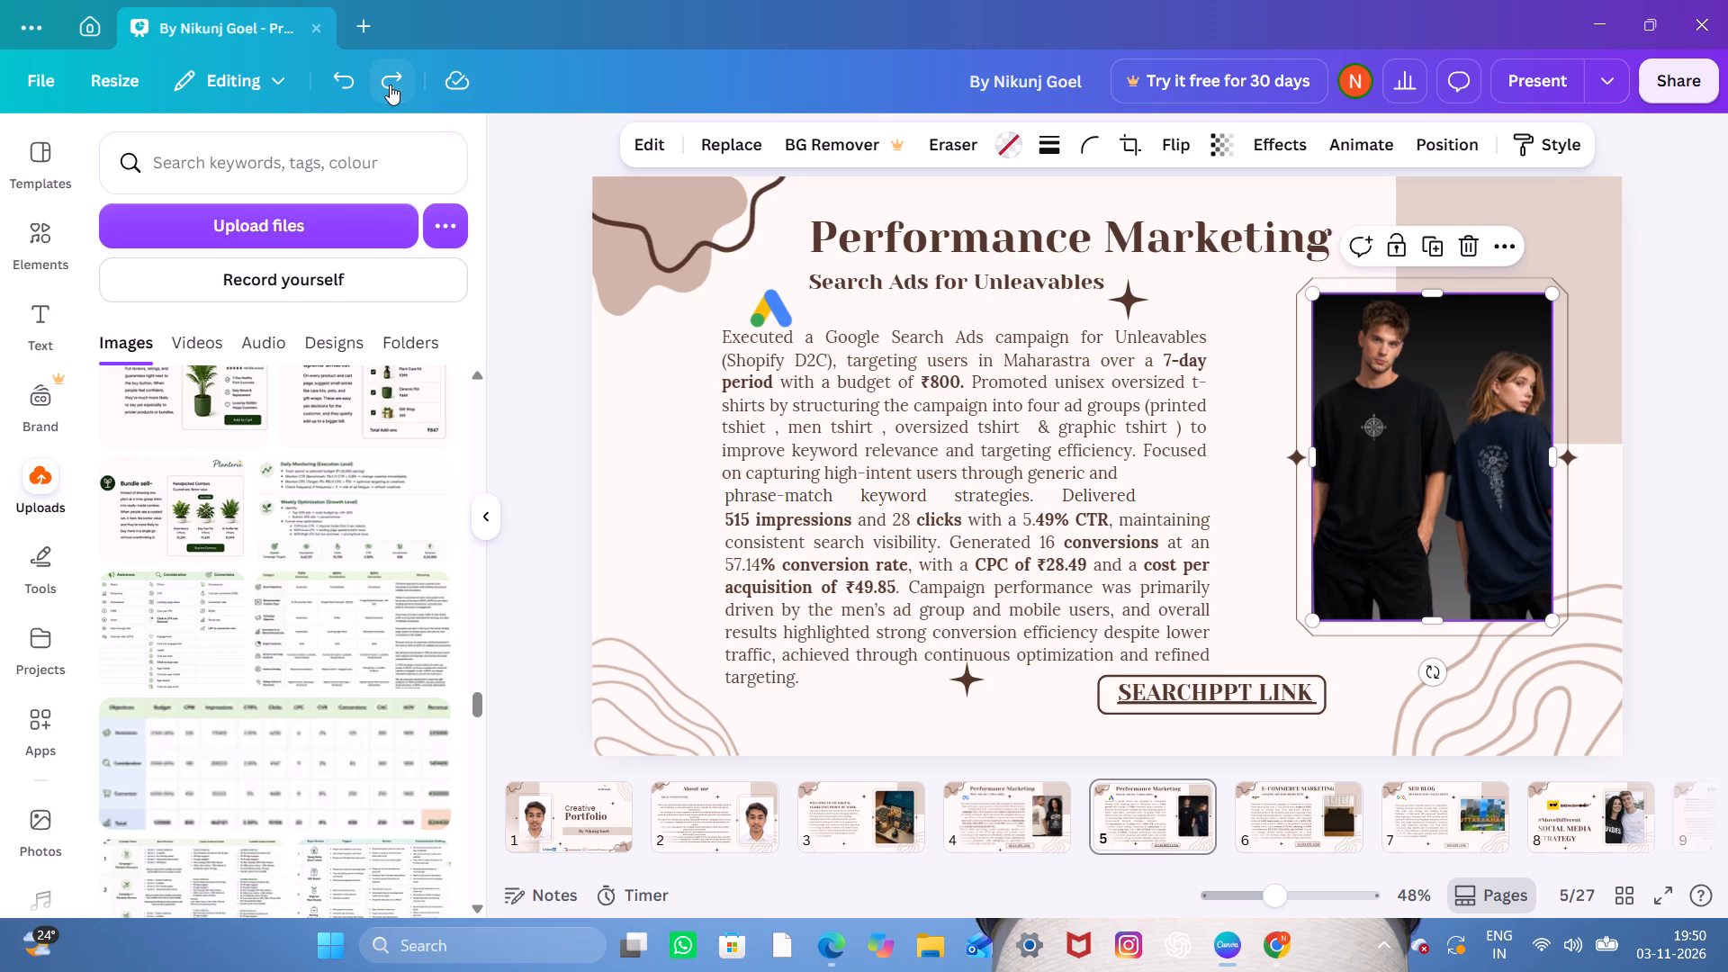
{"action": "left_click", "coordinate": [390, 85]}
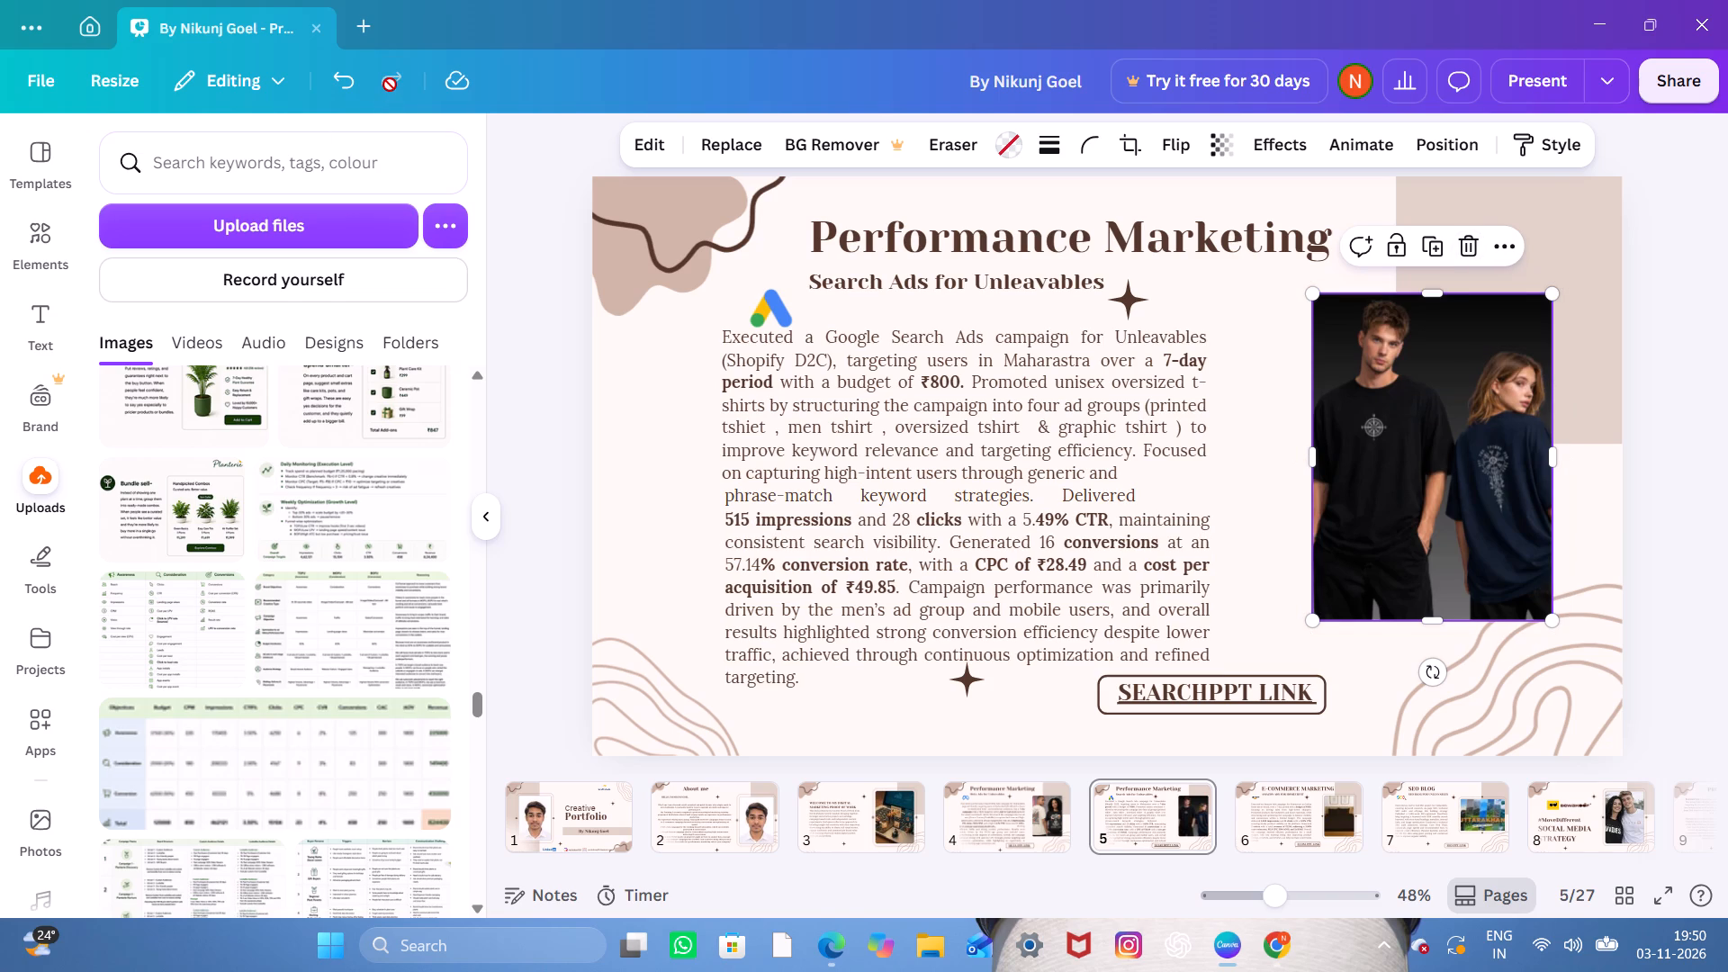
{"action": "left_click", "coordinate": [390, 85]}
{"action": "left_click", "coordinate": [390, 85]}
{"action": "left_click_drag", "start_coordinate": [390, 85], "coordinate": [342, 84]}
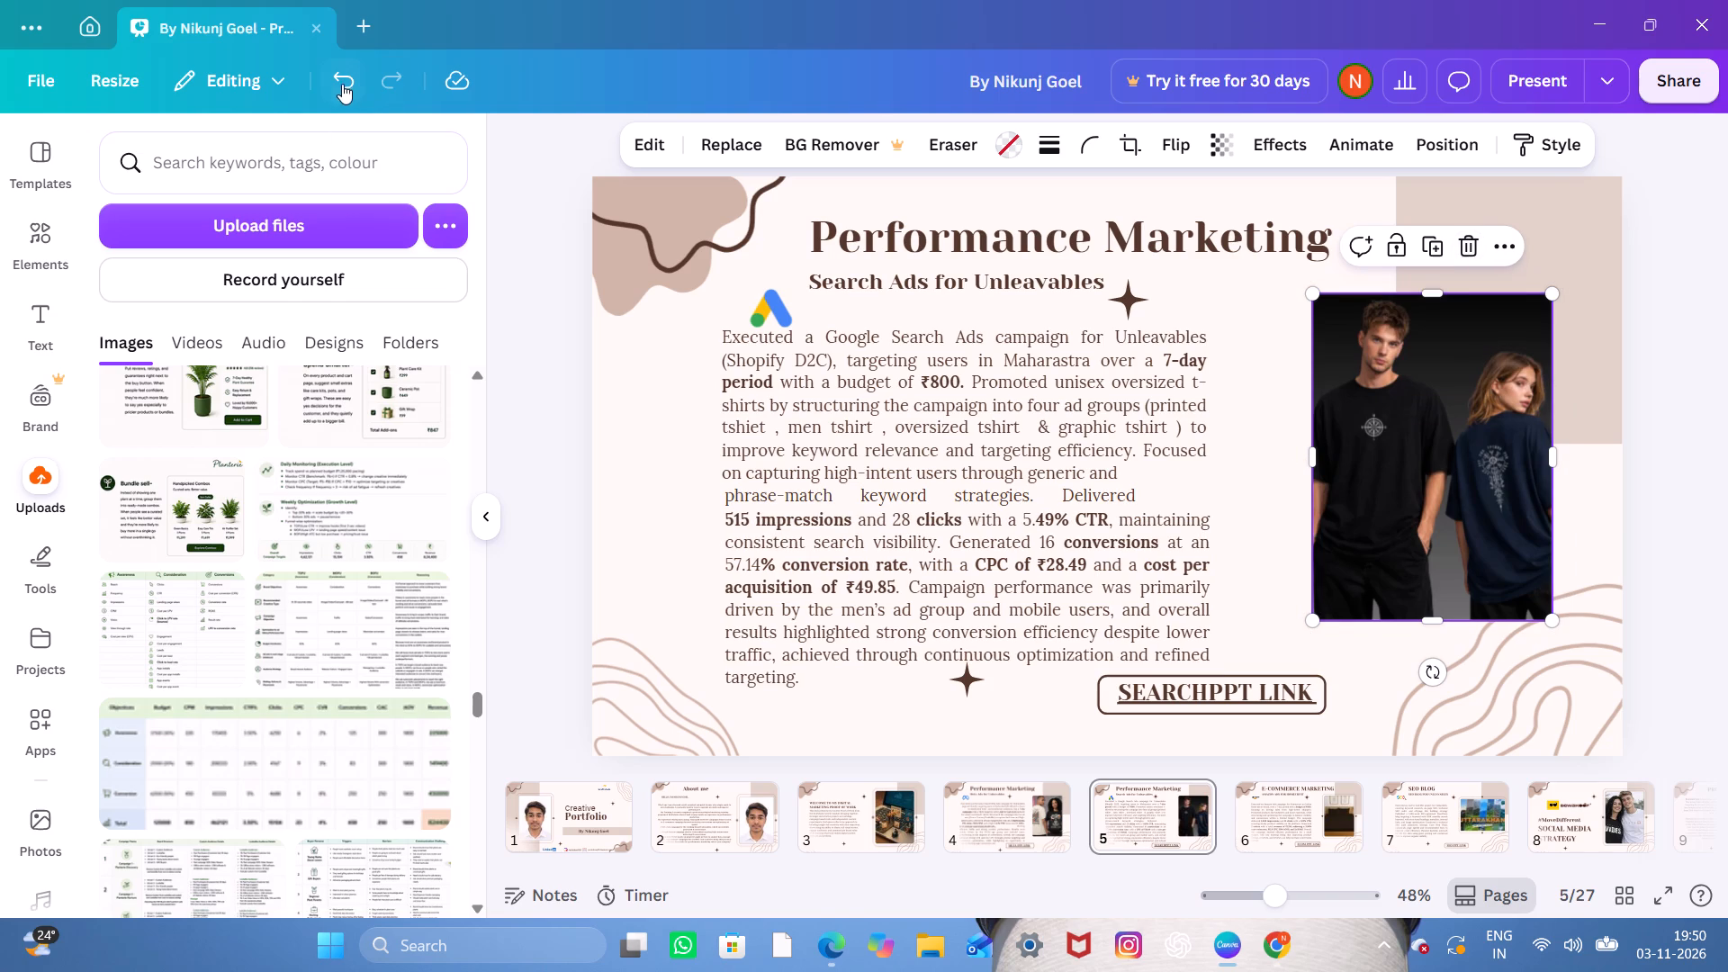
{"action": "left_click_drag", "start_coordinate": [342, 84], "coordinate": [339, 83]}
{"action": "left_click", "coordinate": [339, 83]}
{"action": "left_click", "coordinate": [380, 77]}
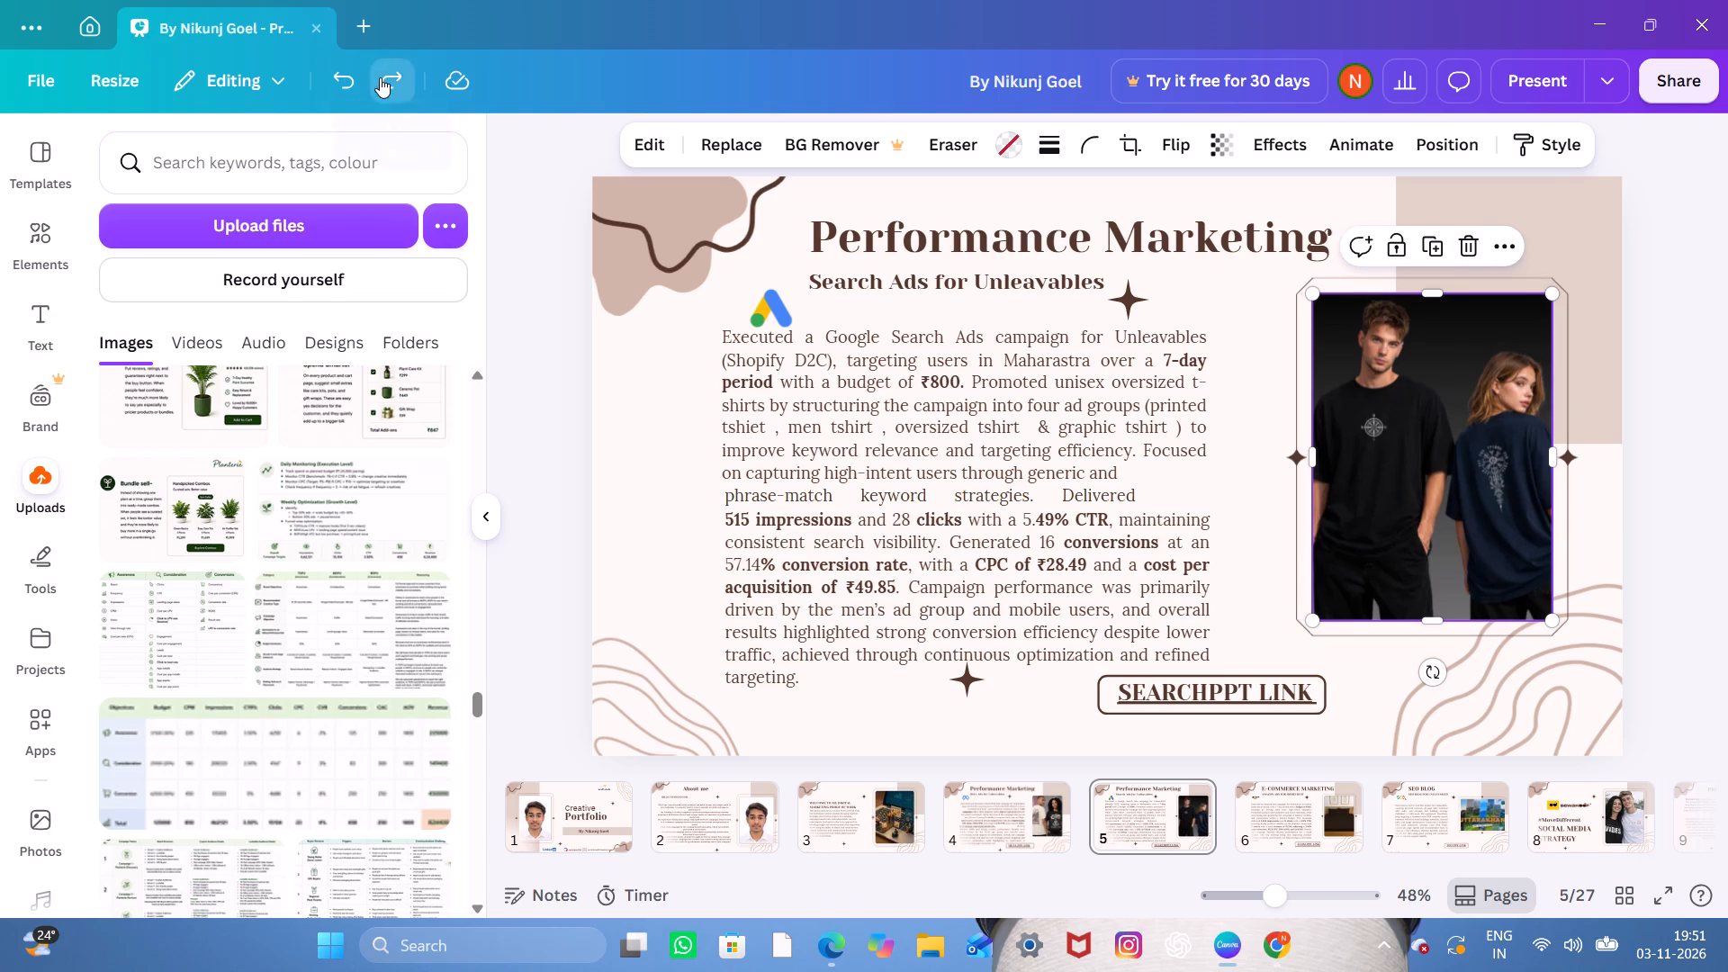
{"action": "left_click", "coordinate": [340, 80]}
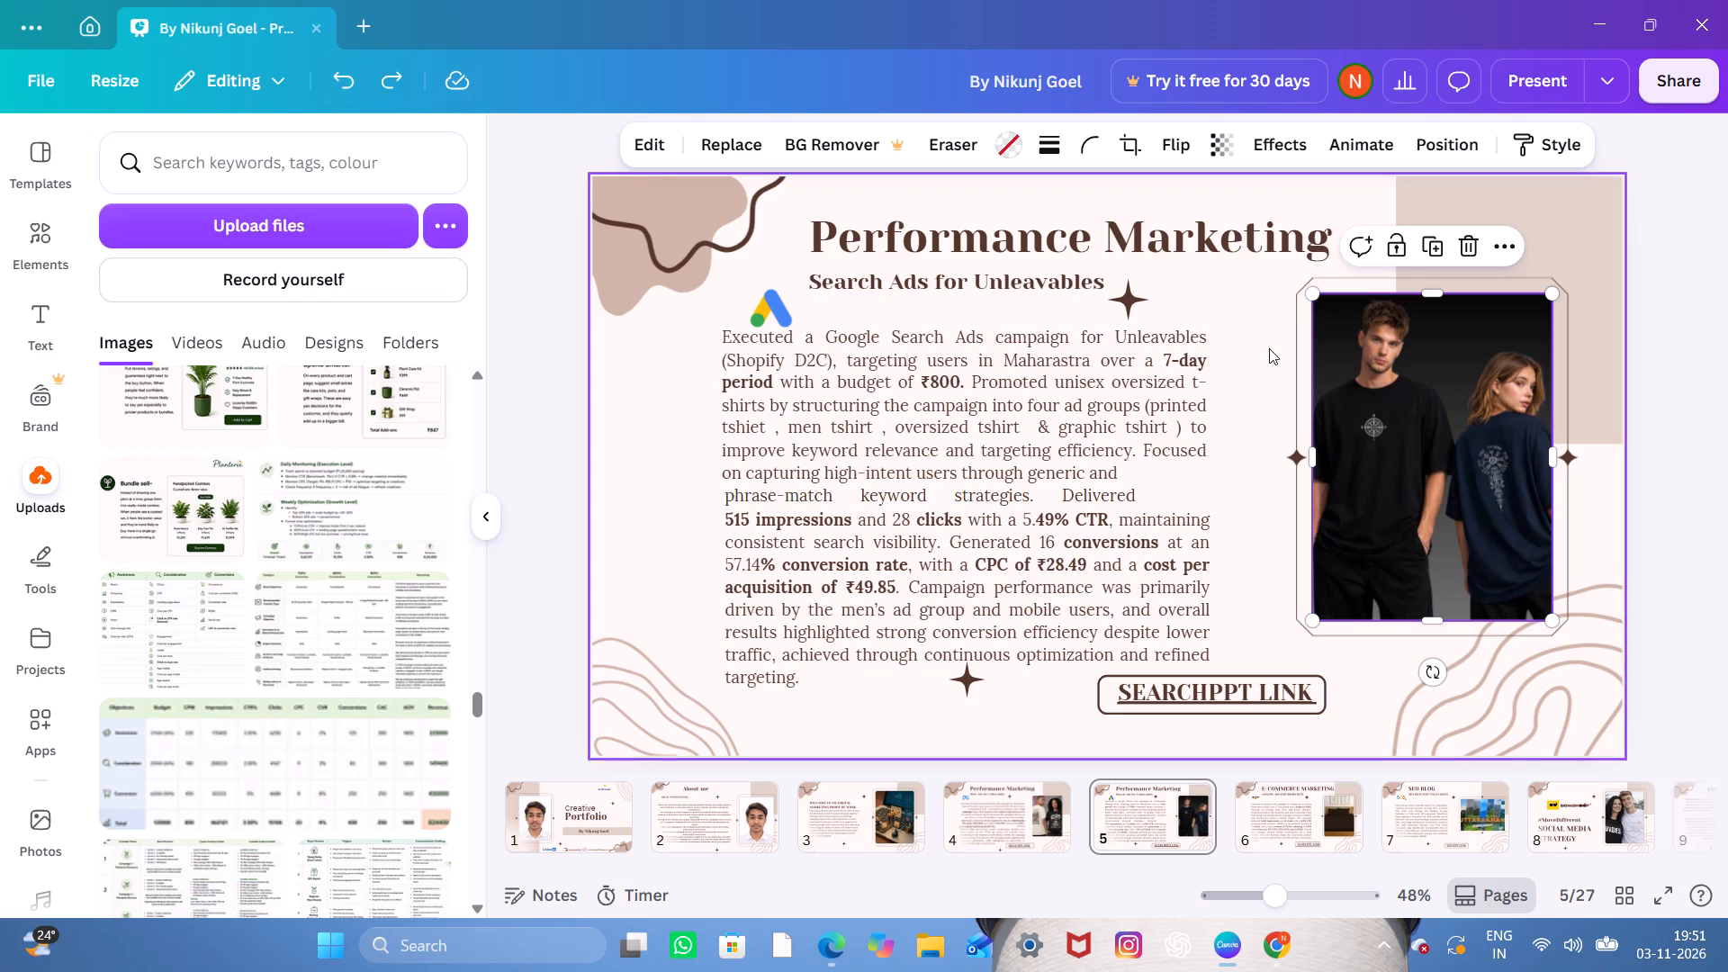
Delete the photo of the black and navy T-shirt models from its frame, keeping the frame itself.
{"action": "left_click", "coordinate": [1471, 252]}
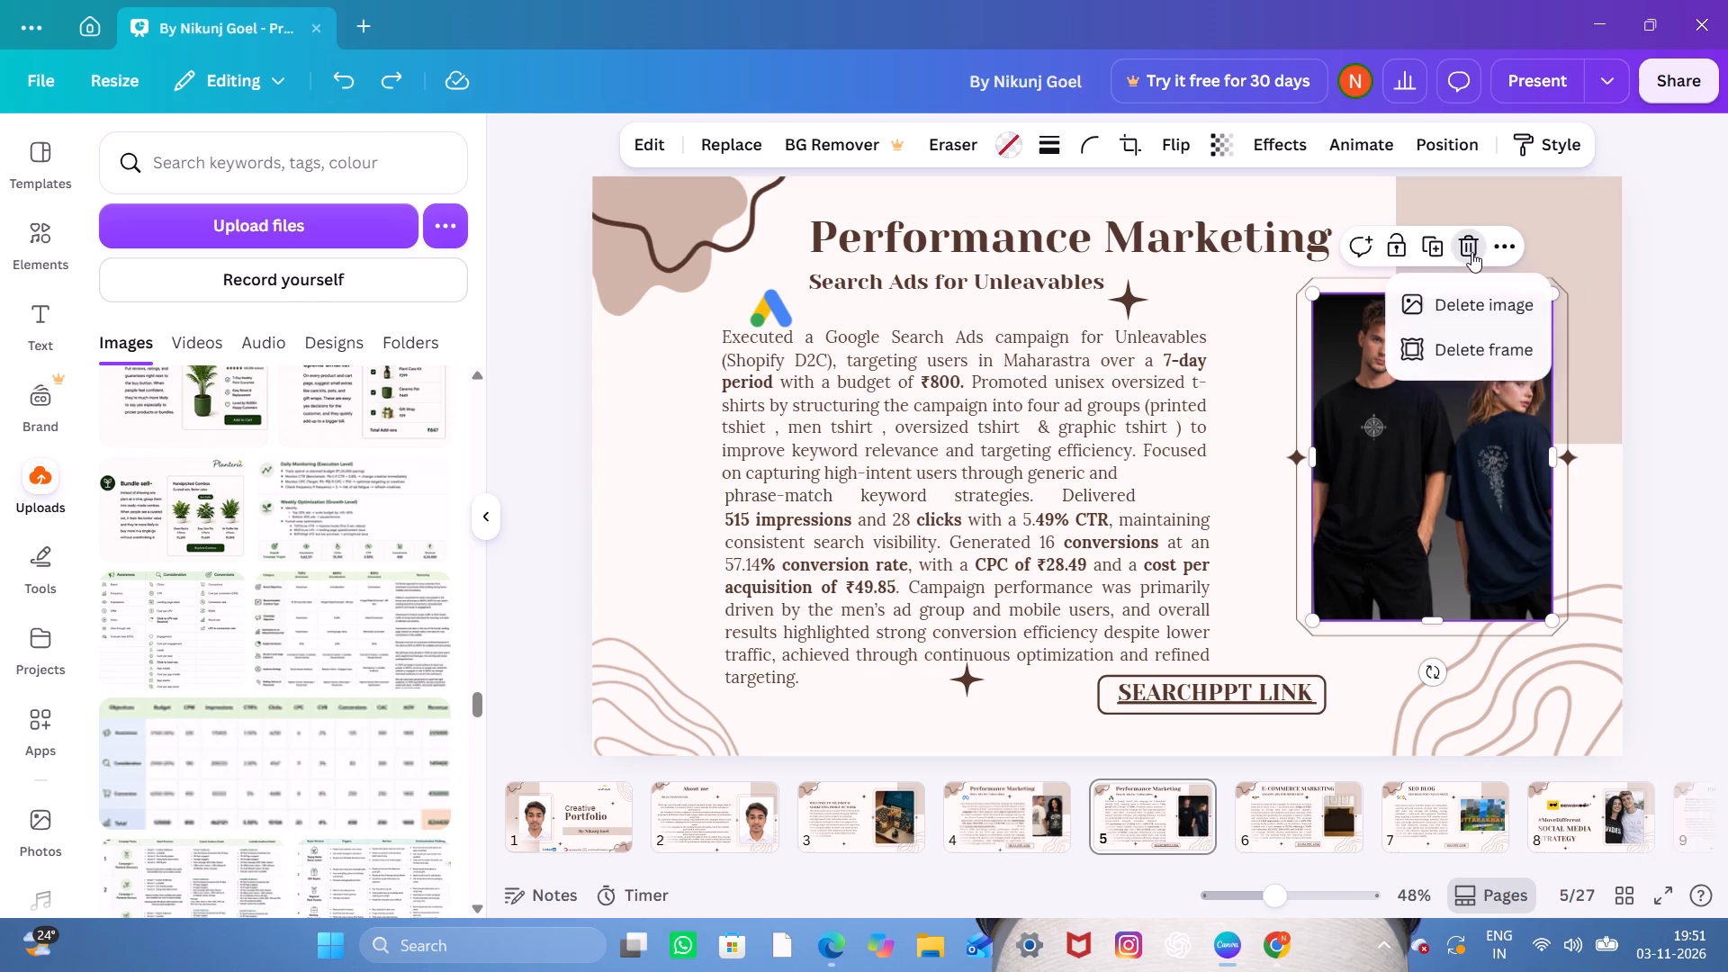
{"action": "left_click", "coordinate": [1481, 303]}
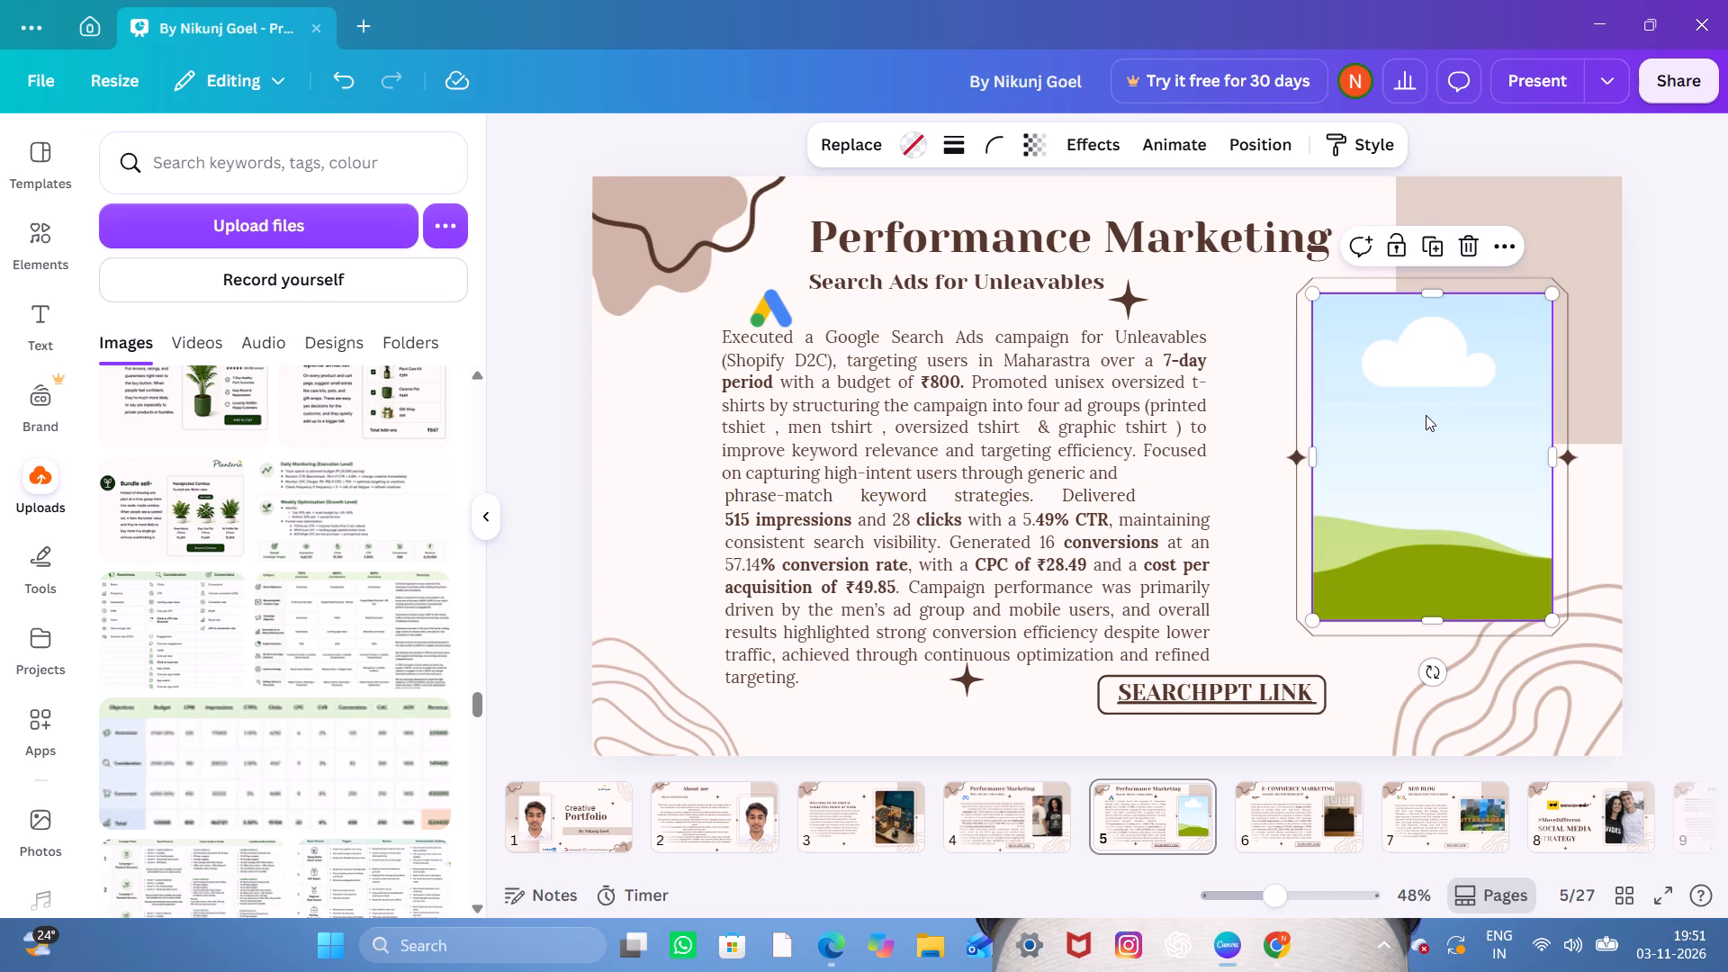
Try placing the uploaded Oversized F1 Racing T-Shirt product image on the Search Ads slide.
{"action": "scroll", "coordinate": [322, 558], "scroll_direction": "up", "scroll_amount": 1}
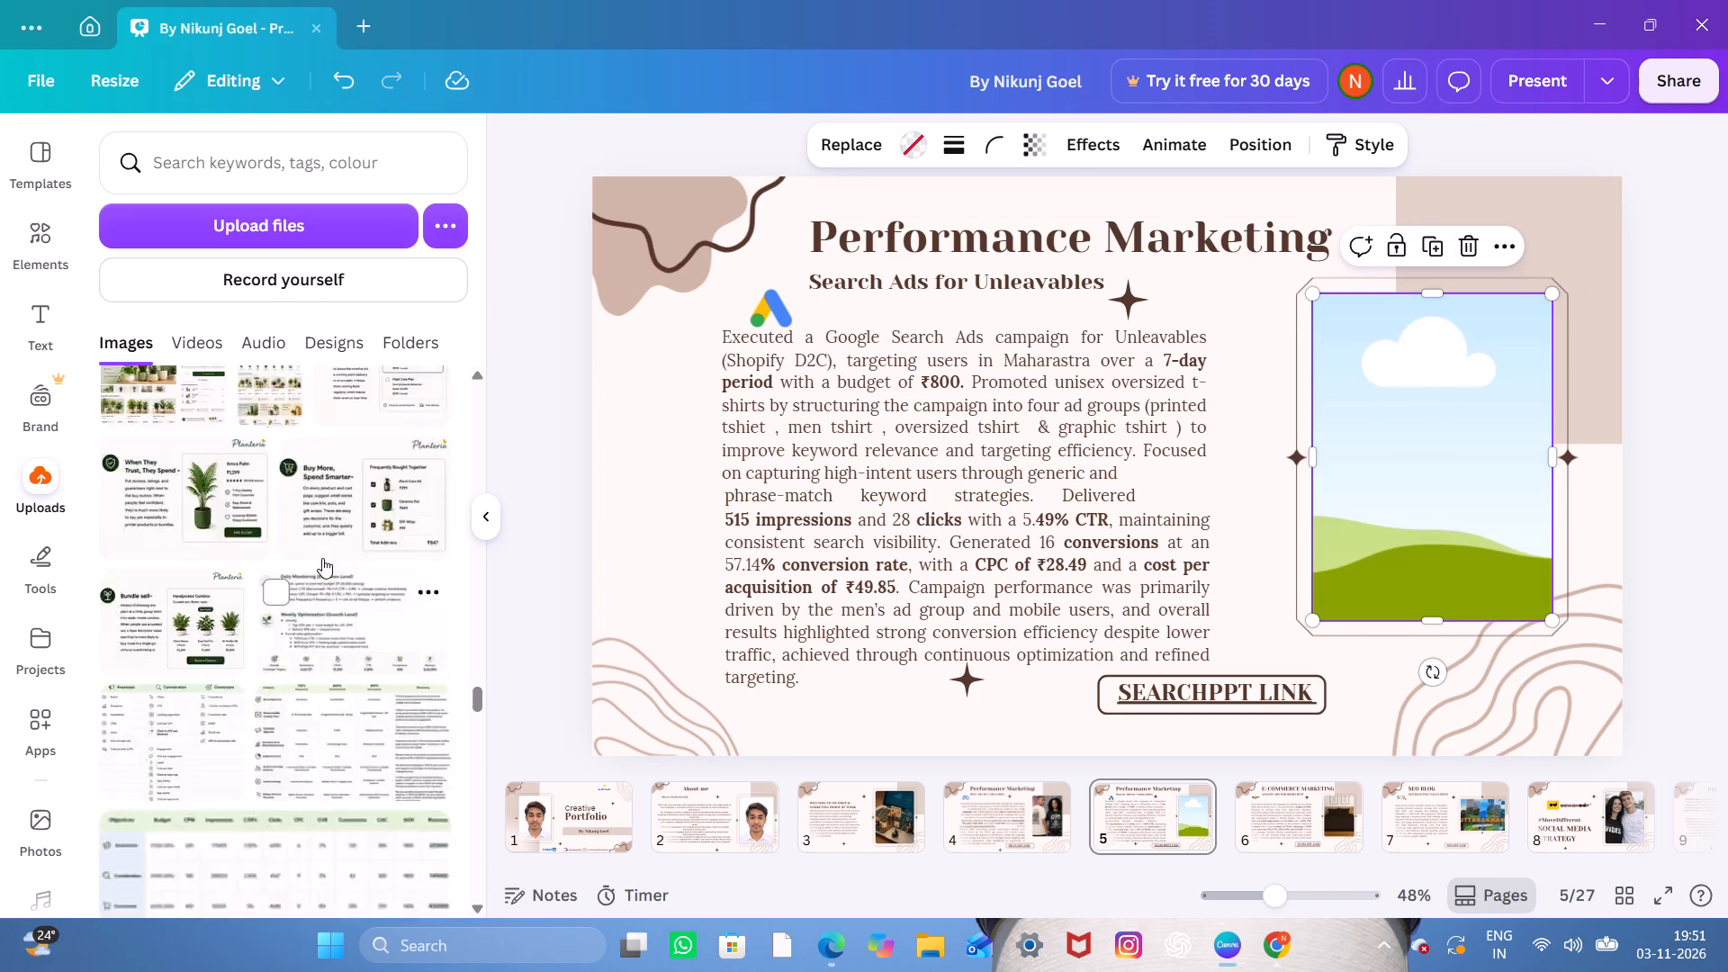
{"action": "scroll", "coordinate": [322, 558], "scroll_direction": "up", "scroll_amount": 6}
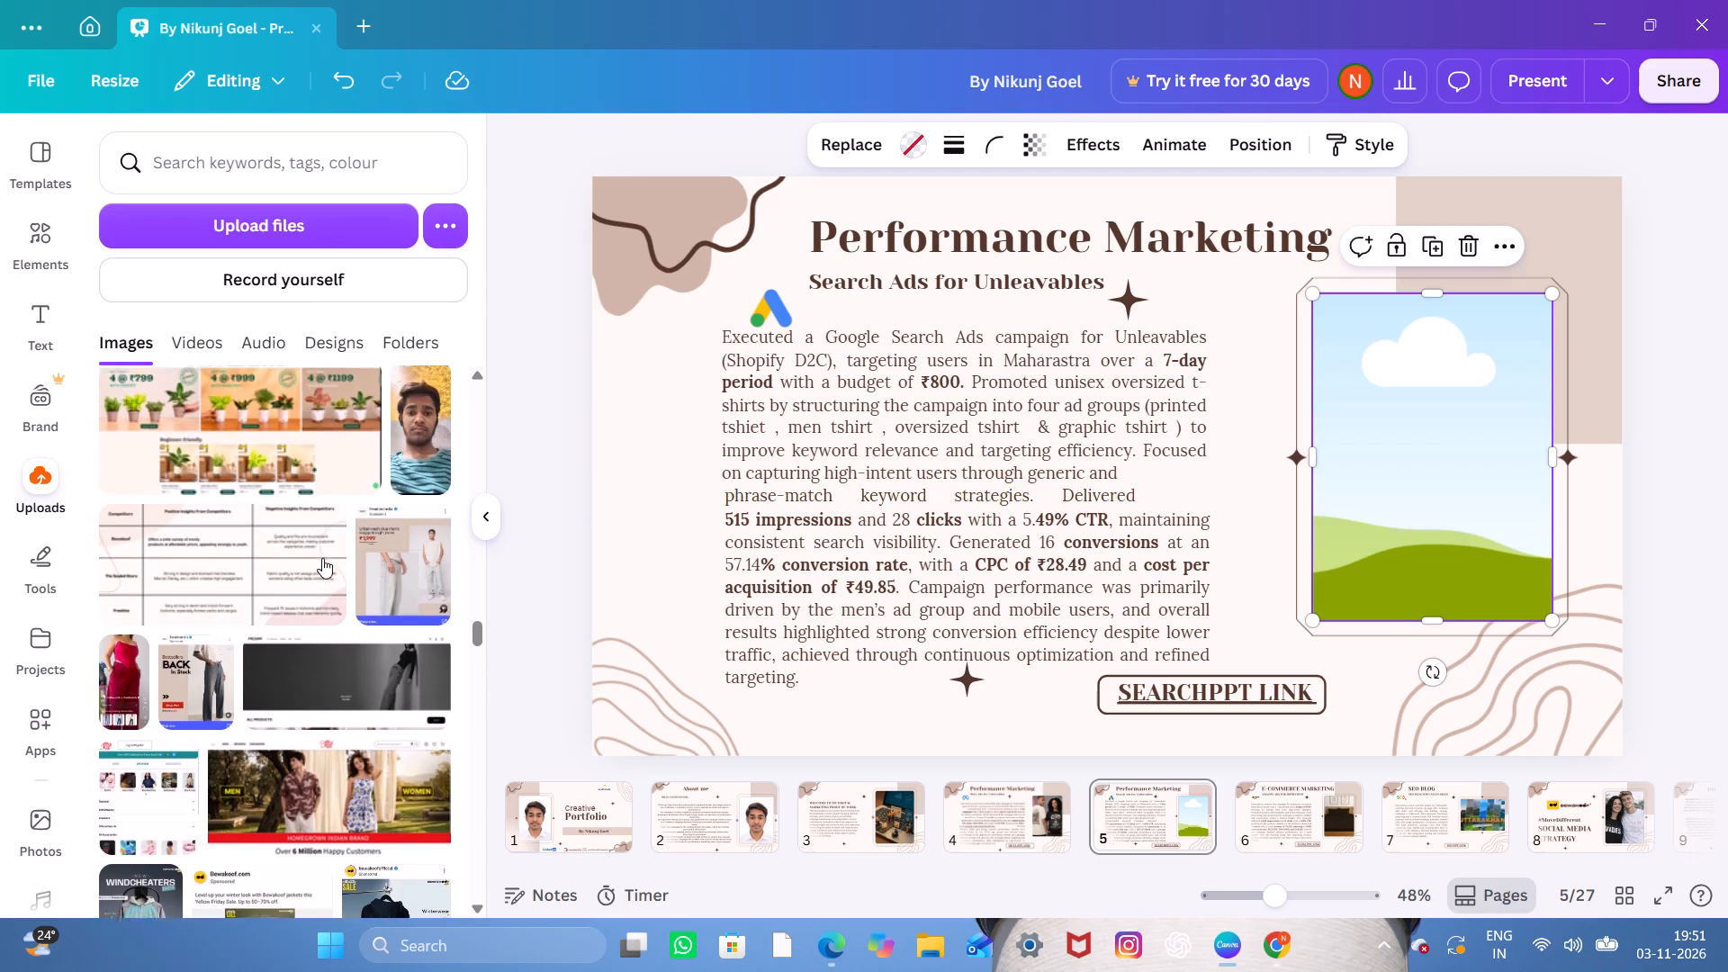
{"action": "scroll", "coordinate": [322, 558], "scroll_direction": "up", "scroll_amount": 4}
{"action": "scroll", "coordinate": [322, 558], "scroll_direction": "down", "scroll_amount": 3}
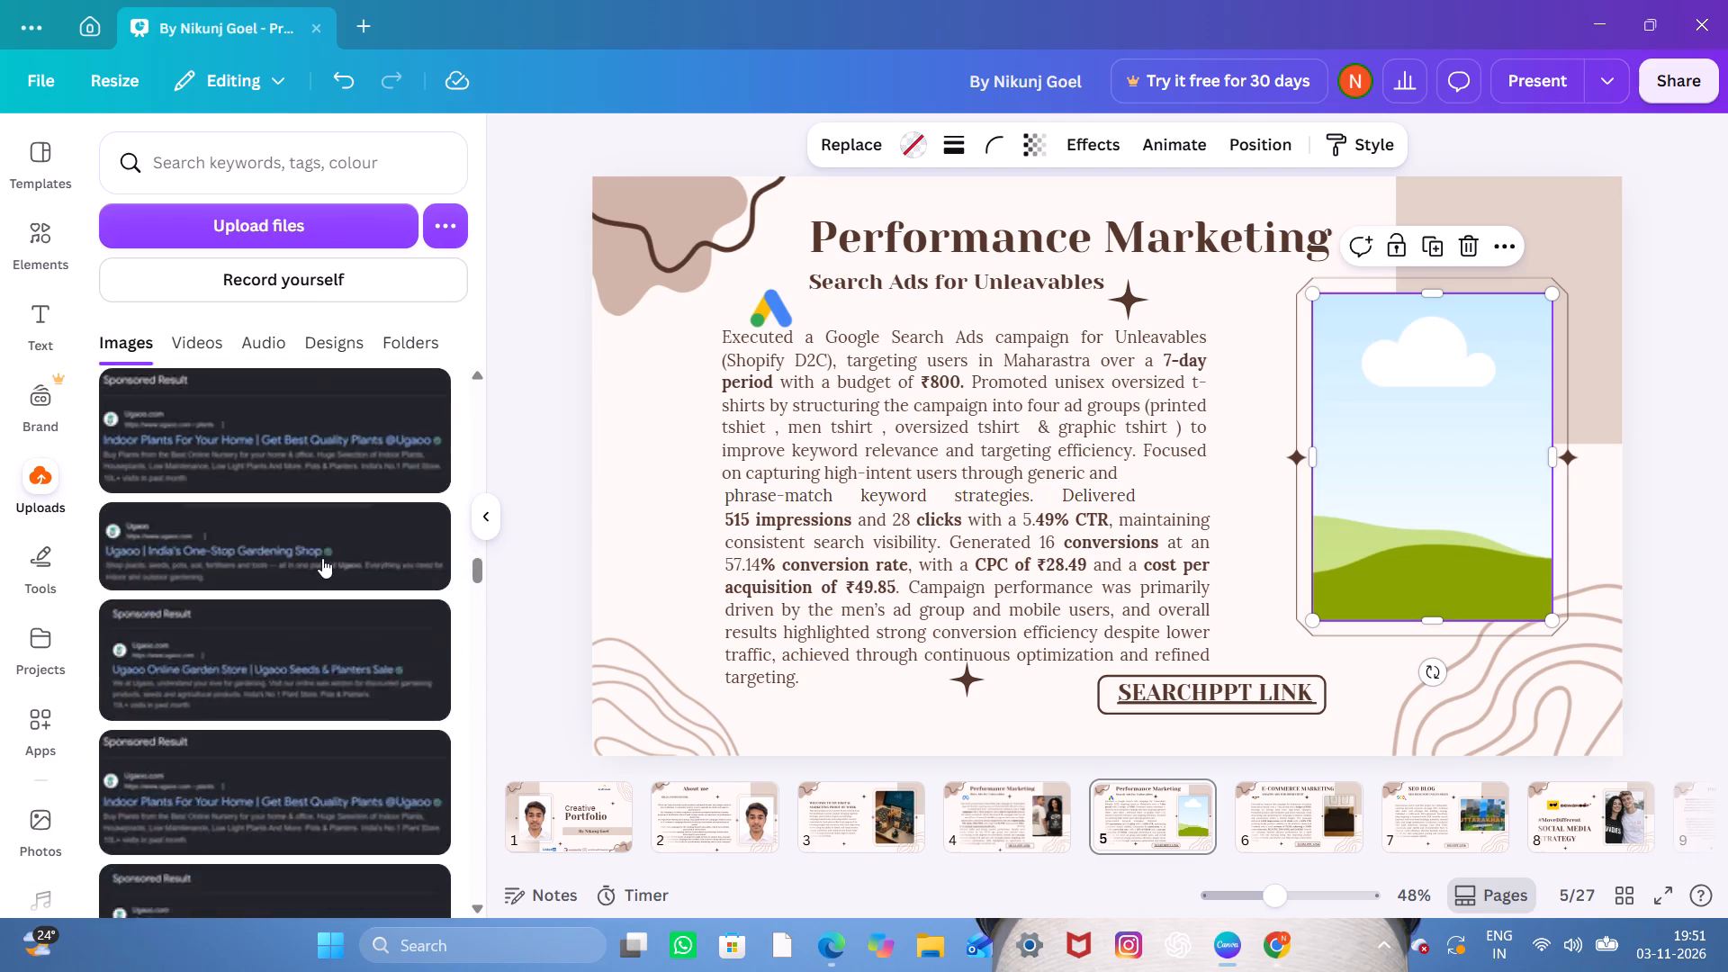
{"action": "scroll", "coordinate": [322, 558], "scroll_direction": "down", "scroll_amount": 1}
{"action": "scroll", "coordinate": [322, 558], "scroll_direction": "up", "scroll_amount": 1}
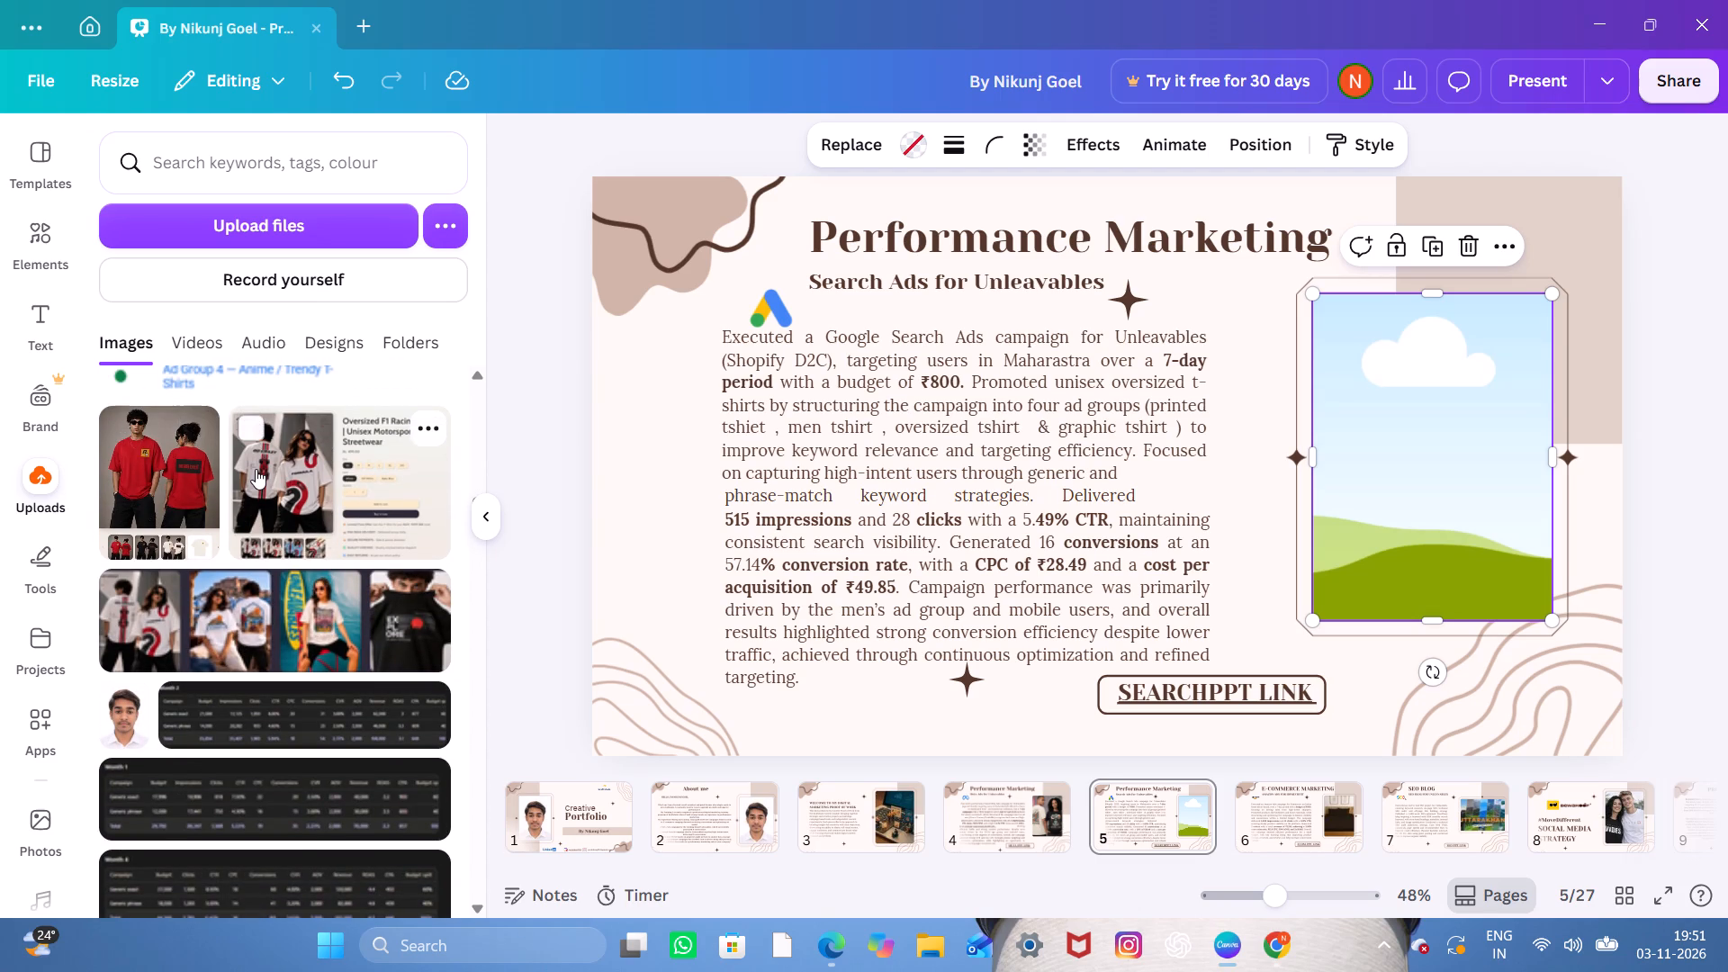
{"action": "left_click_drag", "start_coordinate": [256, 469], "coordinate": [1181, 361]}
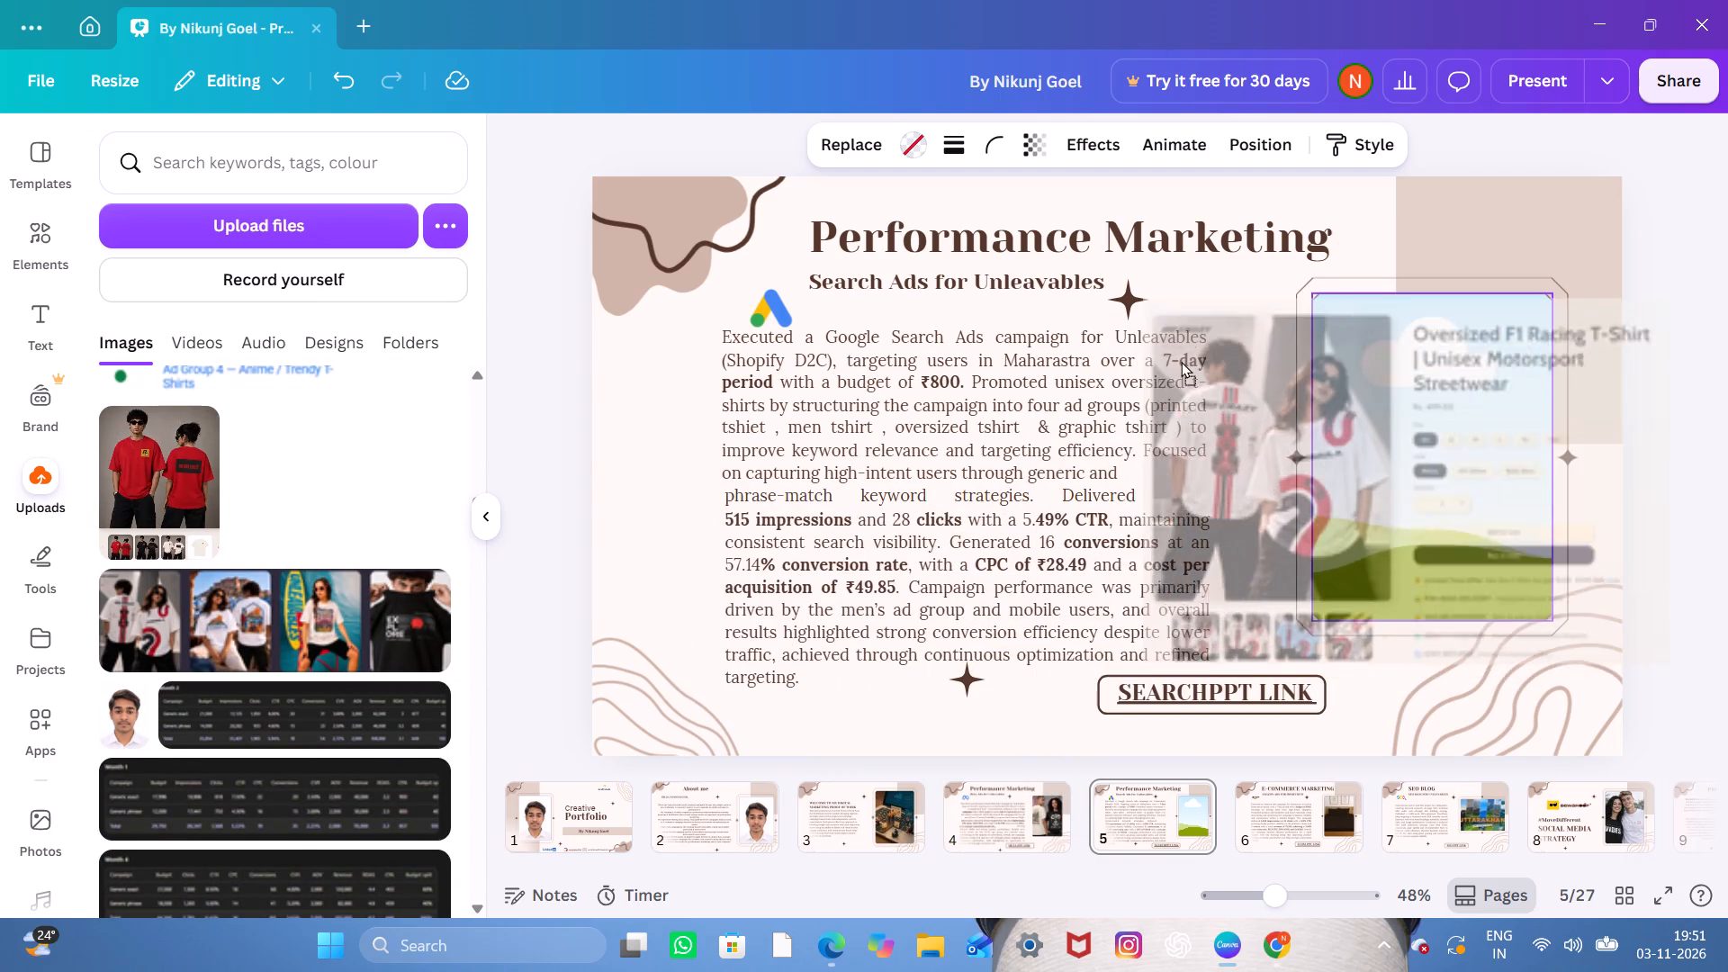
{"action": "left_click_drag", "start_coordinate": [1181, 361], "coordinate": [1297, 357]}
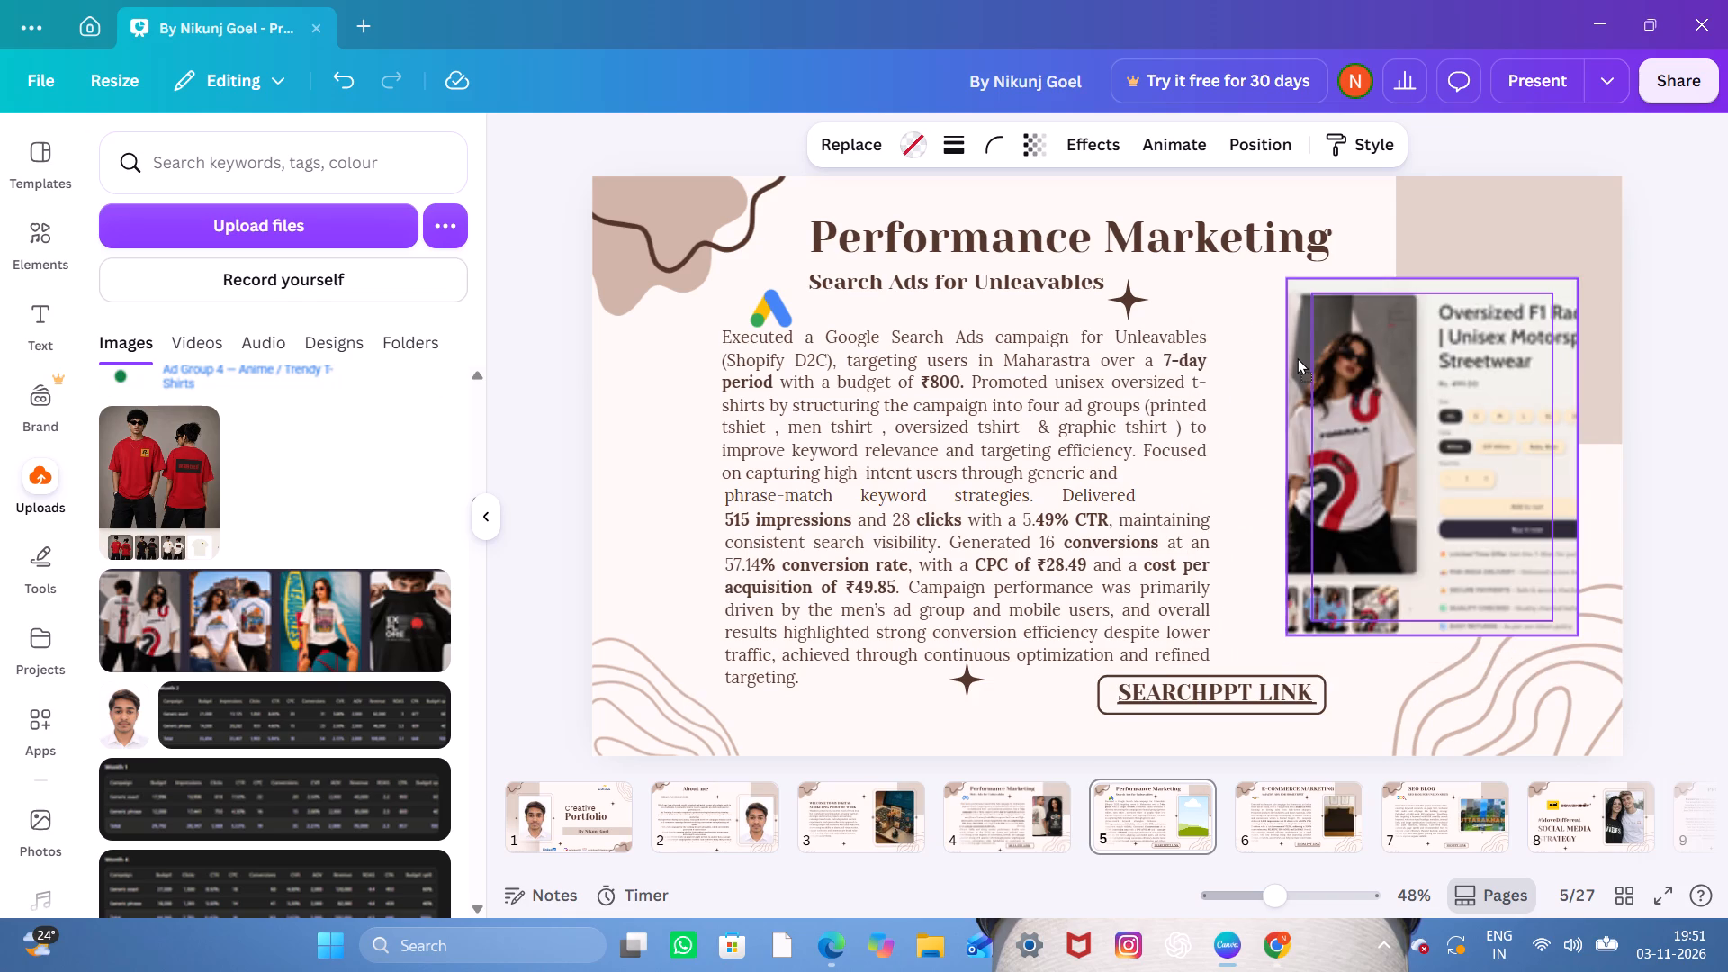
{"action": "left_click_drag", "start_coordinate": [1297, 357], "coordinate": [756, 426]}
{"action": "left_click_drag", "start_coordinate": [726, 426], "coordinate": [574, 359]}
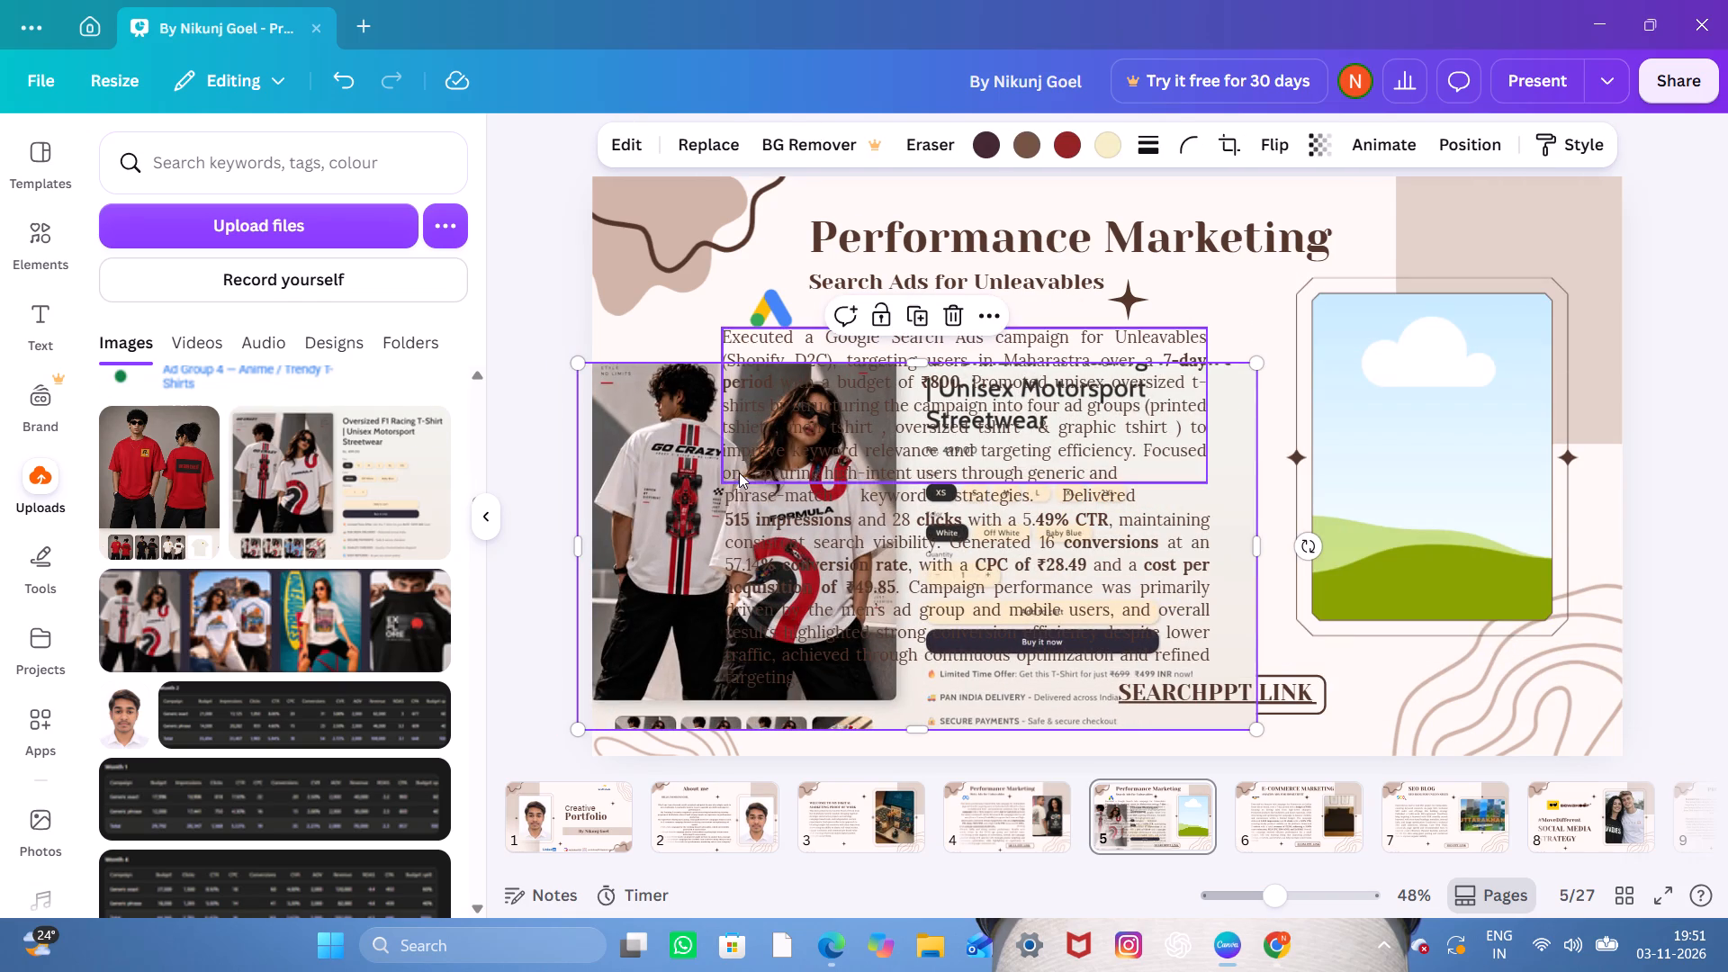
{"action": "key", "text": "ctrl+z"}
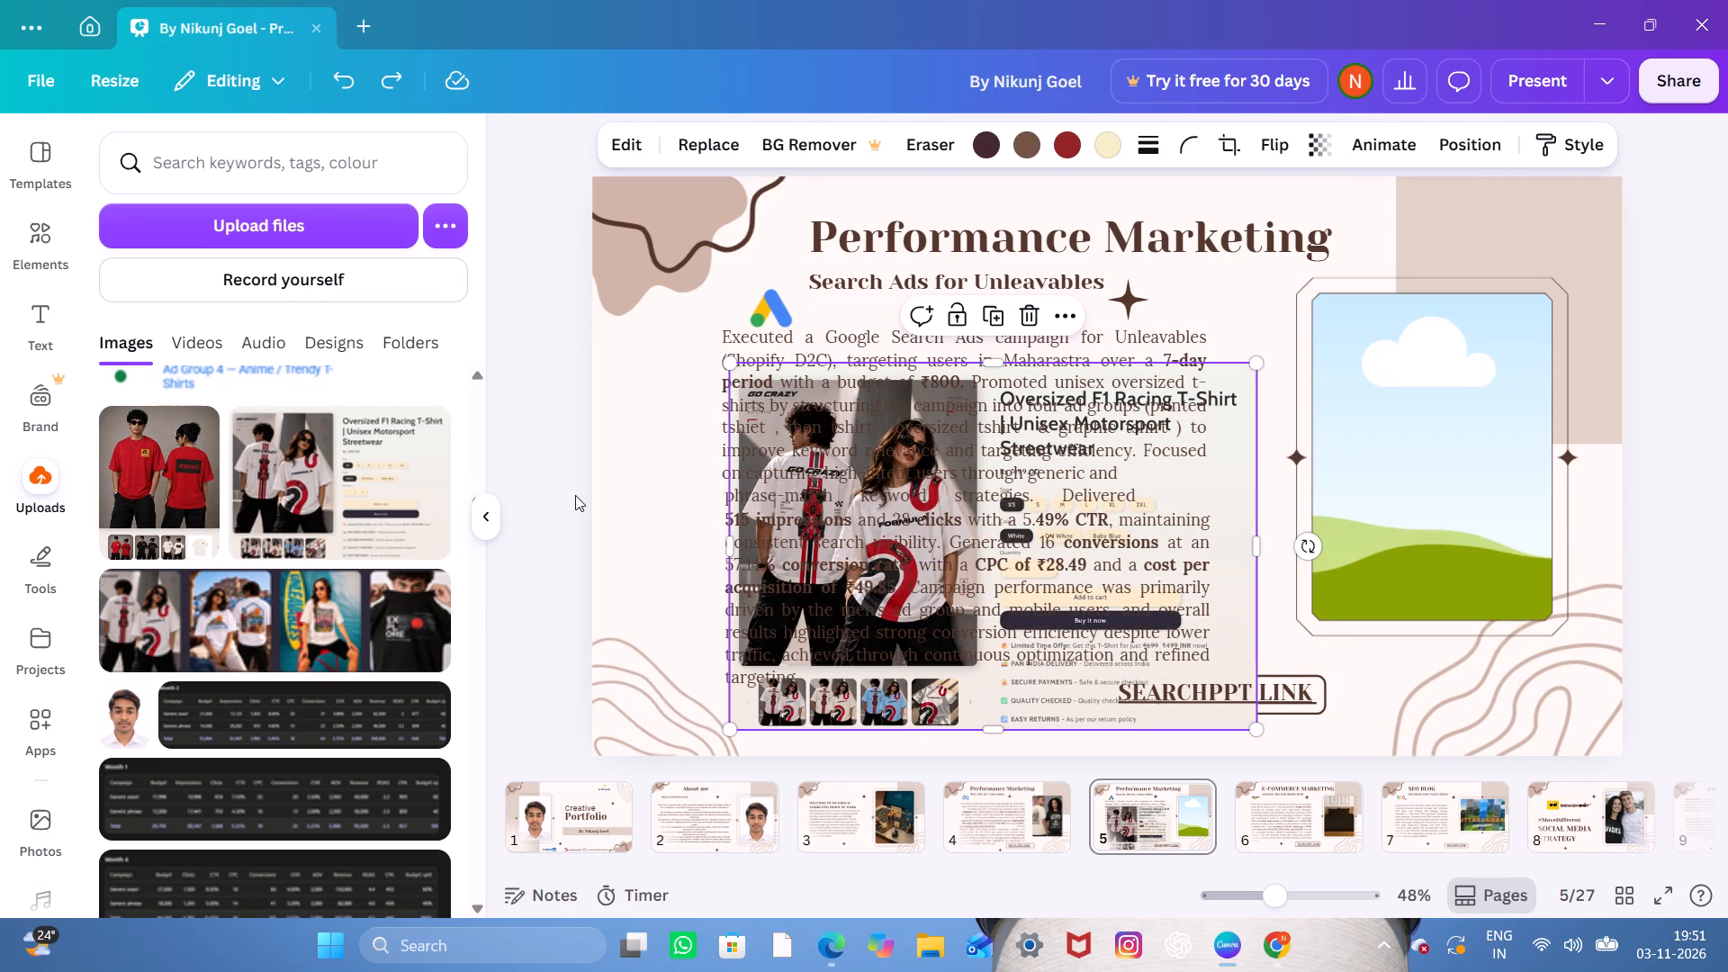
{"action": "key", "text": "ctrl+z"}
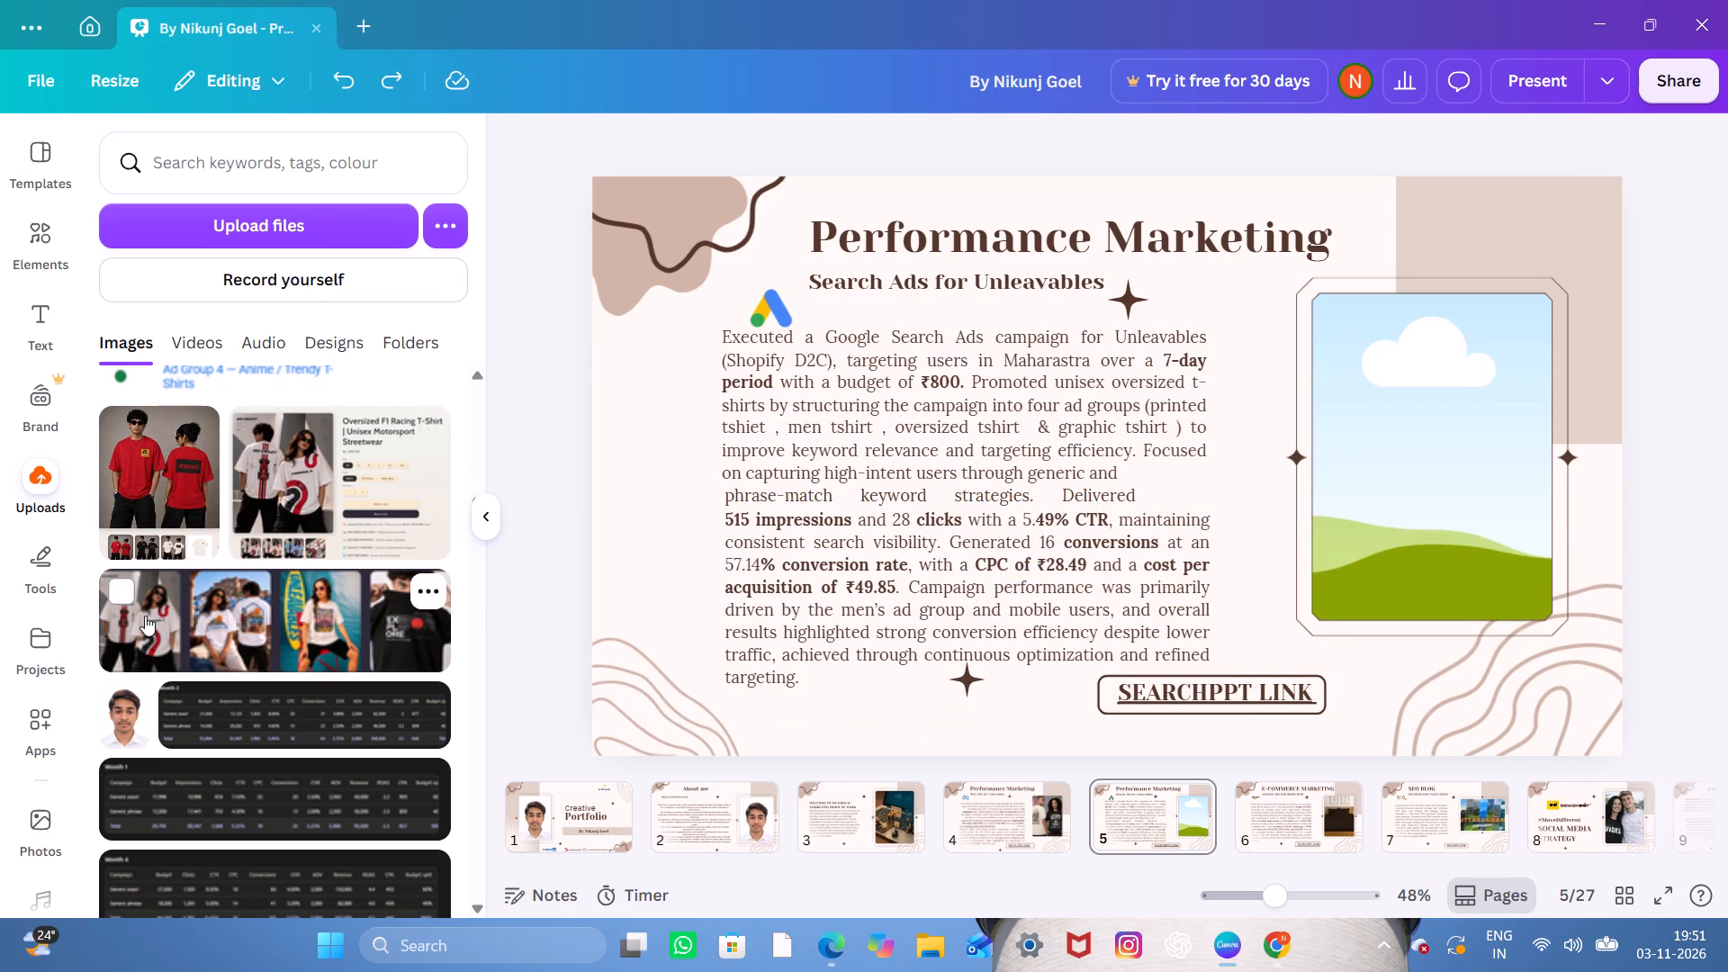
Place the uploaded image of two models in red T-shirts into the decorative outline on the Search Ads slide.
{"action": "left_click_drag", "start_coordinate": [145, 616], "coordinate": [406, 598]}
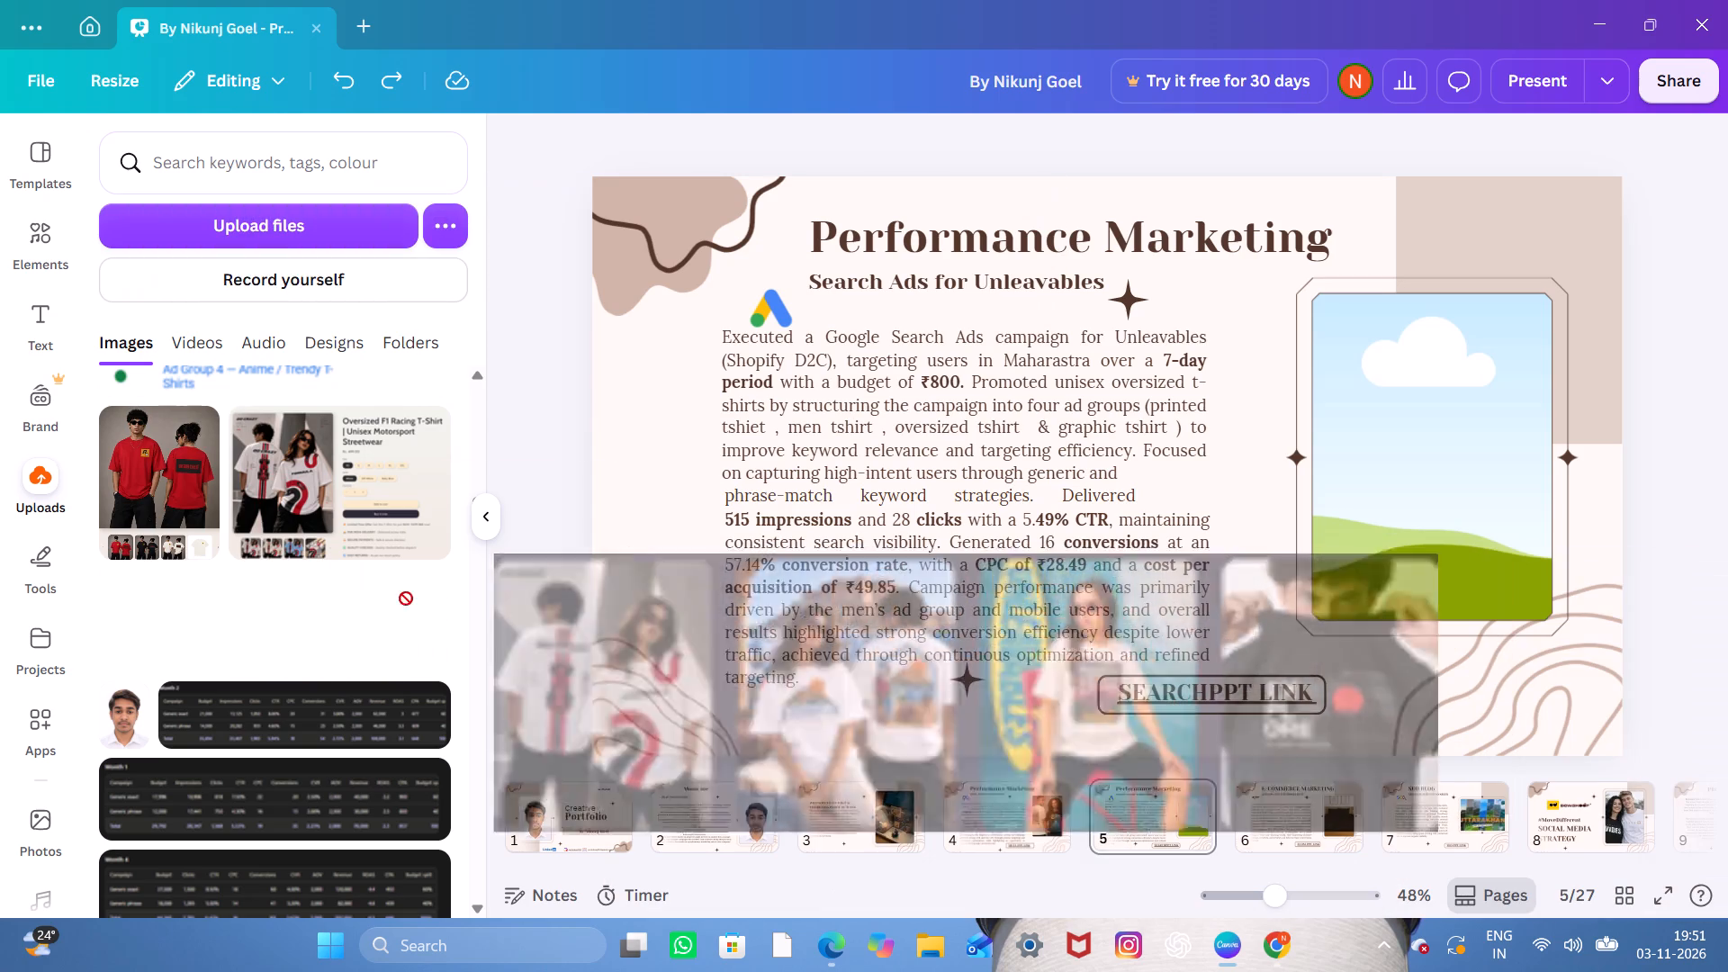
{"action": "left_click_drag", "start_coordinate": [406, 598], "coordinate": [197, 618]}
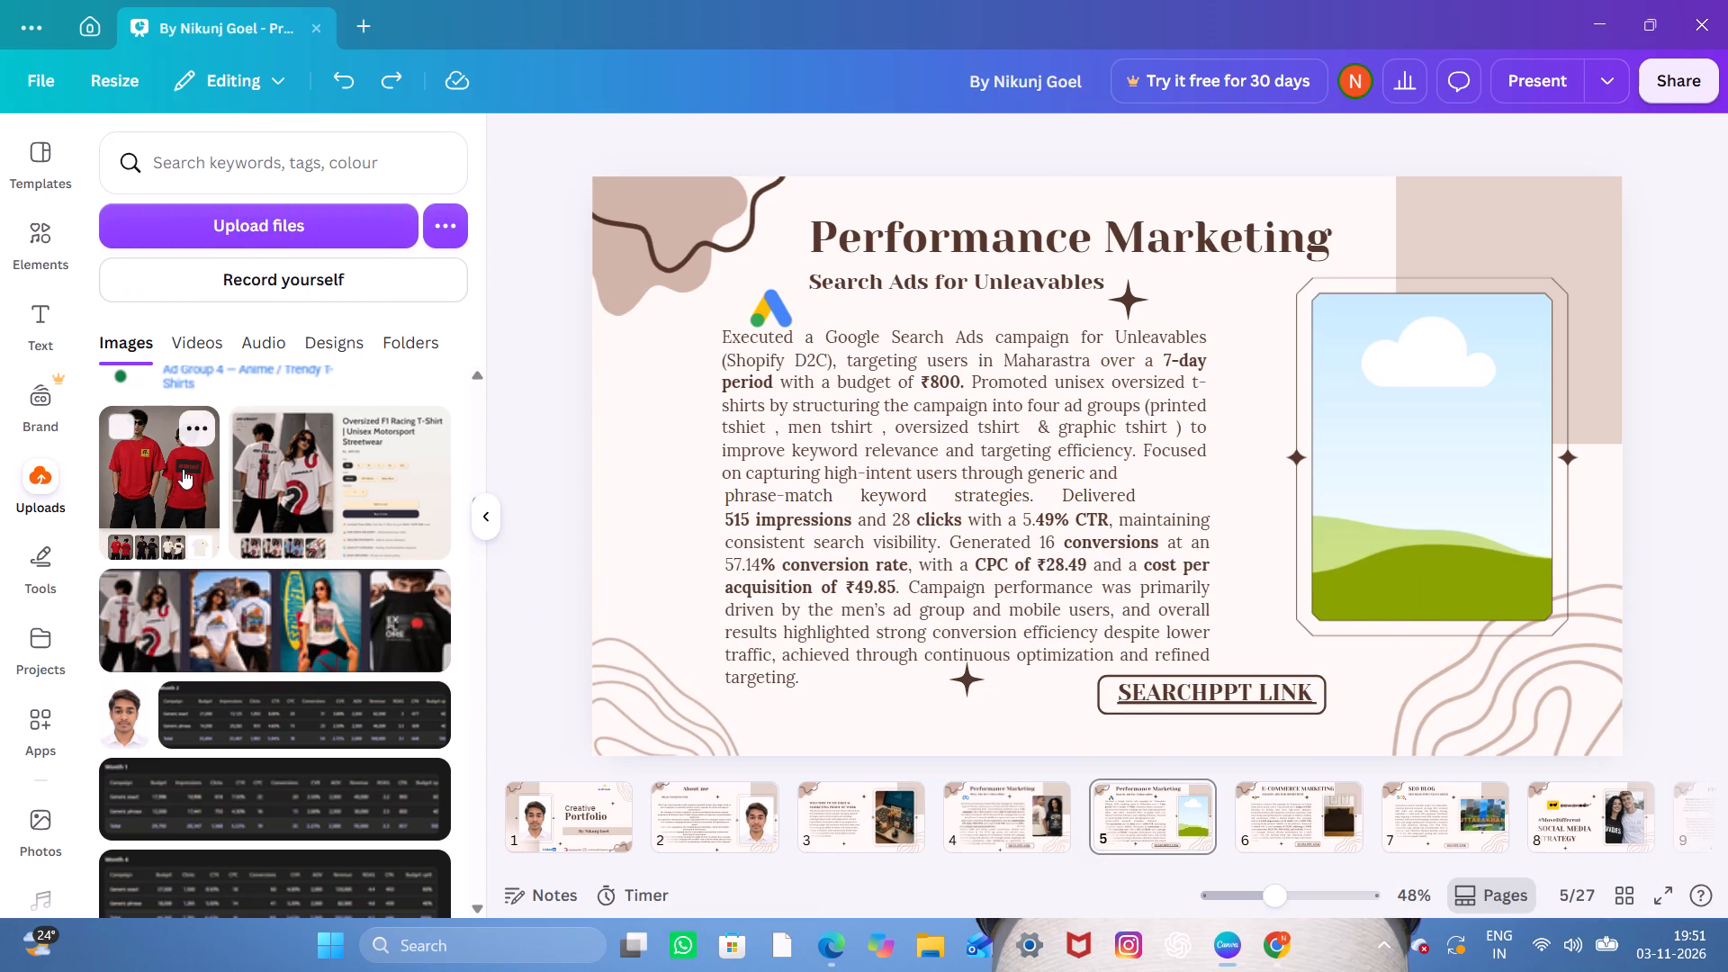
{"action": "left_click_drag", "start_coordinate": [183, 469], "coordinate": [588, 516]}
{"action": "left_click_drag", "start_coordinate": [202, 508], "coordinate": [1291, 393]}
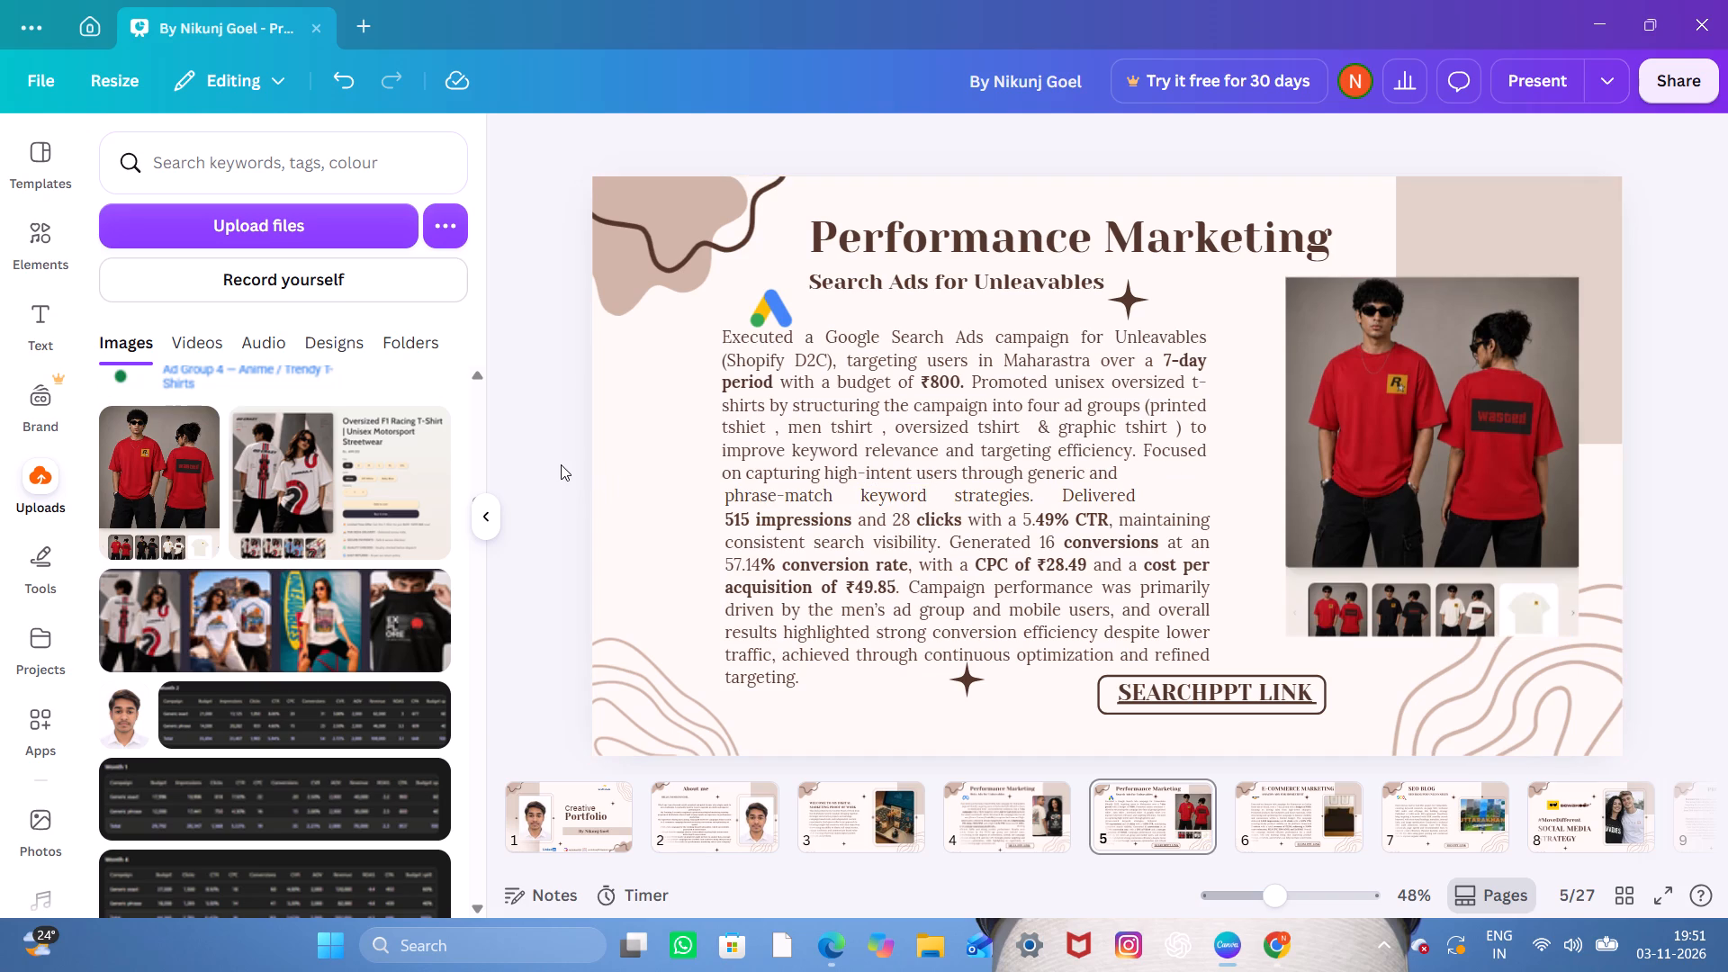
{"action": "left_click", "coordinate": [561, 464]}
{"action": "scroll", "coordinate": [560, 446], "scroll_direction": "down", "scroll_amount": 1}
{"action": "left_click", "coordinate": [623, 495]}
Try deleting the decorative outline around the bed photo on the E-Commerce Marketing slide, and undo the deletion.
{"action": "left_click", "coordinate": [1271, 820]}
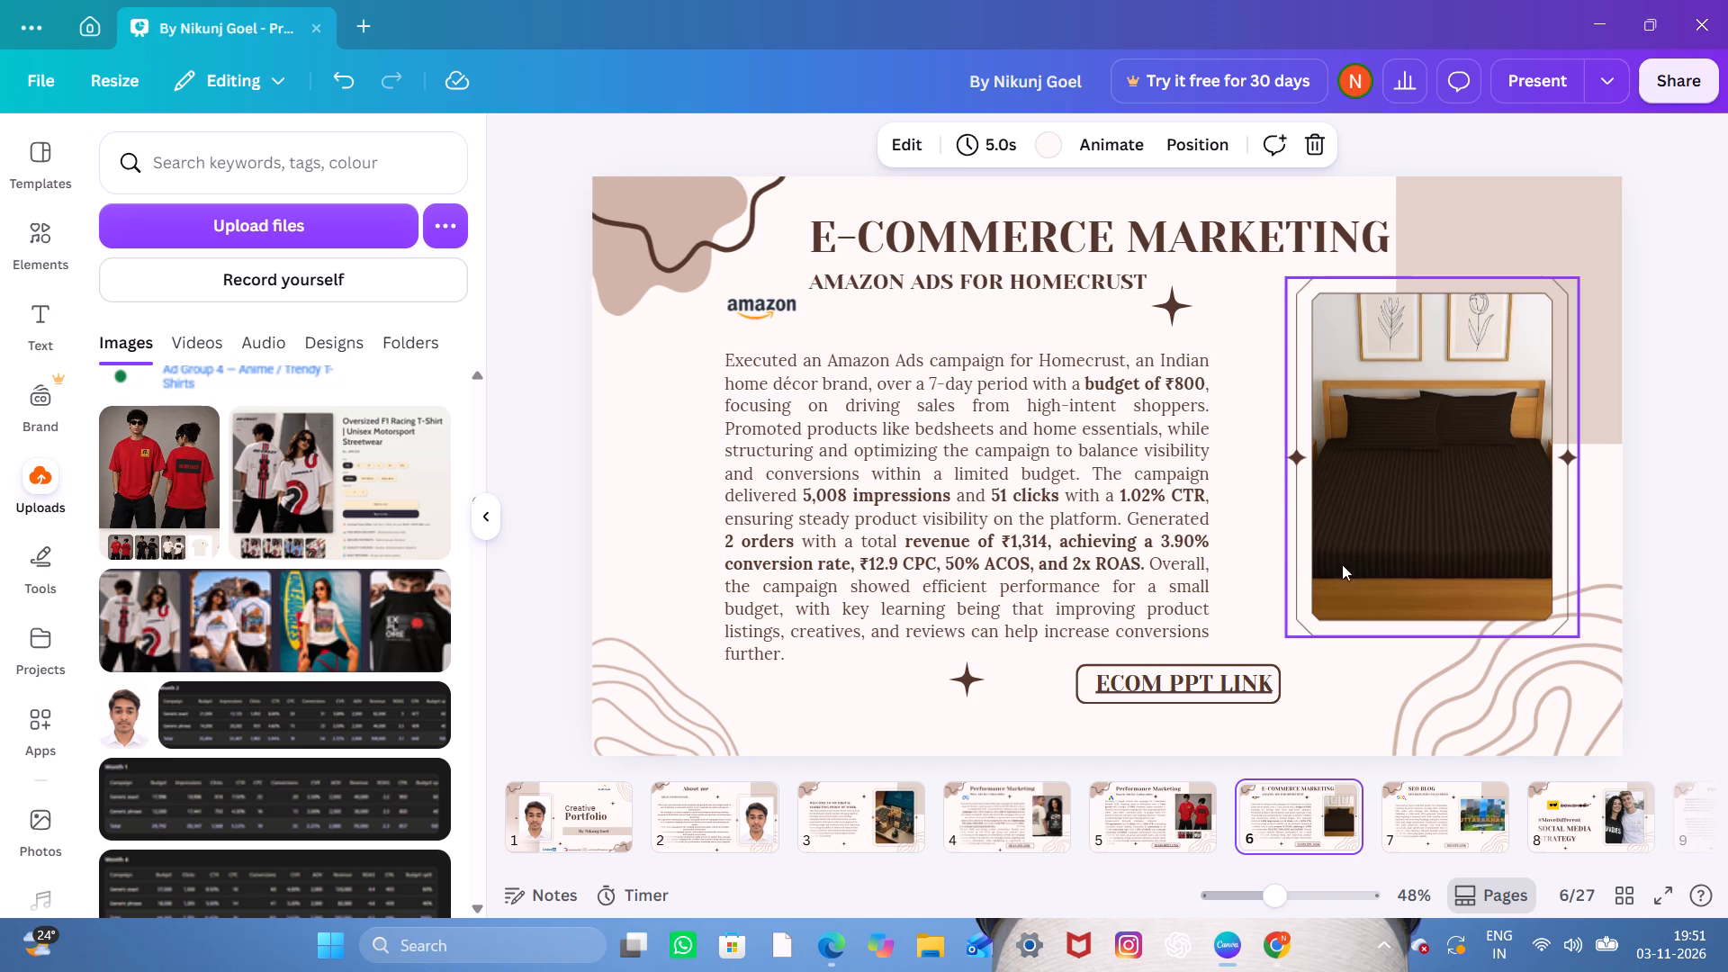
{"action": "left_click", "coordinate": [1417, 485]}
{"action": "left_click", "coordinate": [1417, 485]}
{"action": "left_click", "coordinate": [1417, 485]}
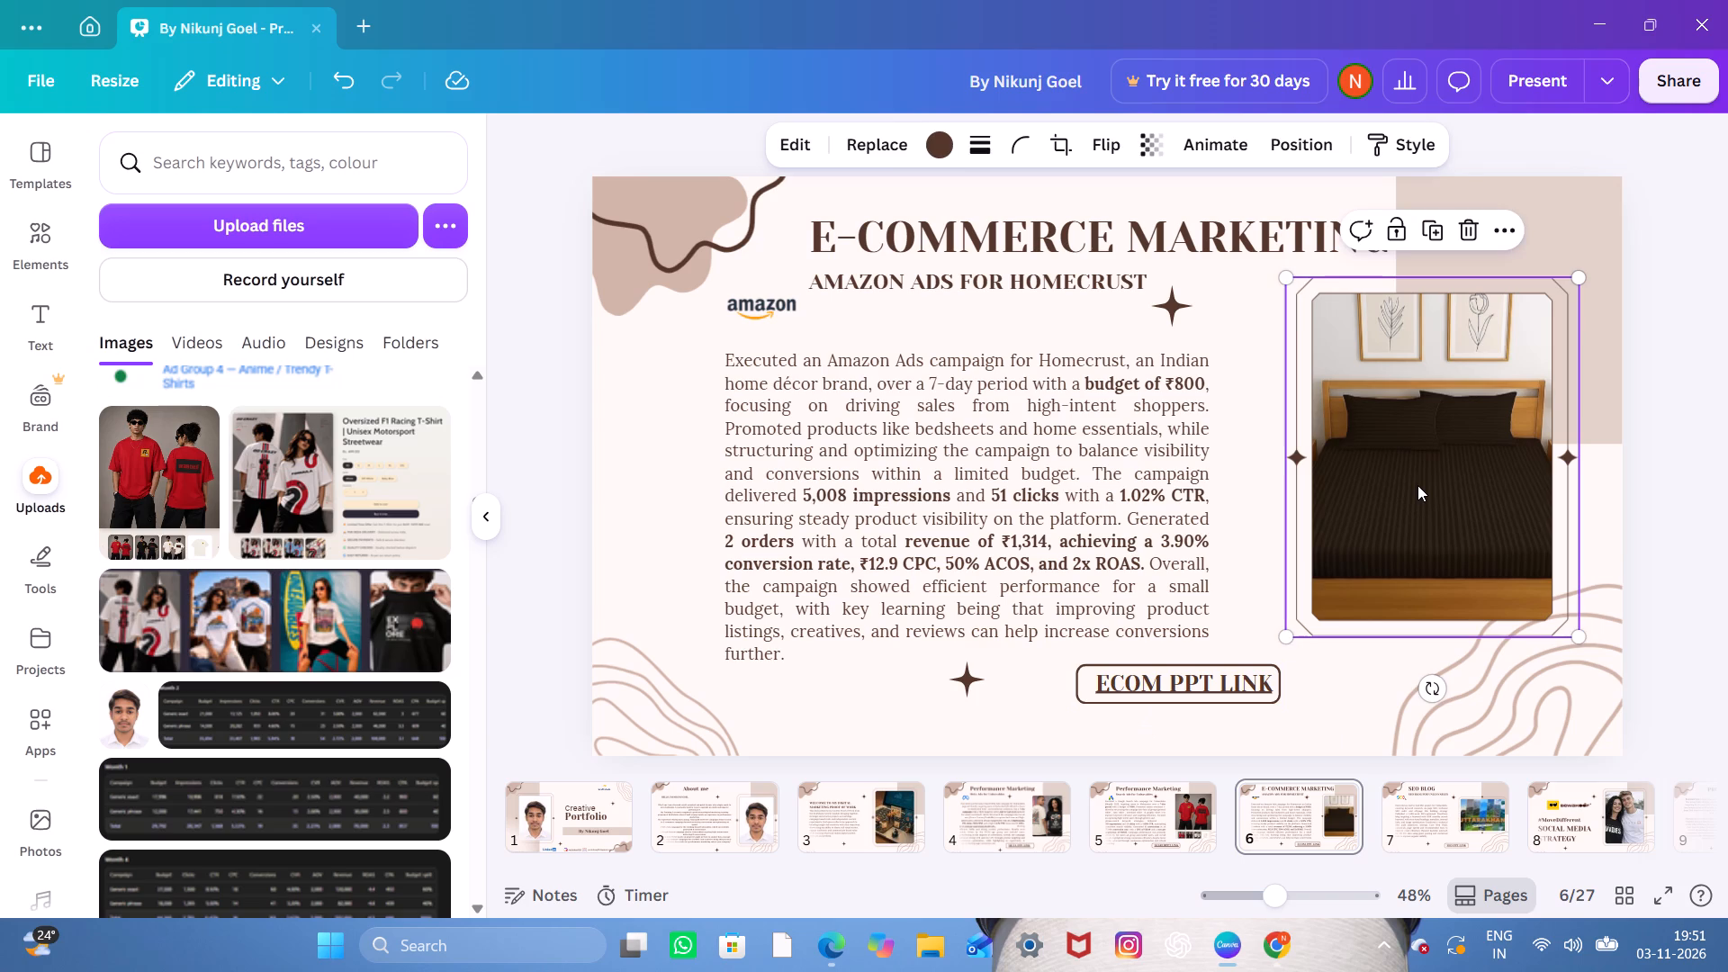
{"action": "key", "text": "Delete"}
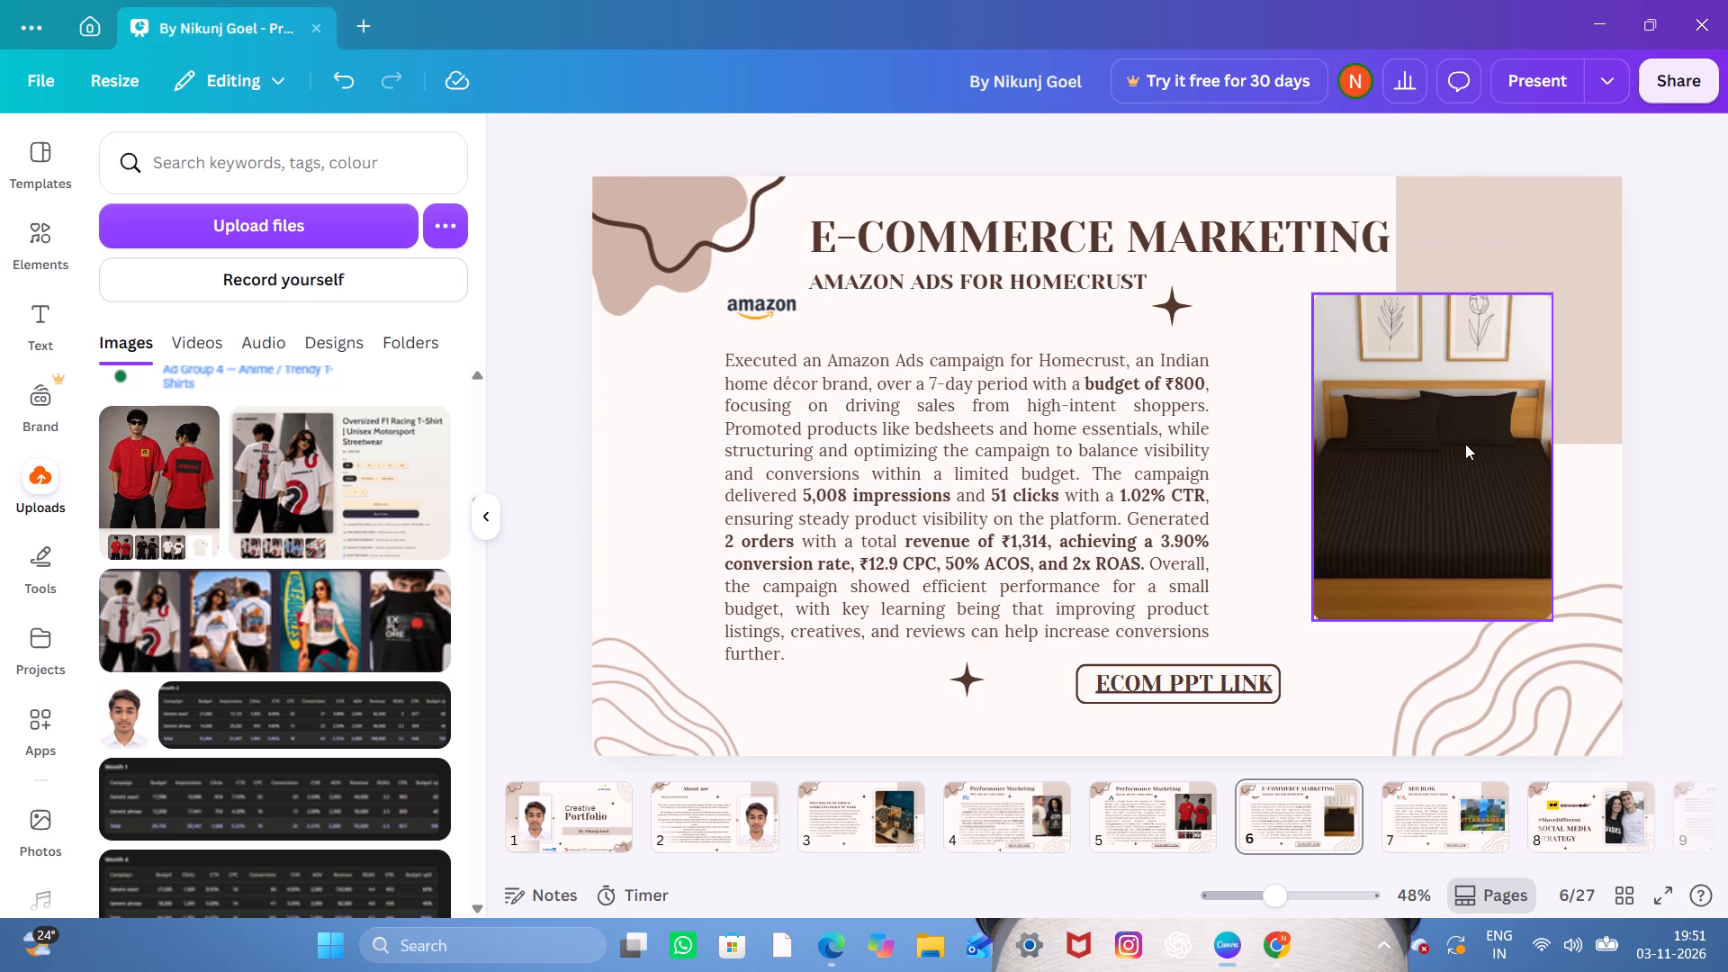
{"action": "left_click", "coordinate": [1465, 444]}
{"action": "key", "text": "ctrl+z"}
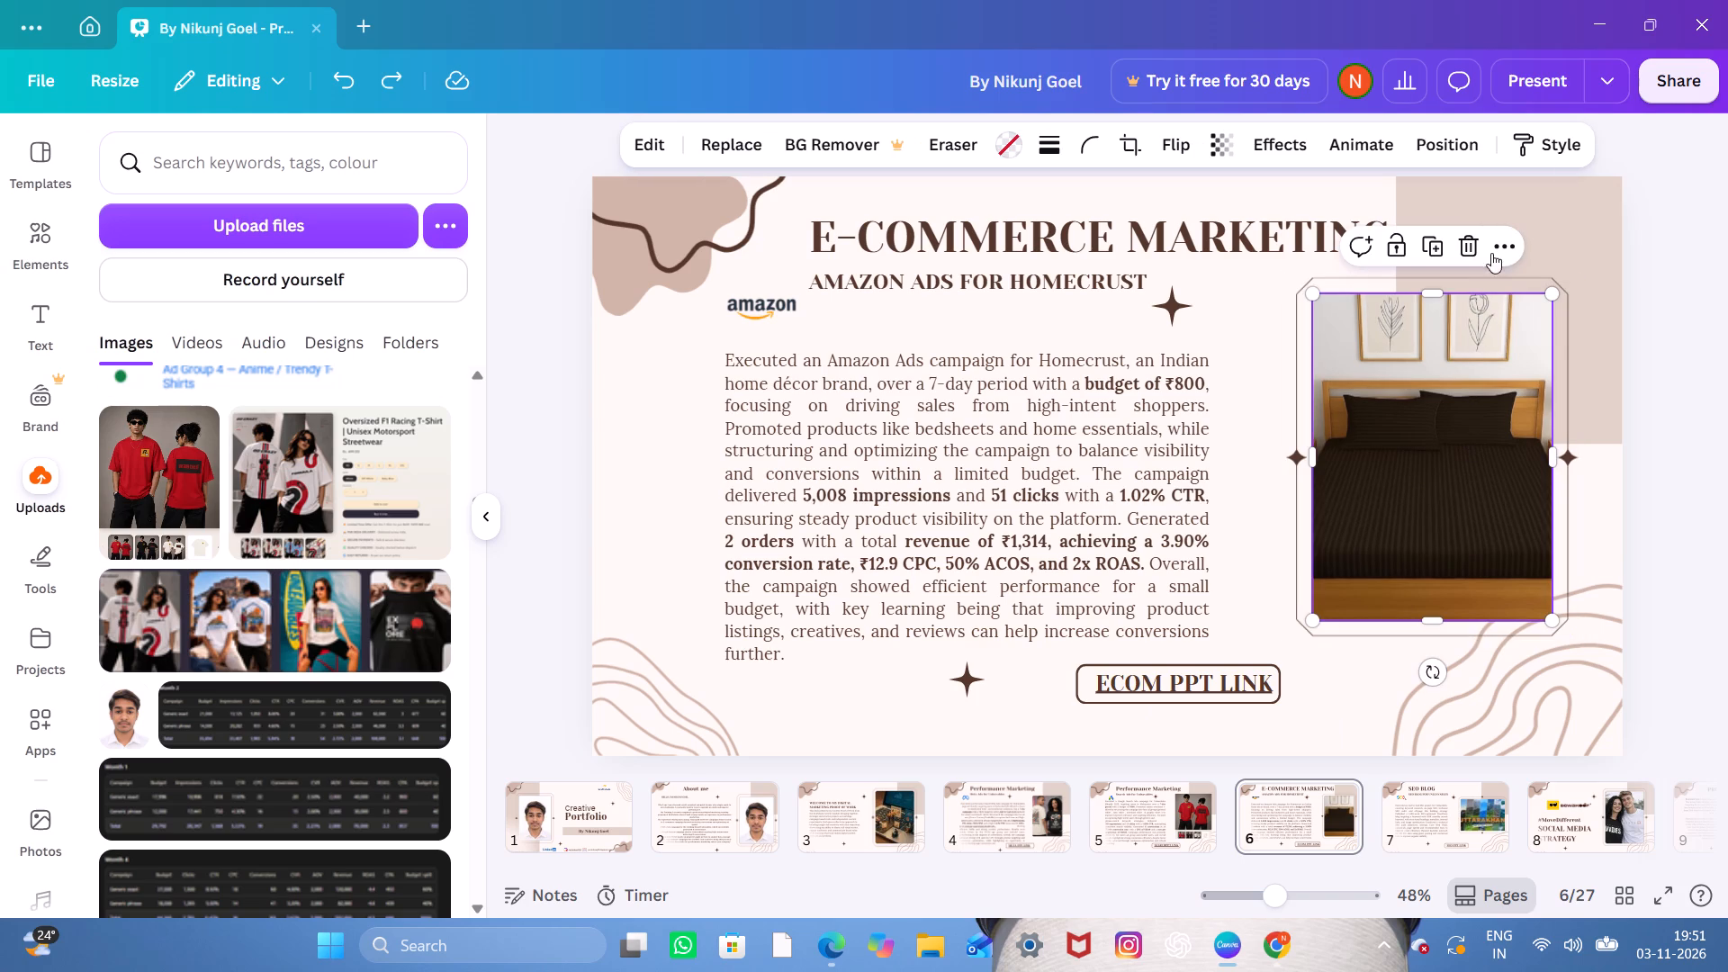
Delete the bed photo from its frame on the Amazon Ads for Homecrust slide, keeping the frame itself.
{"action": "left_click", "coordinate": [1467, 244]}
{"action": "left_click", "coordinate": [1462, 308]}
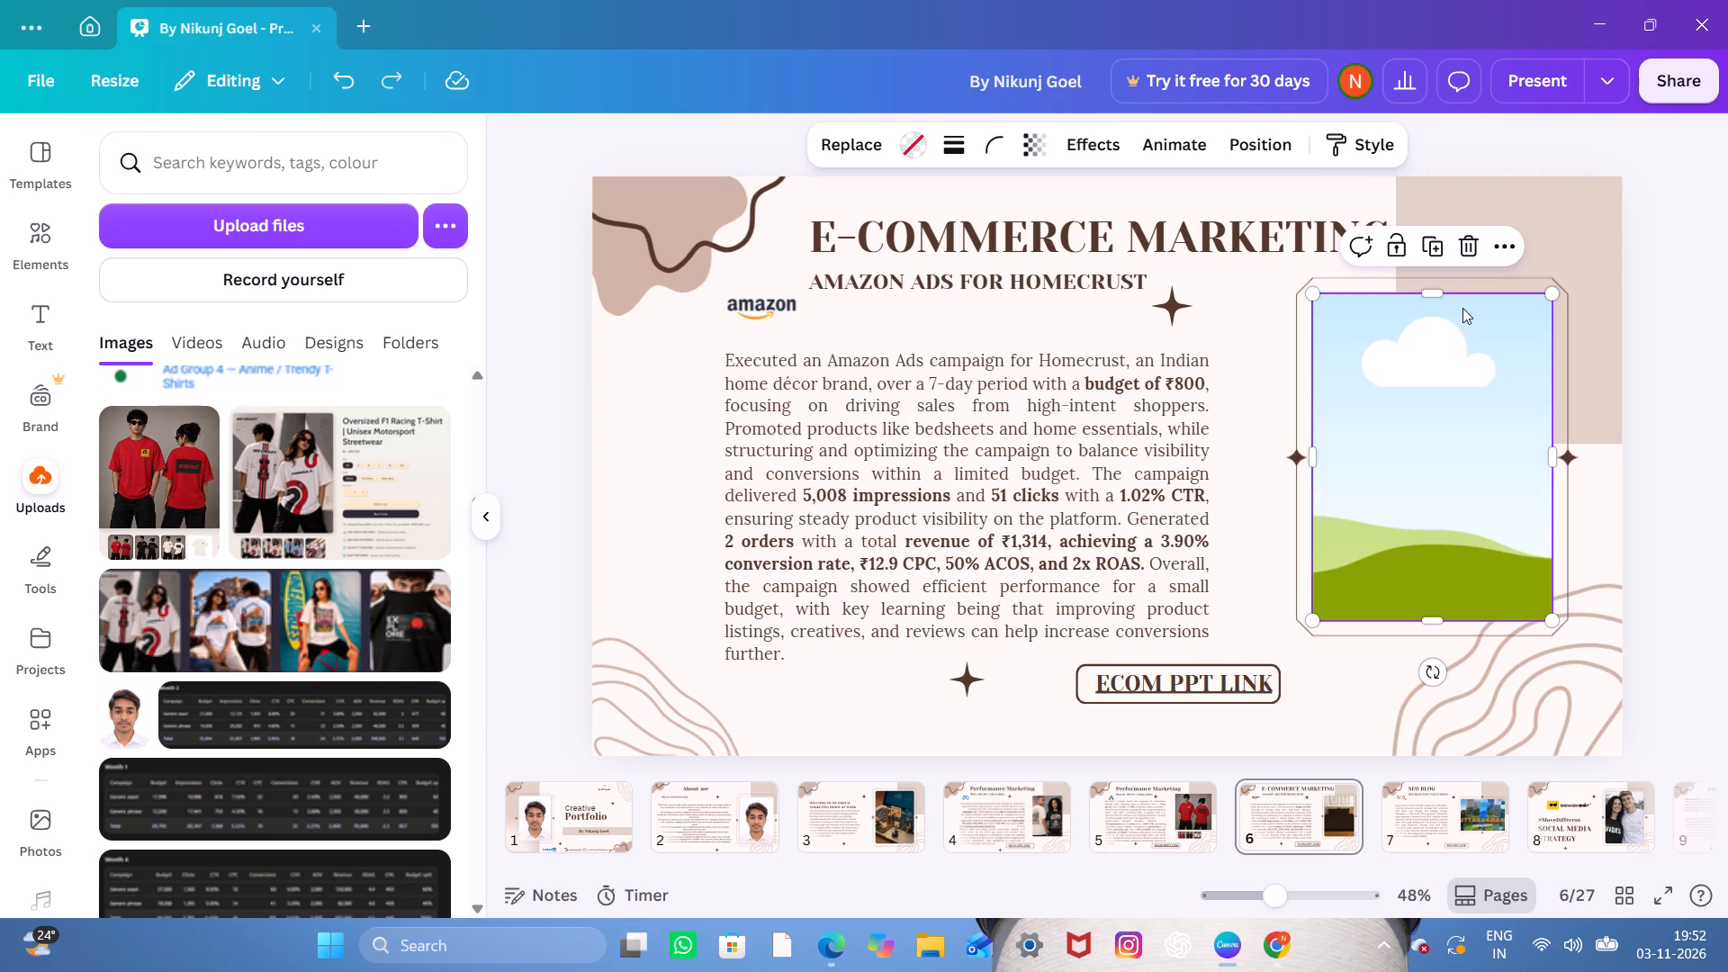
Look through the uploaded images for a new picture for the empty frame on the Homecrust slide.
{"action": "scroll", "coordinate": [99, 695], "scroll_direction": "down", "scroll_amount": 6}
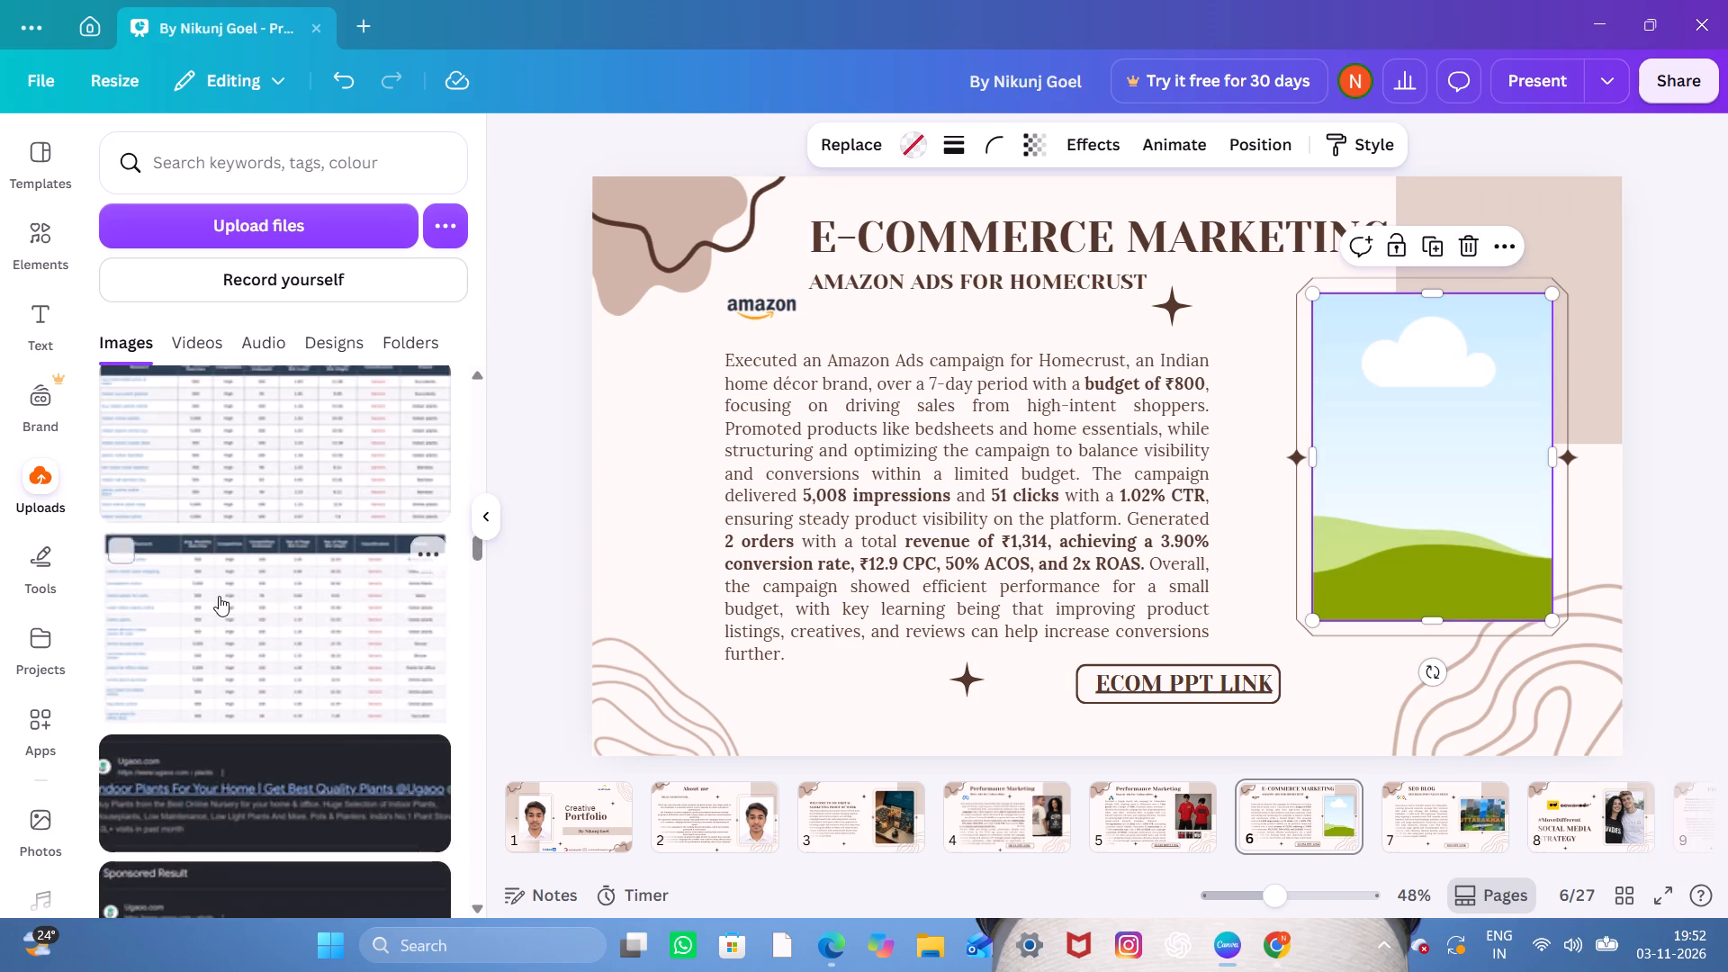
{"action": "scroll", "coordinate": [219, 596], "scroll_direction": "down", "scroll_amount": 20}
{"action": "scroll", "coordinate": [219, 596], "scroll_direction": "down", "scroll_amount": 7}
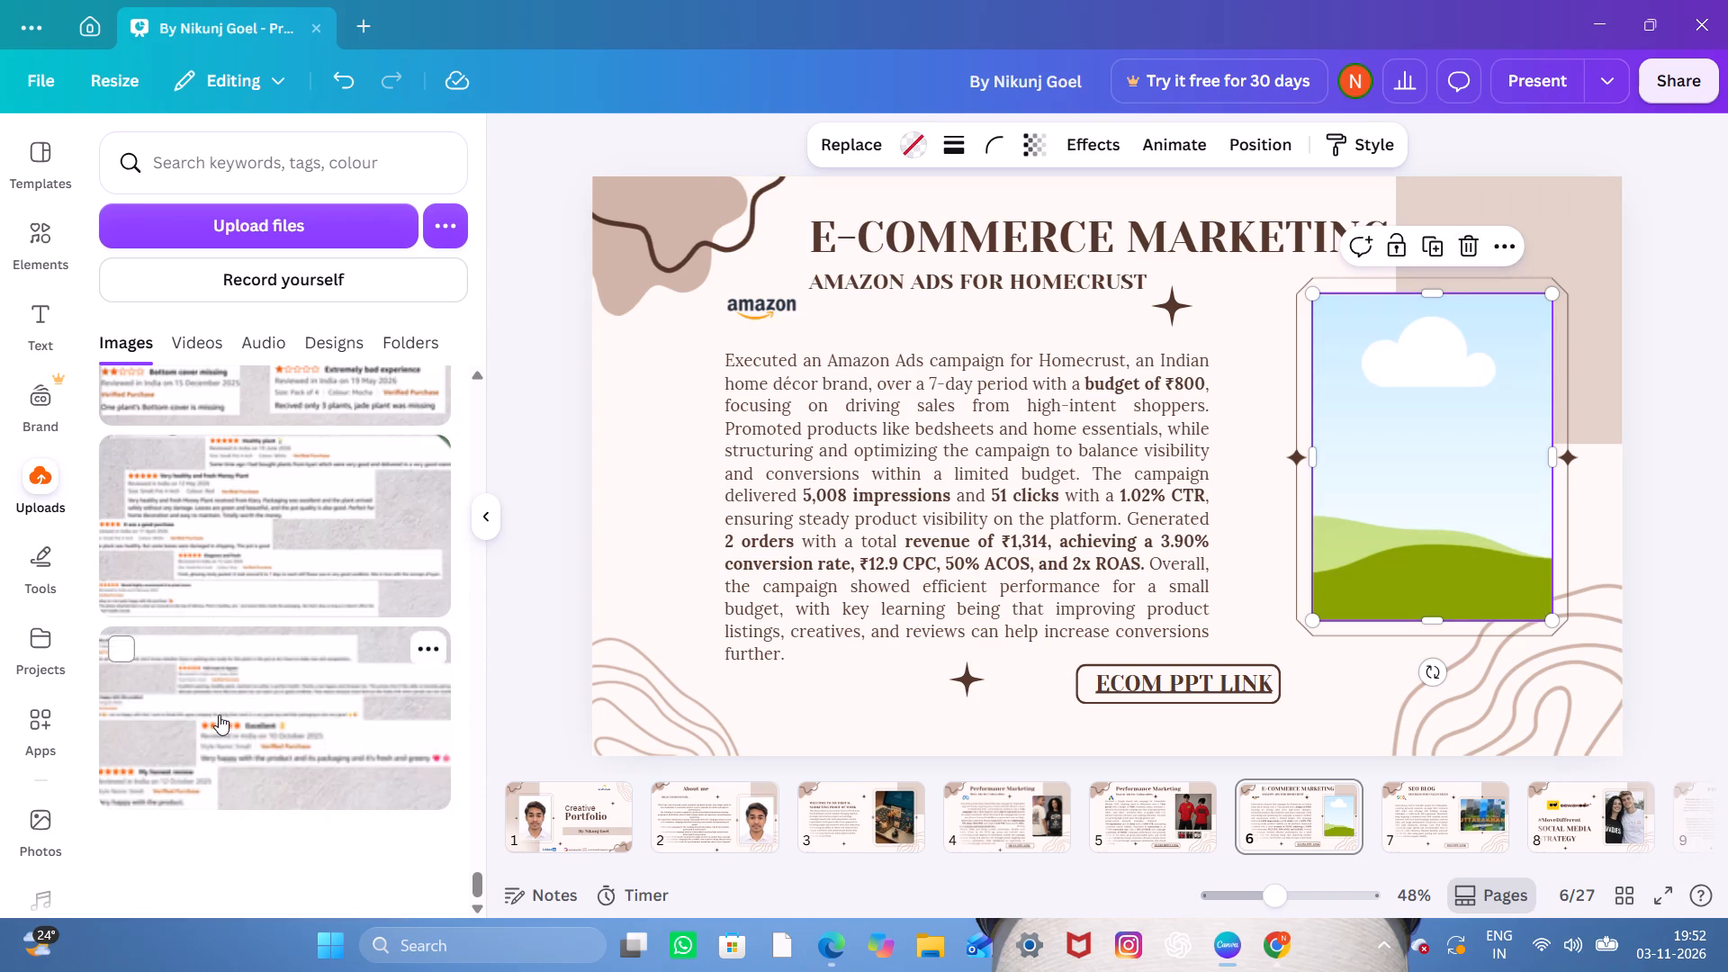
{"action": "scroll", "coordinate": [219, 715], "scroll_direction": "up", "scroll_amount": 5}
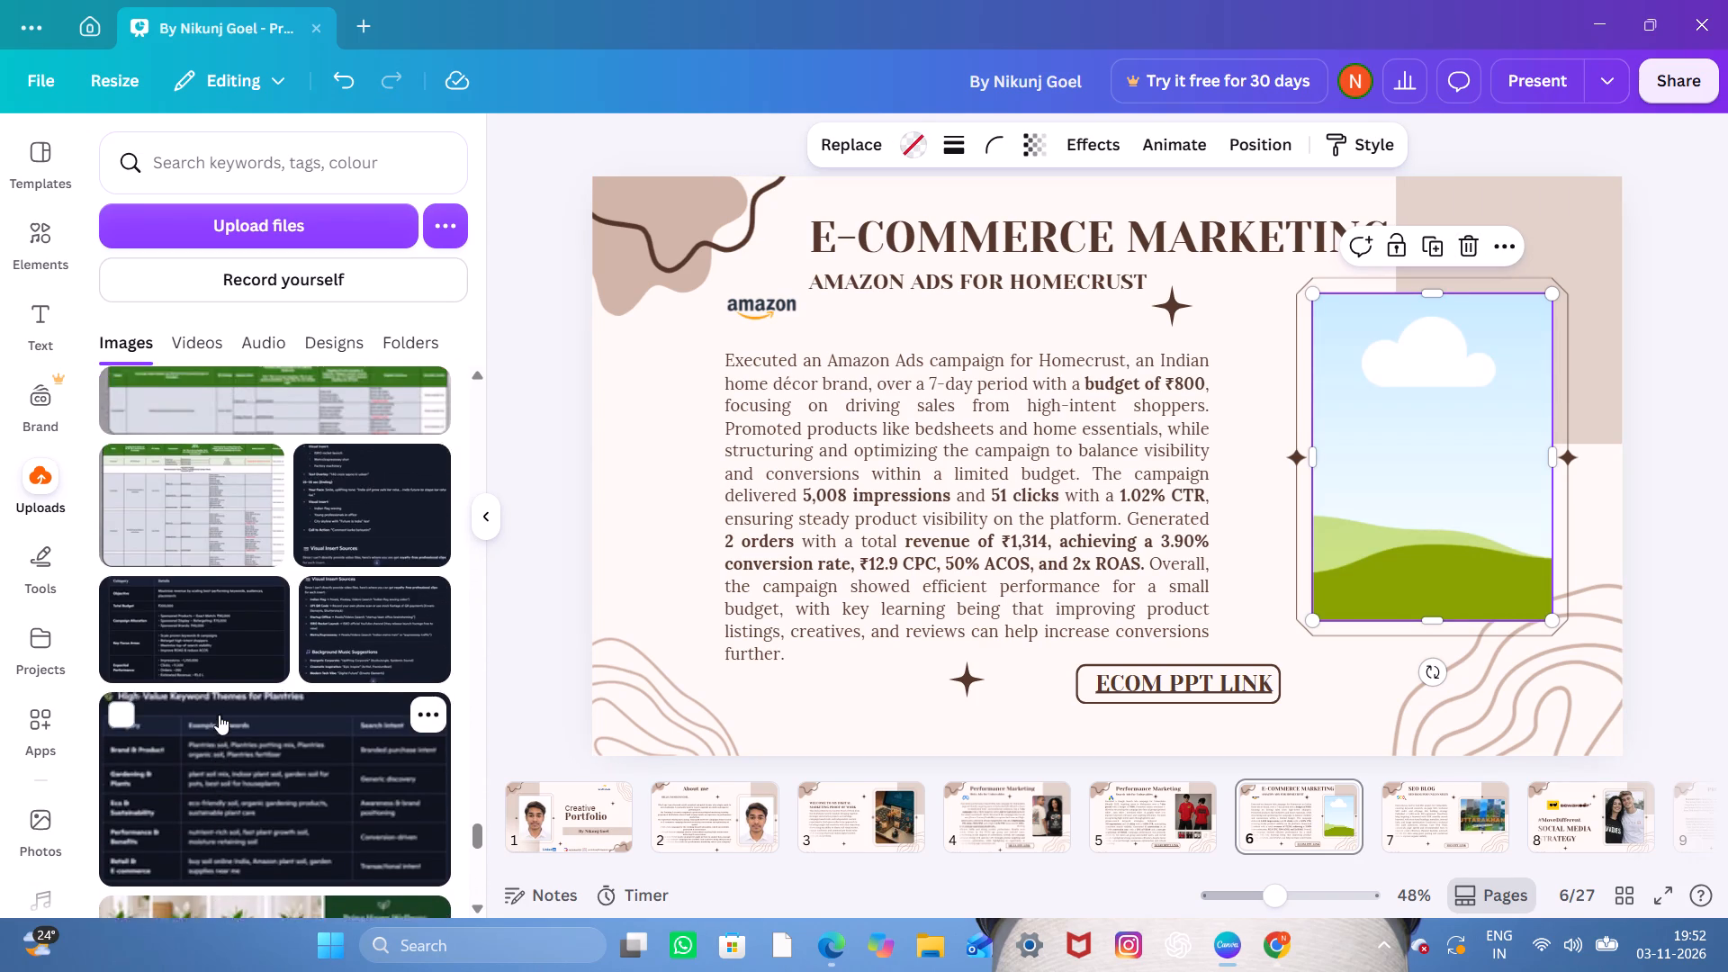
{"action": "scroll", "coordinate": [219, 715], "scroll_direction": "up", "scroll_amount": 4}
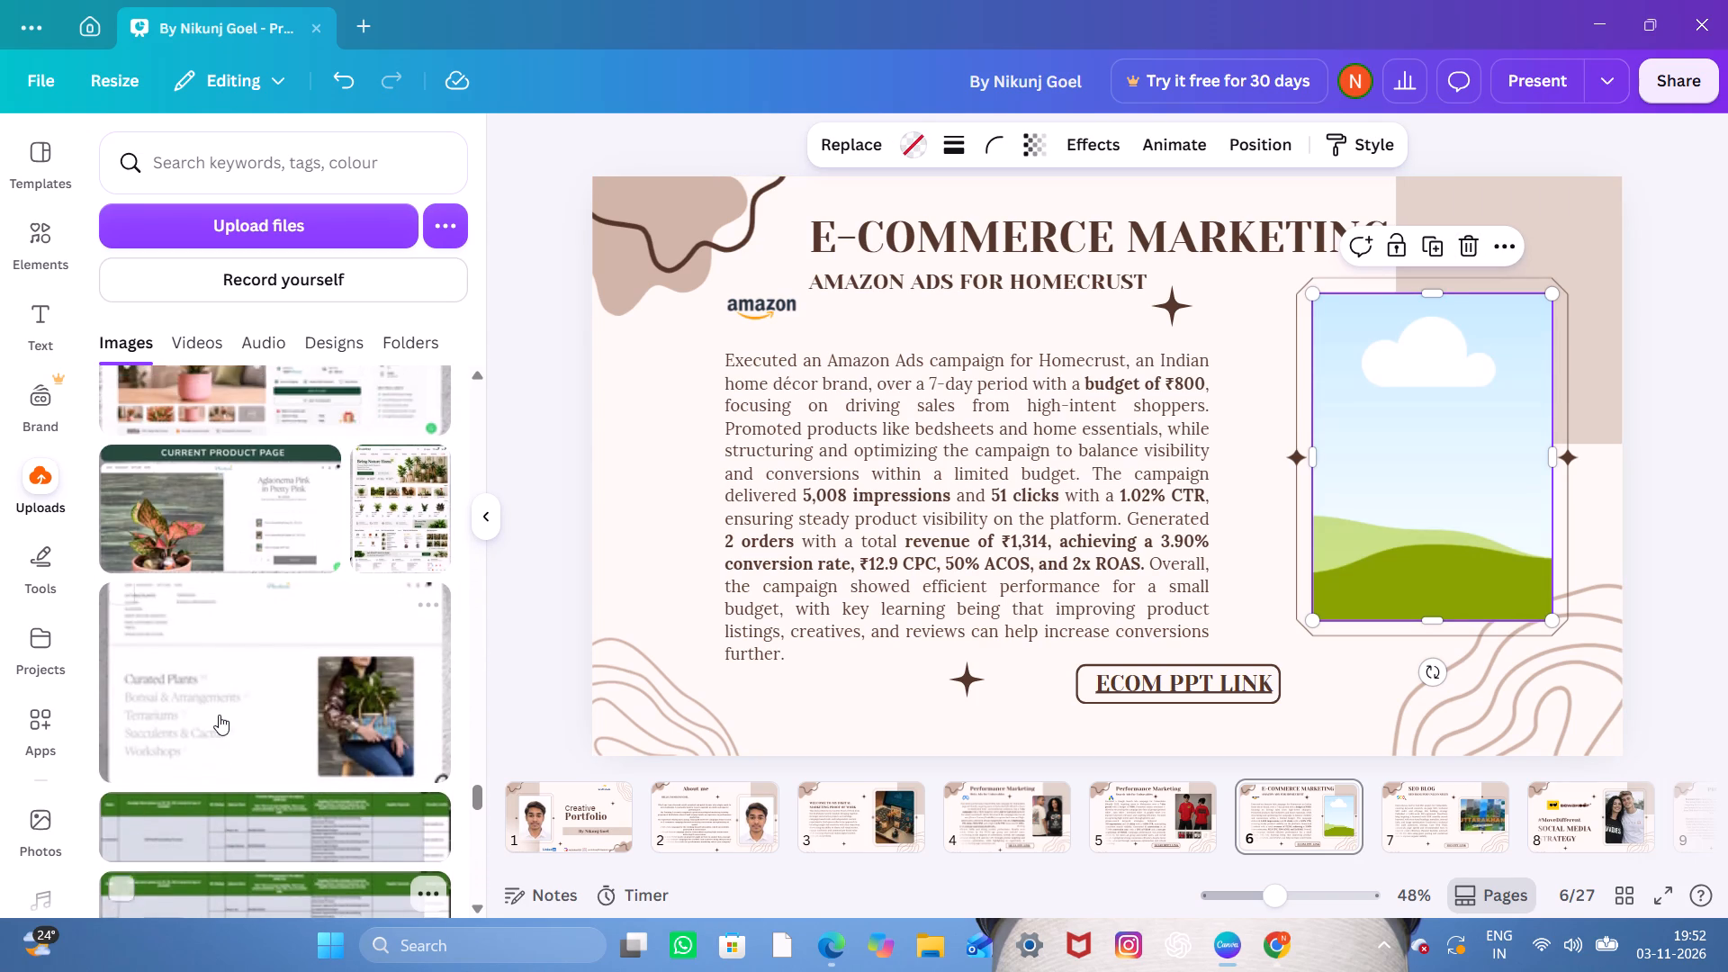
{"action": "scroll", "coordinate": [219, 715], "scroll_direction": "up", "scroll_amount": 10}
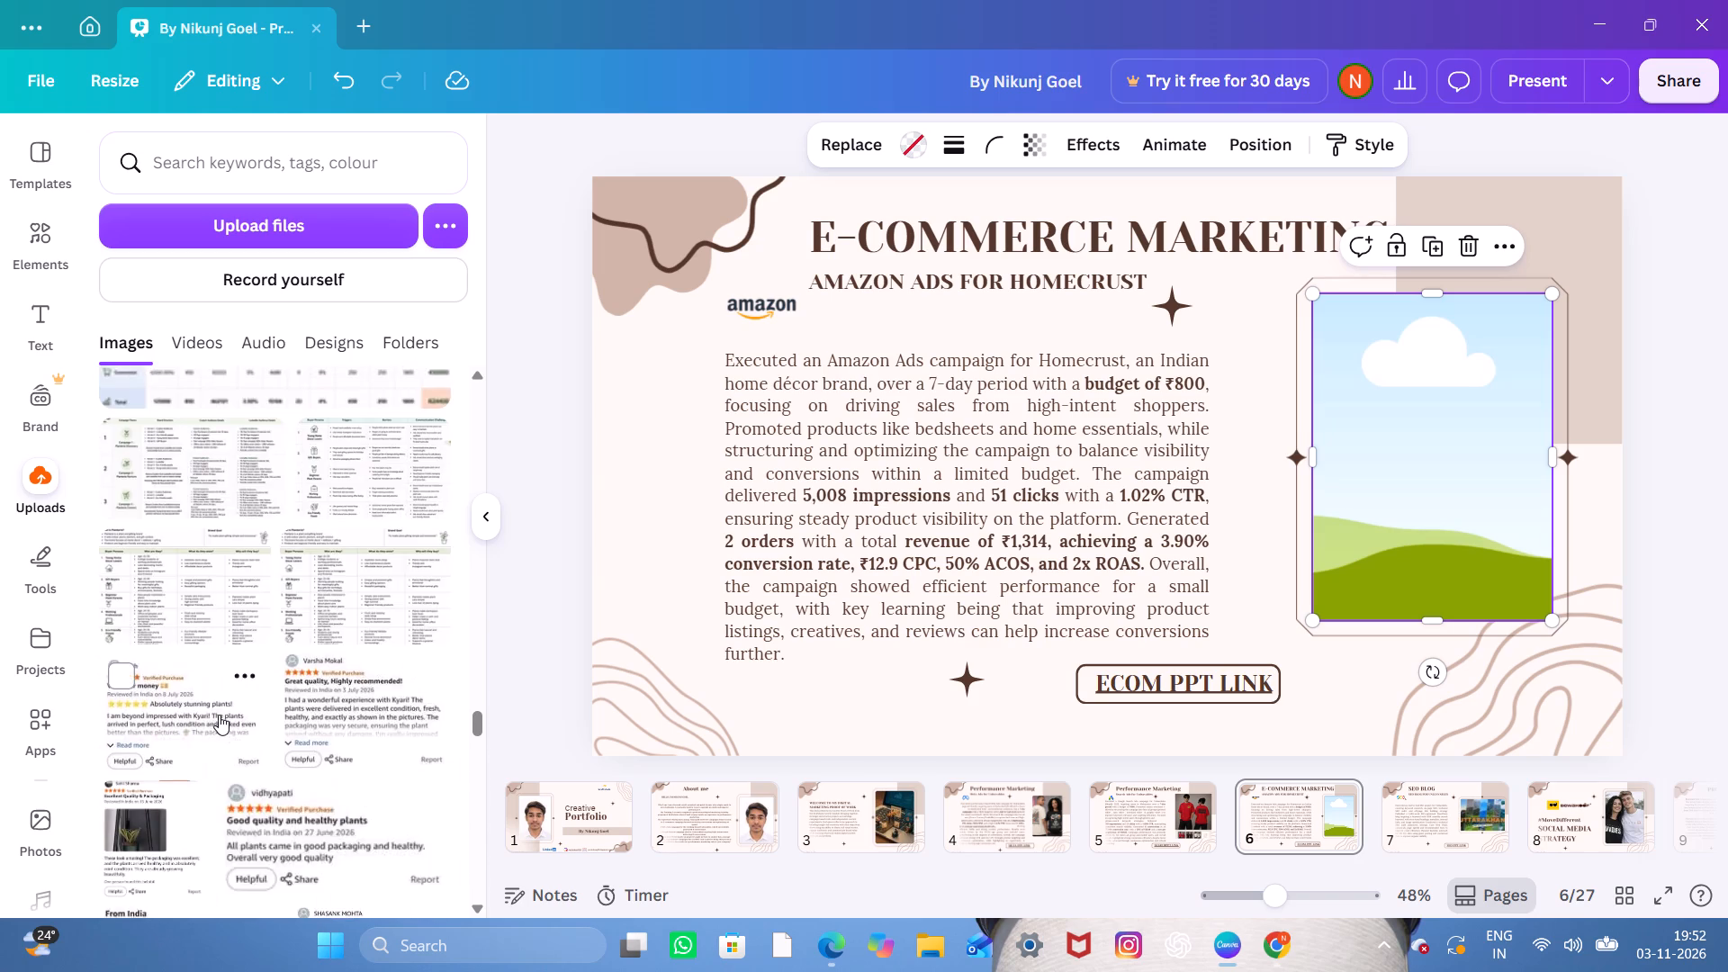
{"action": "scroll", "coordinate": [219, 715], "scroll_direction": "up", "scroll_amount": 4}
{"action": "scroll", "coordinate": [219, 715], "scroll_direction": "down", "scroll_amount": 3}
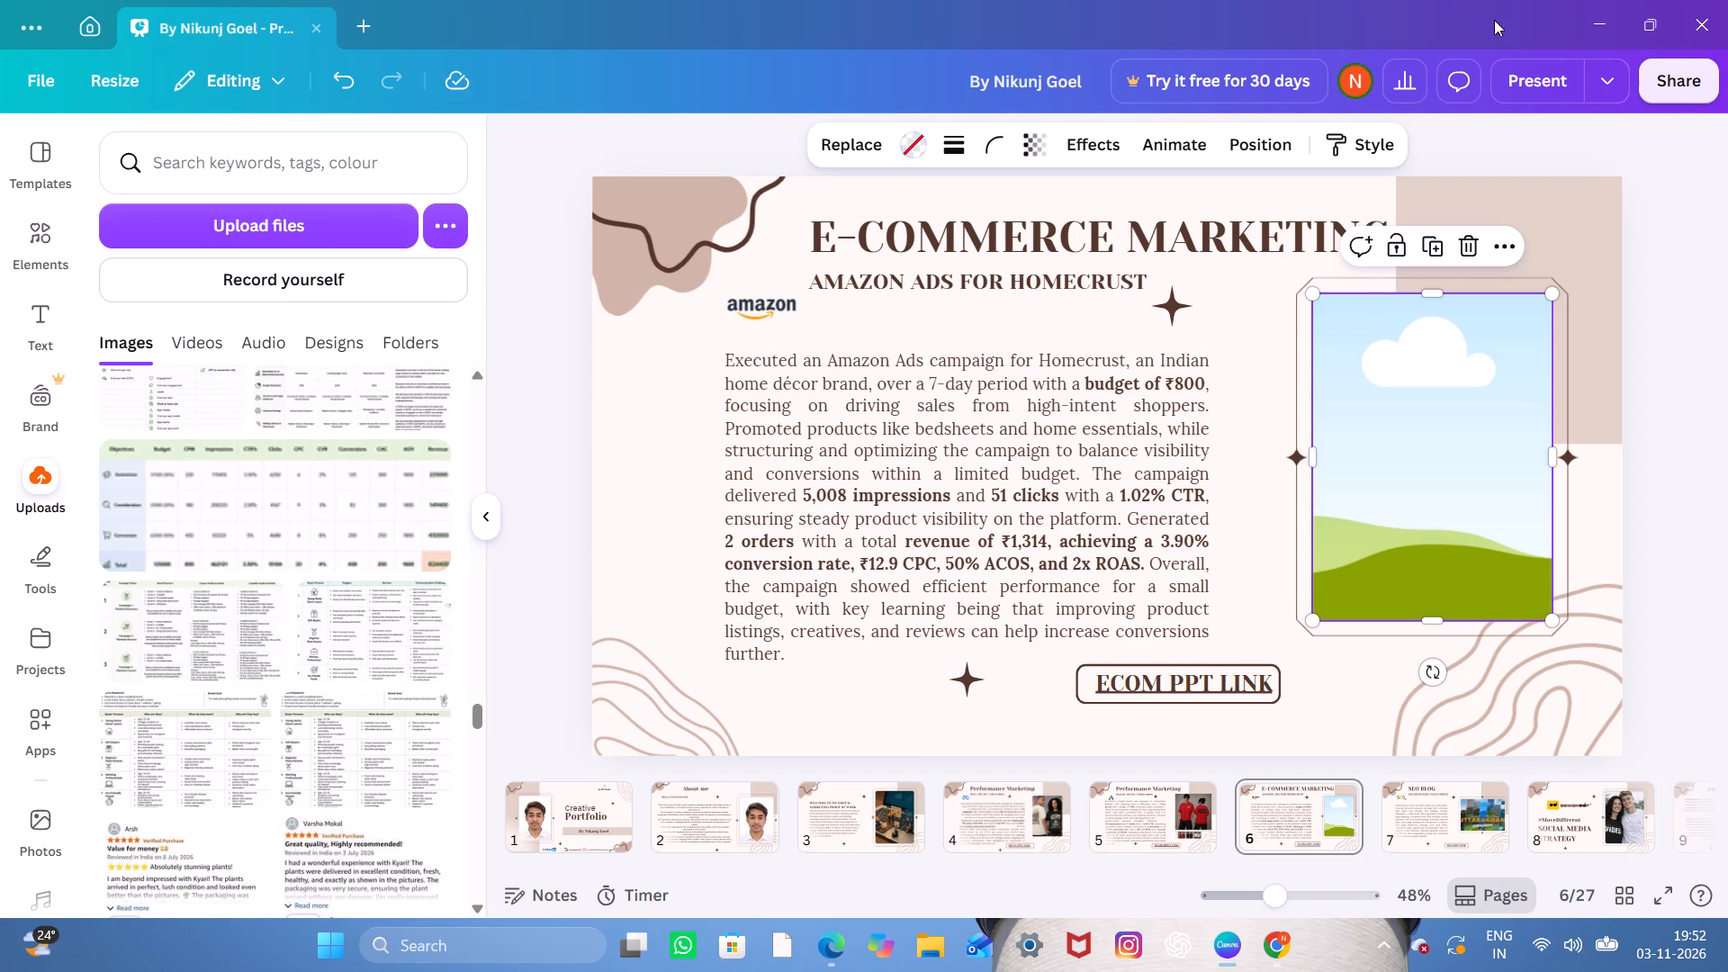
Switch to the browsers and close the Unleavables project PDFs and the MLP 50 ET A6 Group Meta Live Project presentation.
{"action": "left_click", "coordinate": [1598, 14]}
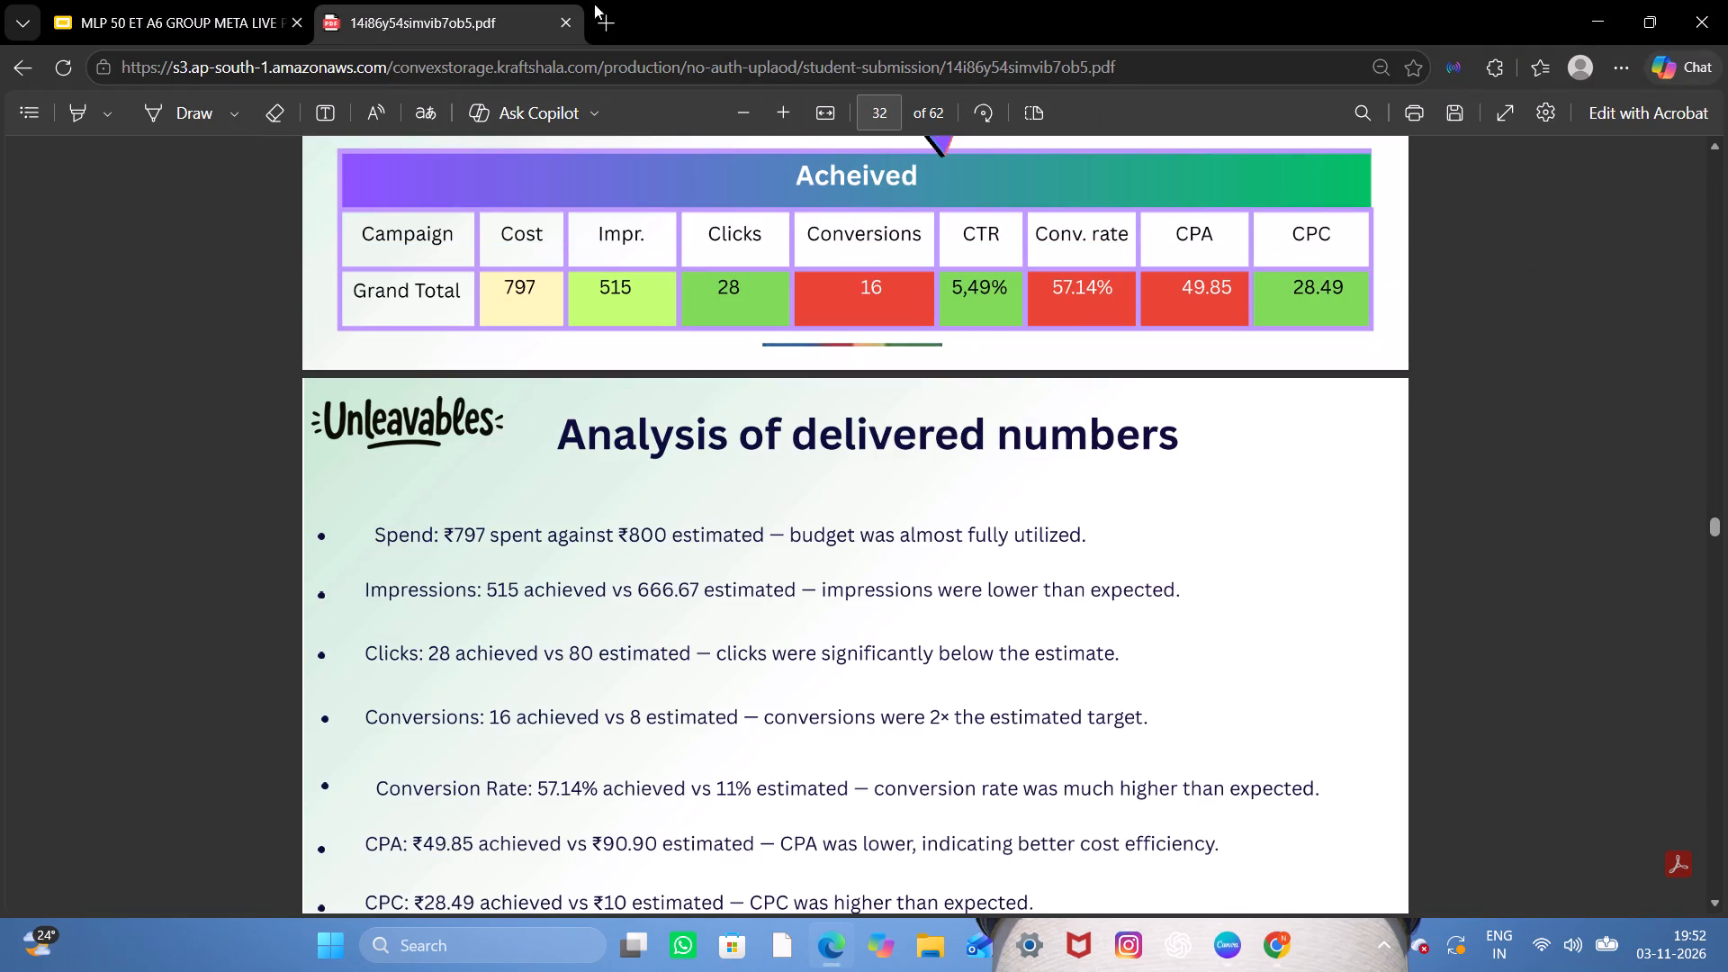
{"action": "left_click", "coordinate": [565, 22]}
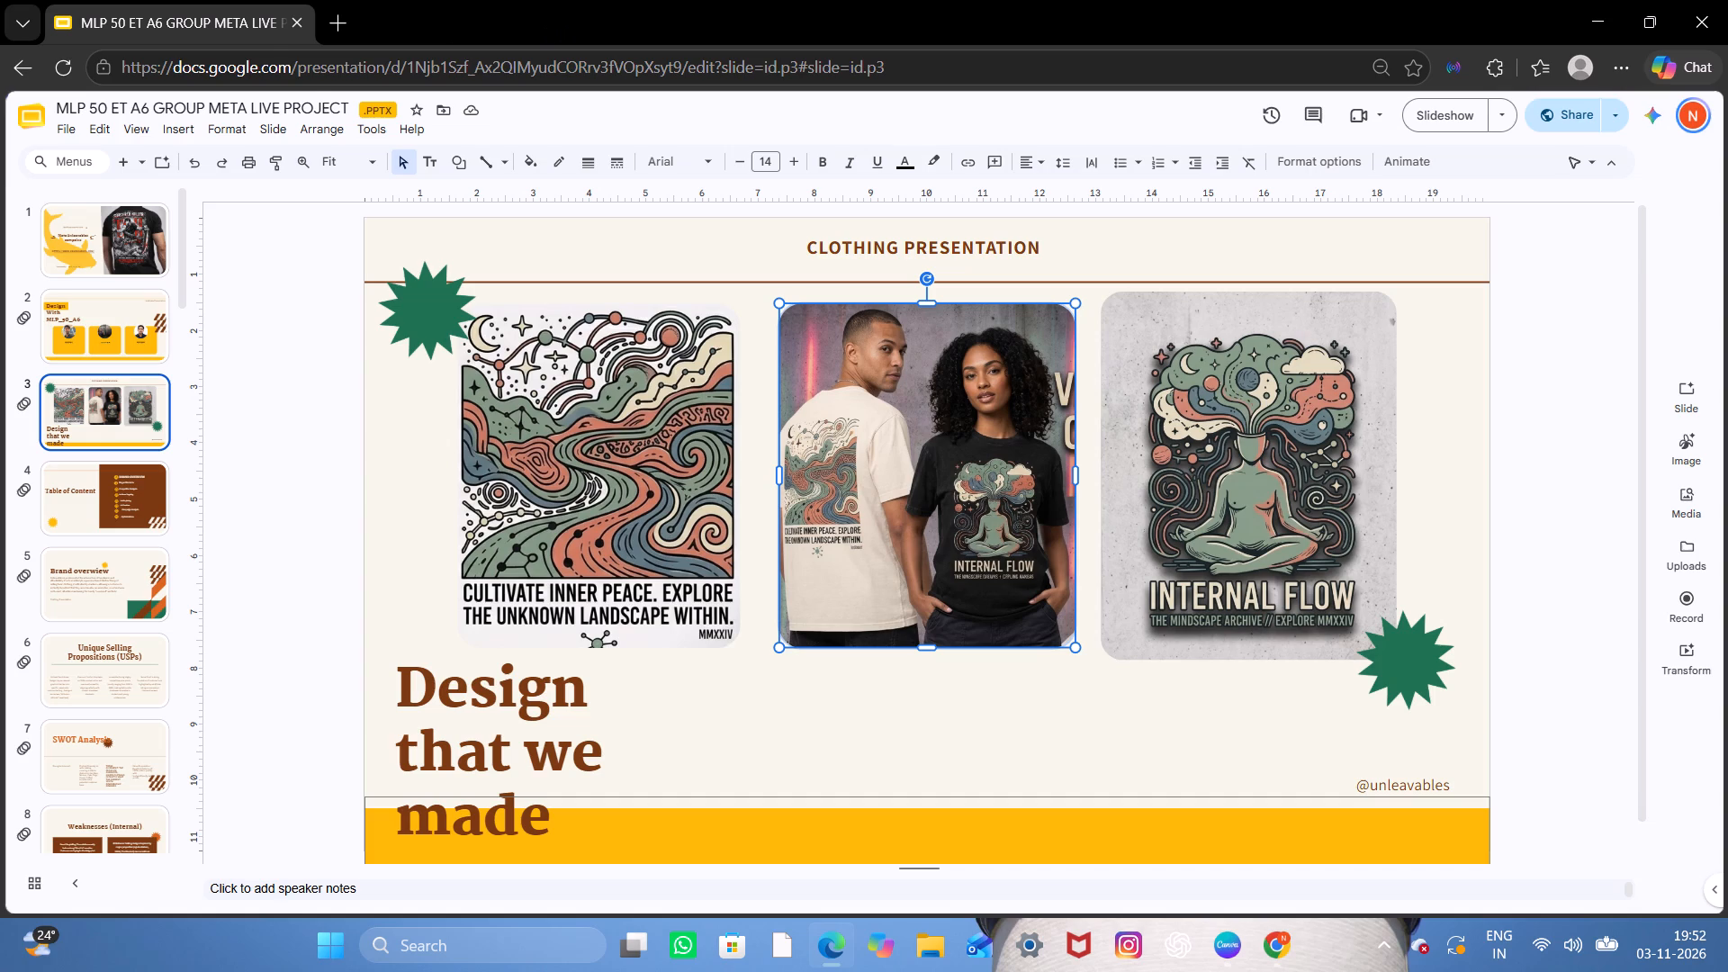
{"action": "left_click", "coordinate": [293, 23]}
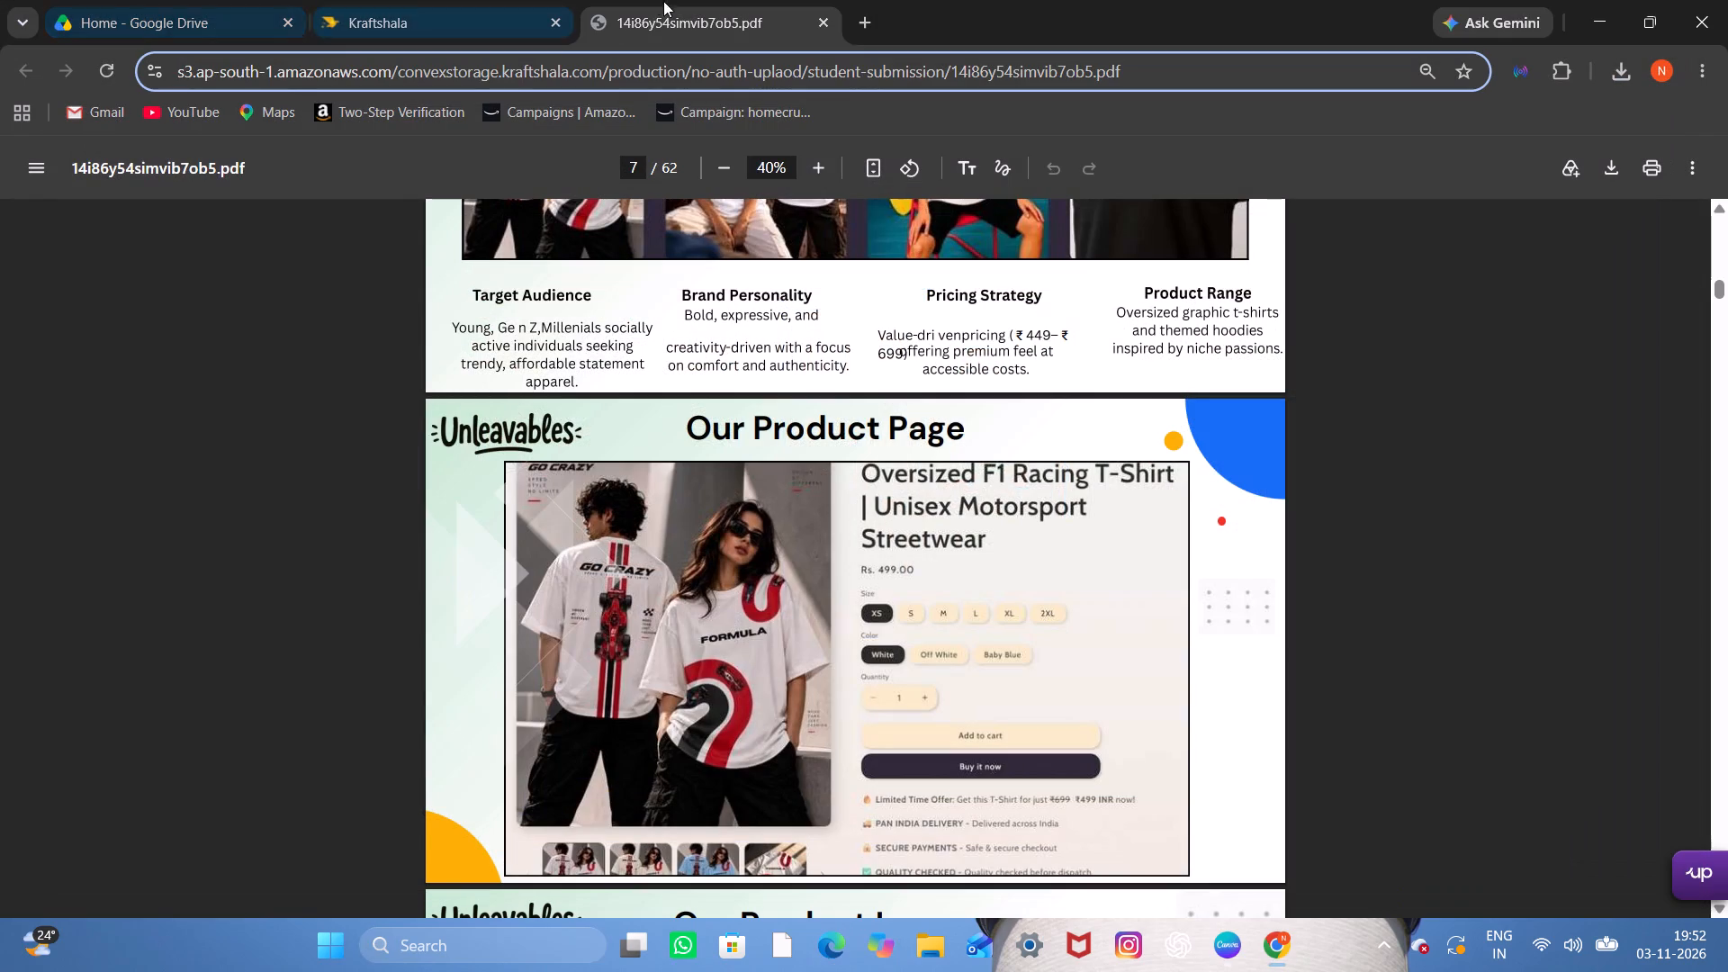
{"action": "left_click", "coordinate": [832, 15]}
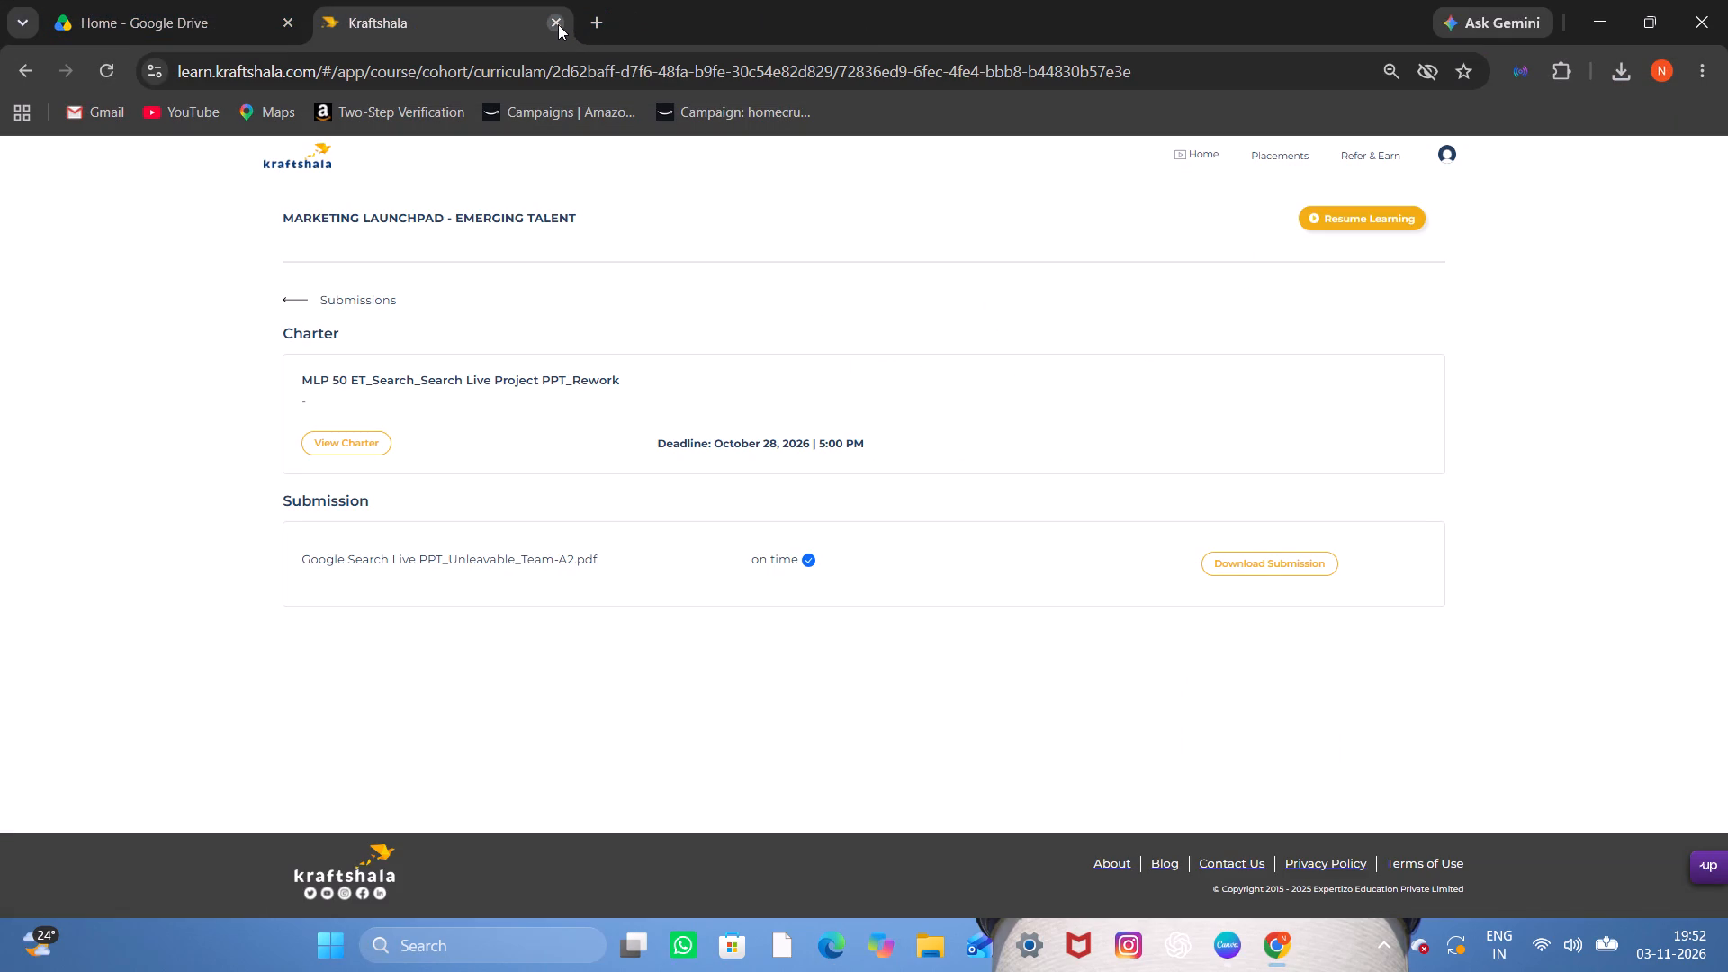
Return to the Kraftshala submissions list and look through the past submissions for project material.
{"action": "left_click", "coordinate": [283, 297]}
{"action": "scroll", "coordinate": [1308, 597], "scroll_direction": "down", "scroll_amount": 20}
{"action": "scroll", "coordinate": [1308, 597], "scroll_direction": "down", "scroll_amount": 5}
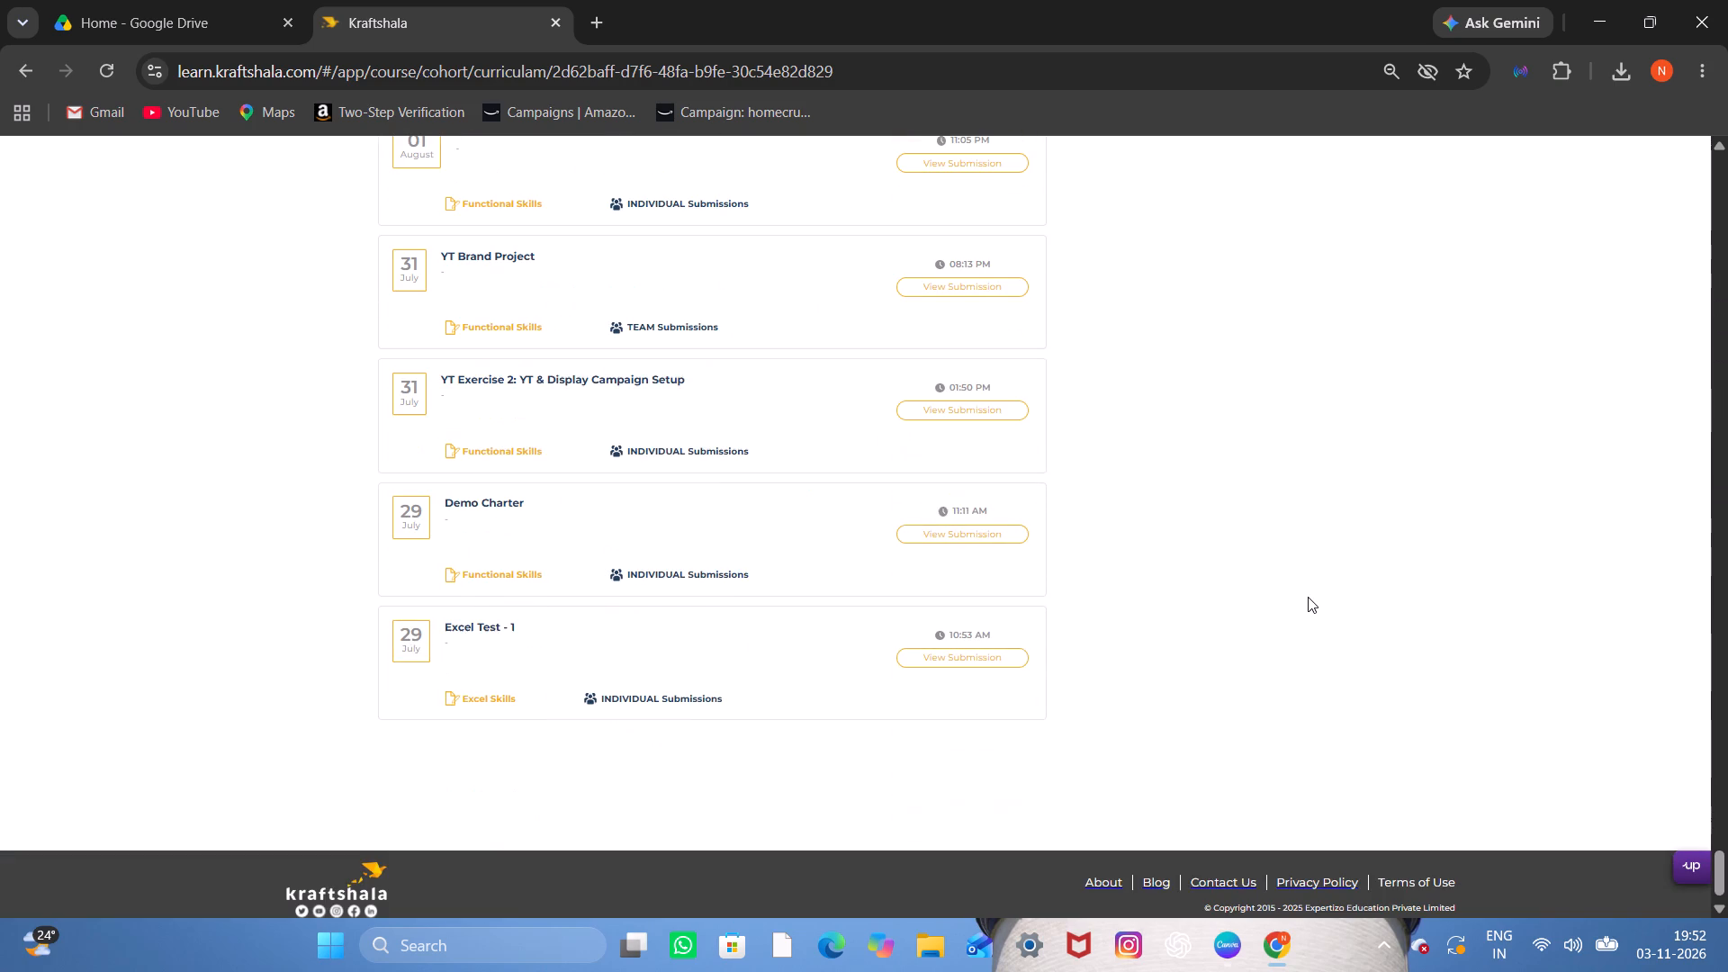
{"action": "scroll", "coordinate": [1308, 597], "scroll_direction": "down", "scroll_amount": 1}
{"action": "scroll", "coordinate": [1219, 616], "scroll_direction": "up", "scroll_amount": 2}
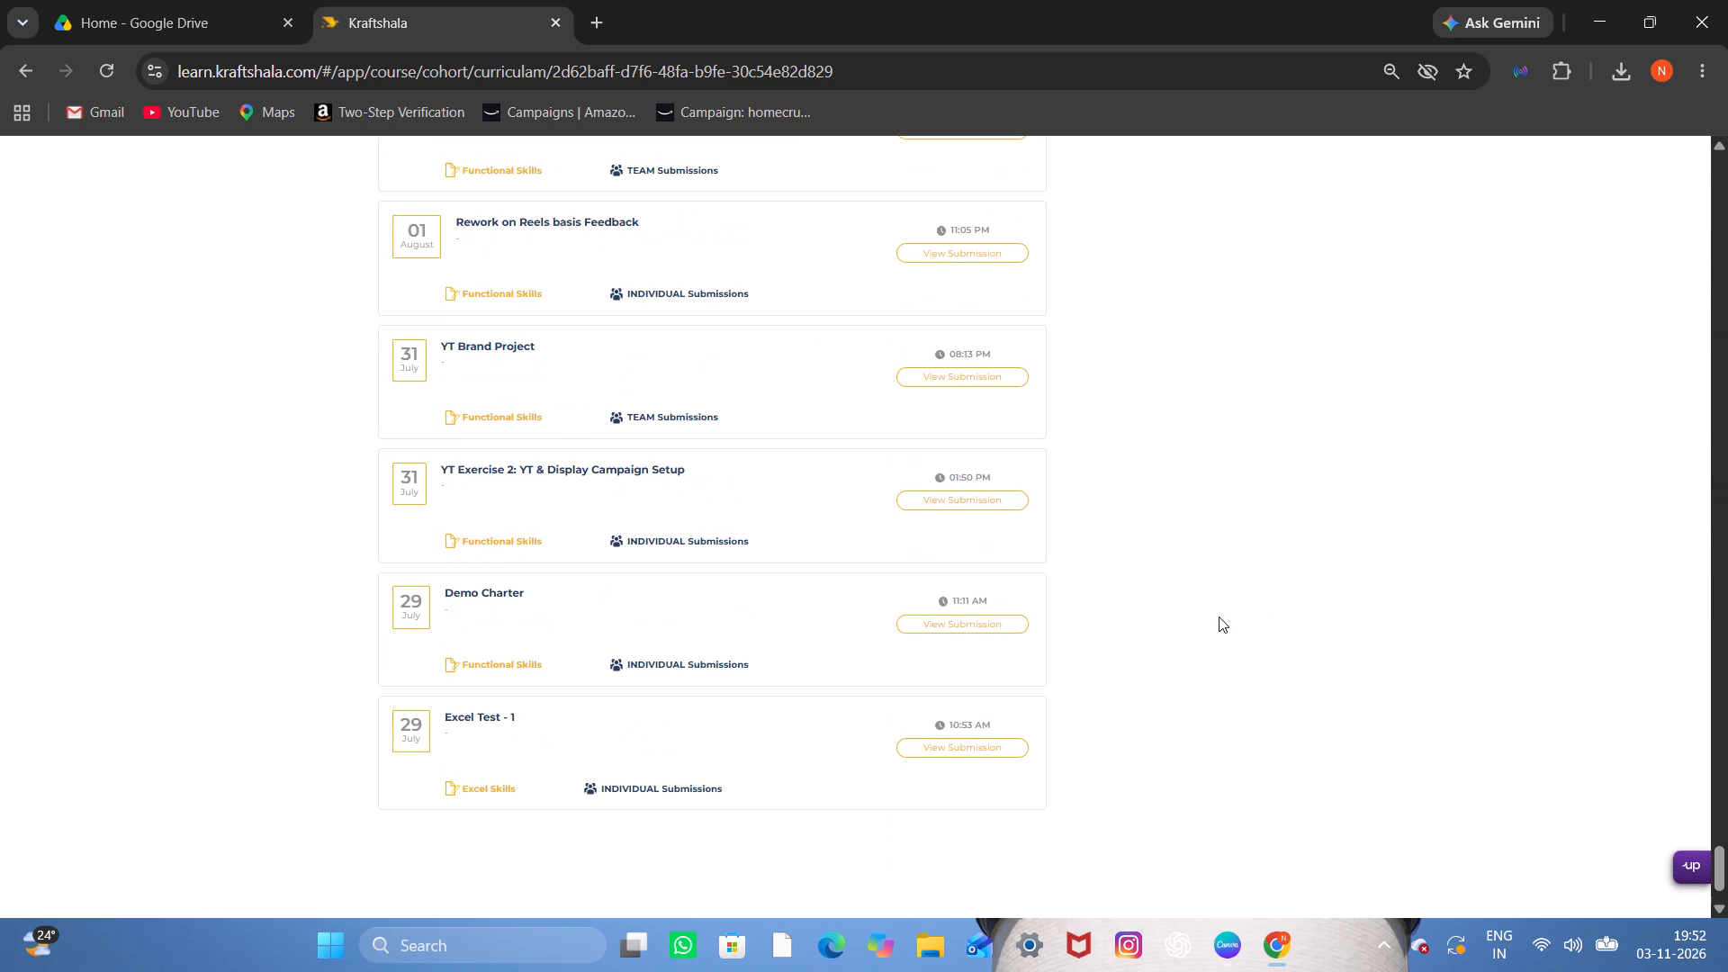
{"action": "scroll", "coordinate": [1219, 616], "scroll_direction": "up", "scroll_amount": 7}
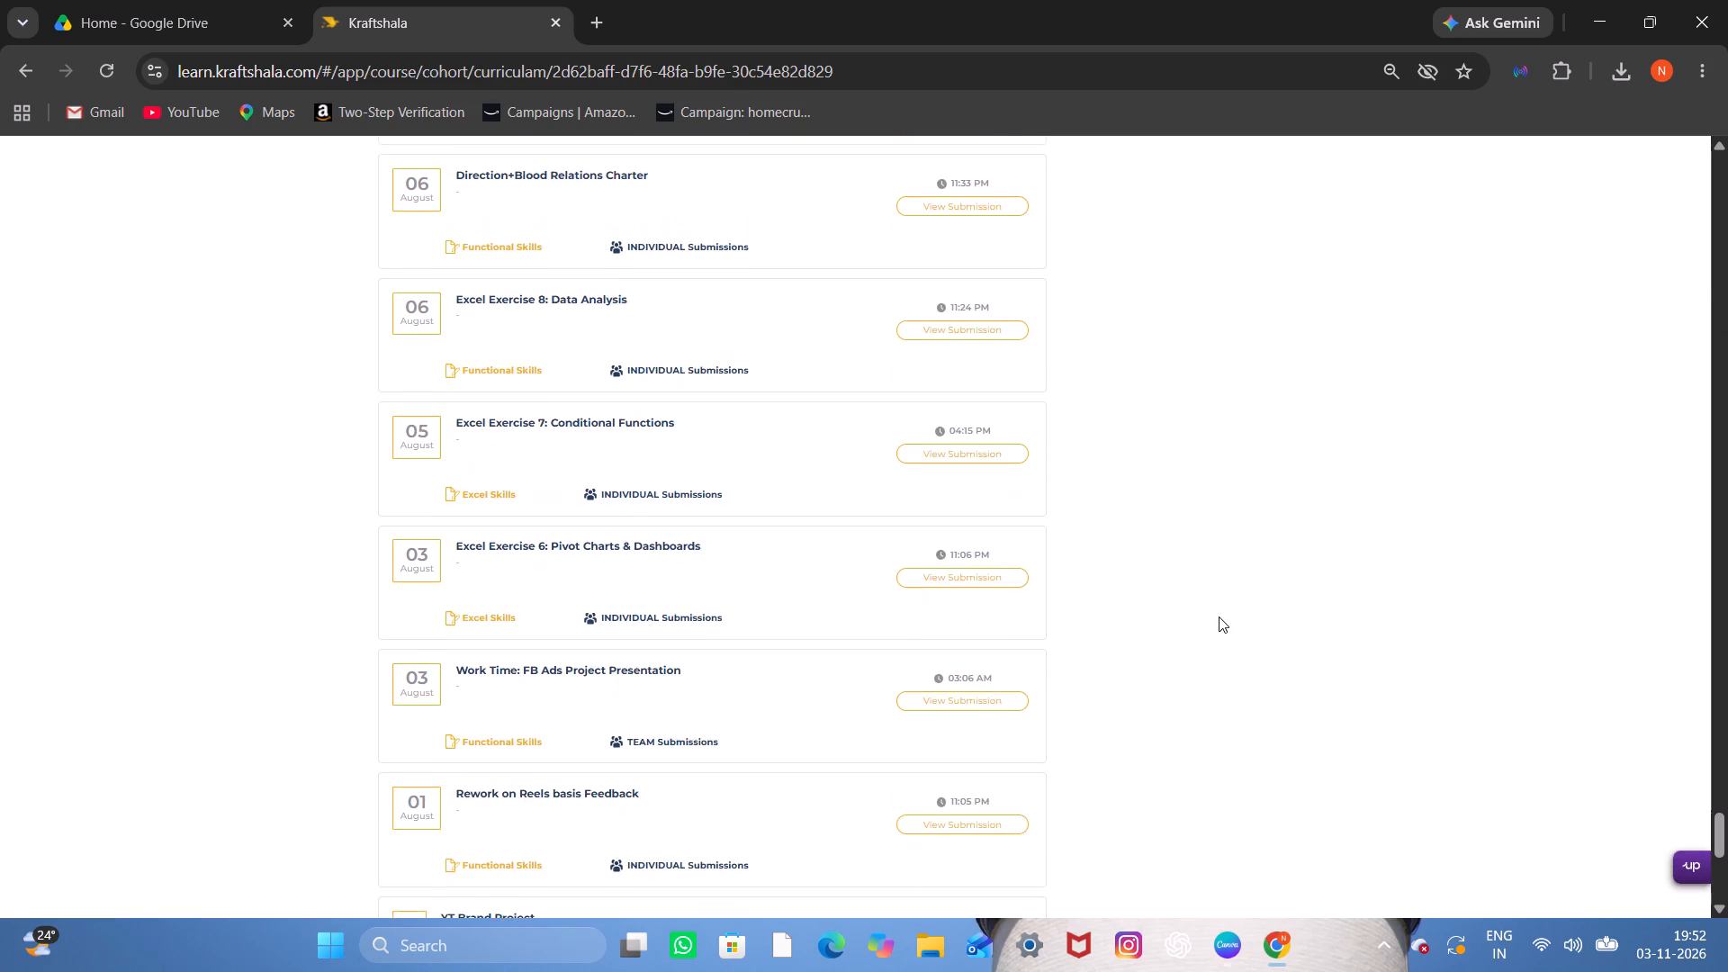
{"action": "scroll", "coordinate": [1219, 616], "scroll_direction": "up", "scroll_amount": 4}
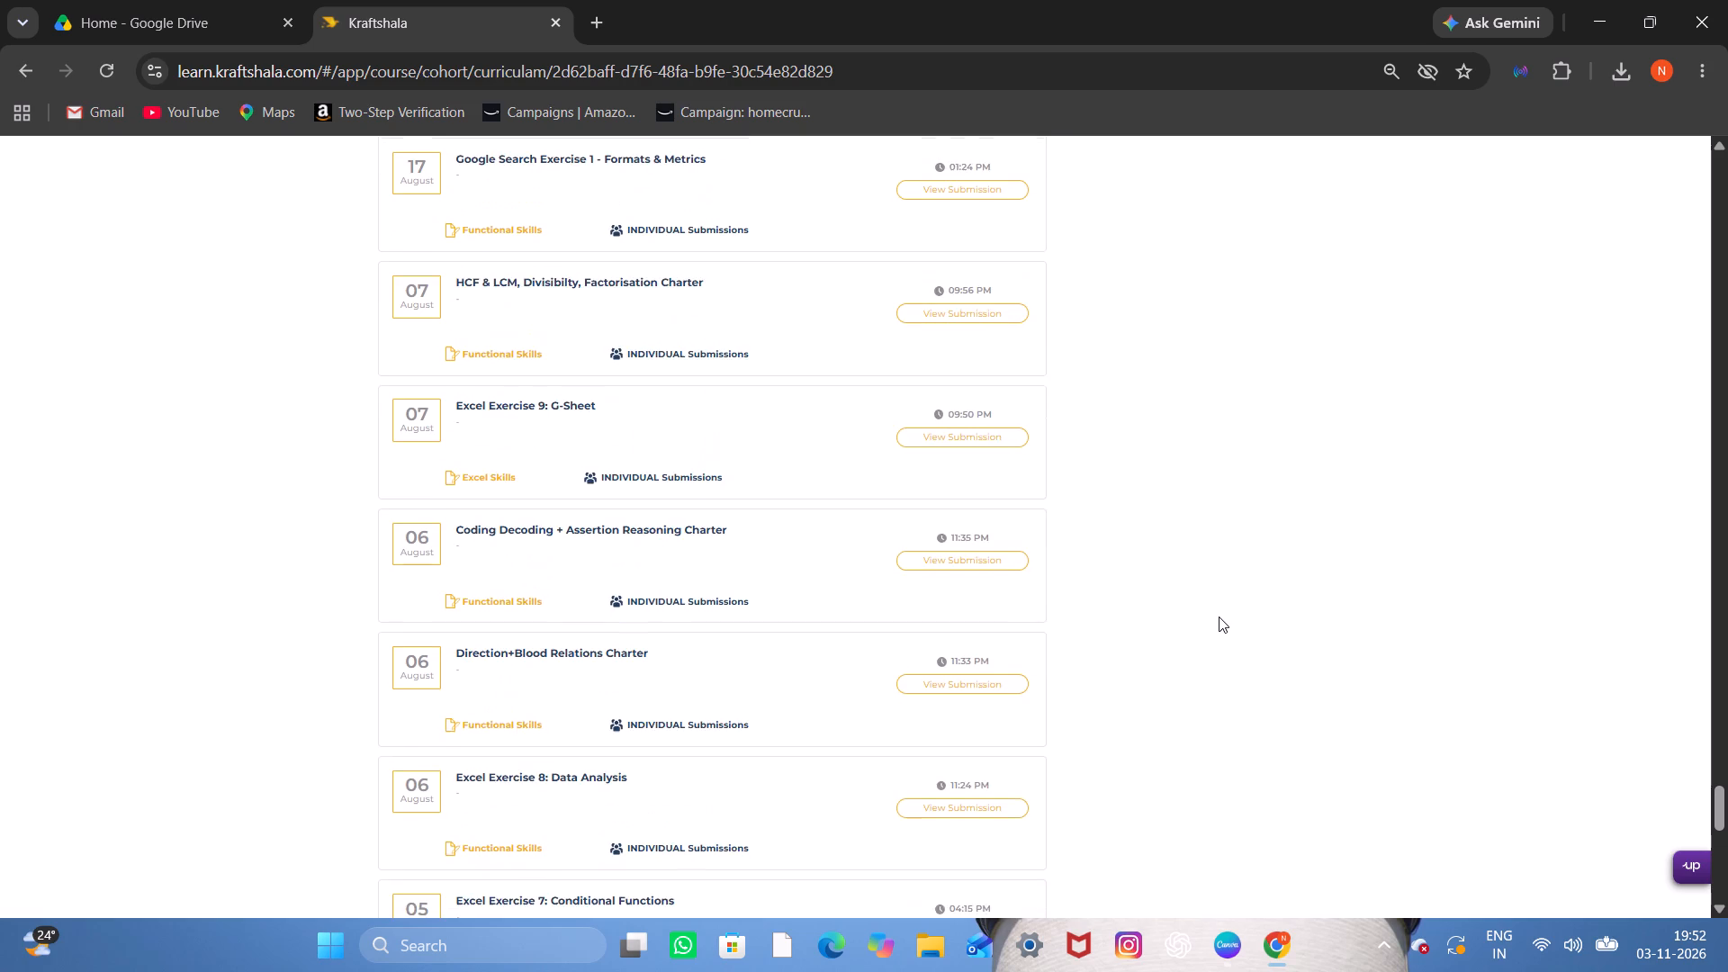
{"action": "scroll", "coordinate": [1219, 616], "scroll_direction": "up", "scroll_amount": 3}
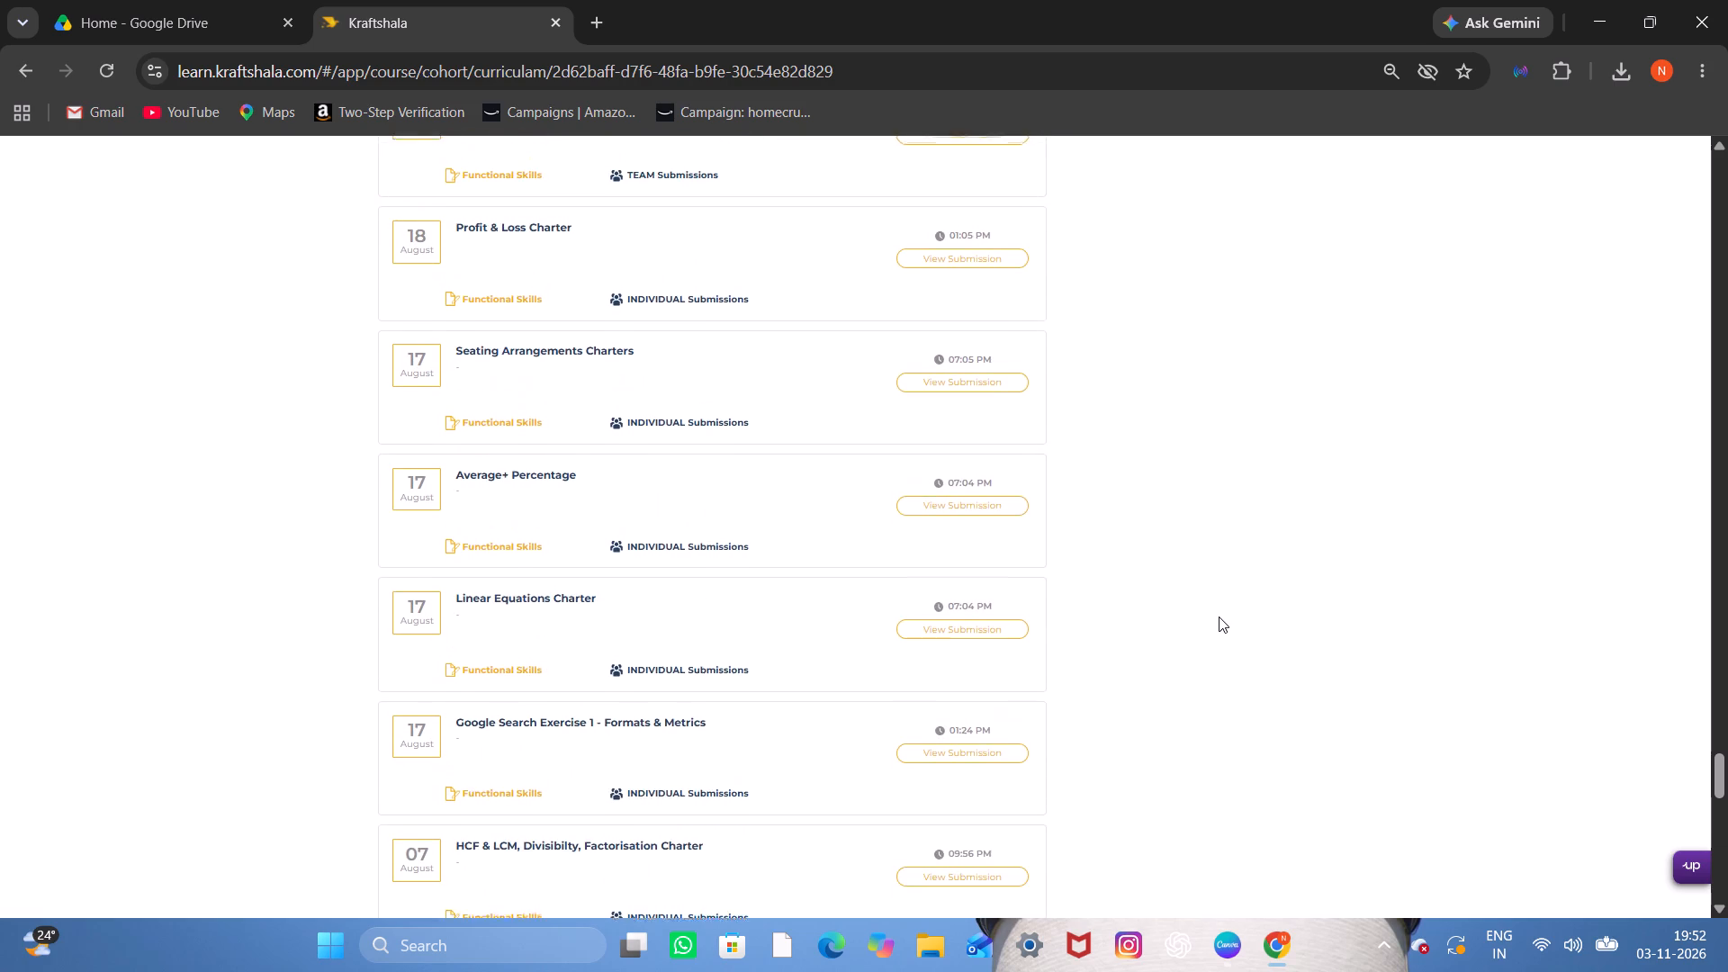
{"action": "scroll", "coordinate": [1219, 616], "scroll_direction": "up", "scroll_amount": 3}
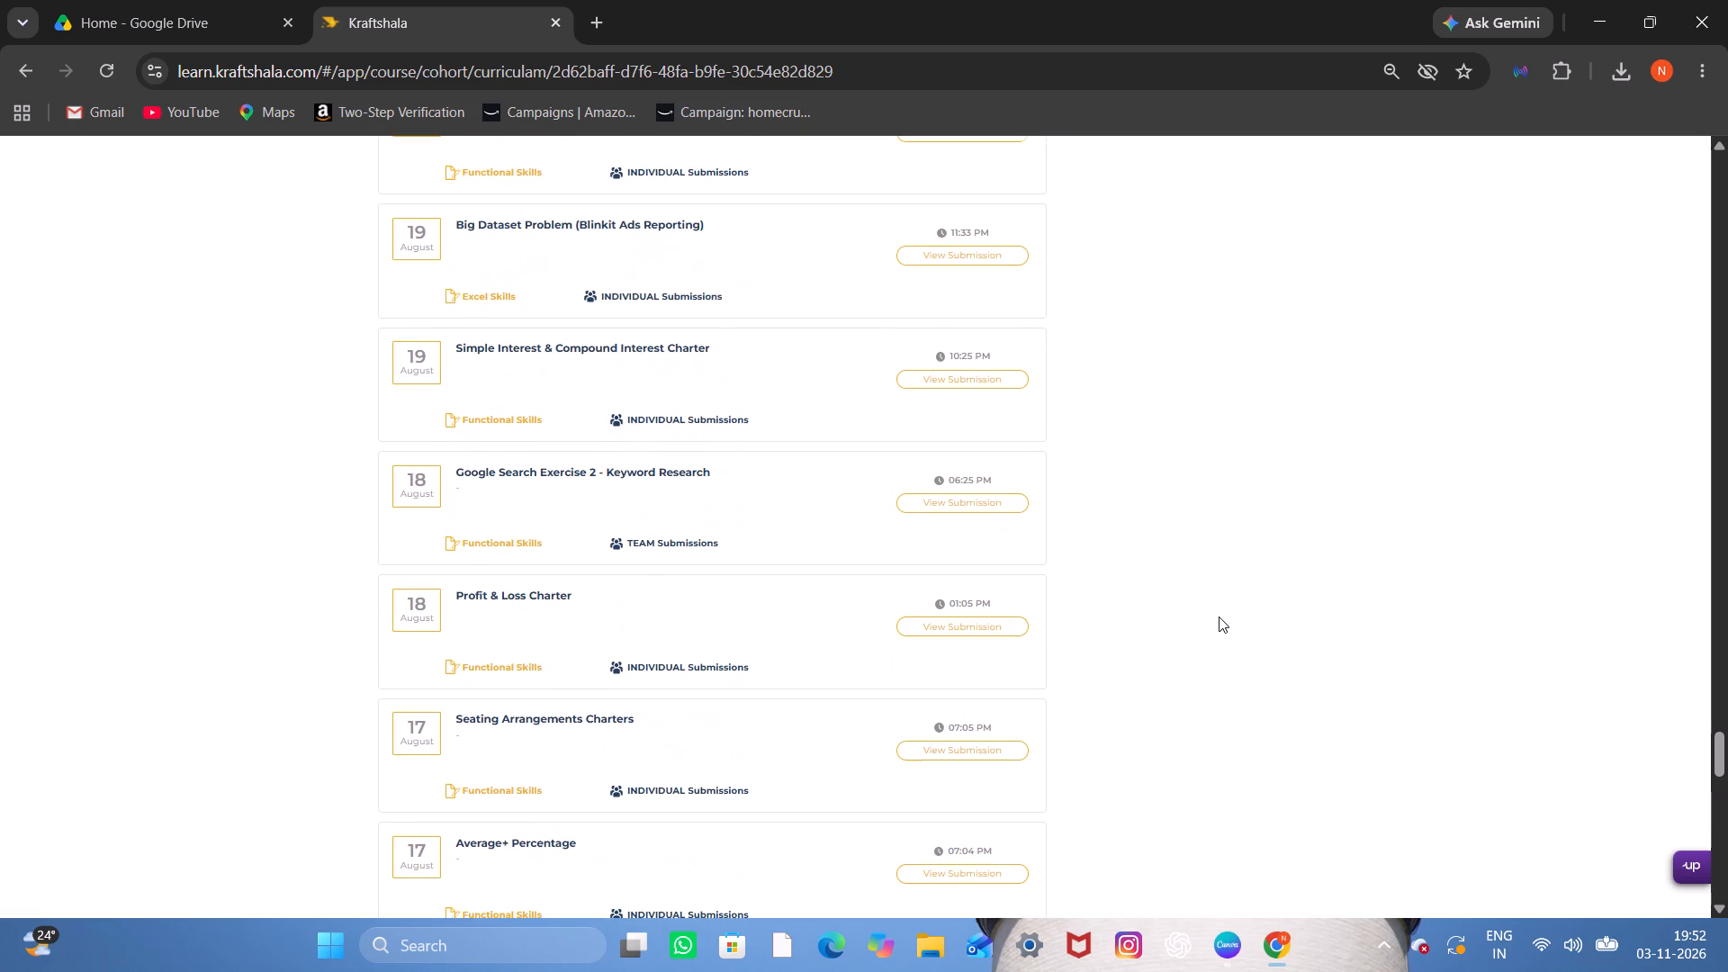
{"action": "scroll", "coordinate": [1219, 616], "scroll_direction": "up", "scroll_amount": 1}
{"action": "scroll", "coordinate": [1219, 616], "scroll_direction": "down", "scroll_amount": 4}
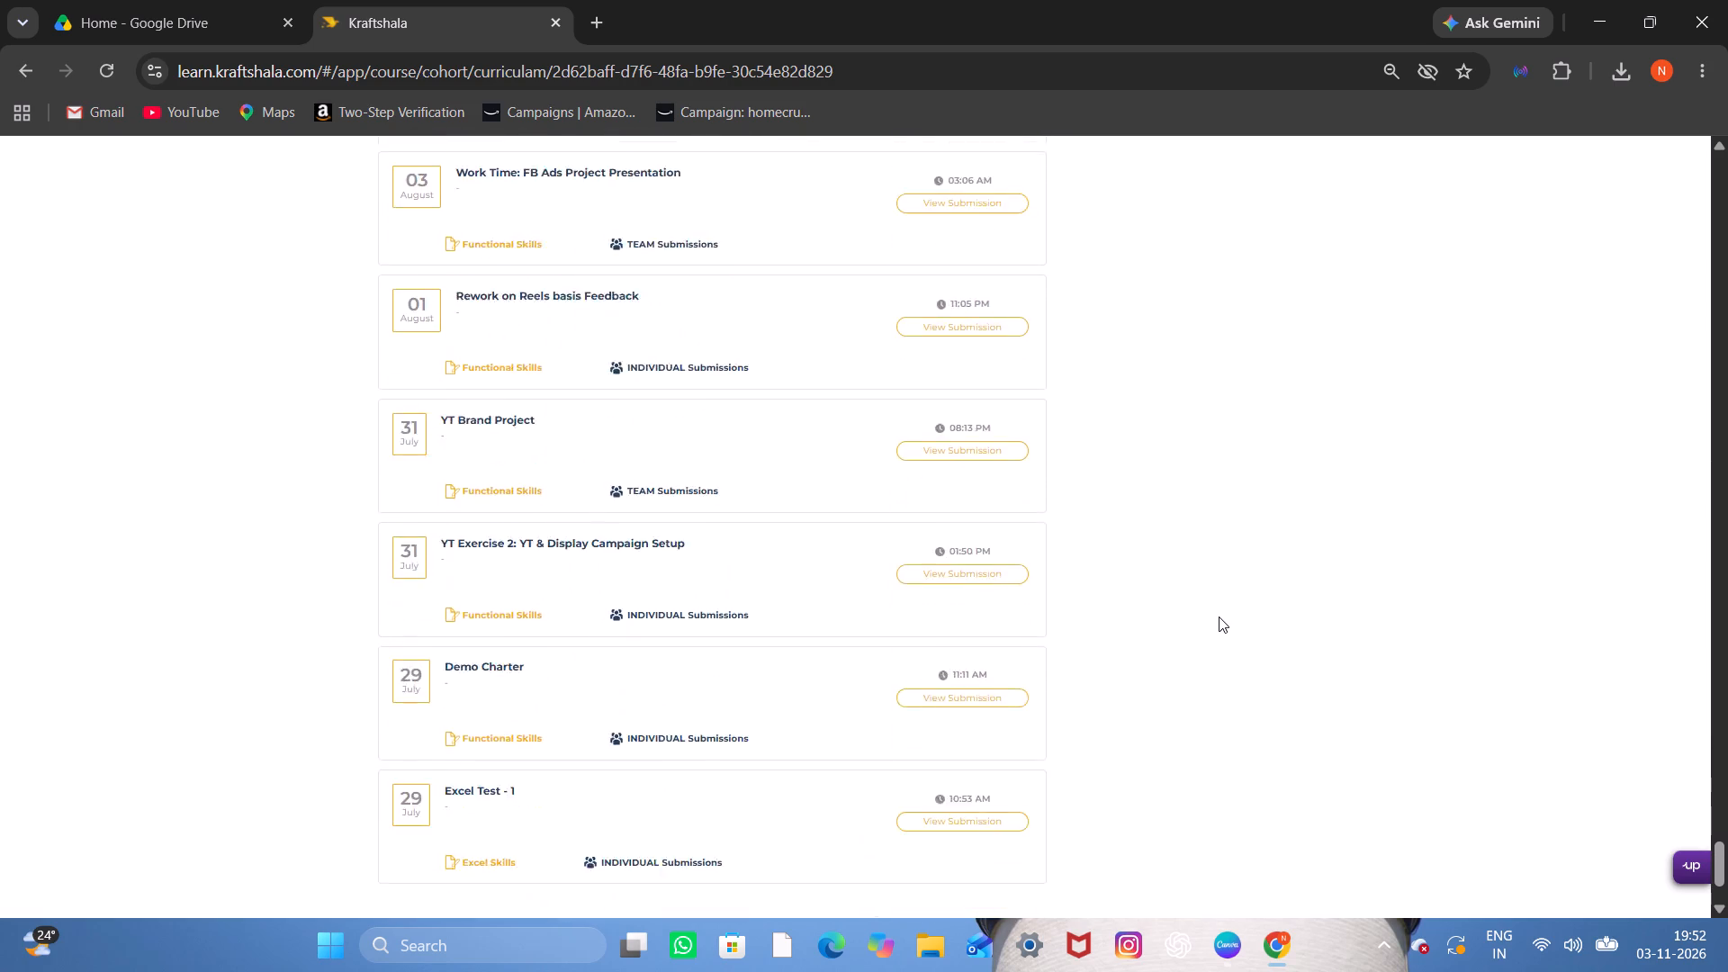
{"action": "scroll", "coordinate": [1219, 616], "scroll_direction": "down", "scroll_amount": 1}
{"action": "scroll", "coordinate": [1219, 616], "scroll_direction": "up", "scroll_amount": 1}
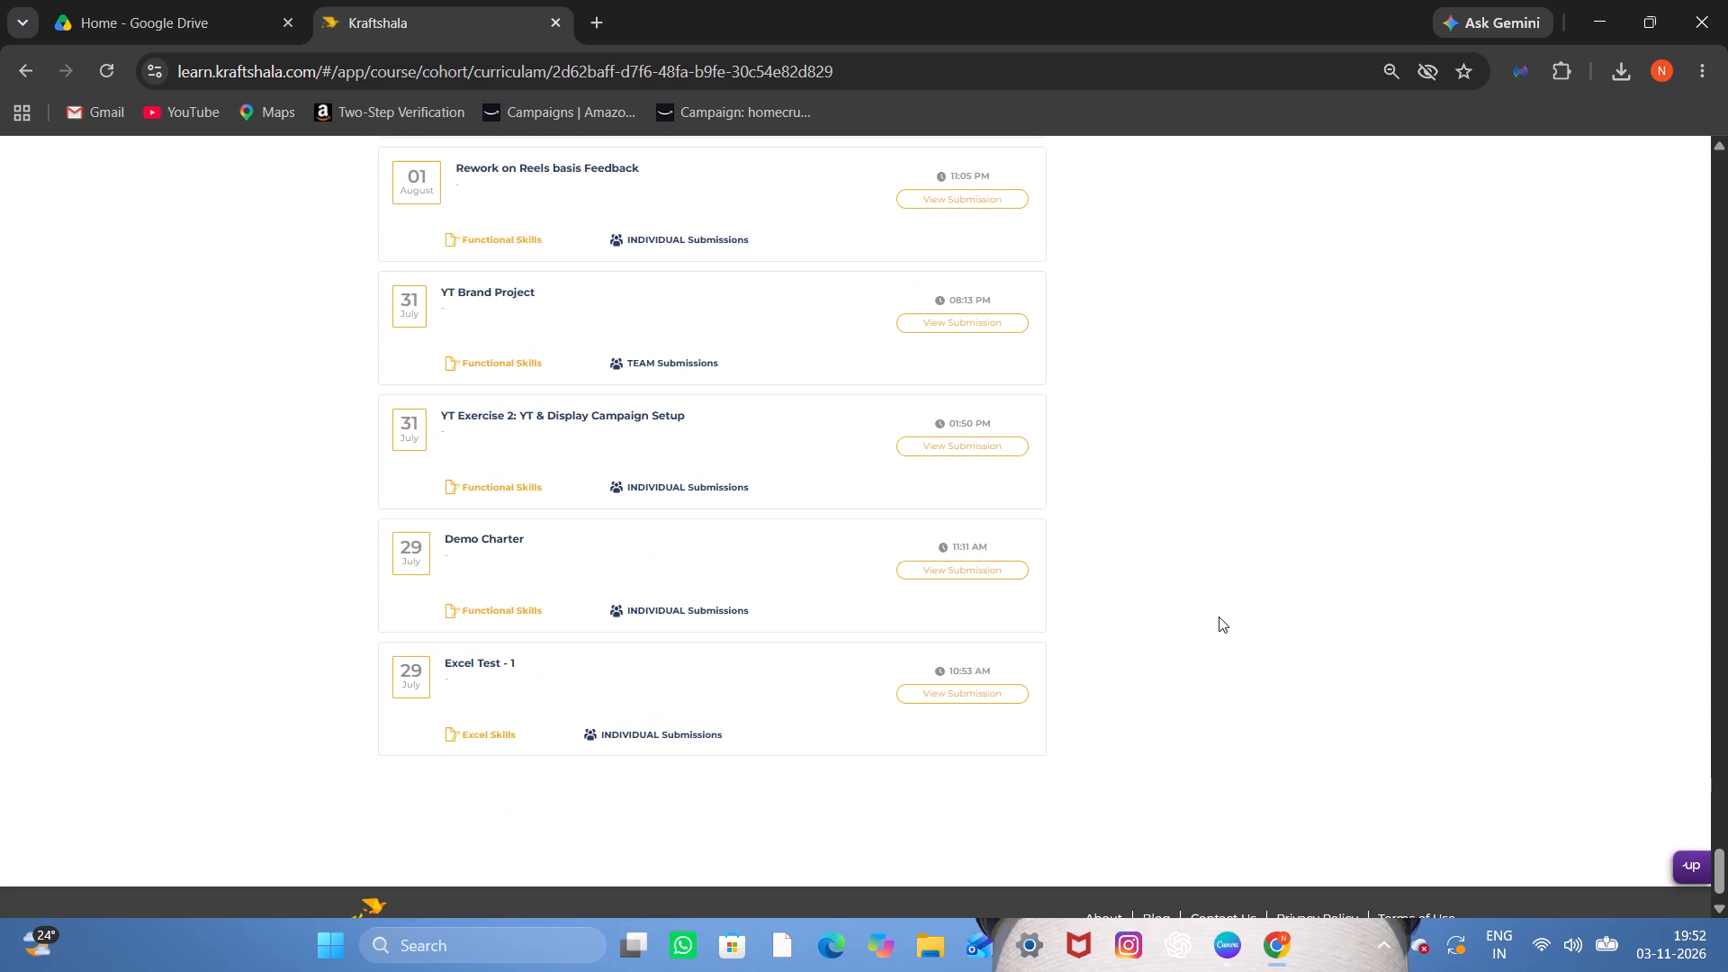
{"action": "scroll", "coordinate": [1219, 616], "scroll_direction": "up", "scroll_amount": 2}
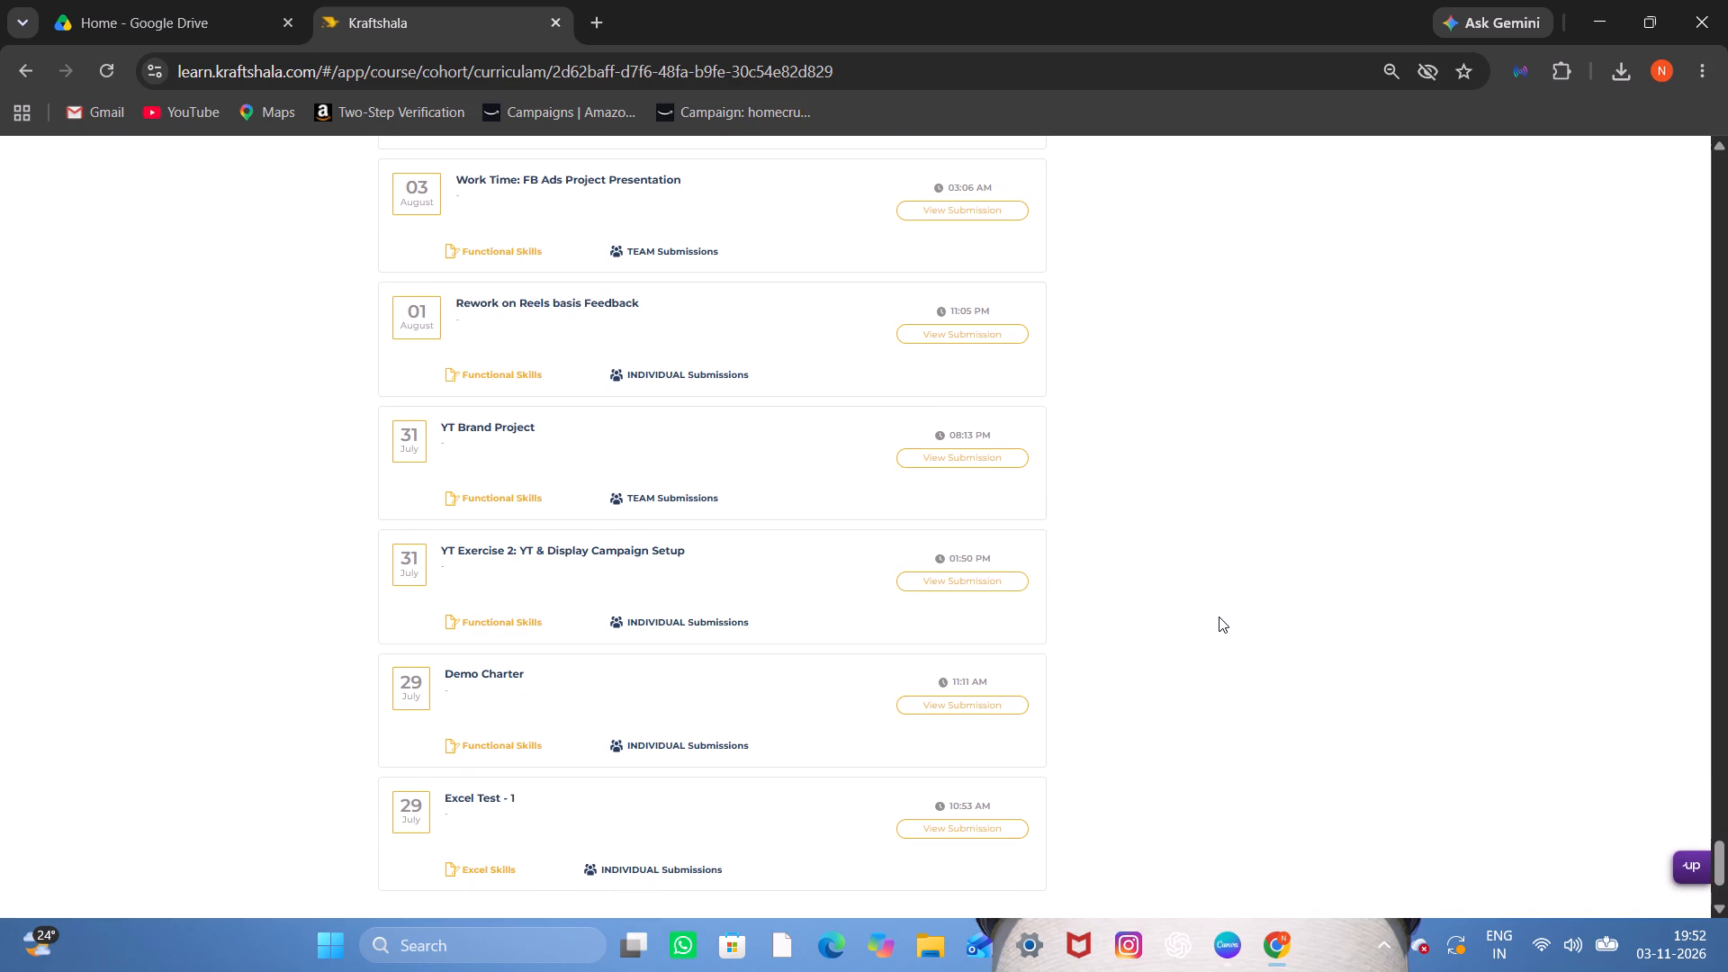
{"action": "scroll", "coordinate": [1219, 616], "scroll_direction": "up", "scroll_amount": 4}
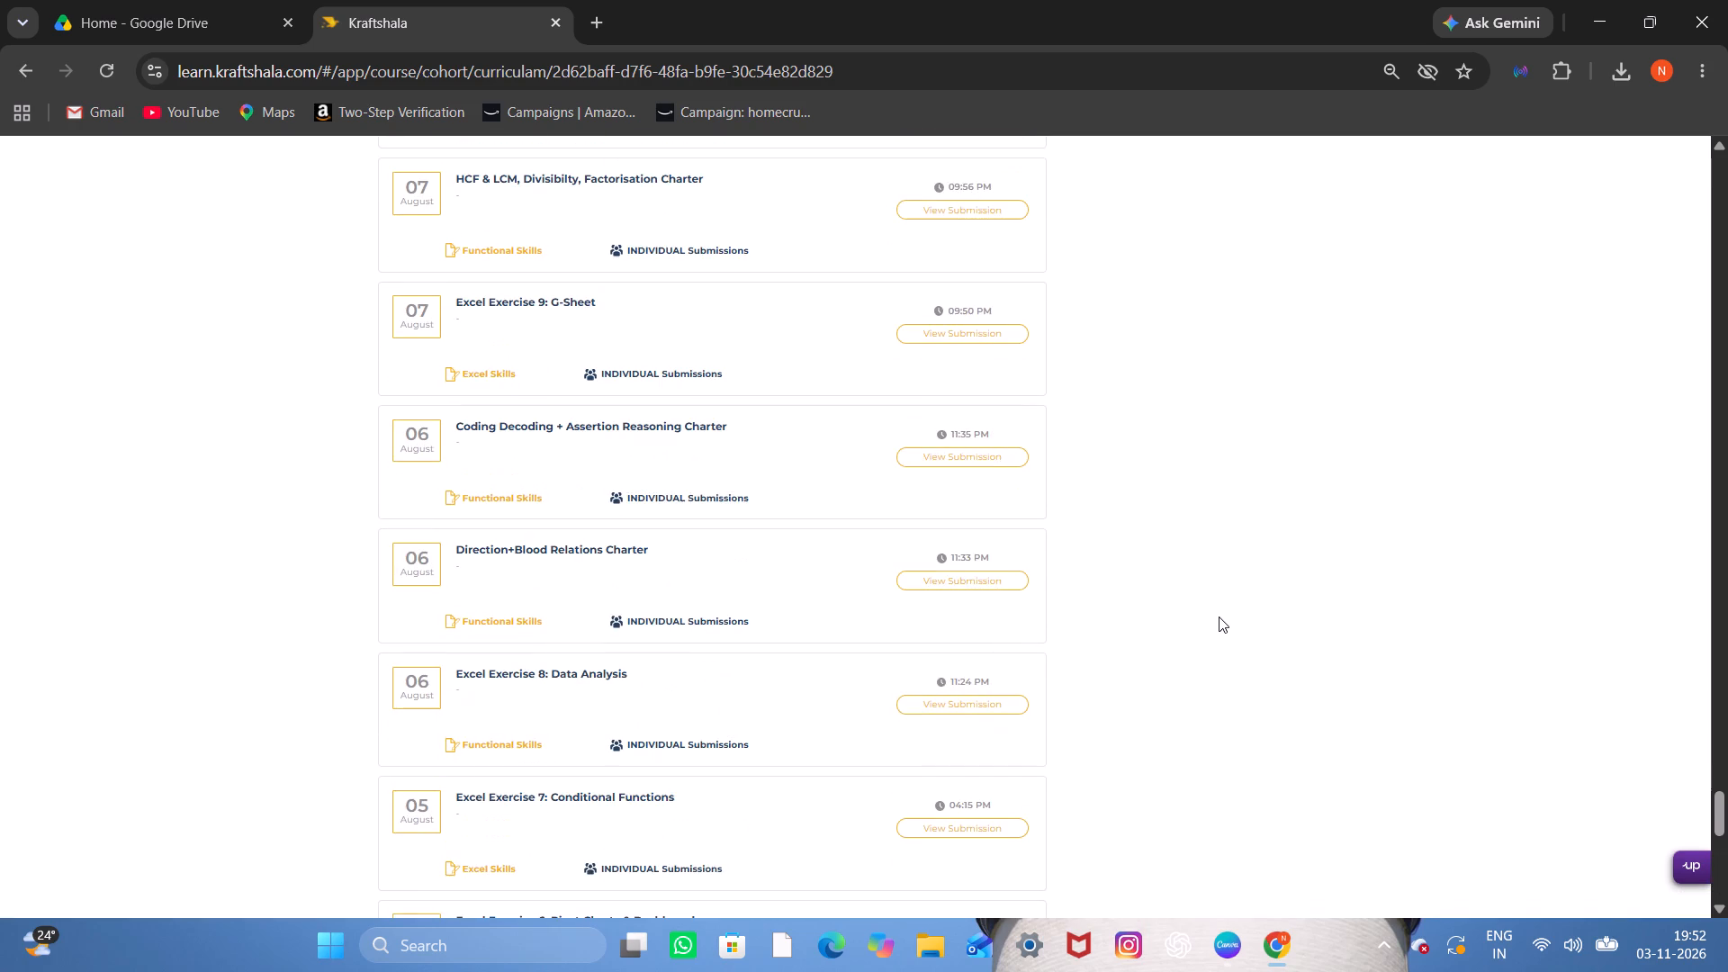
{"action": "scroll", "coordinate": [1219, 616], "scroll_direction": "up", "scroll_amount": 5}
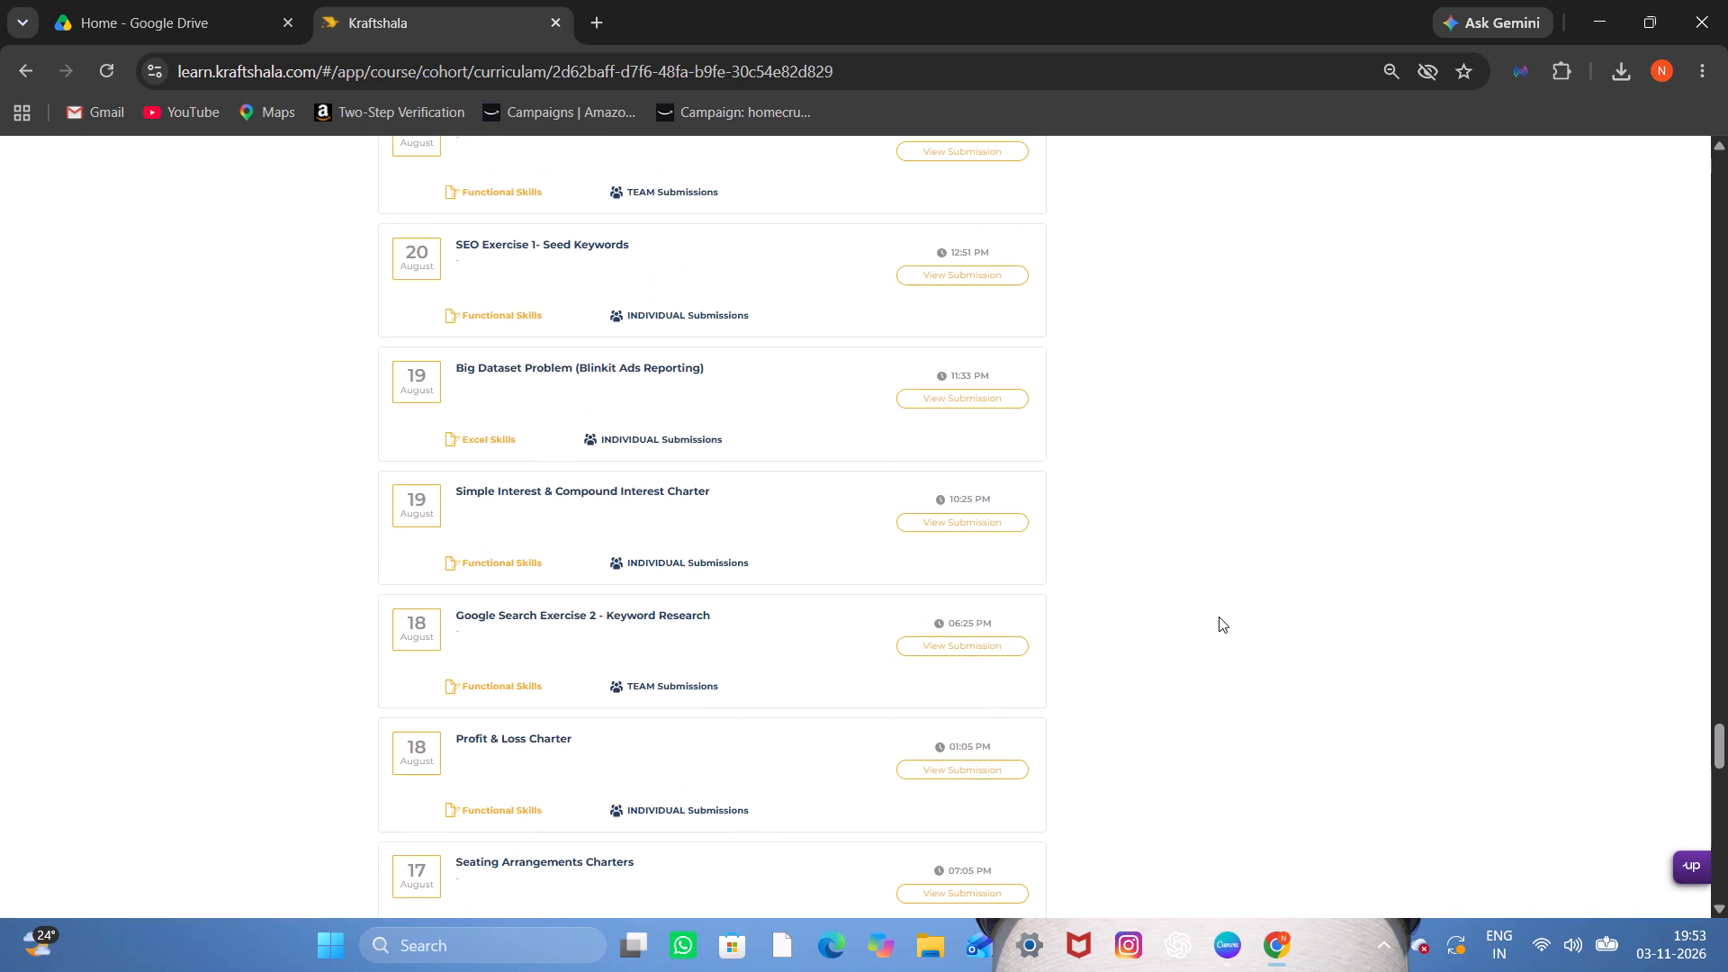
{"action": "scroll", "coordinate": [1219, 616], "scroll_direction": "up", "scroll_amount": 5}
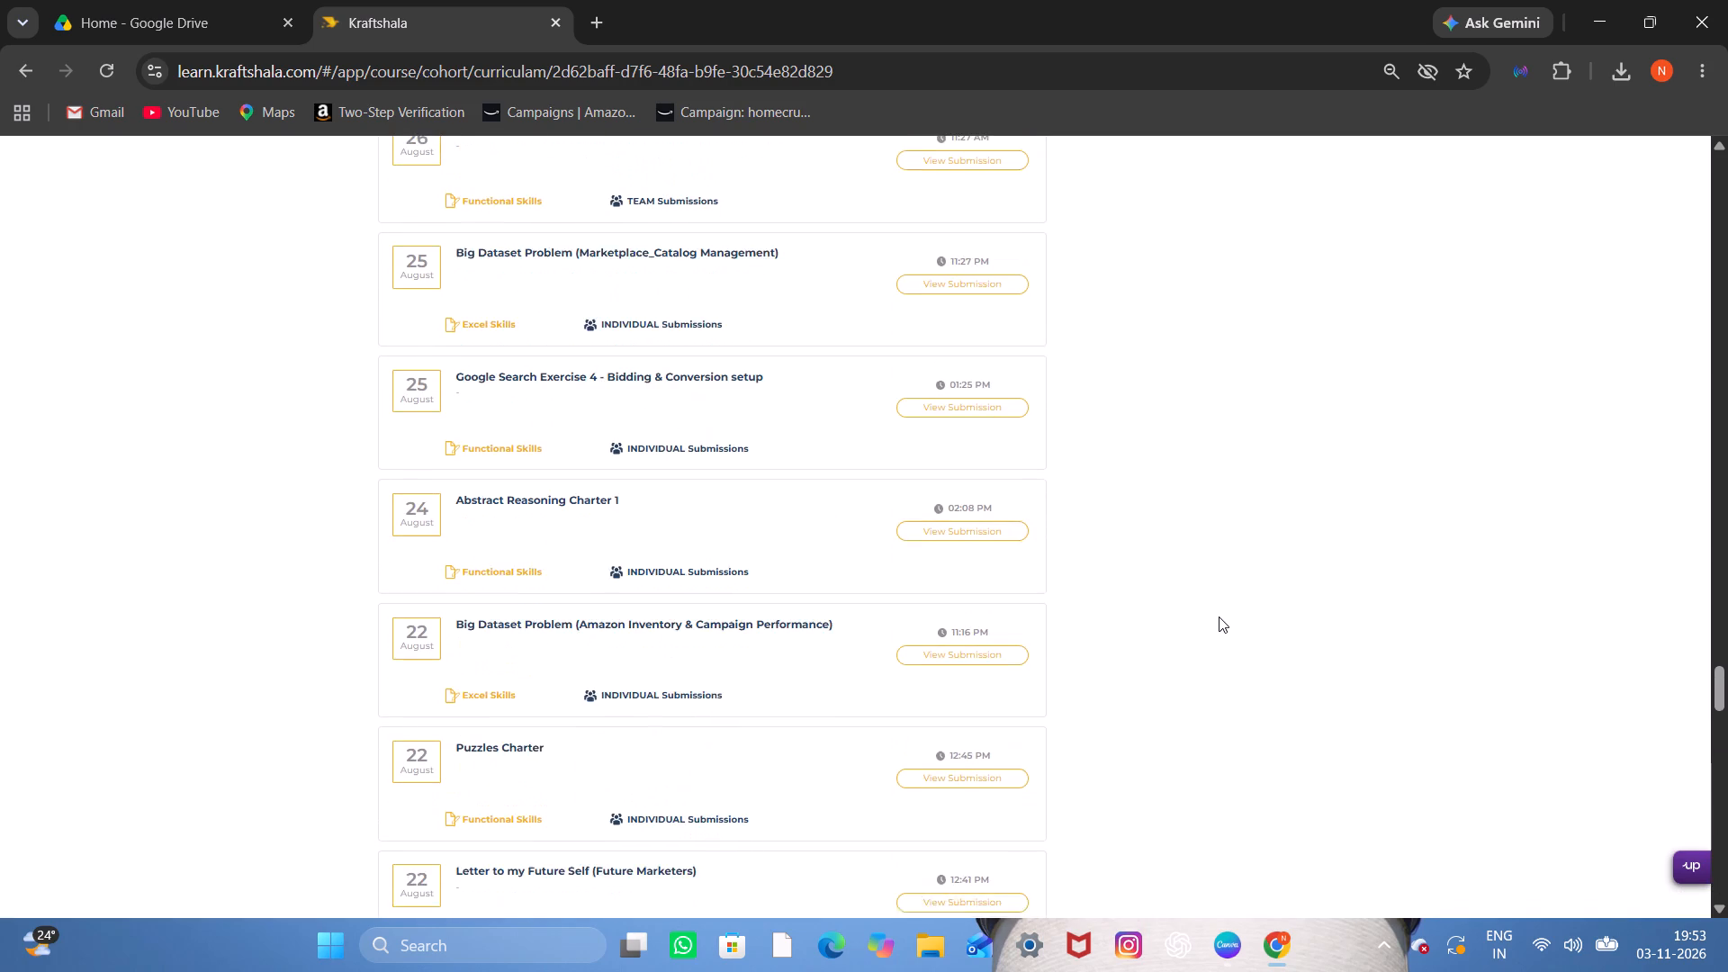
{"action": "scroll", "coordinate": [1219, 616], "scroll_direction": "up", "scroll_amount": 3}
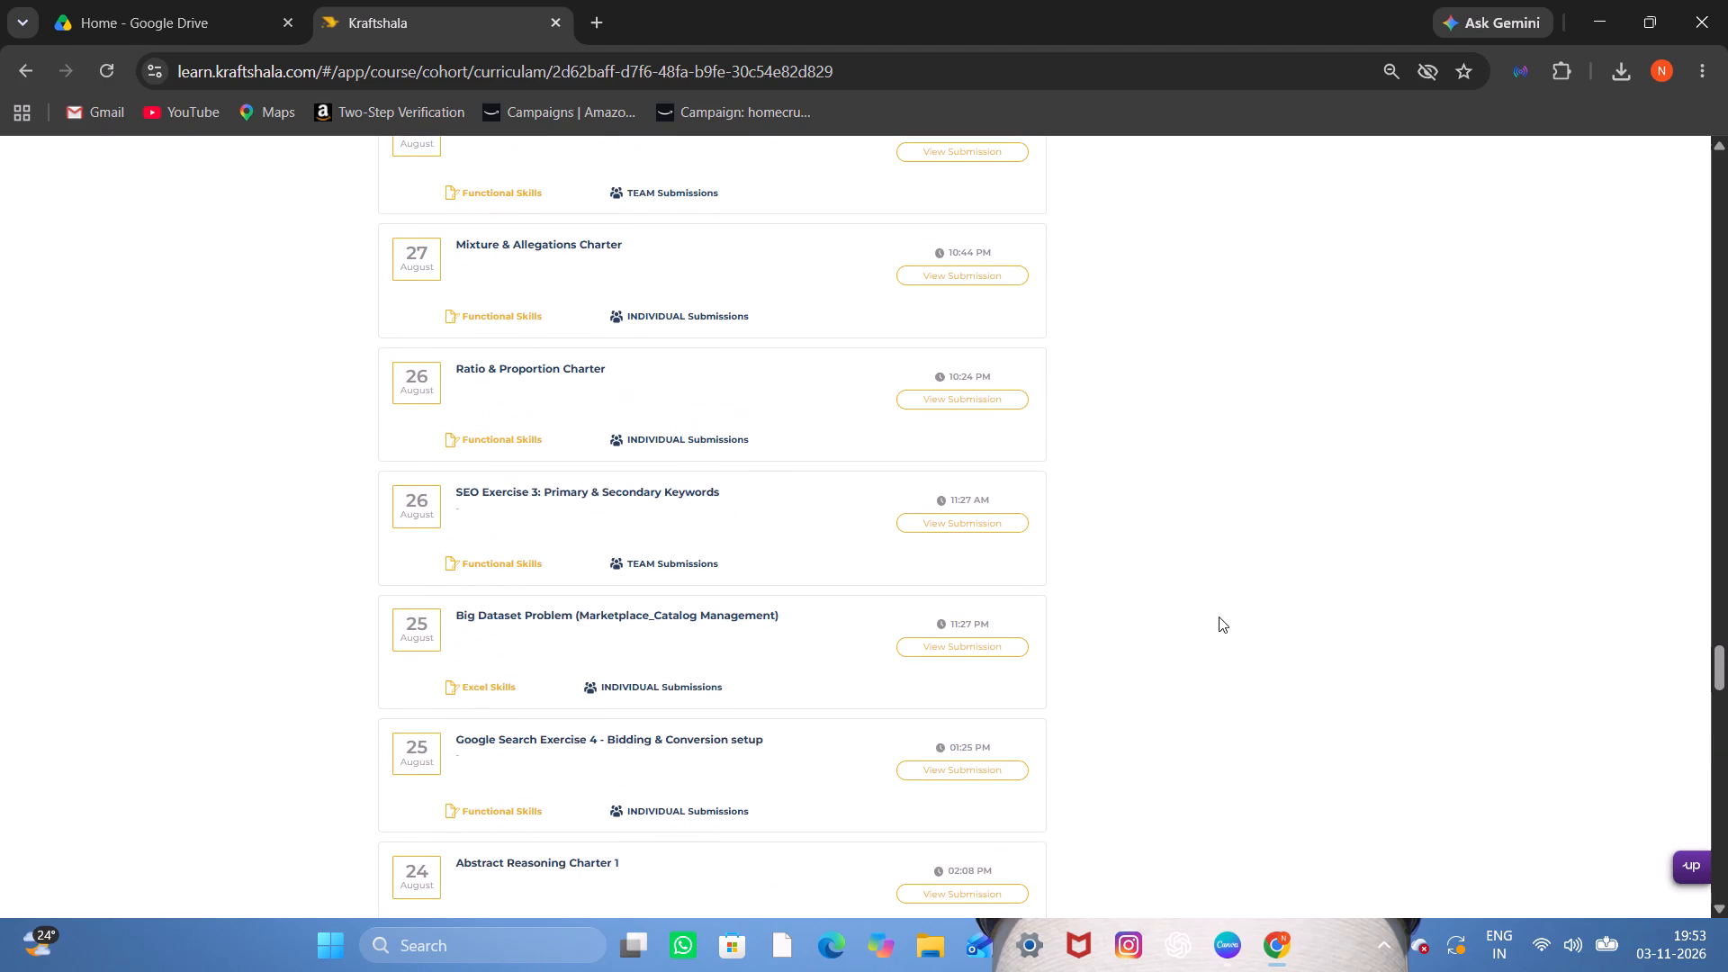
{"action": "scroll", "coordinate": [1219, 616], "scroll_direction": "down", "scroll_amount": 4}
{"action": "scroll", "coordinate": [1241, 680], "scroll_direction": "up", "scroll_amount": 10}
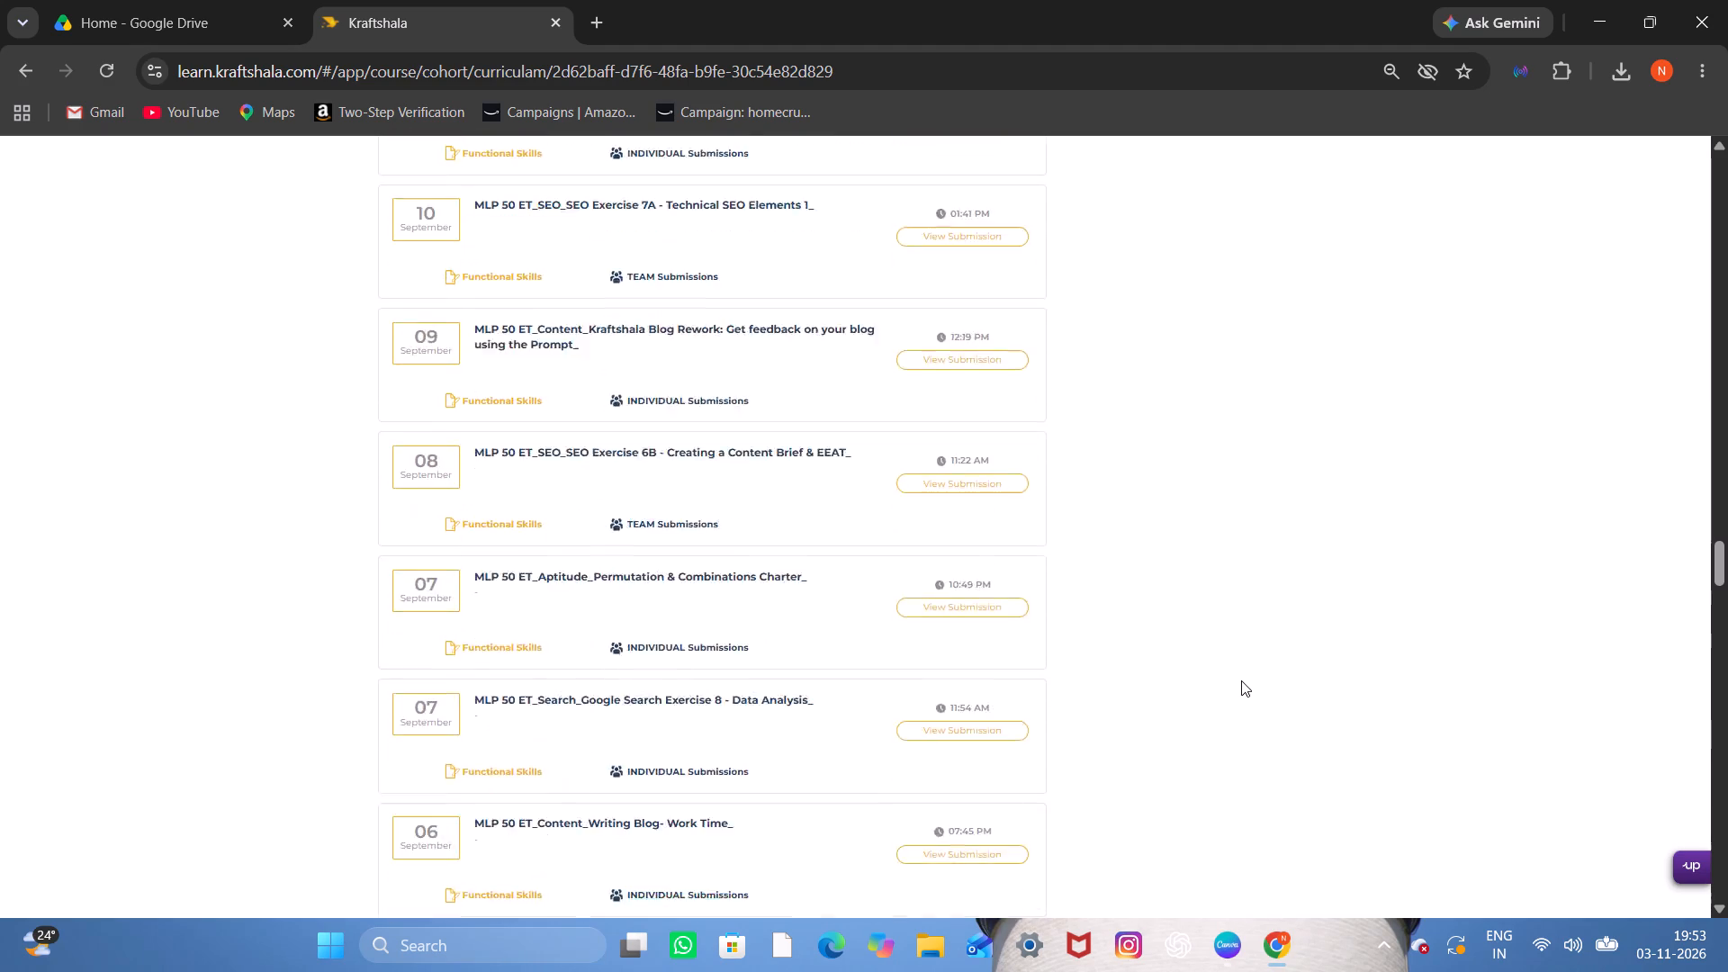
{"action": "scroll", "coordinate": [1241, 680], "scroll_direction": "up", "scroll_amount": 3}
{"action": "scroll", "coordinate": [1241, 680], "scroll_direction": "down", "scroll_amount": 16}
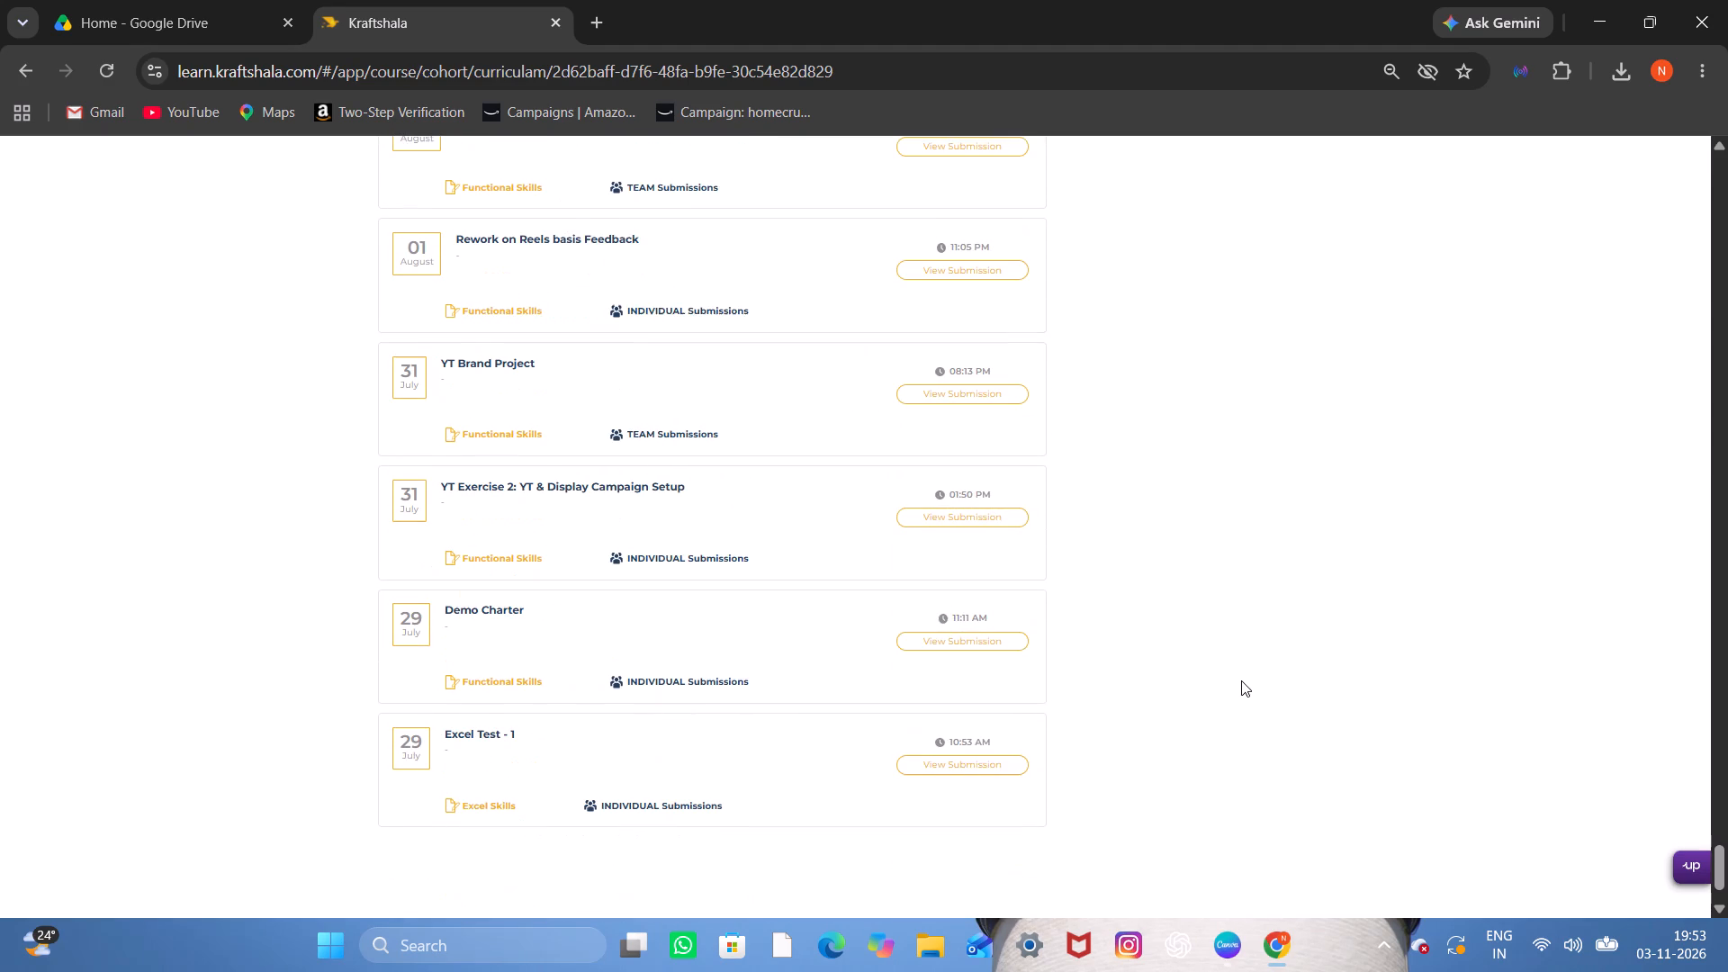
{"action": "scroll", "coordinate": [1241, 680], "scroll_direction": "down", "scroll_amount": 4}
{"action": "scroll", "coordinate": [341, 618], "scroll_direction": "up", "scroll_amount": 8}
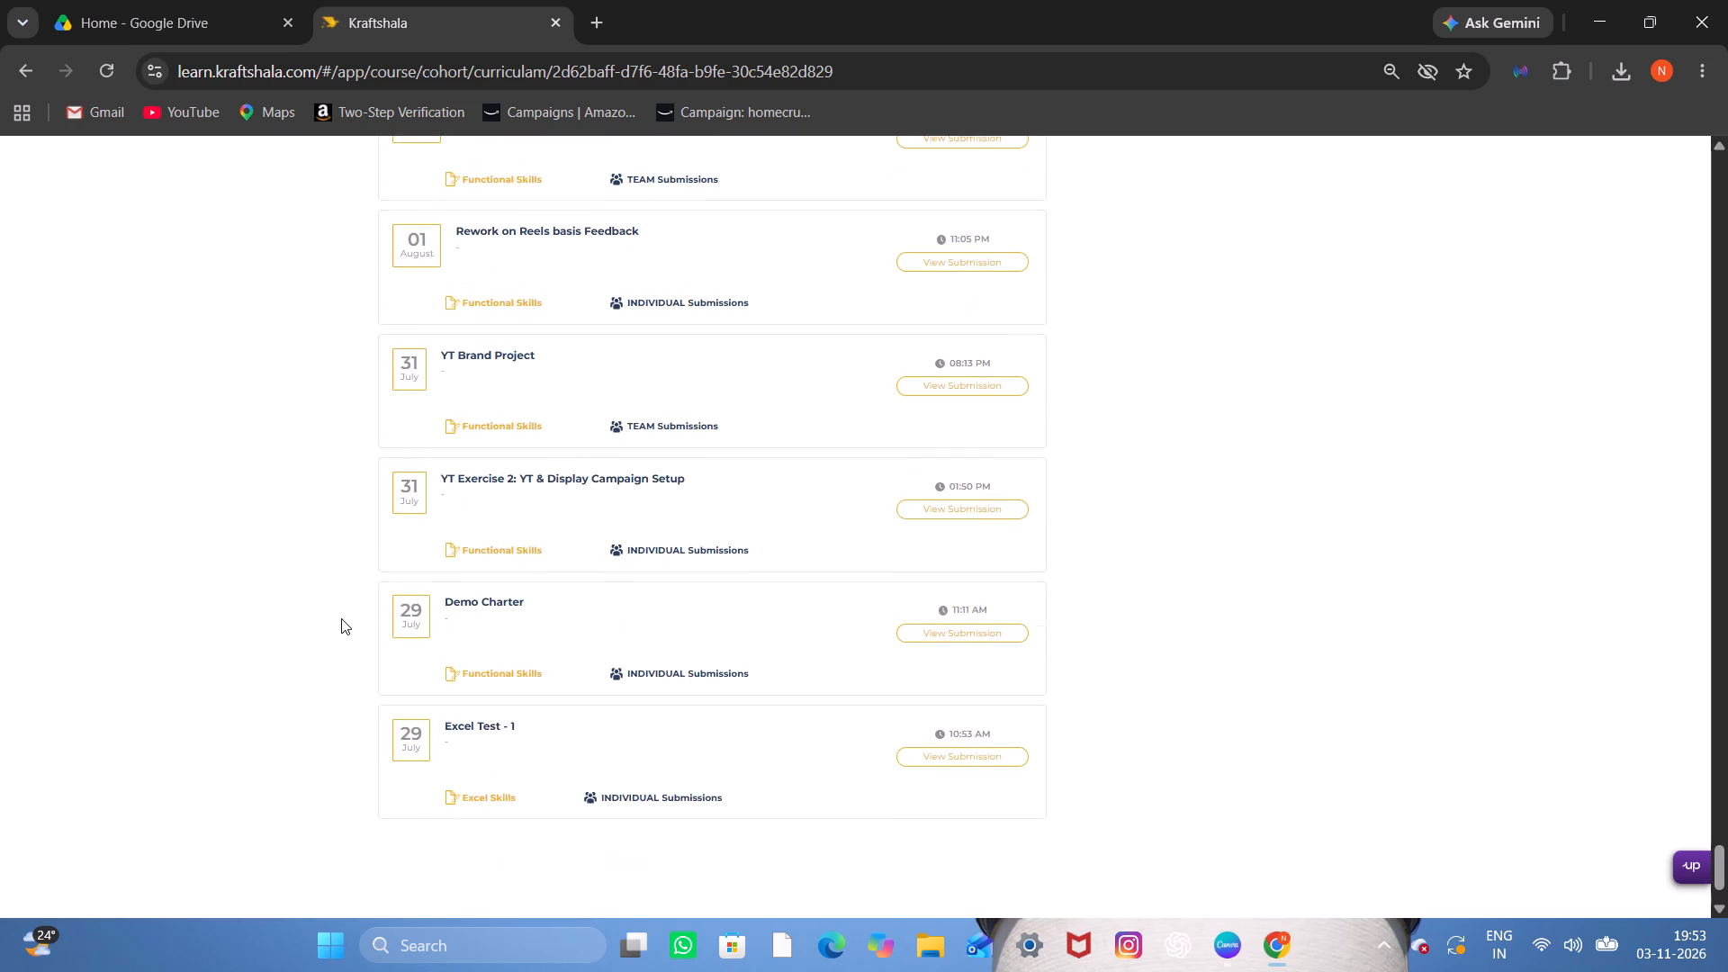
{"action": "scroll", "coordinate": [341, 618], "scroll_direction": "up", "scroll_amount": 18}
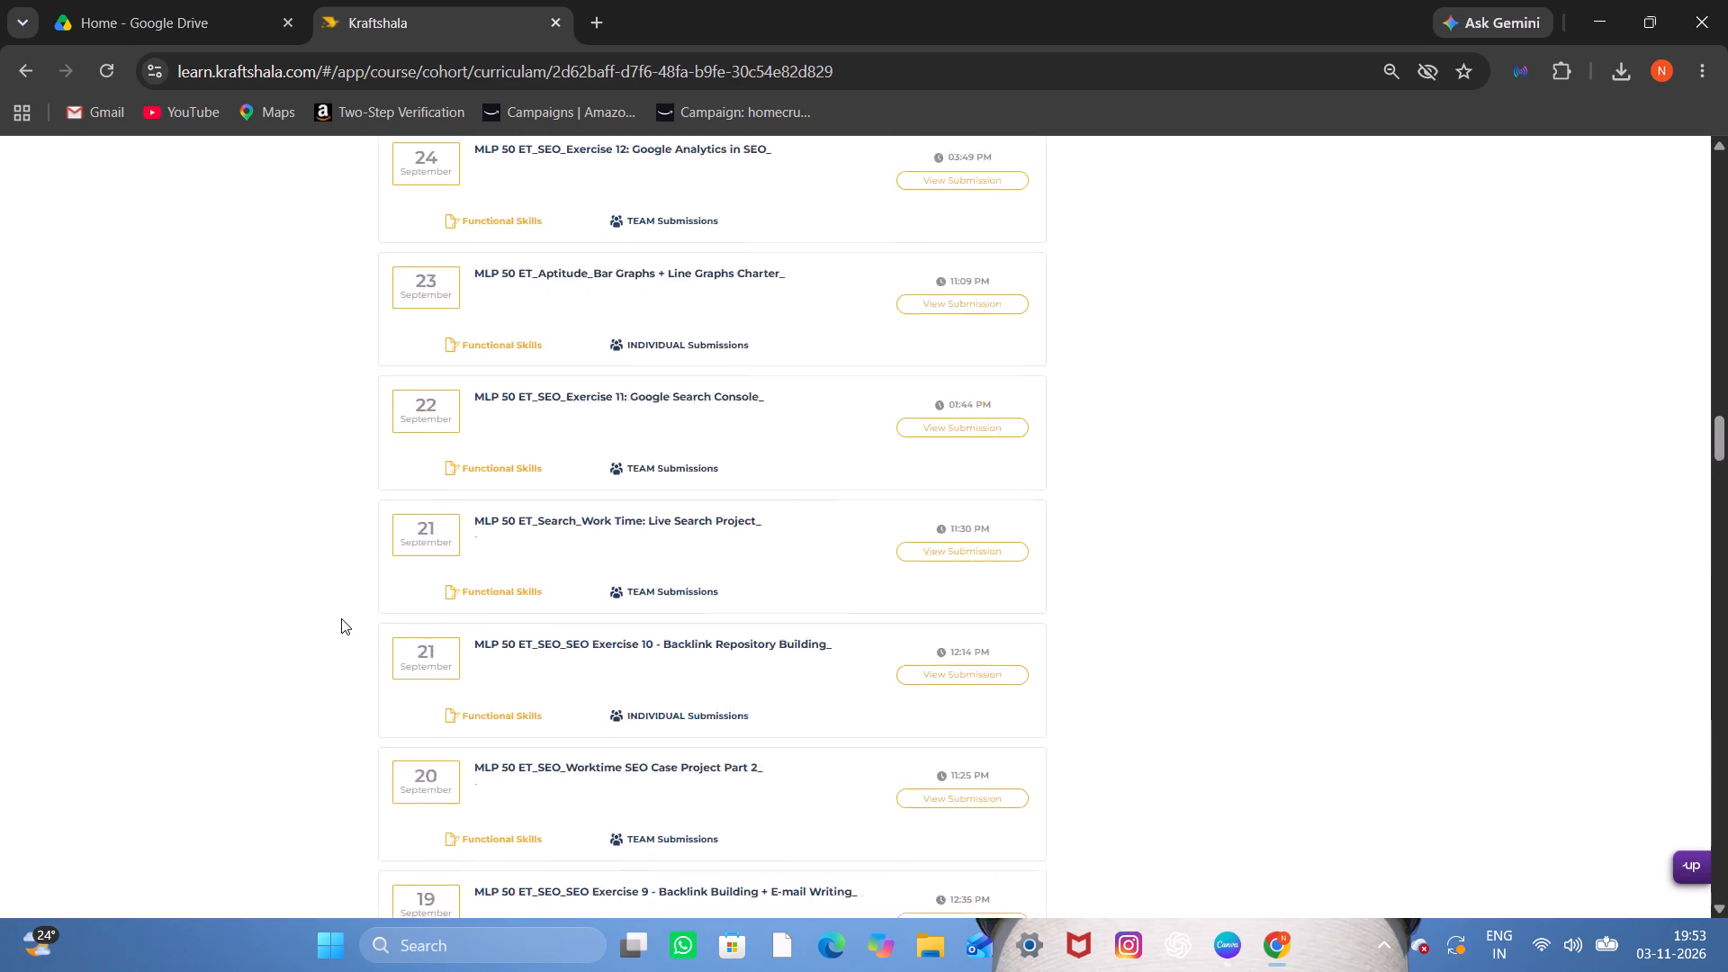
{"action": "scroll", "coordinate": [341, 618], "scroll_direction": "up", "scroll_amount": 9}
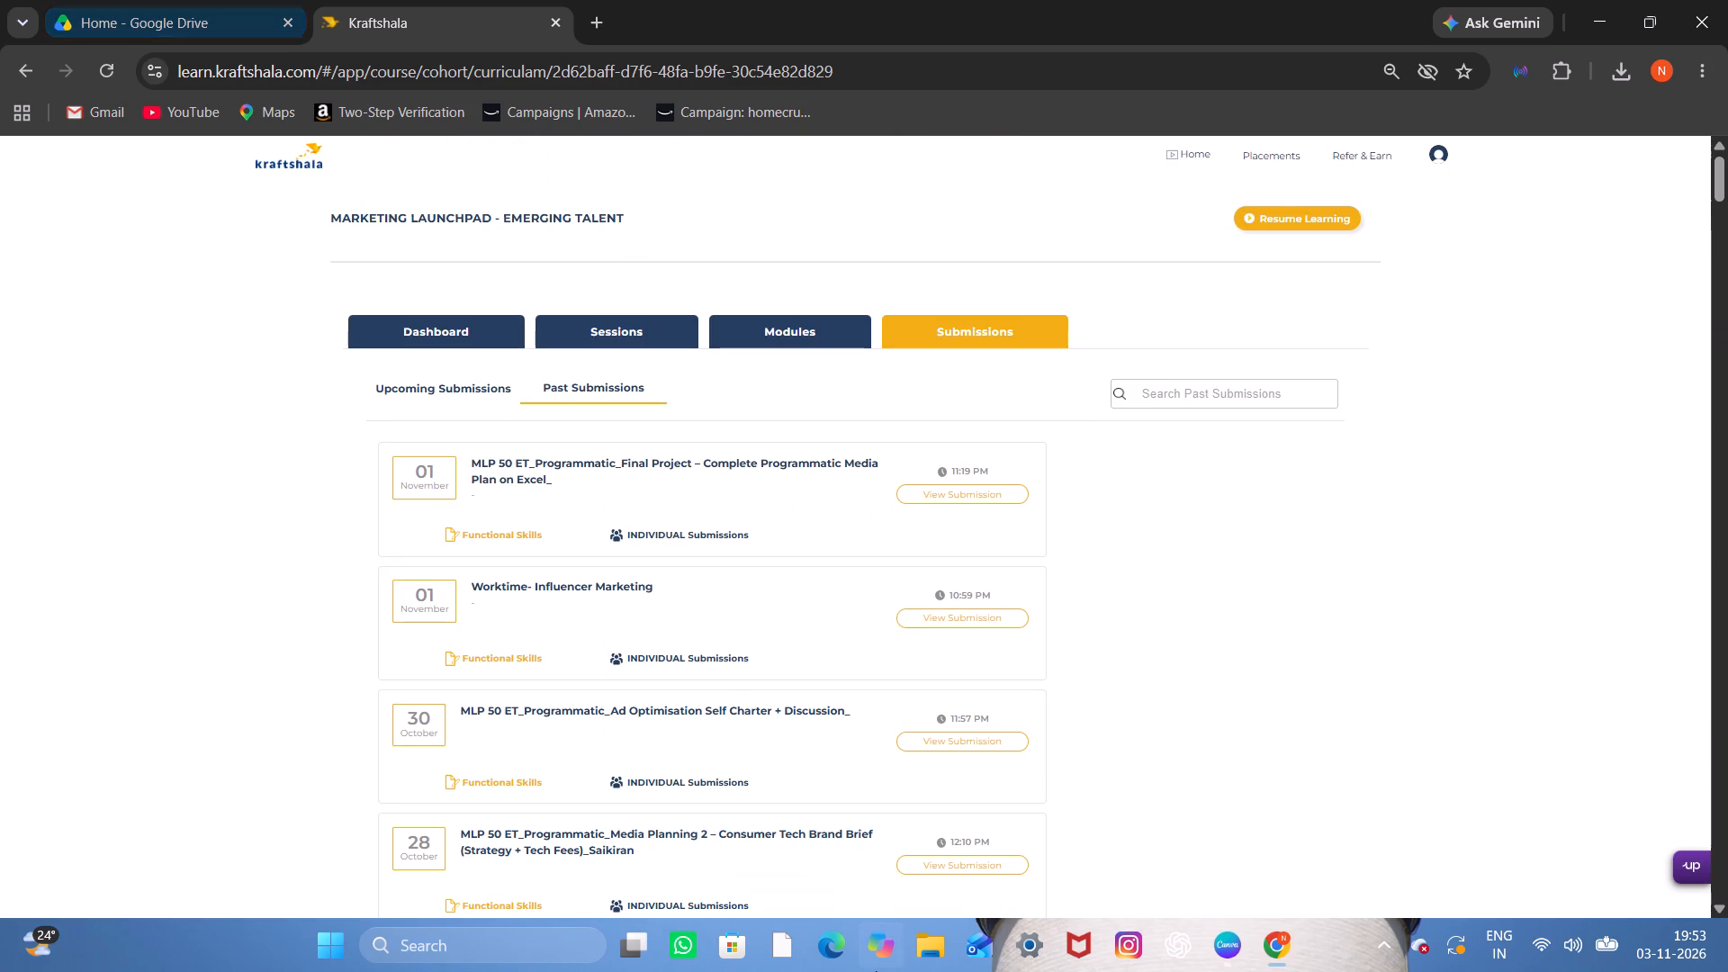
Switch to File Explorer and search the Home location for "ecom live".
{"action": "left_click", "coordinate": [923, 942]}
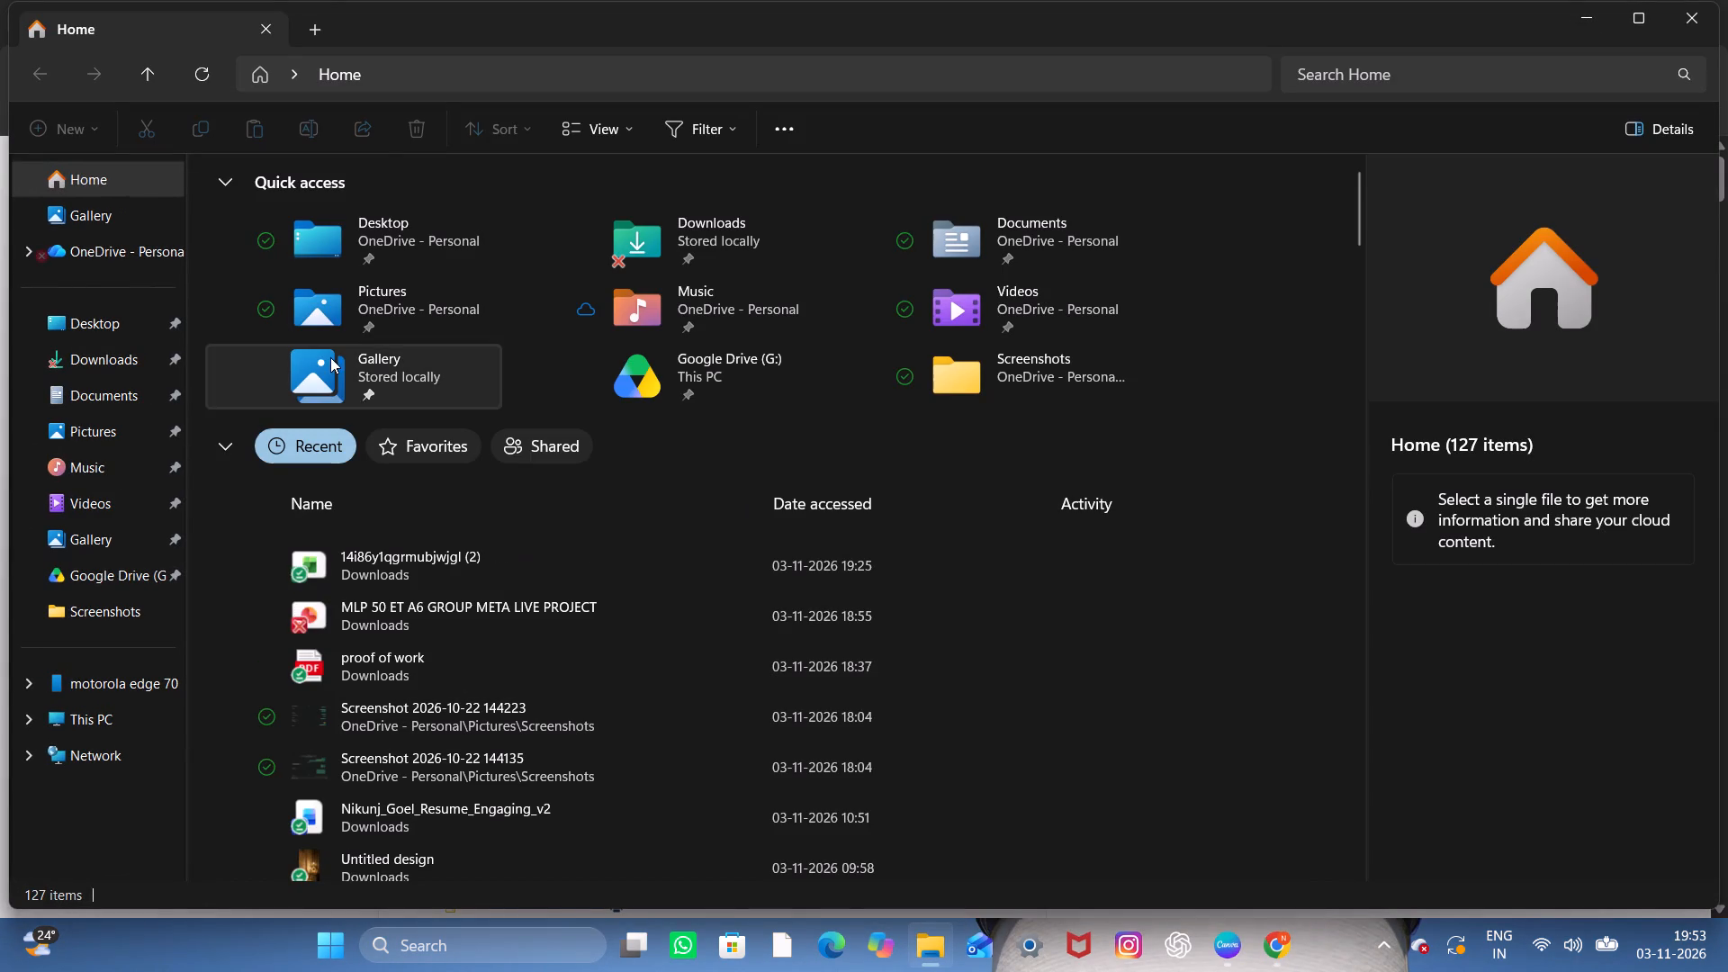
{"action": "left_click", "coordinate": [1404, 87]}
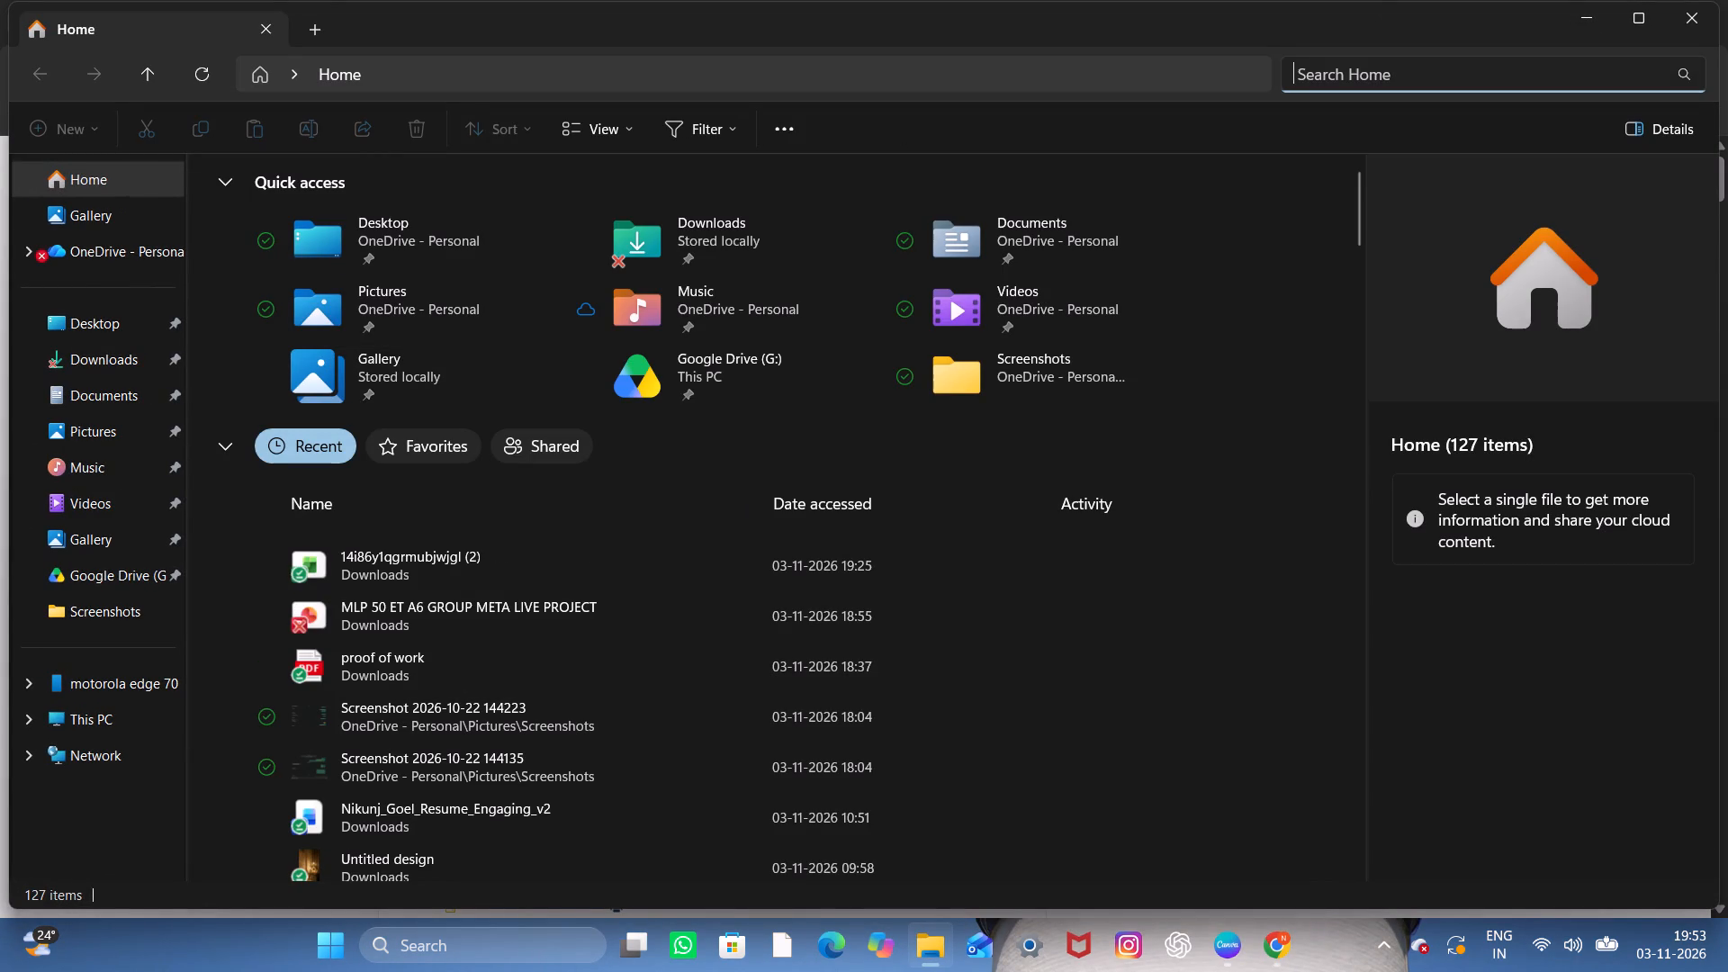
{"action": "type", "text": "ecom live"}
{"action": "key", "text": "space"}
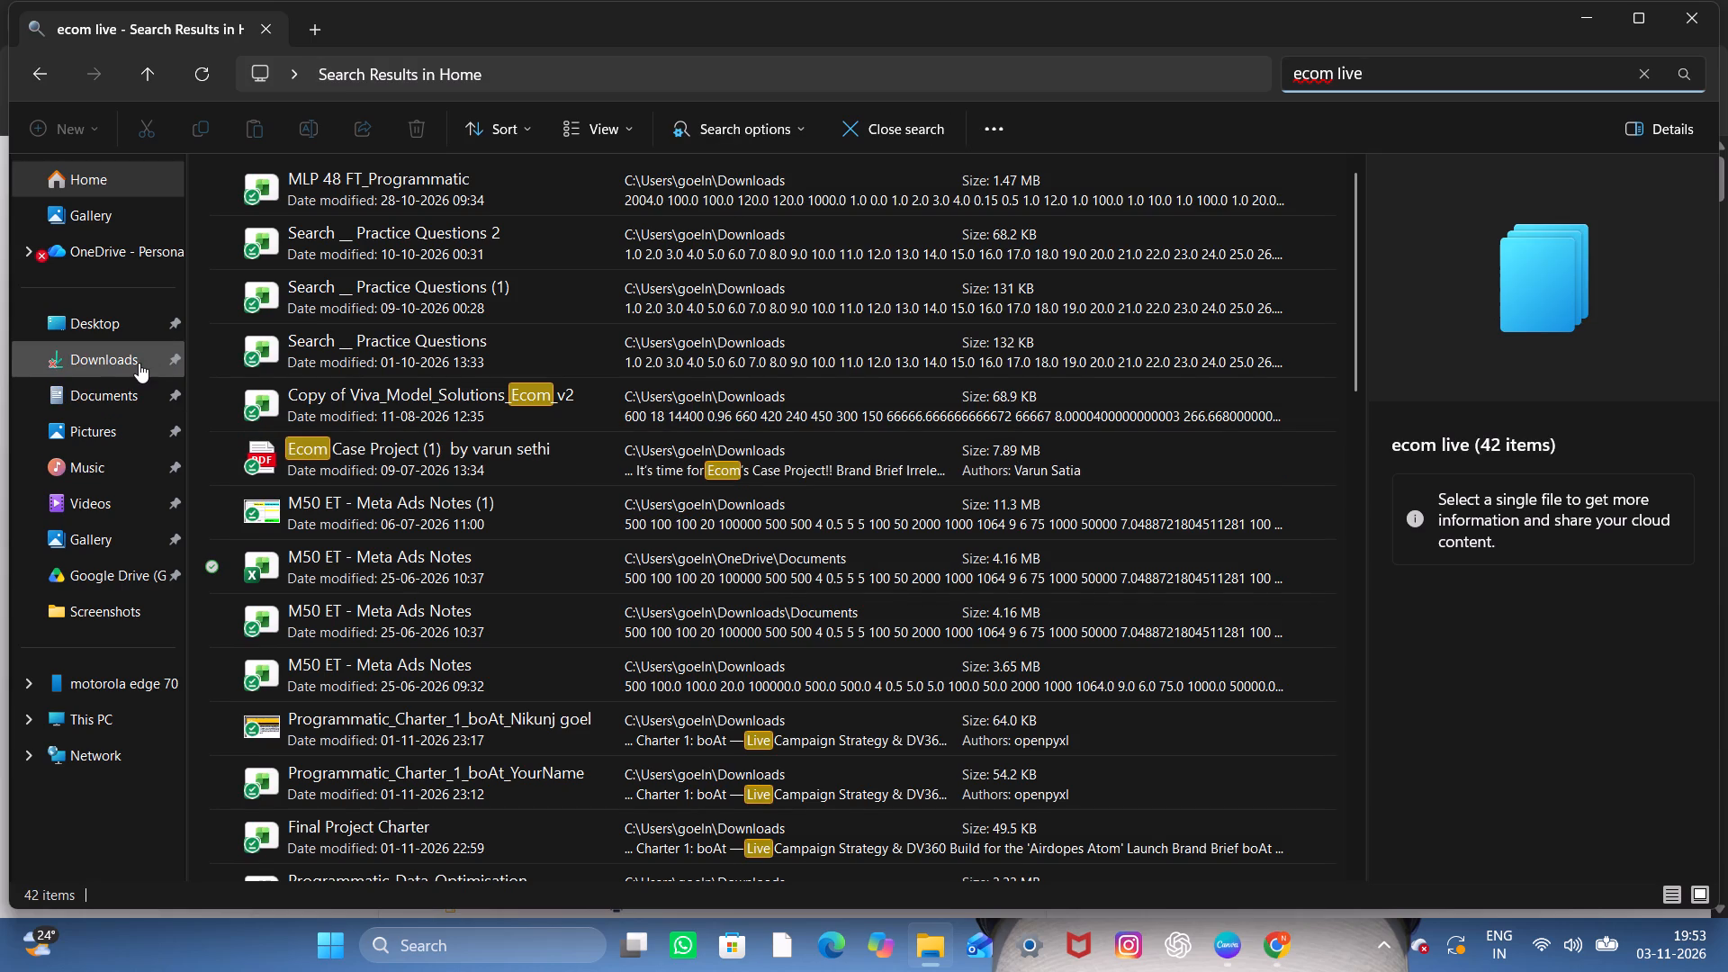
Search the Downloads folder for "ecom live".
{"action": "left_click", "coordinate": [139, 363]}
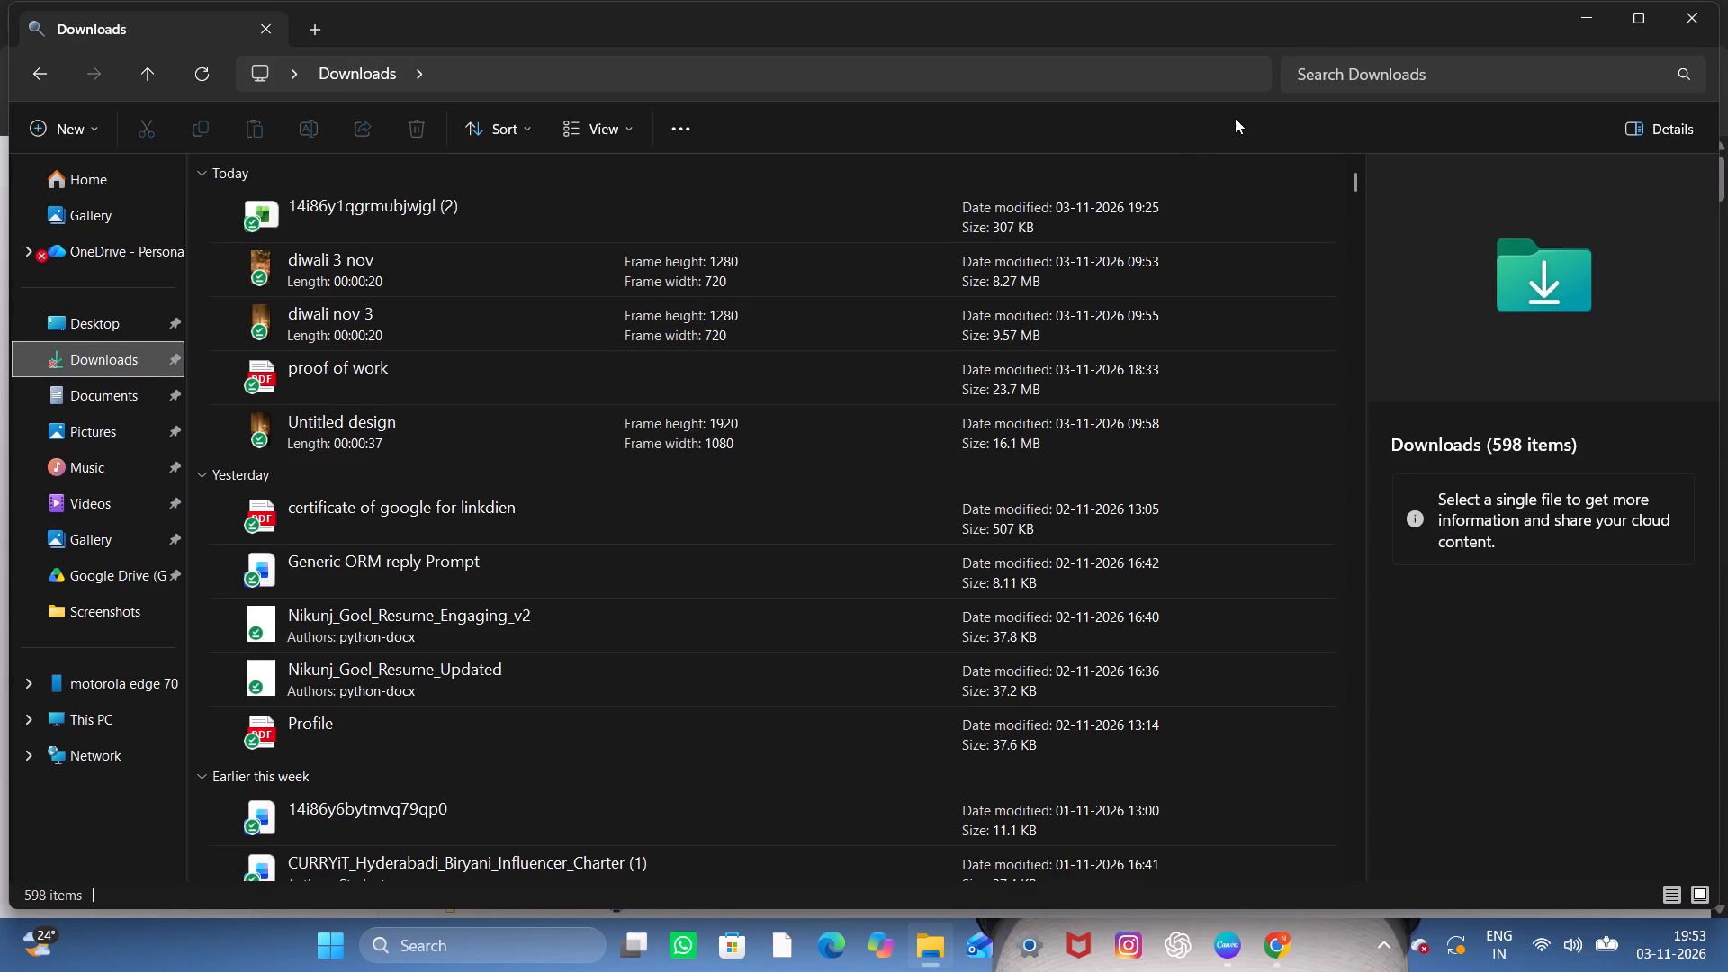
{"action": "left_click", "coordinate": [1364, 57]}
{"action": "type", "text": "ecom live"}
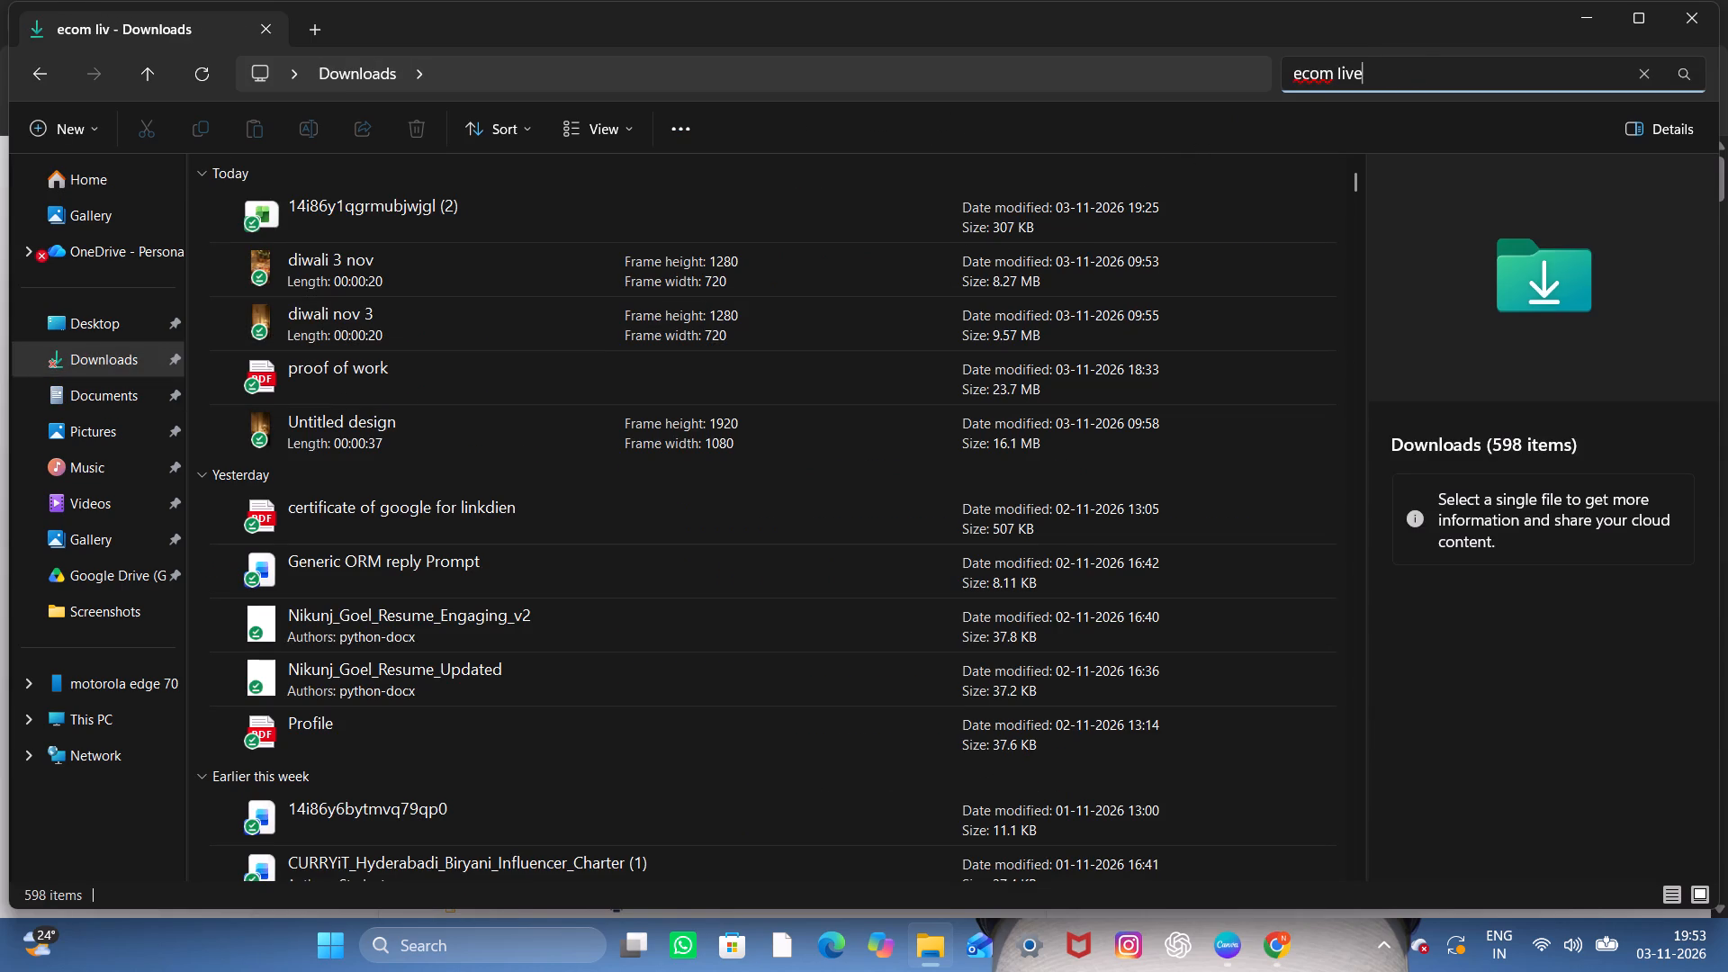
{"action": "key", "text": "space"}
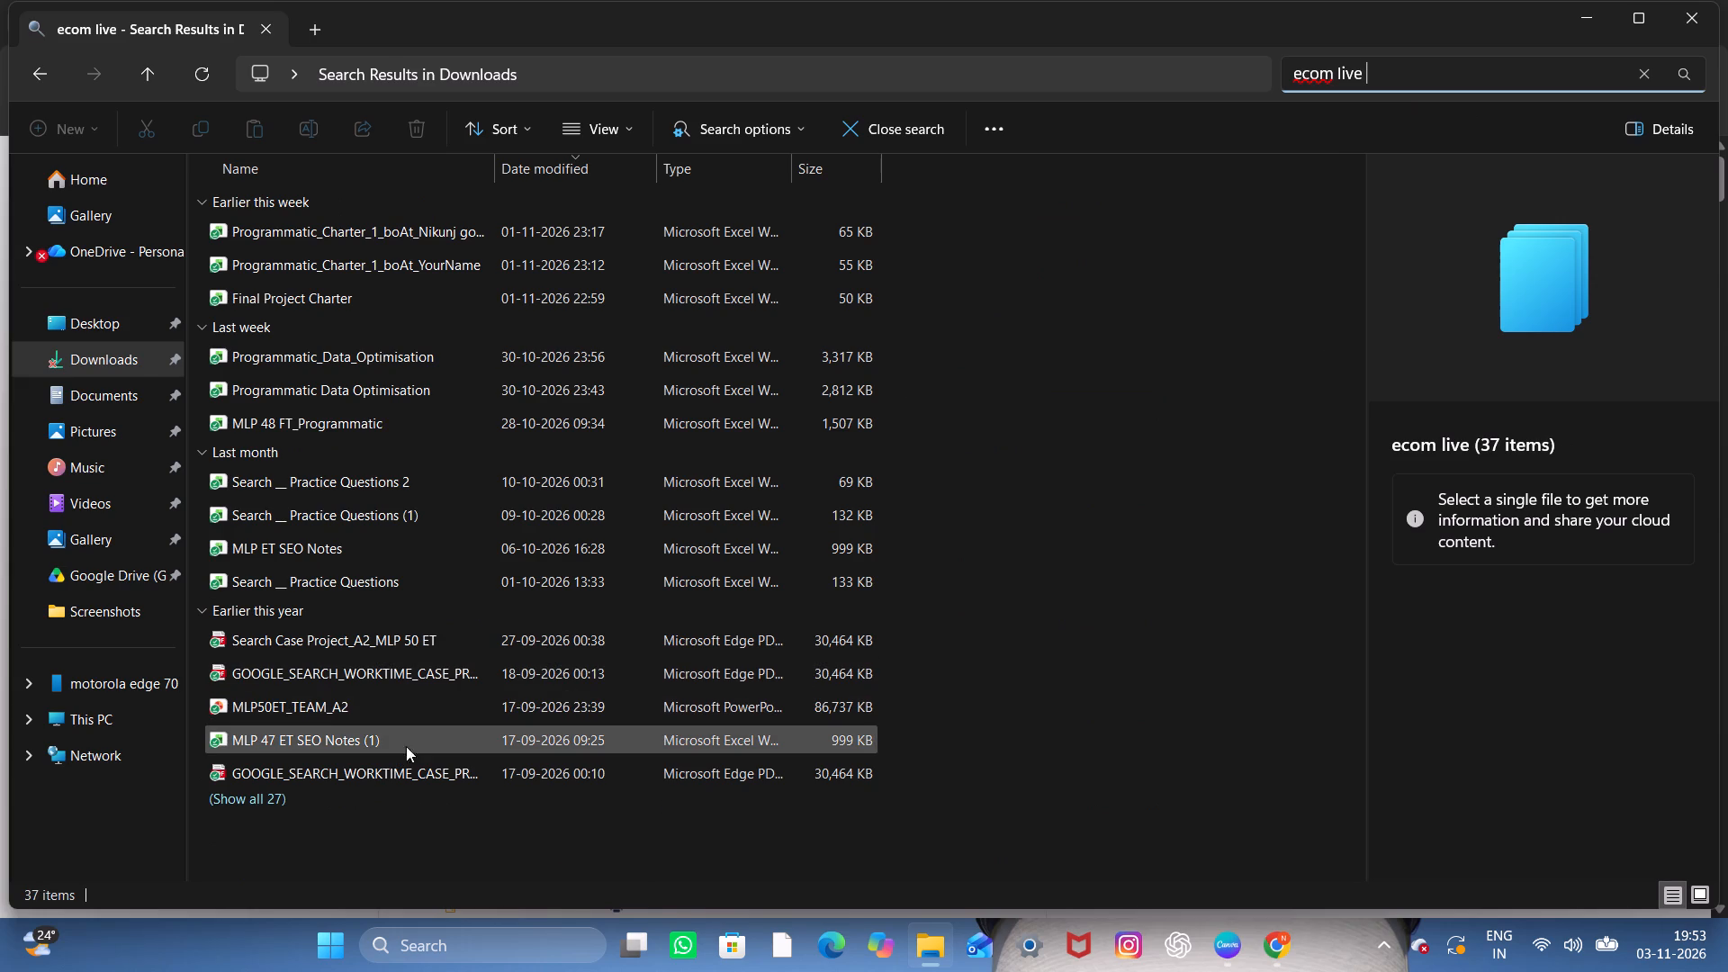
Open the MLP50ET_TEAM_A2 presentation from the search results to check its content, and close it again.
{"action": "double_click", "coordinate": [346, 700]}
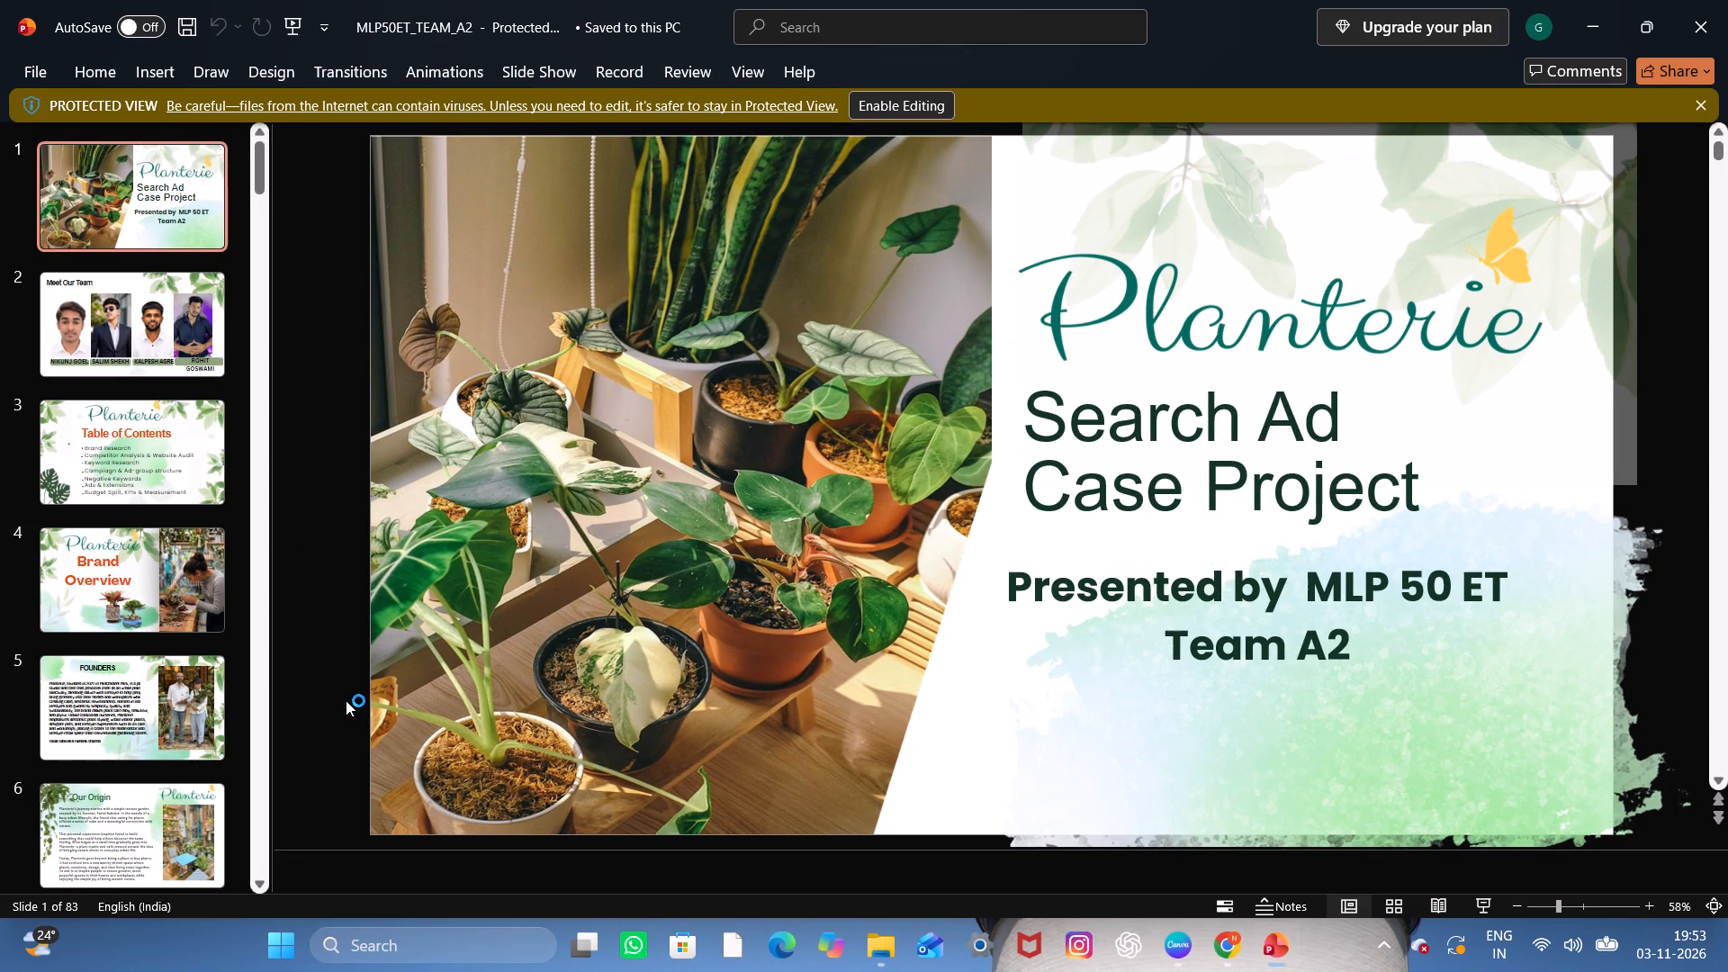
{"action": "left_click", "coordinate": [1726, 0]}
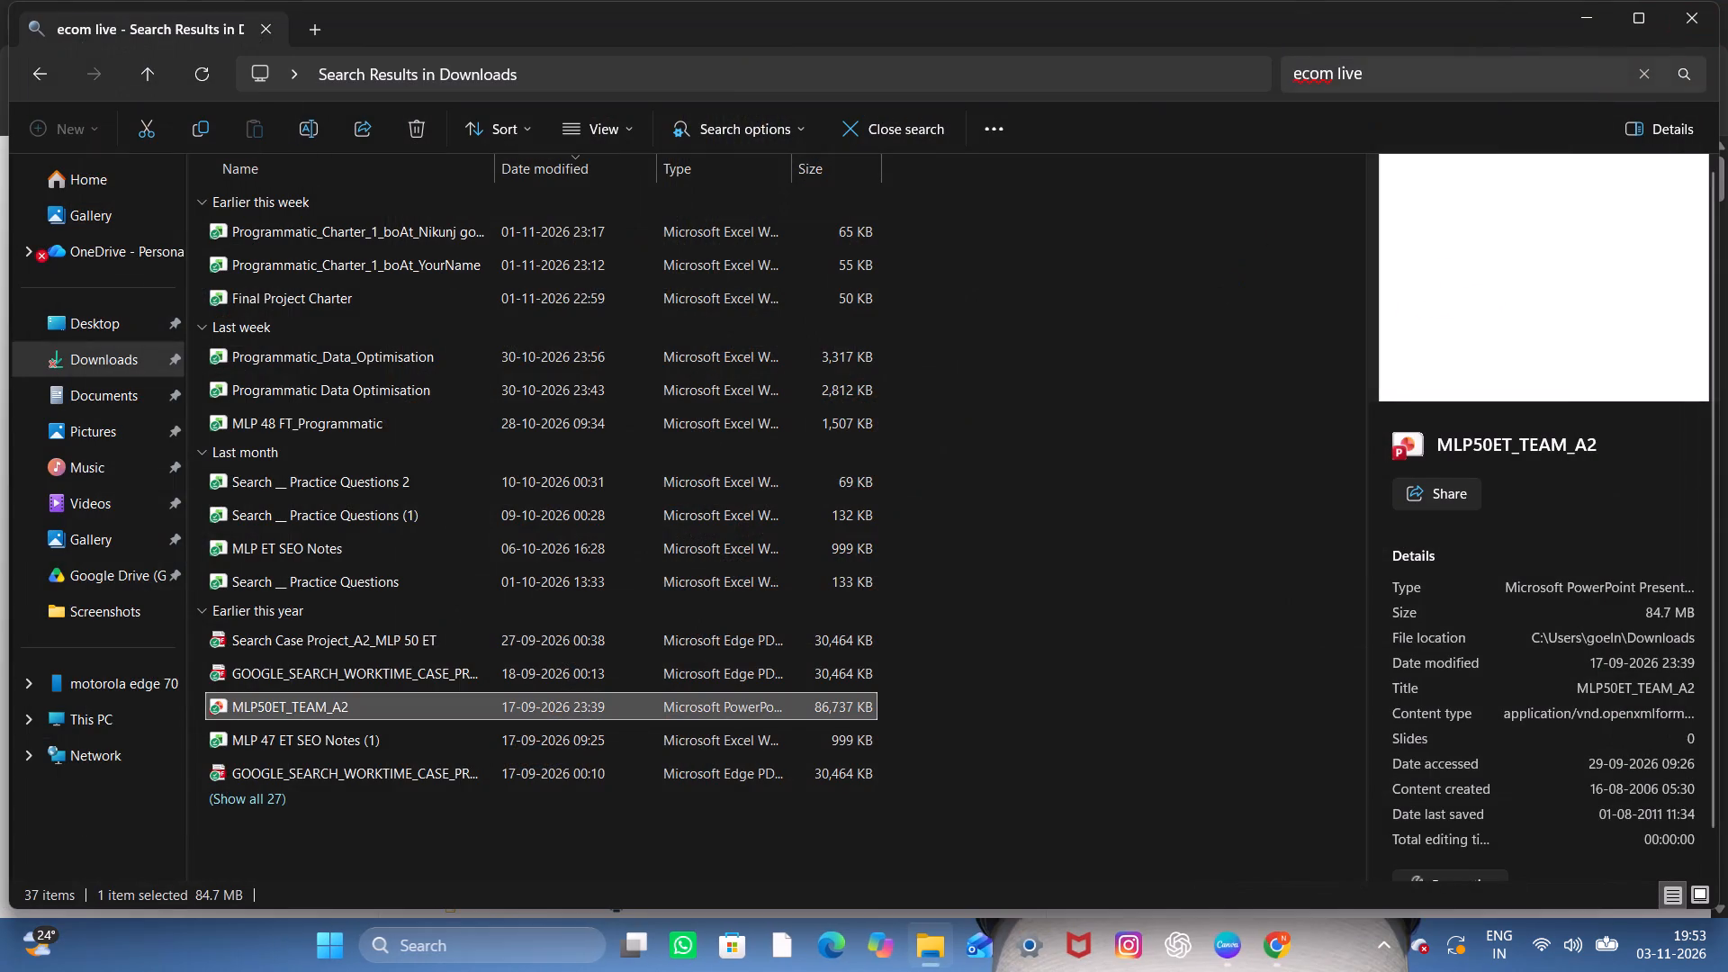
Narrow the Downloads search to "ecom live ppt" and expand the full list of matches from earlier this year.
{"action": "left_click", "coordinate": [1389, 80]}
{"action": "key", "text": "space"}
{"action": "type", "text": "ppt"}
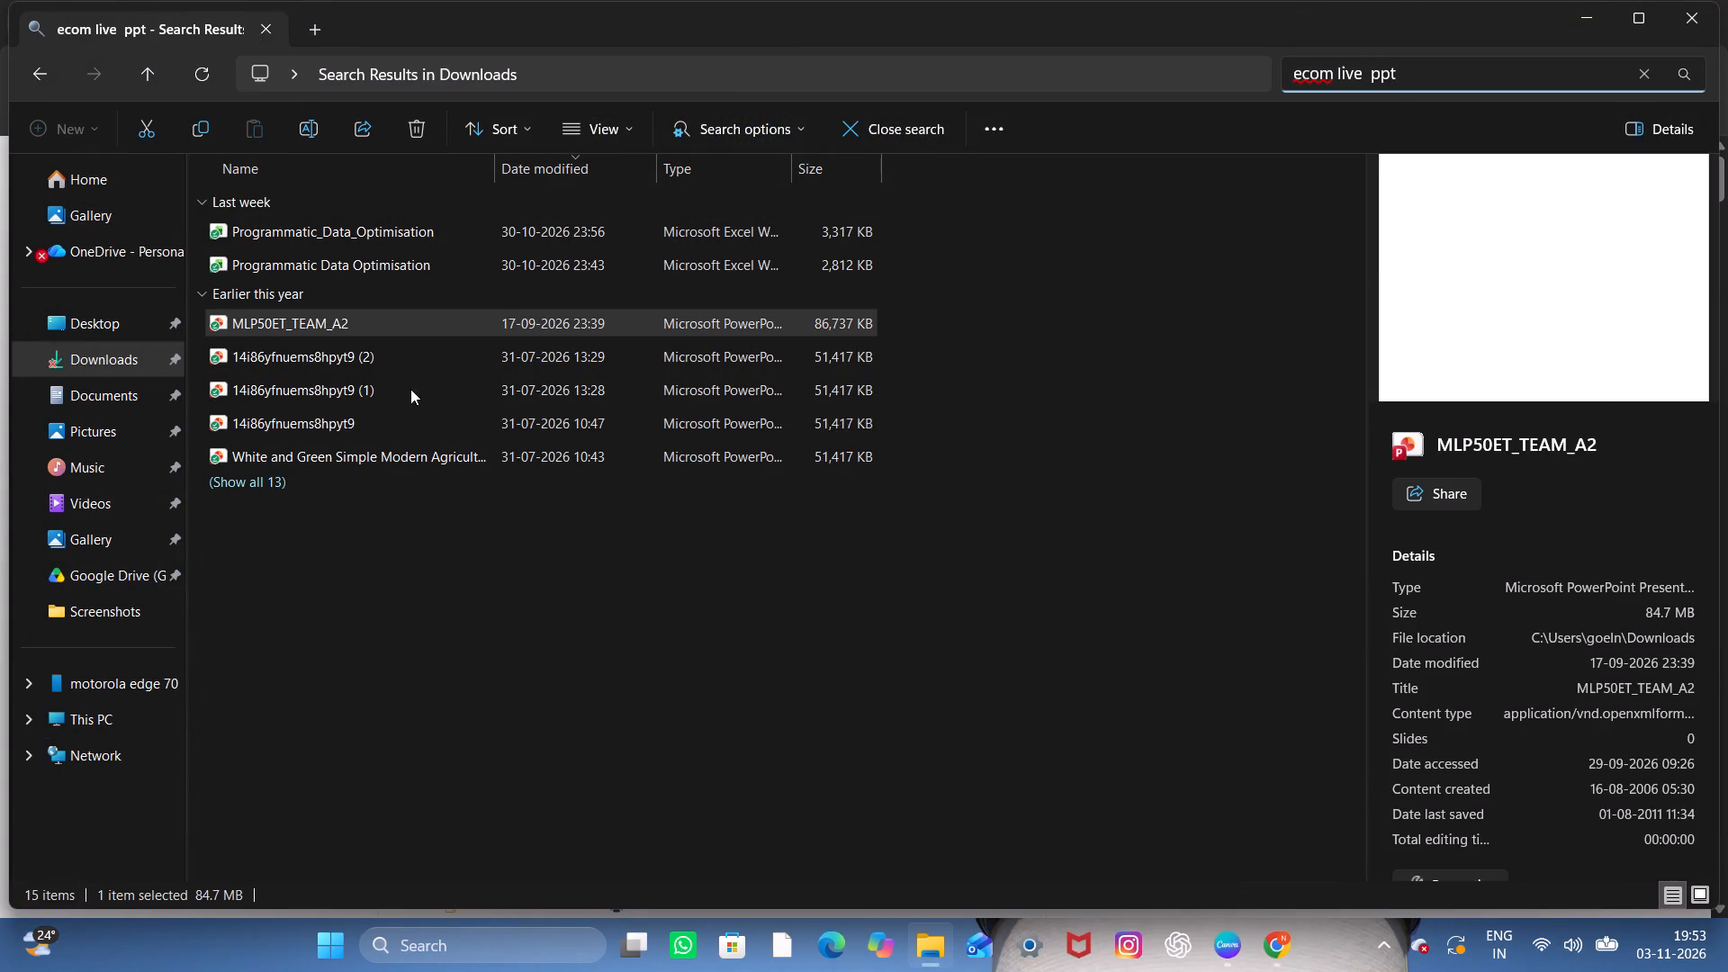
{"action": "left_click", "coordinate": [262, 481]}
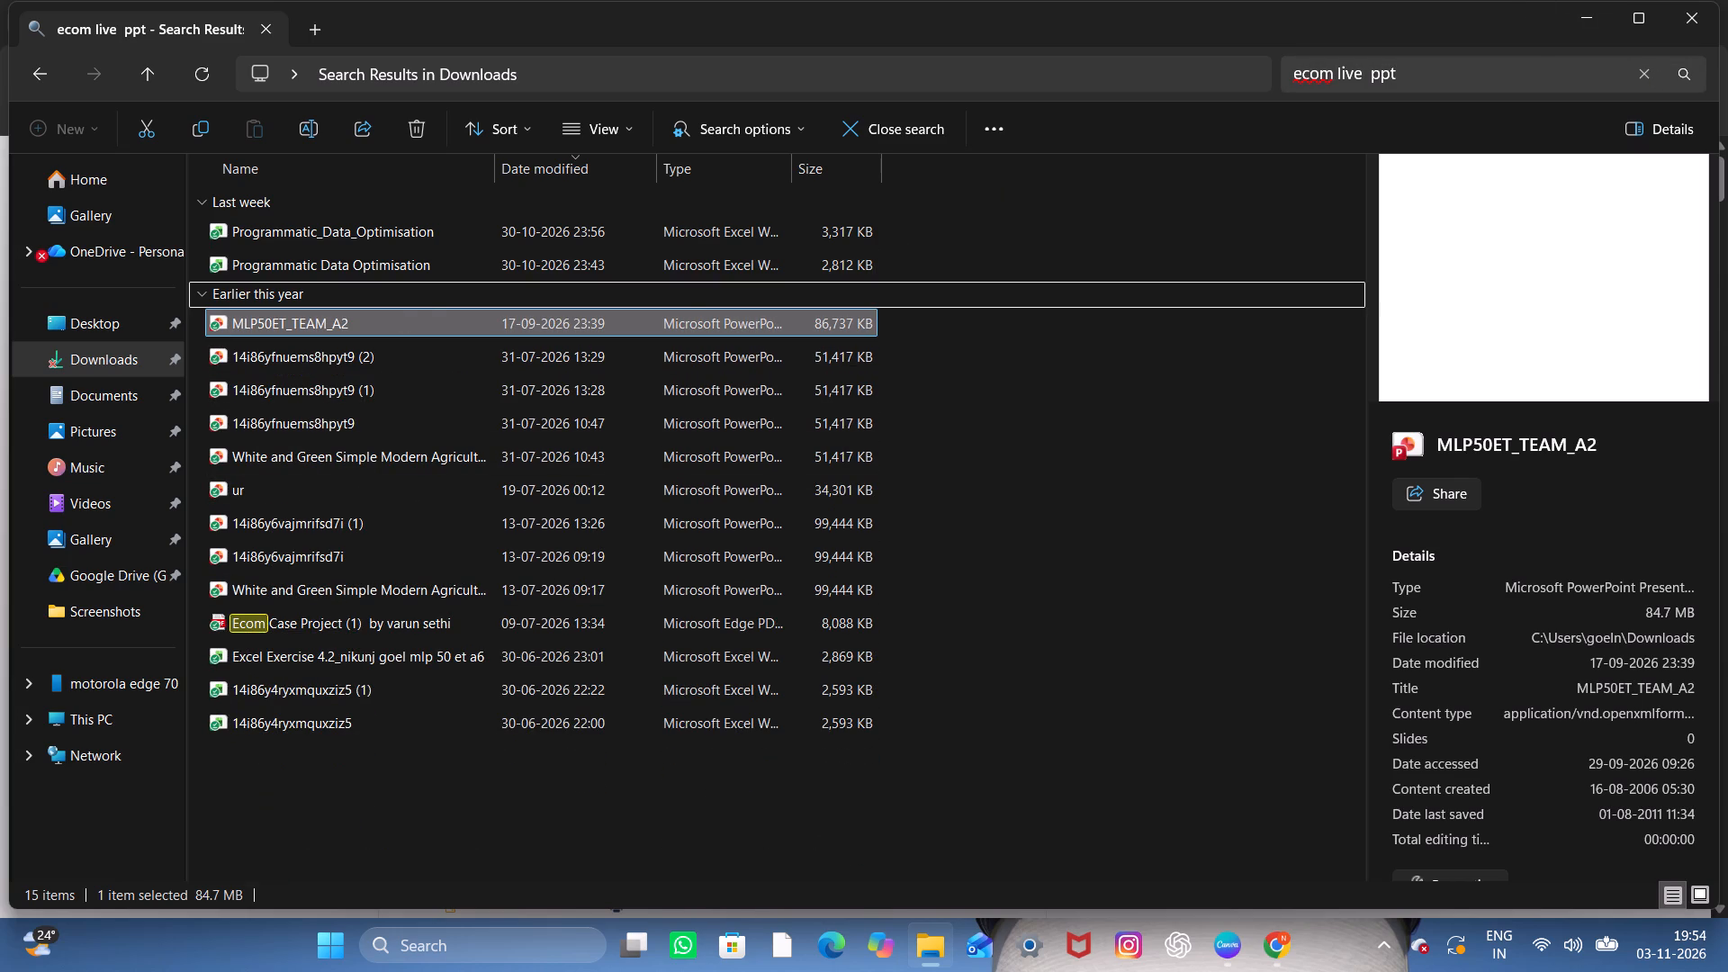
Search Downloads for "ecom live project" instead of the ppt term, and clear the search after checking the files.
{"action": "left_click", "coordinate": [1410, 71]}
{"action": "key", "text": "BackSpace"}
{"action": "key", "text": "BackSpace"}
{"action": "key", "text": "BackSpace"}
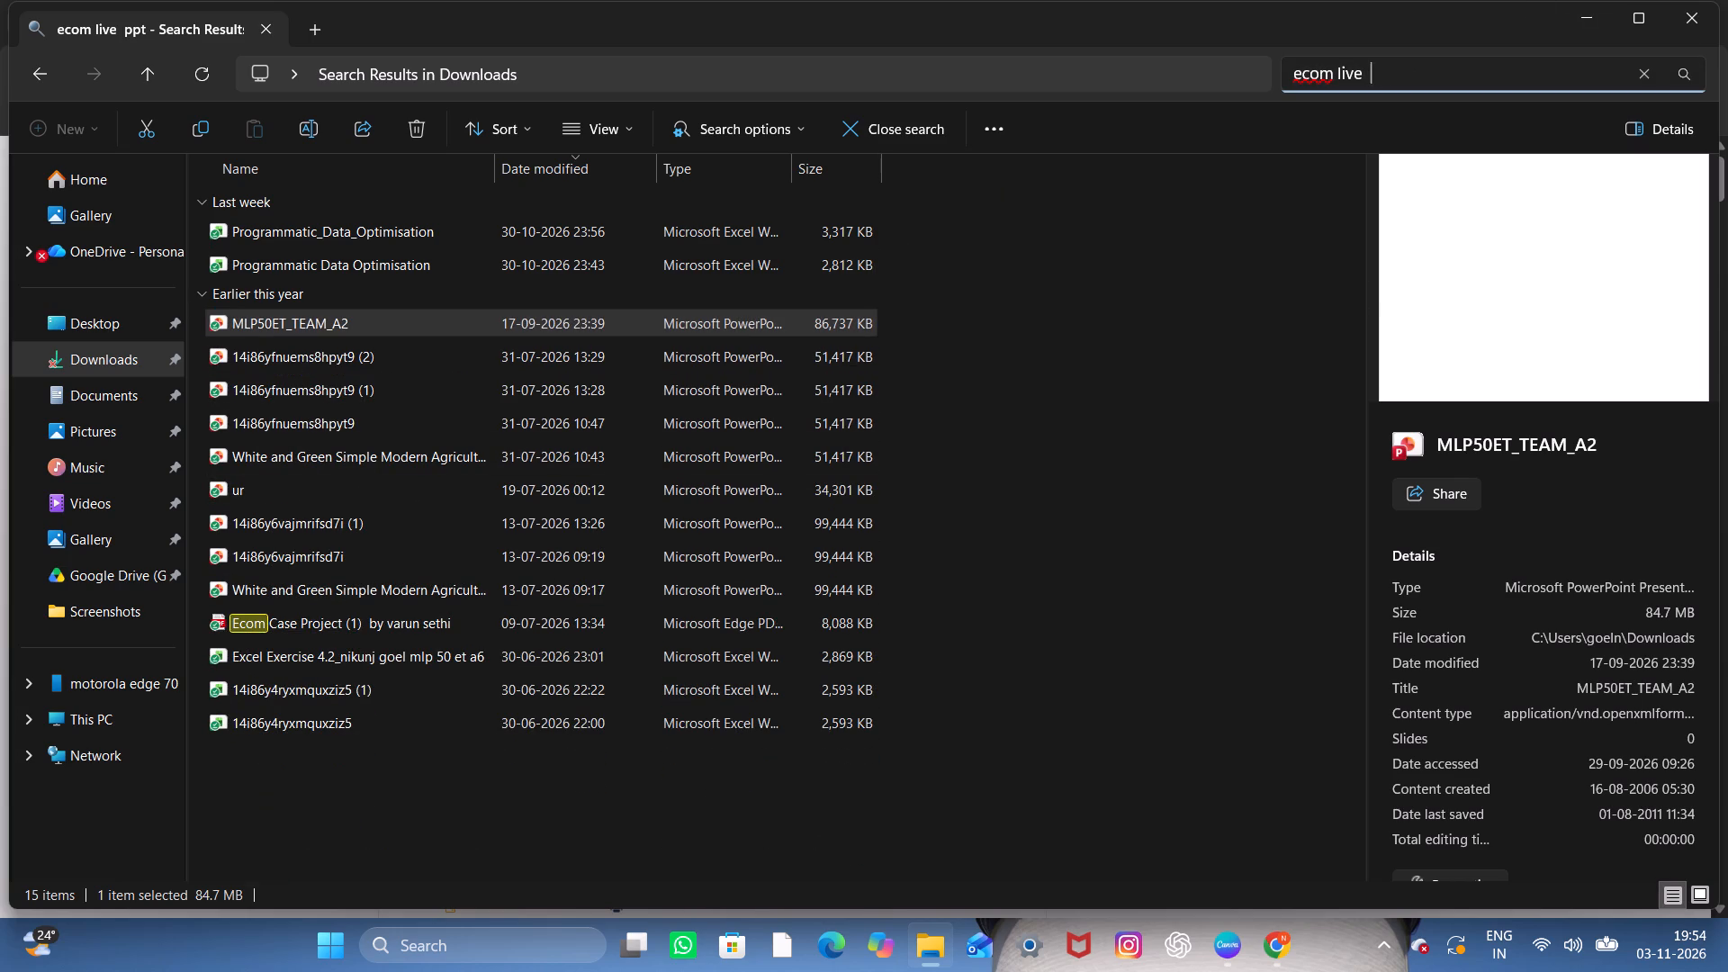
{"action": "type", "text": "project"}
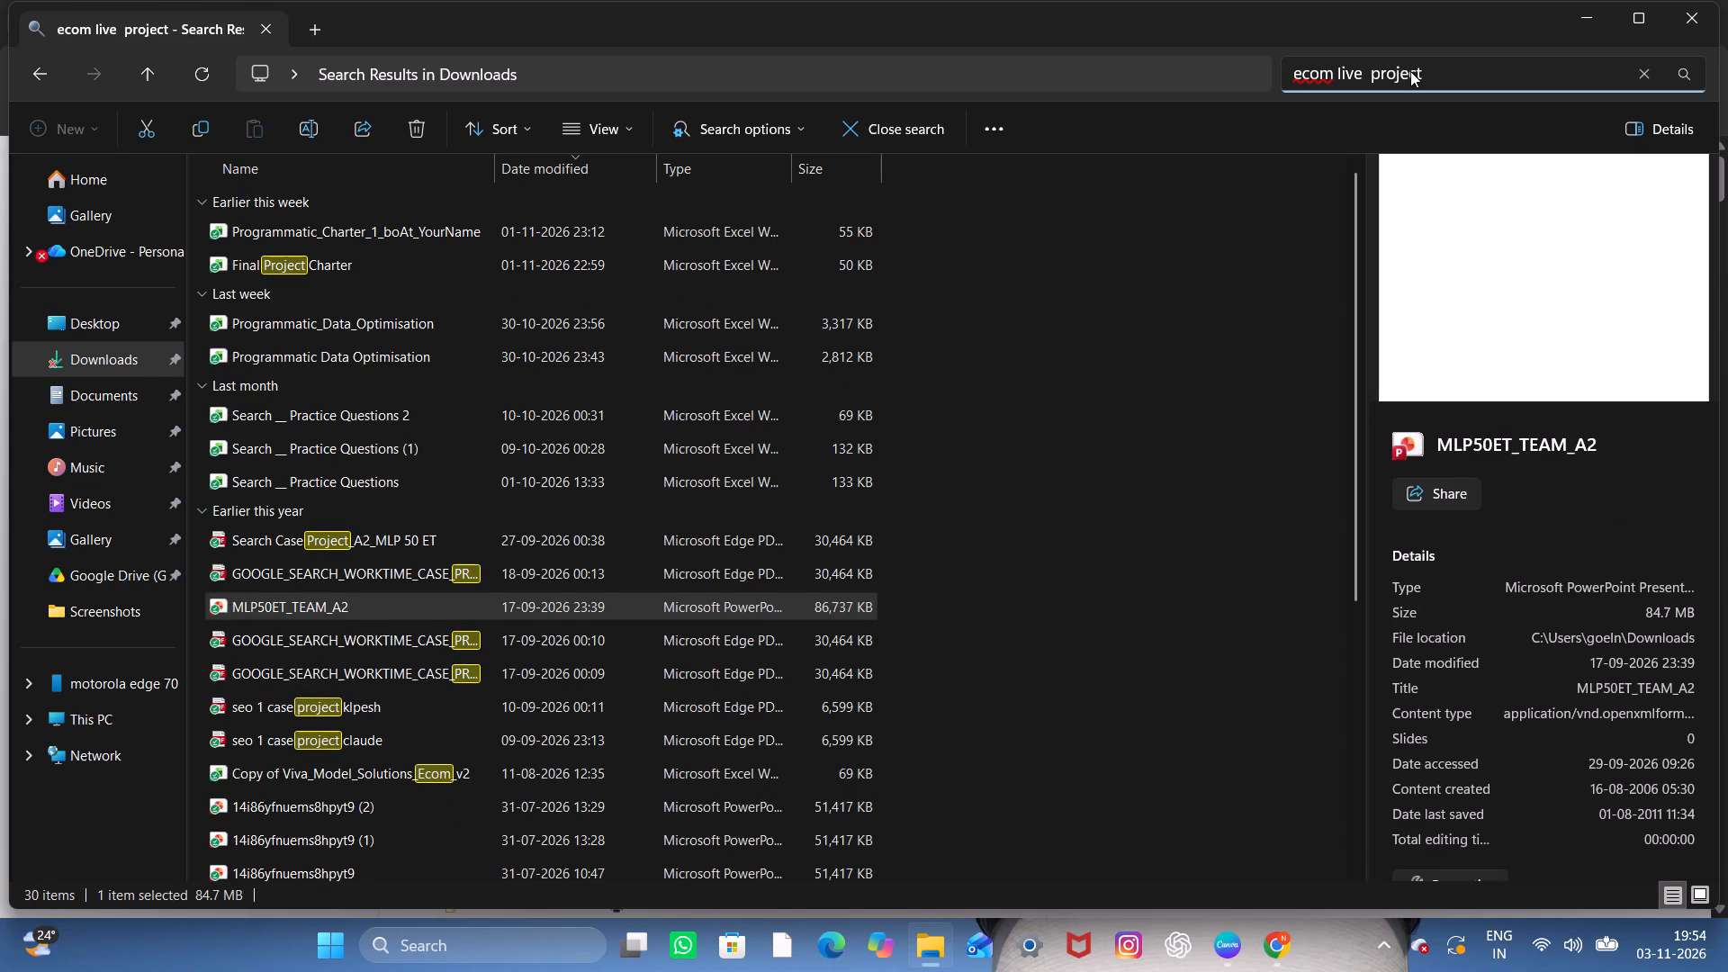
{"action": "key", "text": "BackSpace"}
{"action": "key", "text": "BackSpace"}
{"action": "key", "text": "BackSpace"}
{"action": "key", "text": "BackSpace"}
{"action": "key", "text": "BackSpace"}
{"action": "key", "text": "BackSpace"}
{"action": "key", "text": "BackSpace"}
{"action": "key", "text": "BackSpace"}
{"action": "key", "text": "BackSpace"}
{"action": "key", "text": "BackSpace"}
{"action": "key", "text": "BackSpace"}
{"action": "key", "text": "BackSpace"}
{"action": "key", "text": "BackSpace"}
{"action": "key", "text": "BackSpace"}
{"action": "key", "text": "BackSpace"}
{"action": "key", "text": "BackSpace"}
{"action": "key", "text": "BackSpace"}
{"action": "key", "text": "BackSpace"}
{"action": "key", "text": "BackSpace"}
{"action": "key", "text": "BackSpace"}
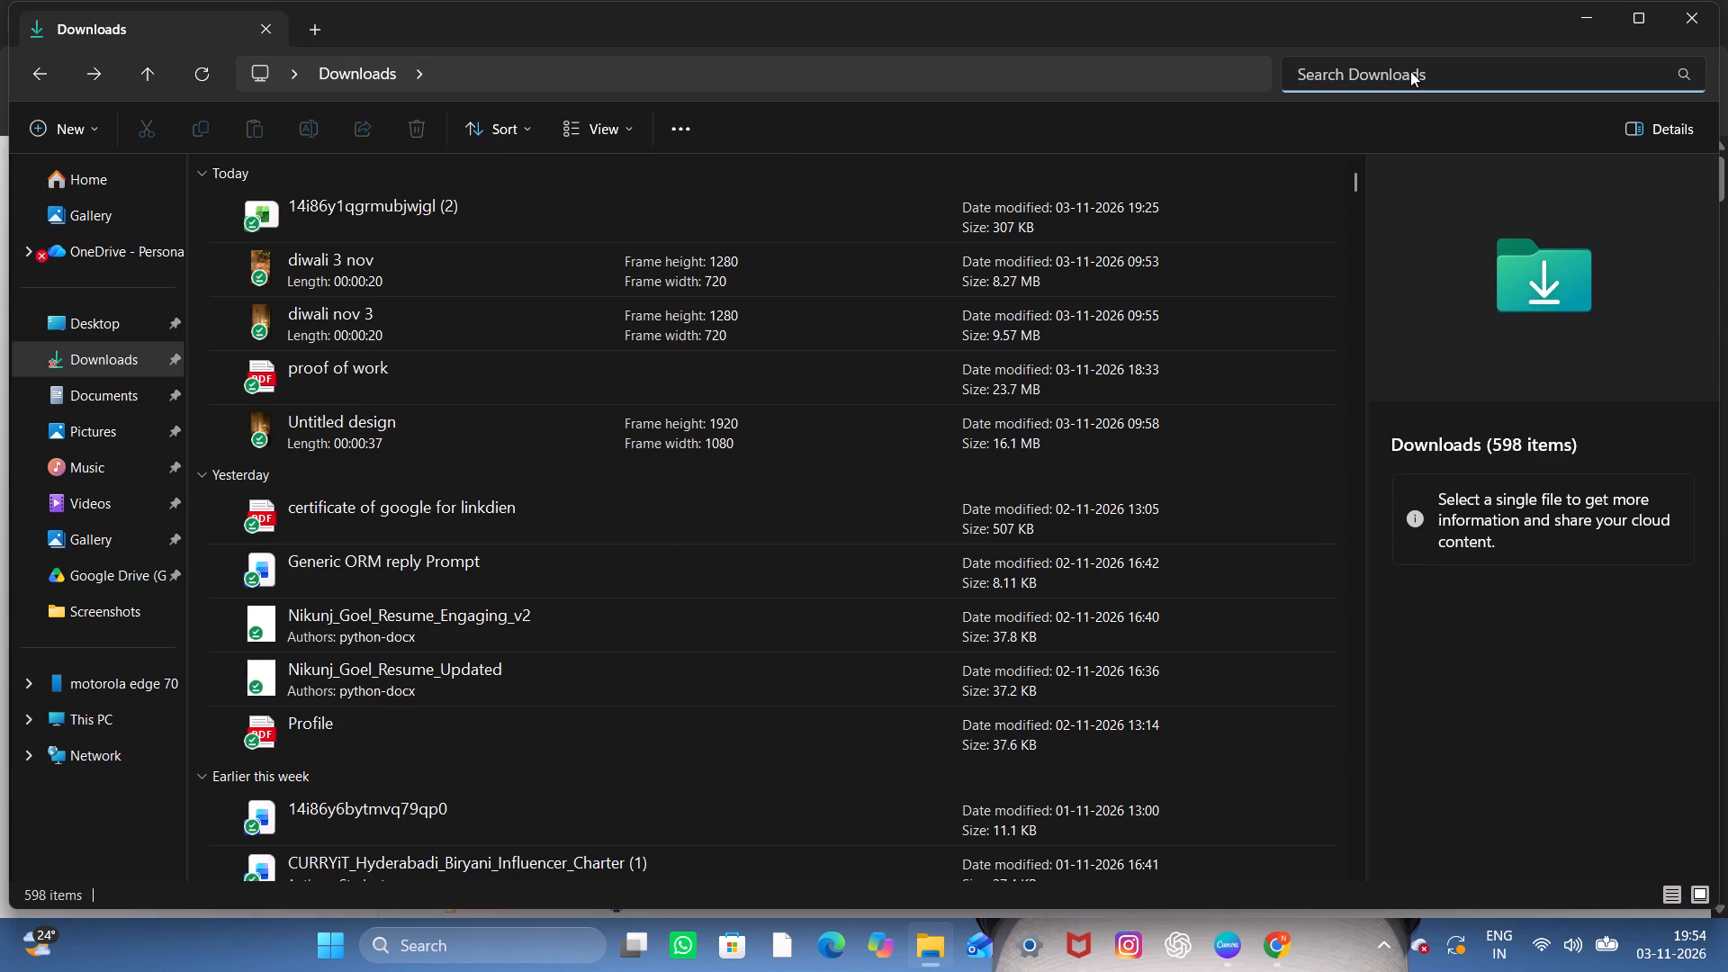
Search the Documents folder for "ecom live ppt" and close File Explorer after checking the matches.
{"action": "left_click", "coordinate": [121, 396]}
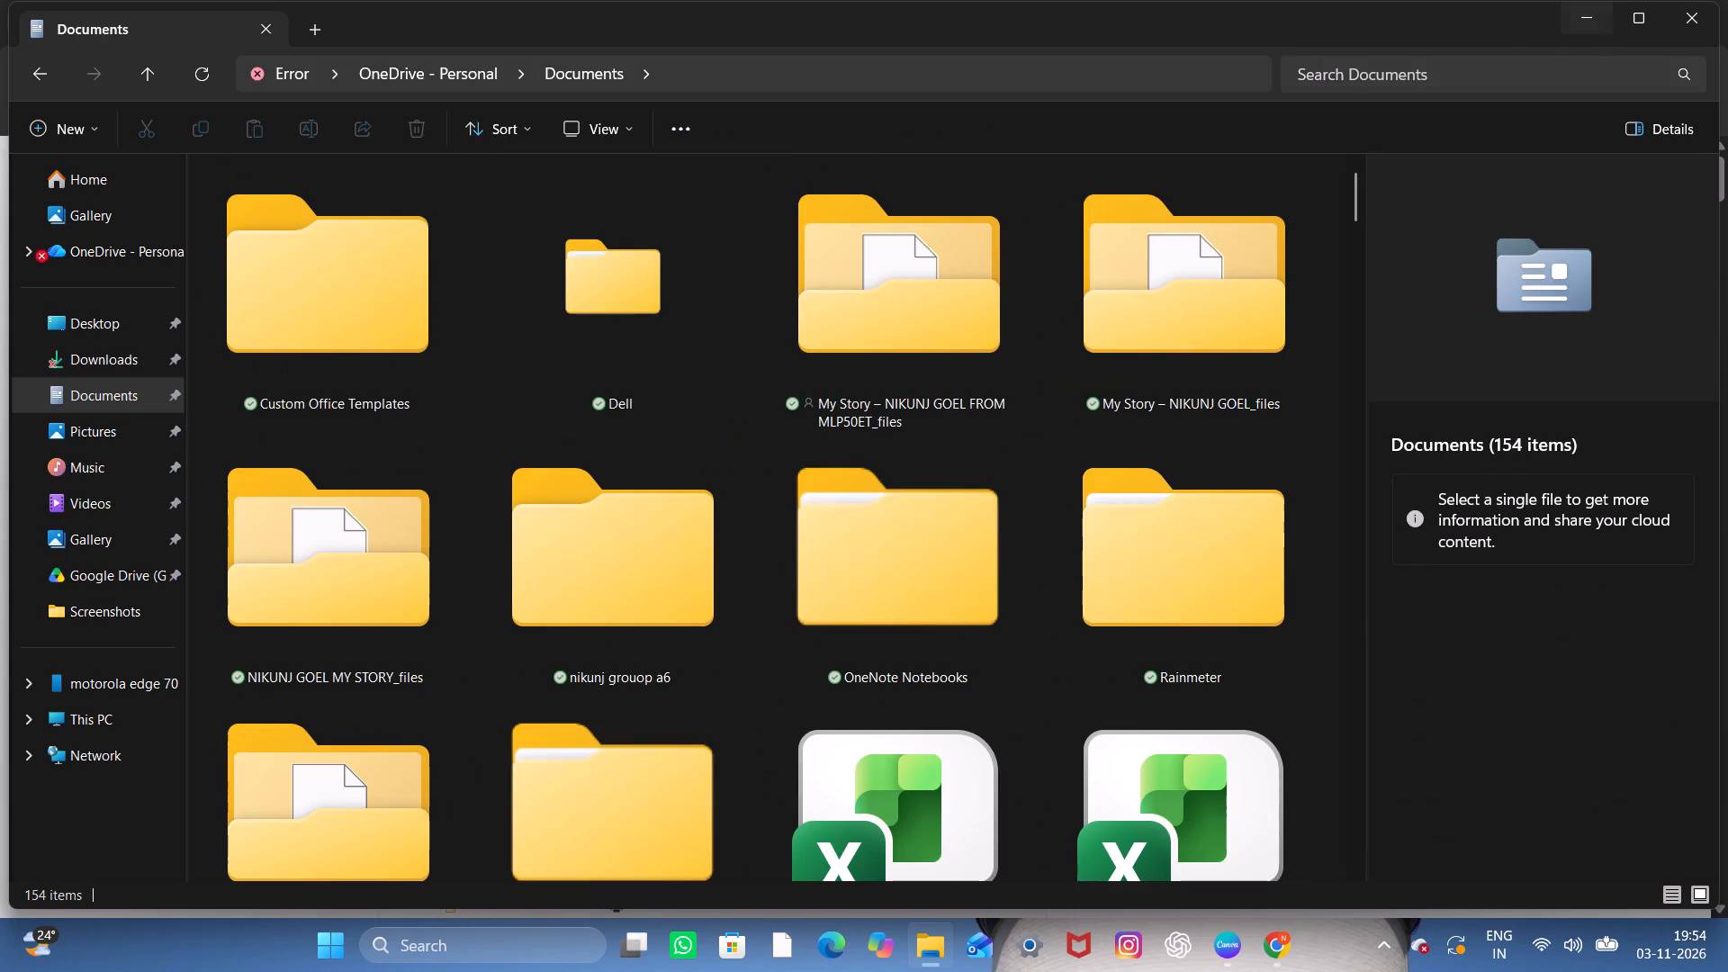
{"action": "left_click", "coordinate": [1464, 80]}
{"action": "key", "text": "r"}
{"action": "key", "text": "BackSpace"}
{"action": "type", "text": "ecom live ppt"}
{"action": "key", "text": "space"}
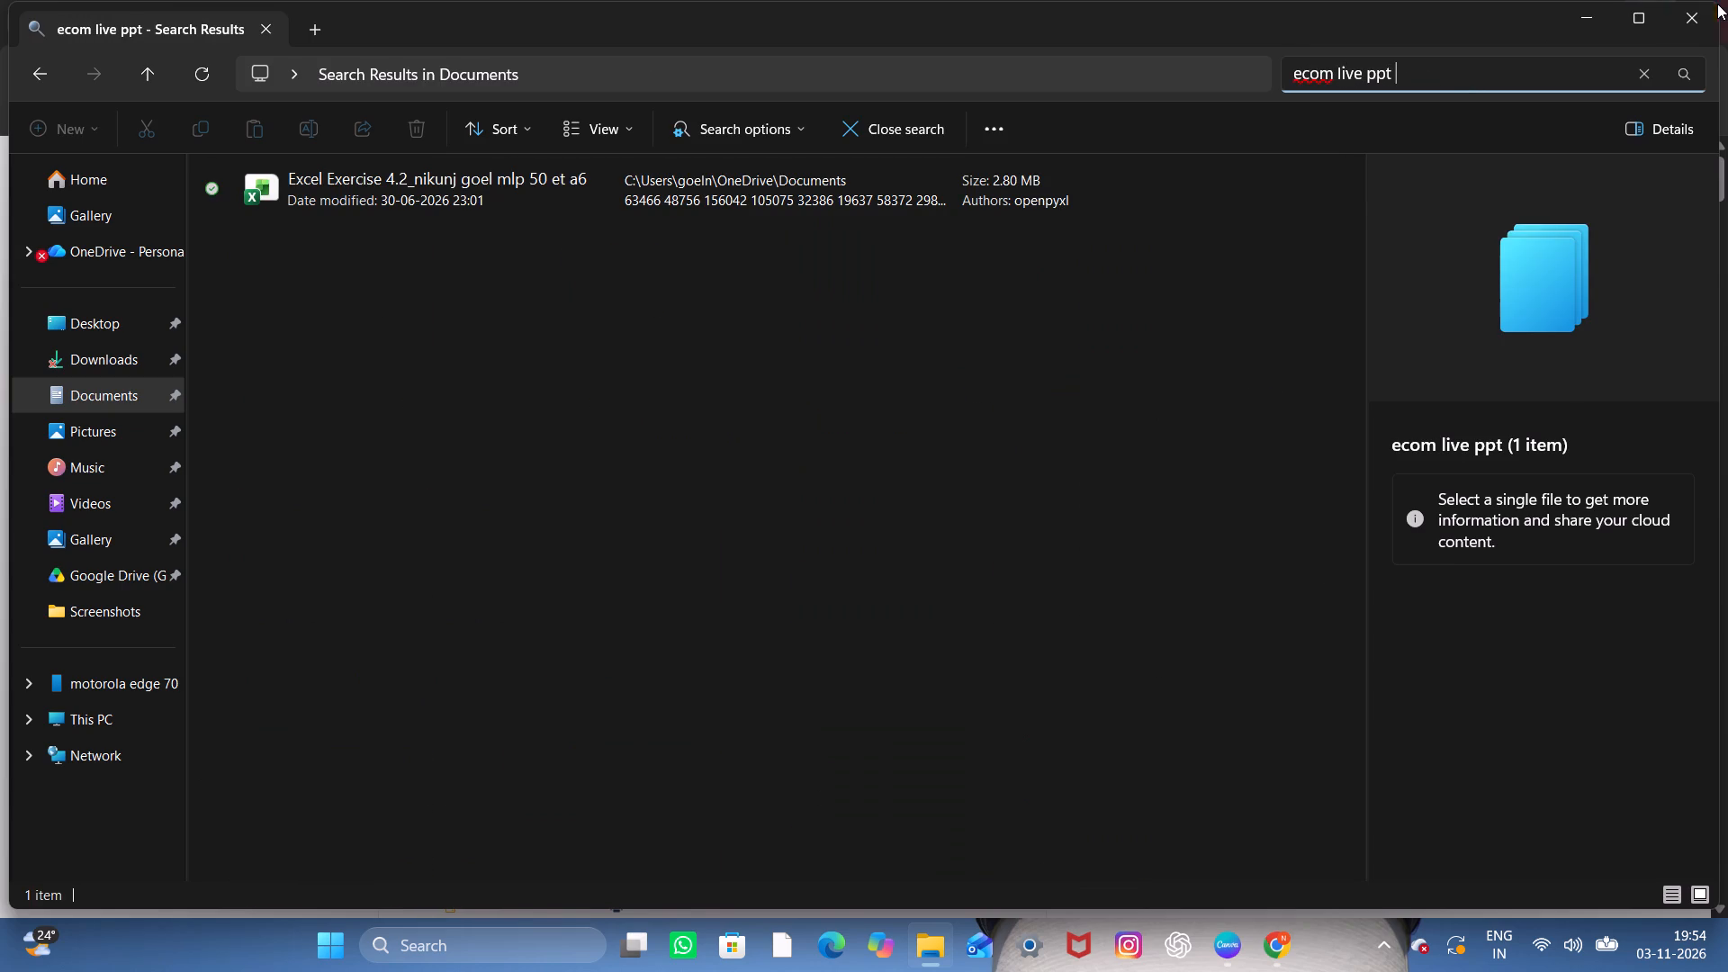
{"action": "left_click", "coordinate": [1703, 10]}
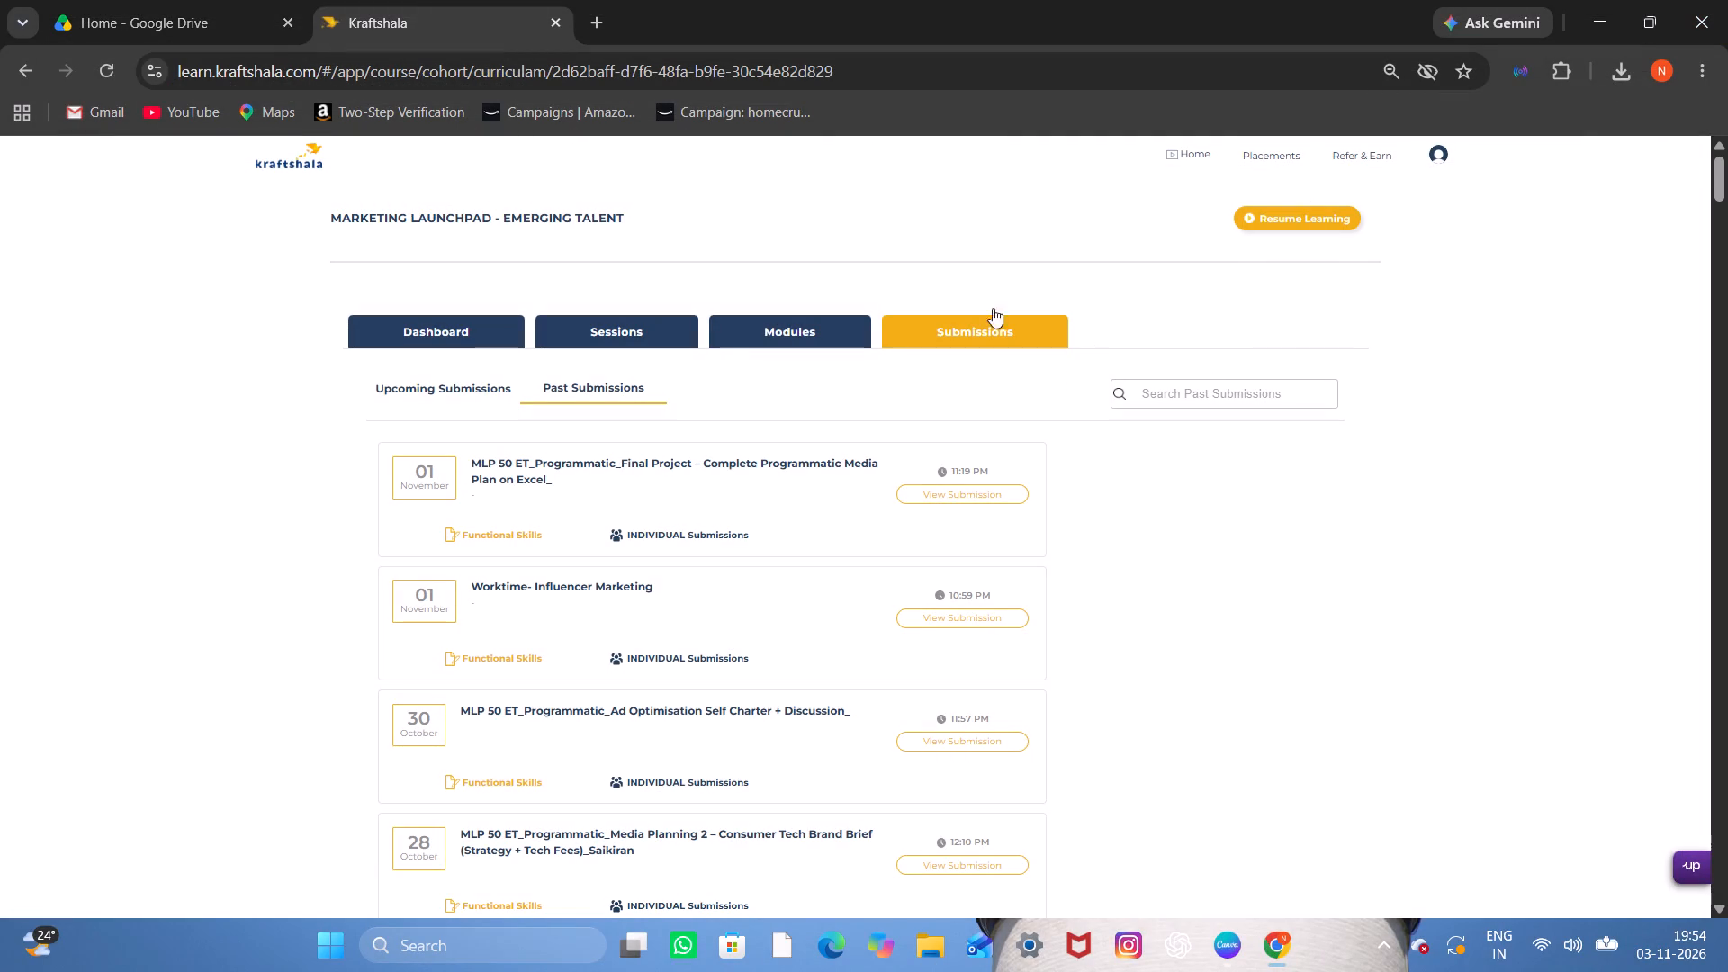
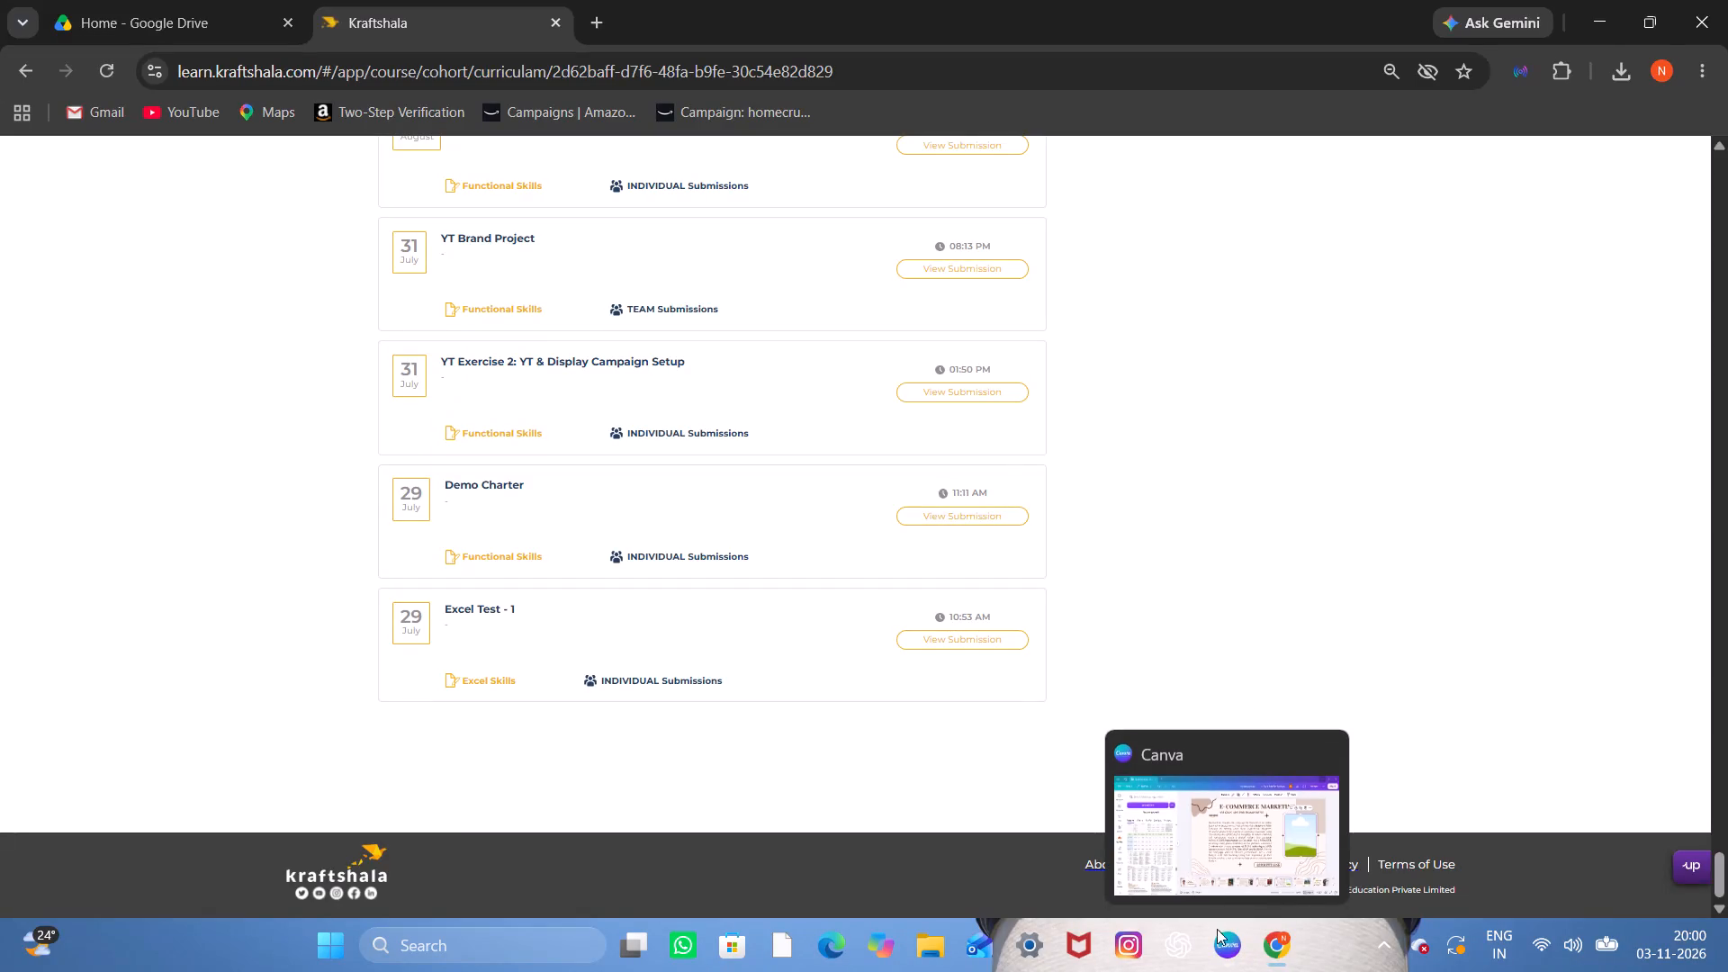
Switch from the Kraftshala submissions page back to the portfolio presentation in Canva.
{"action": "left_click", "coordinate": [1213, 845]}
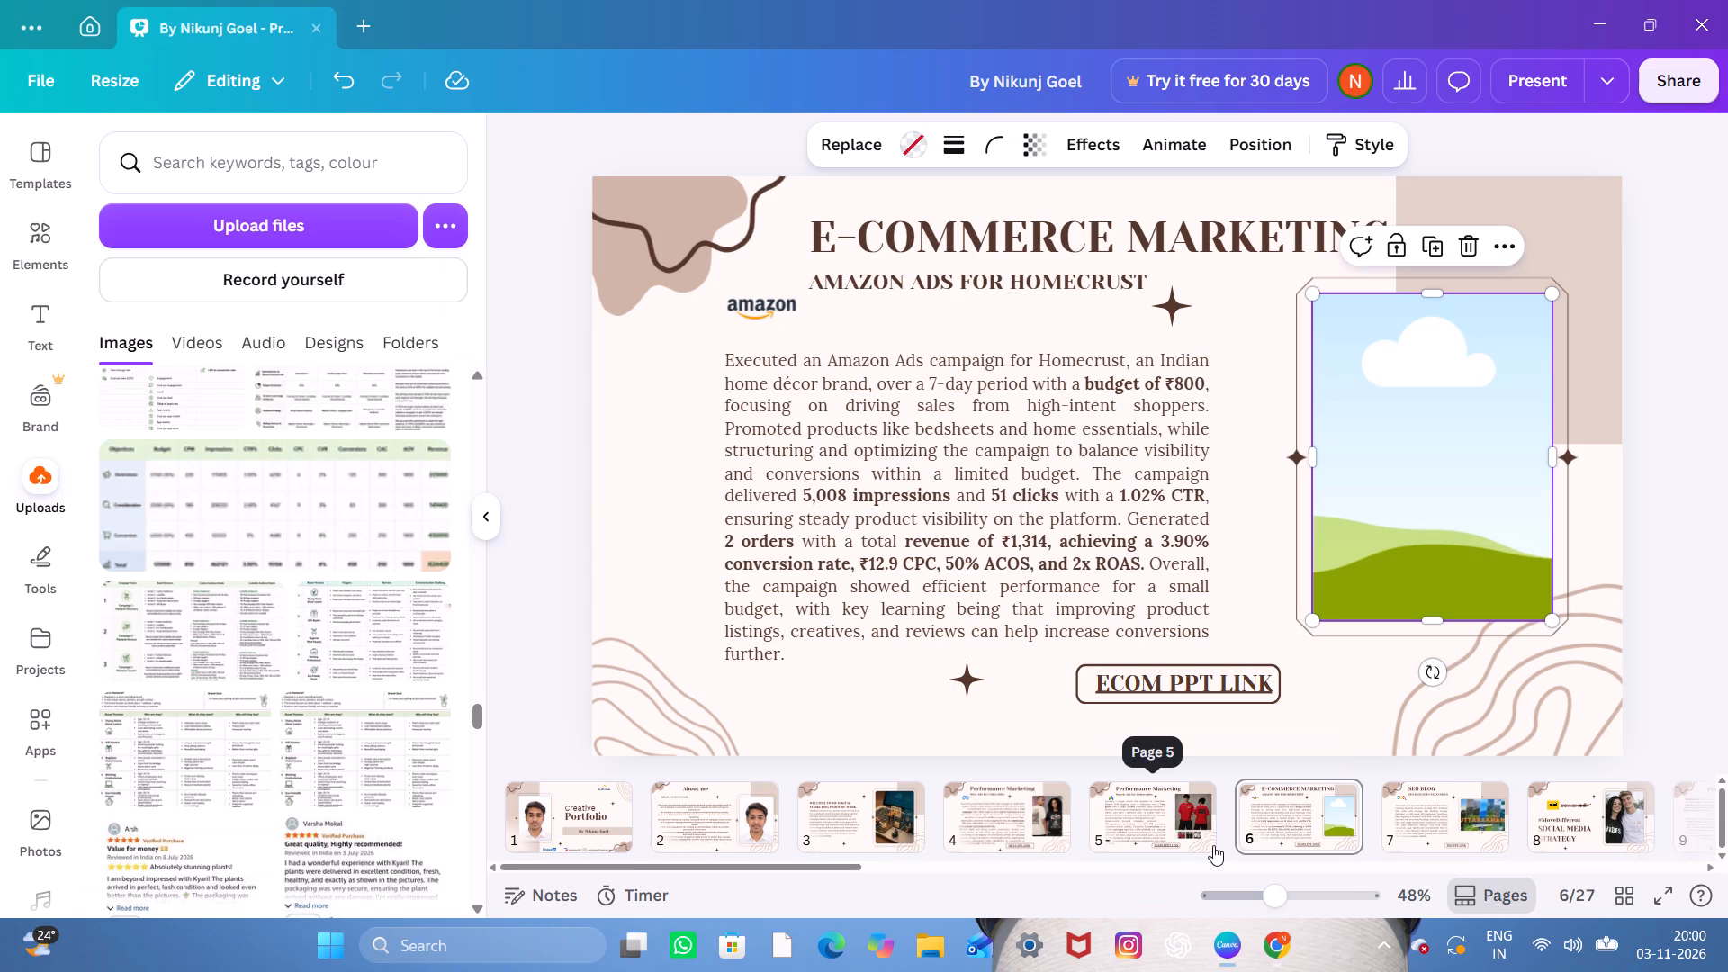
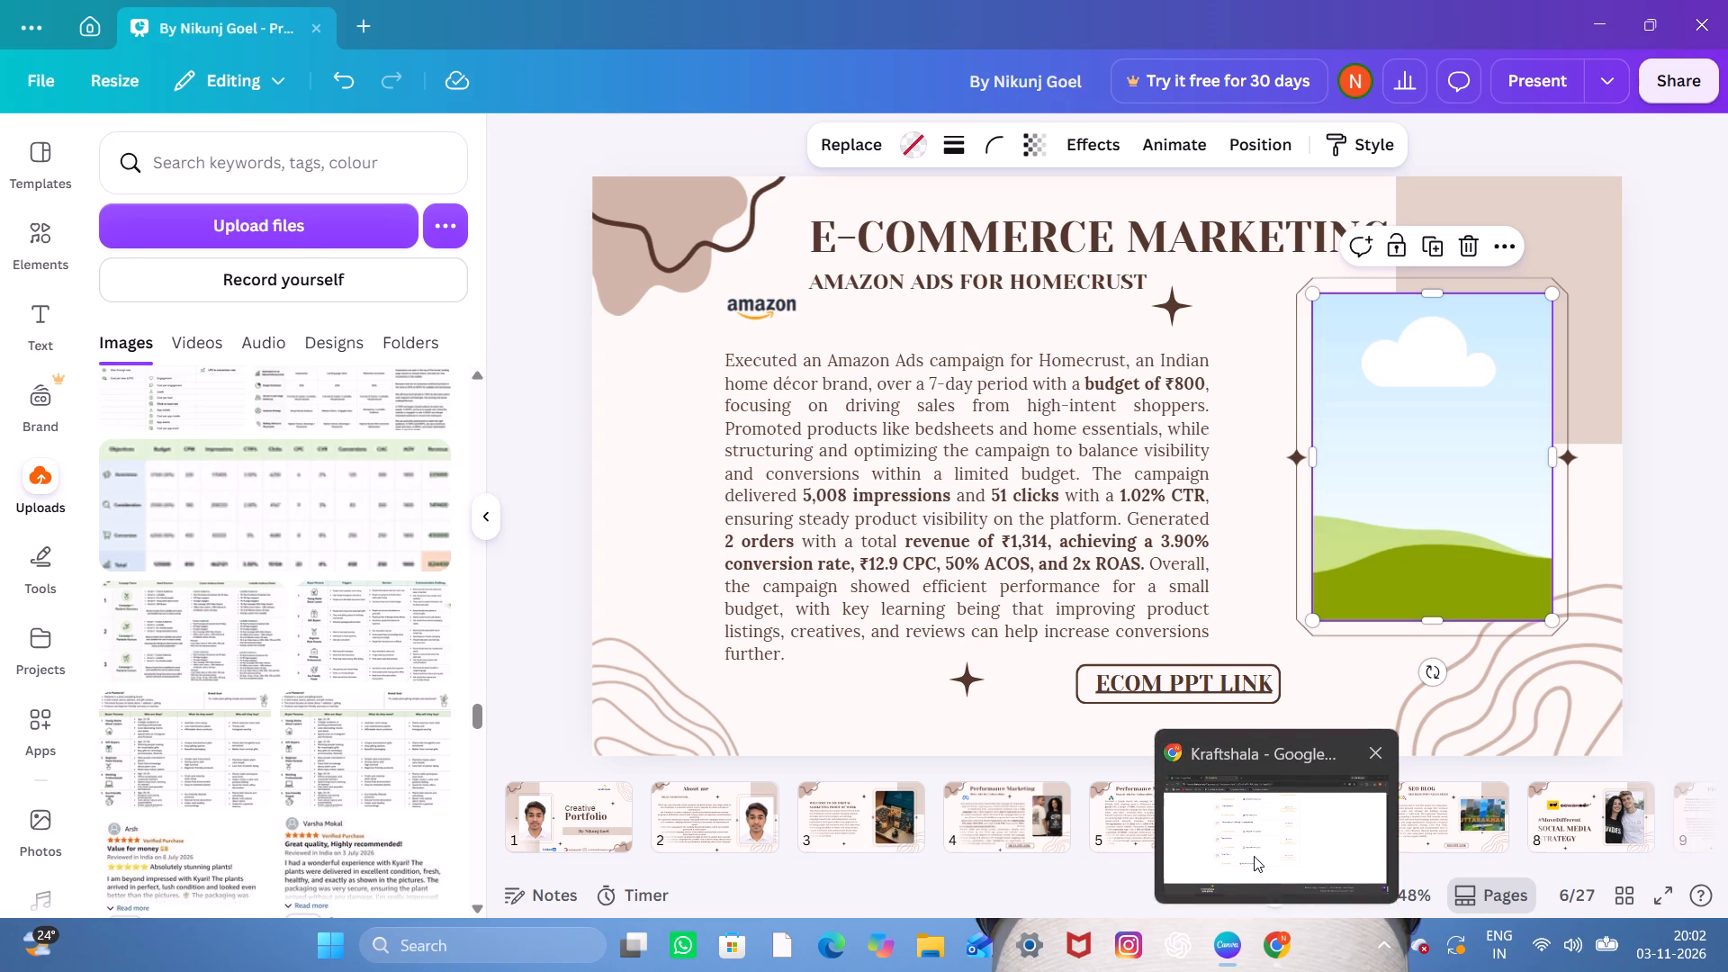
Switch to Chrome and check the bookmarked Amazon Ads campaign pages for Homecrust campaign material.
{"action": "left_click", "coordinate": [1254, 856]}
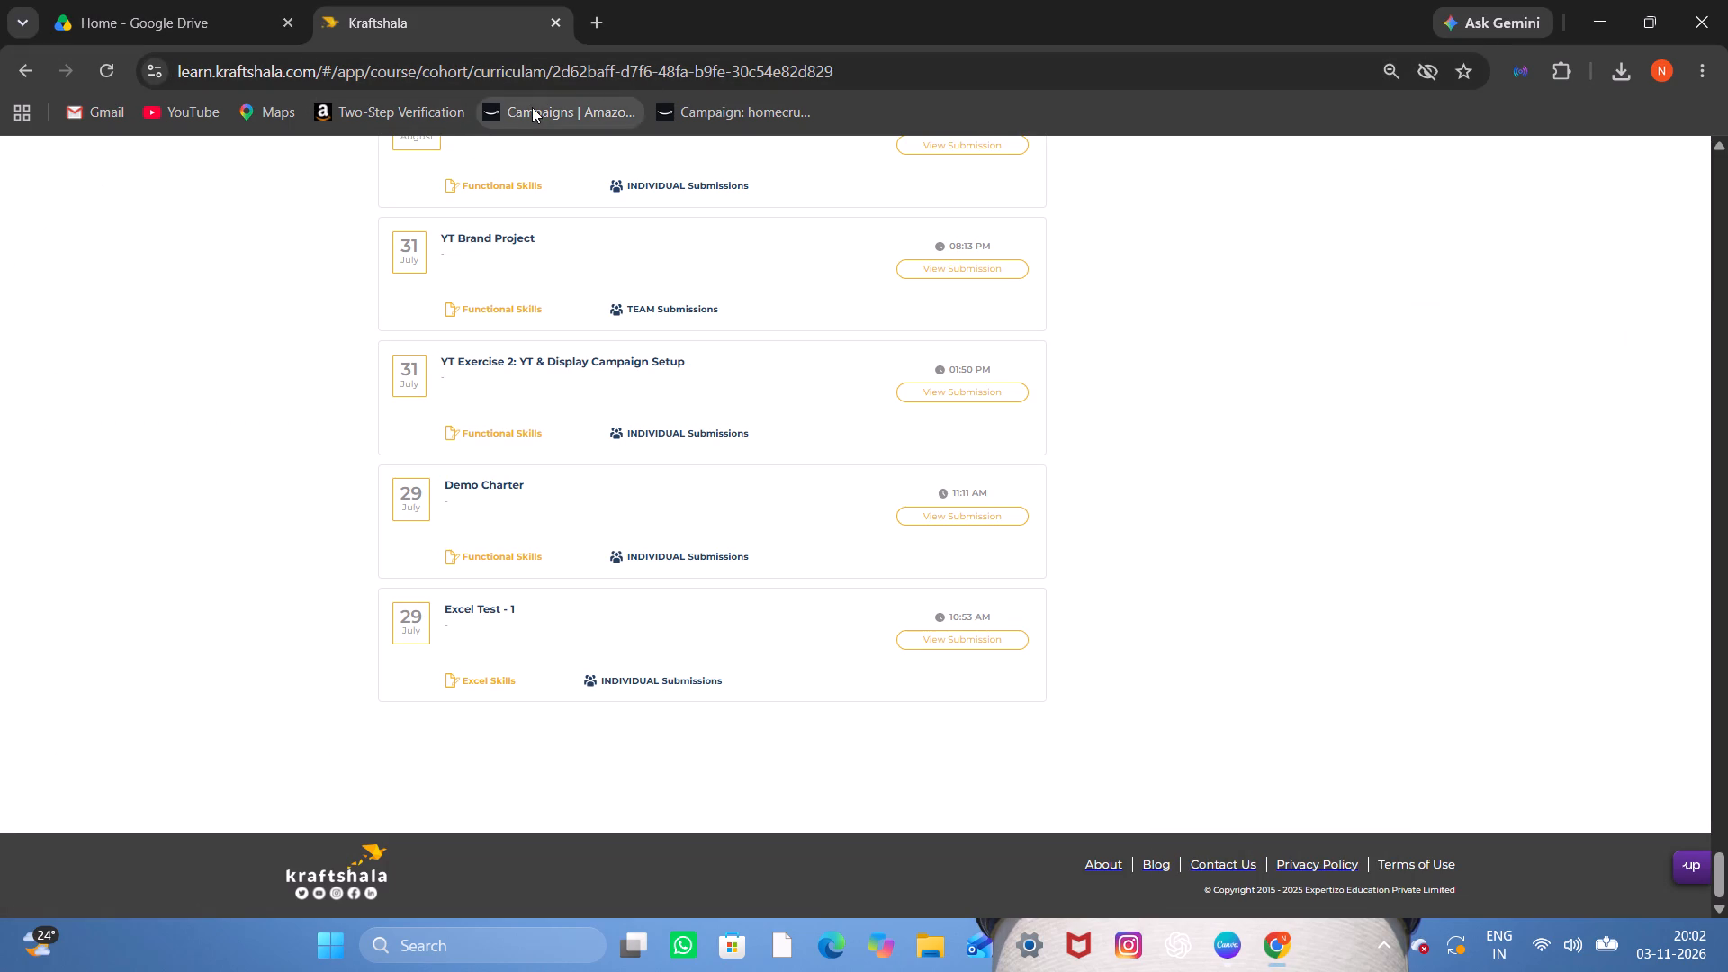
{"action": "left_click", "coordinate": [532, 107]}
{"action": "left_click", "coordinate": [728, 123]}
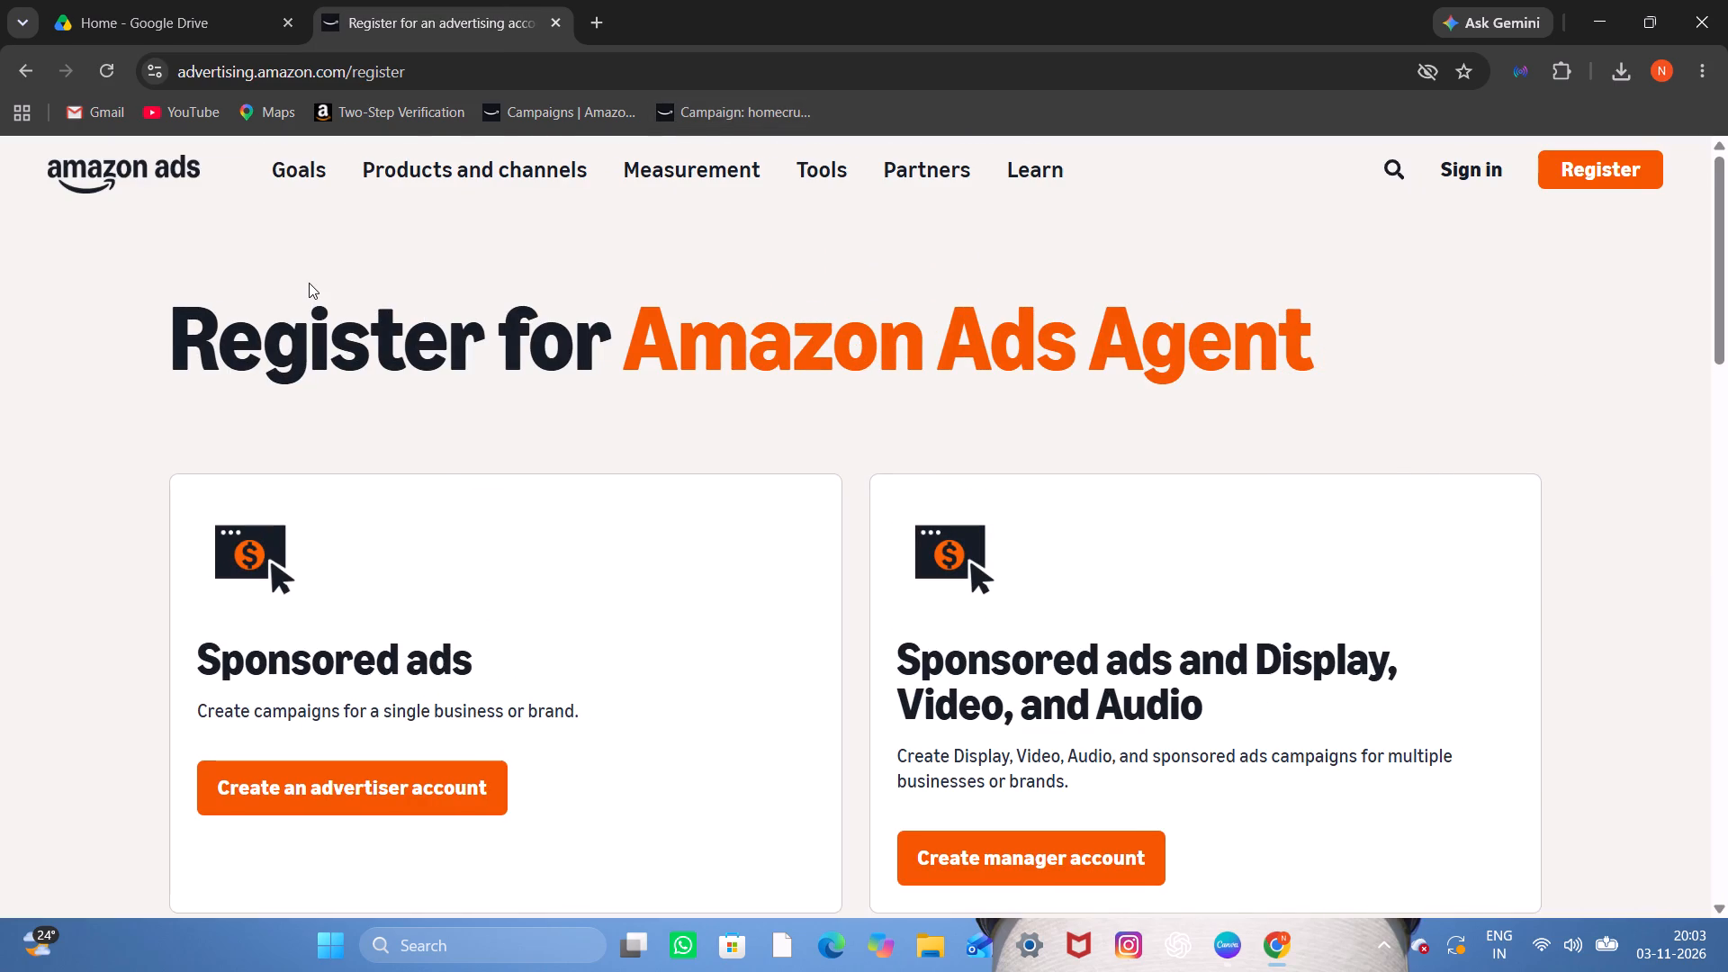
{"action": "left_click", "coordinate": [590, 98]}
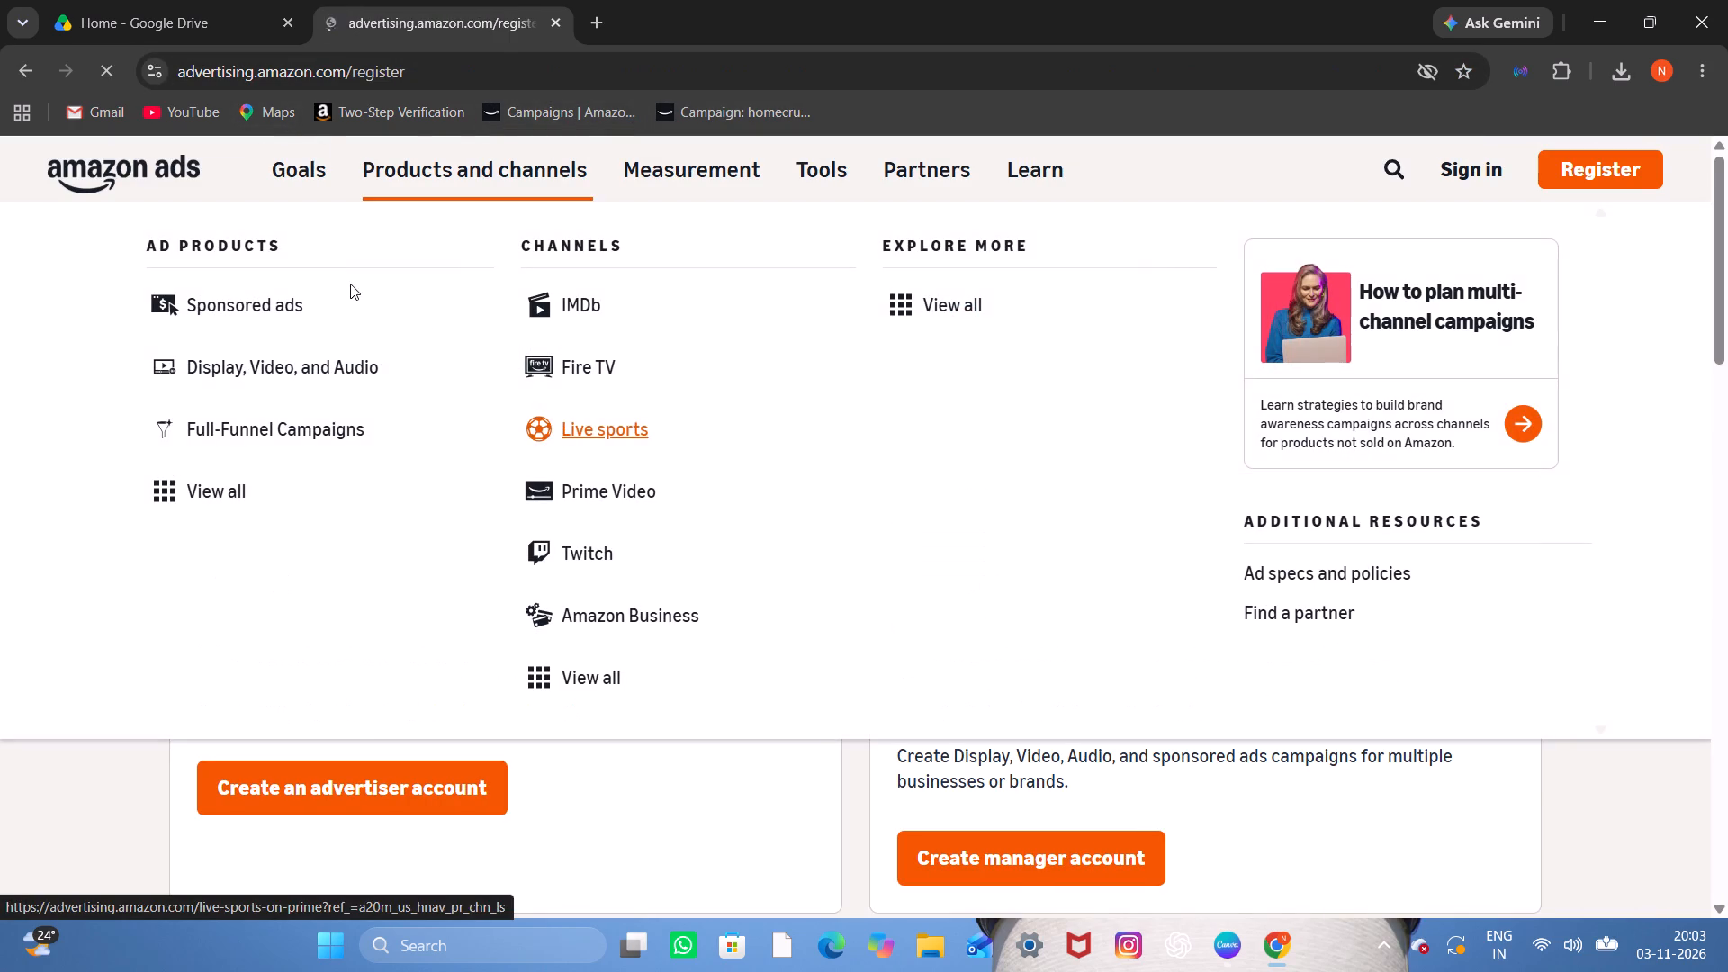
{"action": "scroll", "coordinate": [486, 526], "scroll_direction": "down", "scroll_amount": 1}
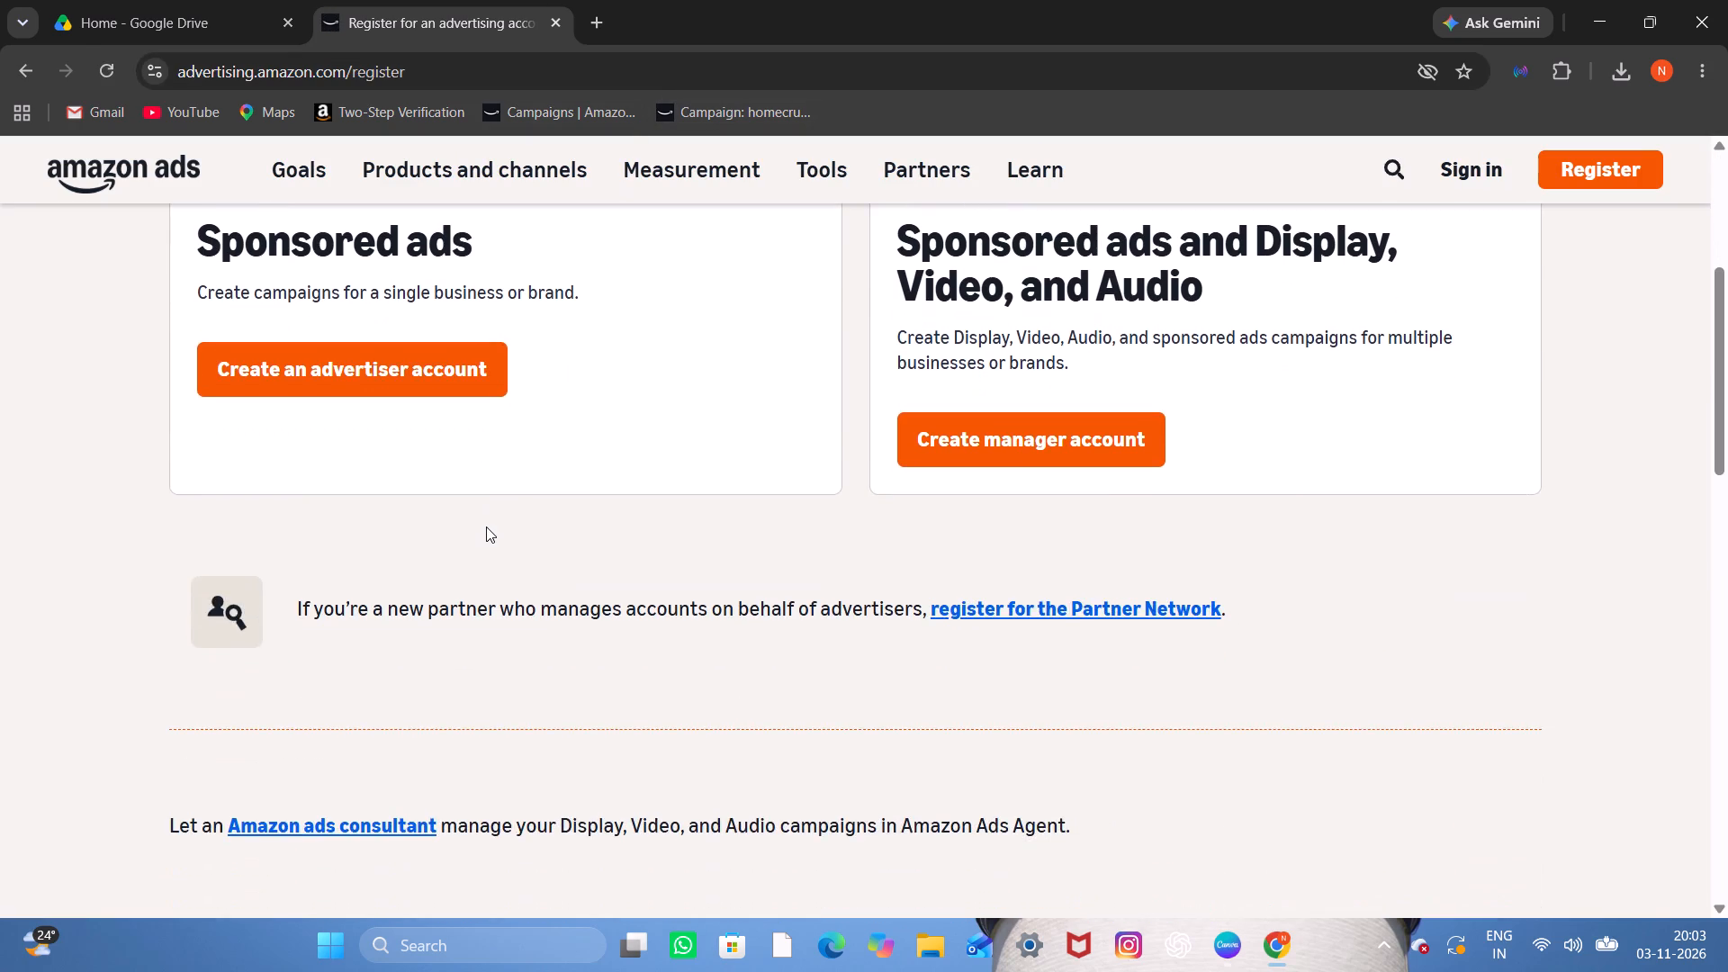
{"action": "scroll", "coordinate": [486, 526], "scroll_direction": "down", "scroll_amount": 1}
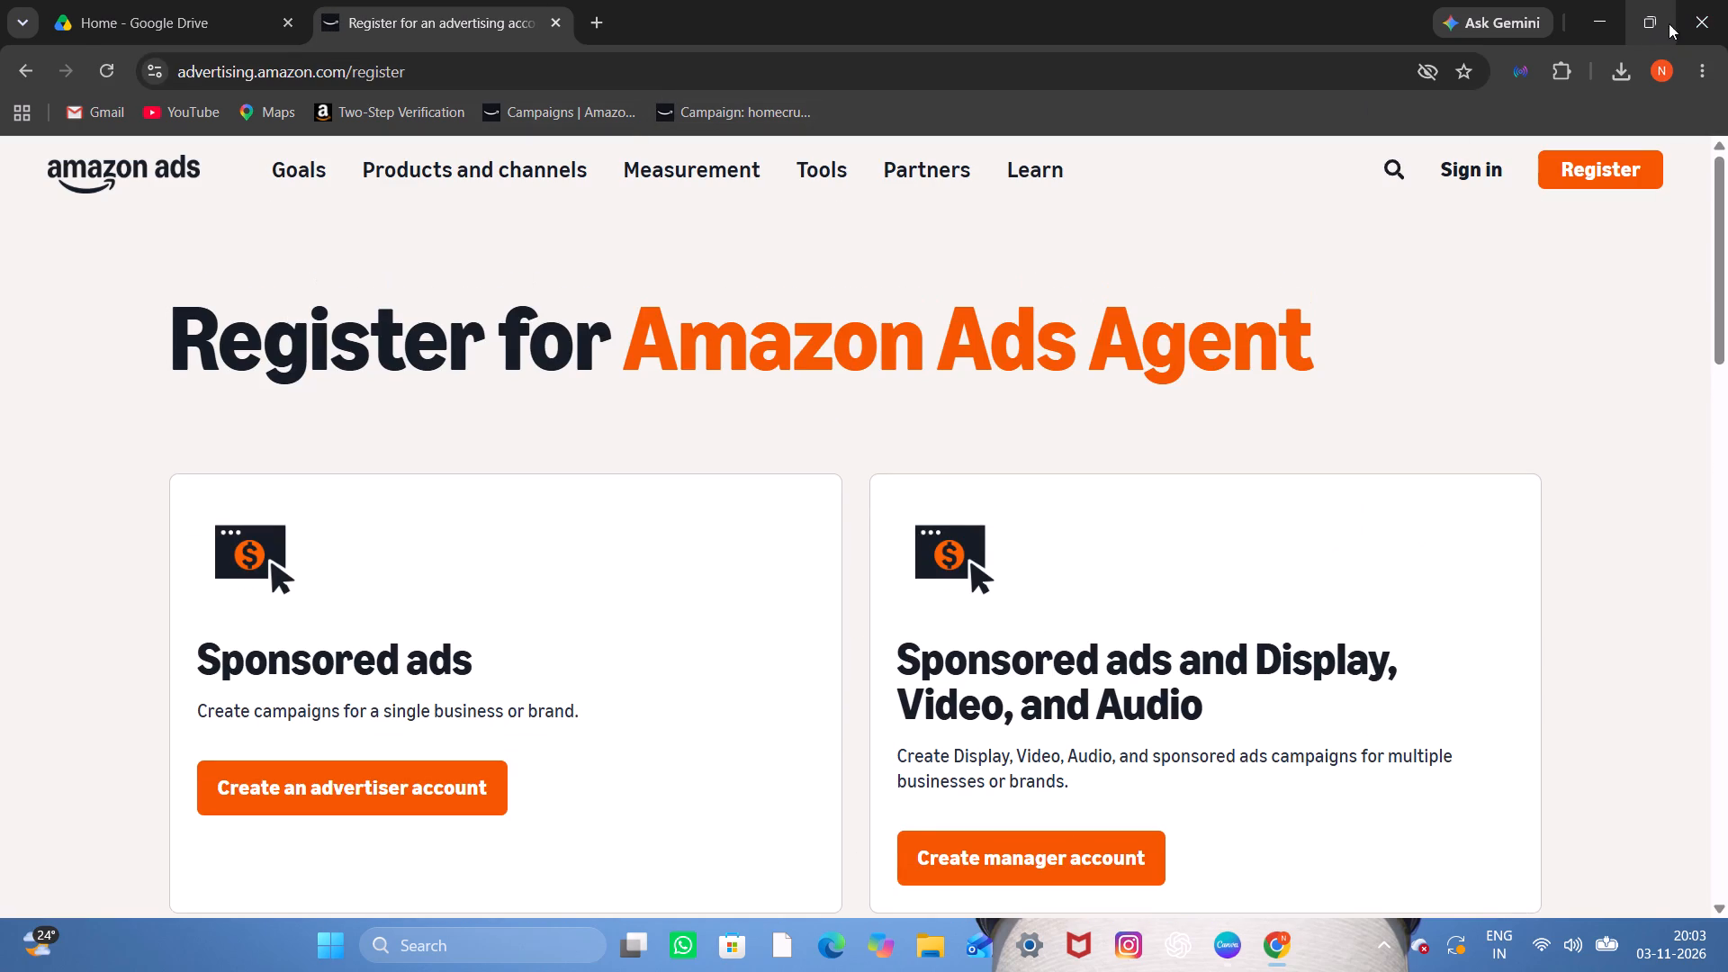
Close the Amazon Ads registration page and switch back to the portfolio presentation in Canva.
{"action": "left_click", "coordinate": [553, 15]}
{"action": "left_click", "coordinate": [1609, 7]}
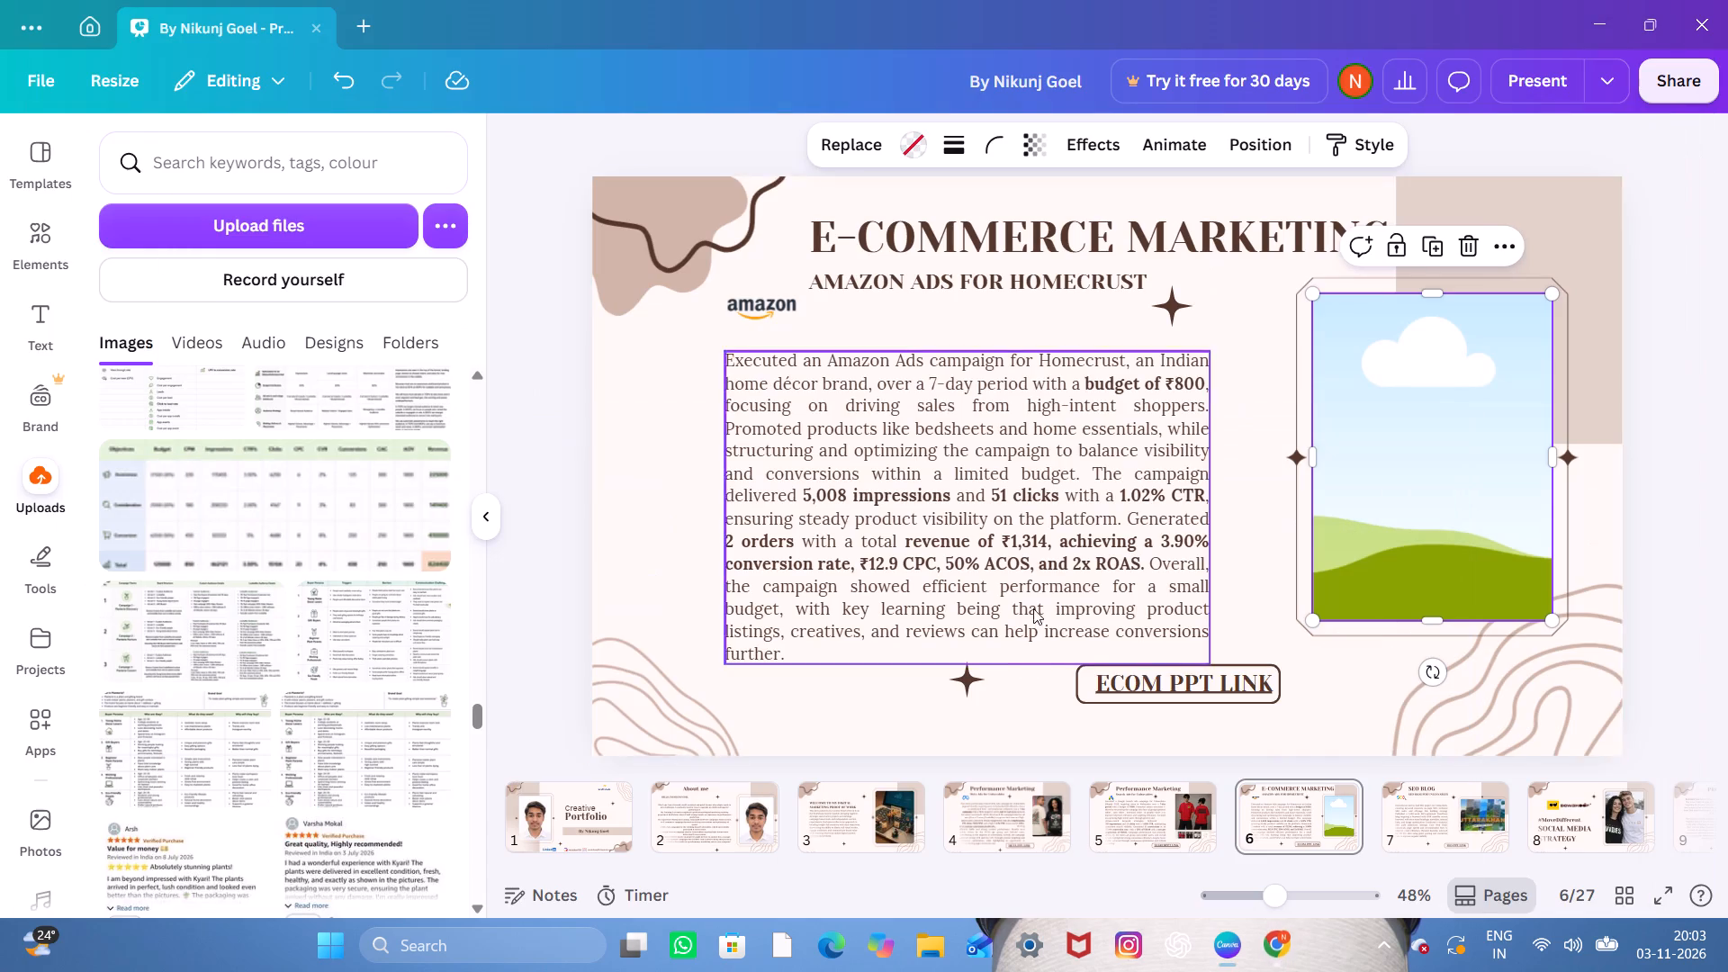
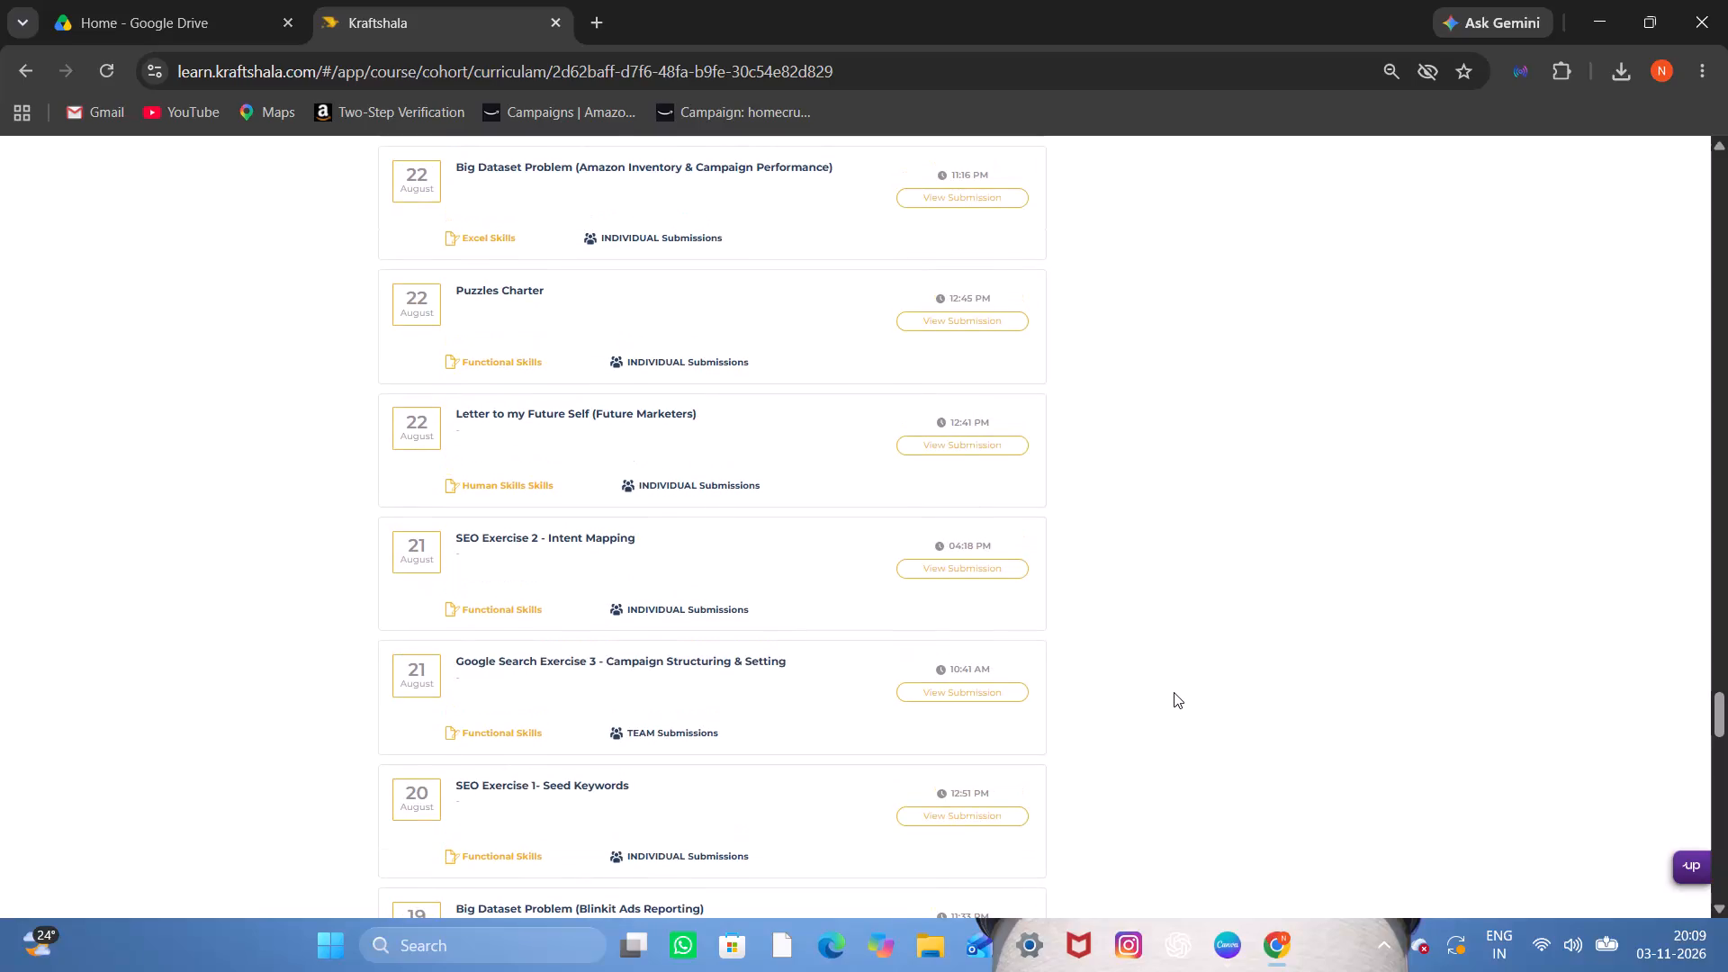
Look back through the Kraftshala assignment submissions from August to mid-September for Amazon Ads campaign material.
{"action": "scroll", "coordinate": [1174, 692], "scroll_direction": "up", "scroll_amount": 2}
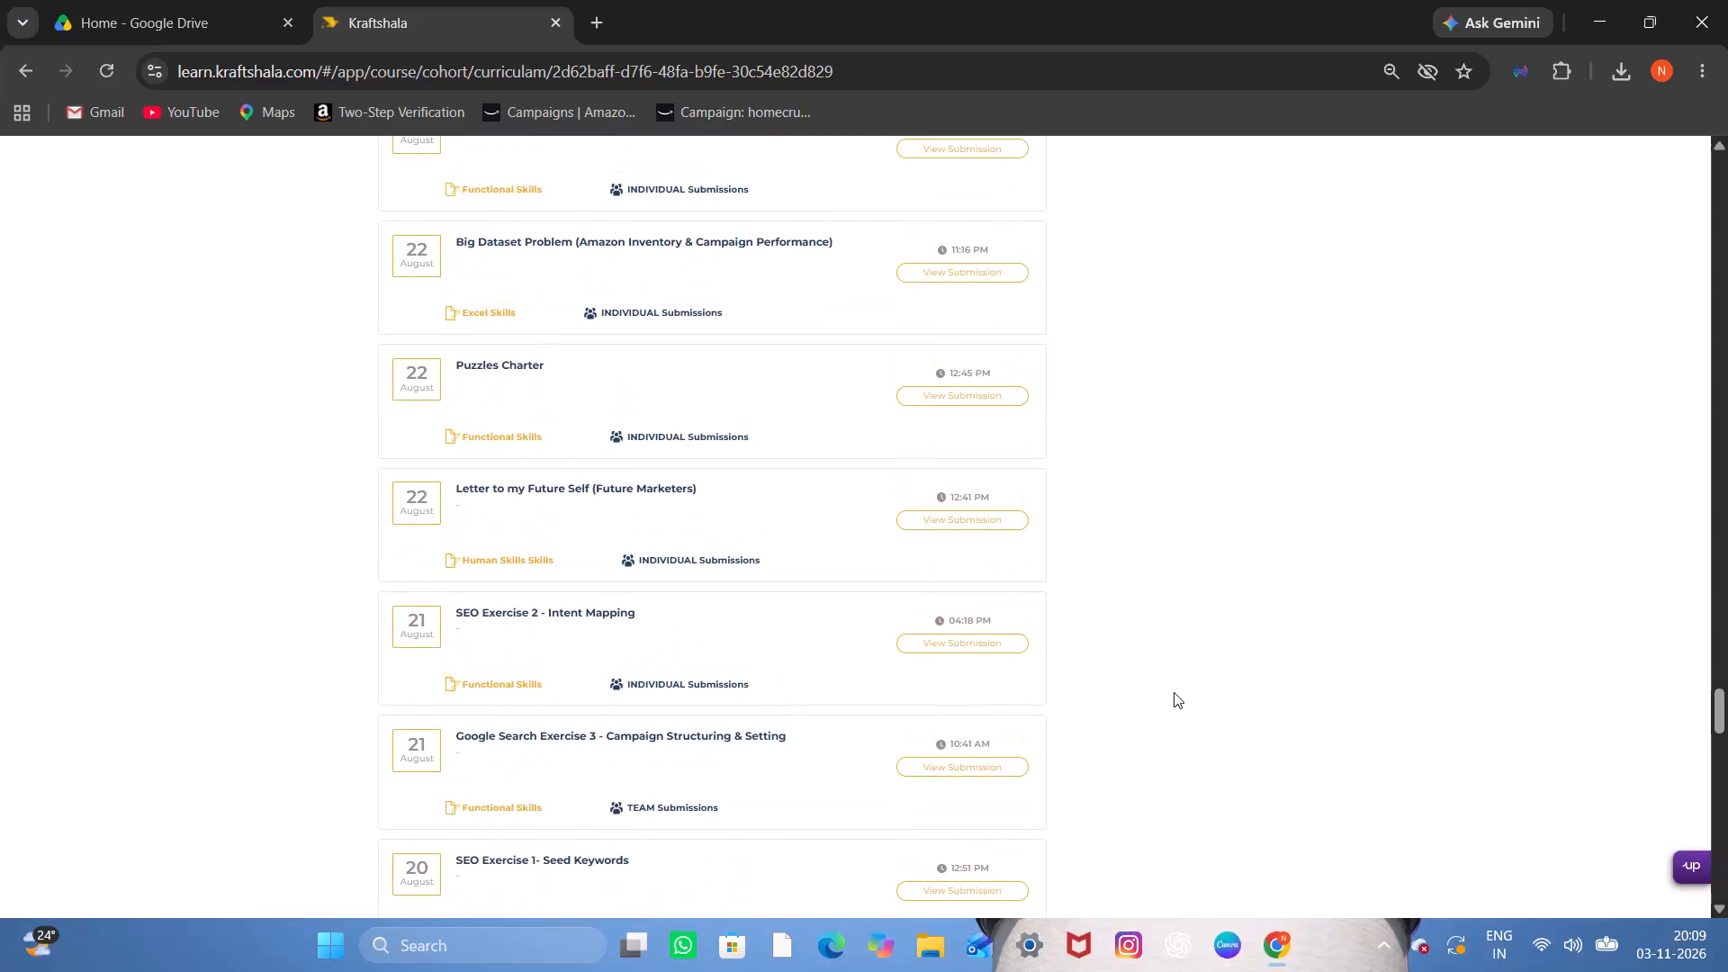
{"action": "scroll", "coordinate": [1174, 692], "scroll_direction": "up", "scroll_amount": 3}
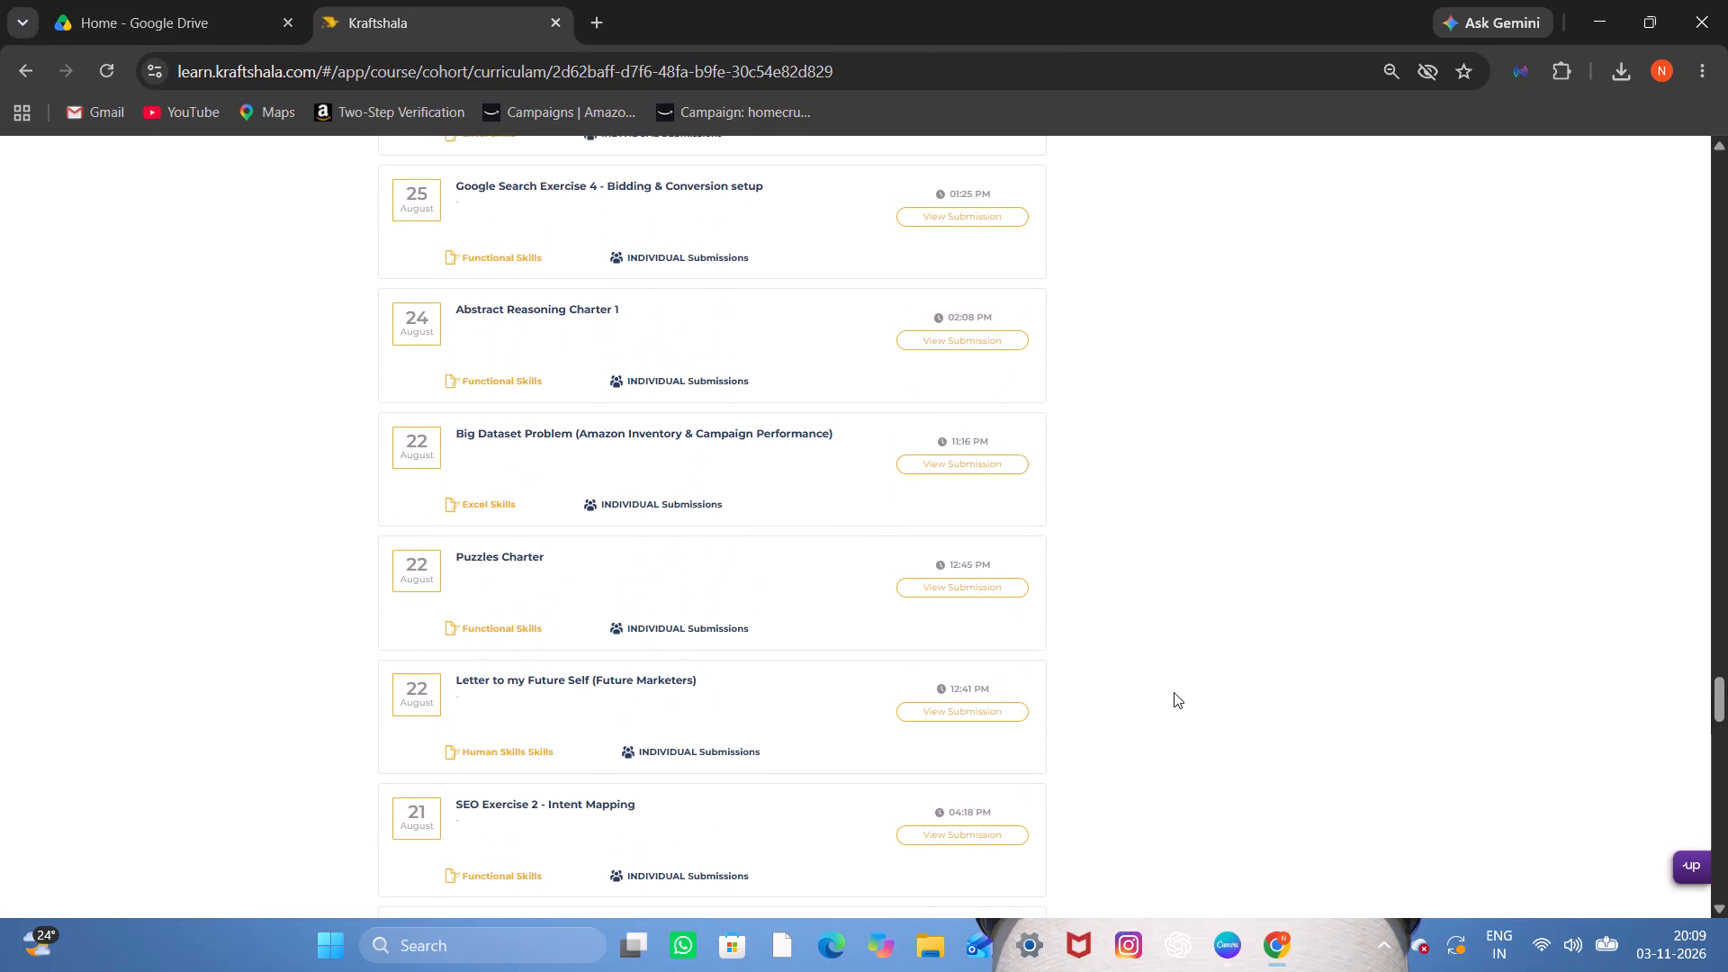
{"action": "scroll", "coordinate": [1174, 692], "scroll_direction": "up", "scroll_amount": 3}
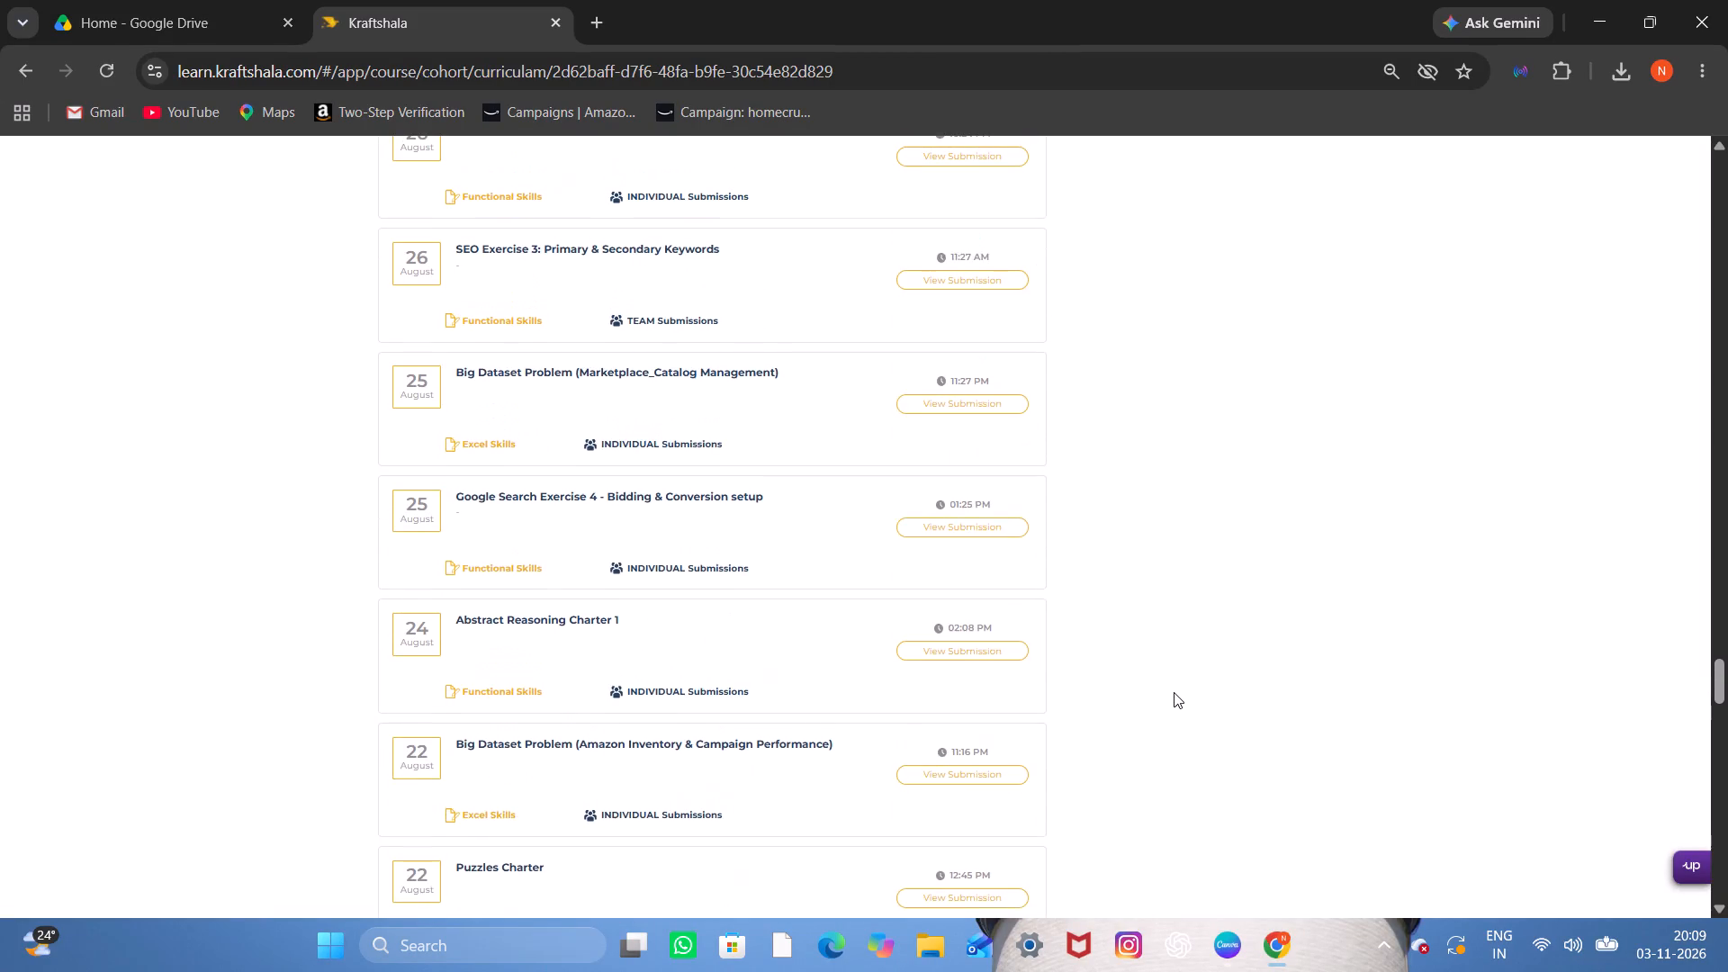
{"action": "scroll", "coordinate": [1174, 692], "scroll_direction": "up", "scroll_amount": 2}
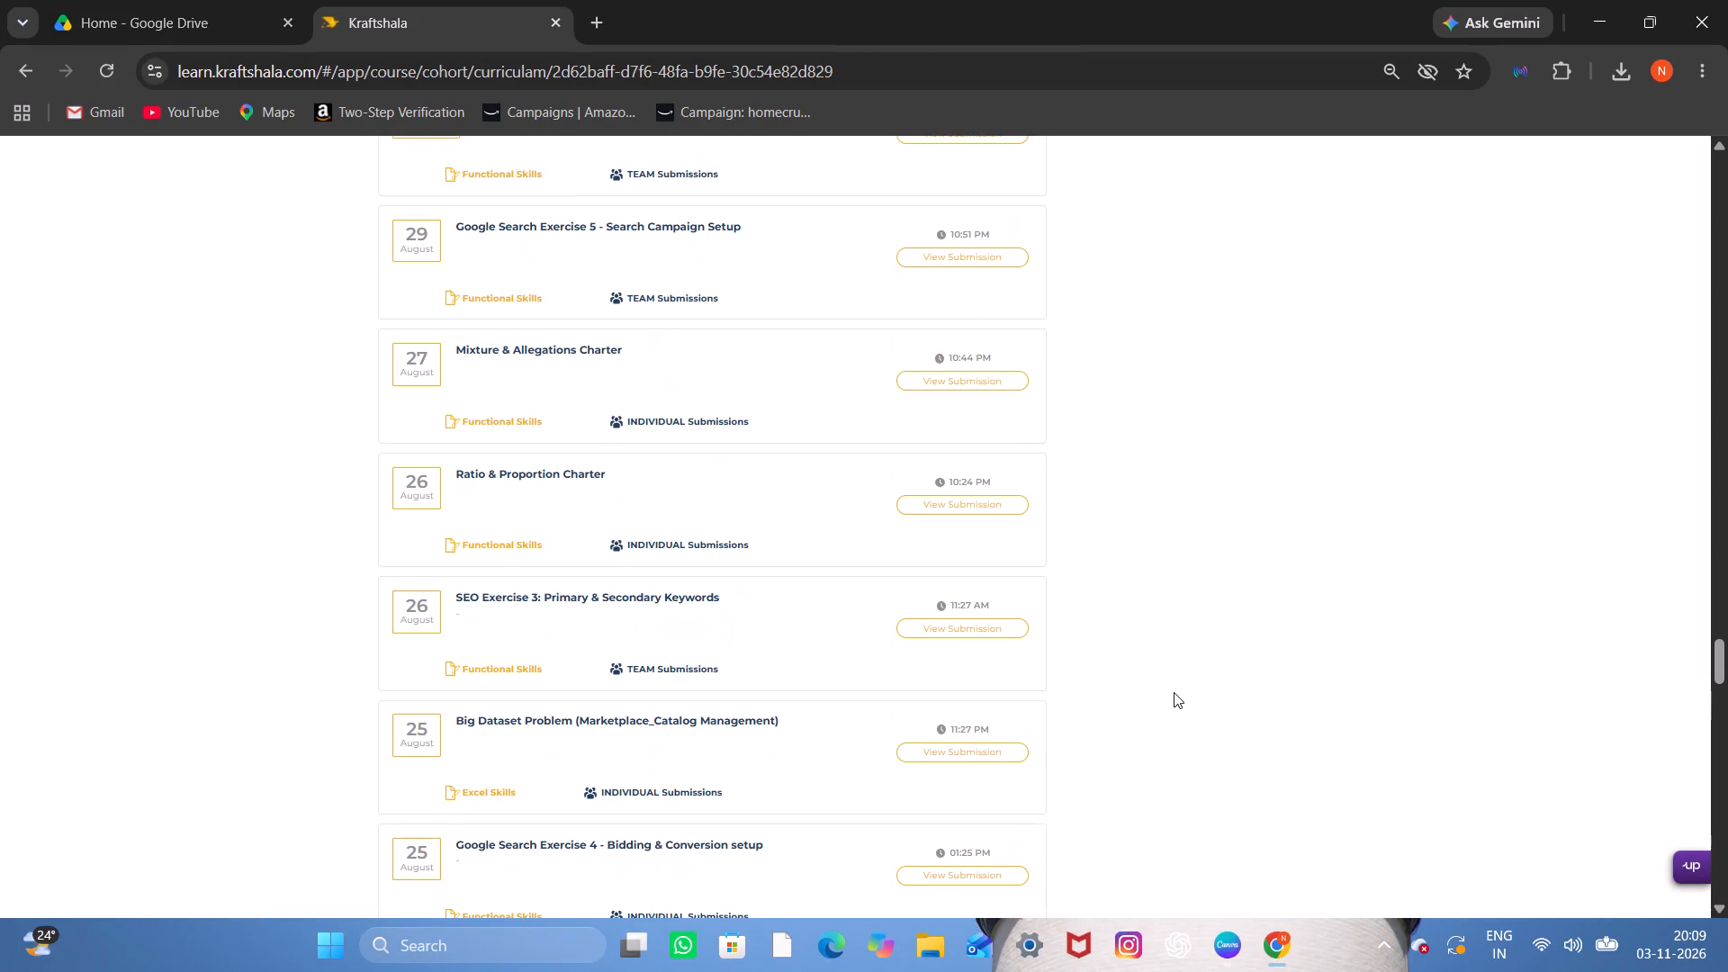
{"action": "scroll", "coordinate": [1174, 692], "scroll_direction": "up", "scroll_amount": 3}
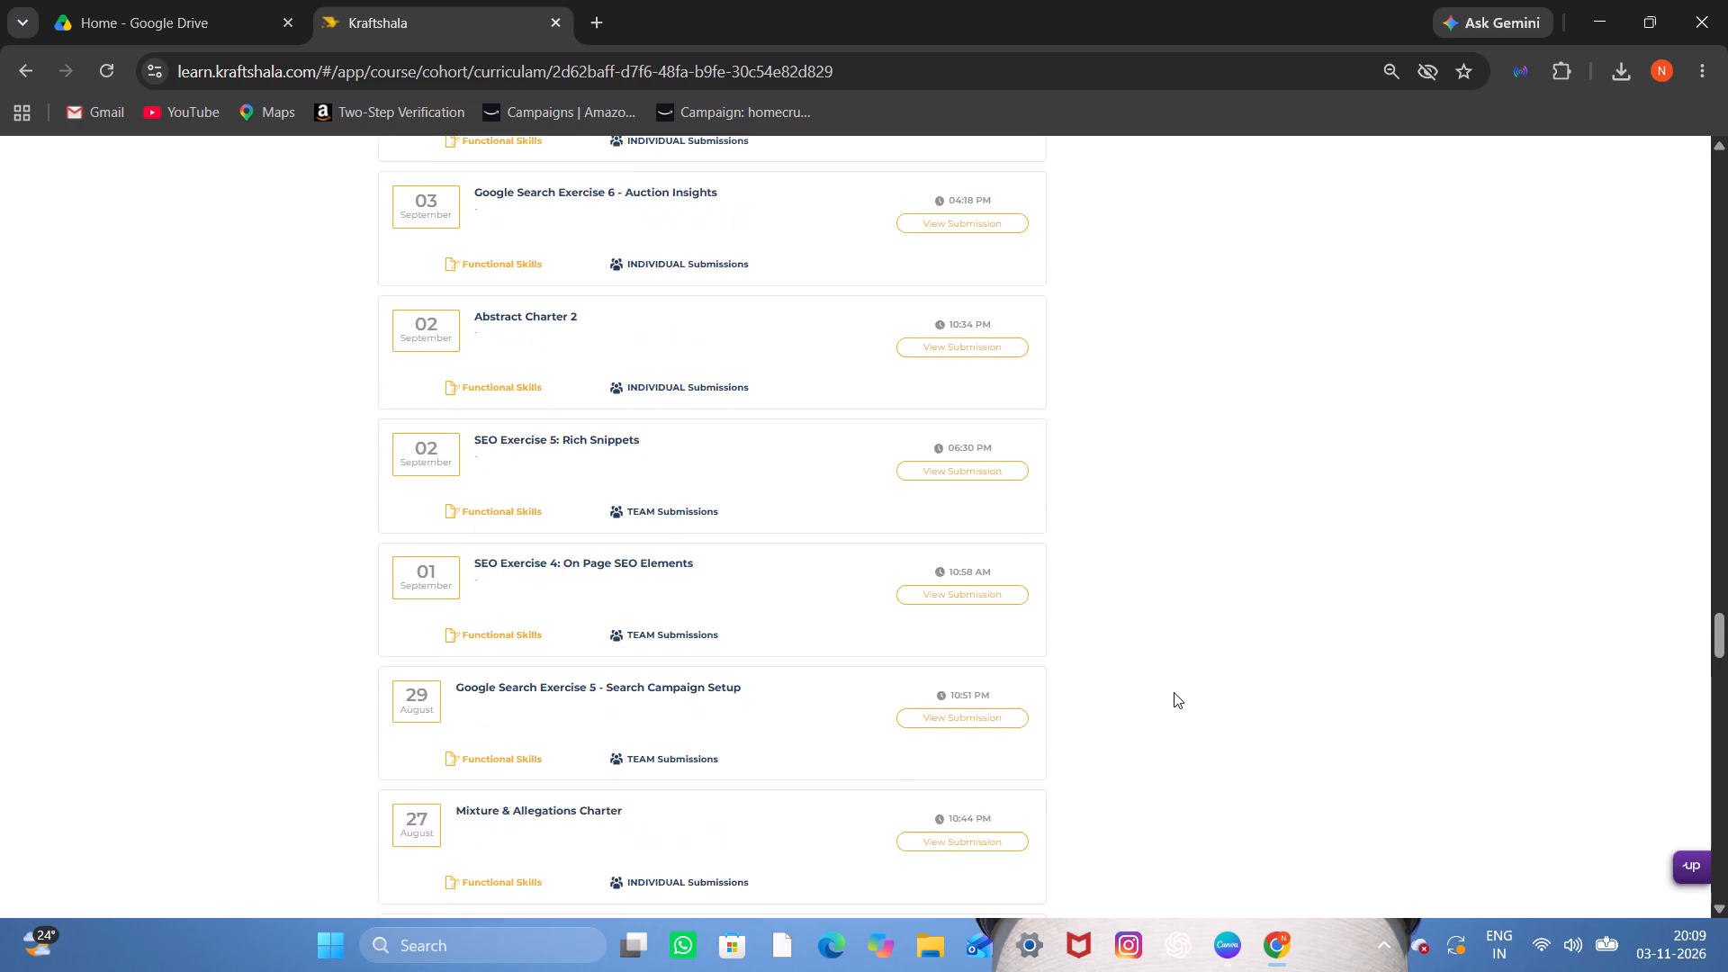
{"action": "scroll", "coordinate": [1174, 692], "scroll_direction": "up", "scroll_amount": 4}
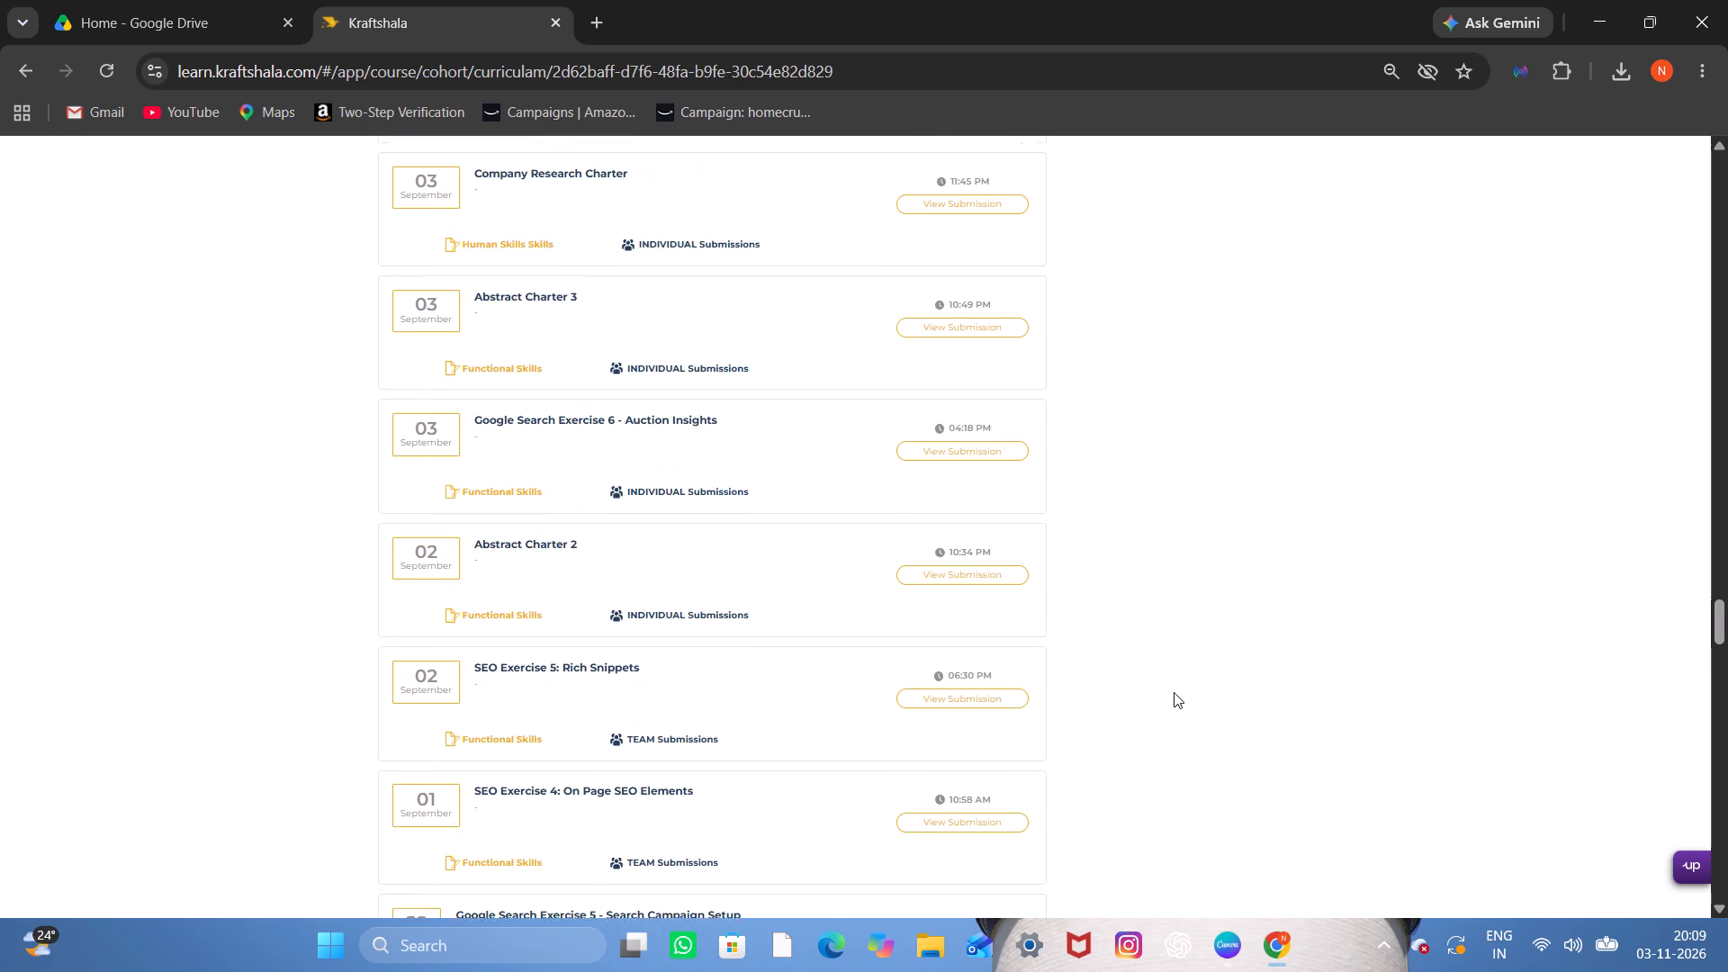
{"action": "scroll", "coordinate": [1174, 692], "scroll_direction": "up", "scroll_amount": 3}
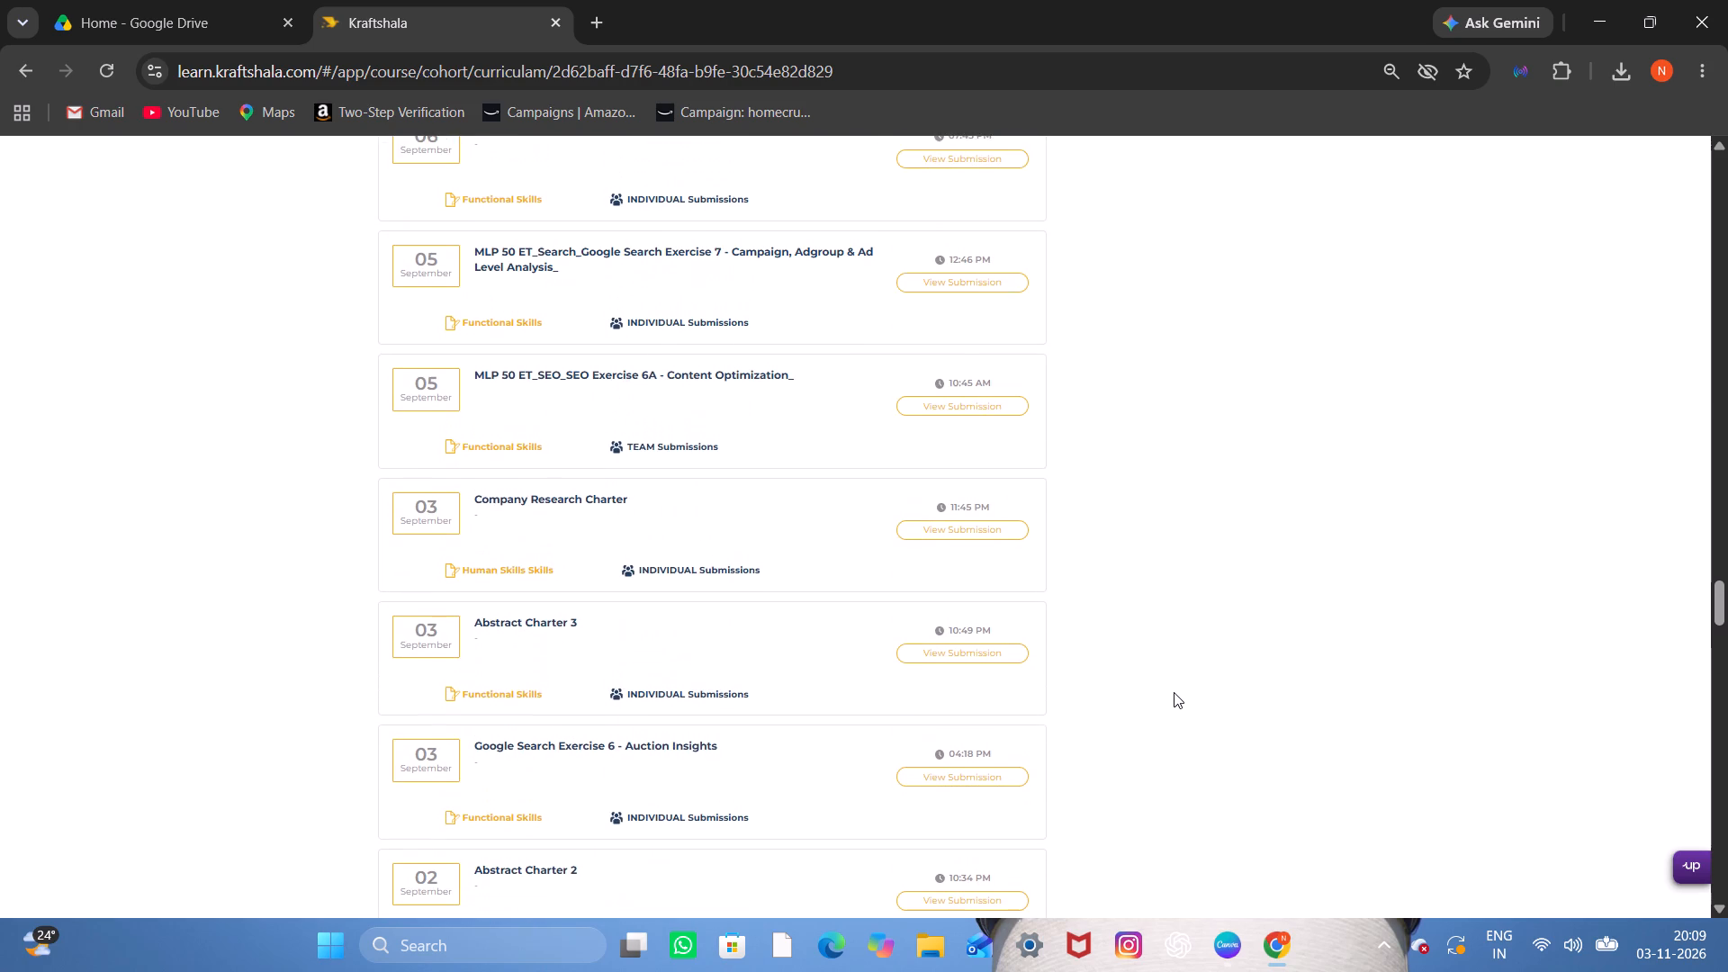
{"action": "scroll", "coordinate": [1174, 692], "scroll_direction": "up", "scroll_amount": 3}
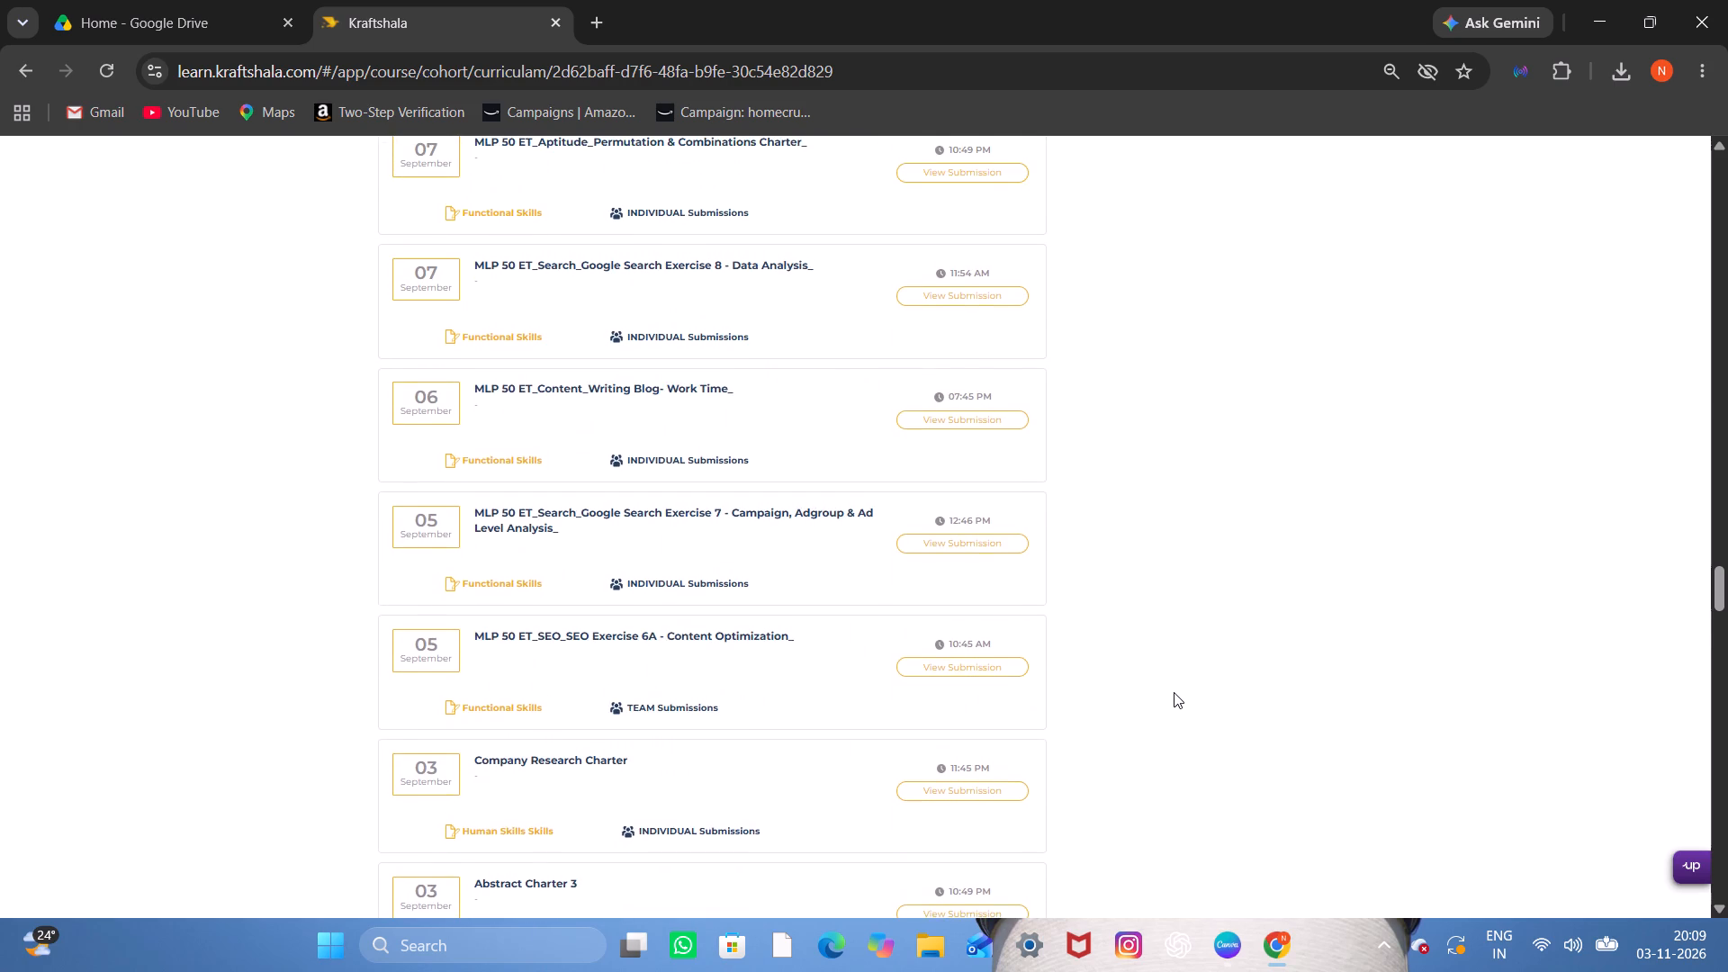
{"action": "scroll", "coordinate": [1174, 692], "scroll_direction": "up", "scroll_amount": 4}
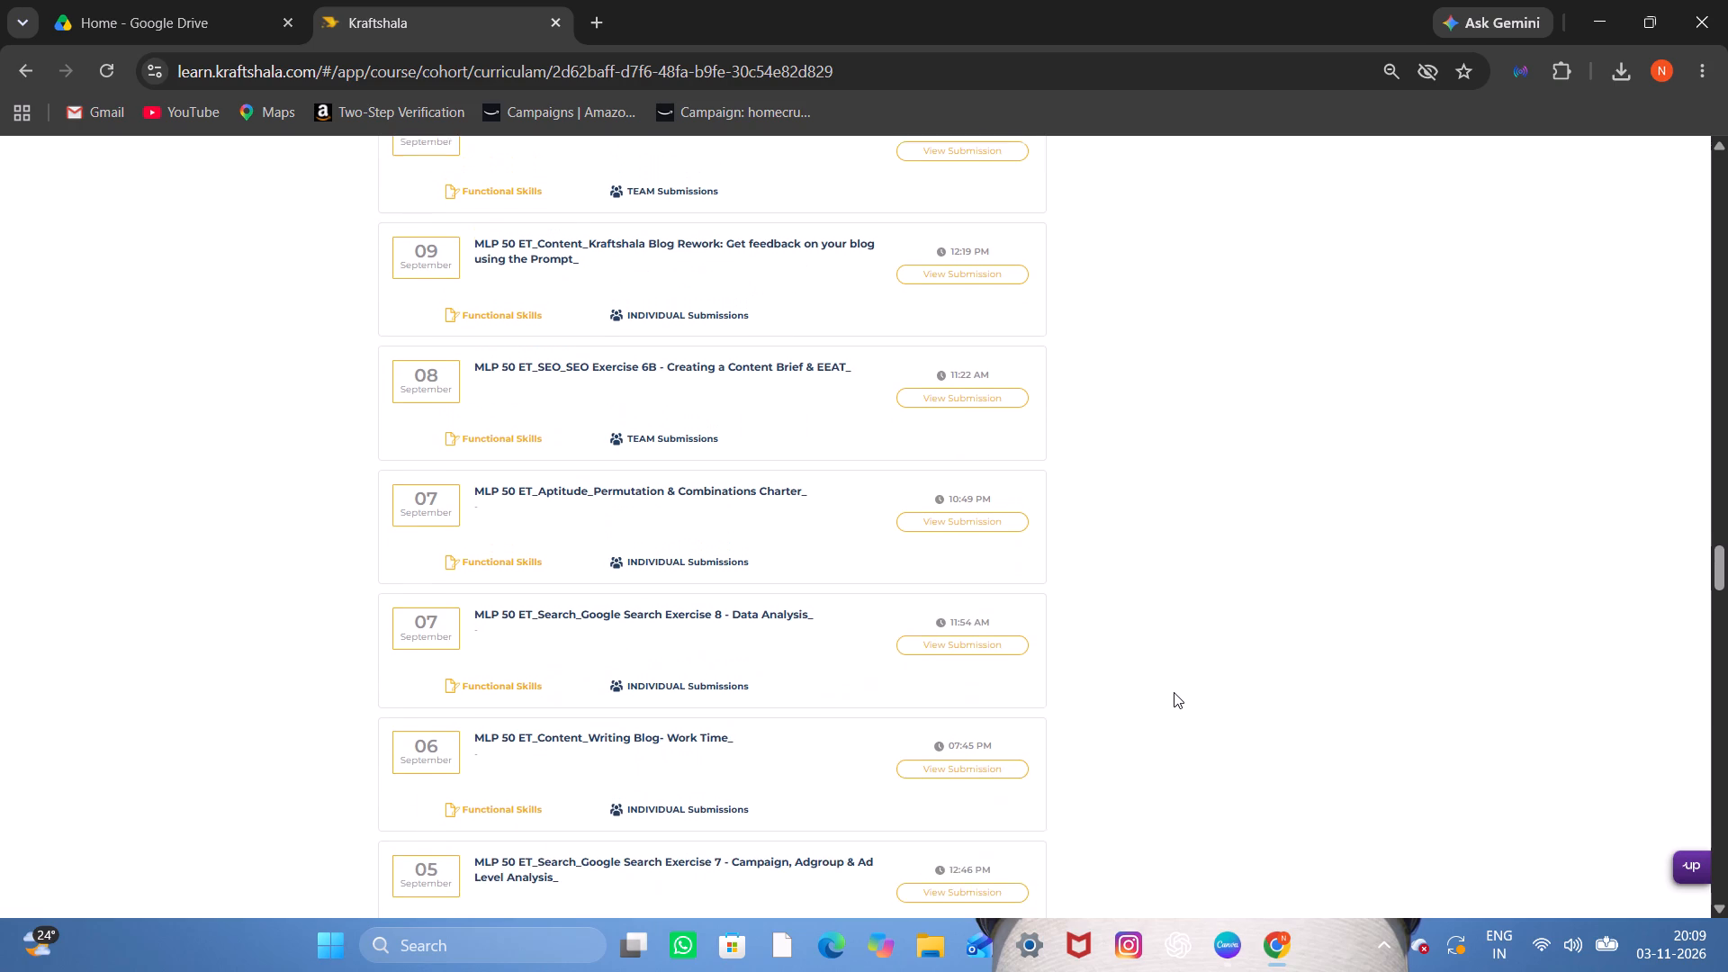
{"action": "scroll", "coordinate": [1174, 692], "scroll_direction": "up", "scroll_amount": 4}
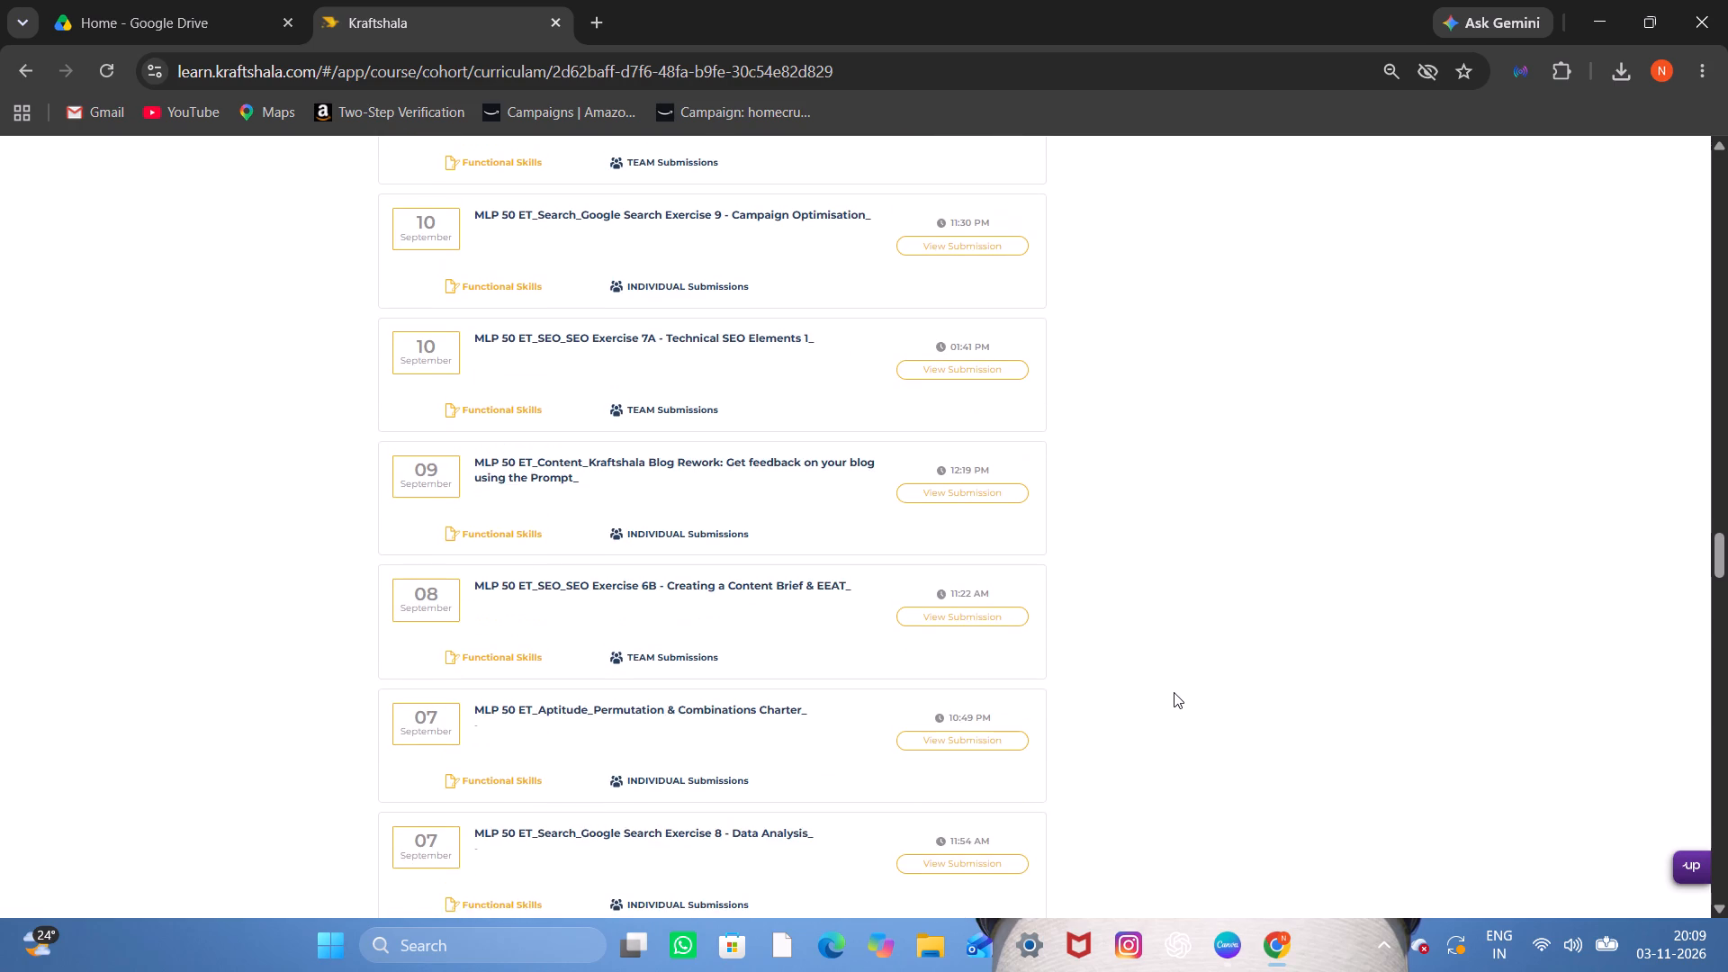
{"action": "scroll", "coordinate": [1174, 692], "scroll_direction": "up", "scroll_amount": 3}
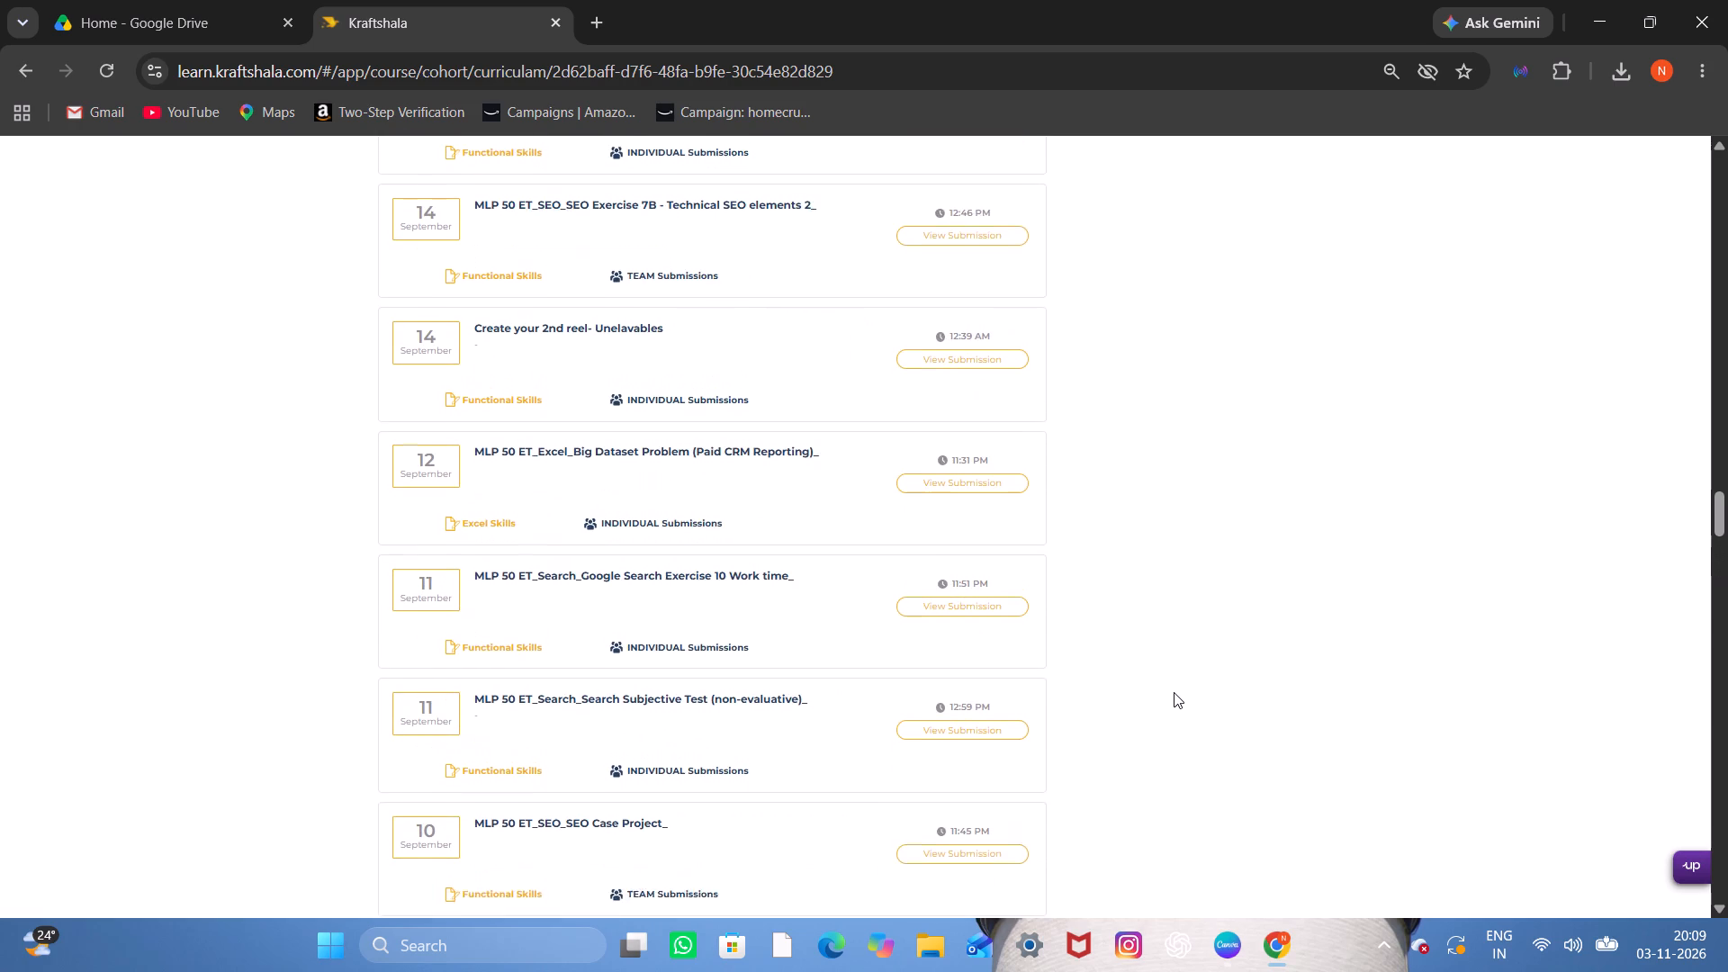
{"action": "scroll", "coordinate": [1174, 692], "scroll_direction": "up", "scroll_amount": 2}
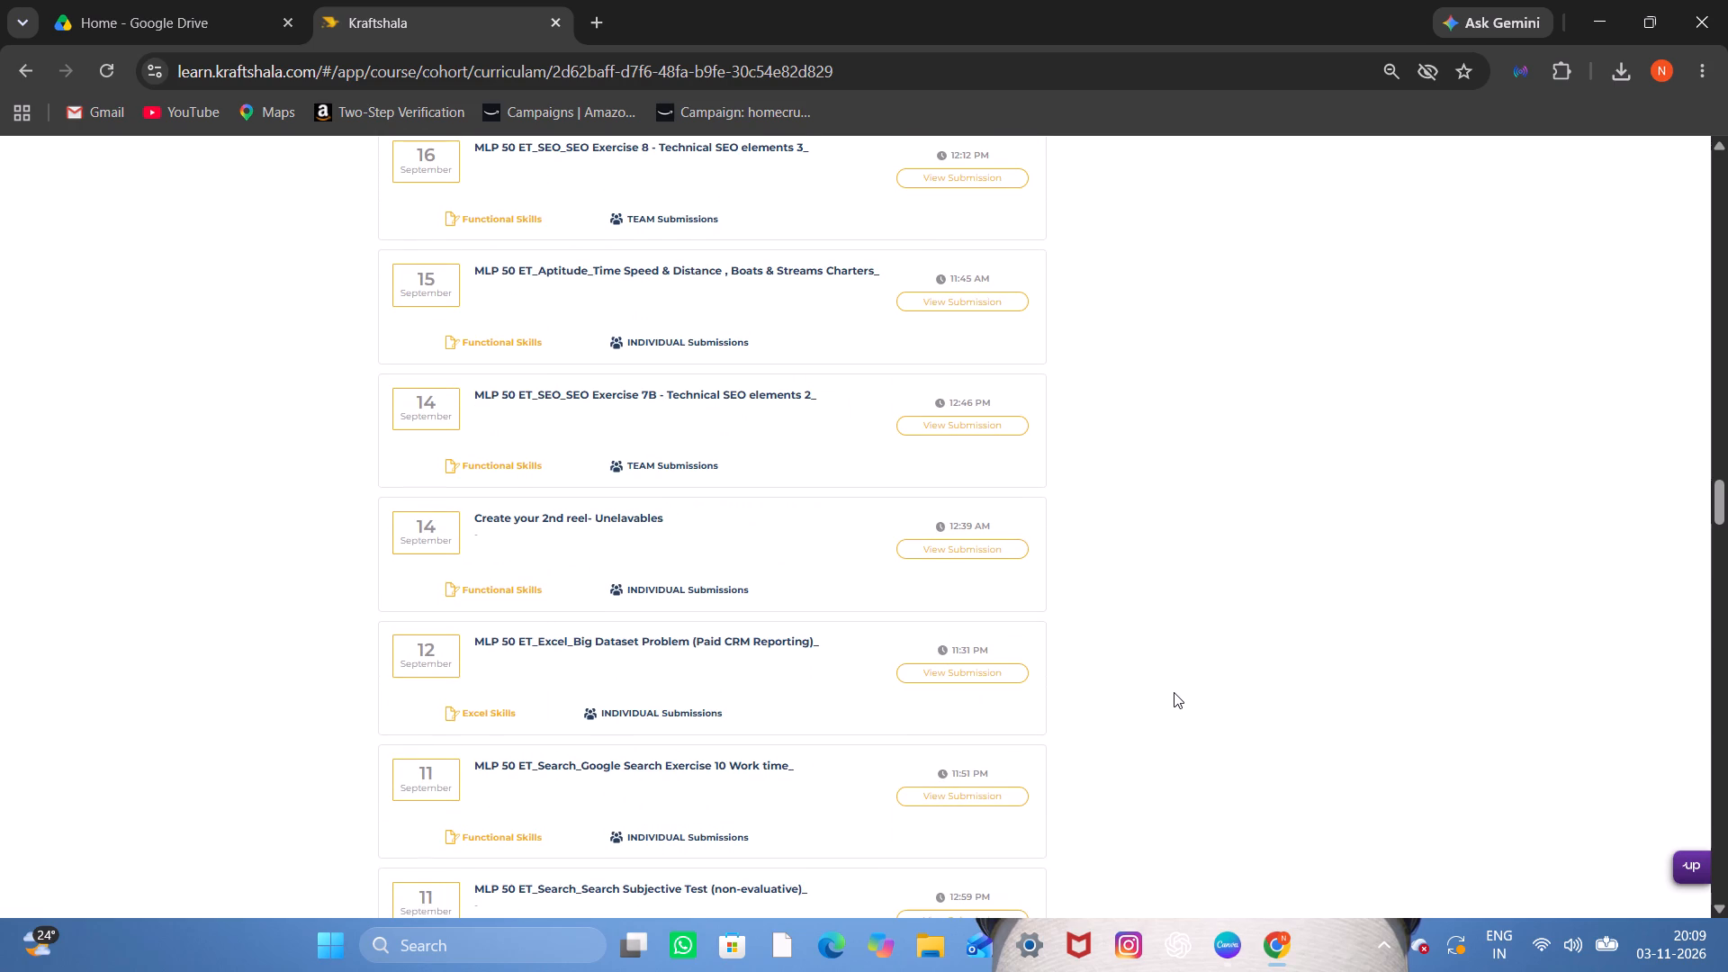
{"action": "scroll", "coordinate": [1174, 692], "scroll_direction": "up", "scroll_amount": 1}
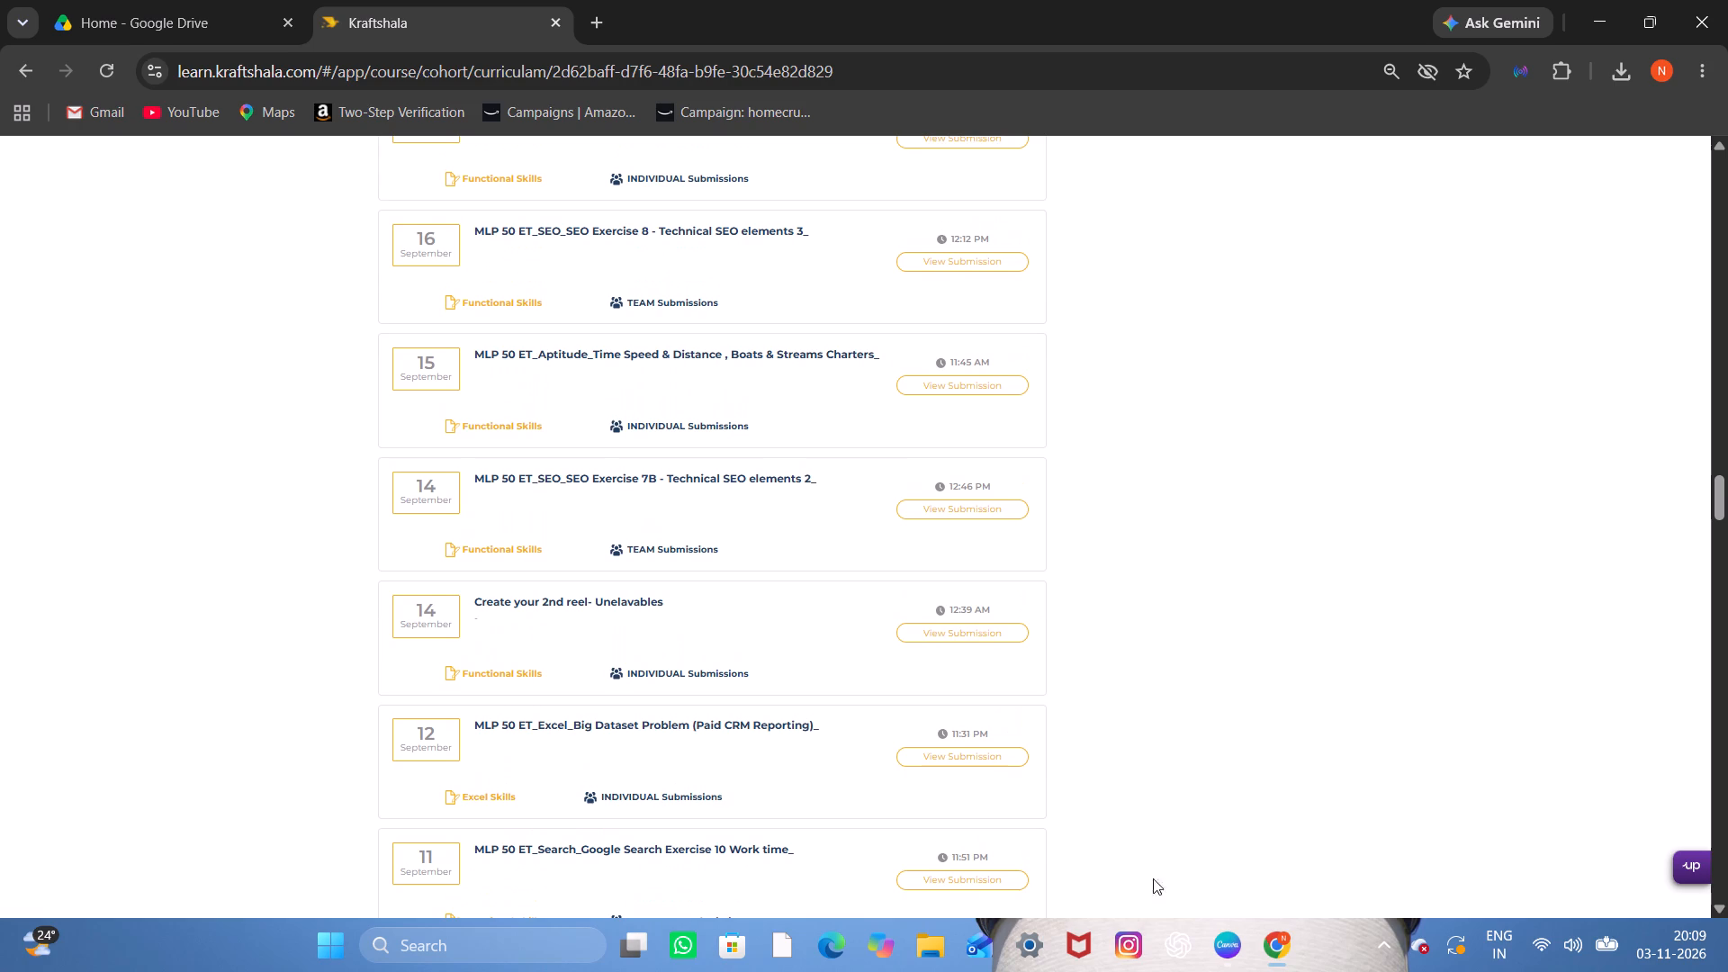
Switch to Canva and undo the removal of the bed image on the Amazon Ads for Homecrust slide.
{"action": "left_click", "coordinate": [1219, 824]}
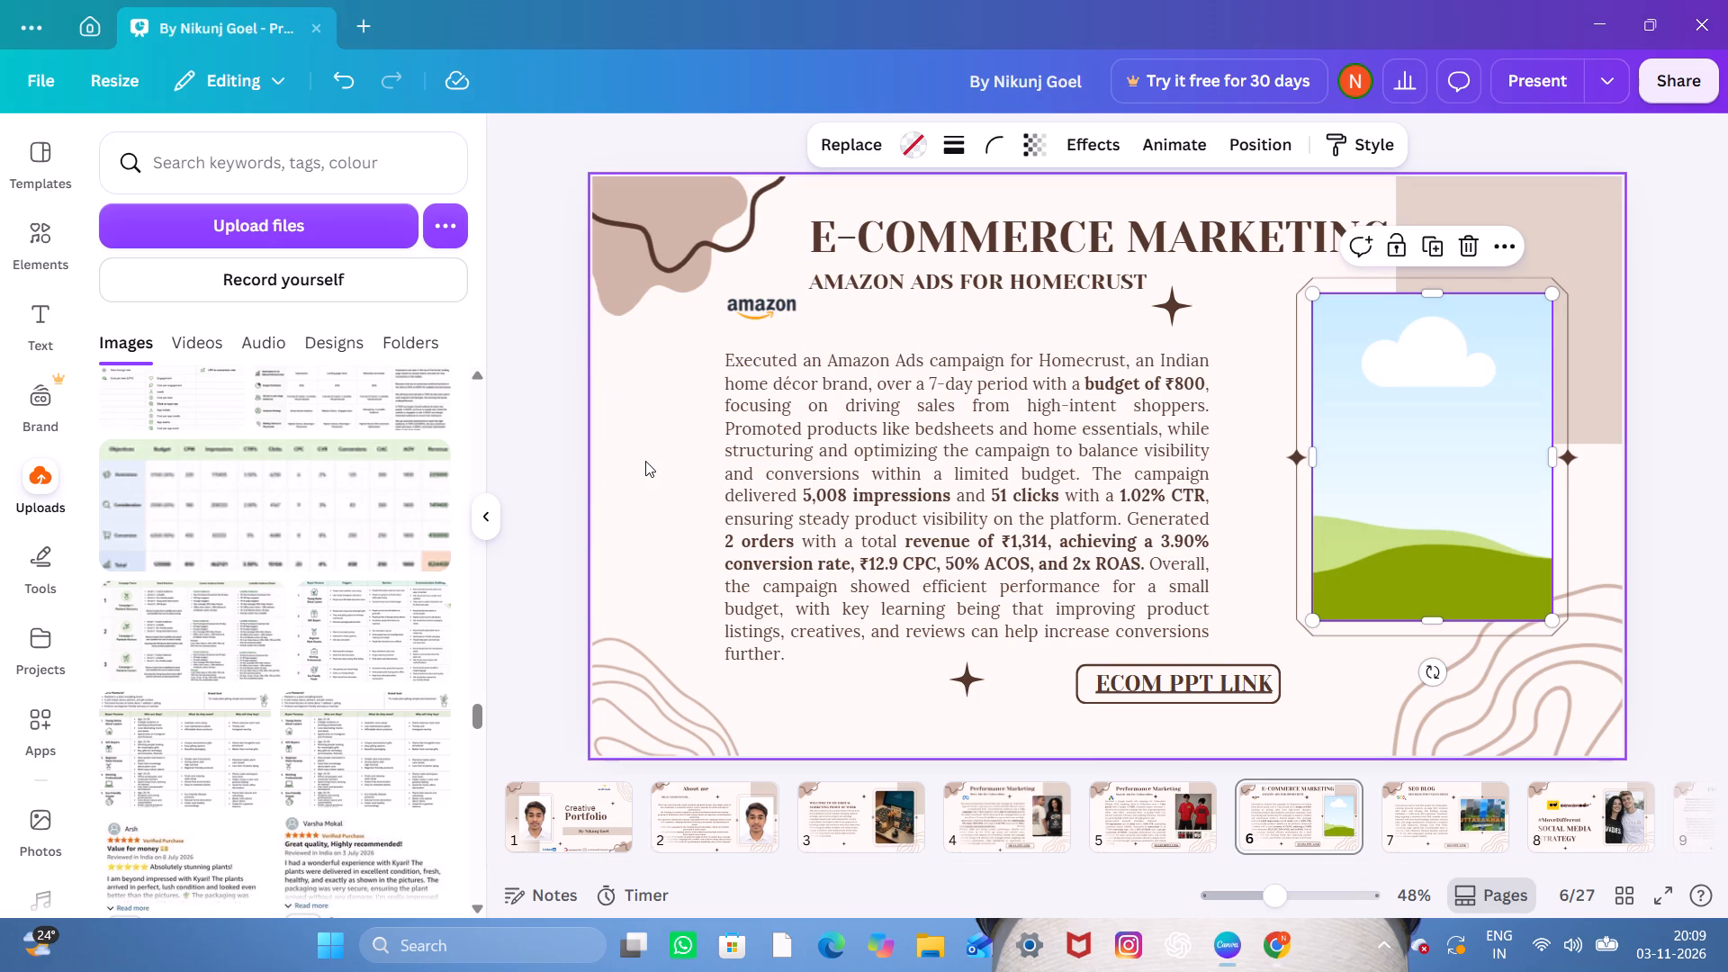
{"action": "key", "text": "ctrl+z"}
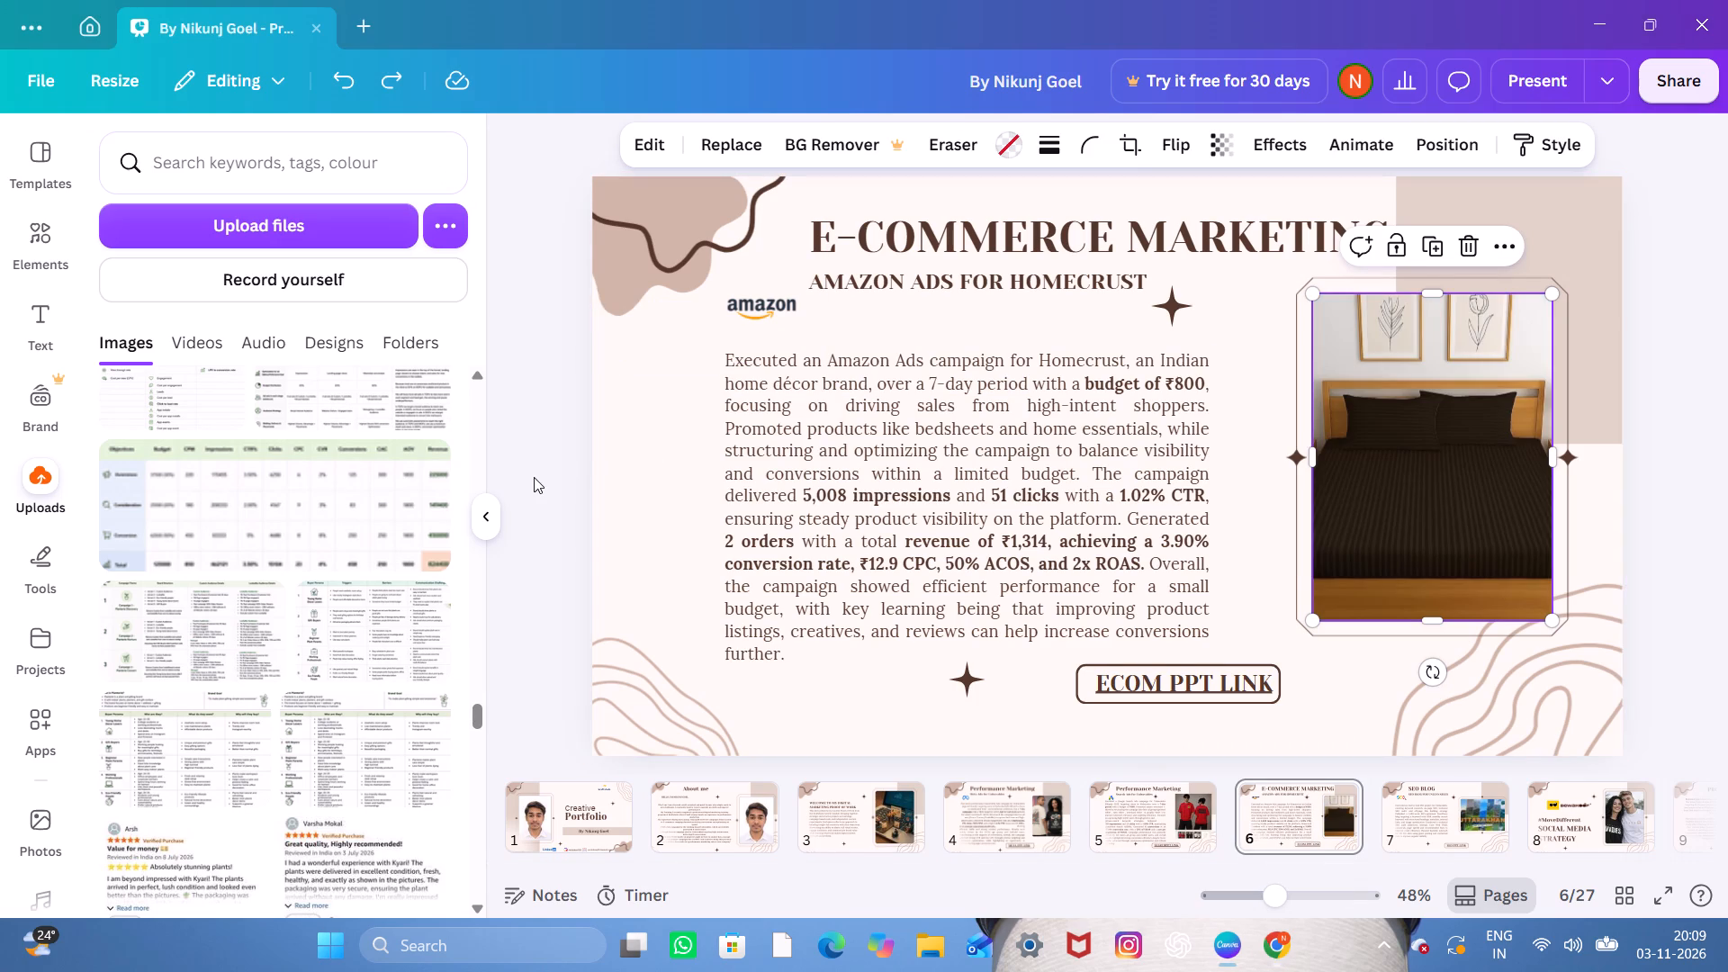
{"action": "scroll", "coordinate": [534, 477], "scroll_direction": "up", "scroll_amount": 1}
{"action": "scroll", "coordinate": [534, 477], "scroll_direction": "down", "scroll_amount": 1}
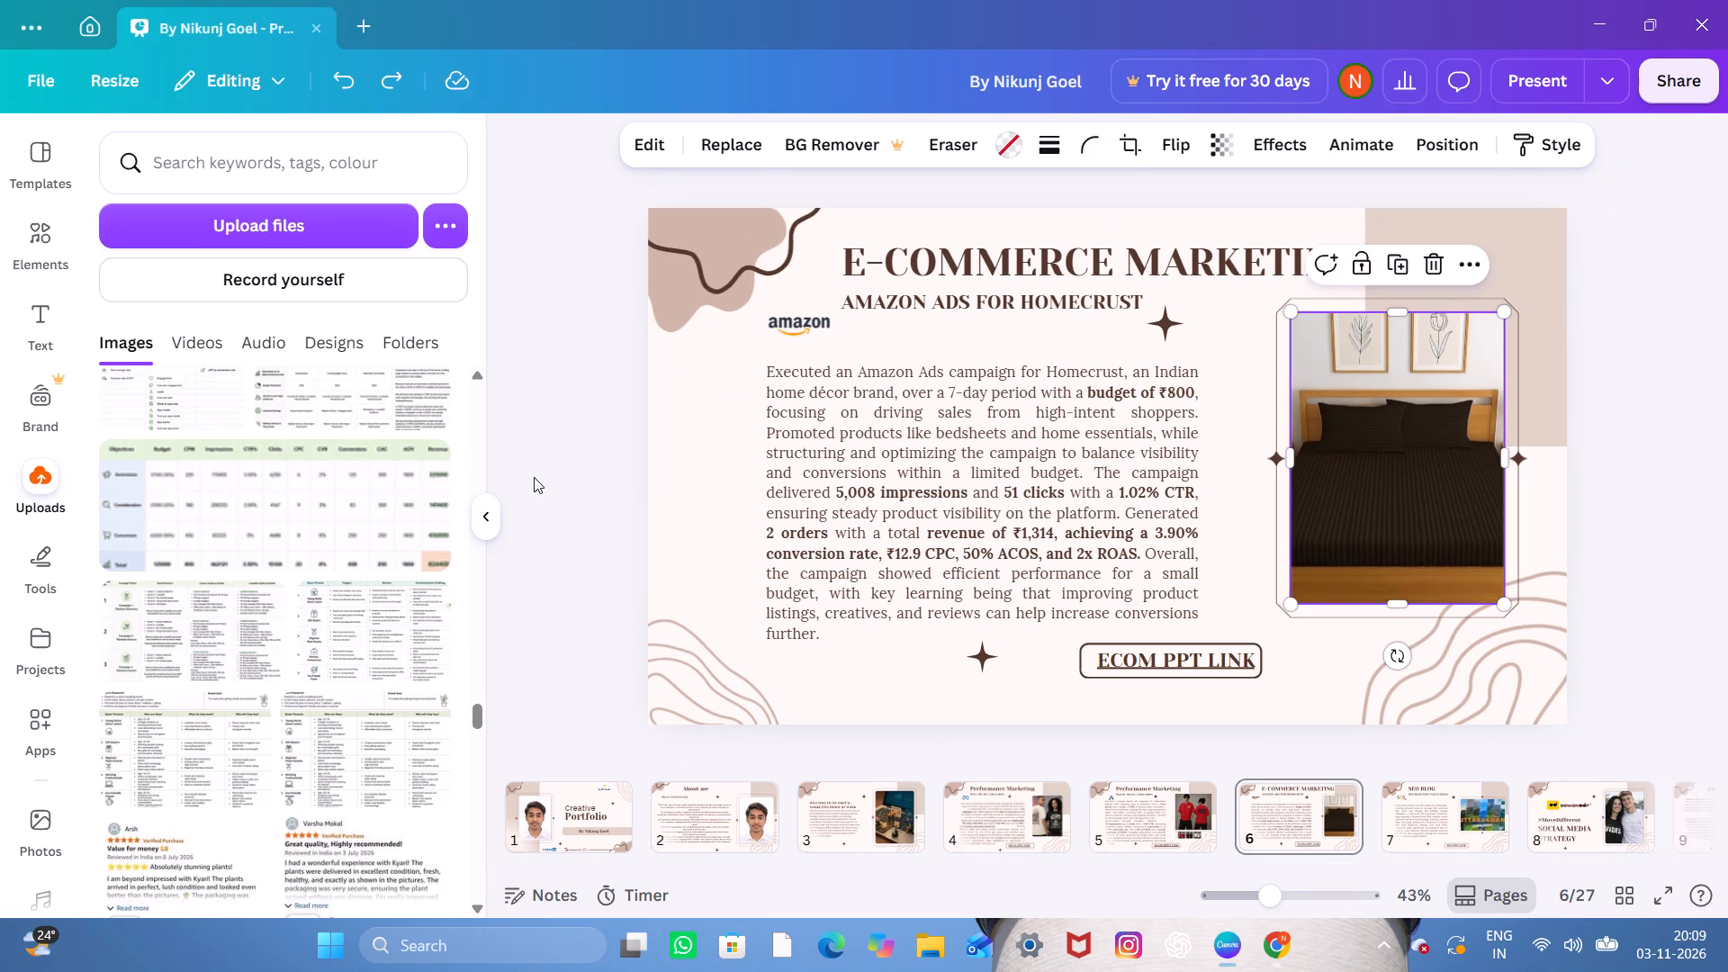
{"action": "scroll", "coordinate": [634, 553], "scroll_direction": "down", "scroll_amount": 1}
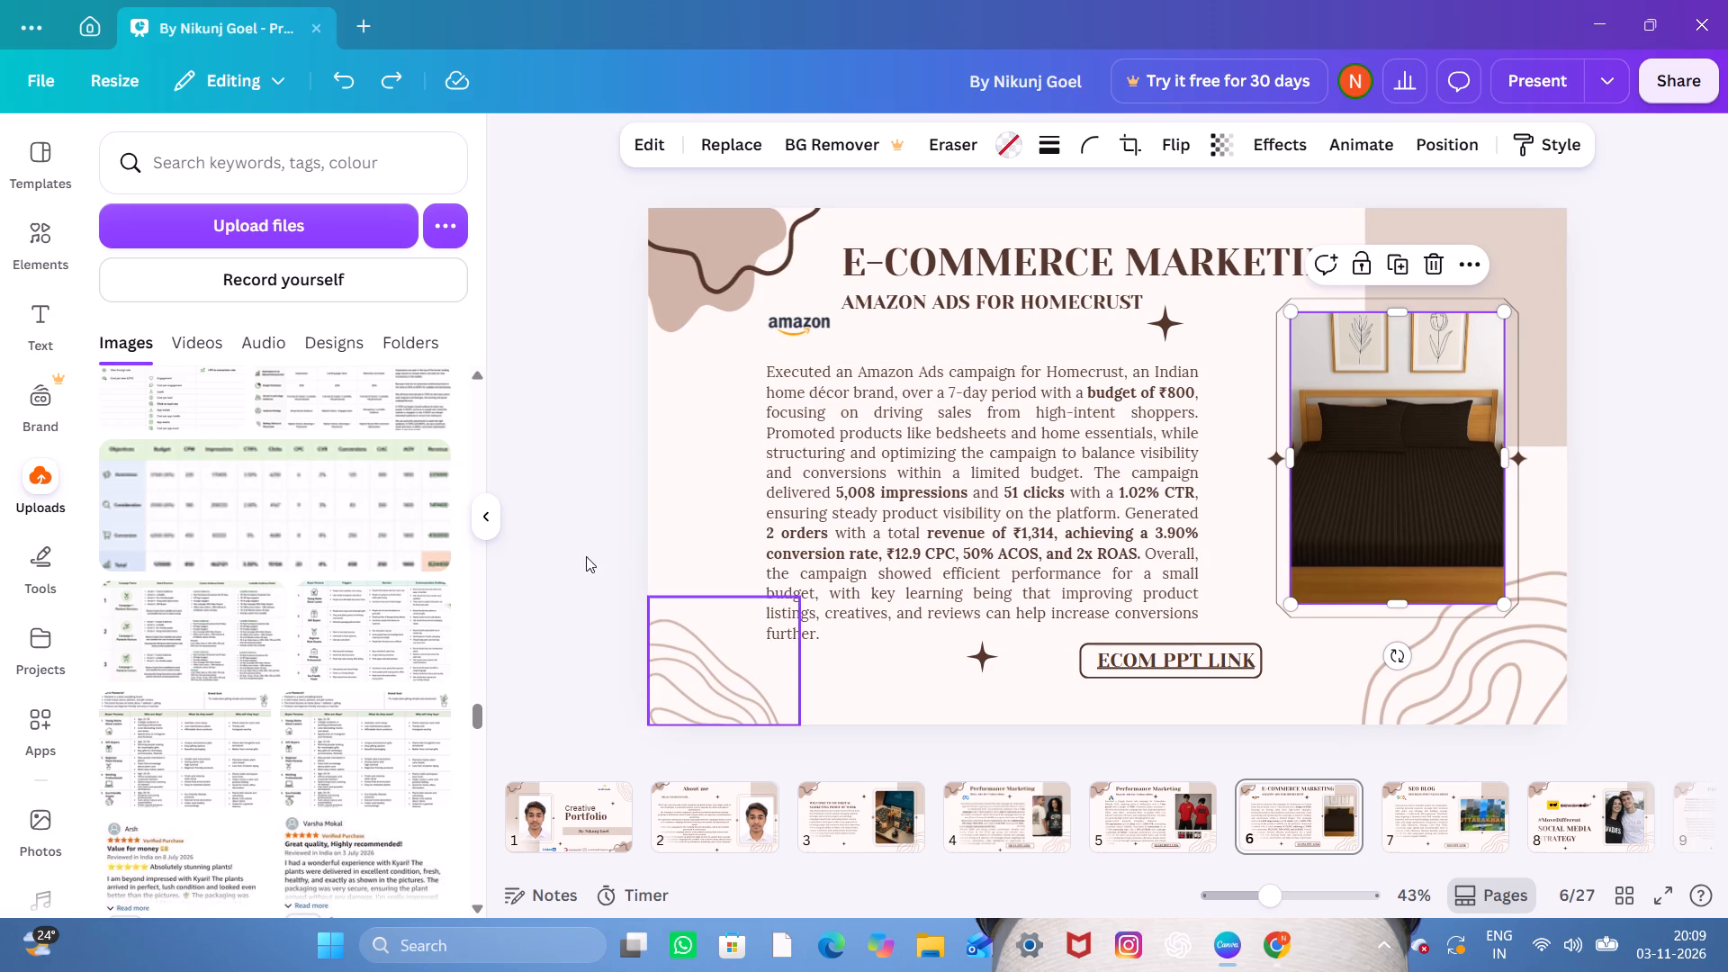
{"action": "left_click", "coordinate": [586, 556]}
Delete the Uttarakhand image from its frame on the SEO Blog for Unleavables slide.
{"action": "left_click", "coordinate": [1418, 814]}
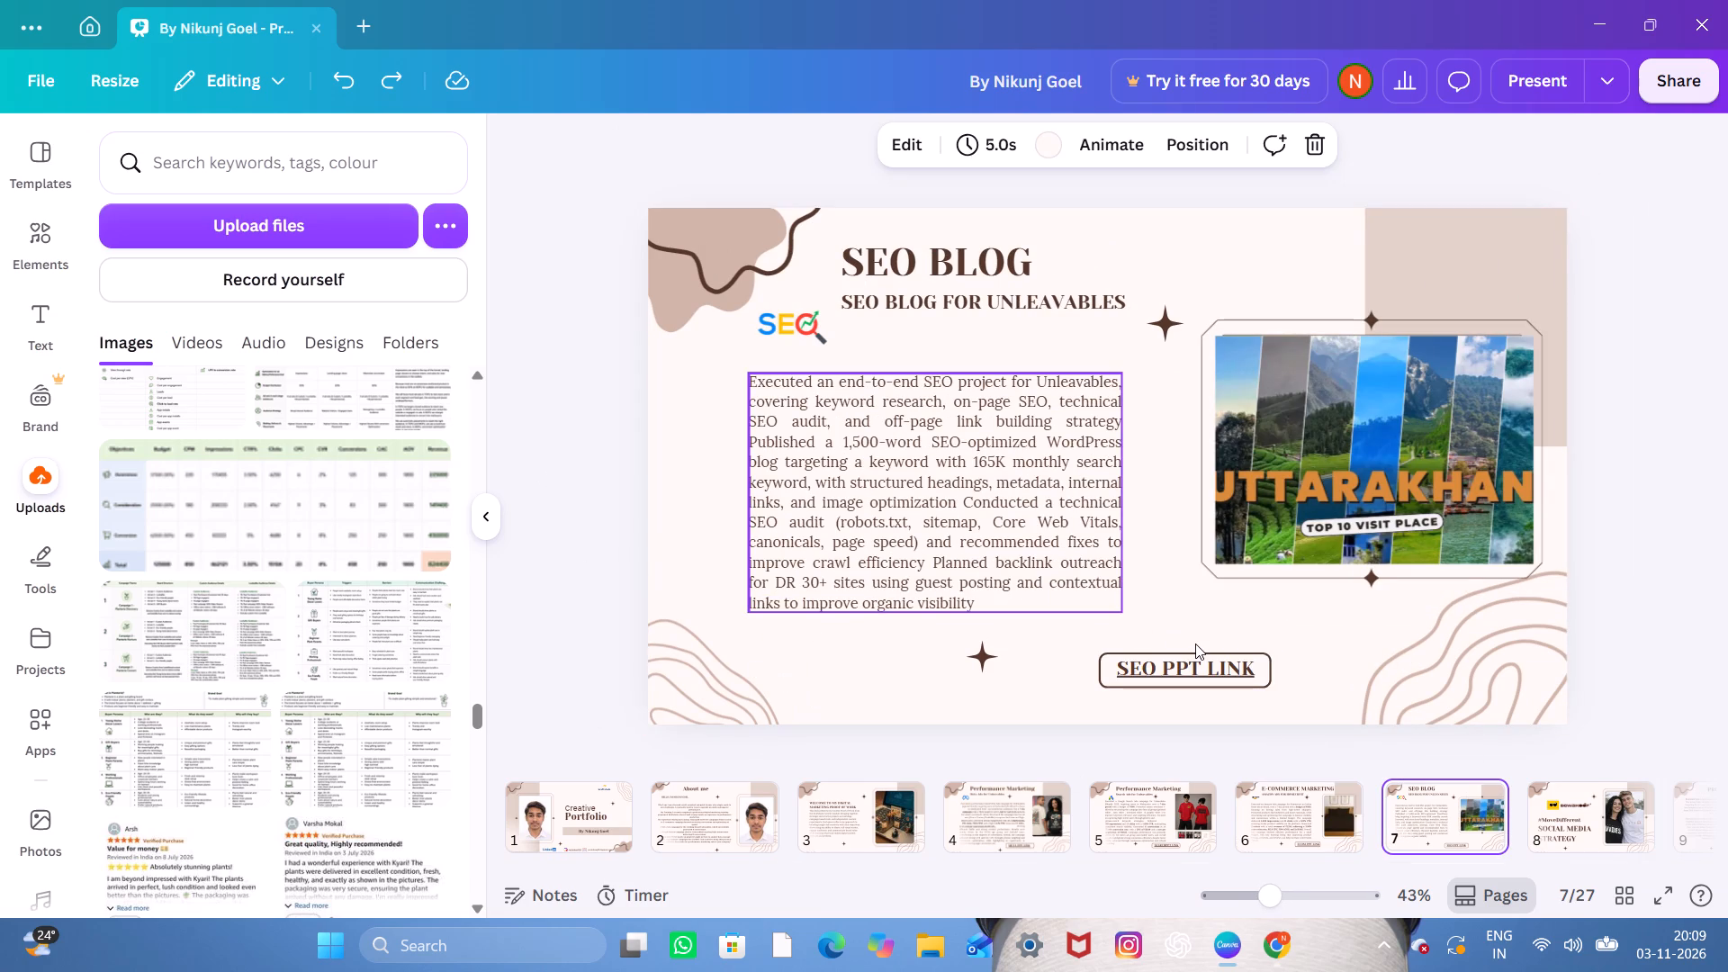
{"action": "left_click", "coordinate": [1286, 476]}
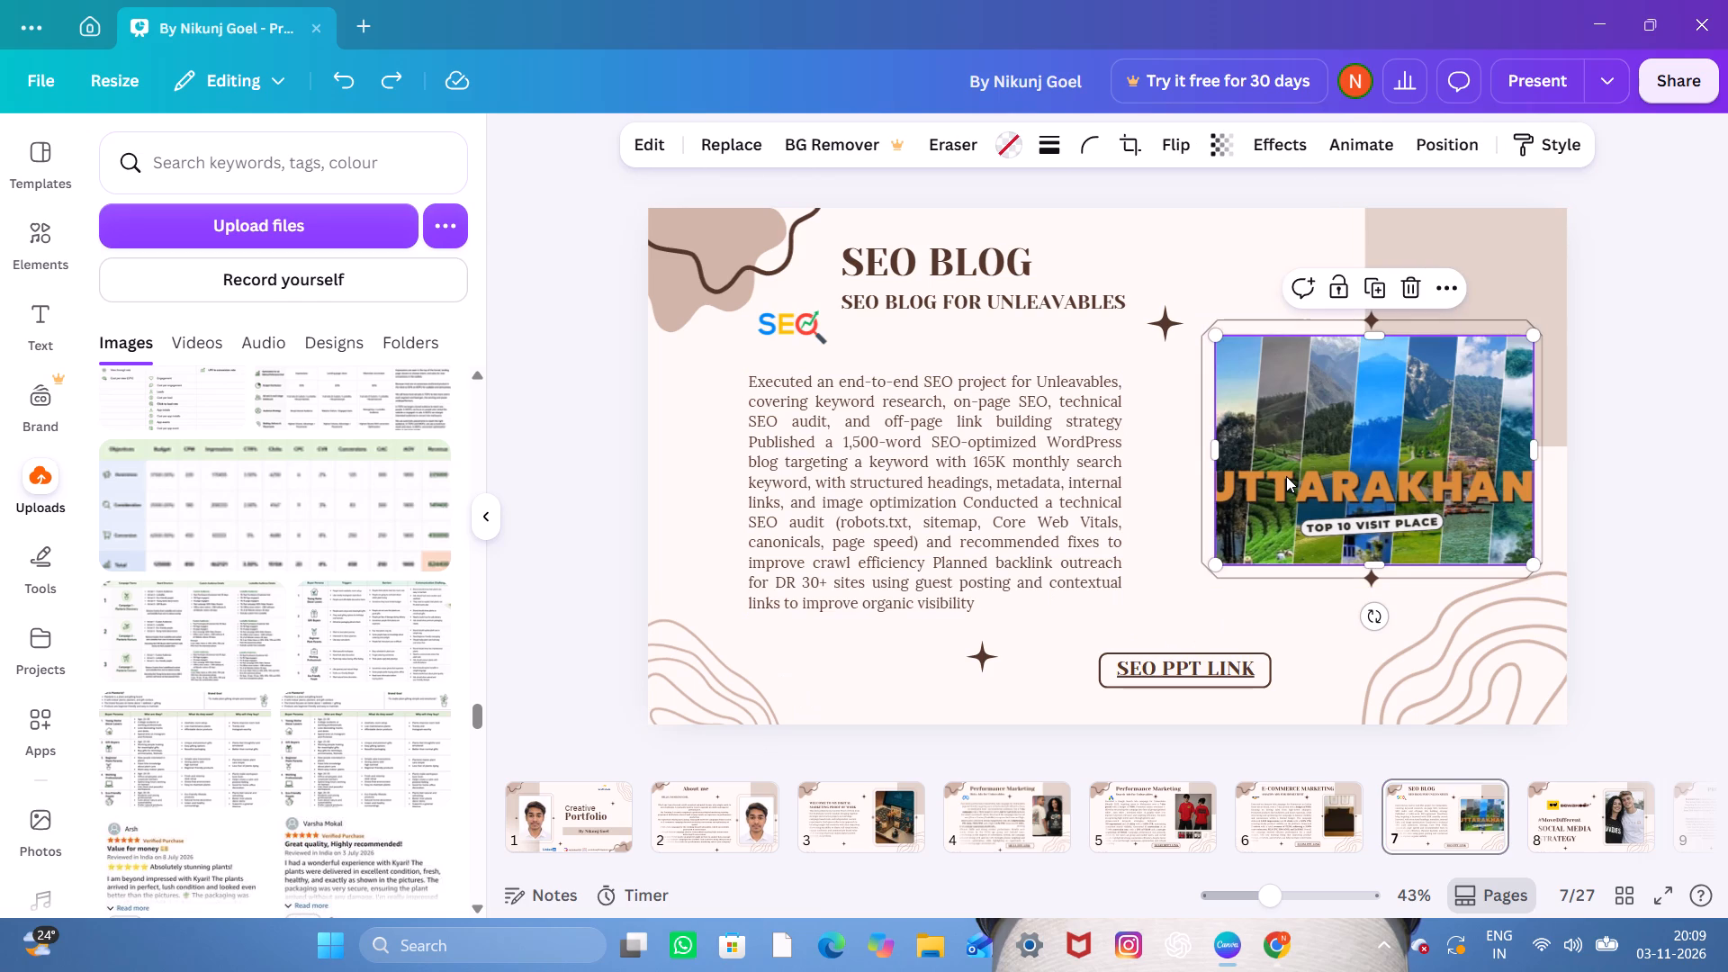
{"action": "left_click", "coordinate": [1418, 288]}
{"action": "left_click", "coordinate": [1409, 340]}
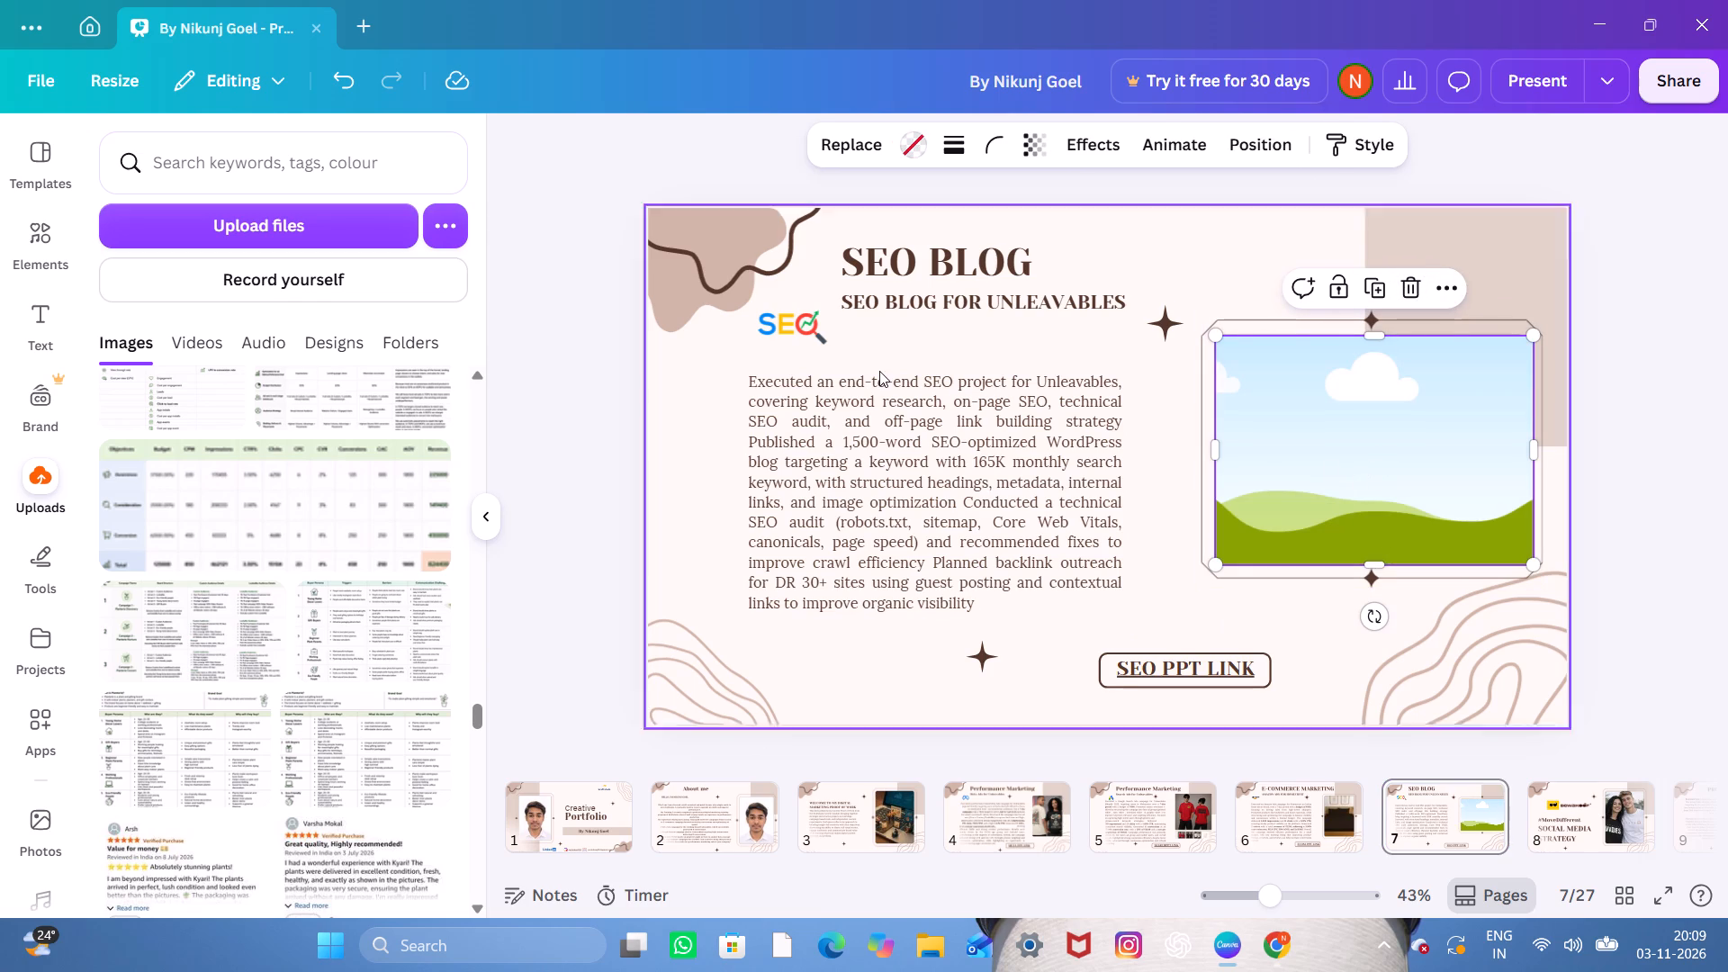
Look through the uploaded images for a replacement picture for the SEO Blog slide.
{"action": "scroll", "coordinate": [202, 580], "scroll_direction": "down", "scroll_amount": 6}
{"action": "scroll", "coordinate": [202, 580], "scroll_direction": "up", "scroll_amount": 8}
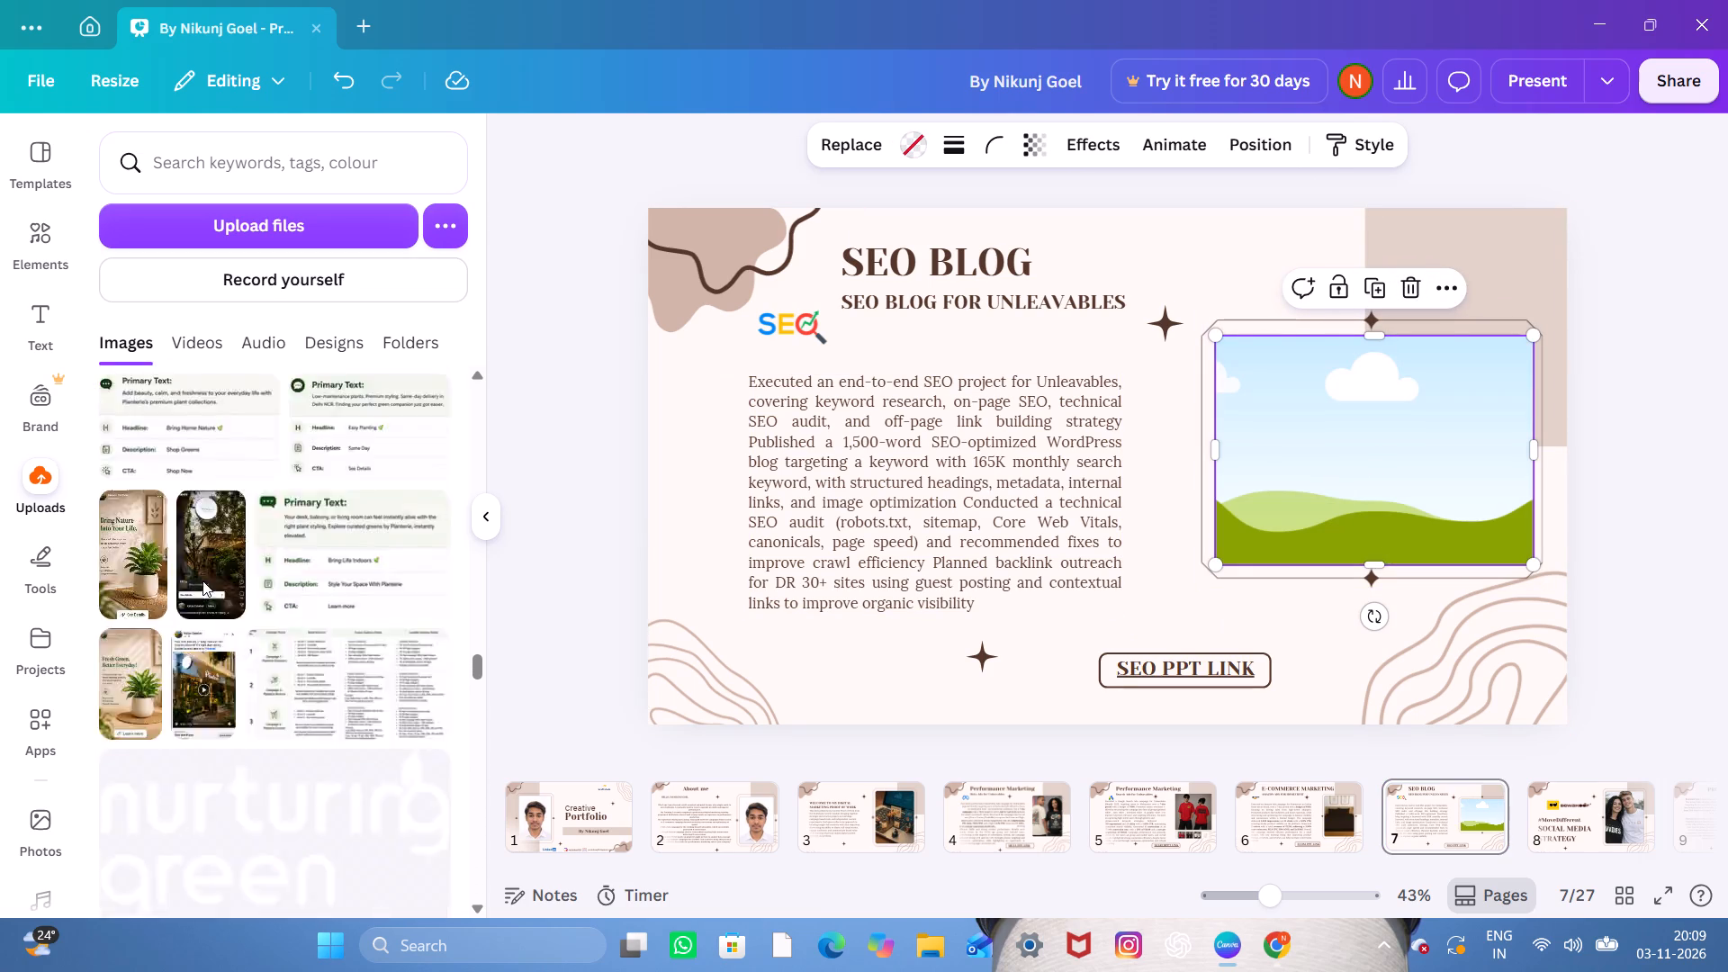
{"action": "scroll", "coordinate": [202, 580], "scroll_direction": "up", "scroll_amount": 10}
{"action": "scroll", "coordinate": [202, 580], "scroll_direction": "up", "scroll_amount": 11}
{"action": "scroll", "coordinate": [202, 580], "scroll_direction": "down", "scroll_amount": 2}
{"action": "scroll", "coordinate": [202, 580], "scroll_direction": "up", "scroll_amount": 1}
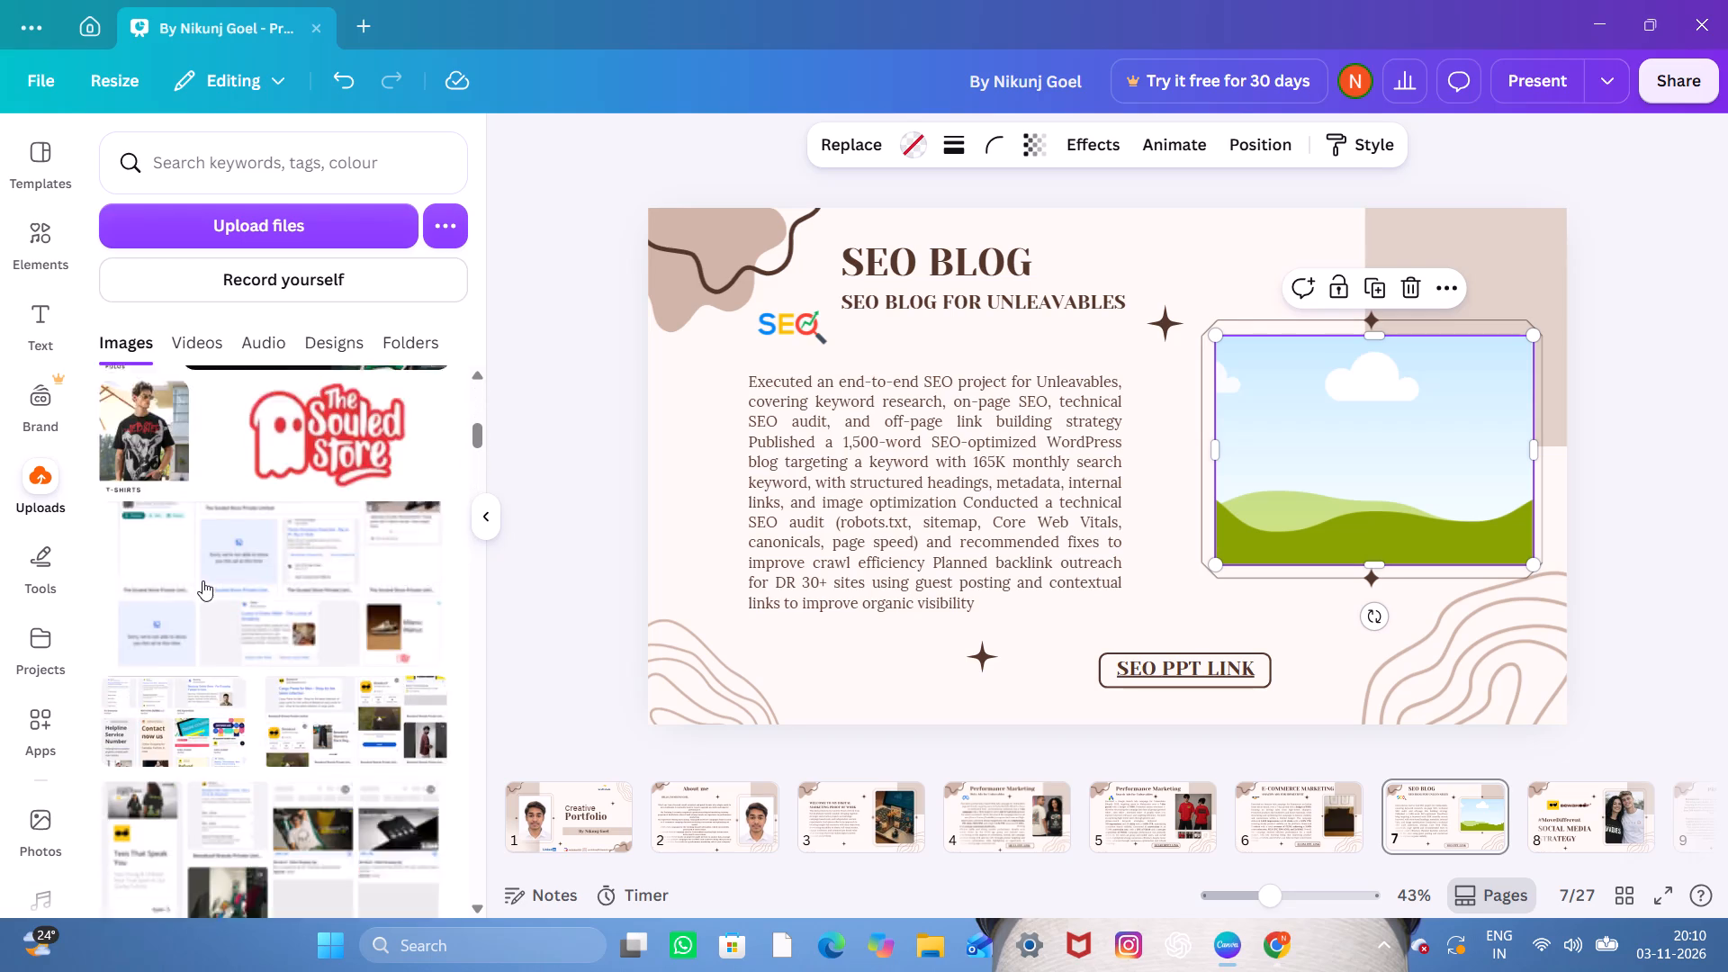
{"action": "scroll", "coordinate": [202, 580], "scroll_direction": "up", "scroll_amount": 1}
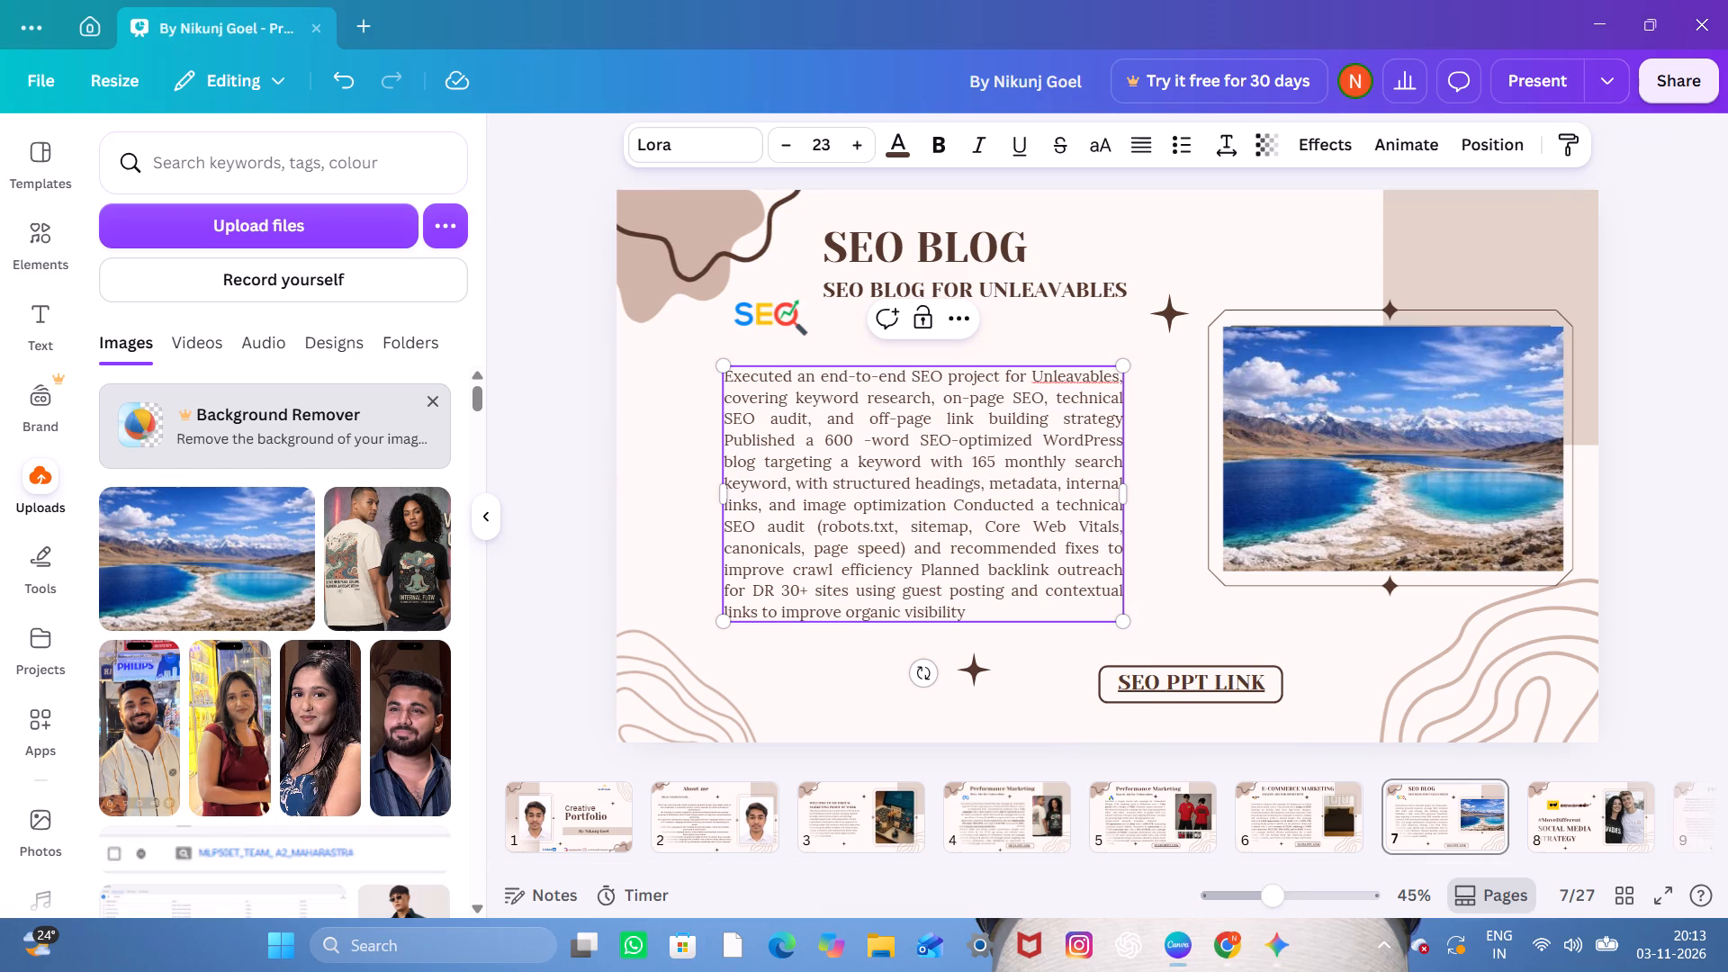
{"action": "key", "text": "BackSpace"}
{"action": "key", "text": "BackSpace"}
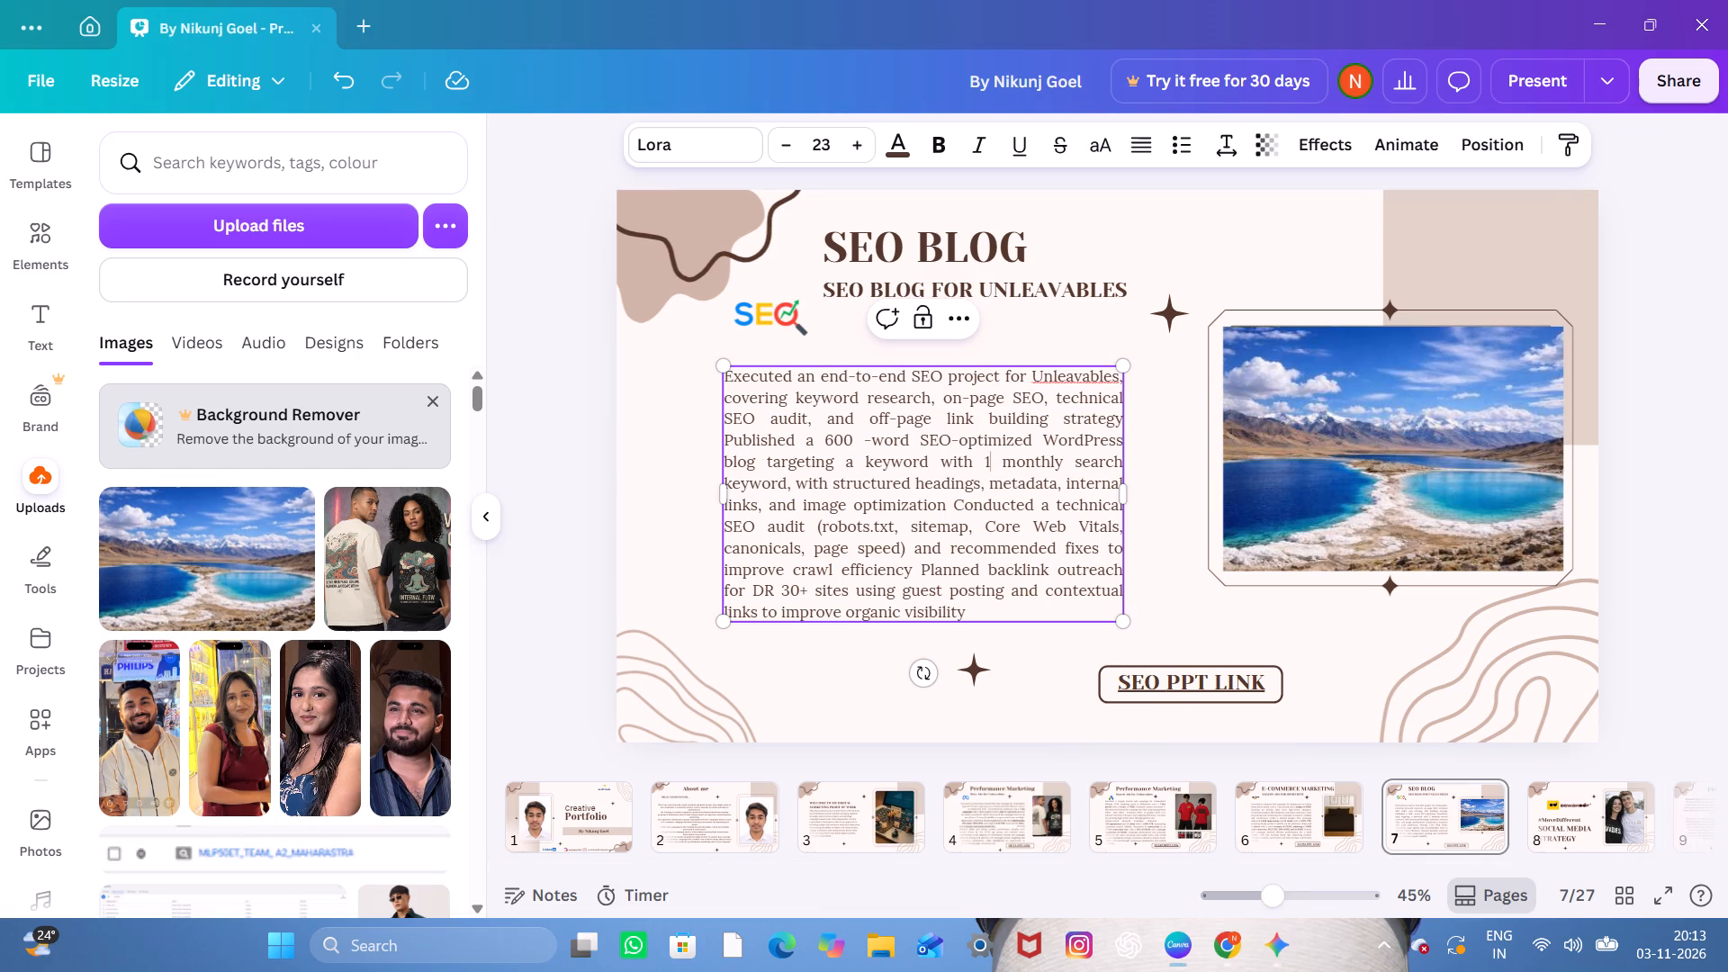
{"action": "type", "text": "00"}
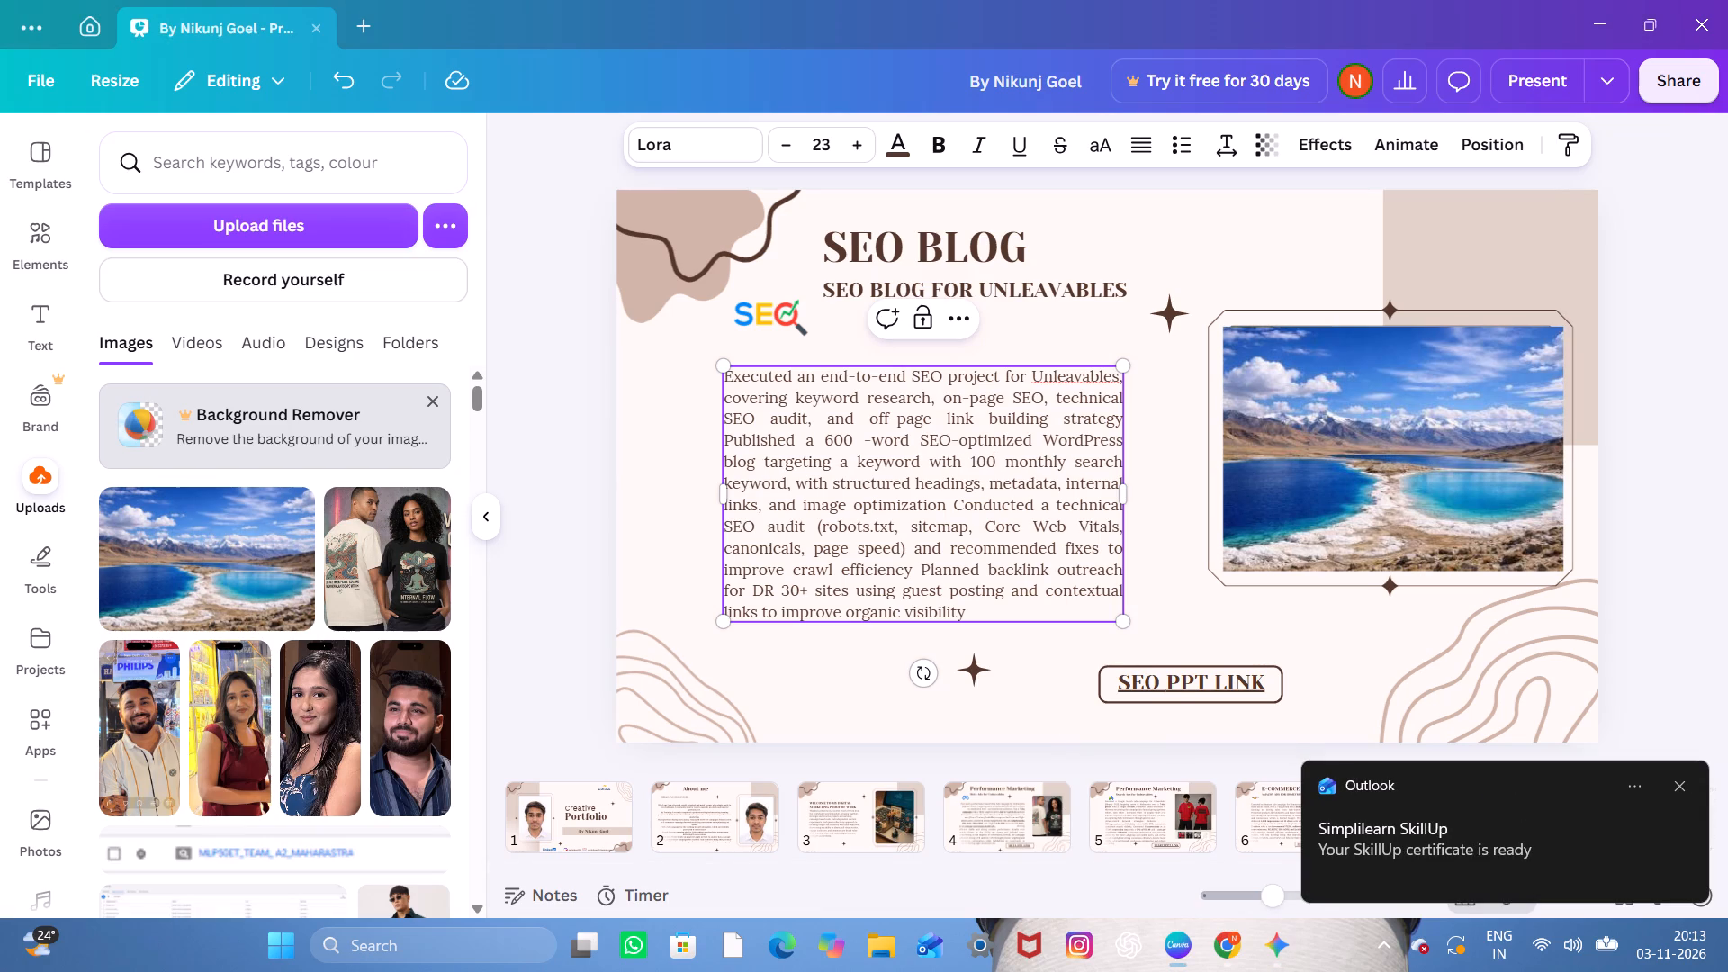
{"action": "key", "text": "k"}
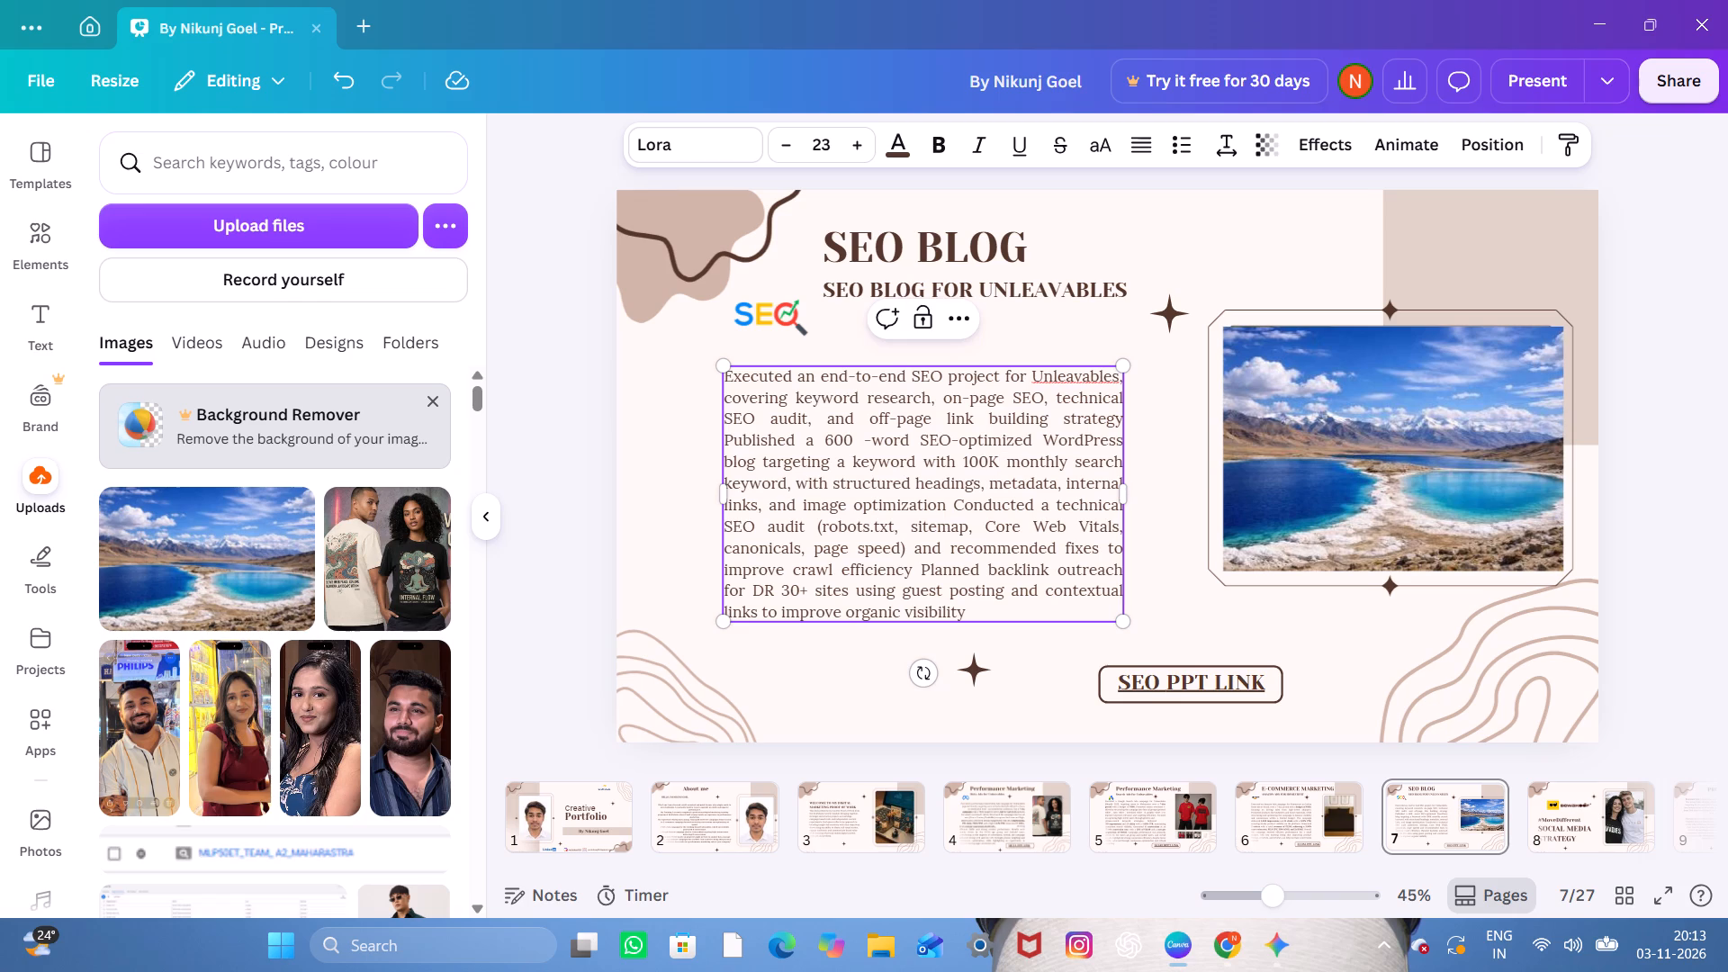
Open the SEO PPT LINK text's current Google Drive target in Edge to check it, then close the browser window.
{"action": "left_click", "coordinate": [1188, 686]}
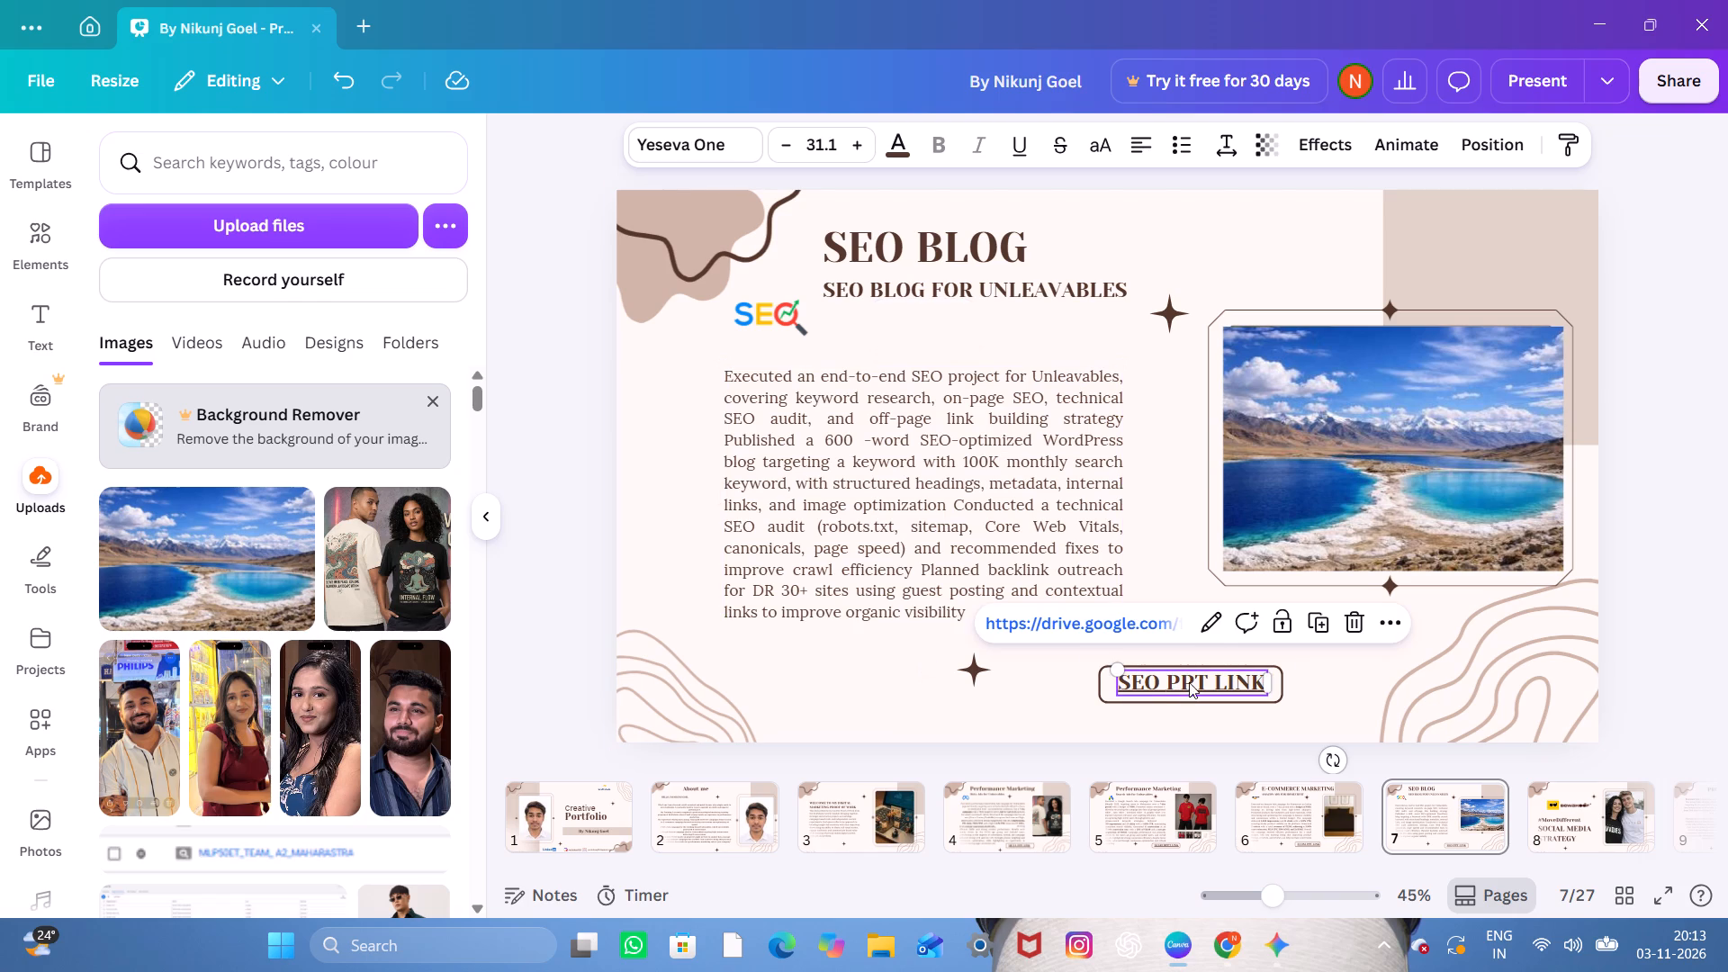
{"action": "left_click", "coordinate": [1210, 610]}
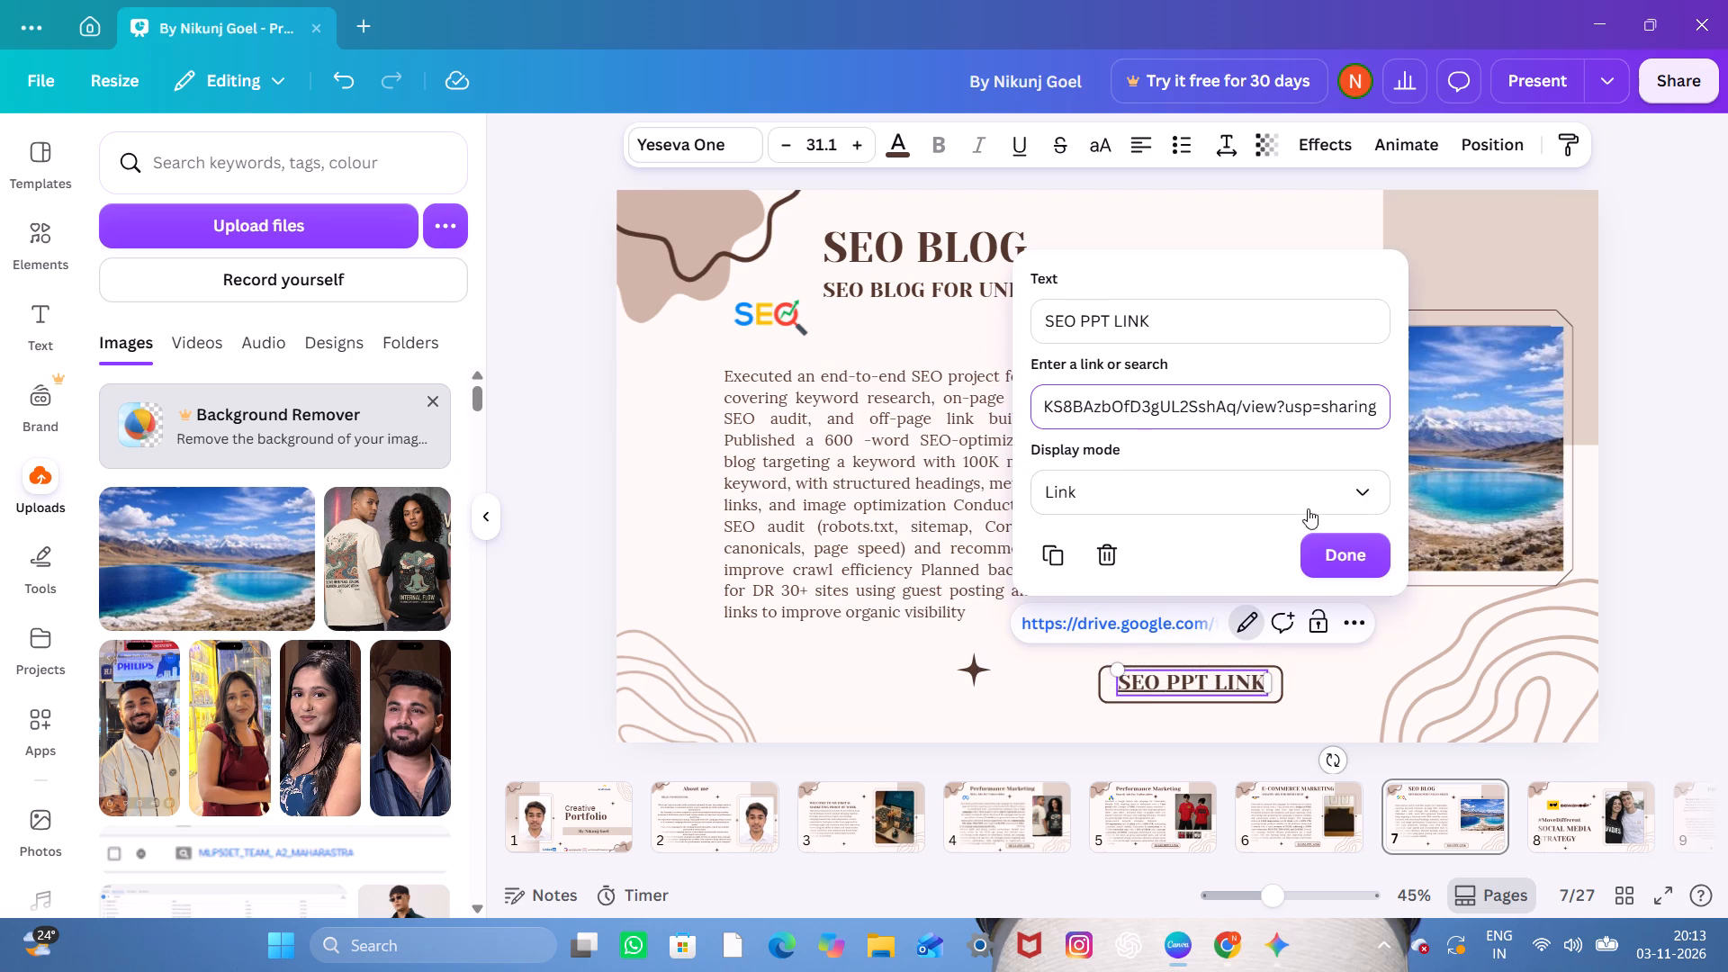
{"action": "left_click", "coordinate": [1141, 630]}
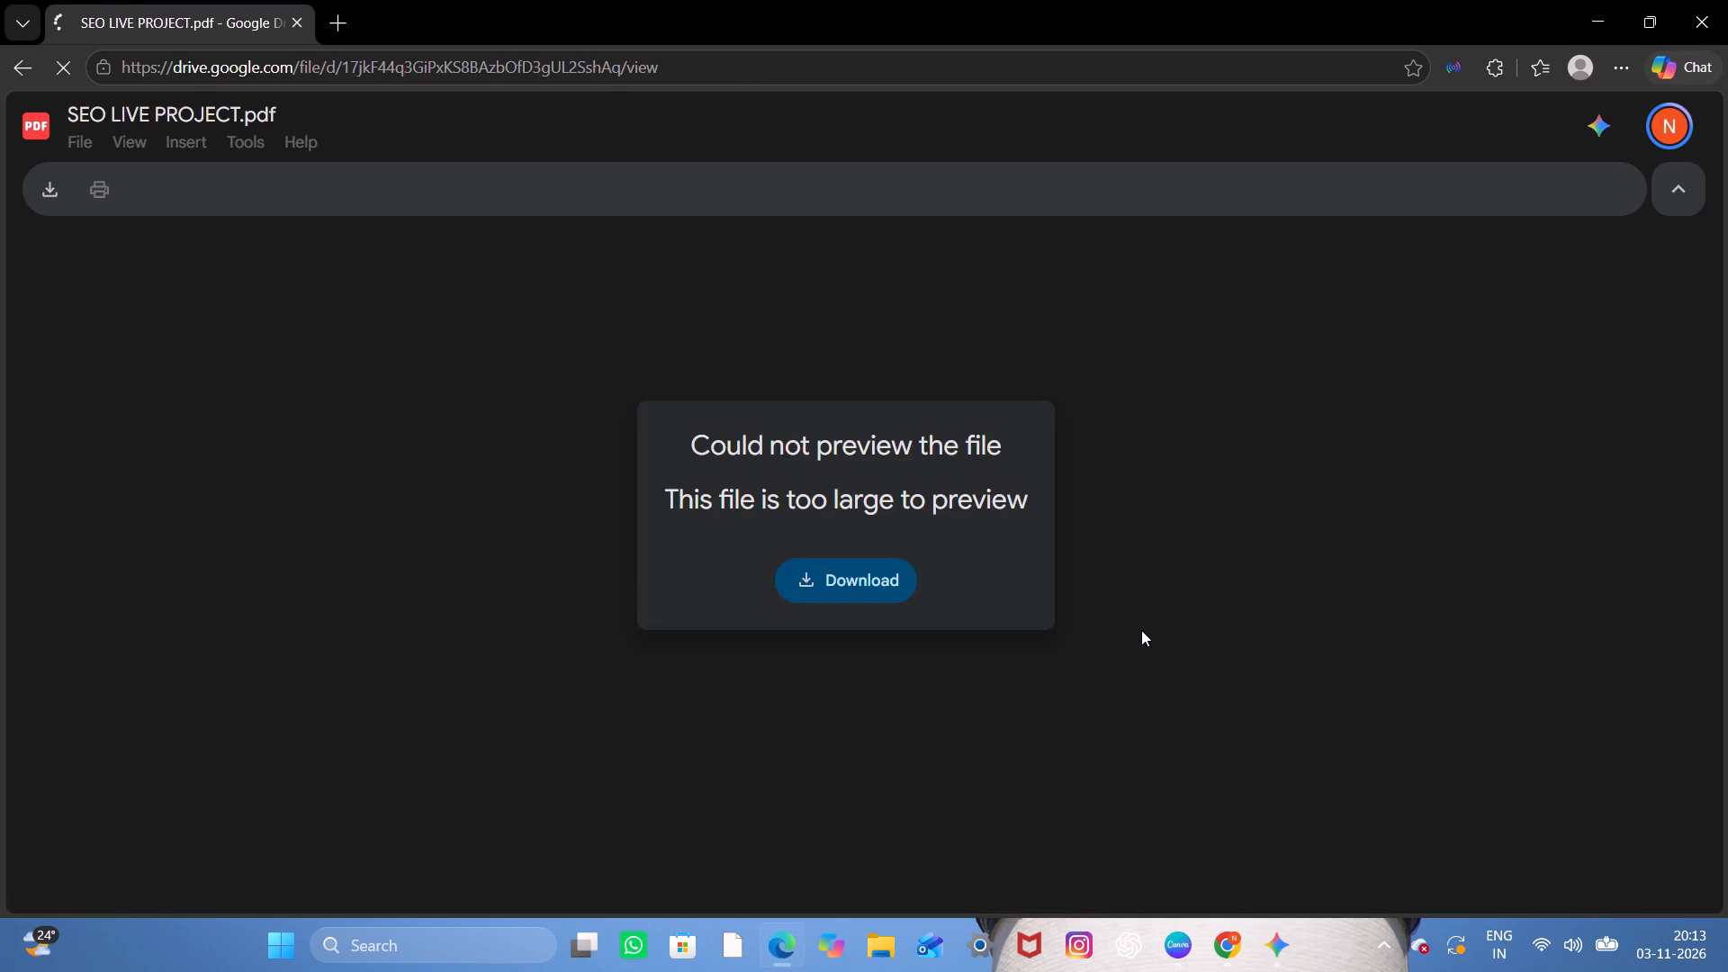
{"action": "left_click", "coordinate": [1727, 0]}
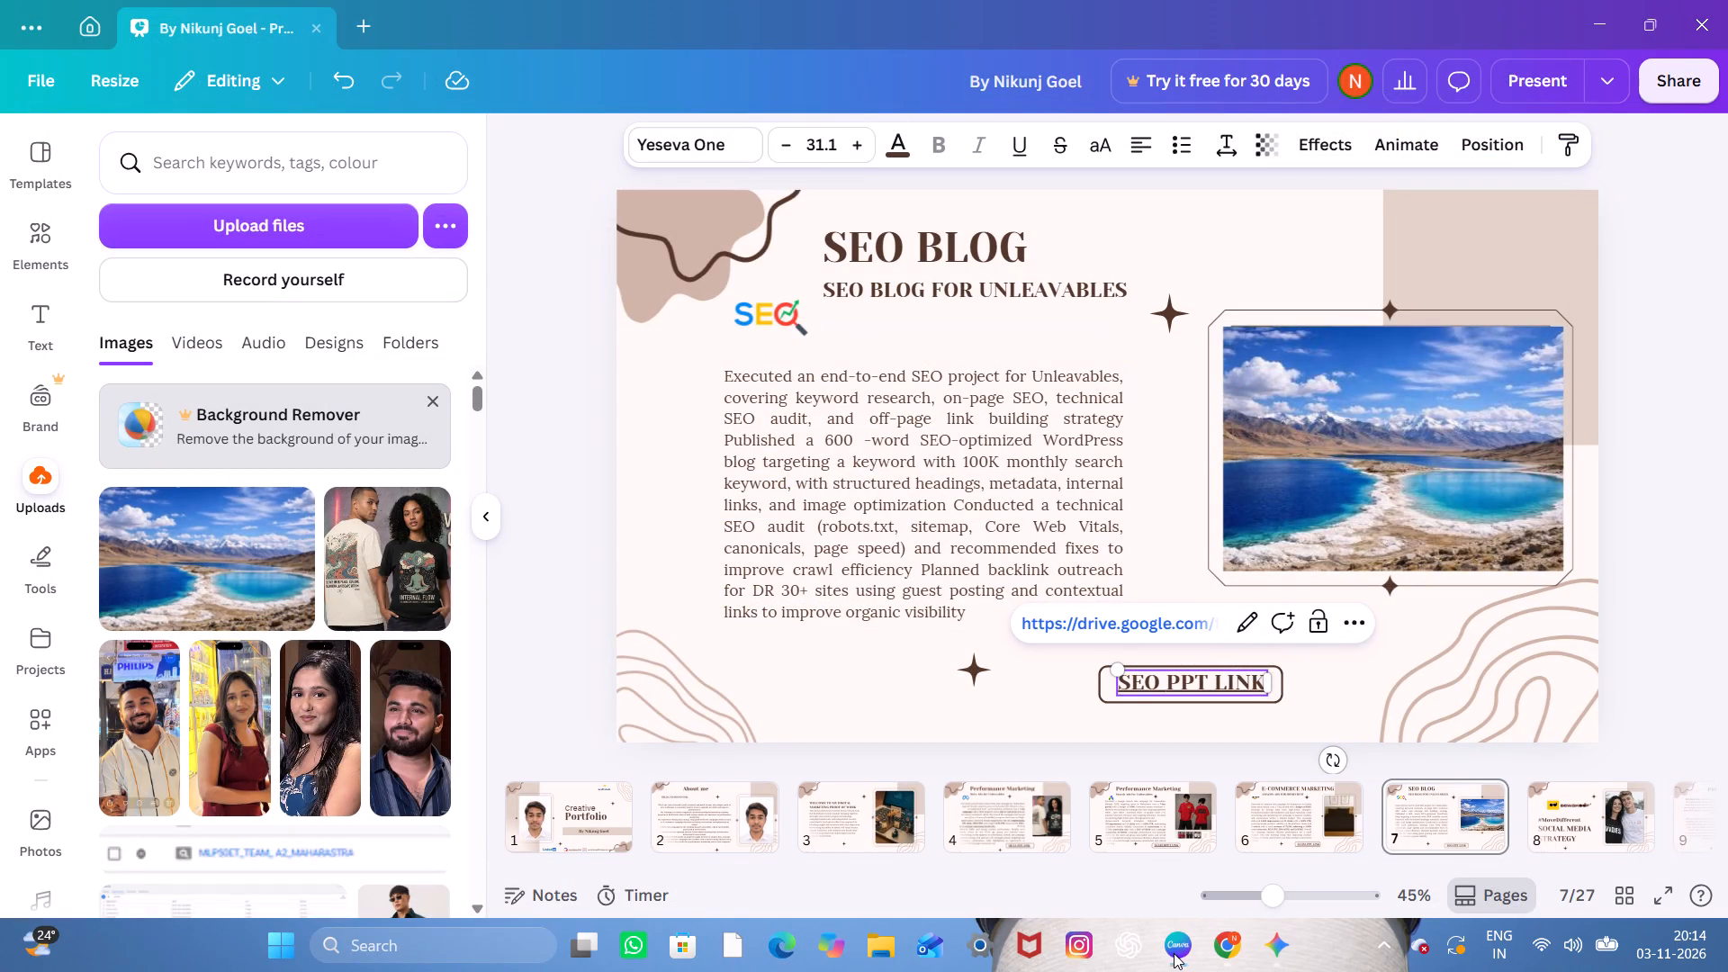
In Chrome, find the past submission MLP 50 ET_SEO_Live Project: SEO_Rework on Kraftshala and open its submitted PDF.
{"action": "left_click", "coordinate": [1218, 848]}
{"action": "scroll", "coordinate": [1164, 512], "scroll_direction": "up", "scroll_amount": 4}
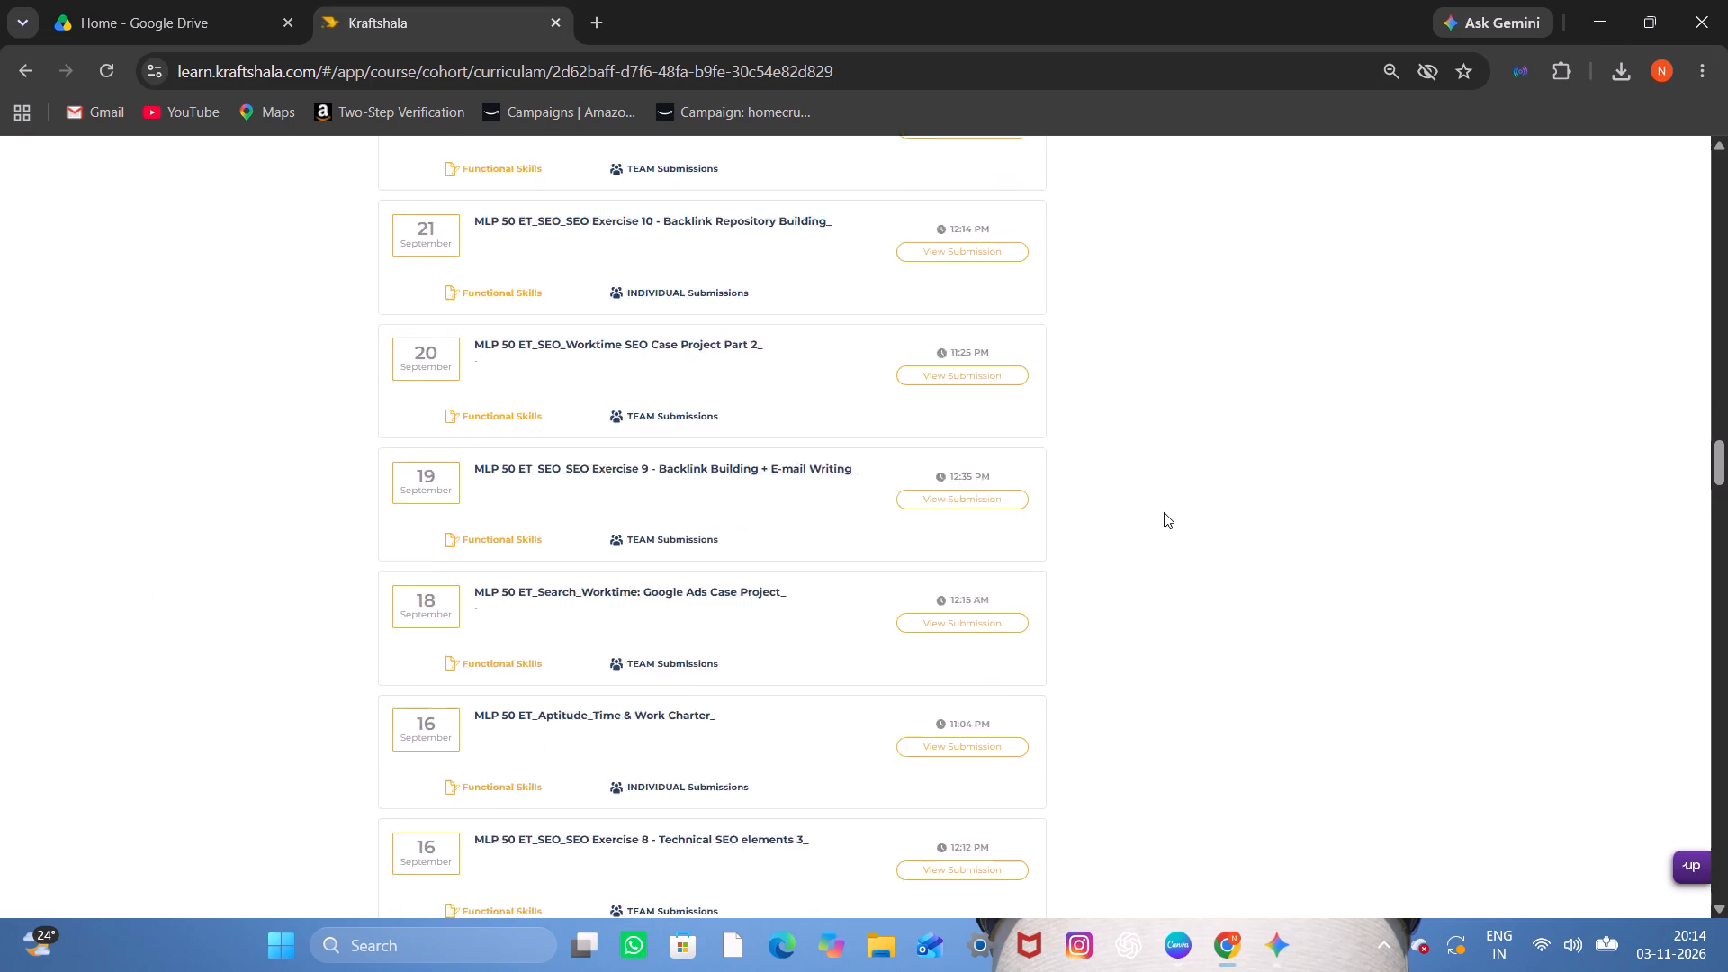
{"action": "scroll", "coordinate": [1164, 512], "scroll_direction": "up", "scroll_amount": 12}
{"action": "scroll", "coordinate": [1164, 512], "scroll_direction": "down", "scroll_amount": 3}
{"action": "scroll", "coordinate": [1164, 512], "scroll_direction": "up", "scroll_amount": 3}
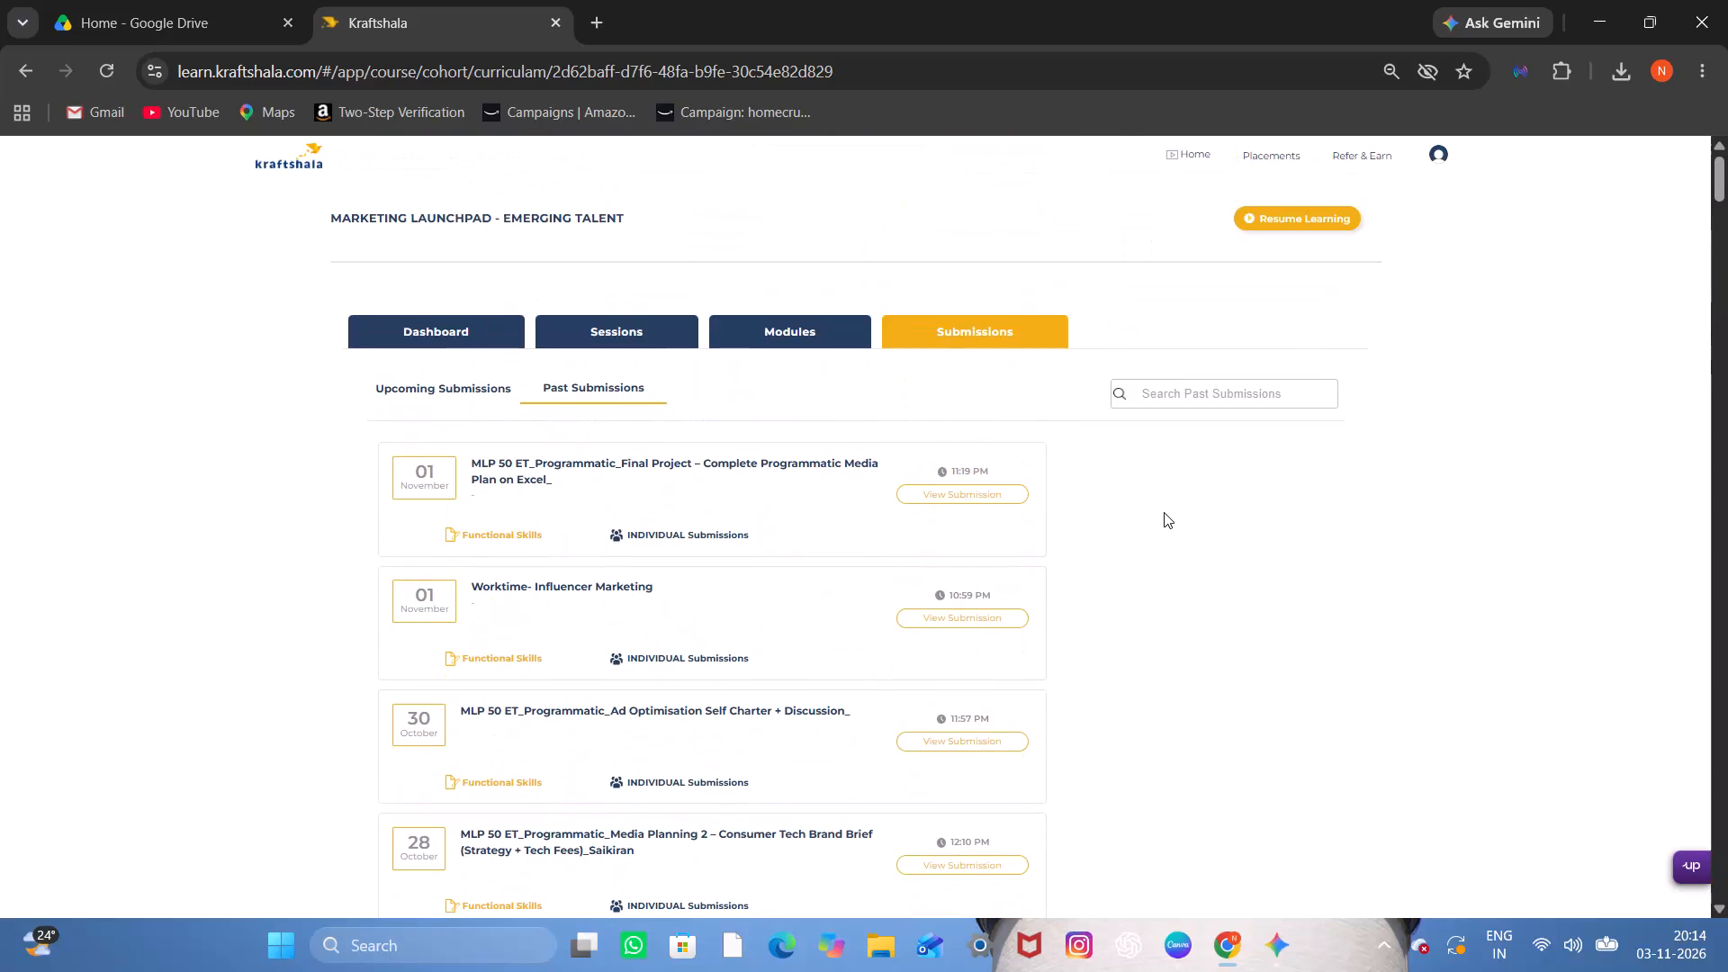
{"action": "scroll", "coordinate": [1211, 666], "scroll_direction": "down", "scroll_amount": 6}
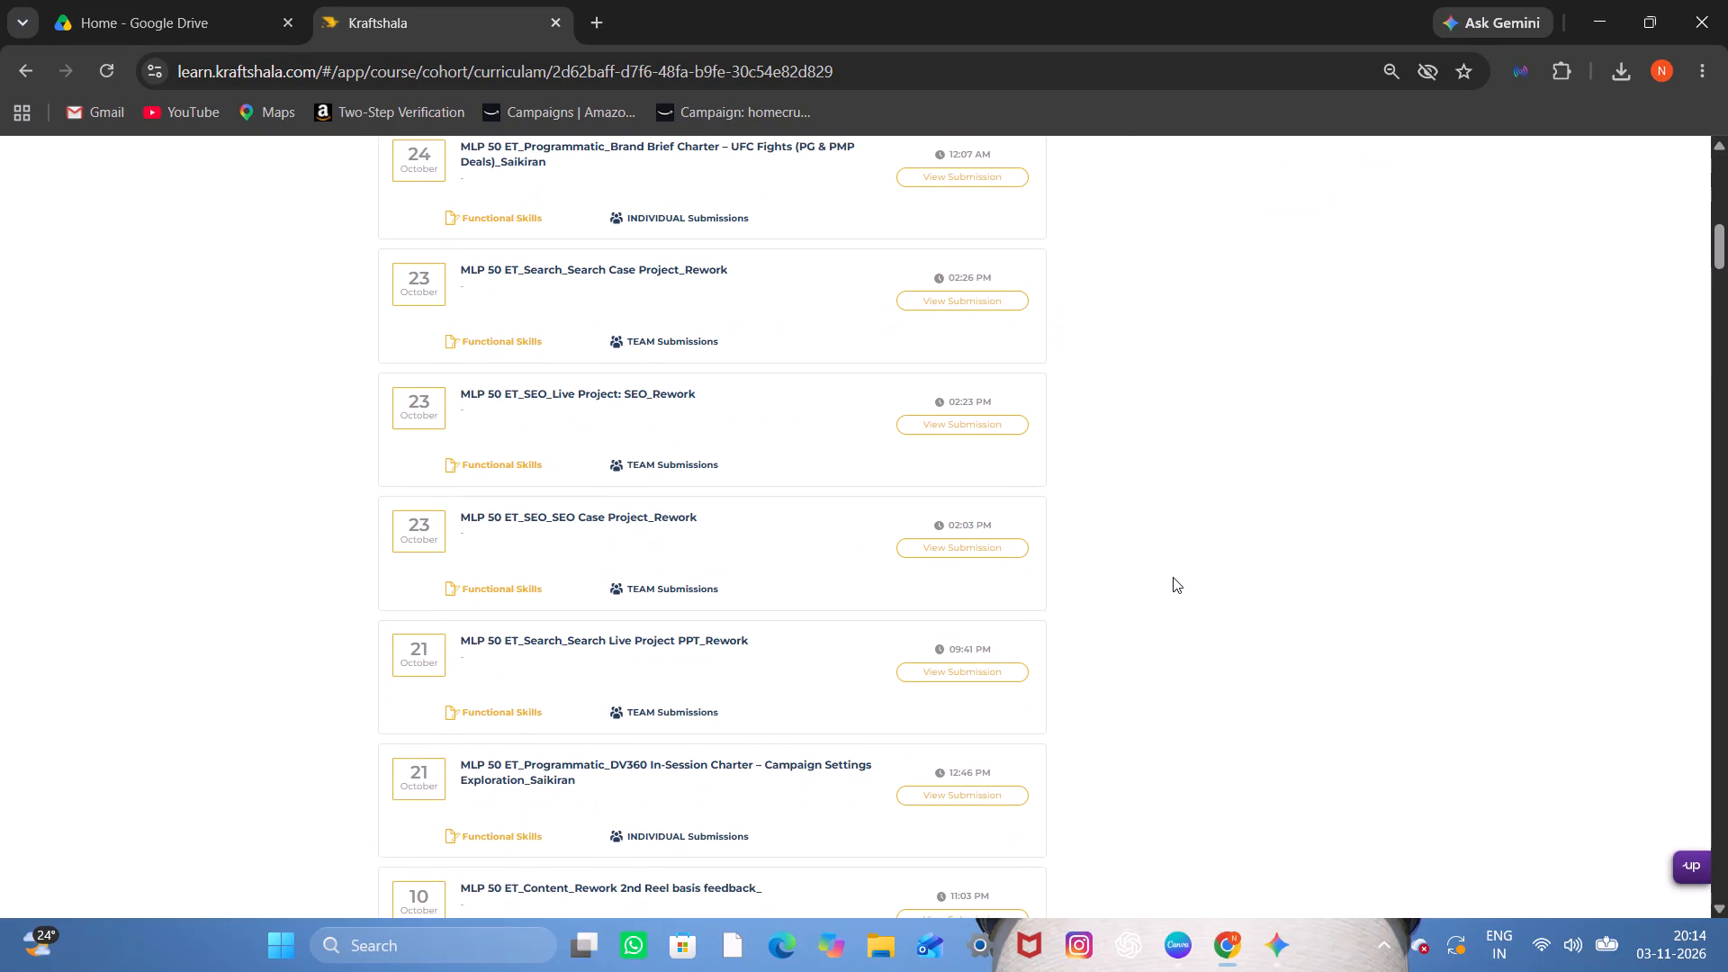
{"action": "scroll", "coordinate": [1149, 587], "scroll_direction": "up", "scroll_amount": 2}
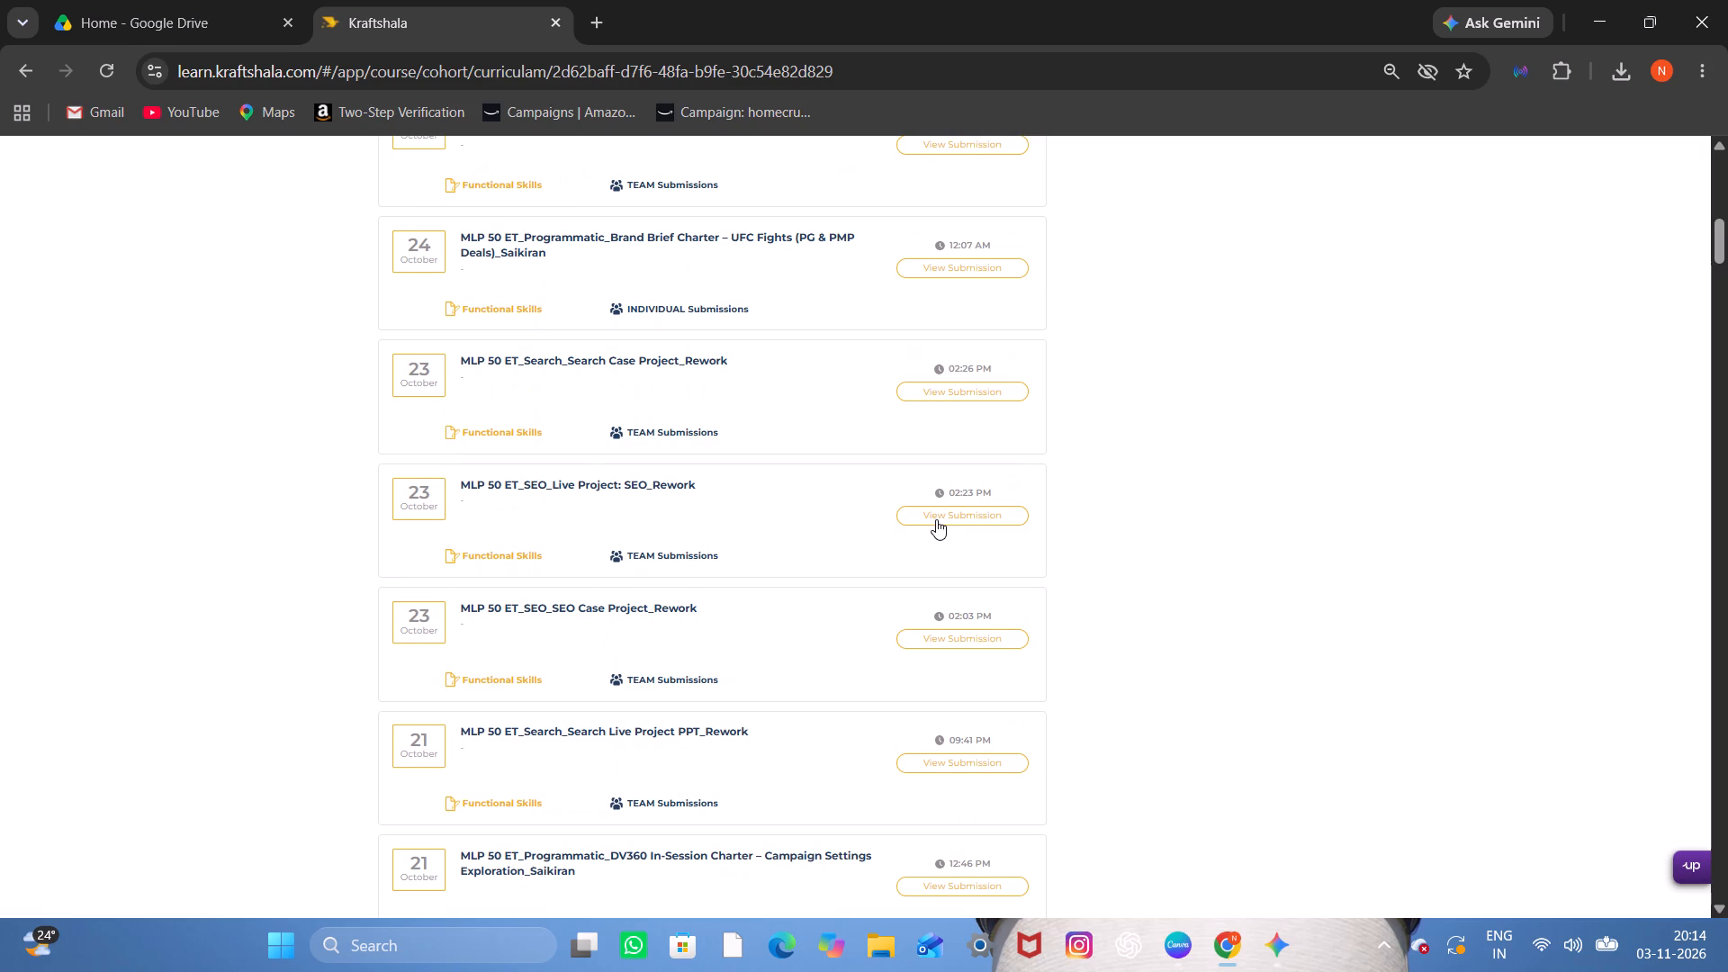
{"action": "scroll", "coordinate": [1165, 545], "scroll_direction": "up", "scroll_amount": 1}
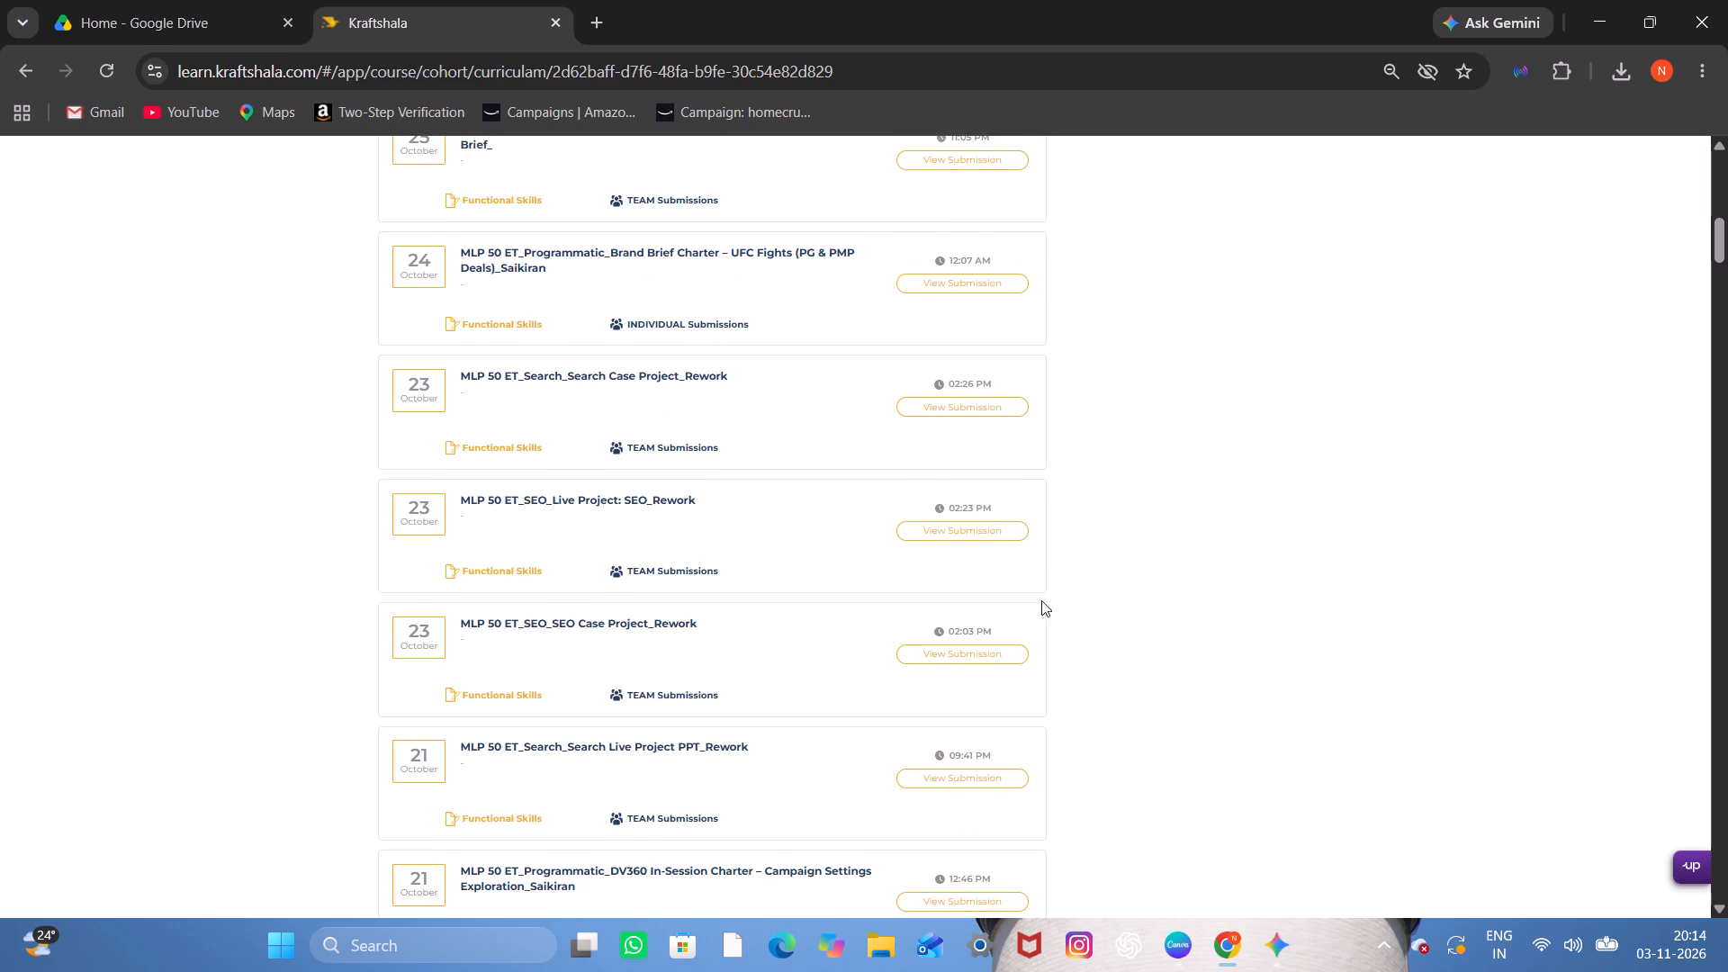
{"action": "left_click", "coordinate": [976, 525]}
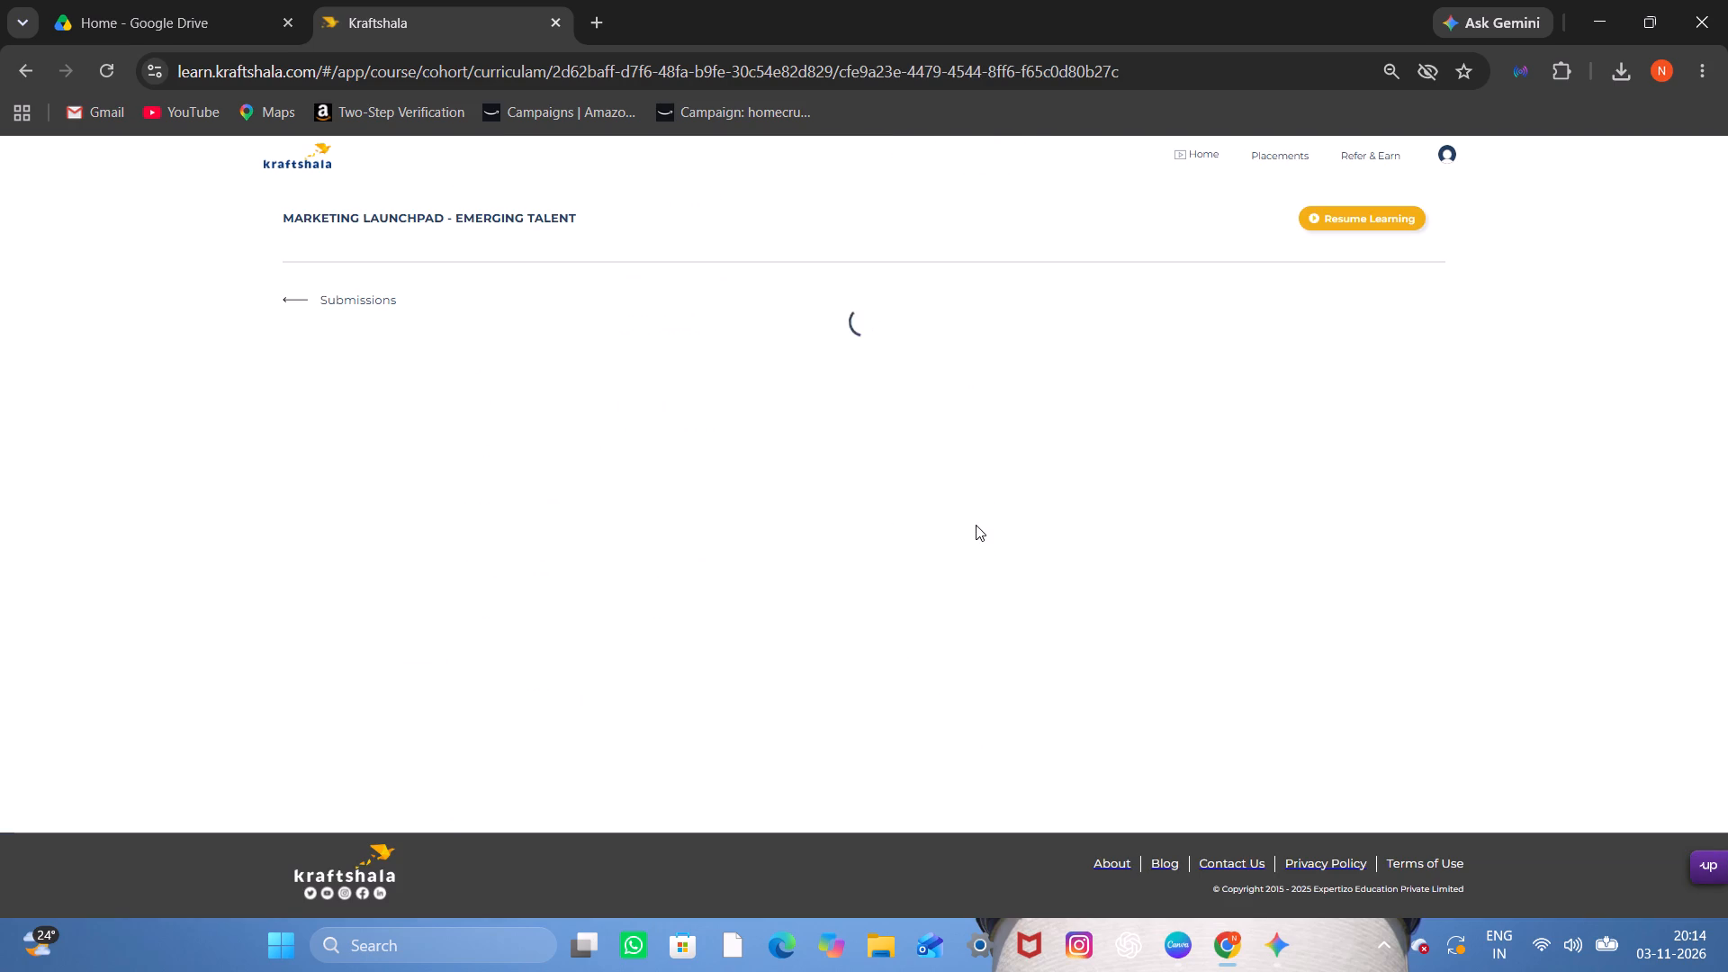
{"action": "left_click", "coordinate": [1289, 562]}
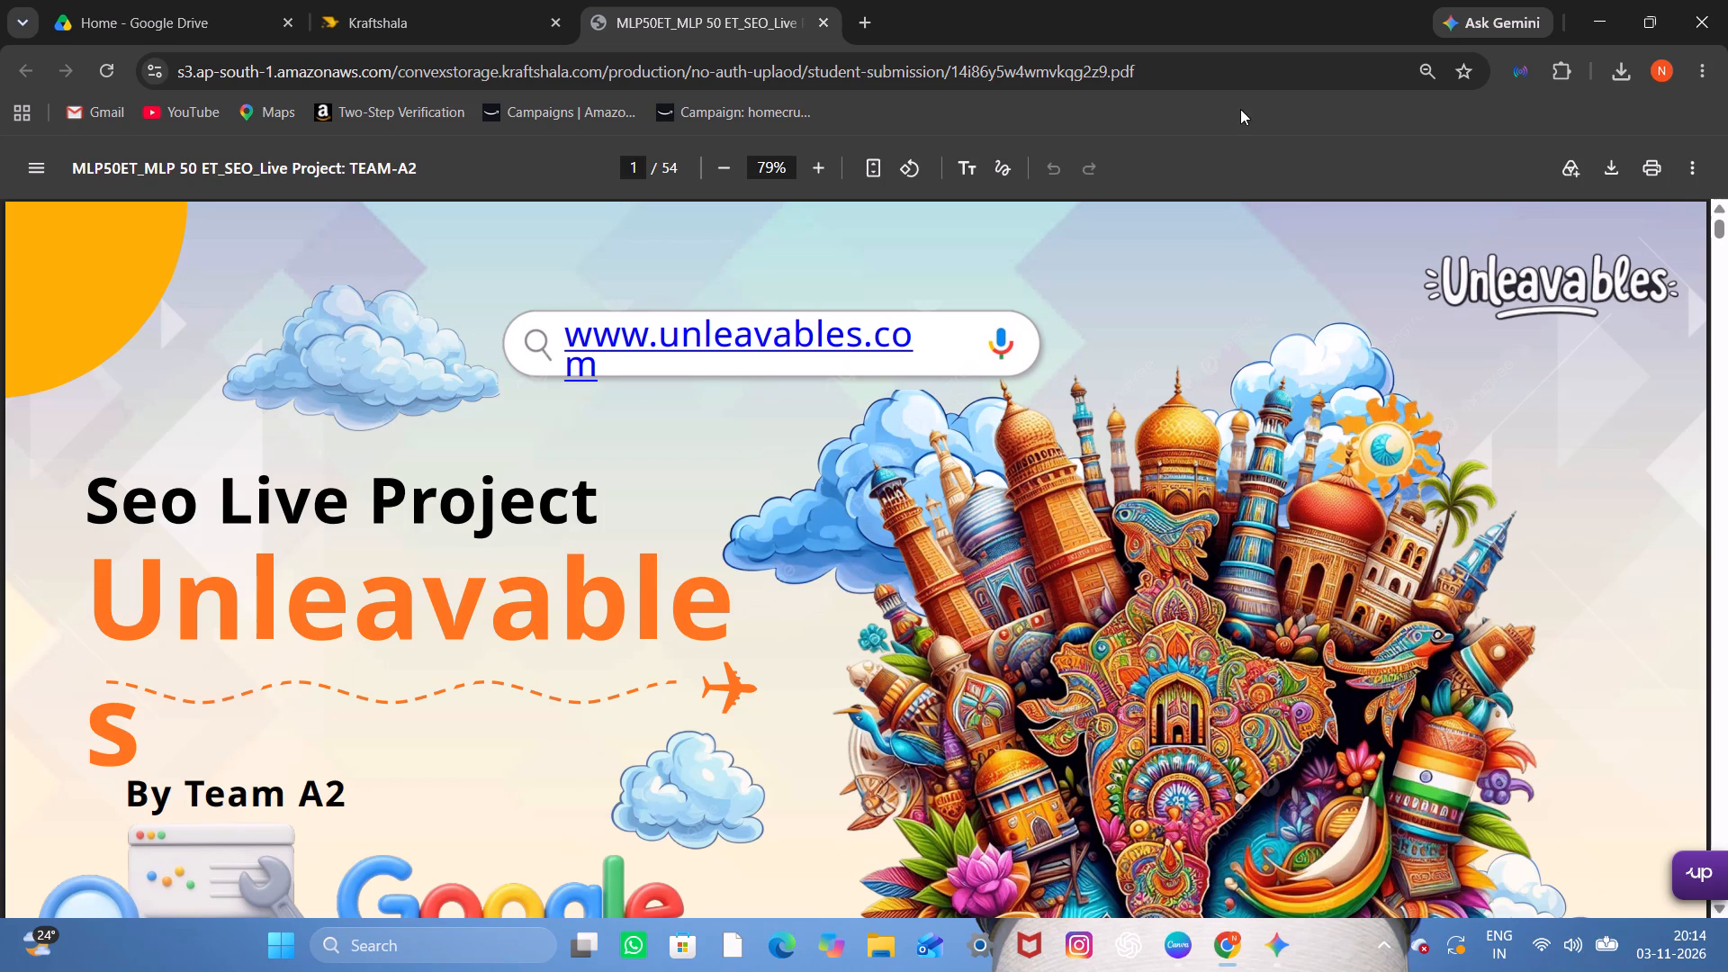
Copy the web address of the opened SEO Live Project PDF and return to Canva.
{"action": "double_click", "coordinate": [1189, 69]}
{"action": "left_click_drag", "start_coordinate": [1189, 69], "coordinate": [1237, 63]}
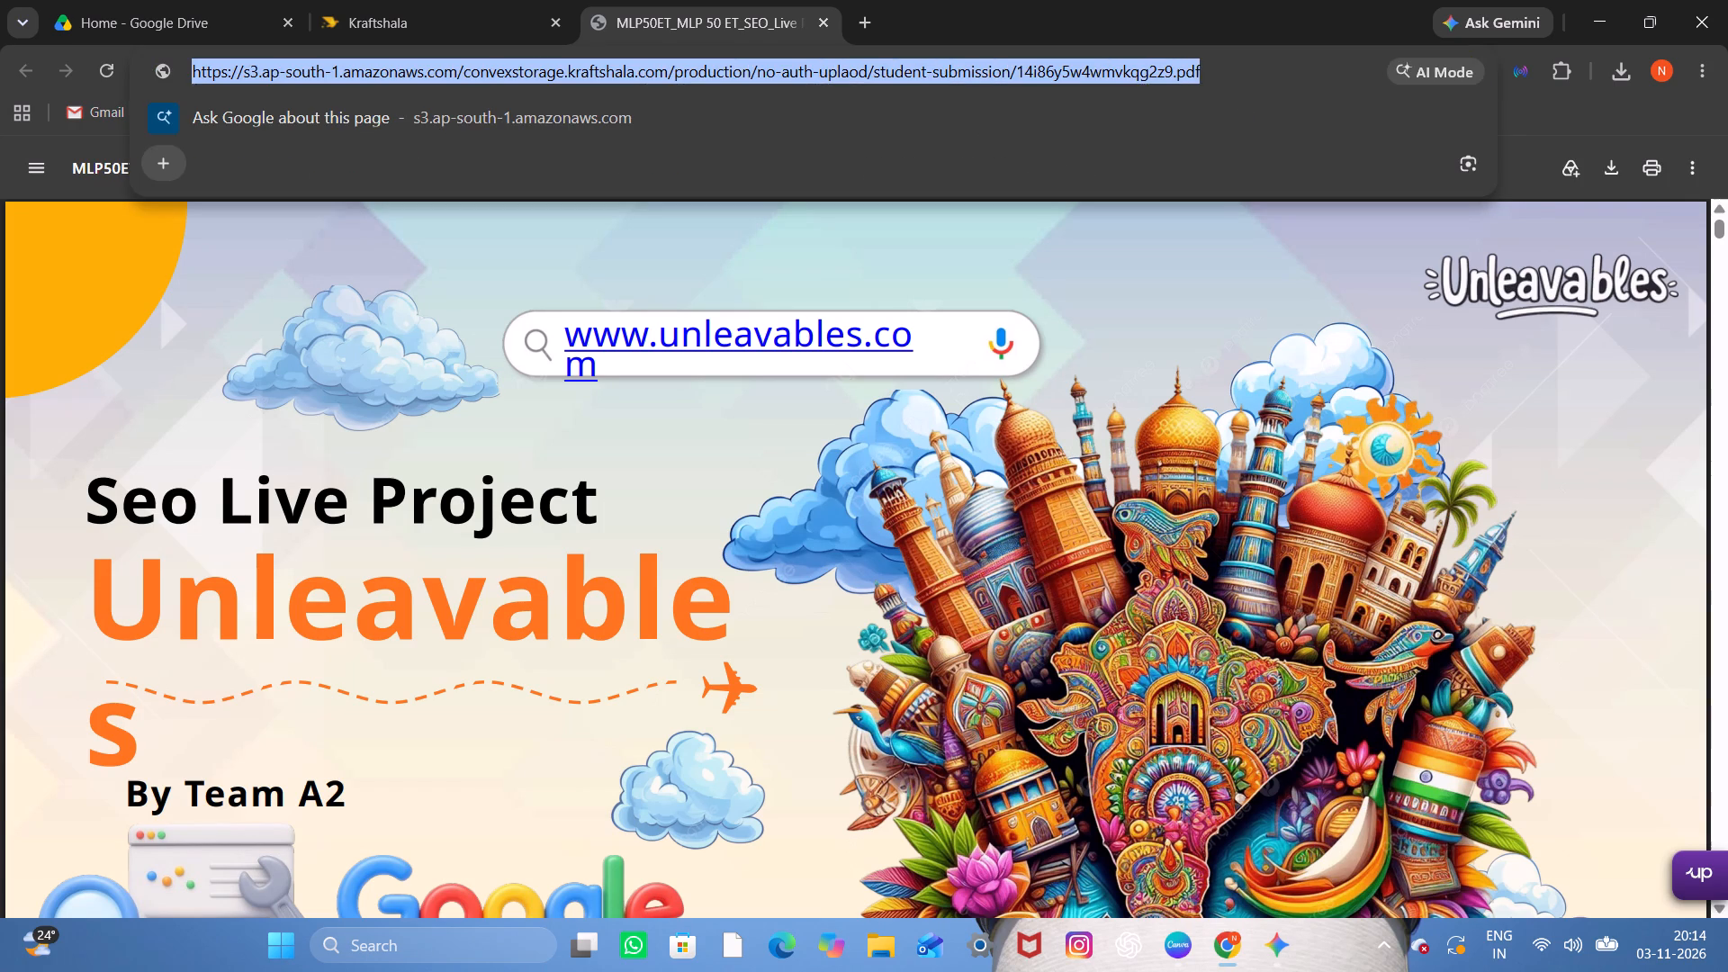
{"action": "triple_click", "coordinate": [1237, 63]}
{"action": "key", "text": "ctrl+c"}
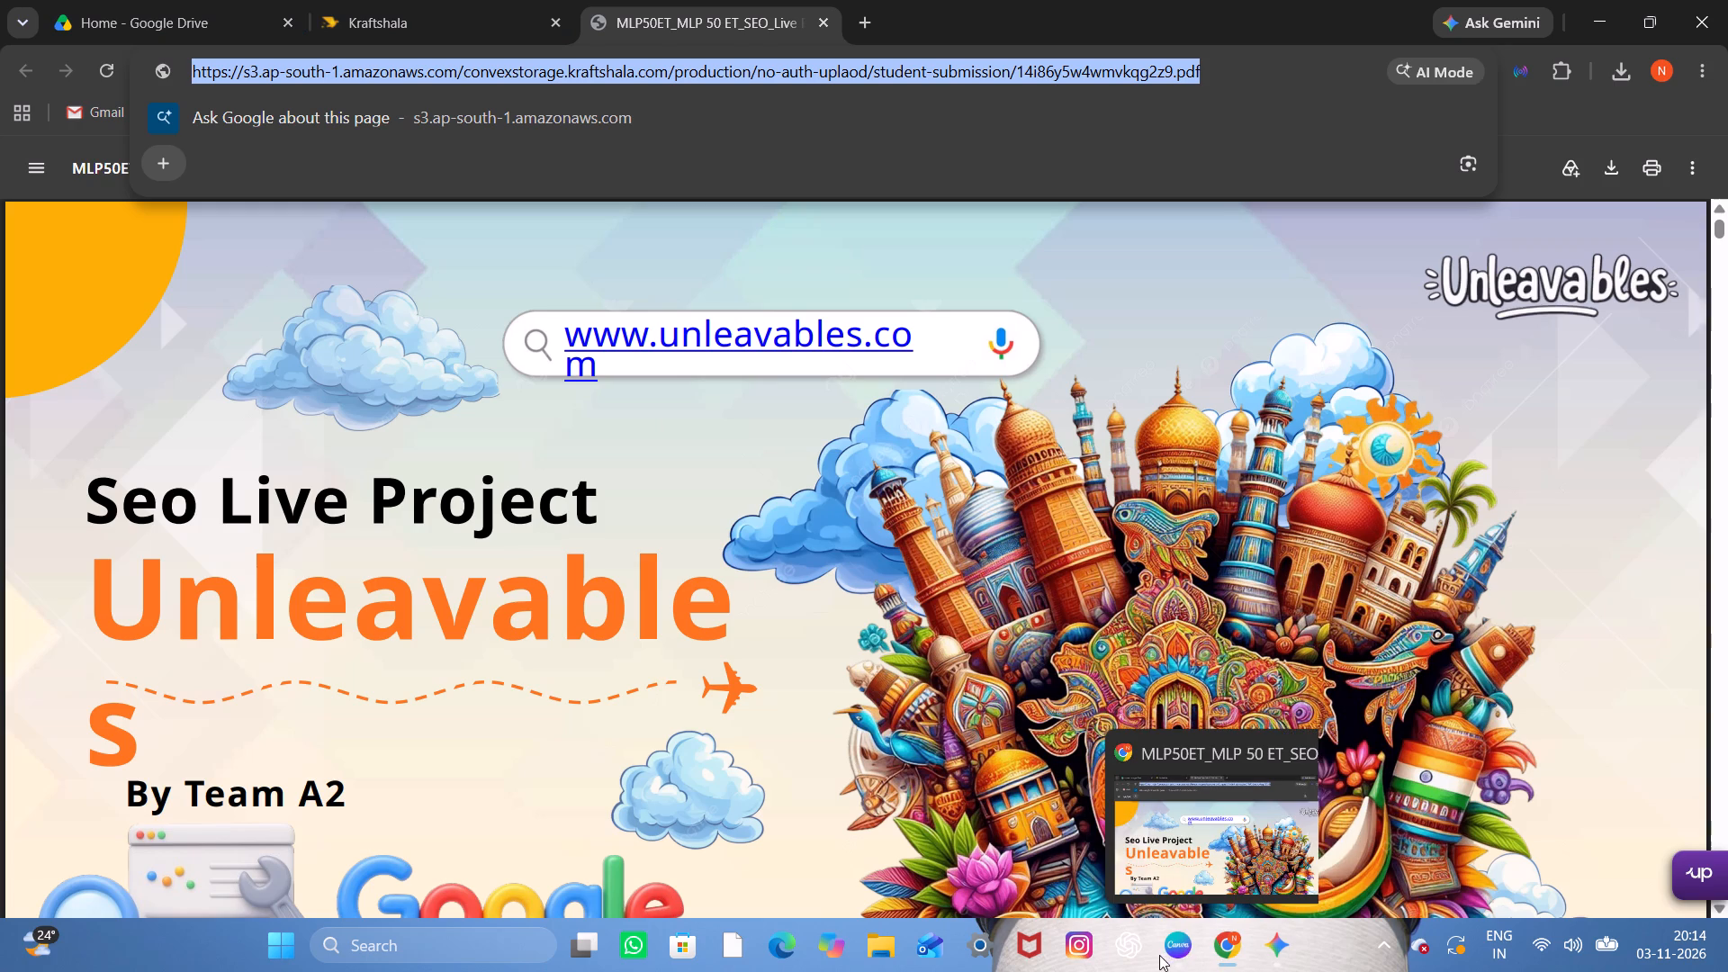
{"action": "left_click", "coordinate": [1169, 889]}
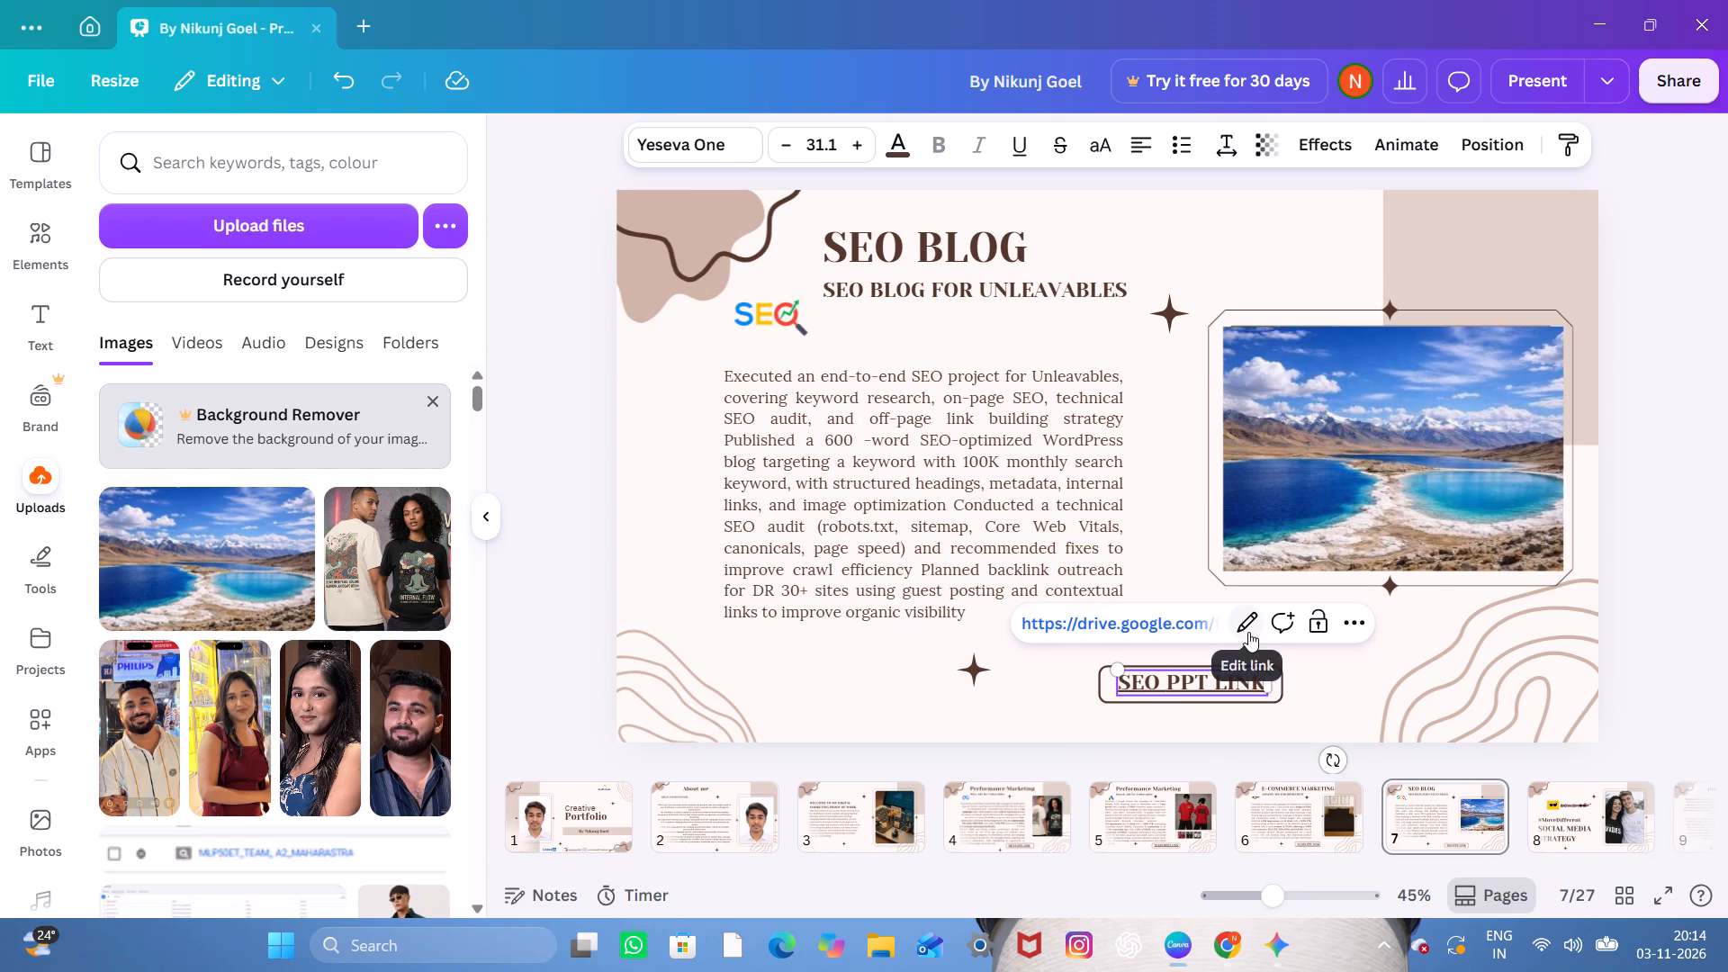
Open the SEO PPT LINK's current target from Canva and download SEO LIVE PROJECT.pdf from Google Drive in Edge.
{"action": "left_click", "coordinate": [1248, 632]}
{"action": "left_click", "coordinate": [1173, 626]}
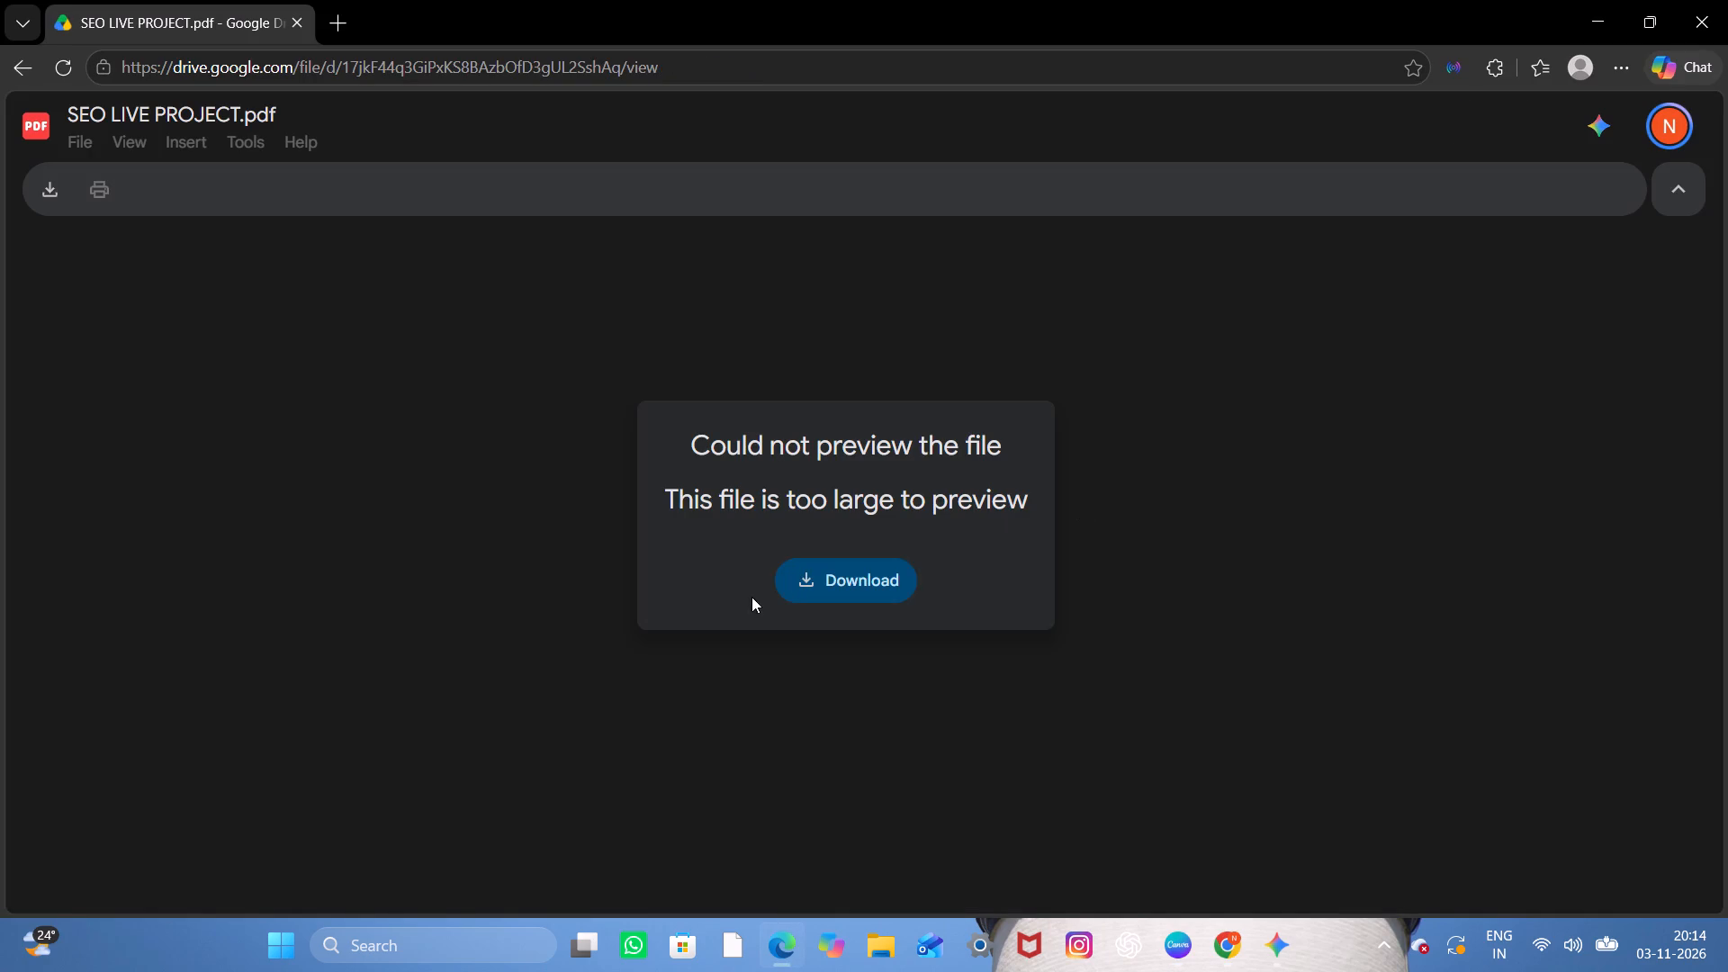
{"action": "left_click", "coordinate": [823, 588]}
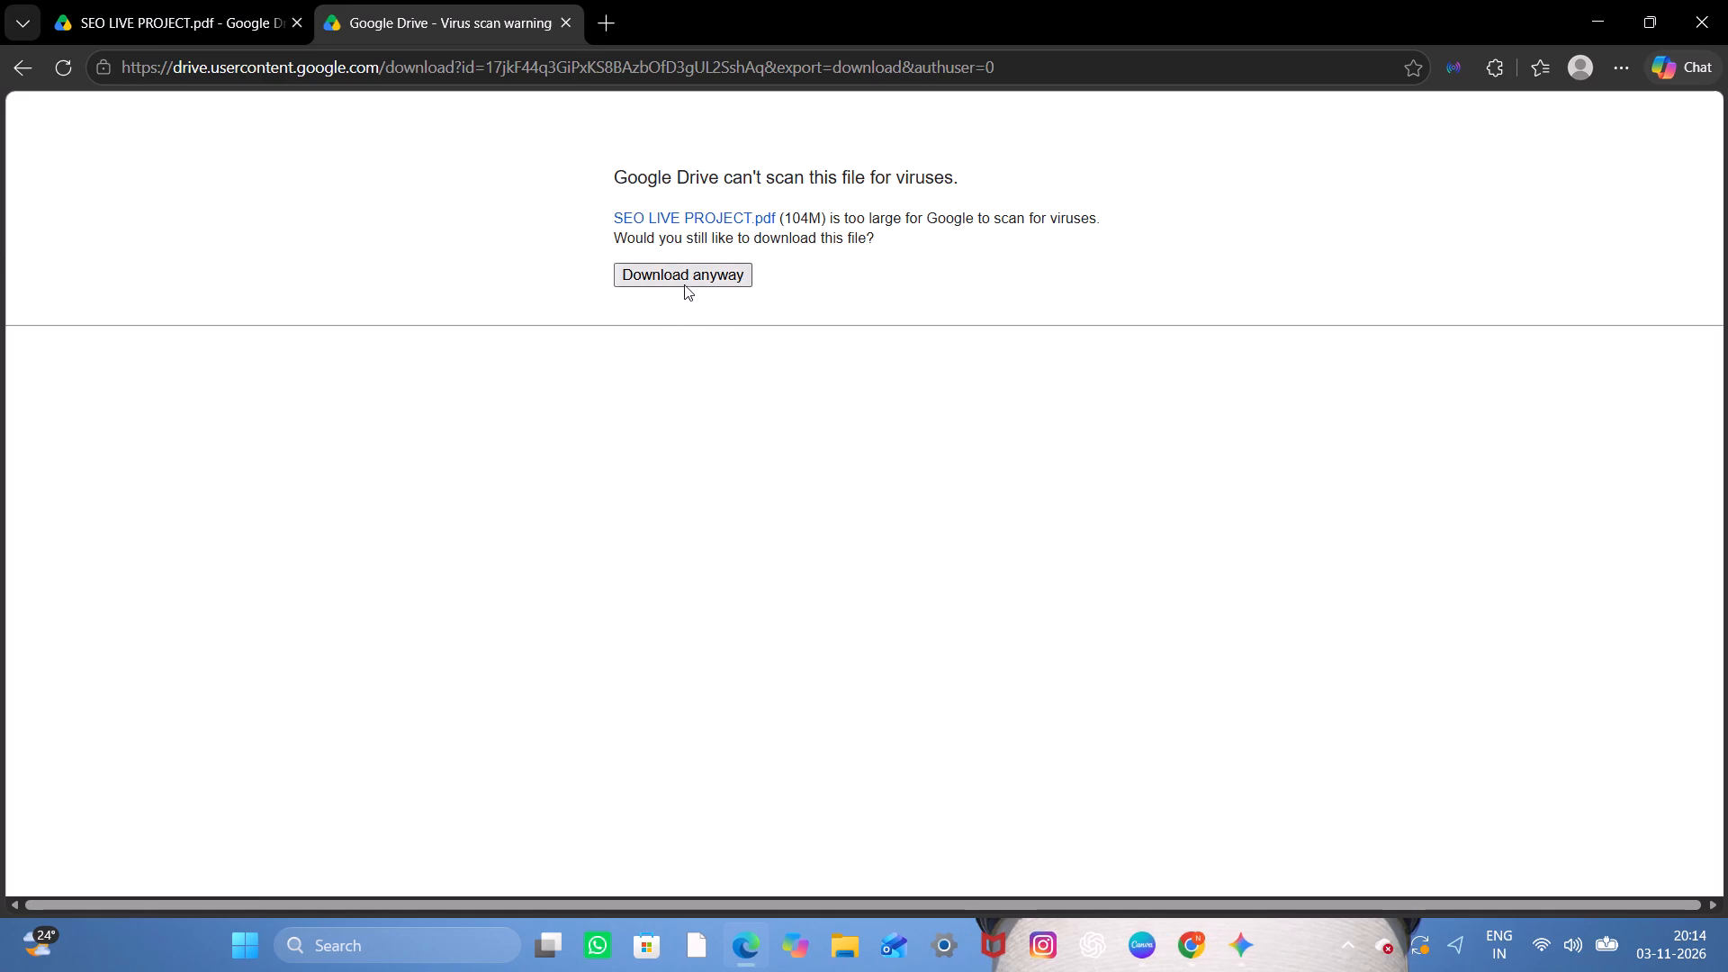
{"action": "left_click", "coordinate": [689, 271]}
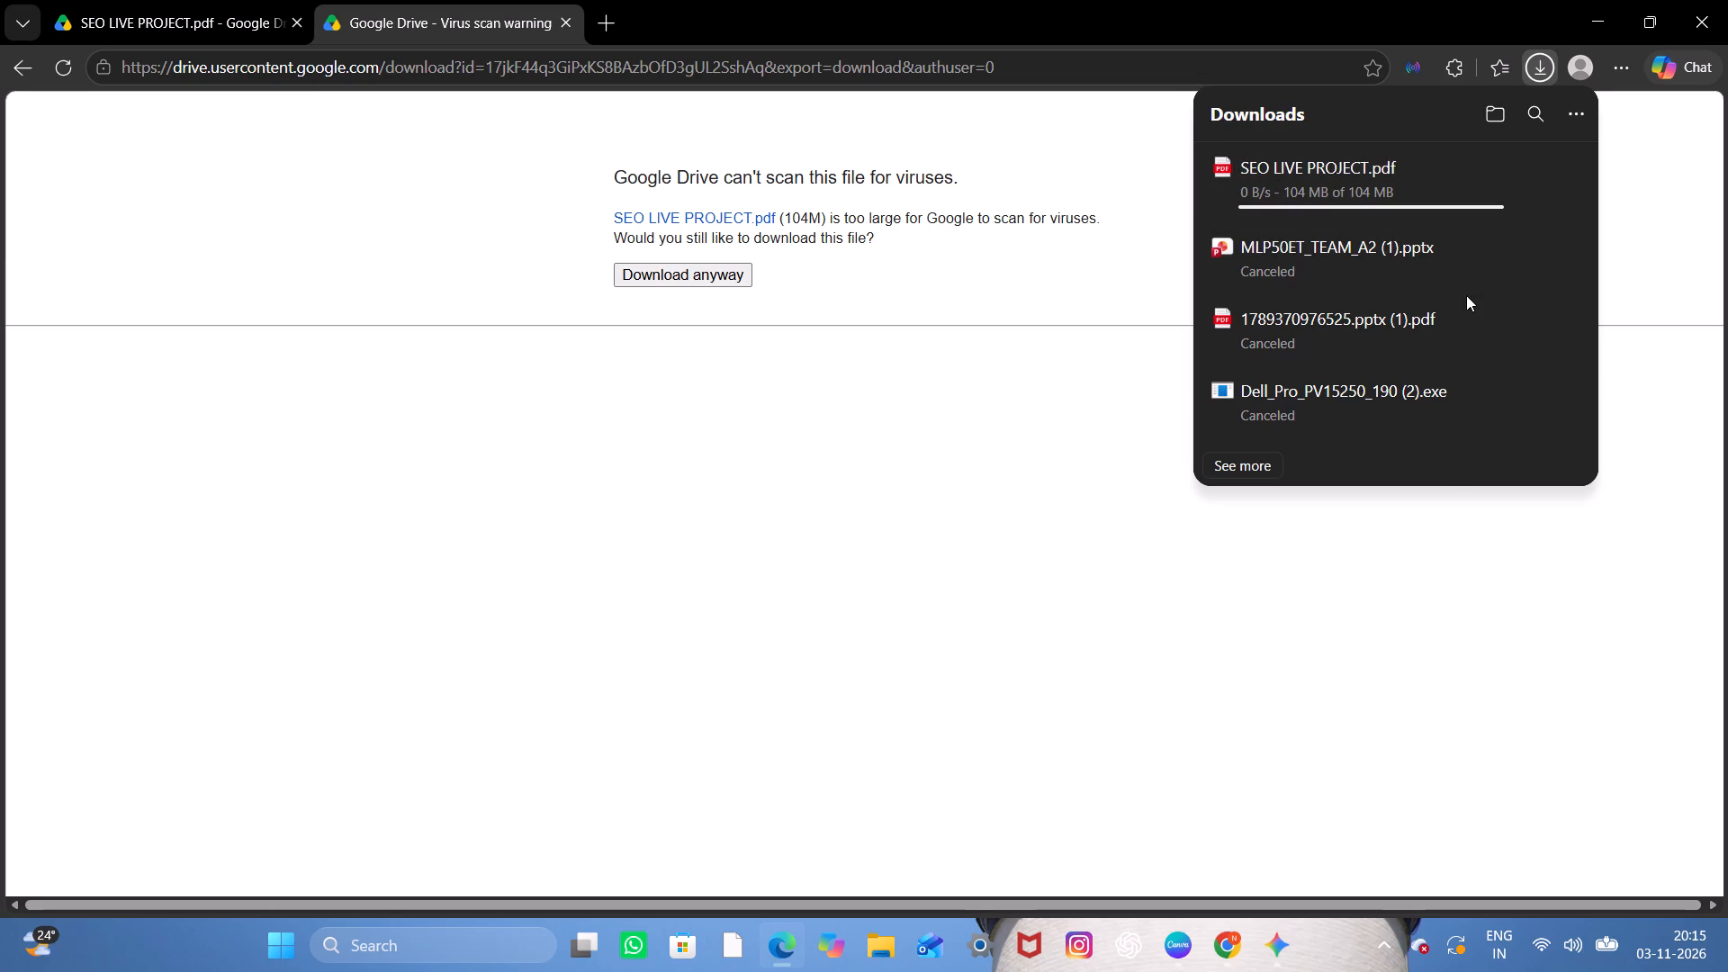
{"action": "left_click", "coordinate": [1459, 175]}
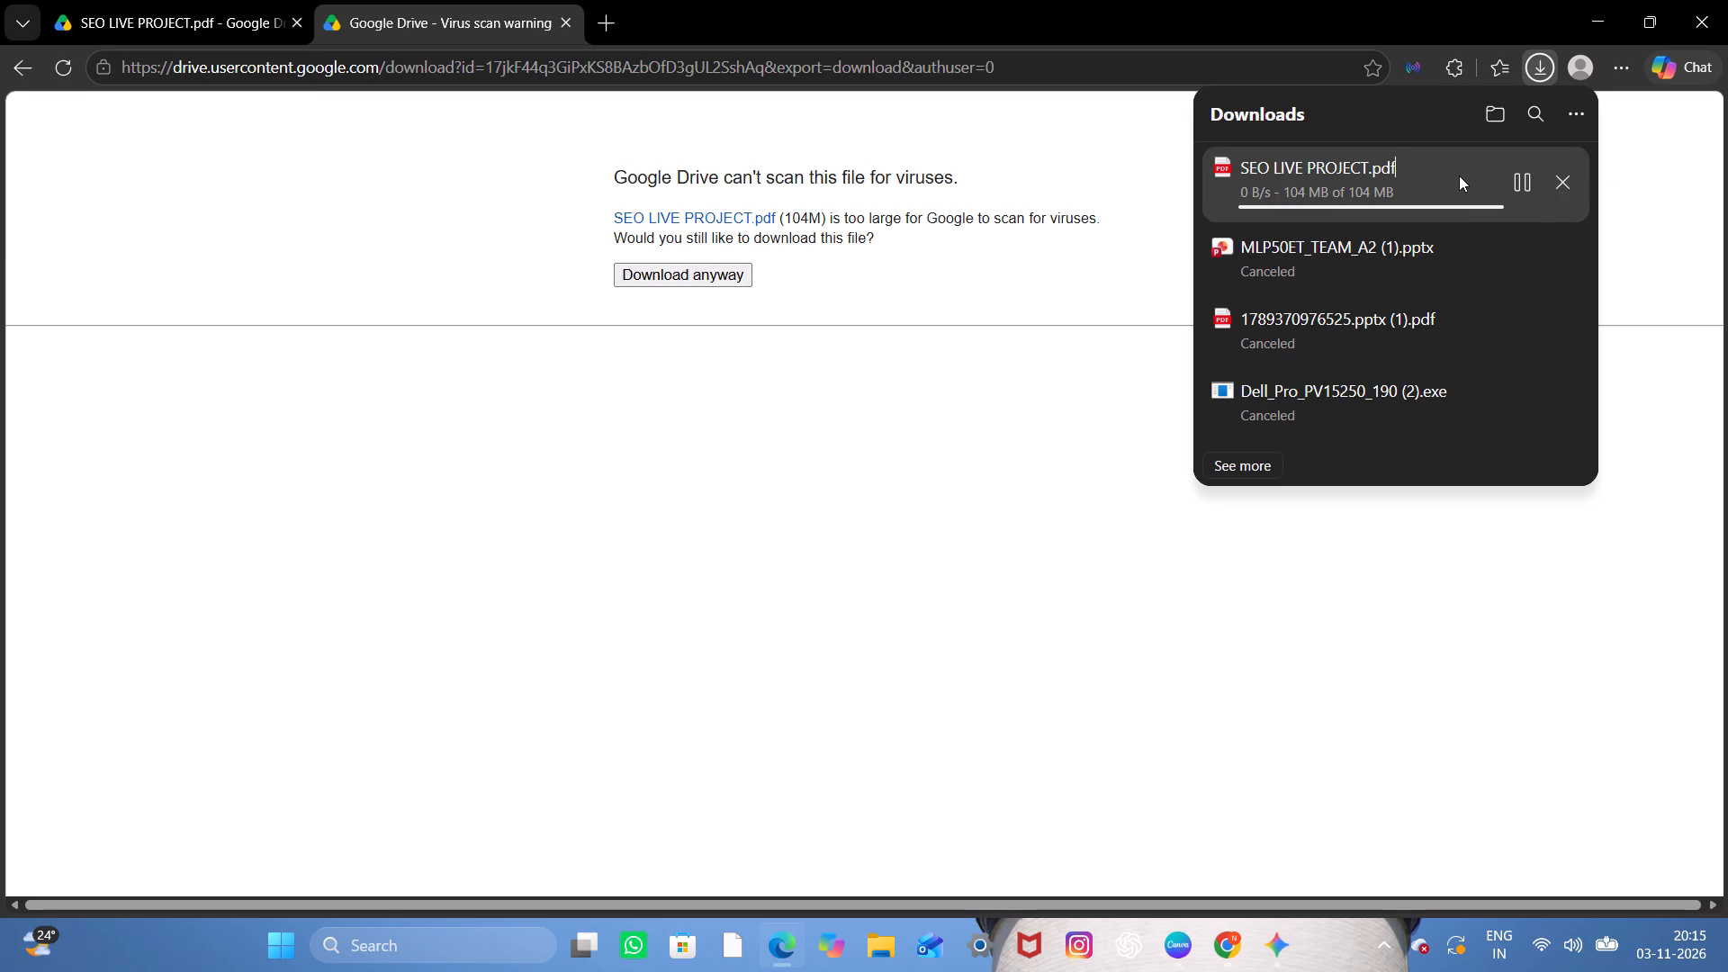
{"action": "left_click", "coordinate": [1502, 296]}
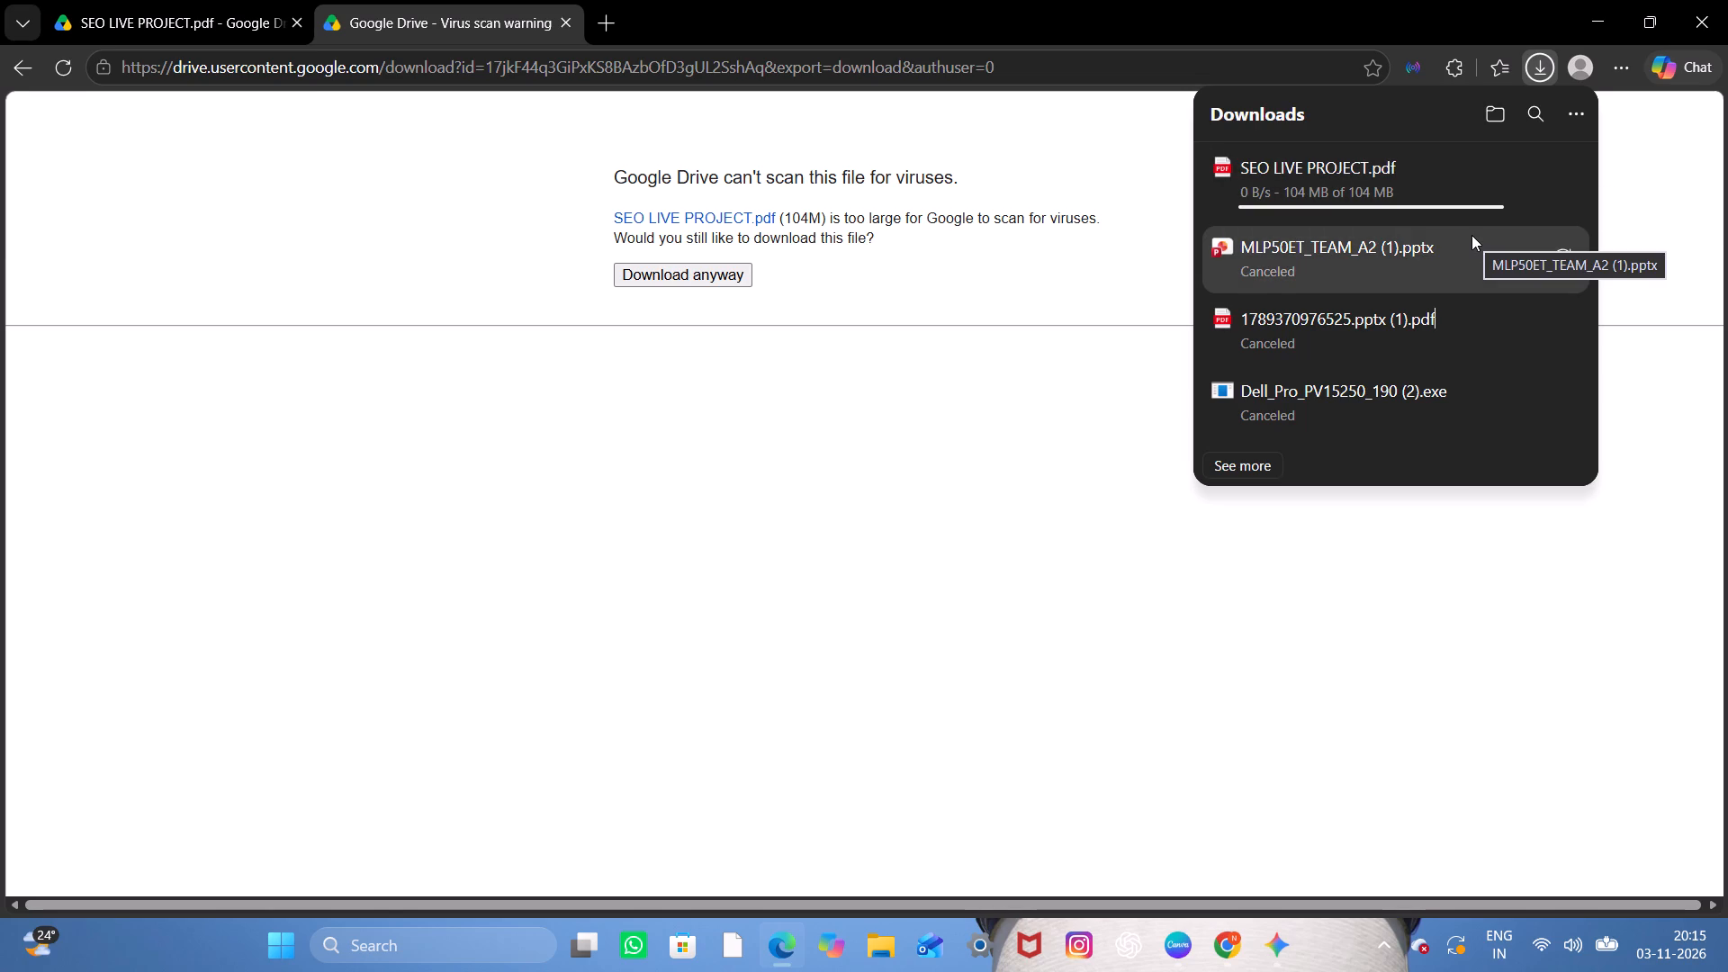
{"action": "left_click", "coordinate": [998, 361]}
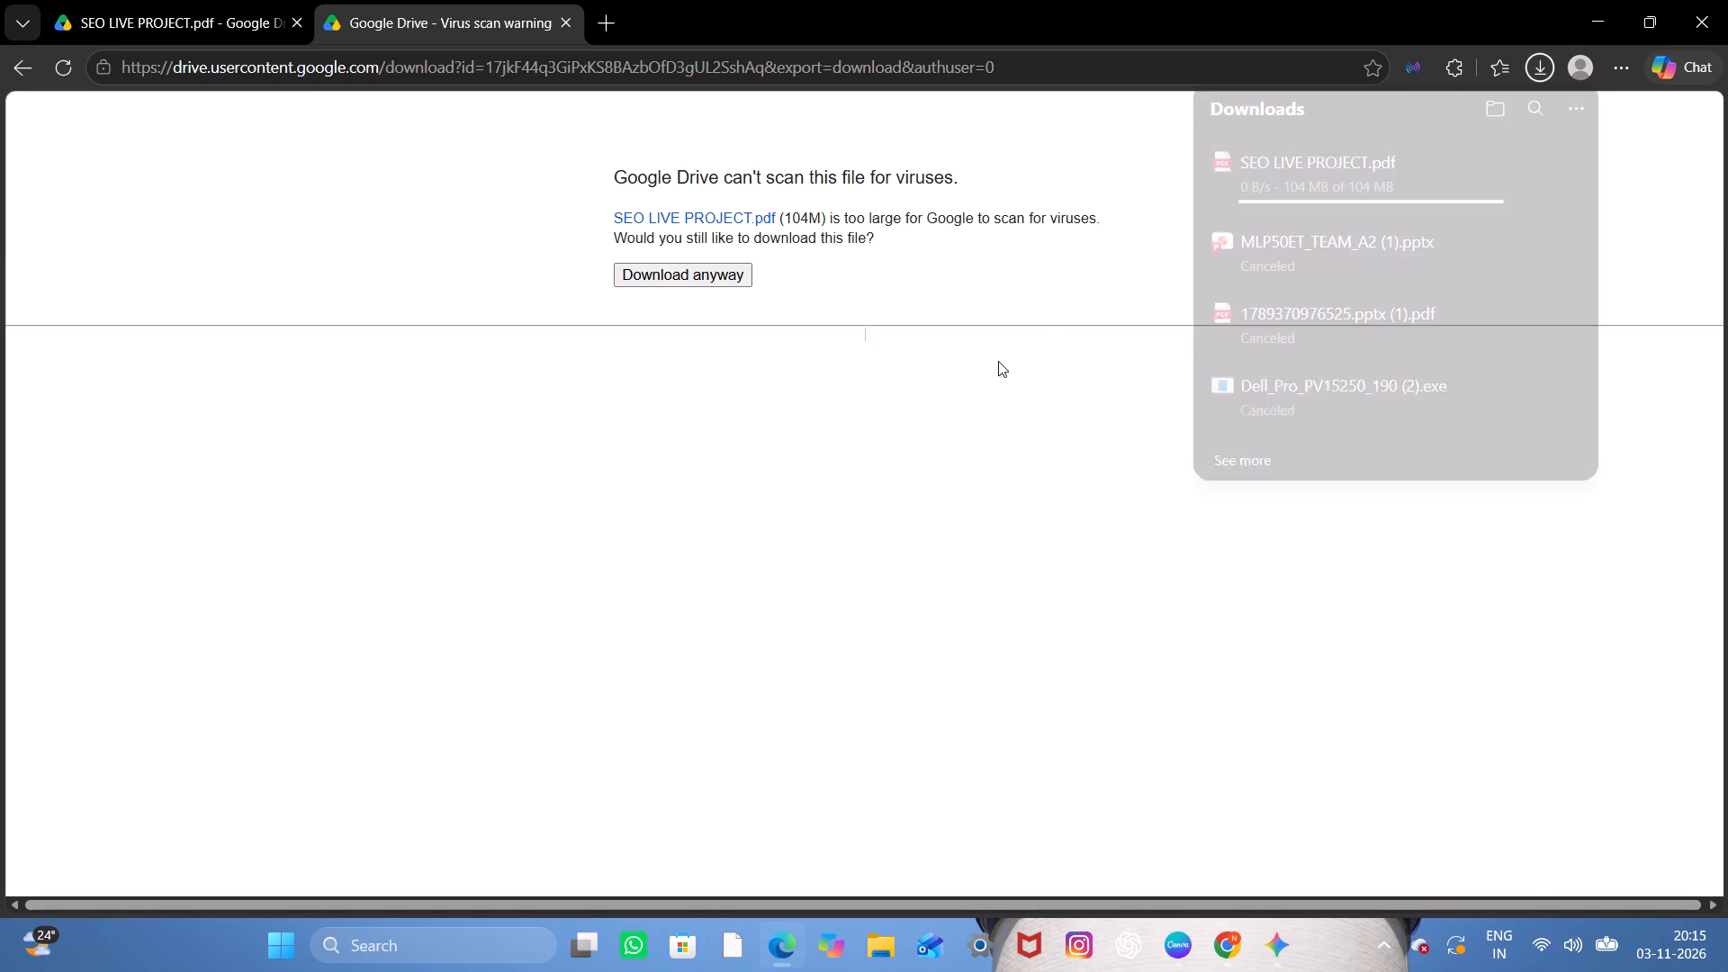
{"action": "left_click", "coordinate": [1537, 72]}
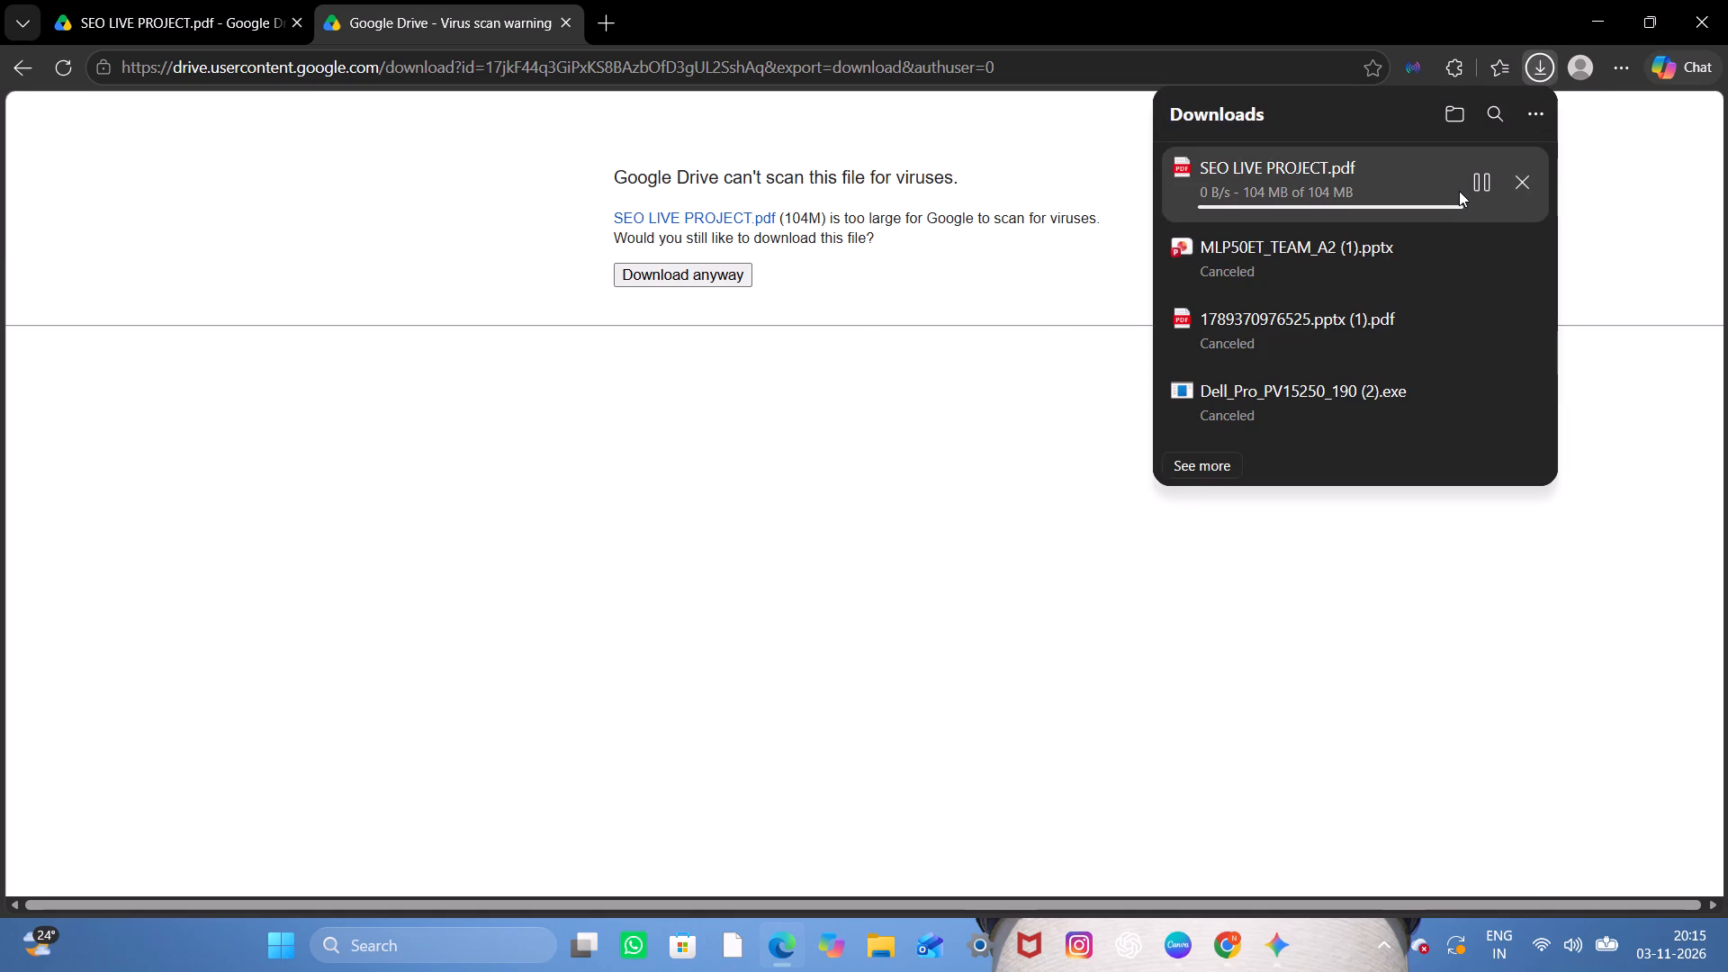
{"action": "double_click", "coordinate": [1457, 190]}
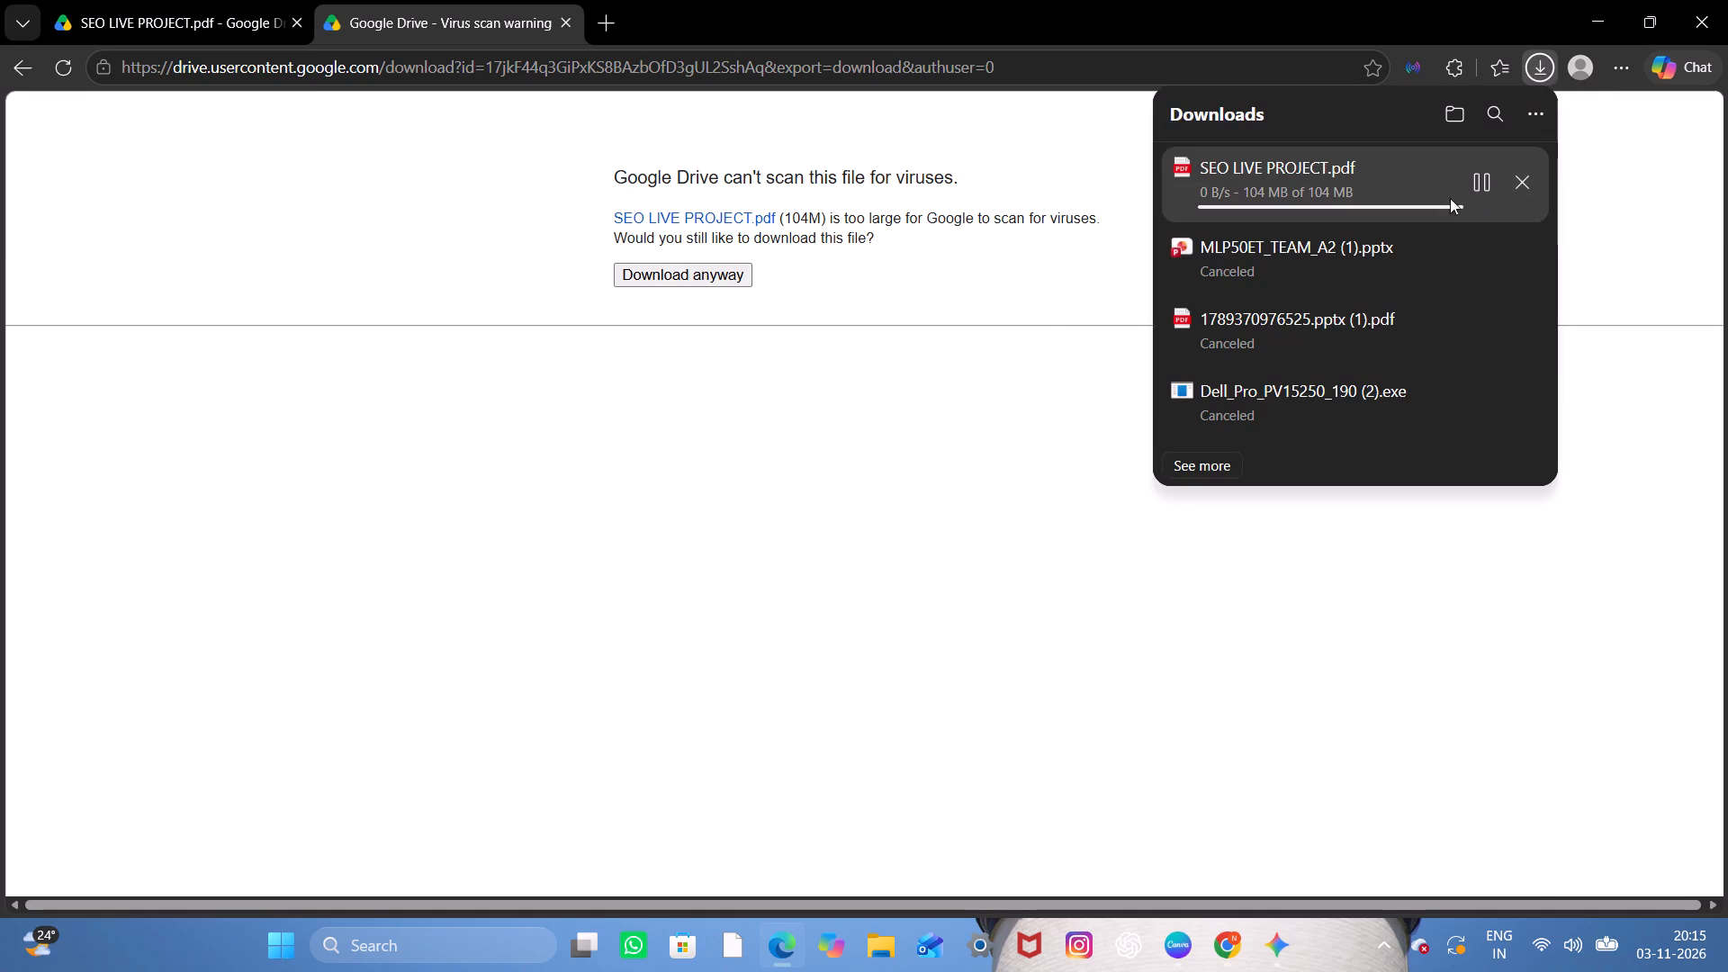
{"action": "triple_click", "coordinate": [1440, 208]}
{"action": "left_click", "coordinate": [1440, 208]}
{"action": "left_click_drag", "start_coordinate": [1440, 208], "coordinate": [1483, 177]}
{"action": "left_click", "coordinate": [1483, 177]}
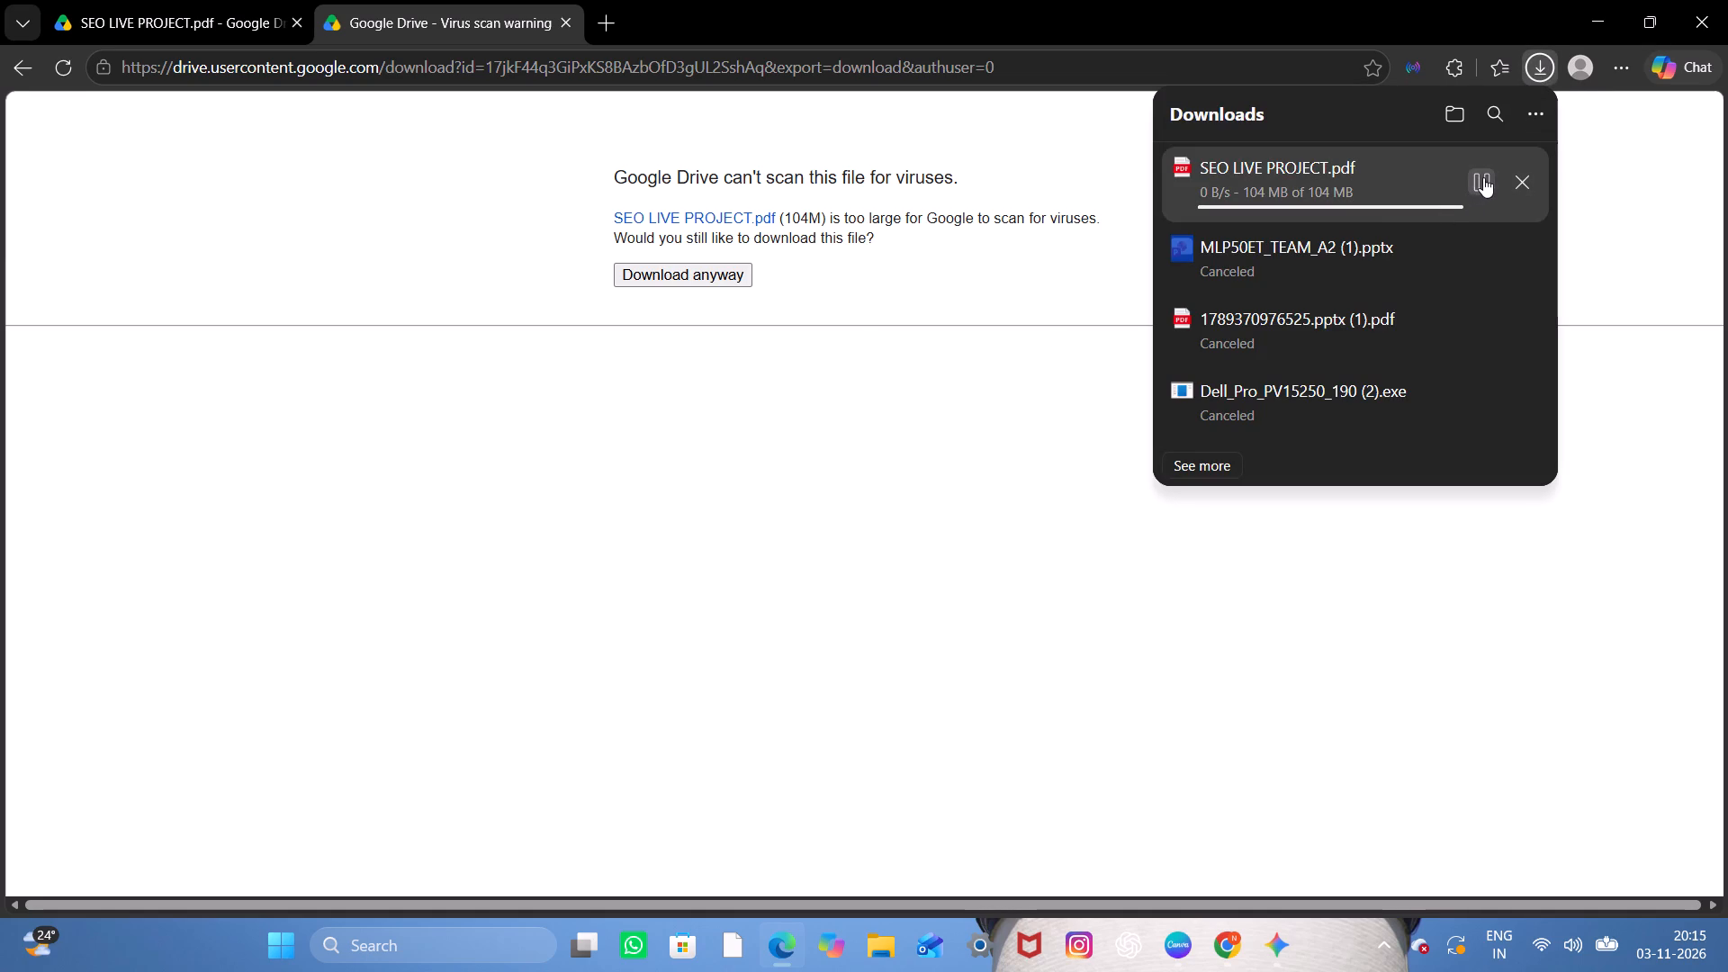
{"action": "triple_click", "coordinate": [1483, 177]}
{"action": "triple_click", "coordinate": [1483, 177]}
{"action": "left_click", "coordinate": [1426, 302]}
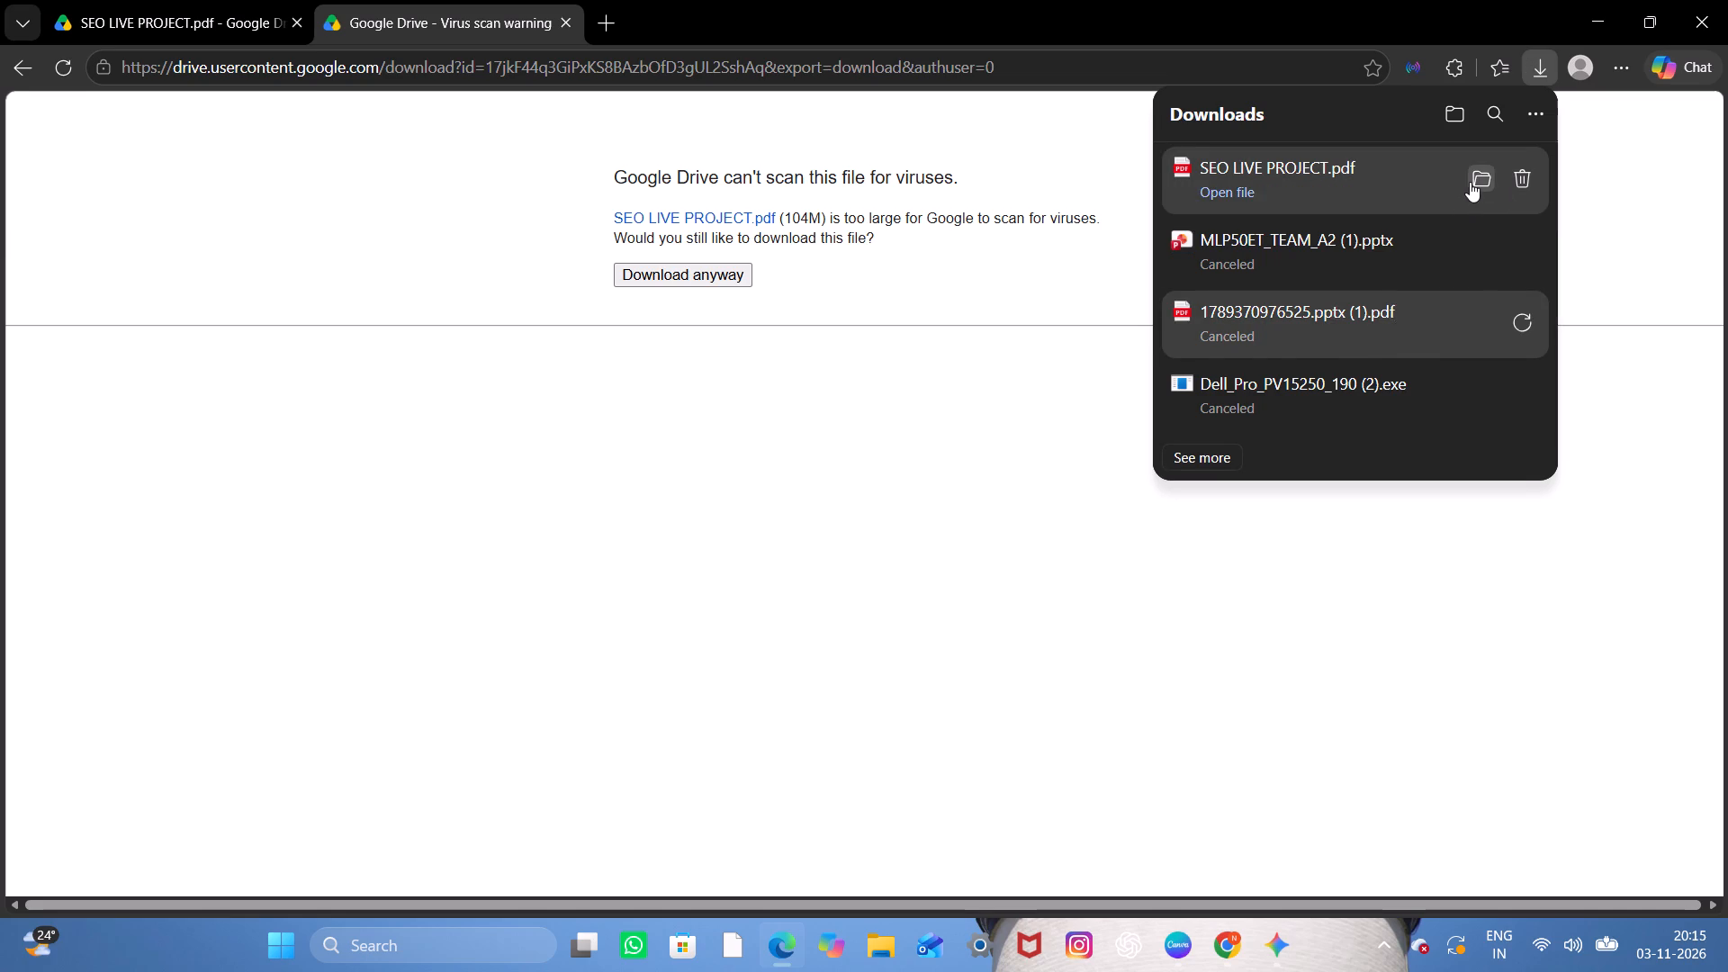
Open the downloaded SEO LIVE PROJECT.pdf from the Downloads folder to check its content, and close it along with the download page.
{"action": "left_click", "coordinate": [1470, 182]}
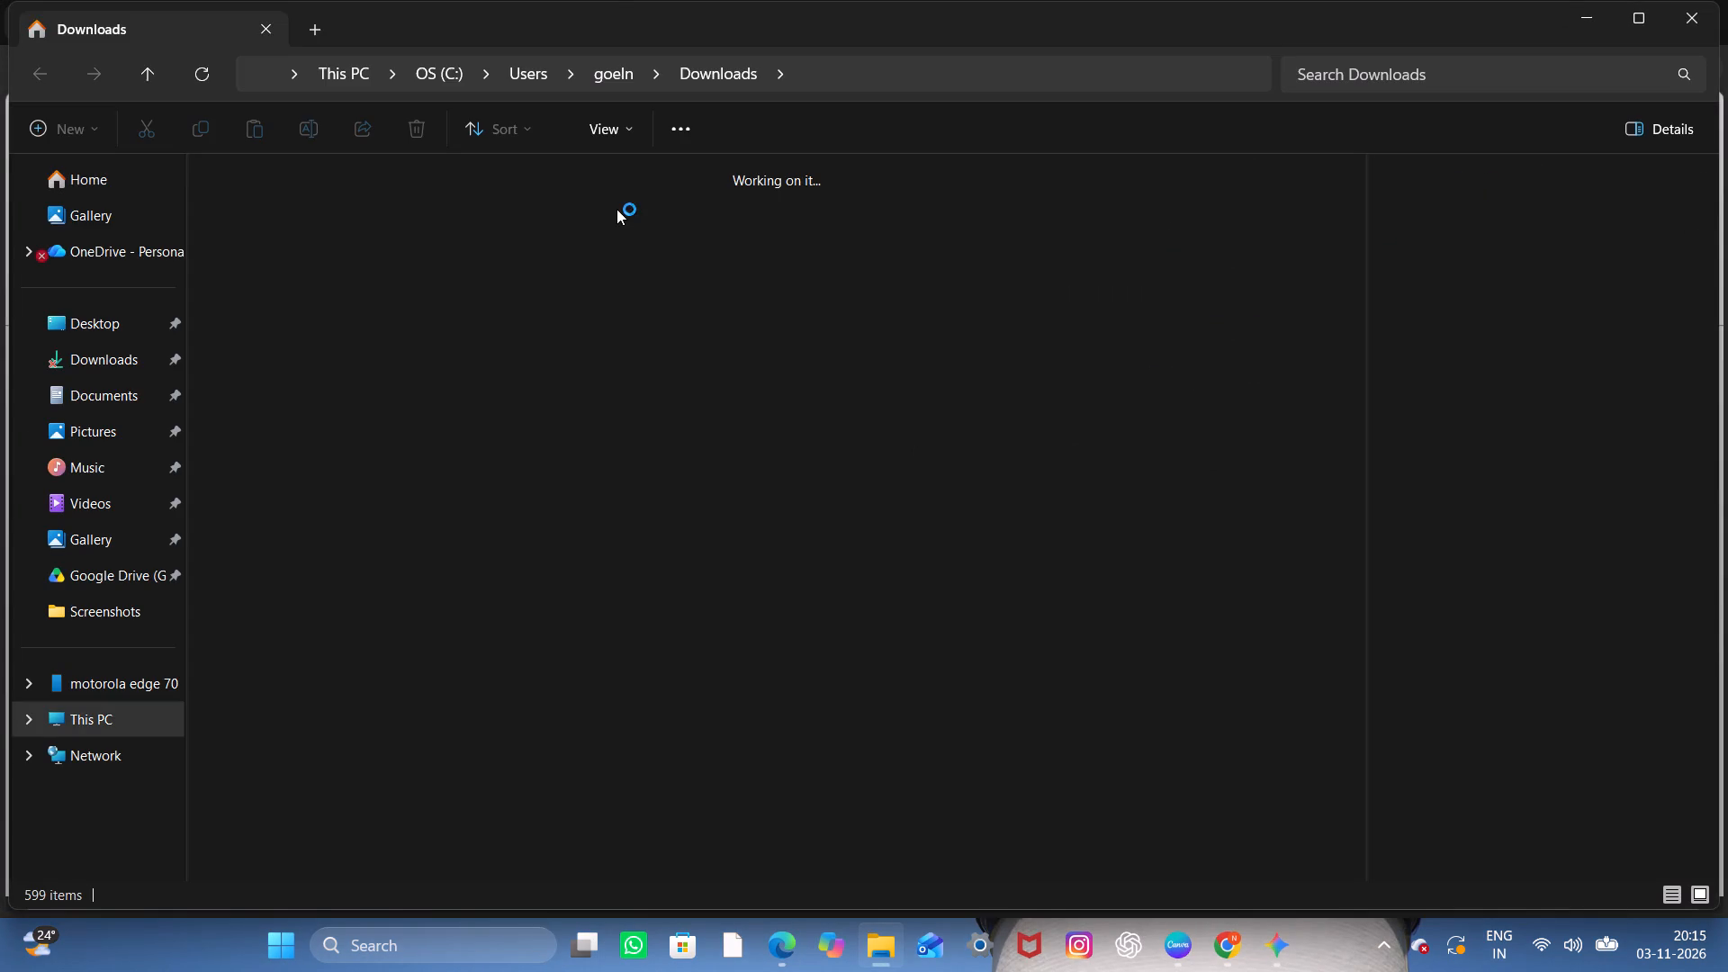
{"action": "double_click", "coordinate": [429, 414]}
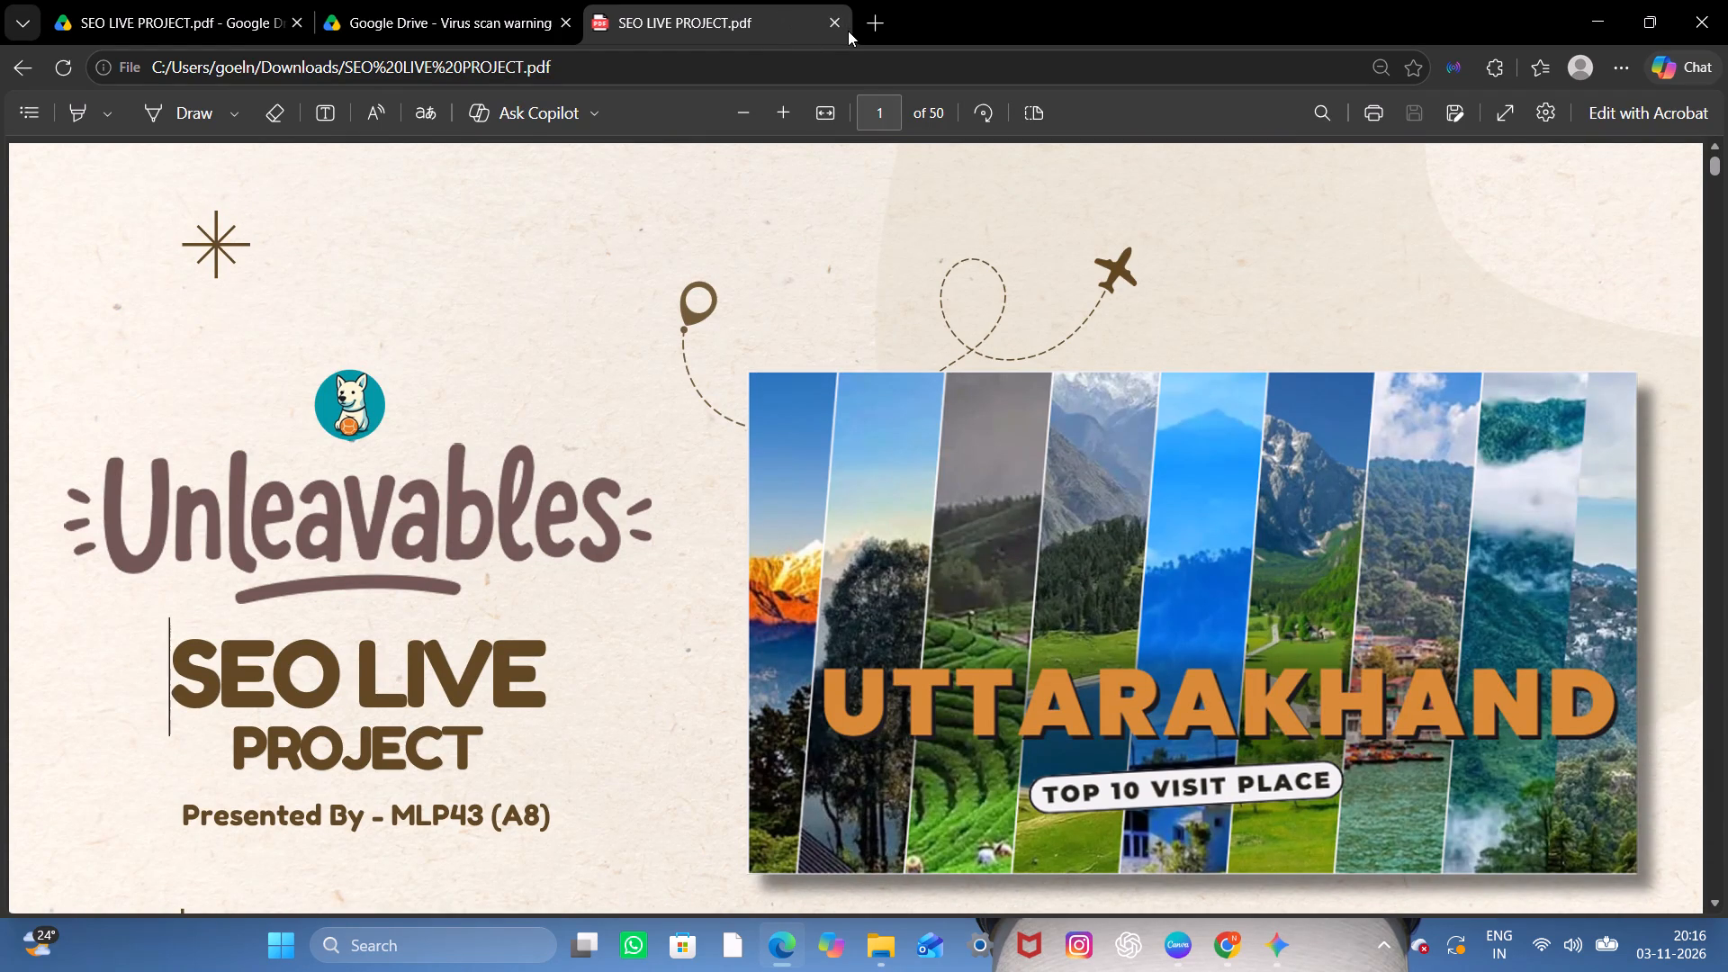
{"action": "left_click", "coordinate": [836, 25]}
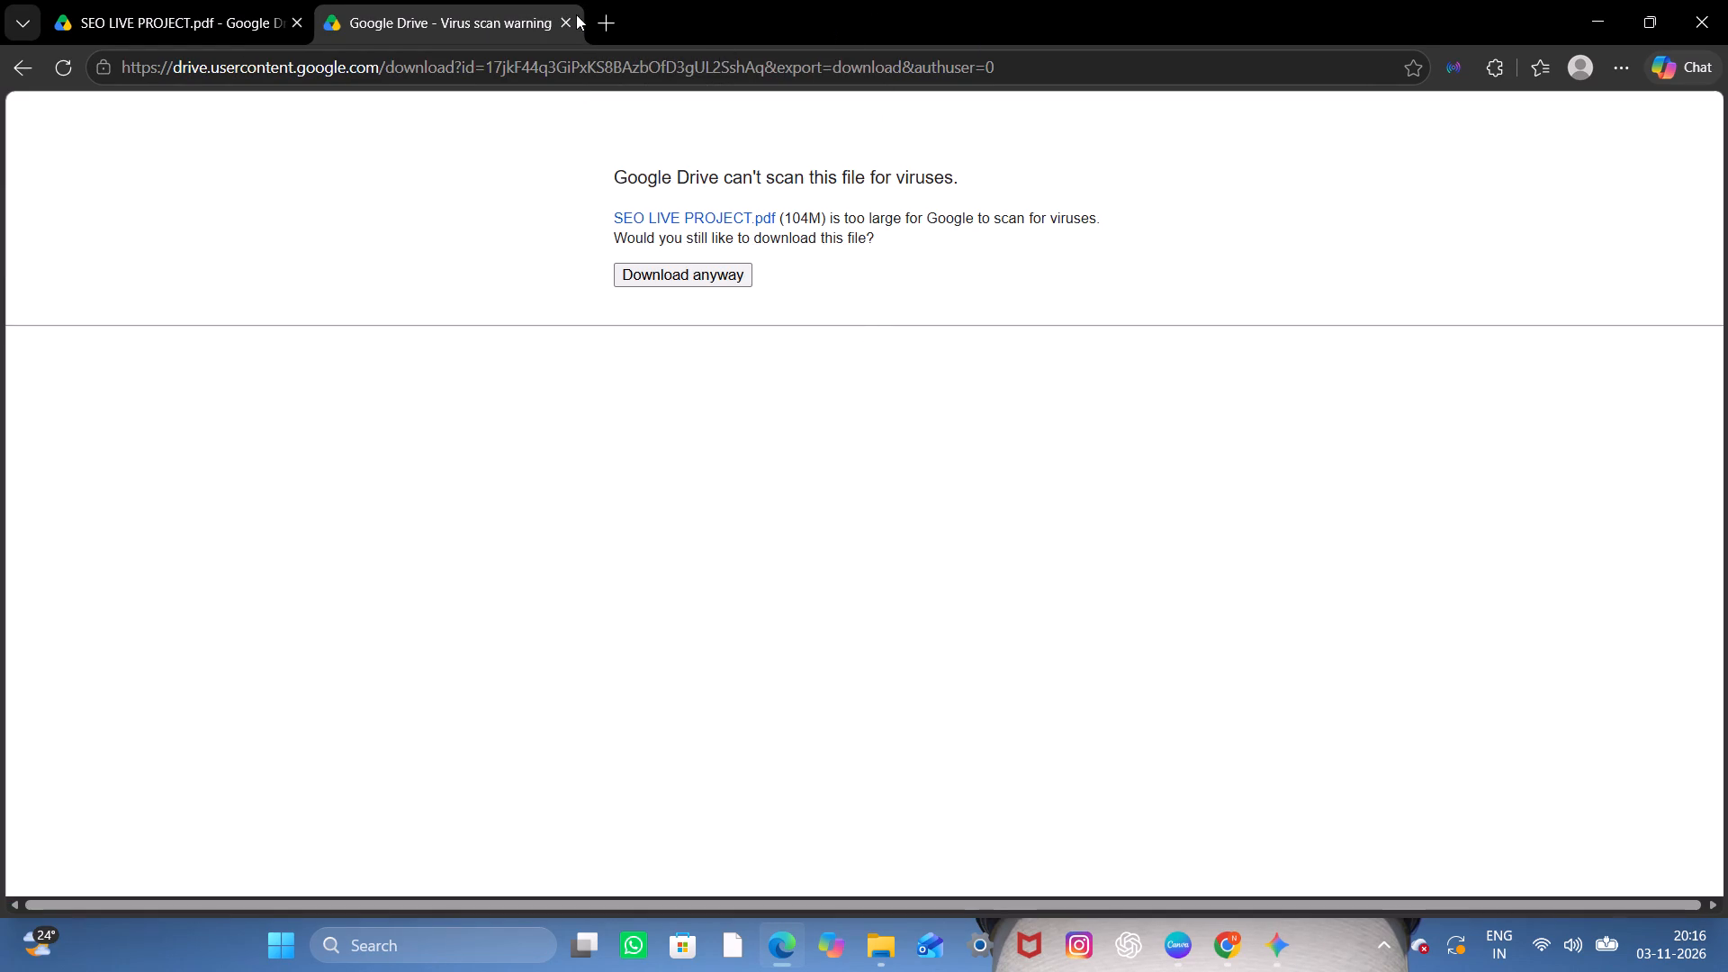
{"action": "left_click", "coordinate": [566, 24]}
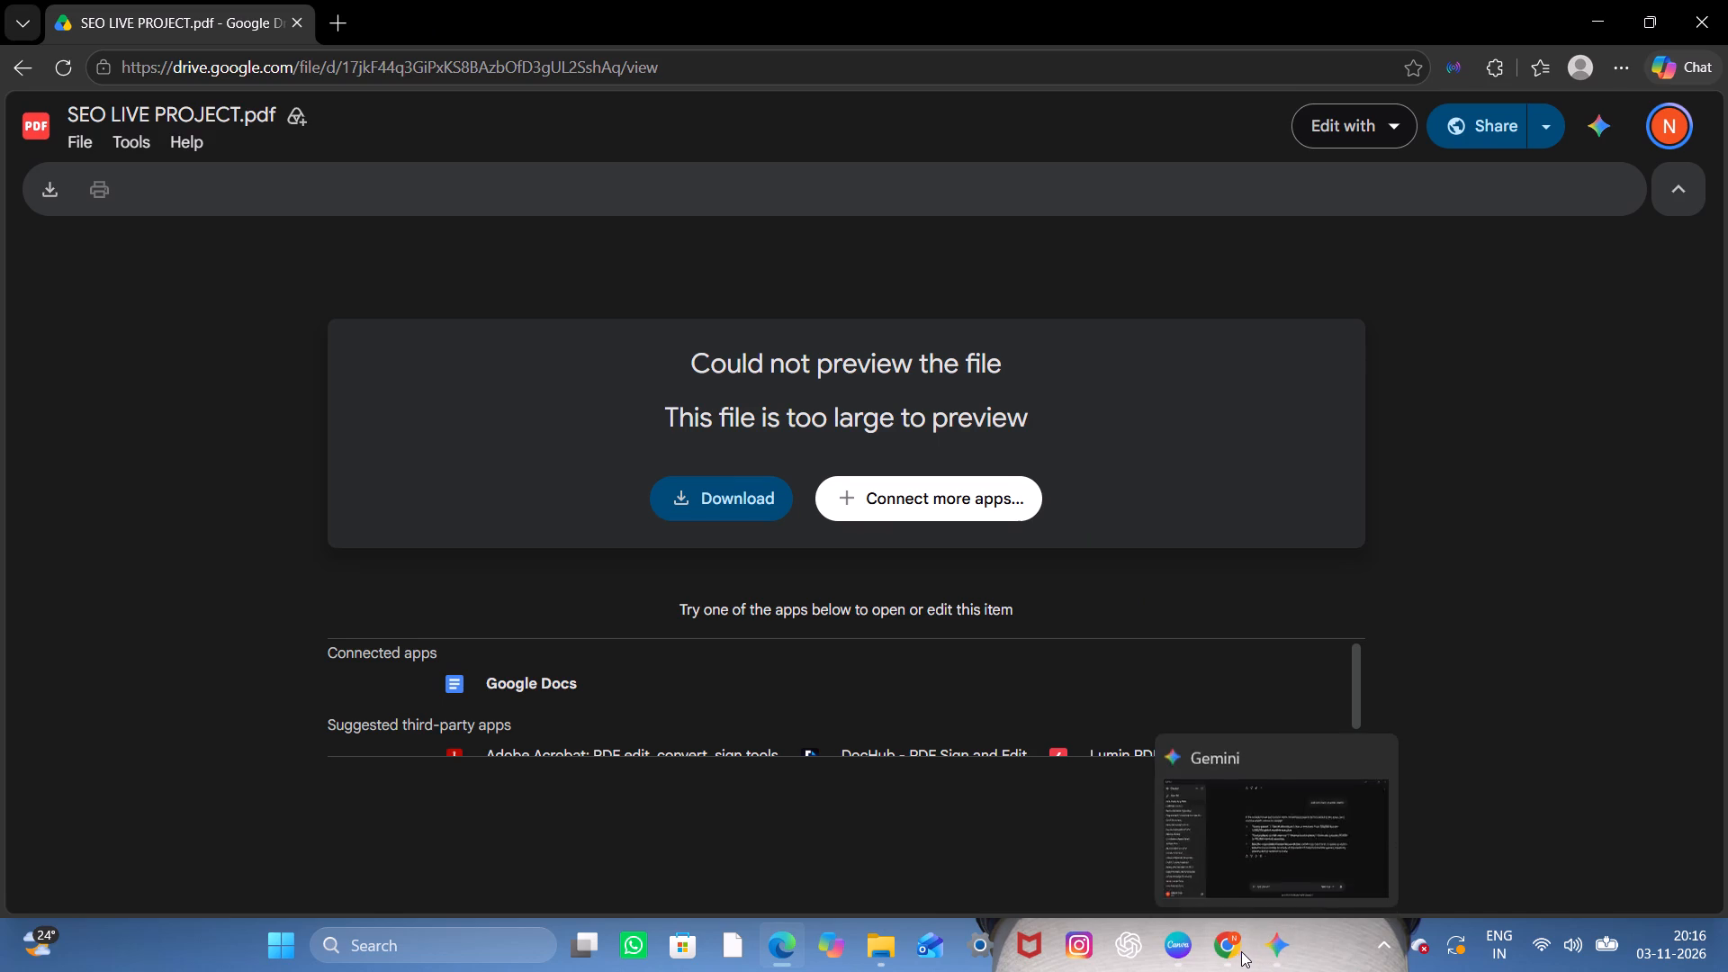
Switch to Chrome, copy the web address of Team A2's SEO Live Project PDF, and return to Canva.
{"action": "left_click", "coordinate": [1214, 810]}
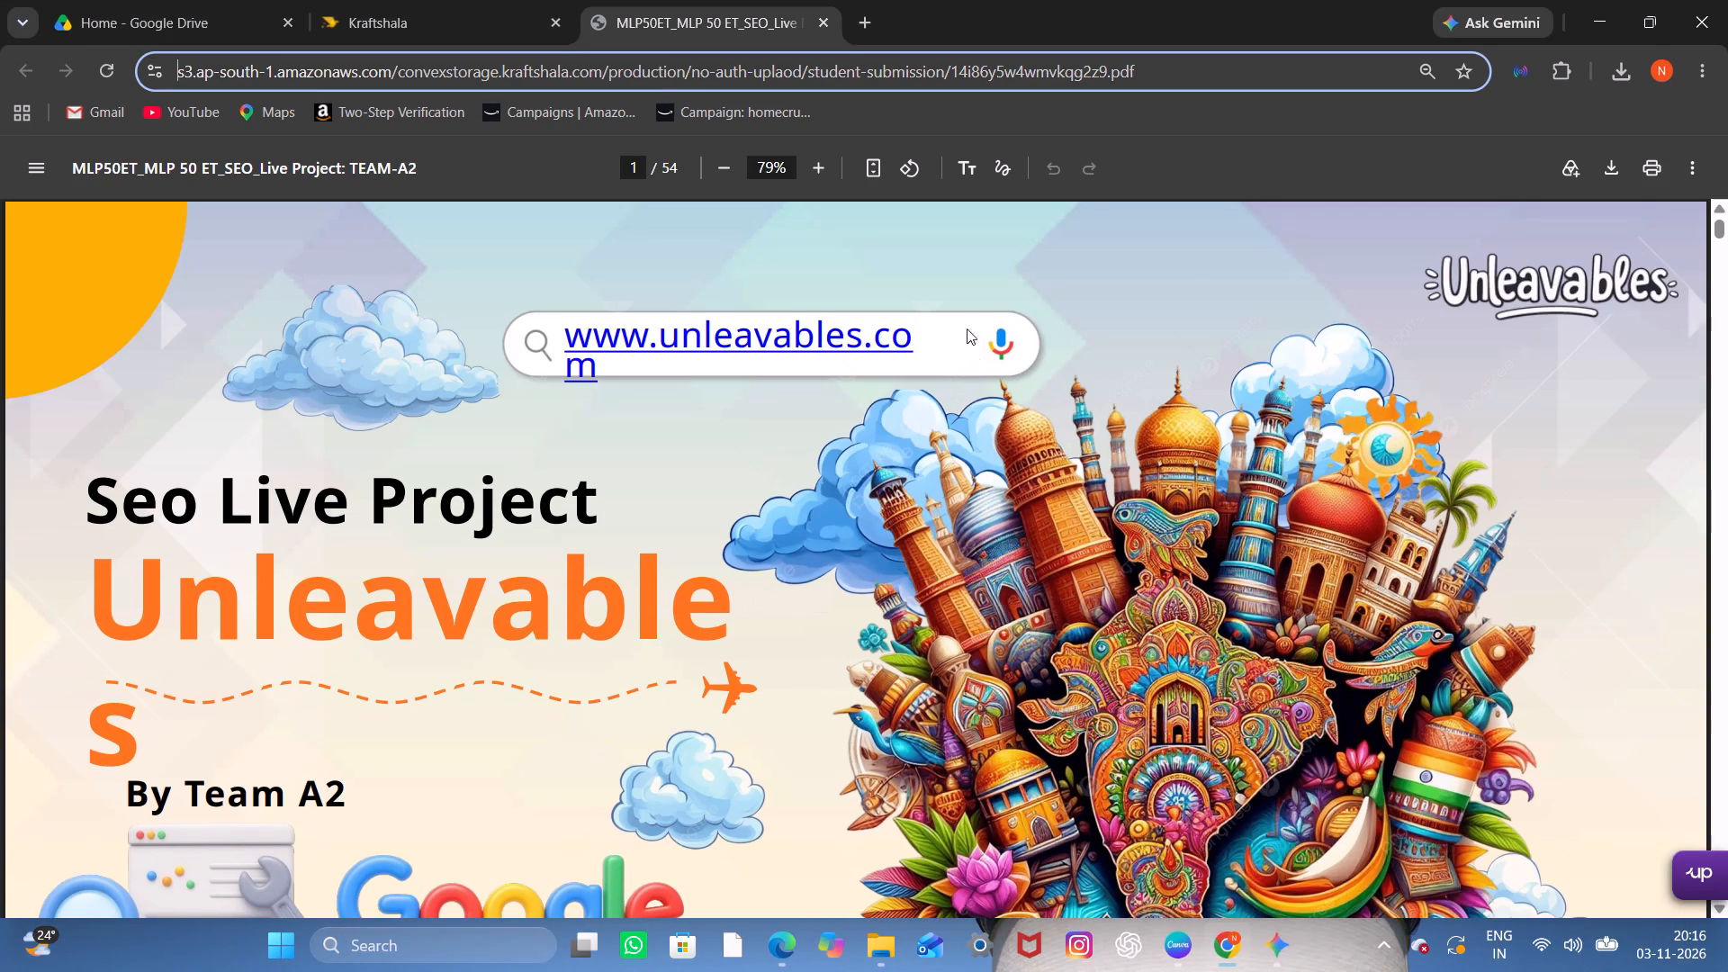
{"action": "double_click", "coordinate": [1156, 66]}
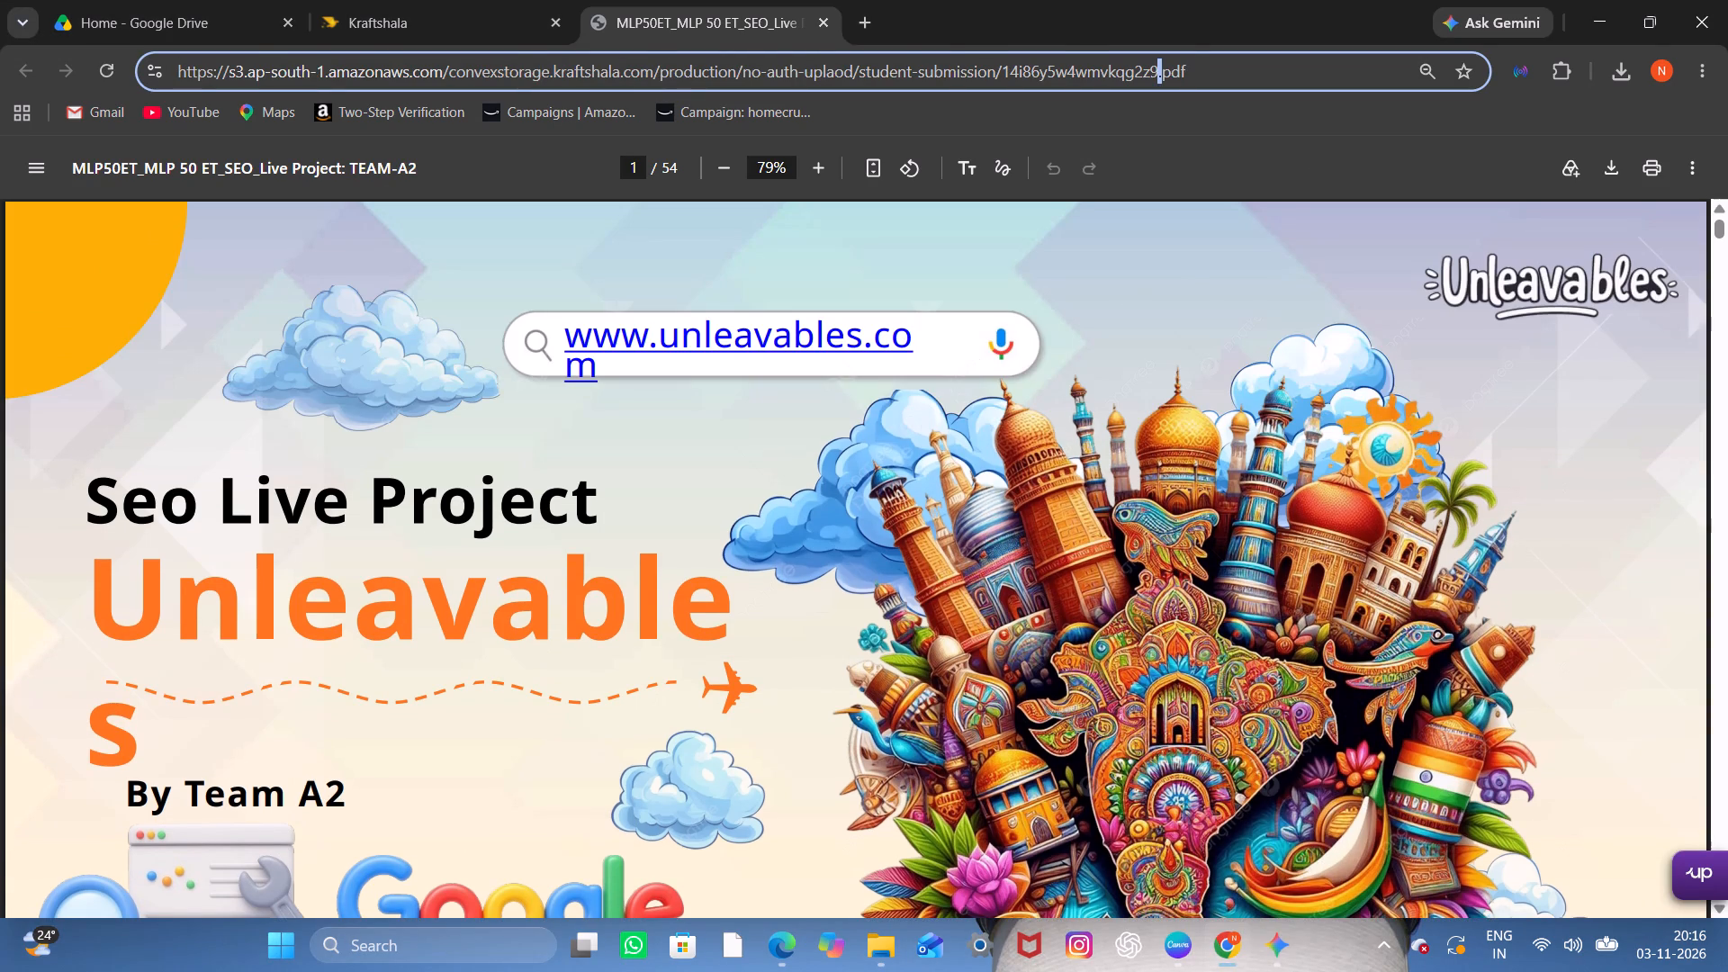
{"action": "double_click", "coordinate": [1230, 74]}
{"action": "left_click", "coordinate": [1230, 74]}
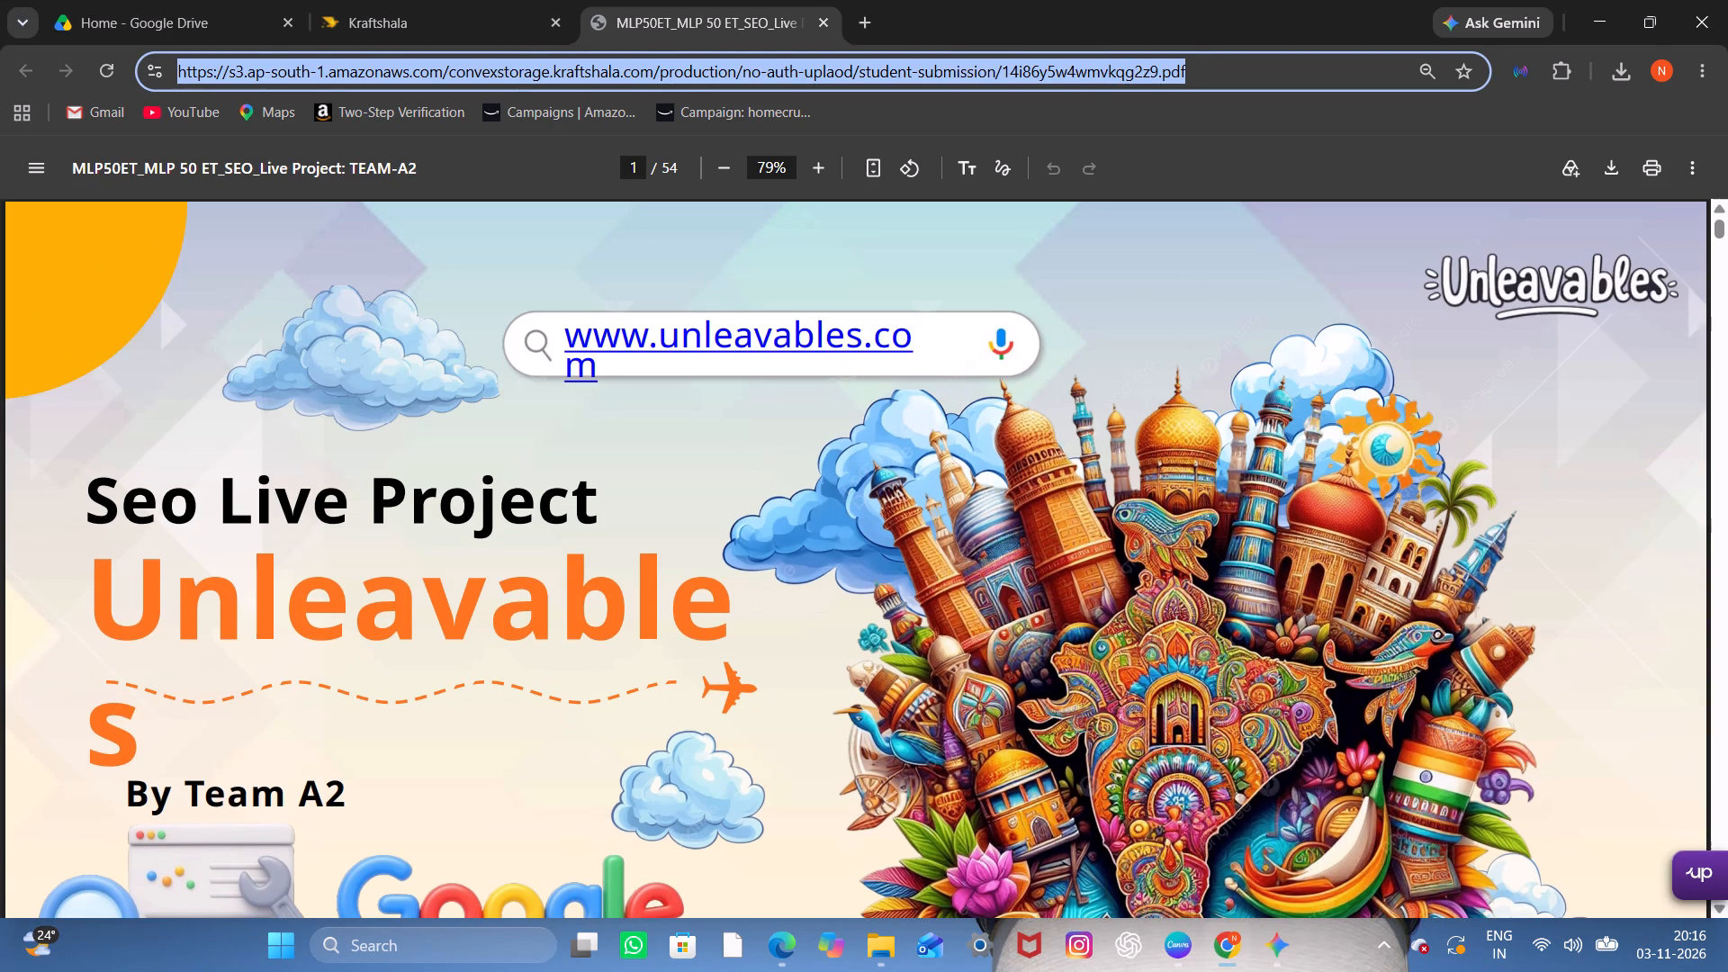
{"action": "key", "text": "ctrl+c"}
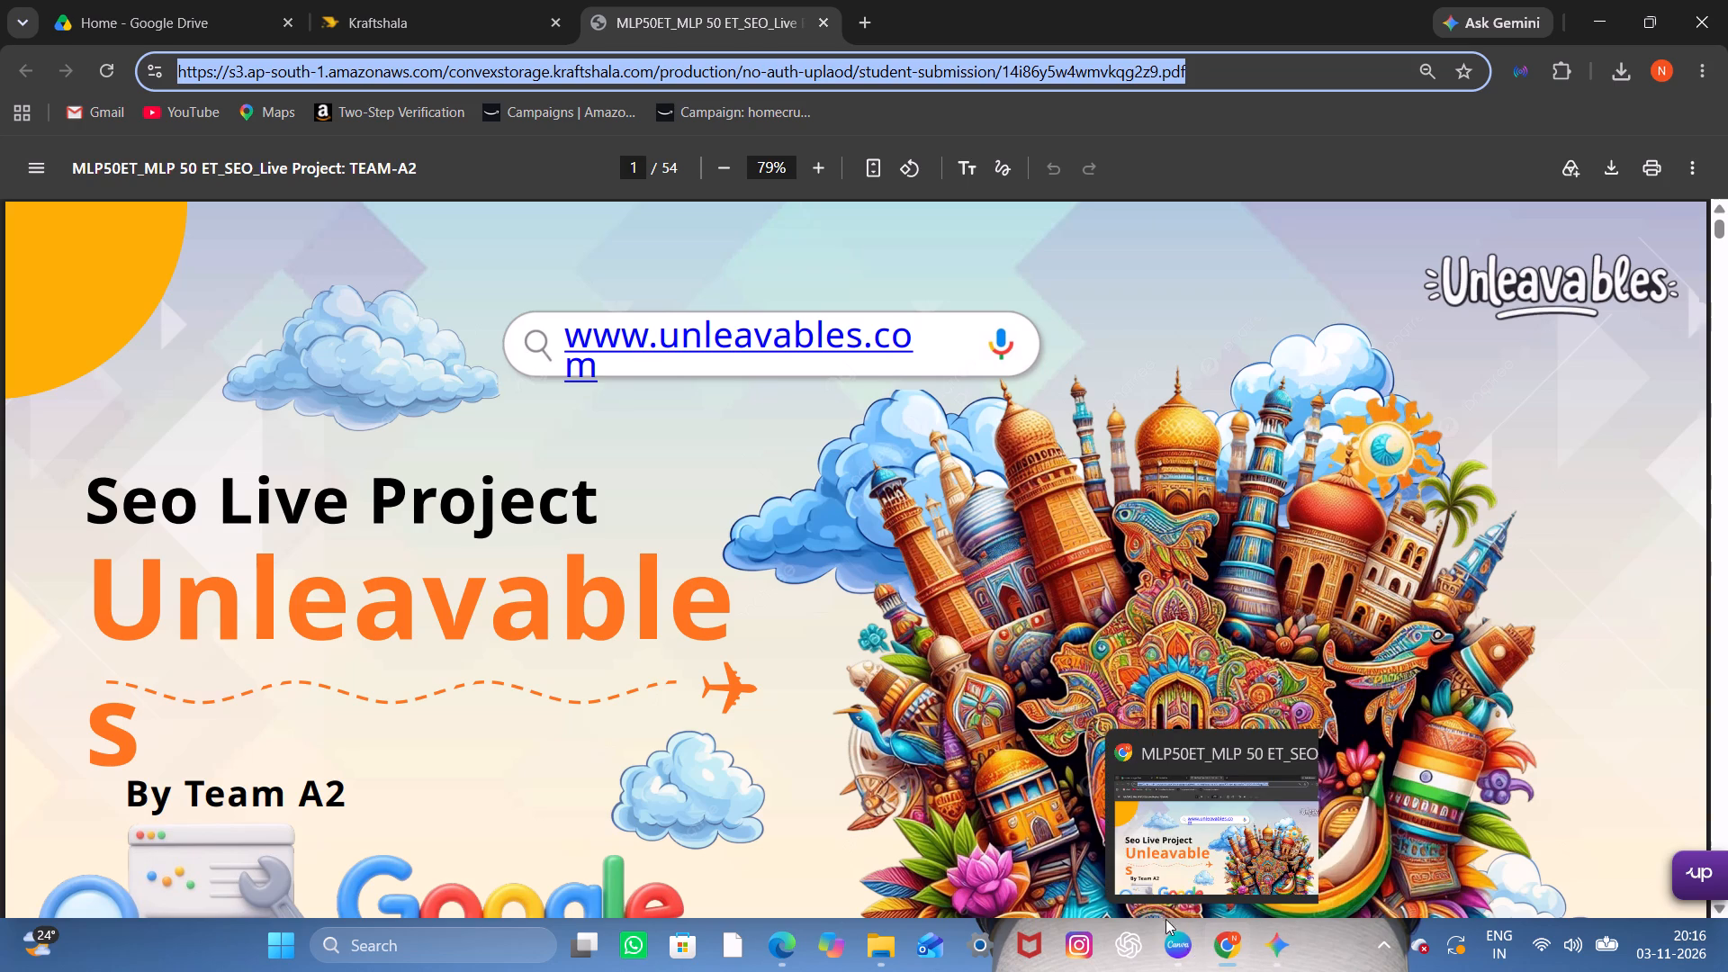
{"action": "left_click", "coordinate": [1165, 859]}
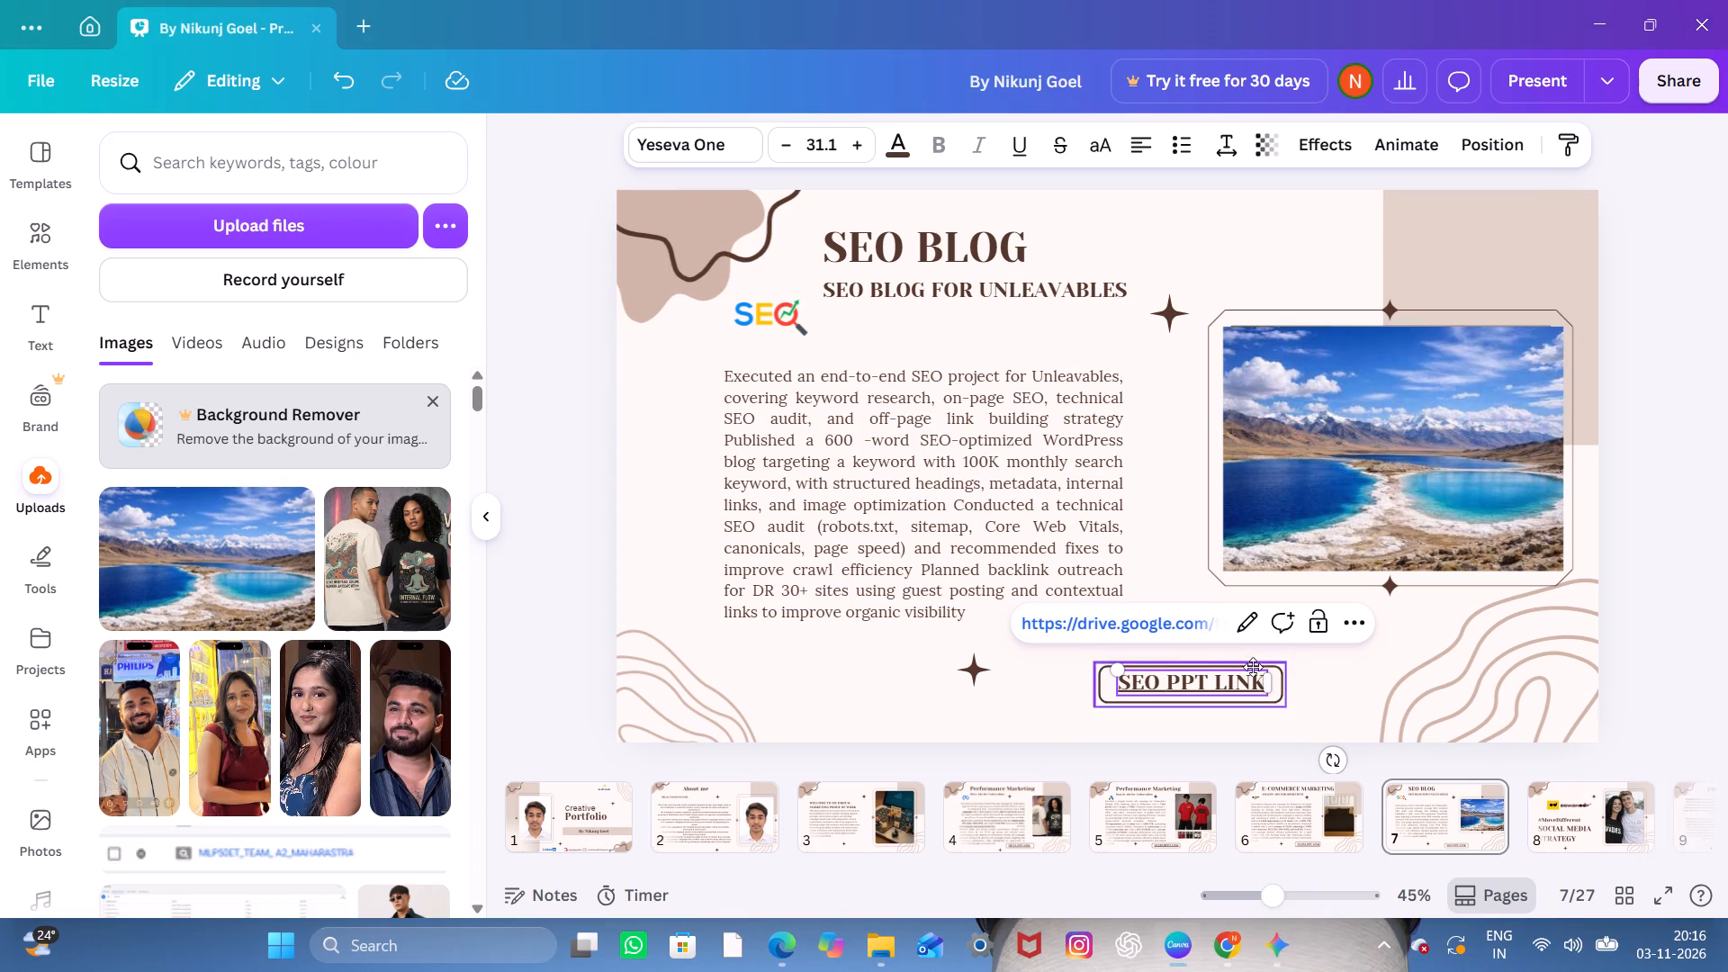
Replace the SEO PPT LINK's target on the SEO Blog slide with the copied web address of Team A2's PDF.
{"action": "left_click", "coordinate": [1241, 629]}
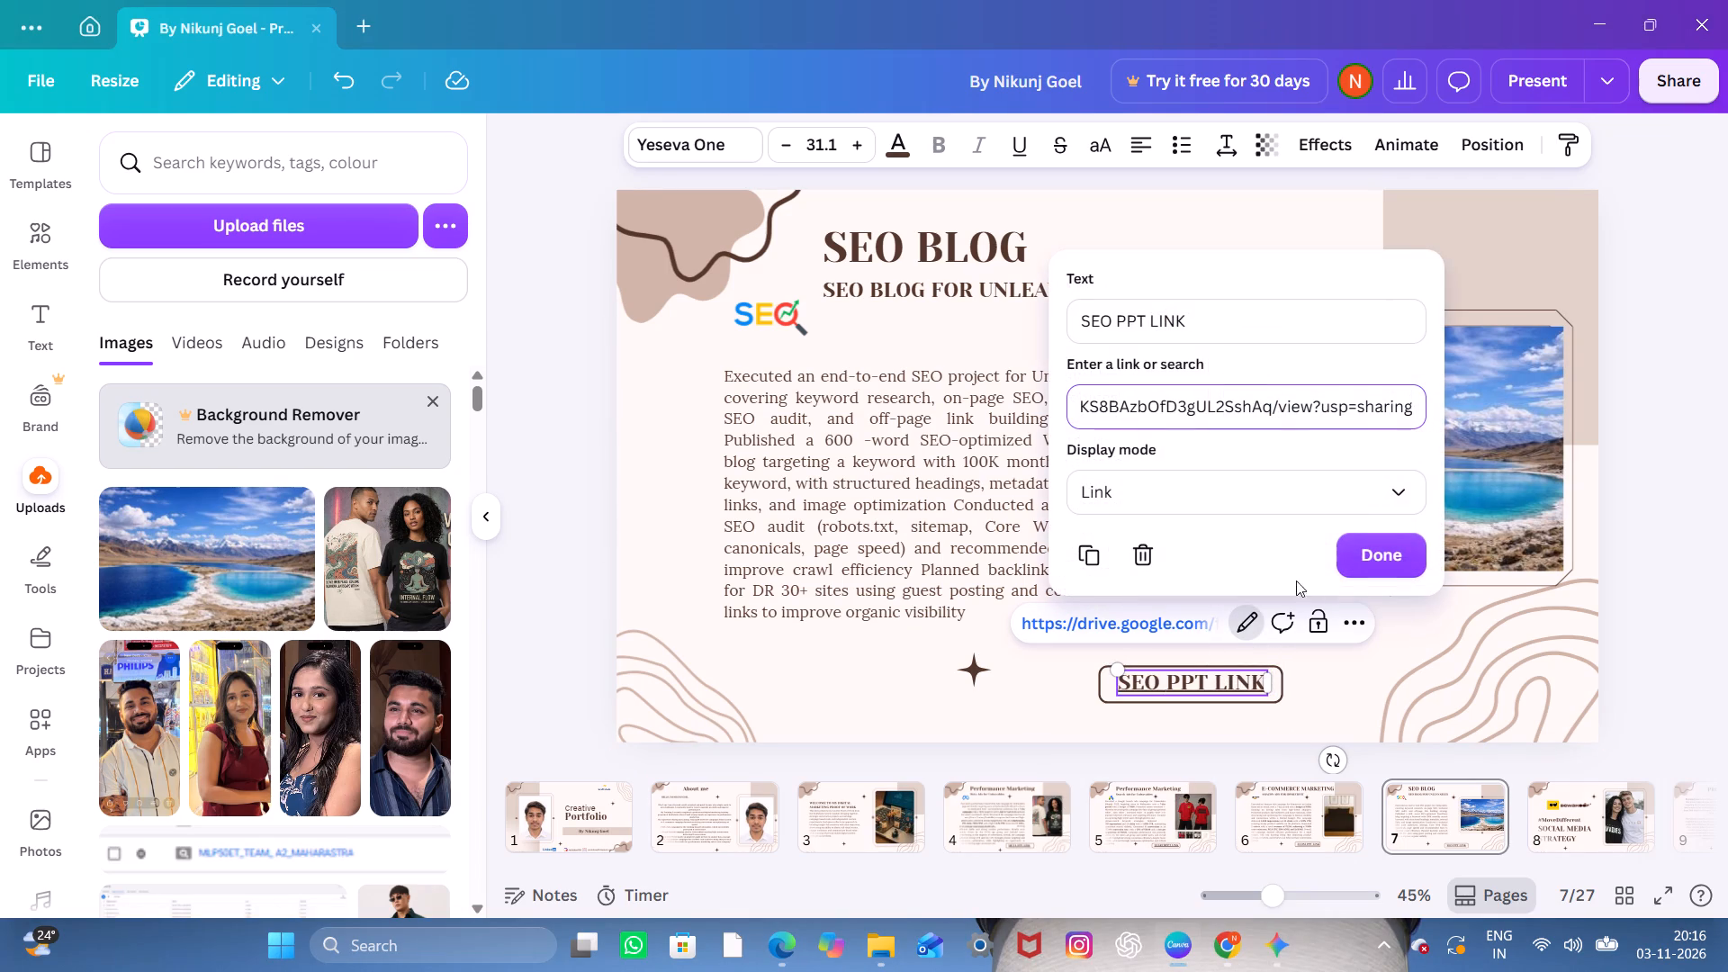
{"action": "key", "text": "BackSpace"}
{"action": "key", "text": "BackSpace"}
{"action": "key", "text": "BackSpace"}
{"action": "key", "text": "BackSpace"}
{"action": "key", "text": "BackSpace"}
{"action": "key", "text": "BackSpace"}
{"action": "key", "text": "BackSpace"}
{"action": "key", "text": "BackSpace"}
{"action": "key", "text": "BackSpace"}
{"action": "key", "text": "BackSpace"}
{"action": "key", "text": "BackSpace"}
{"action": "key", "text": "BackSpace"}
{"action": "key", "text": "BackSpace"}
{"action": "key", "text": "BackSpace"}
{"action": "key", "text": "BackSpace"}
{"action": "key", "text": "BackSpace"}
{"action": "key", "text": "BackSpace"}
{"action": "key", "text": "BackSpace"}
{"action": "key", "text": "BackSpace"}
{"action": "key", "text": "BackSpace"}
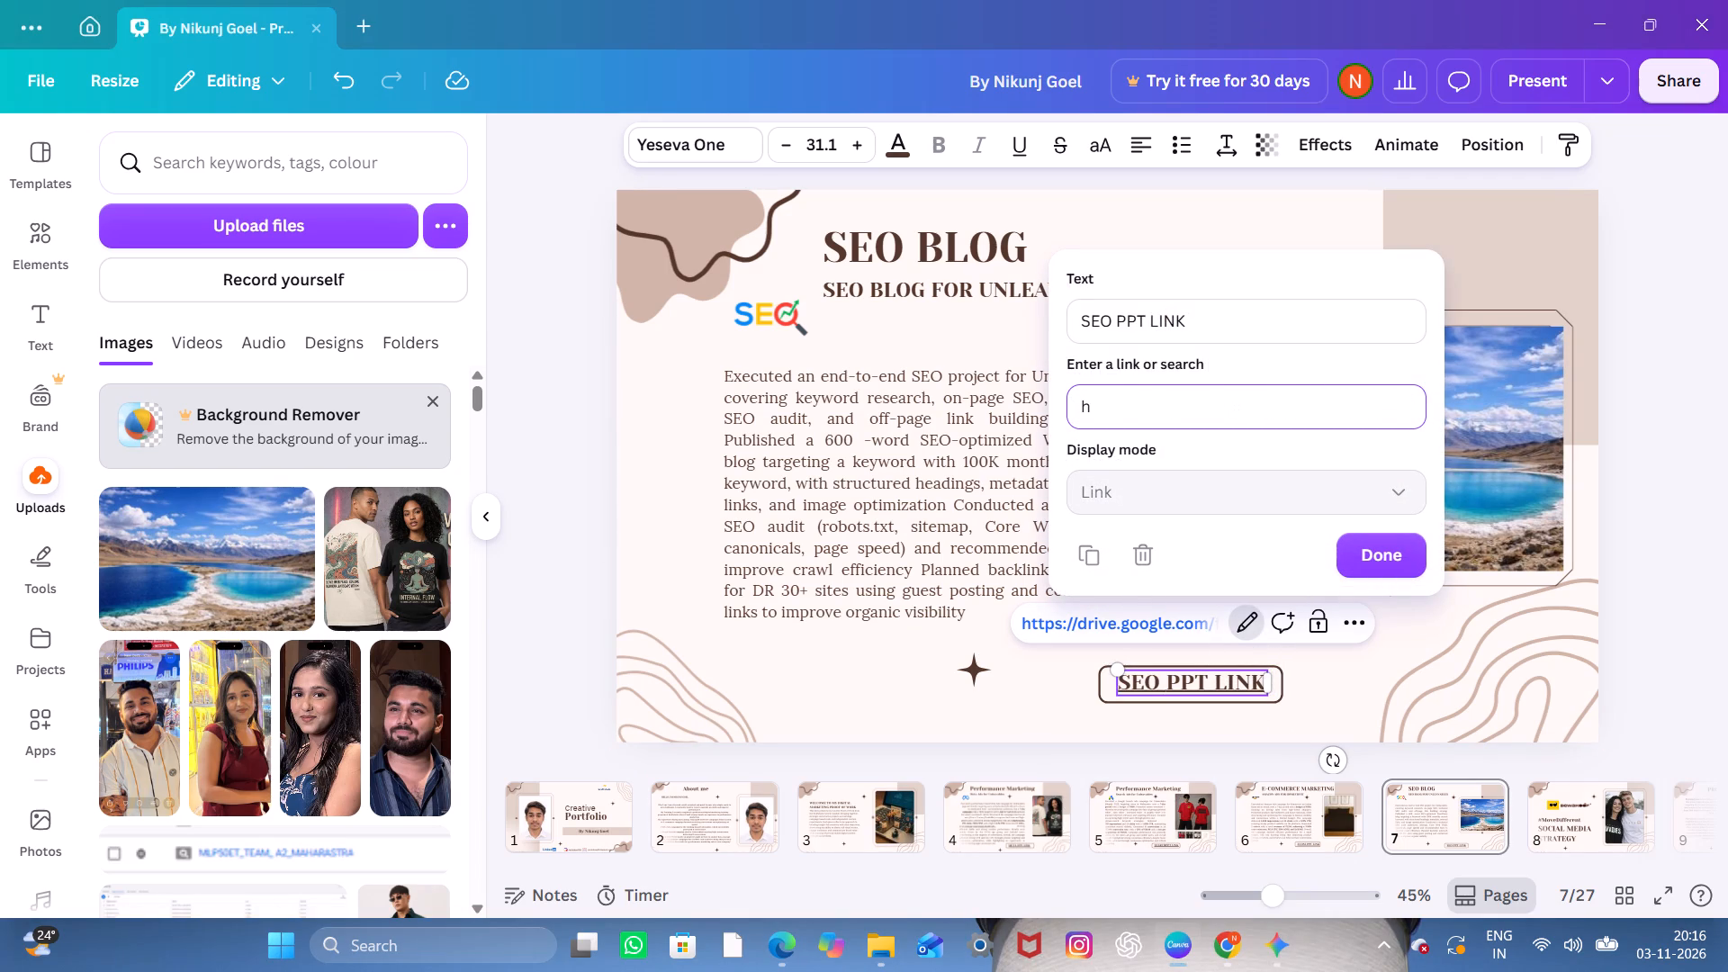
{"action": "key", "text": "ctrl+v"}
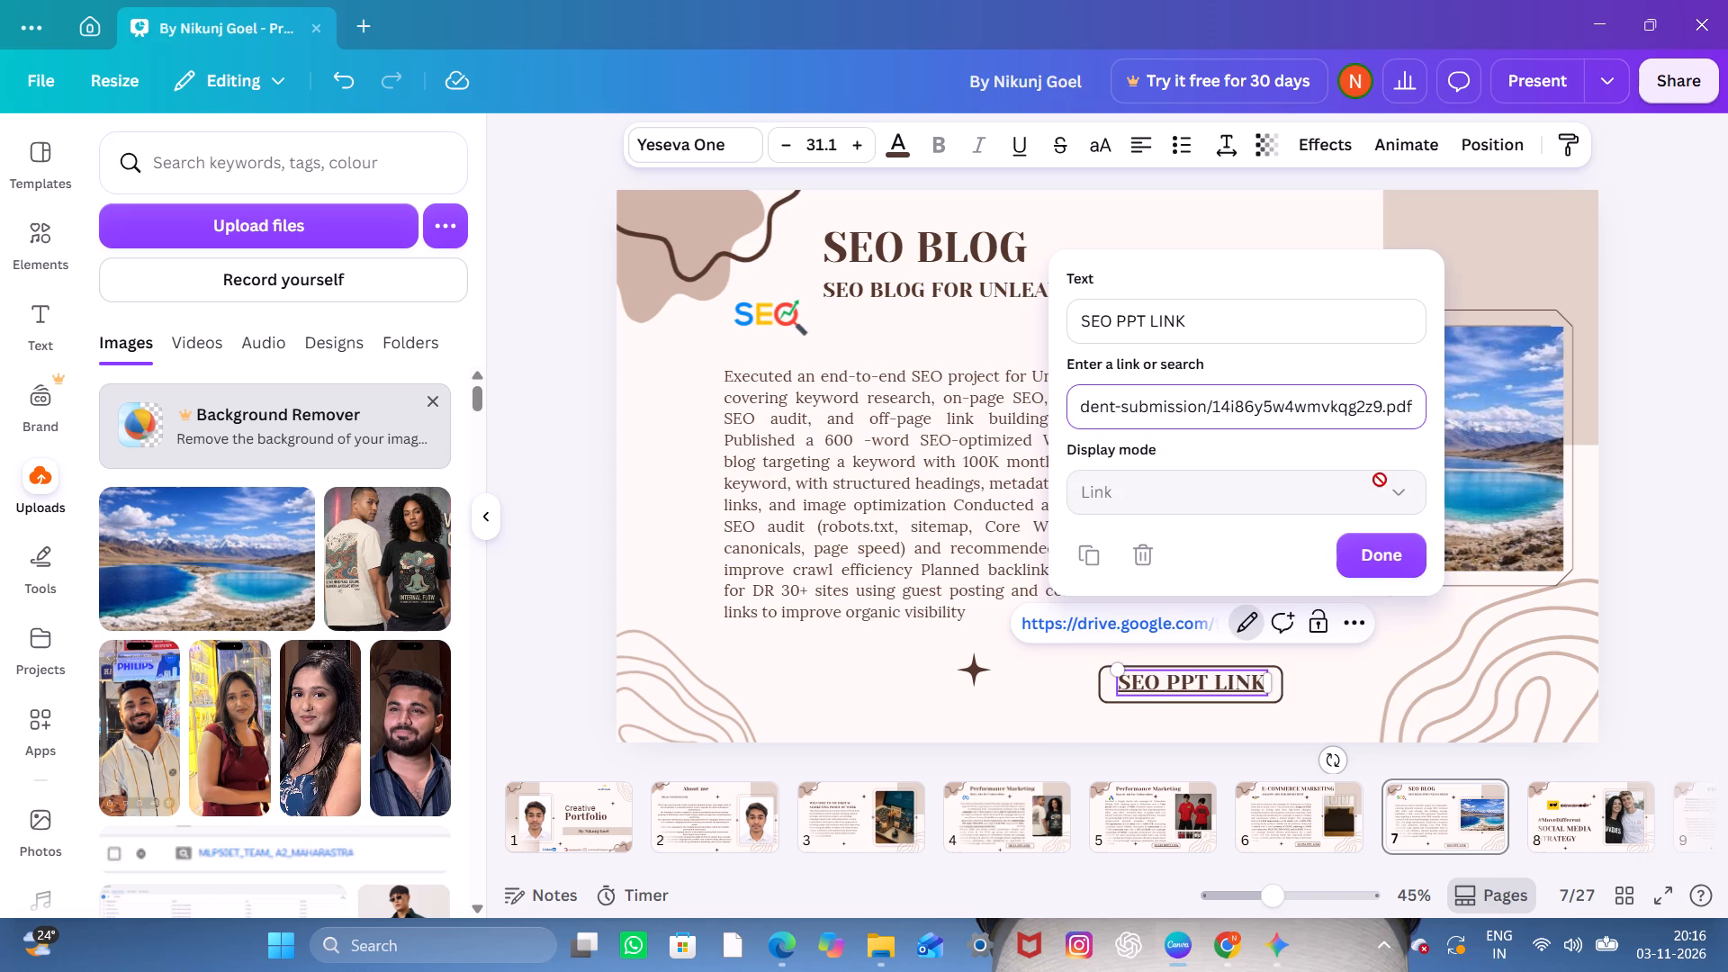
{"action": "left_click", "coordinate": [1393, 567]}
{"action": "left_click", "coordinate": [1120, 625]}
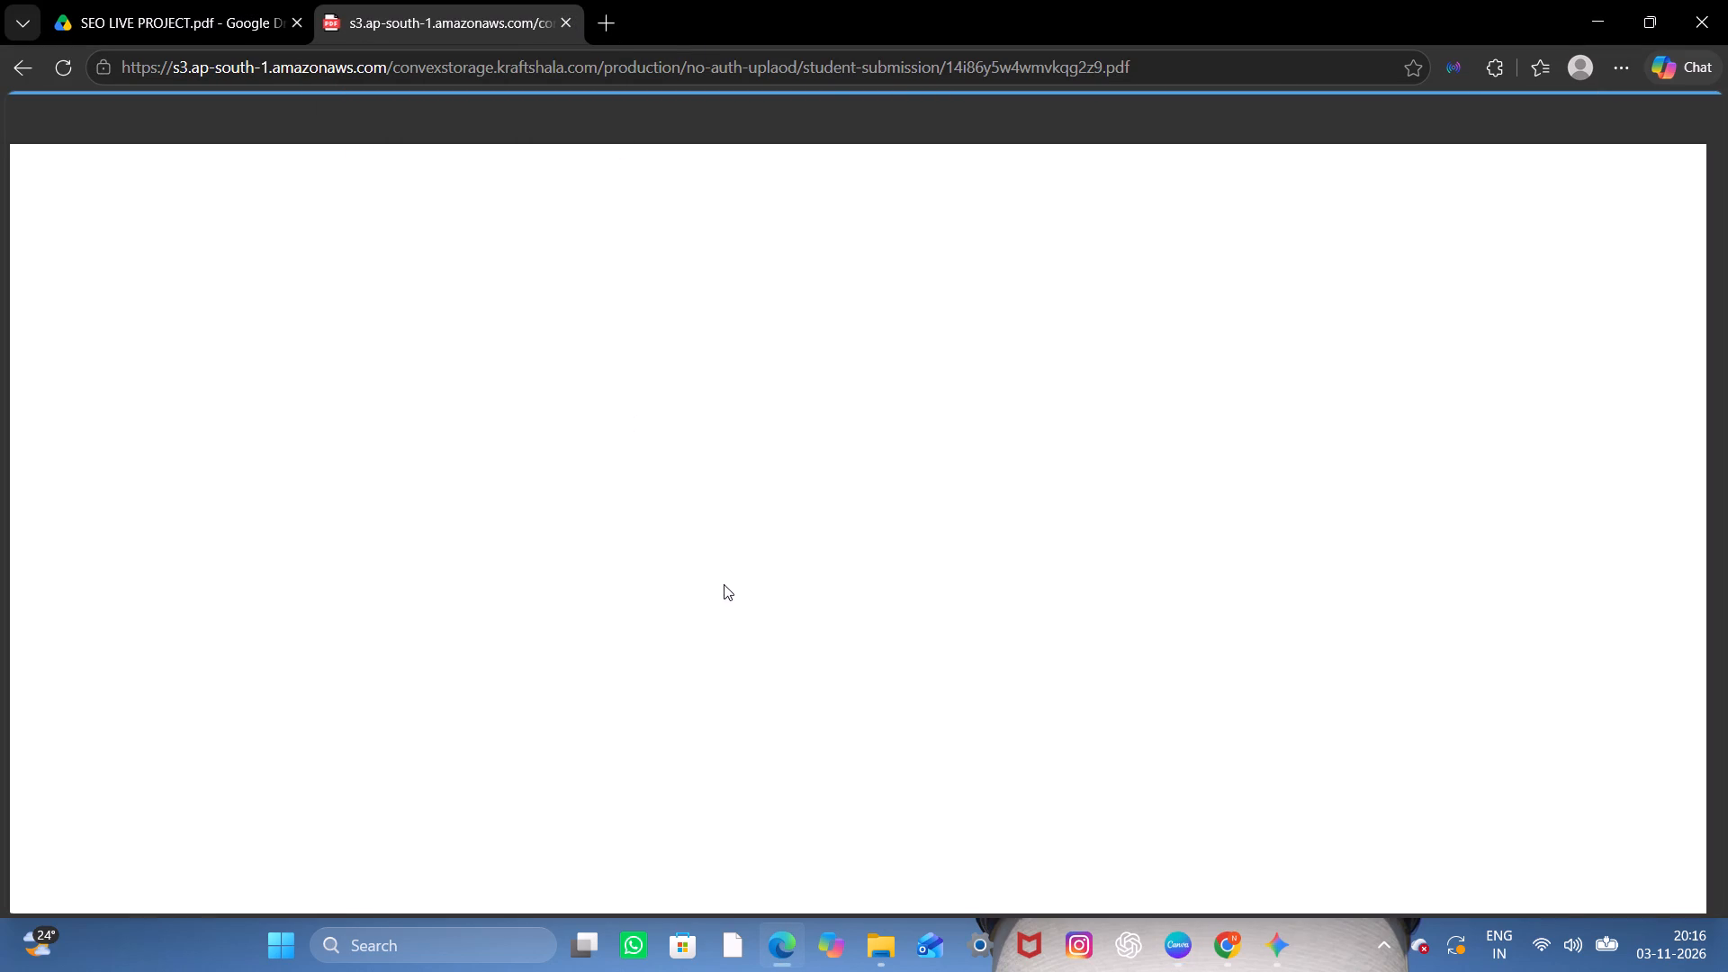
{"action": "scroll", "coordinate": [459, 535], "scroll_direction": "down", "scroll_amount": 5}
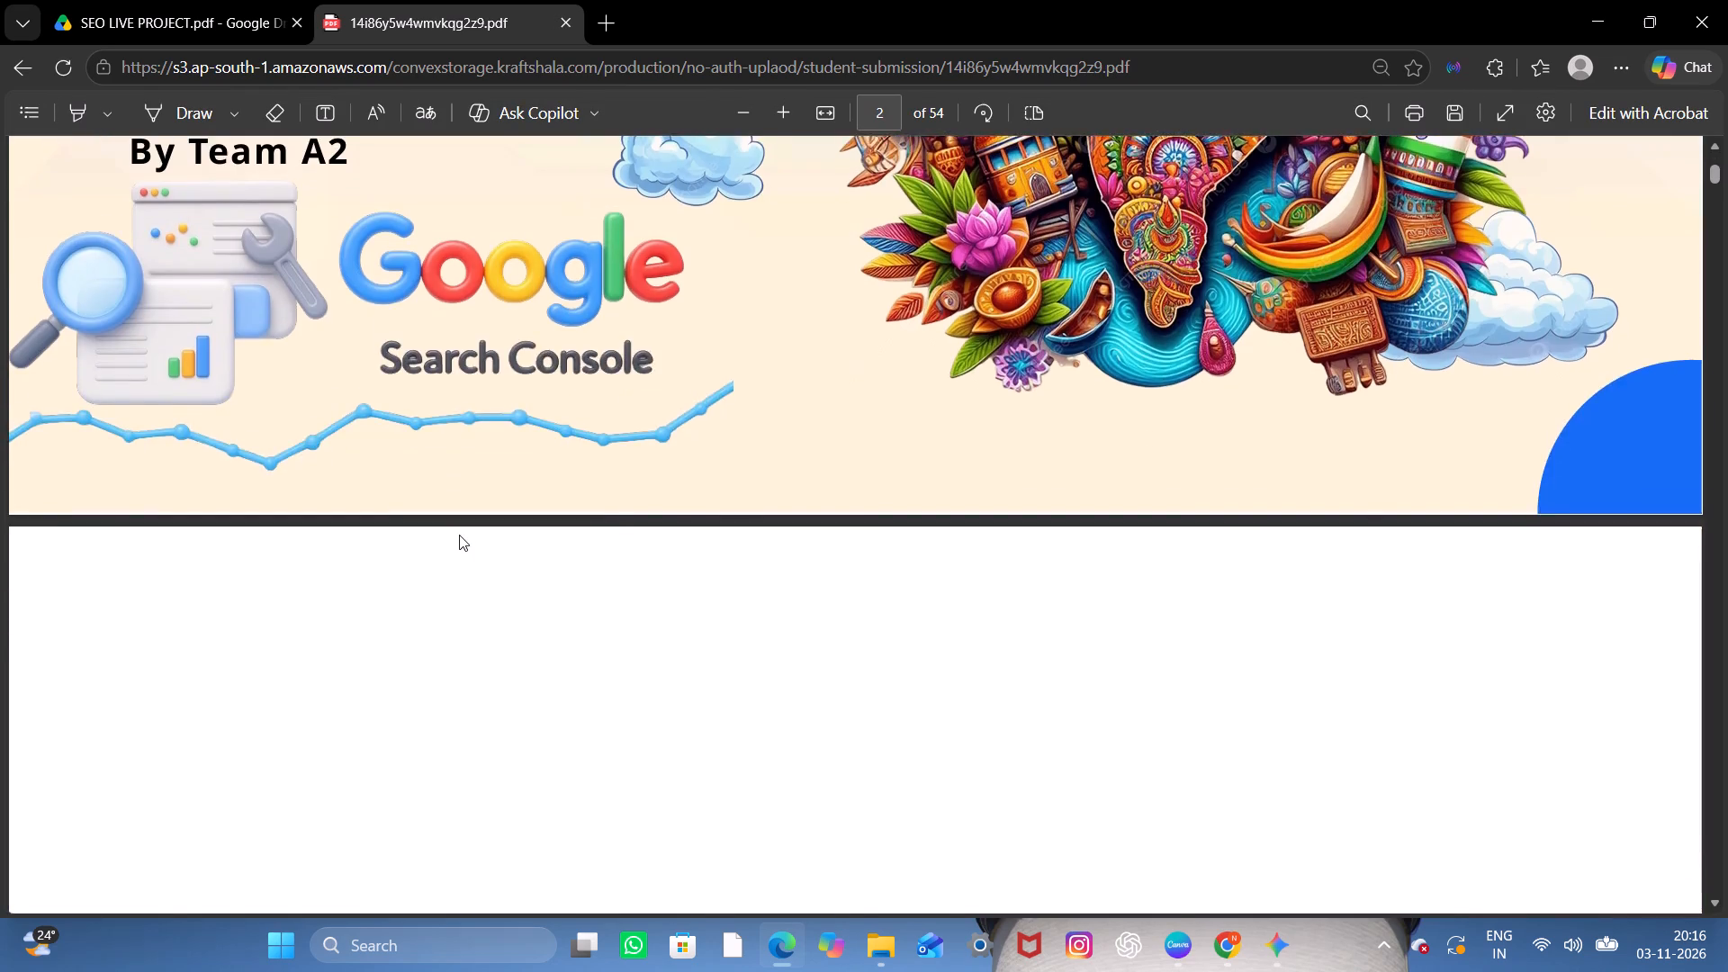
{"action": "scroll", "coordinate": [459, 535], "scroll_direction": "down", "scroll_amount": 9}
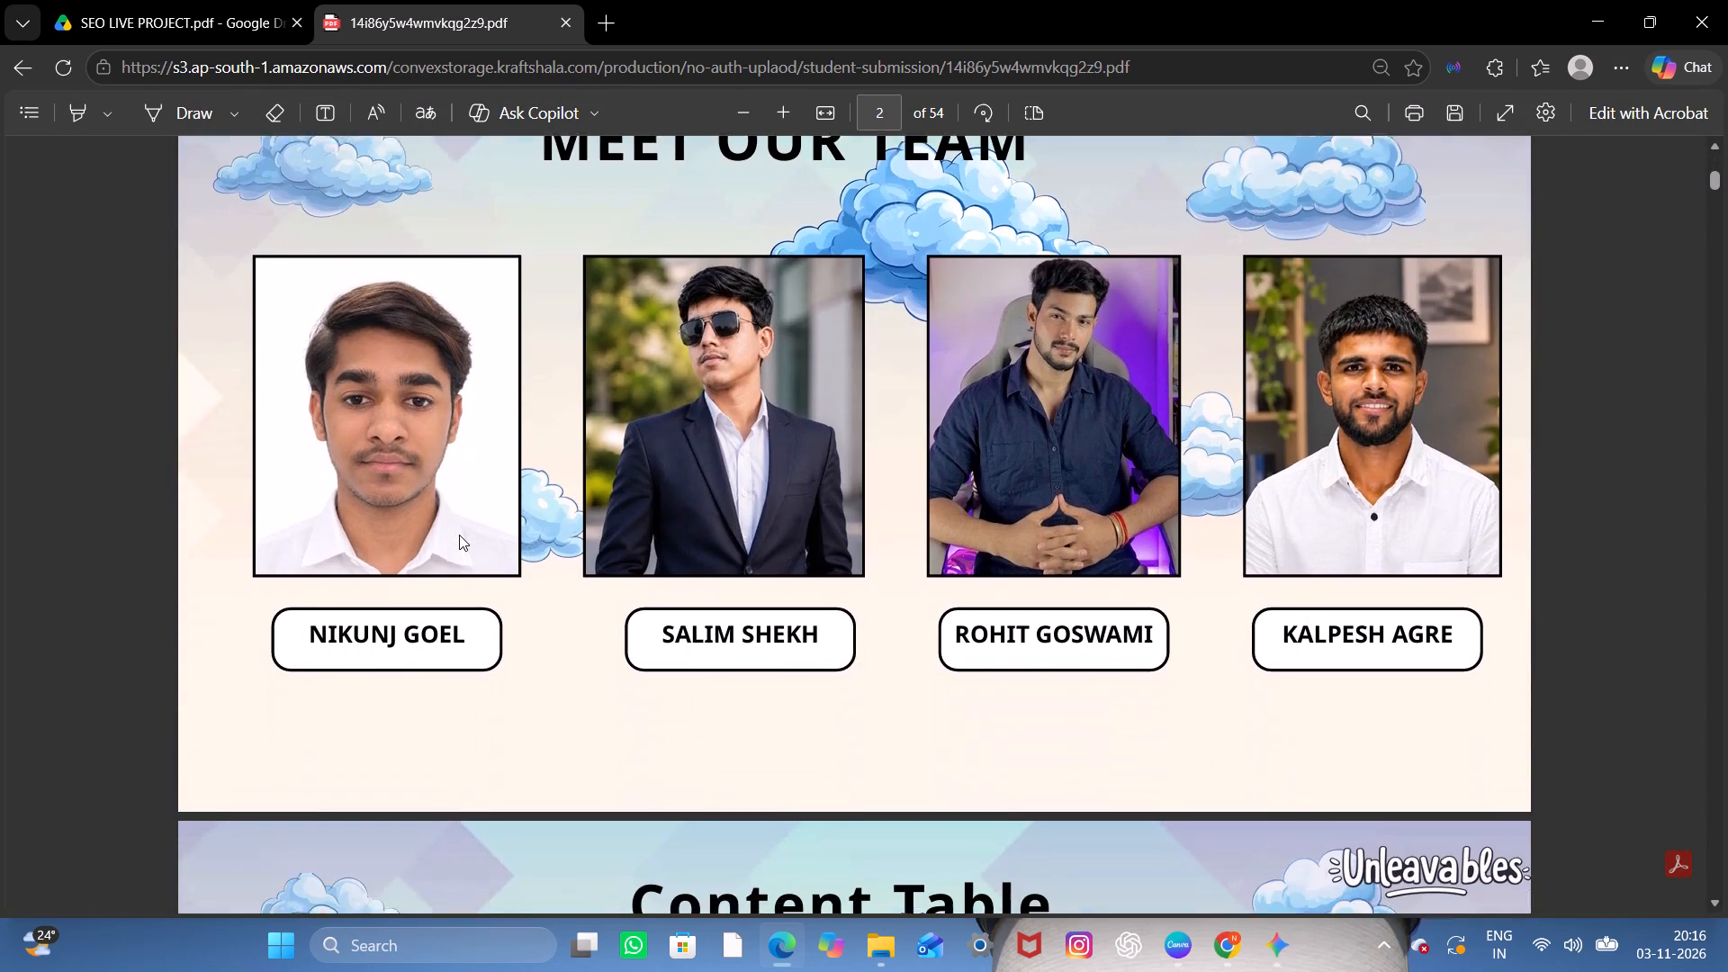
{"action": "scroll", "coordinate": [459, 535], "scroll_direction": "down", "scroll_amount": 2}
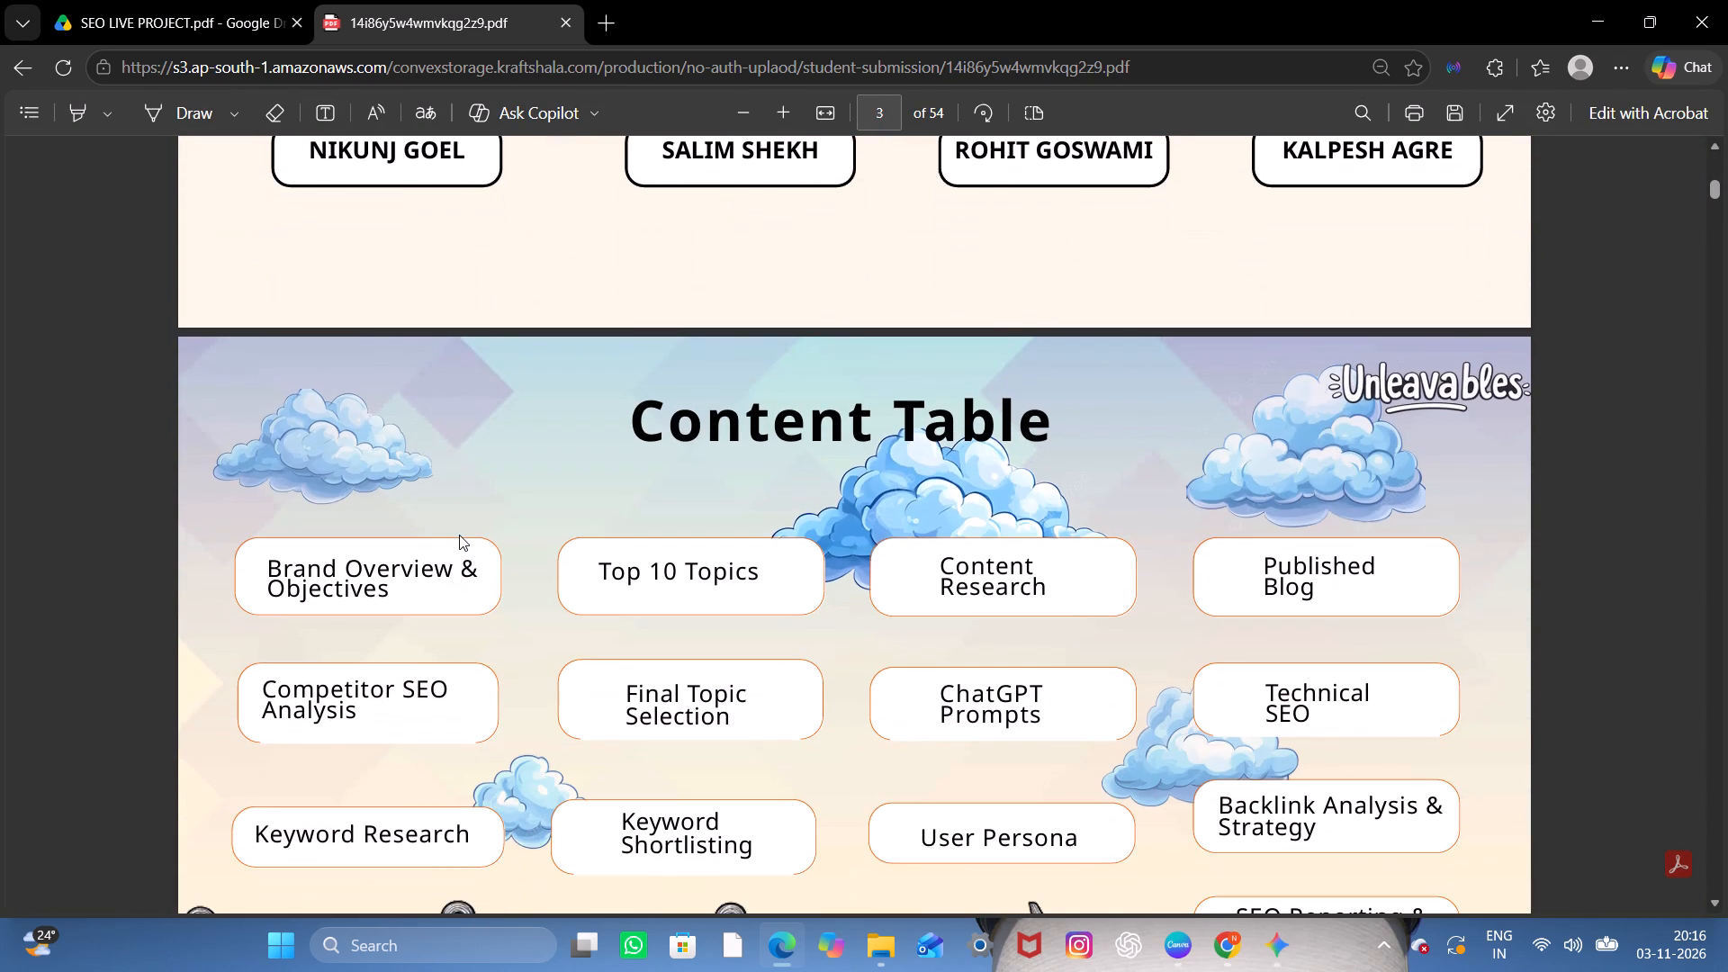
{"action": "scroll", "coordinate": [77, 580], "scroll_direction": "down", "scroll_amount": 9}
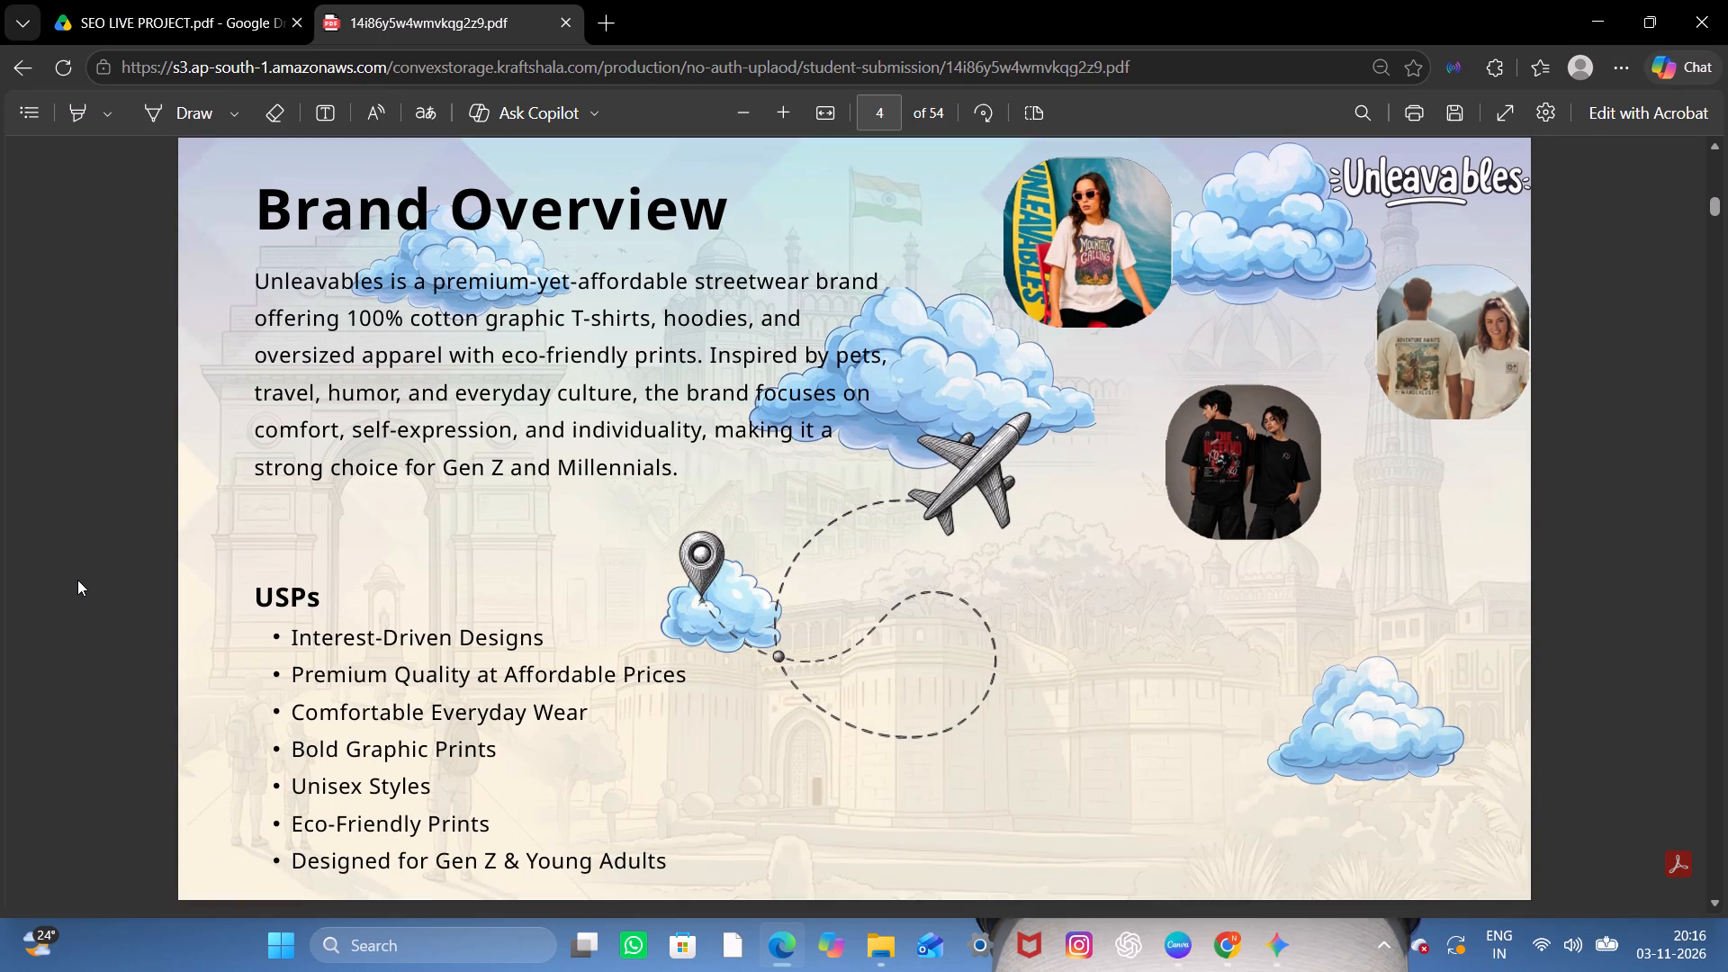
{"action": "scroll", "coordinate": [77, 580], "scroll_direction": "down", "scroll_amount": 10}
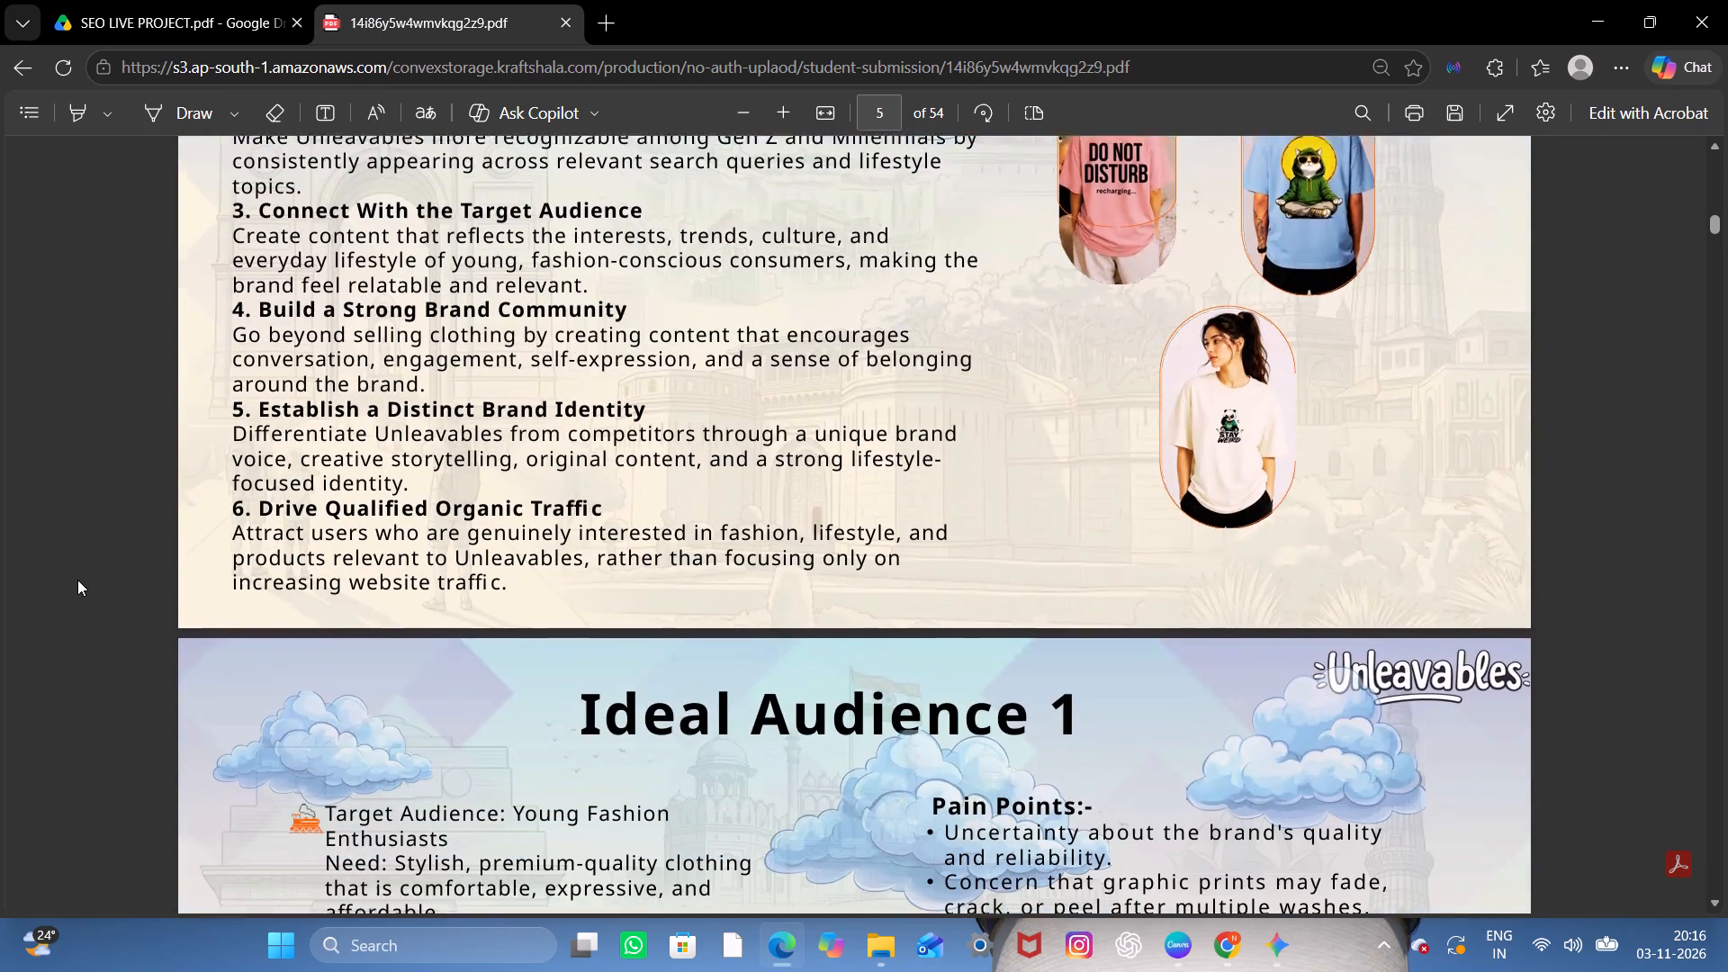
{"action": "scroll", "coordinate": [77, 580], "scroll_direction": "down", "scroll_amount": 12}
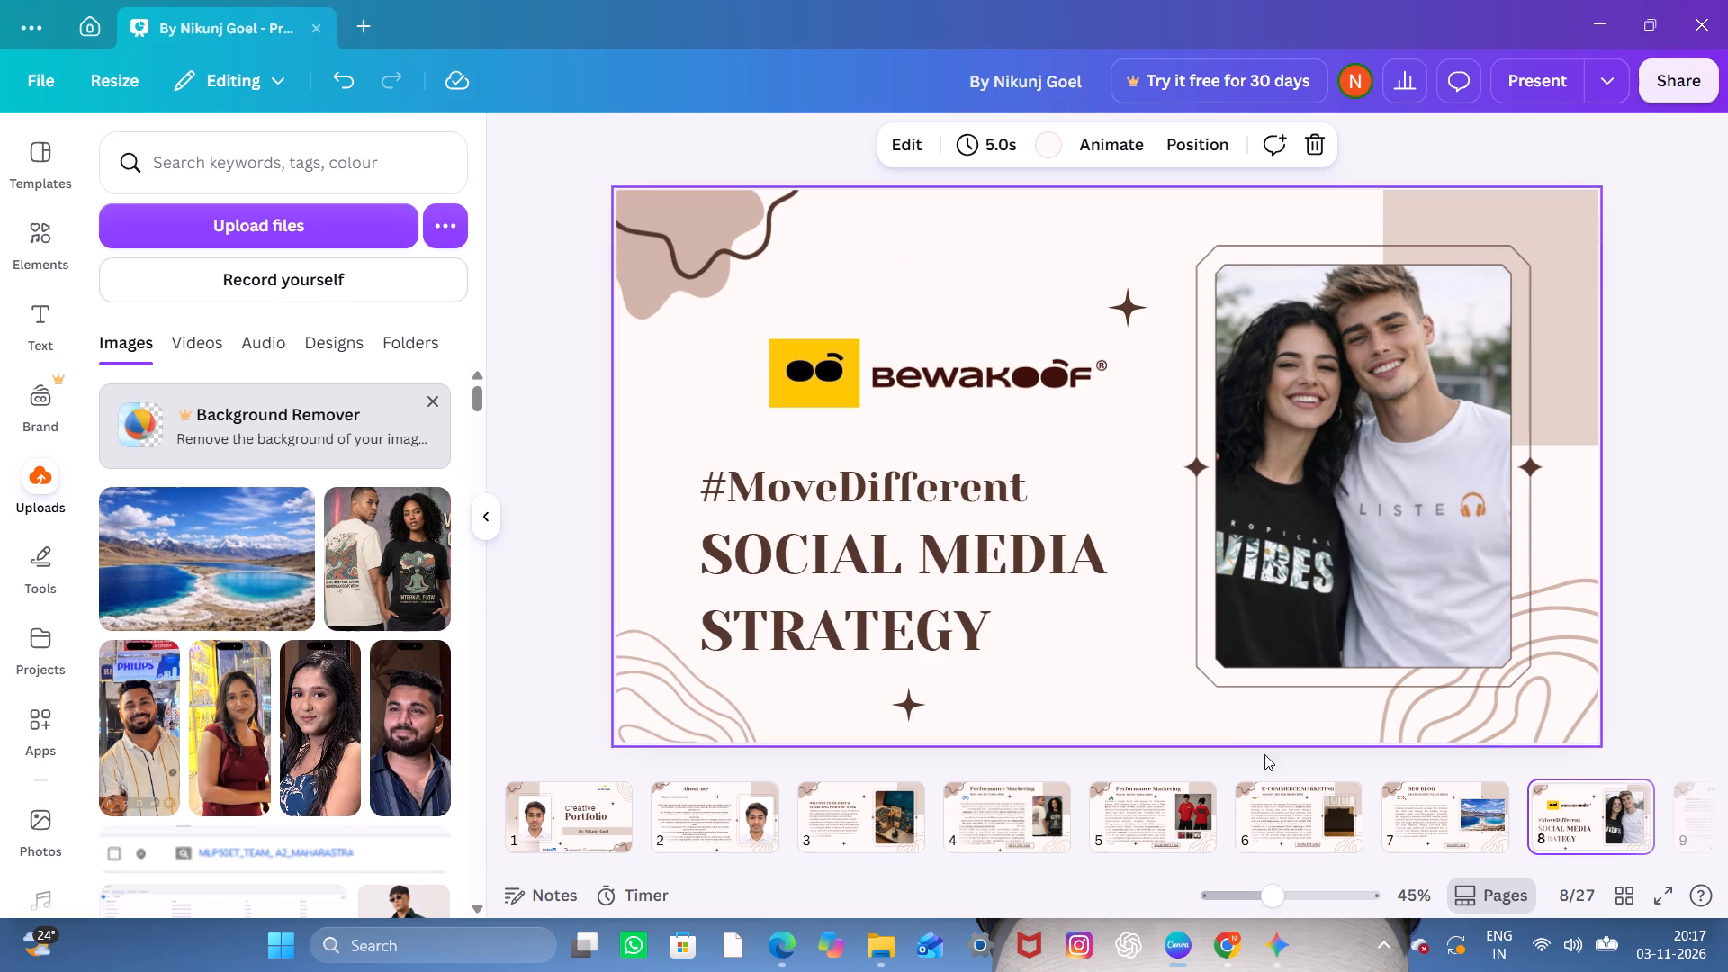
{"action": "scroll", "coordinate": [1575, 824], "scroll_direction": "left", "scroll_amount": 1}
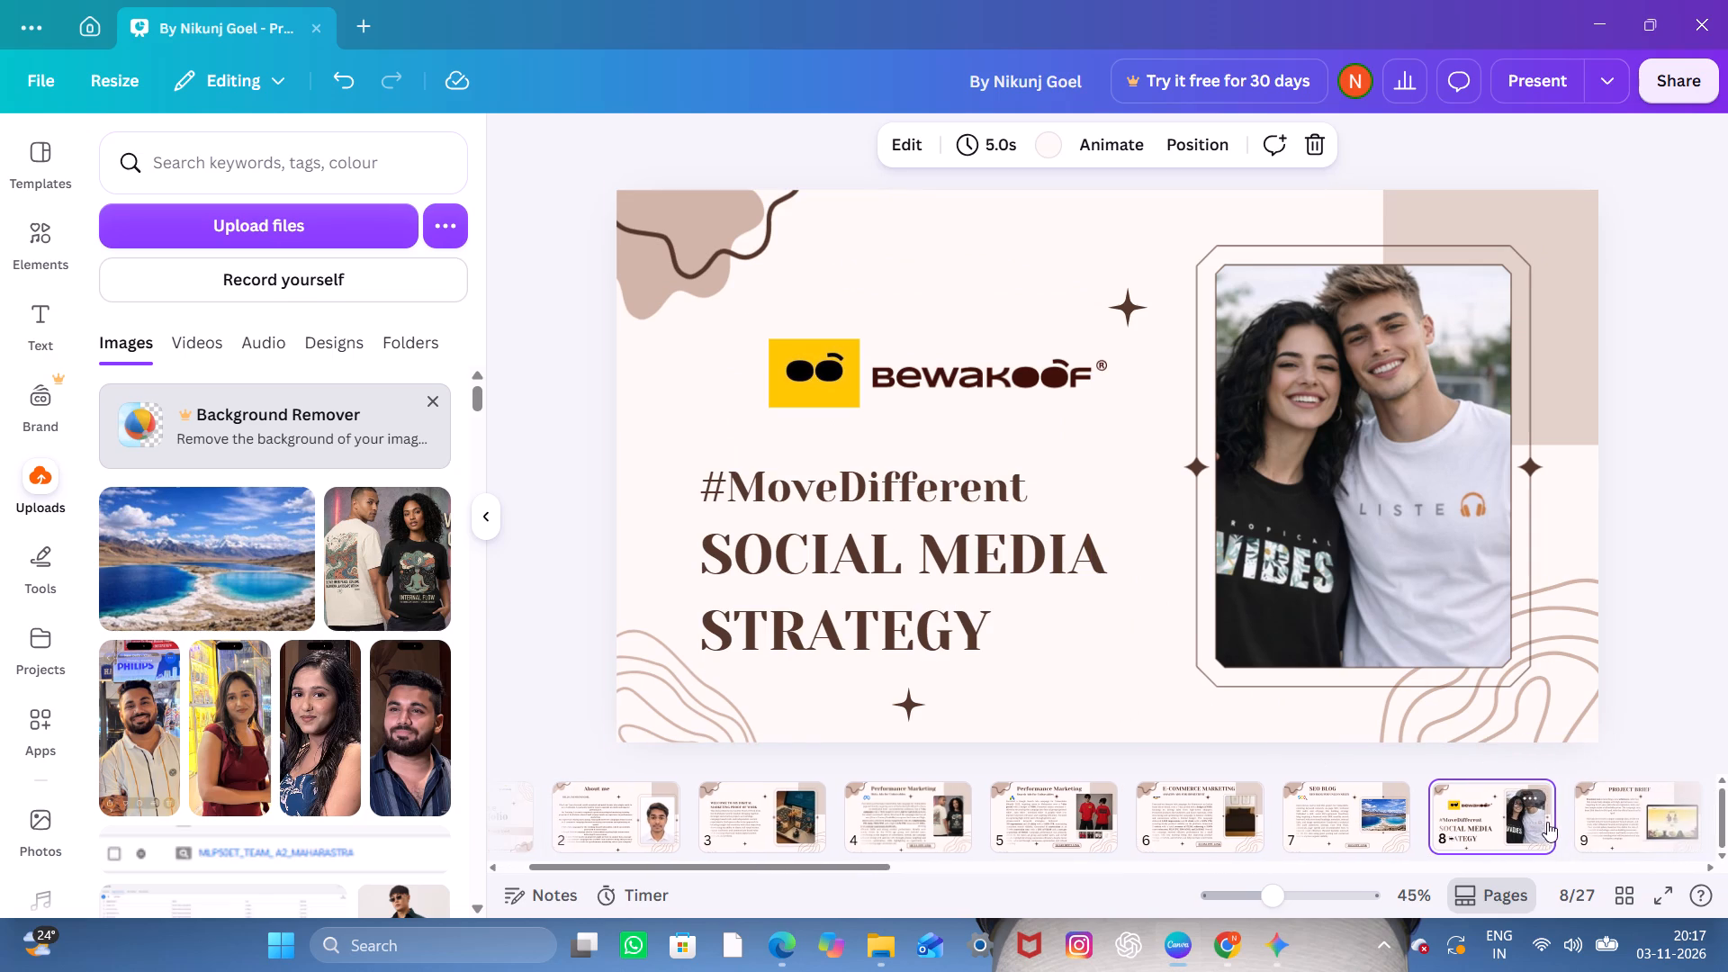
{"action": "right_click", "coordinate": [1591, 822]}
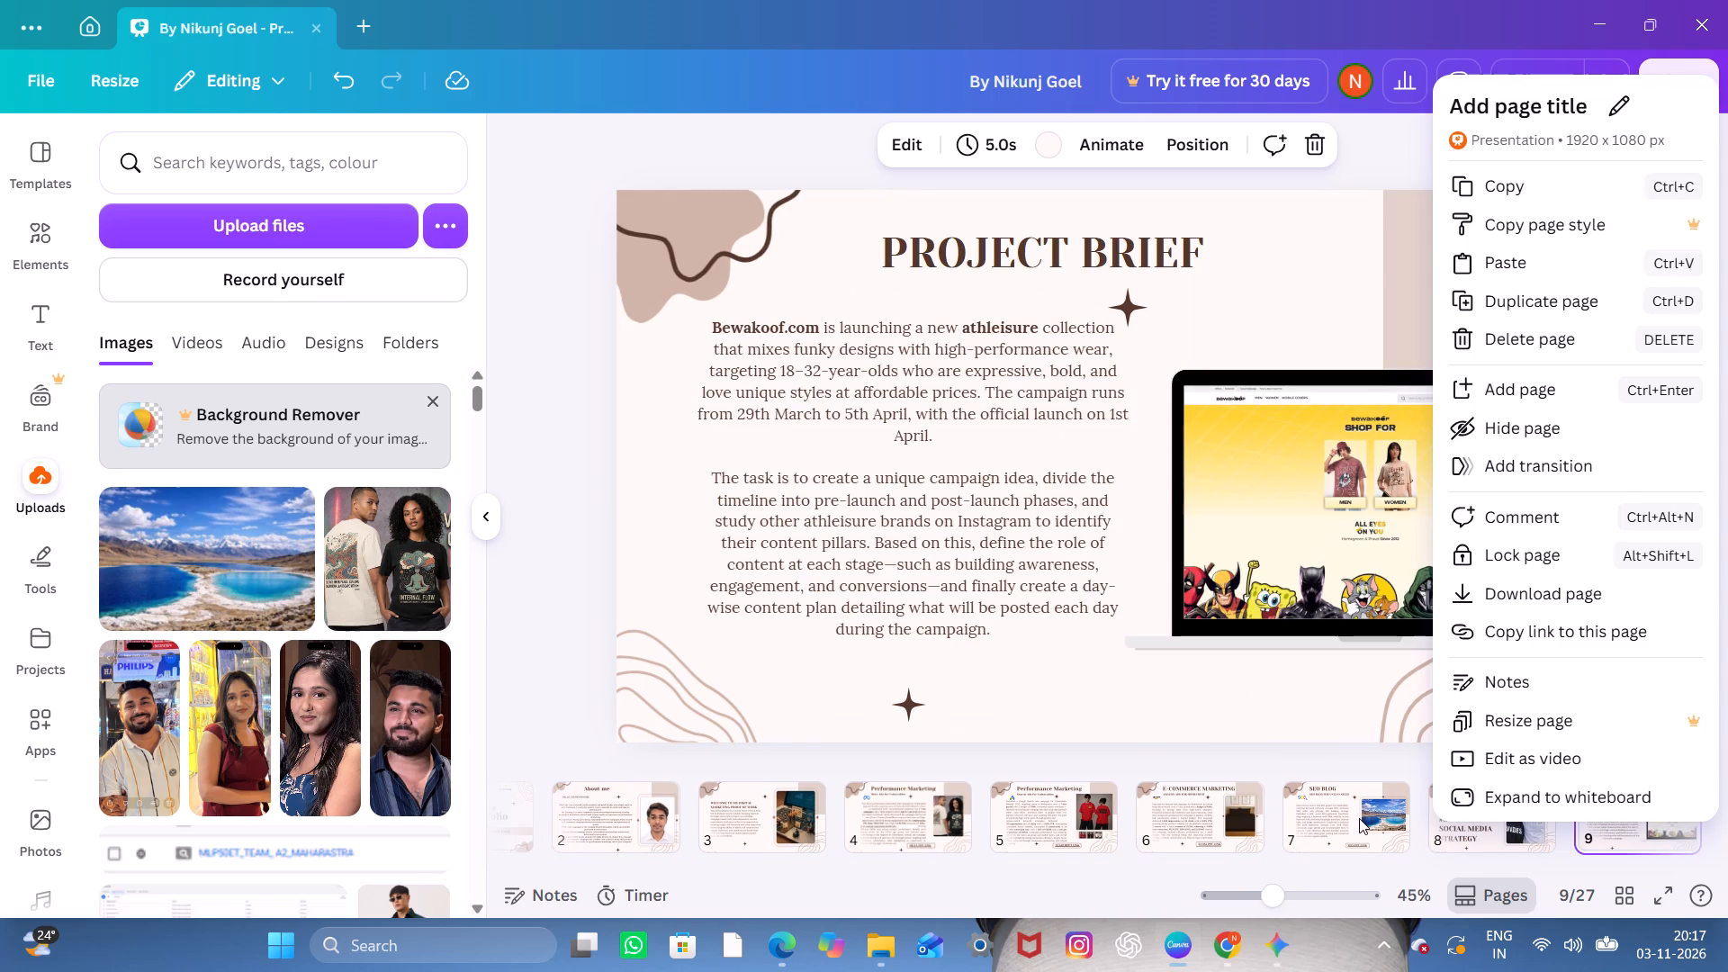
{"action": "left_click", "coordinate": [1359, 818]}
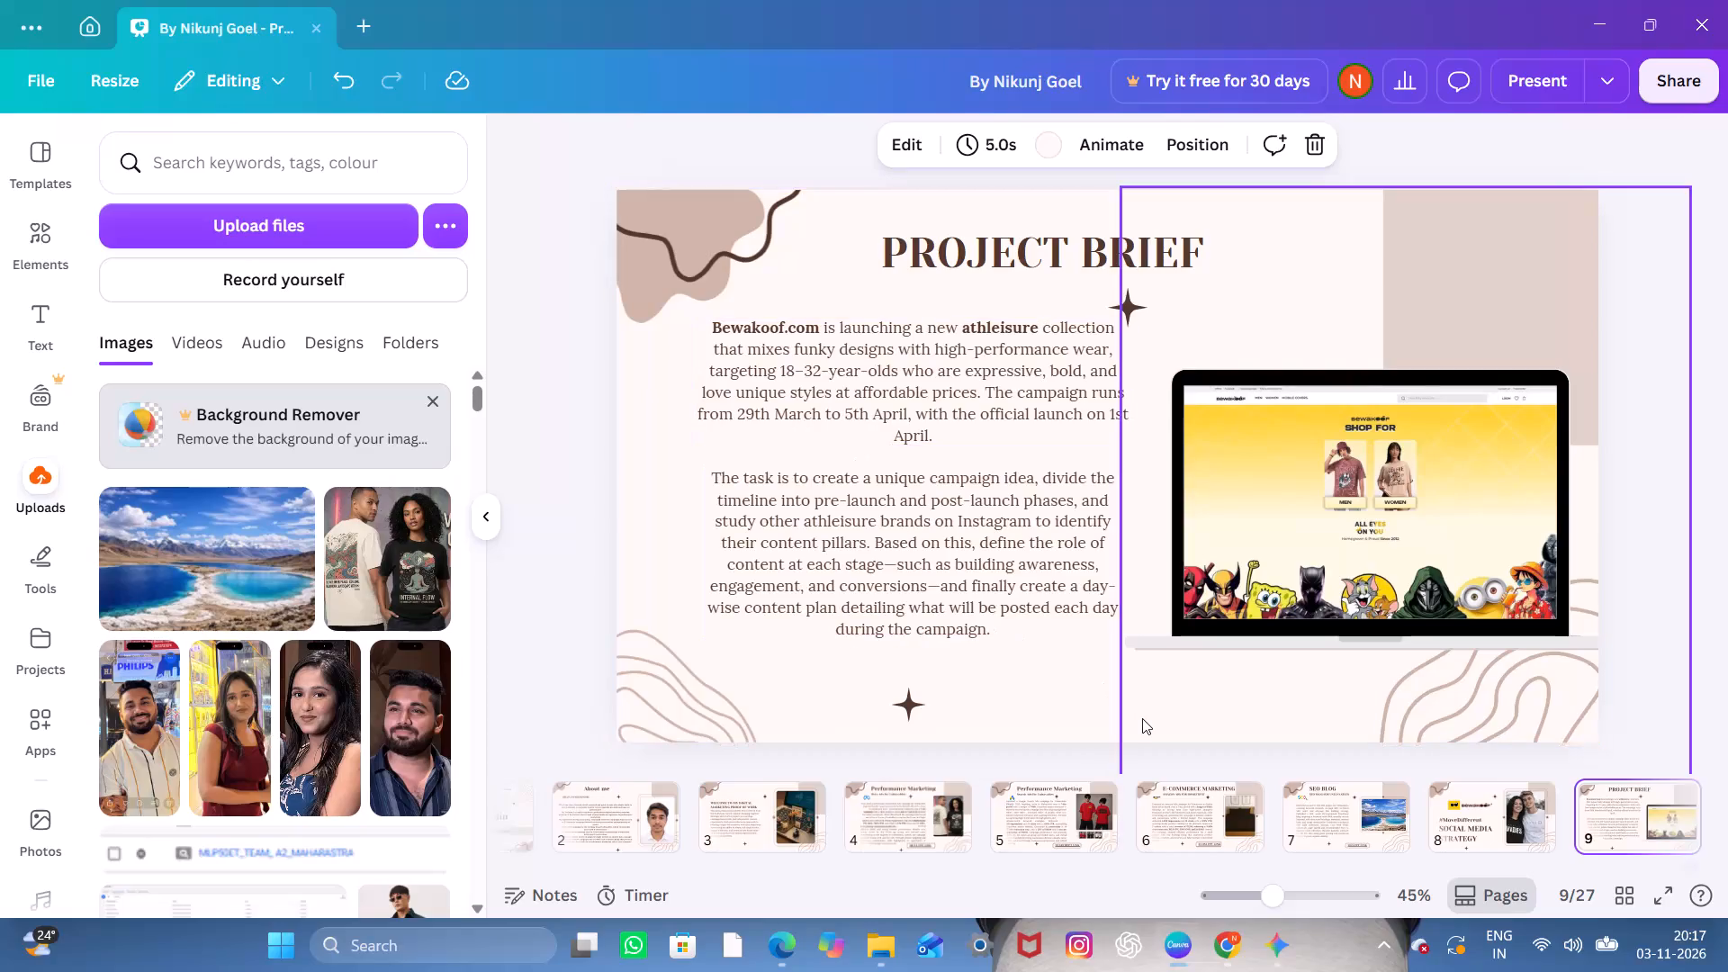
{"action": "scroll", "coordinate": [1306, 846], "scroll_direction": "left", "scroll_amount": 5}
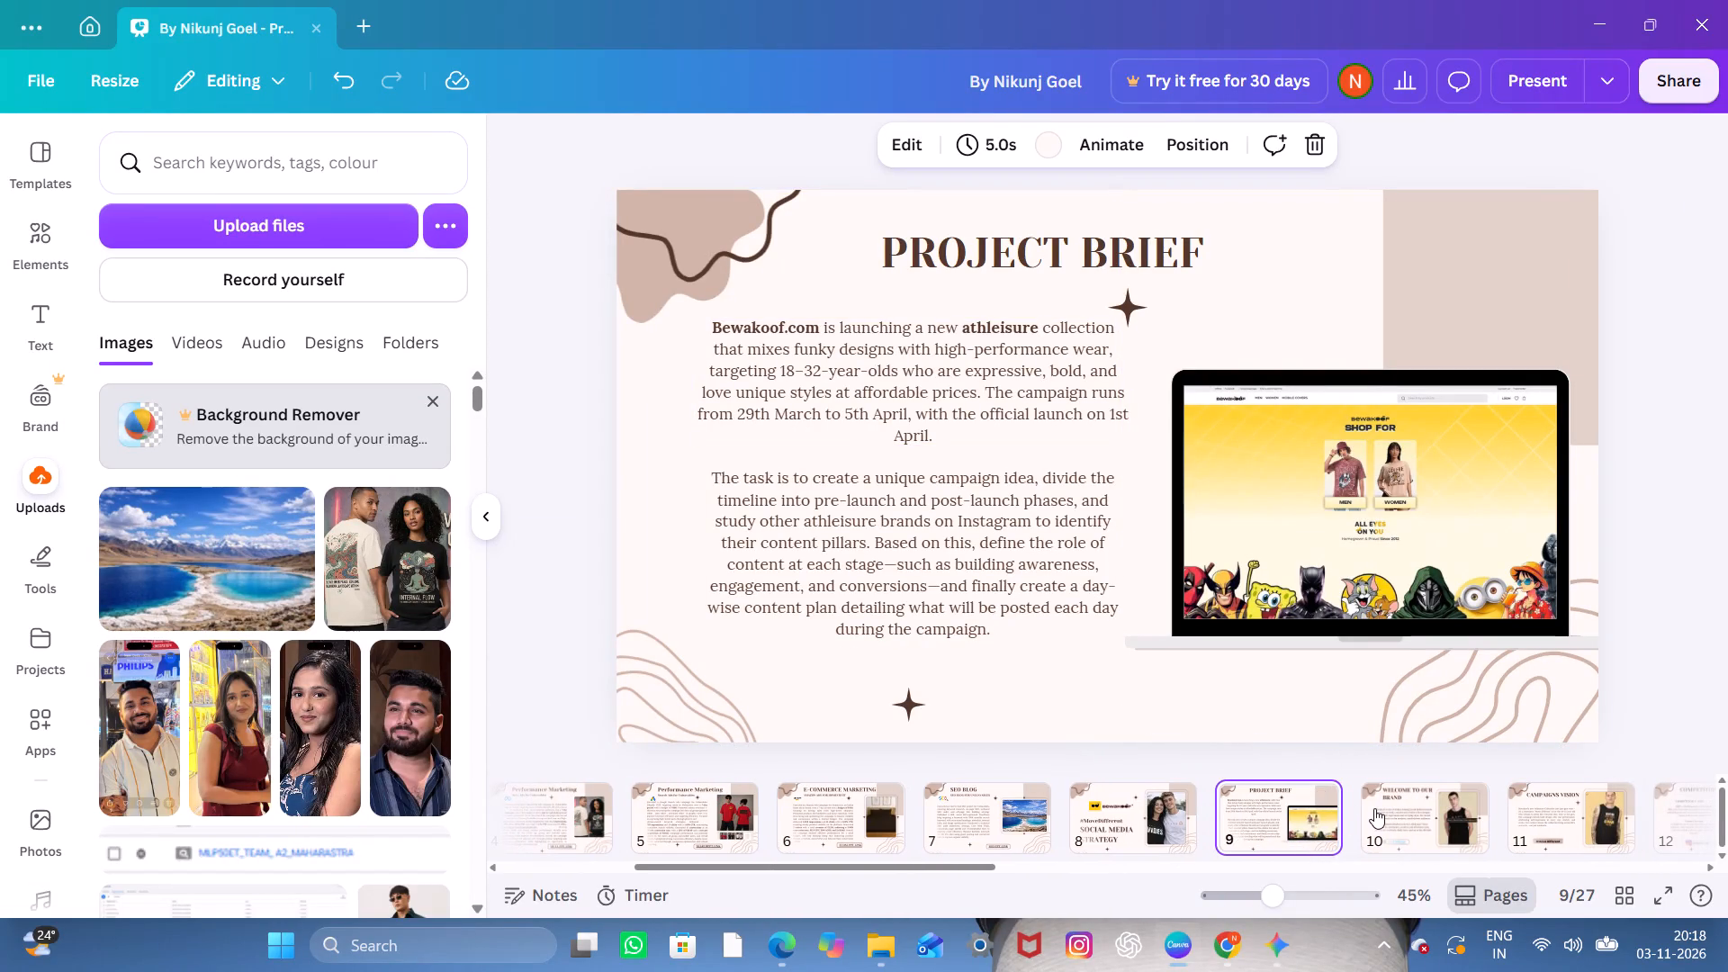
{"action": "left_click", "coordinate": [1374, 808]}
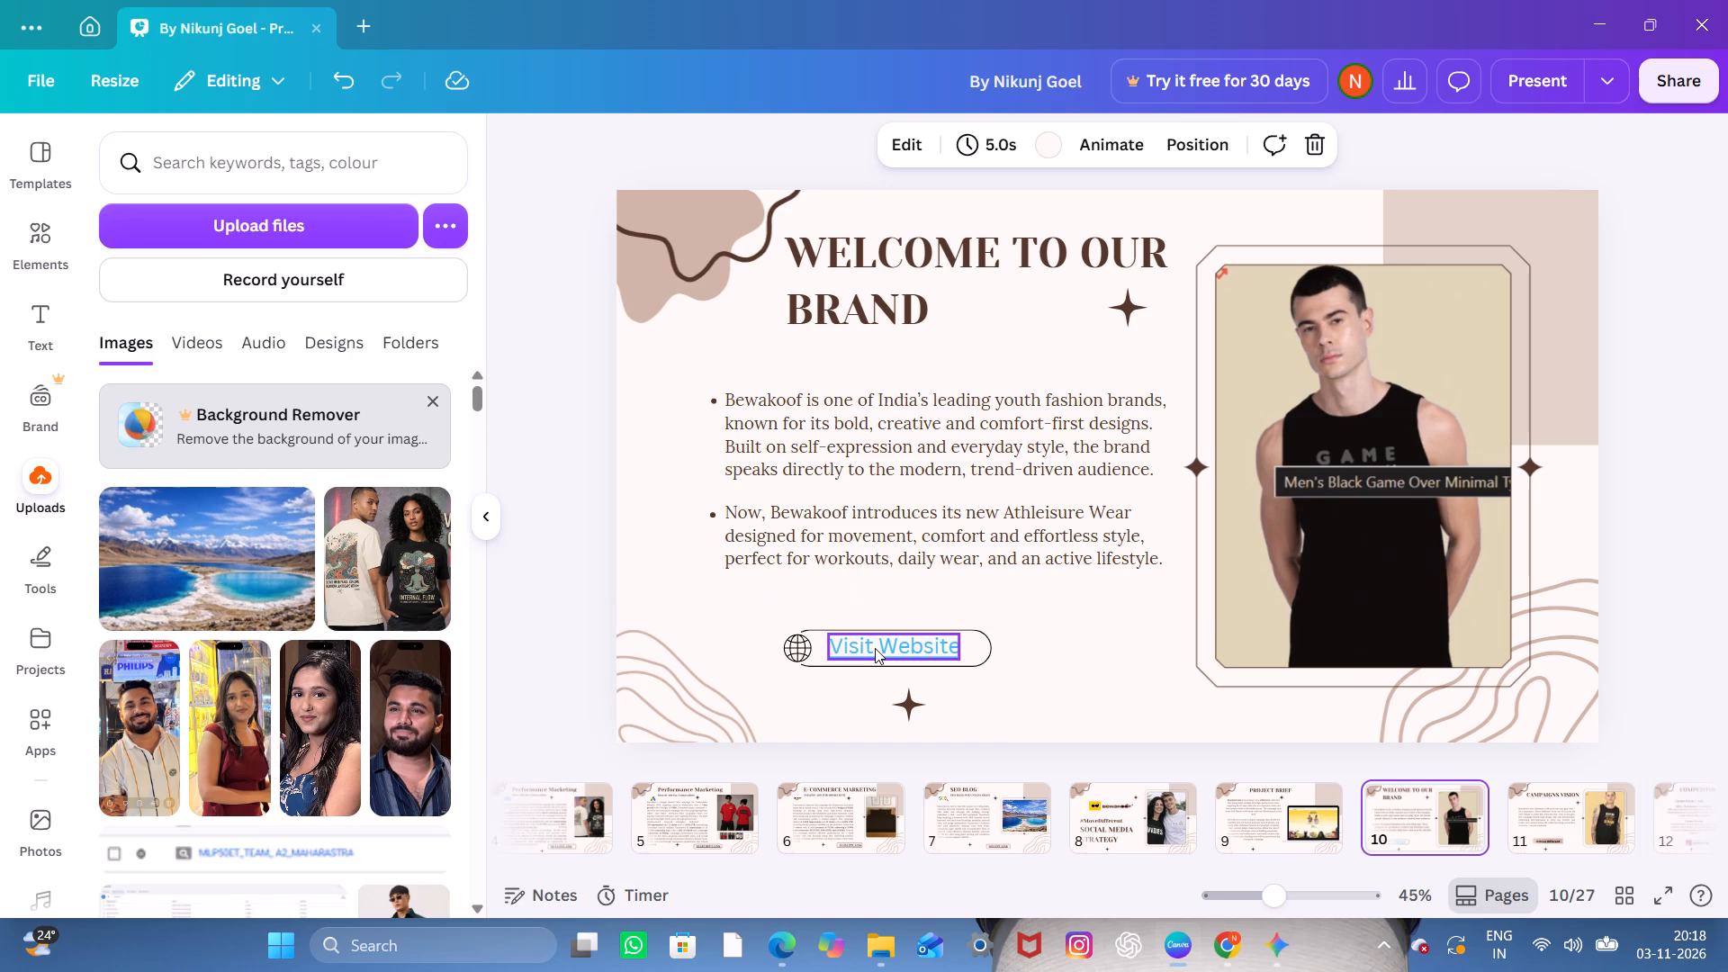
Open the Visit Website link on the Welcome to Our Brand slide to check its target, and return to Canva.
{"action": "left_click", "coordinate": [875, 648]}
{"action": "left_click", "coordinate": [819, 585]}
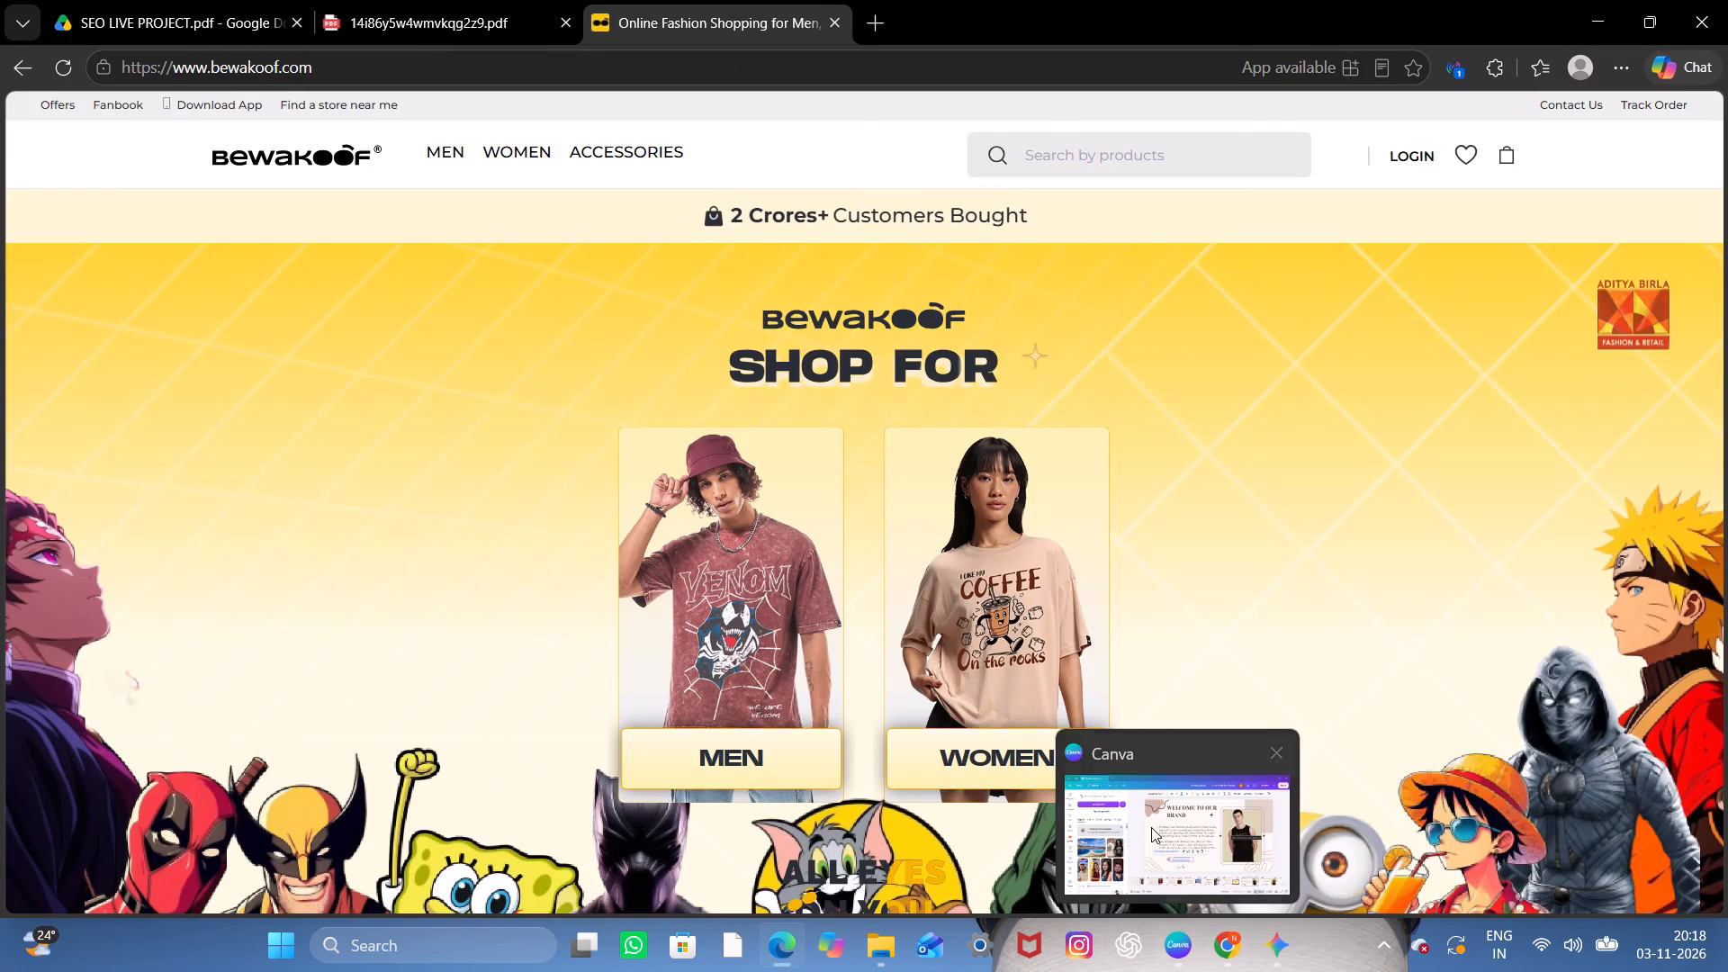
{"action": "left_click", "coordinate": [1151, 827]}
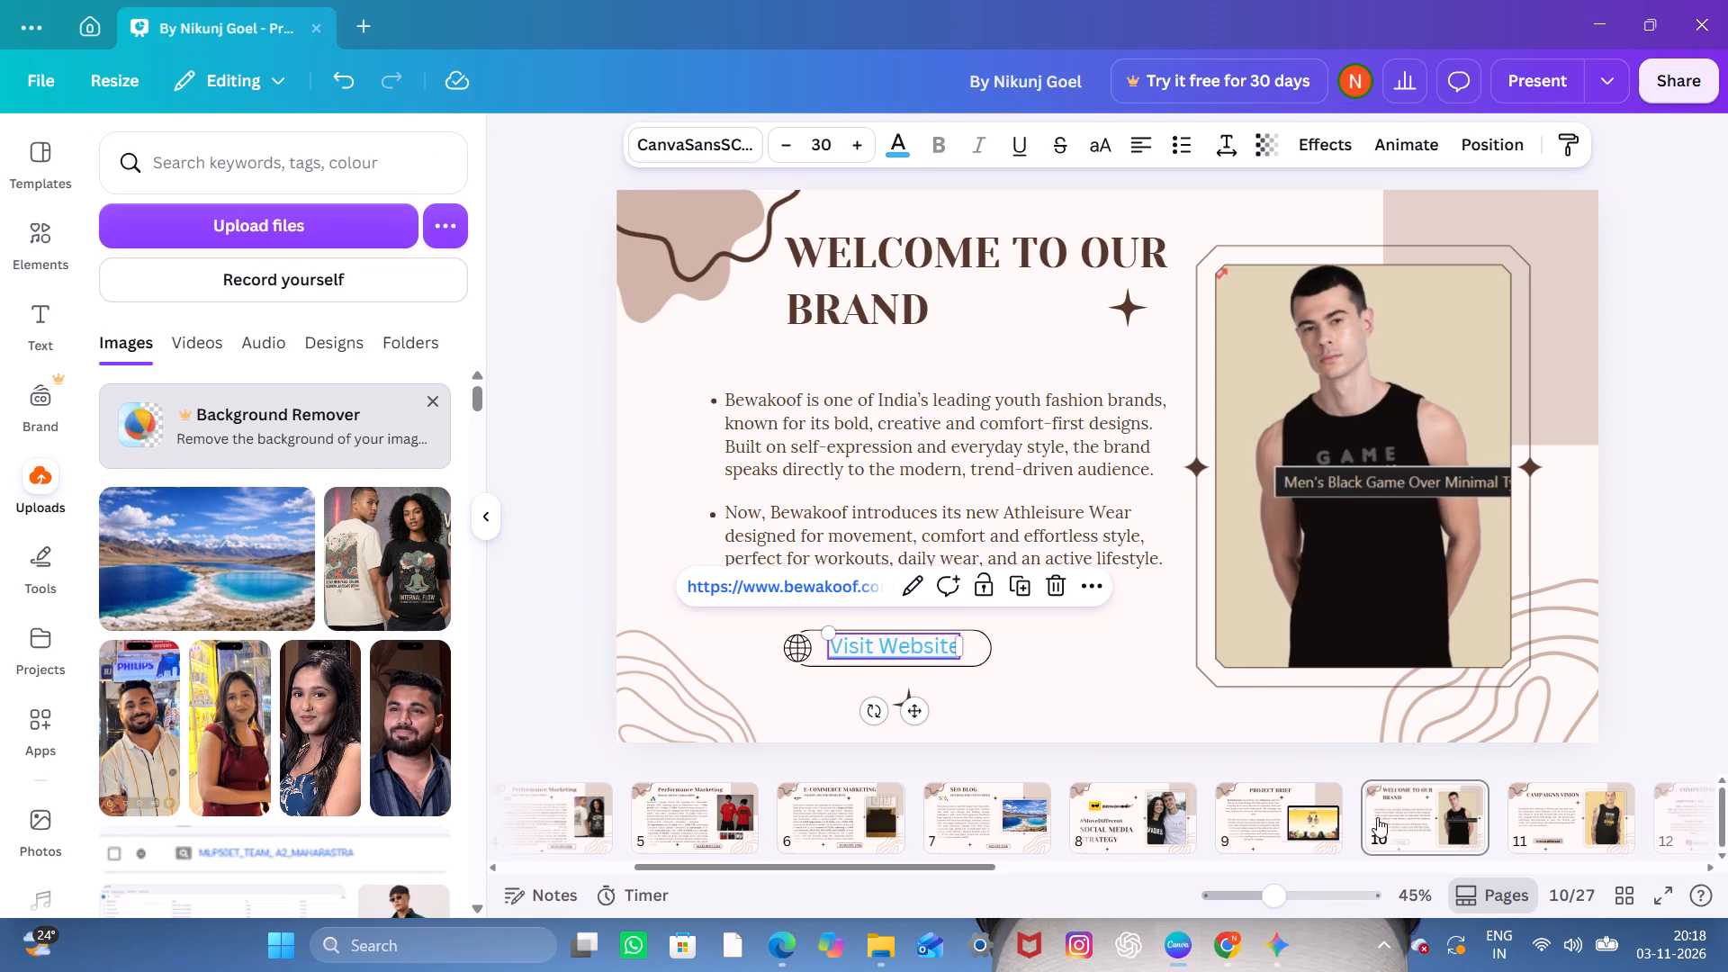
Review the Campaigns Vision and Competitor Analysis slides, checking the #Move Different text and the Instagram Page label for links.
{"action": "left_click", "coordinate": [1546, 819]}
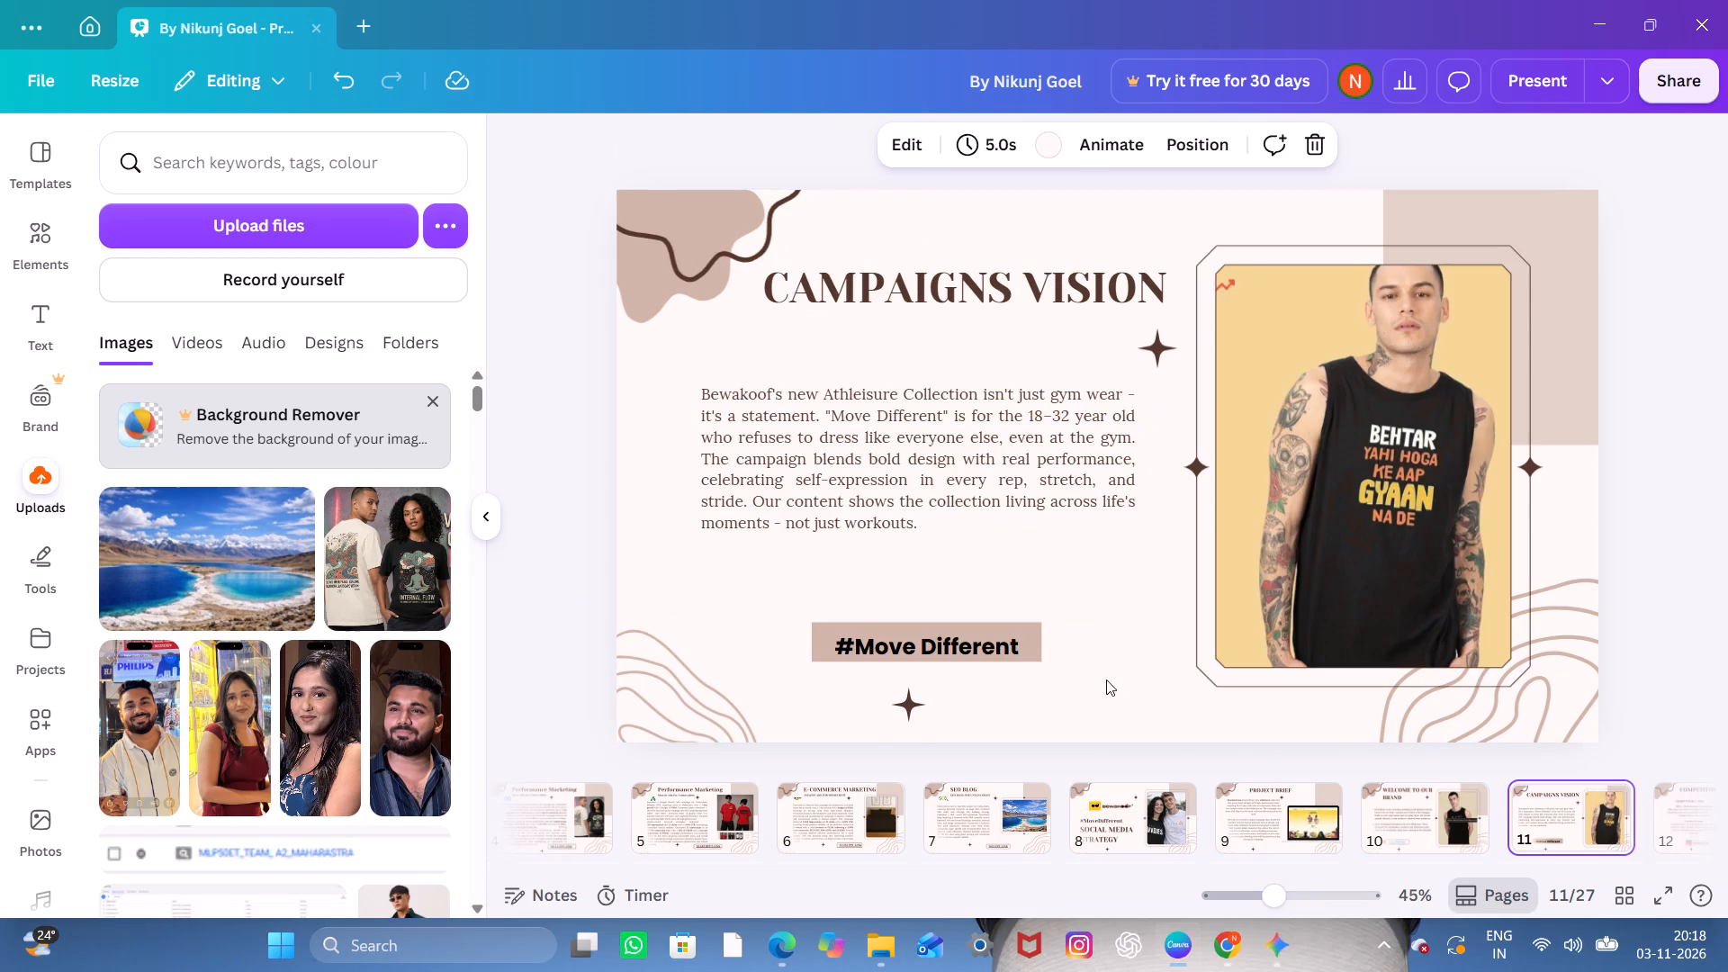
{"action": "left_click", "coordinate": [953, 646]}
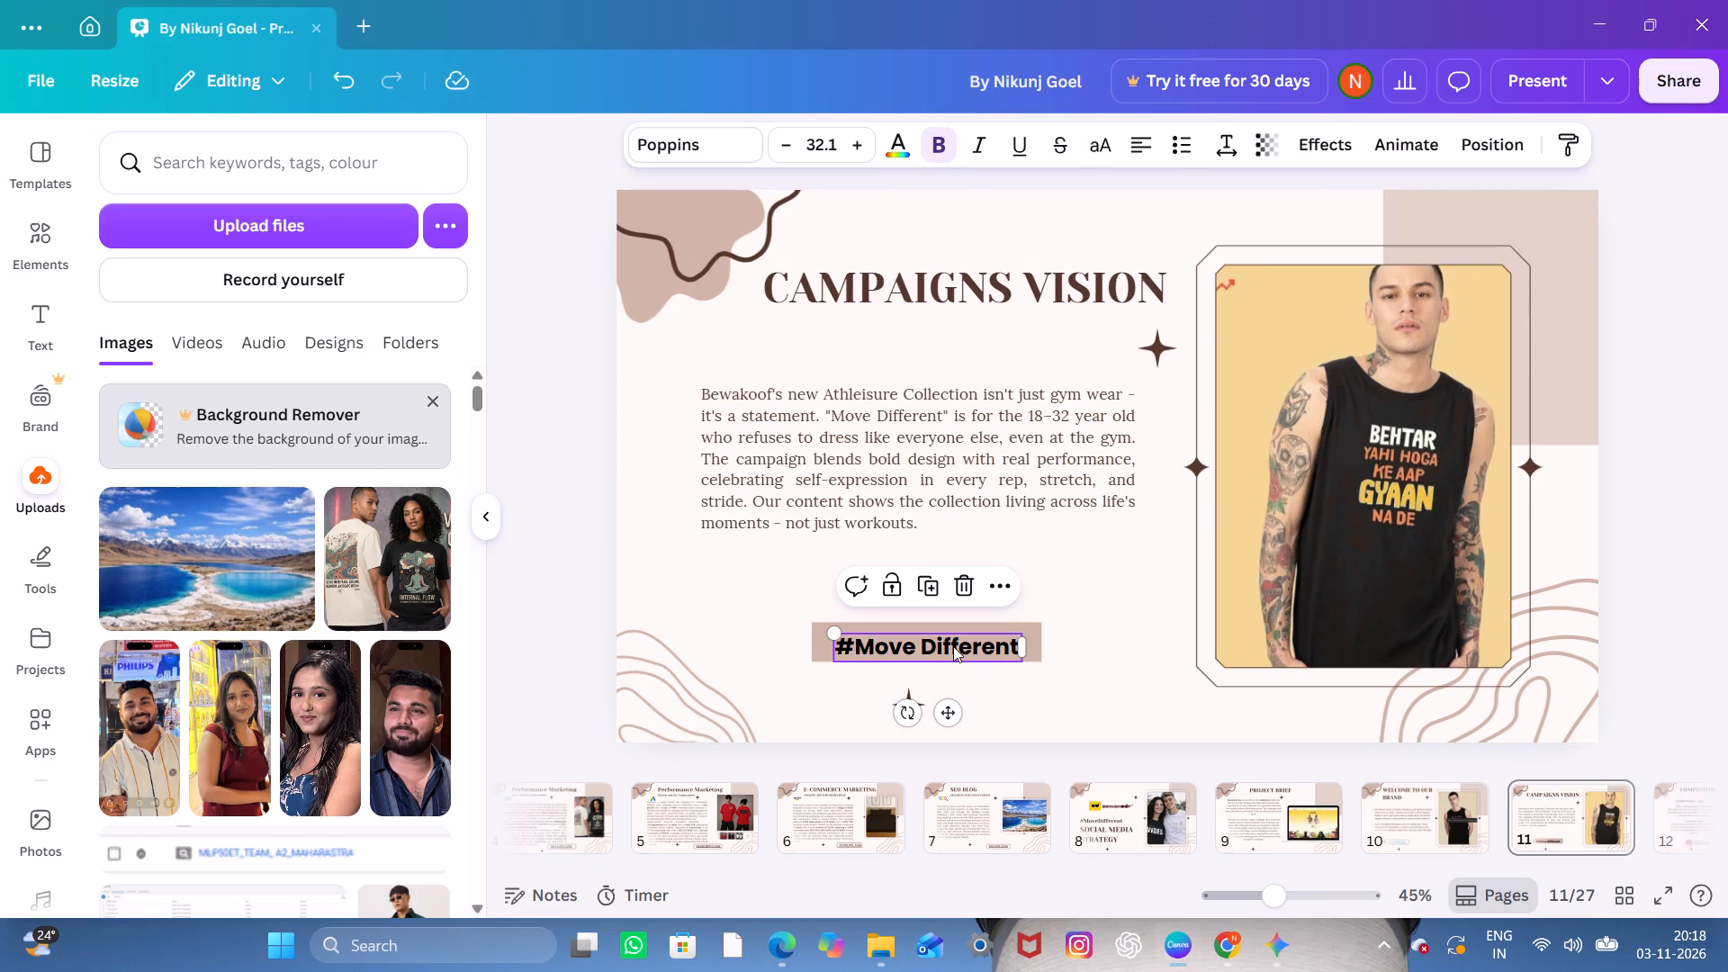
{"action": "left_click", "coordinate": [1113, 694]}
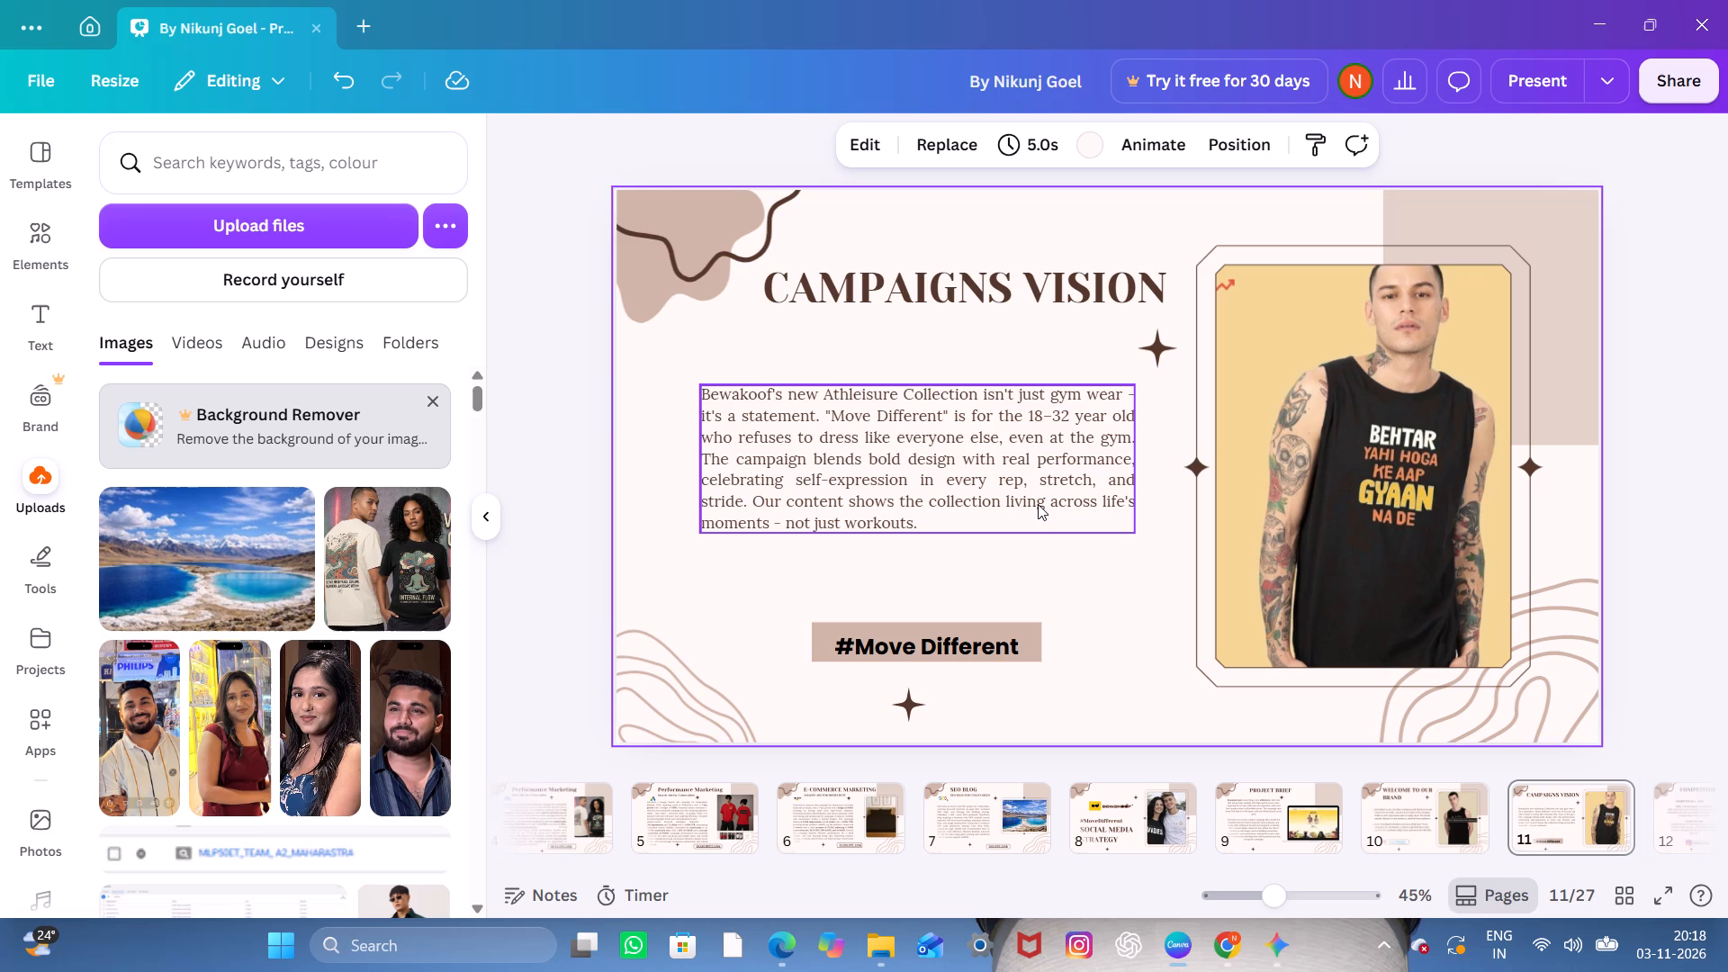
{"action": "scroll", "coordinate": [1431, 813], "scroll_direction": "left", "scroll_amount": 2}
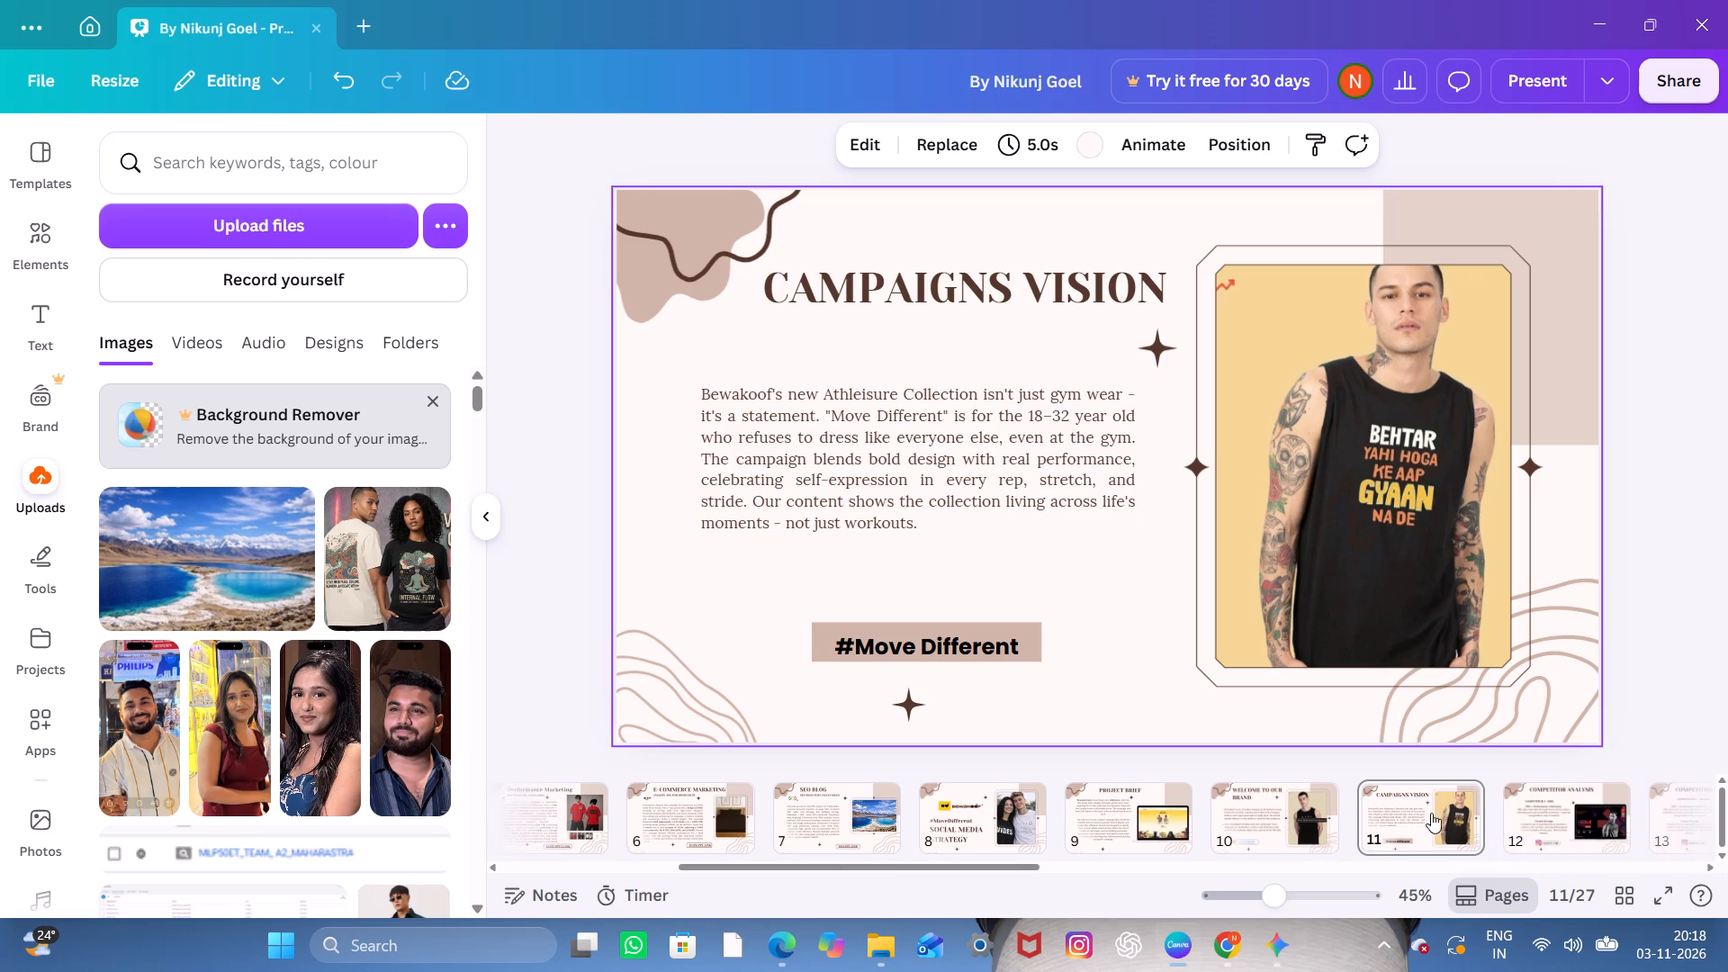
{"action": "left_click", "coordinate": [1496, 818]}
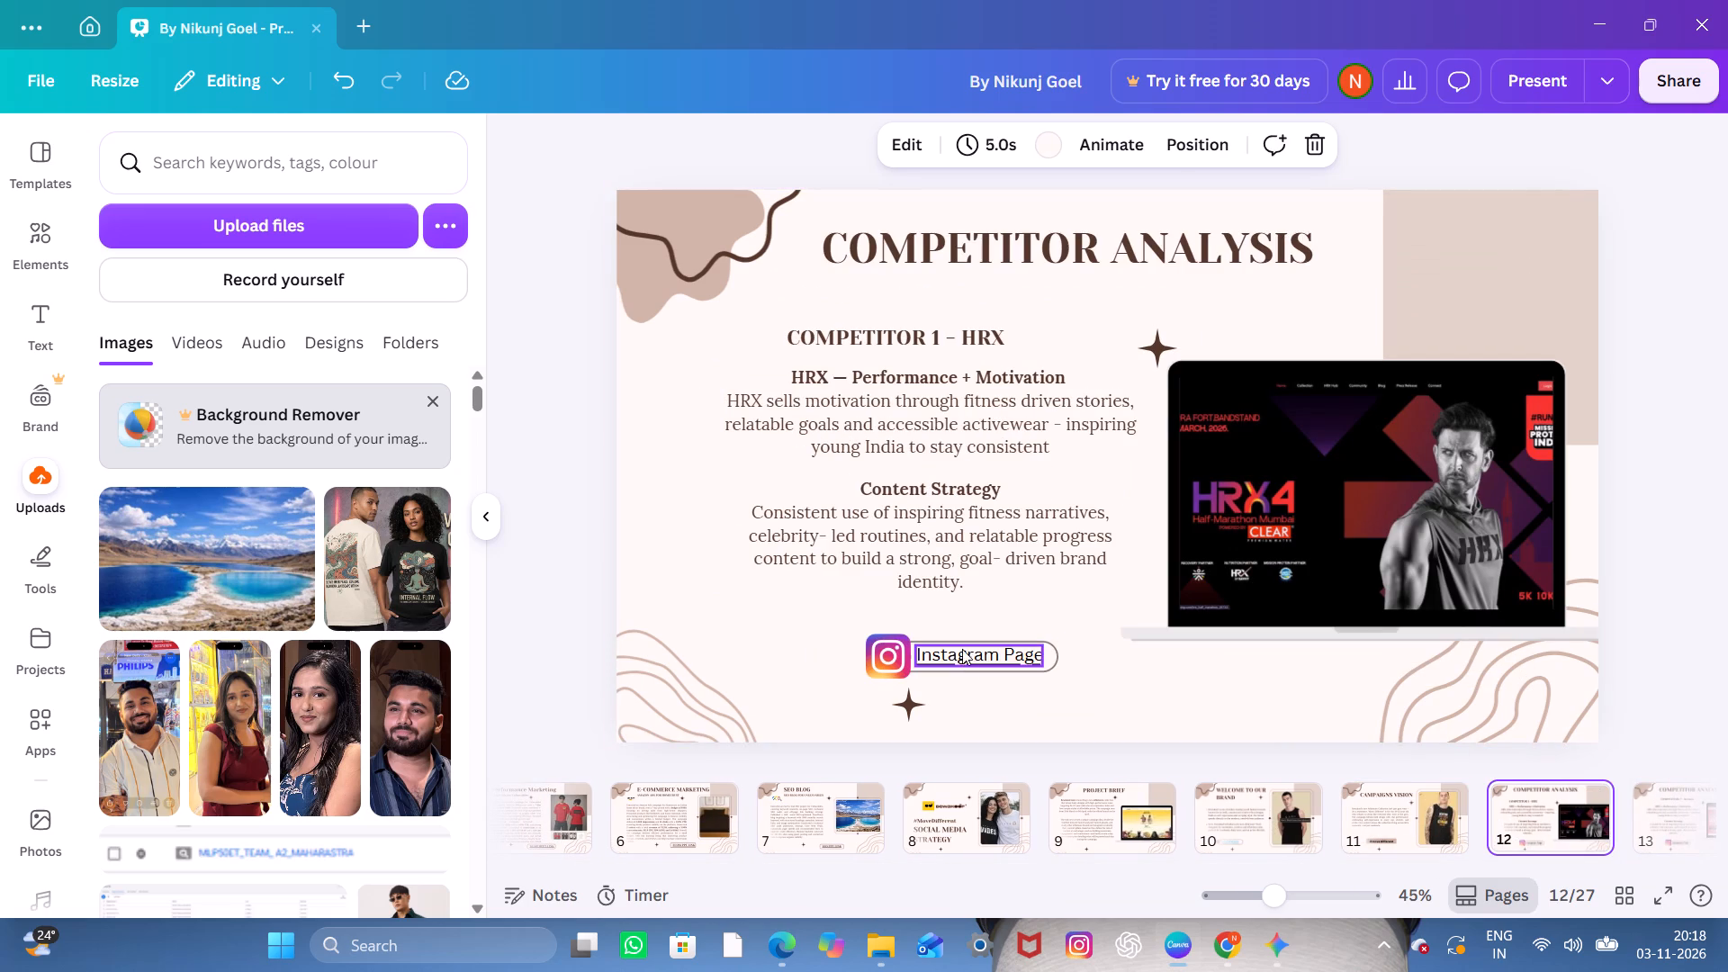
{"action": "left_click", "coordinate": [961, 659]}
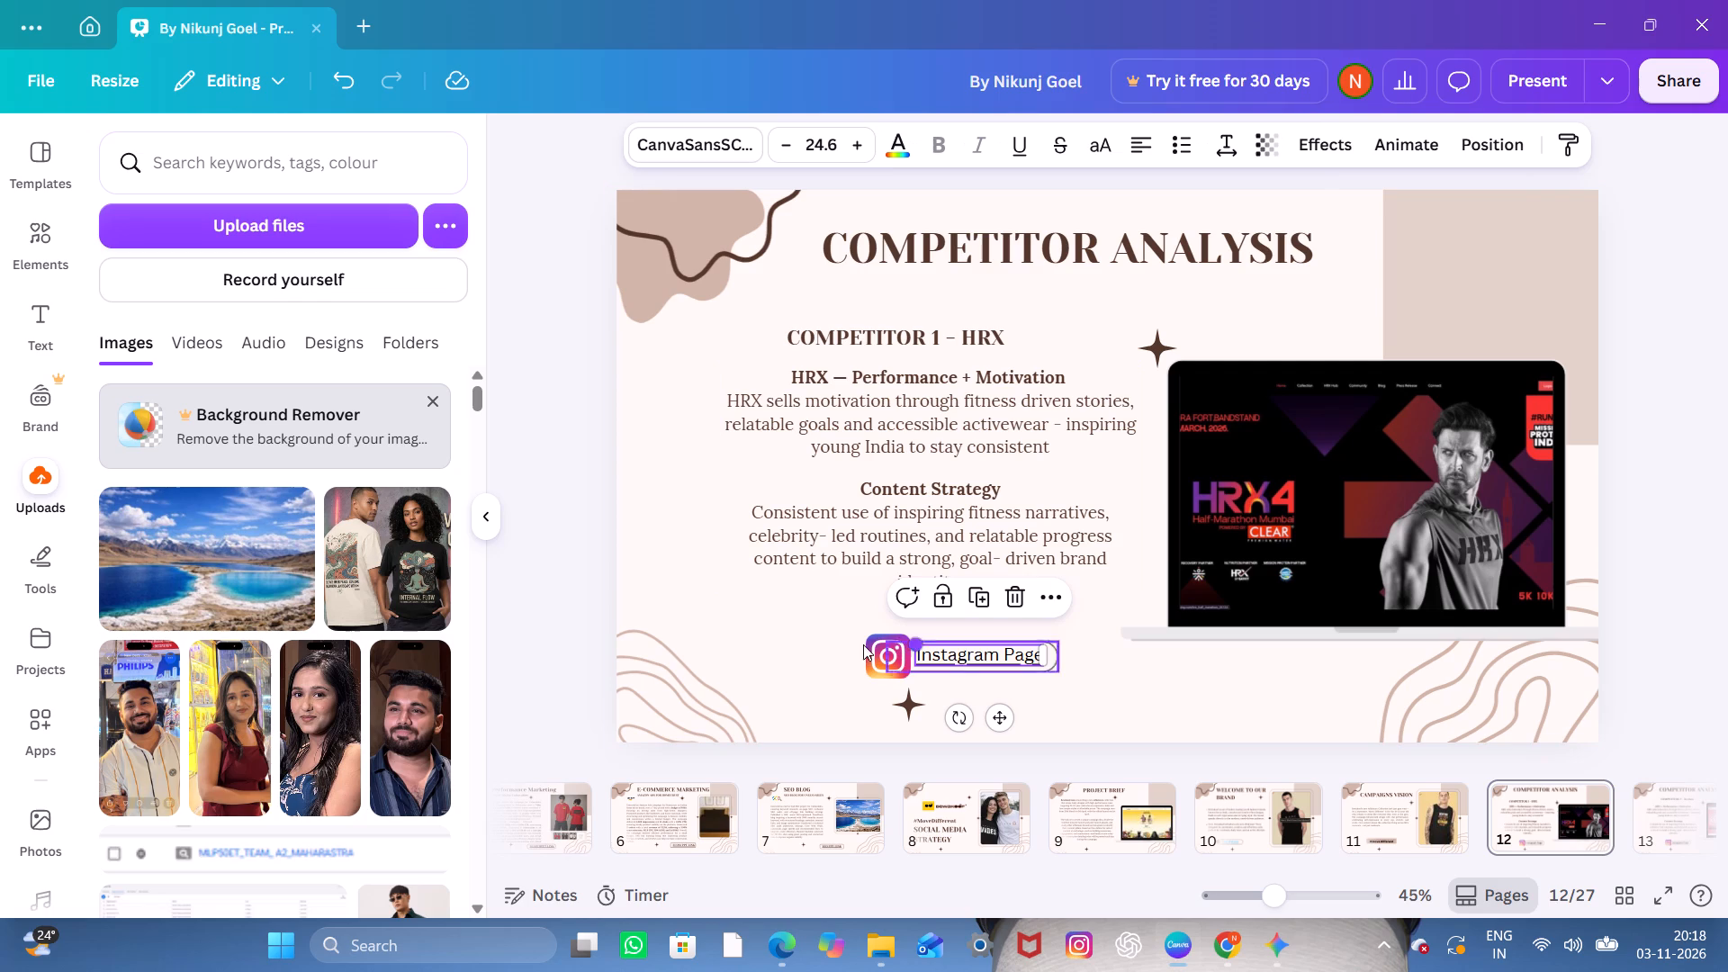
{"action": "left_click", "coordinate": [761, 607]}
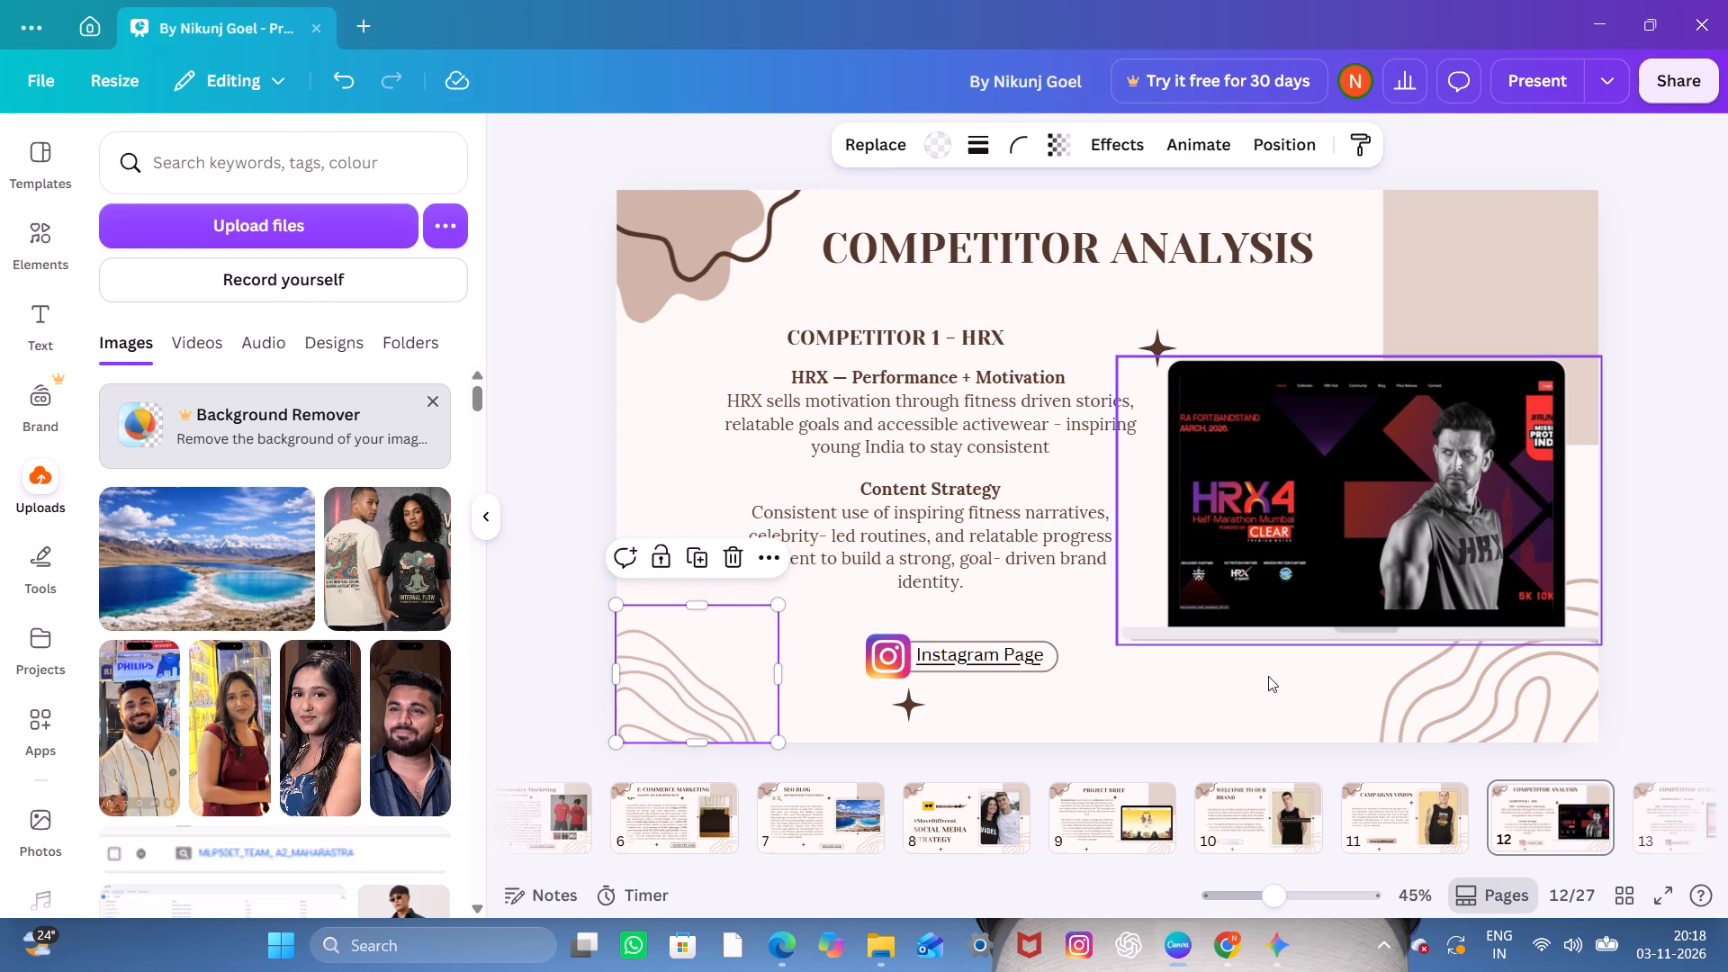
{"action": "left_click", "coordinate": [1234, 693]}
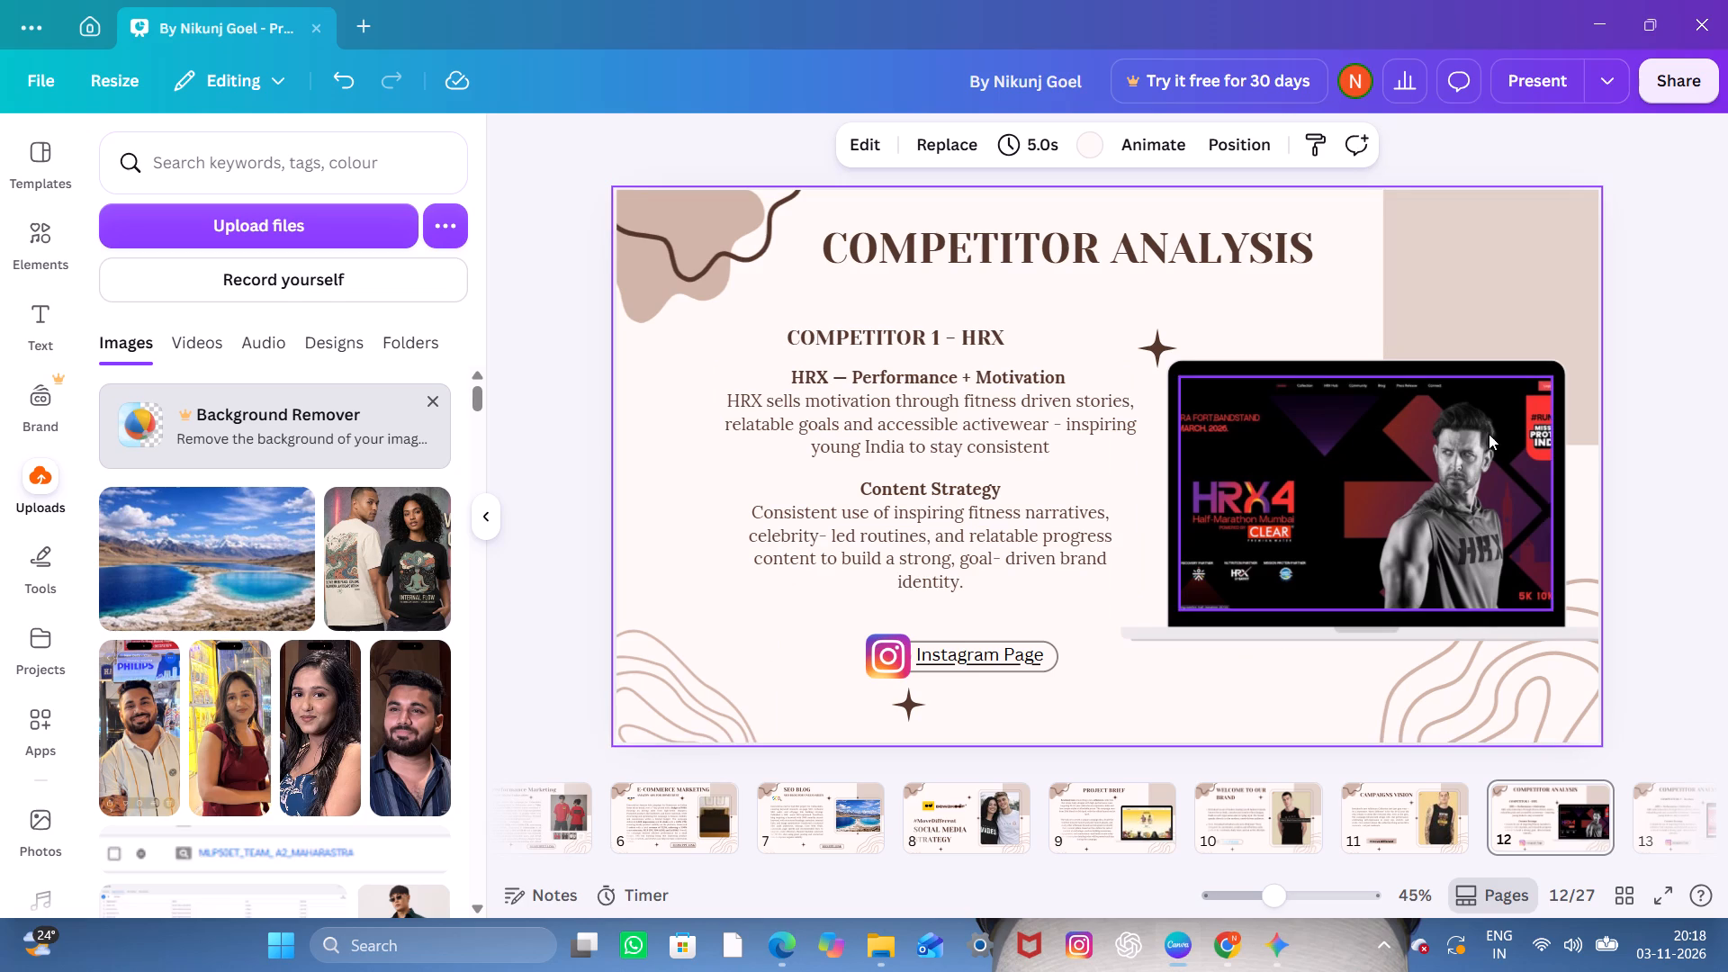
Delete the whole HRX Competitor Analysis slide, page 12, from the presentation.
{"action": "left_click", "coordinate": [640, 400]}
{"action": "key", "text": "Delete"}
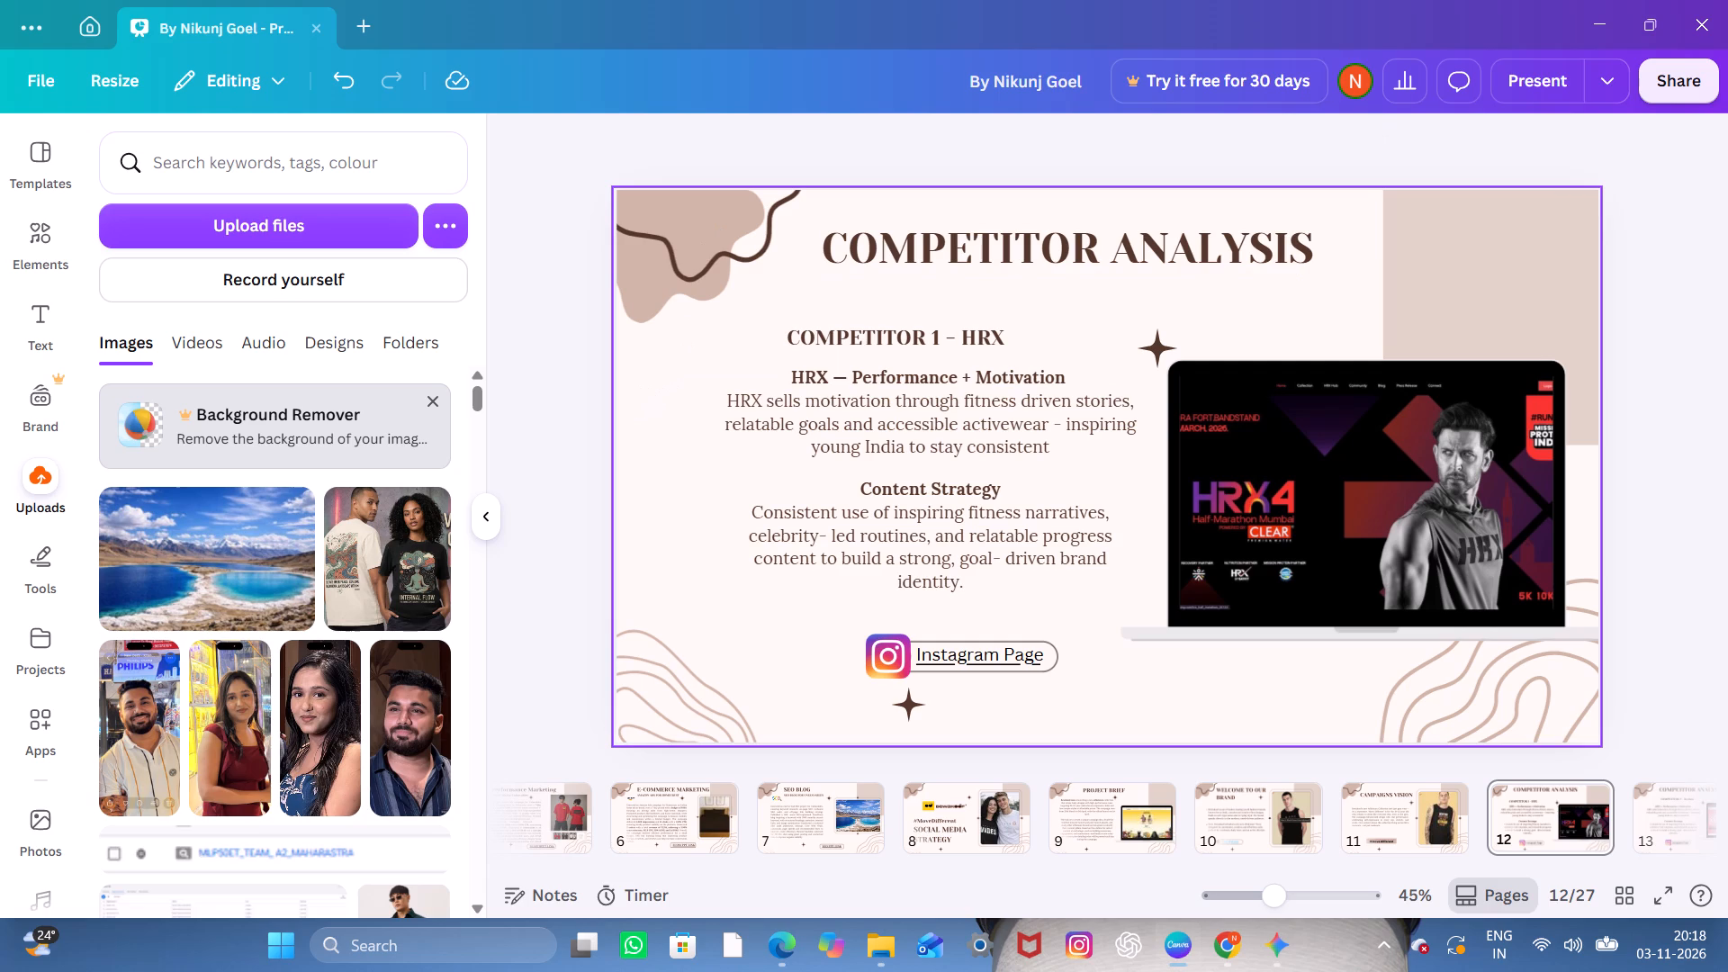
{"action": "left_click", "coordinate": [640, 400]}
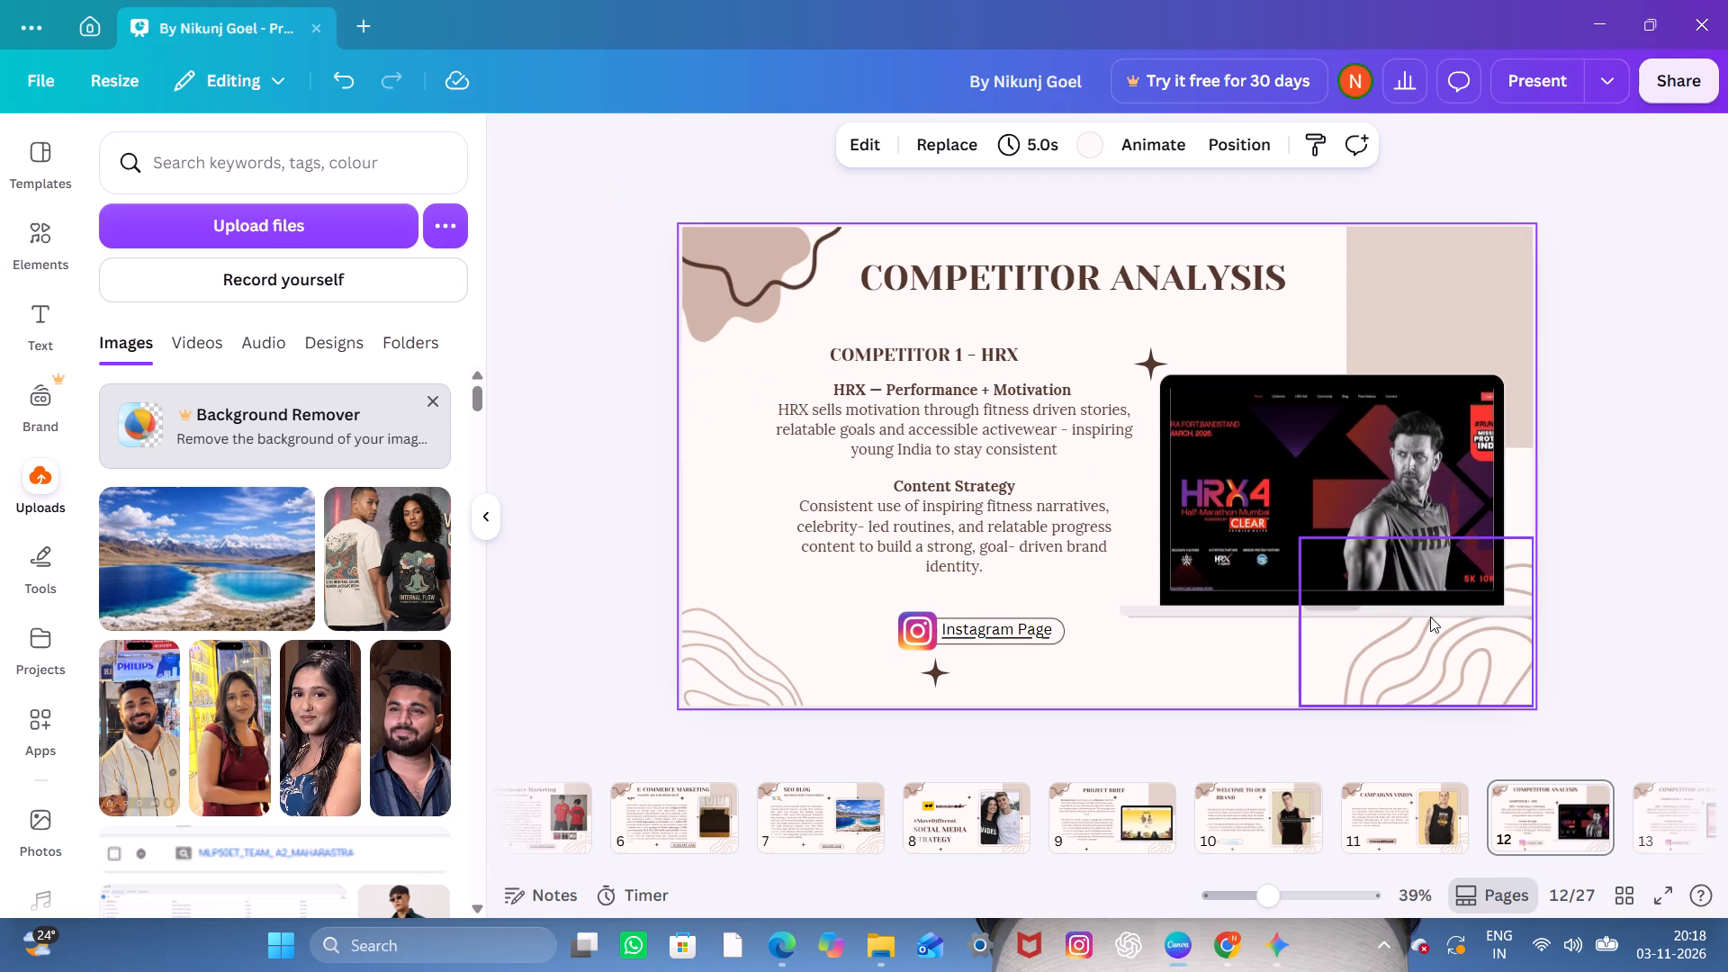
{"action": "right_click", "coordinate": [1535, 823]}
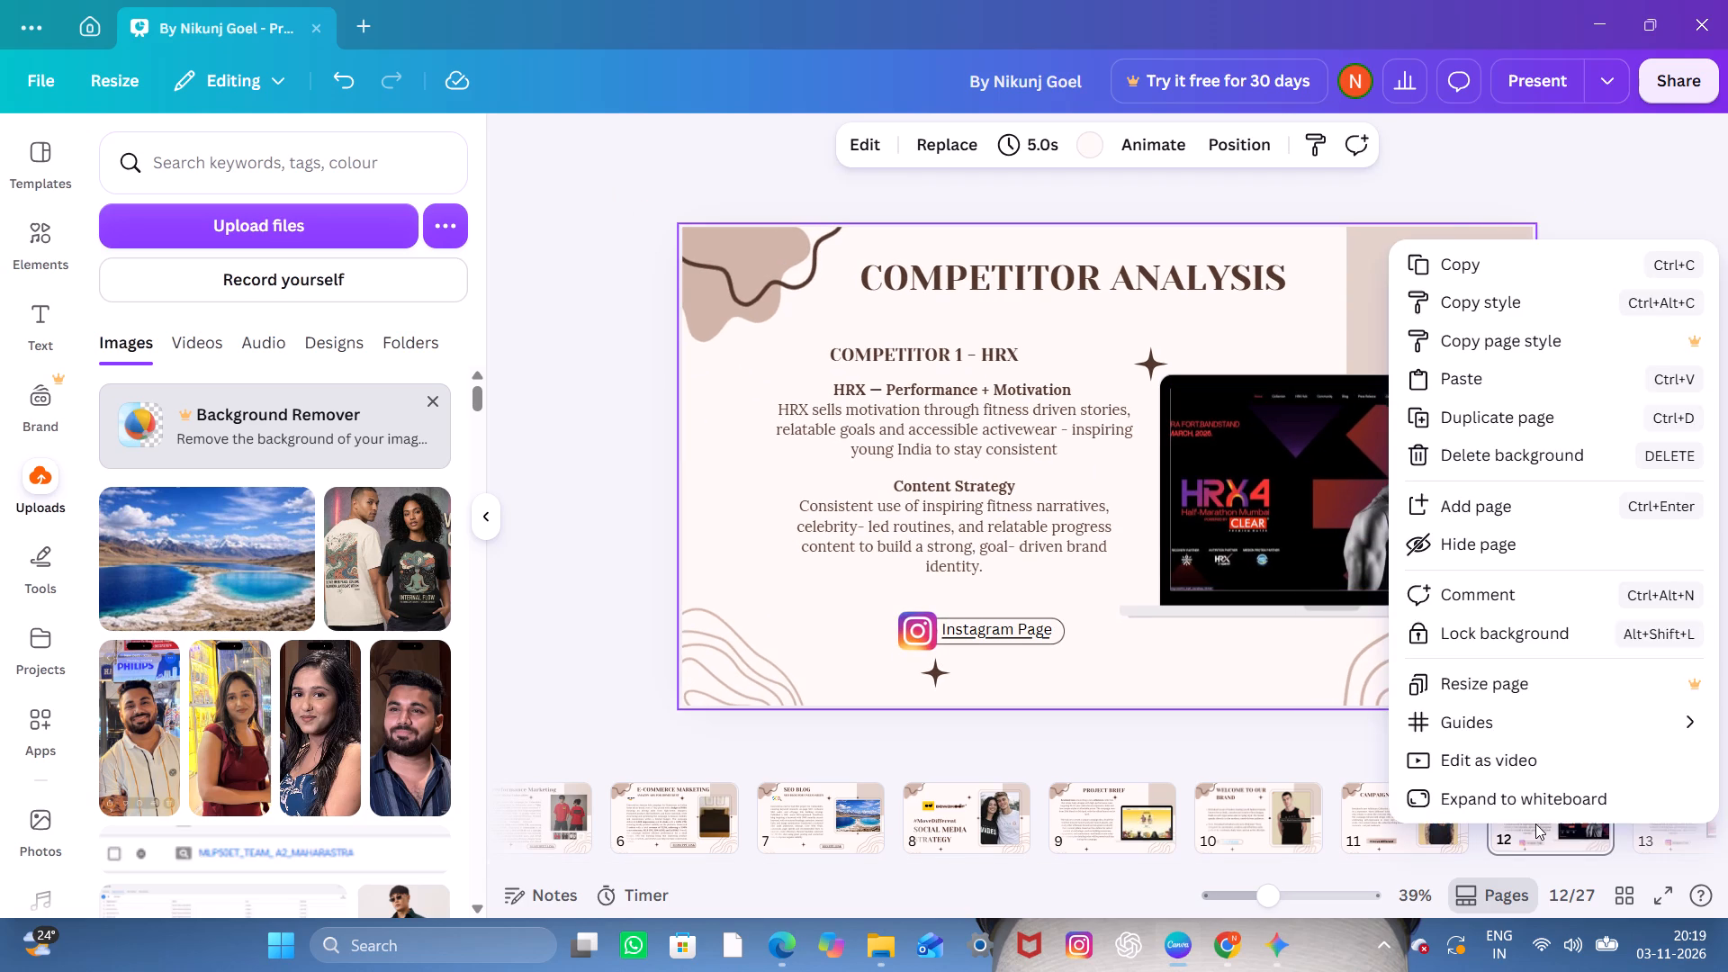
{"action": "left_click", "coordinate": [1499, 860]}
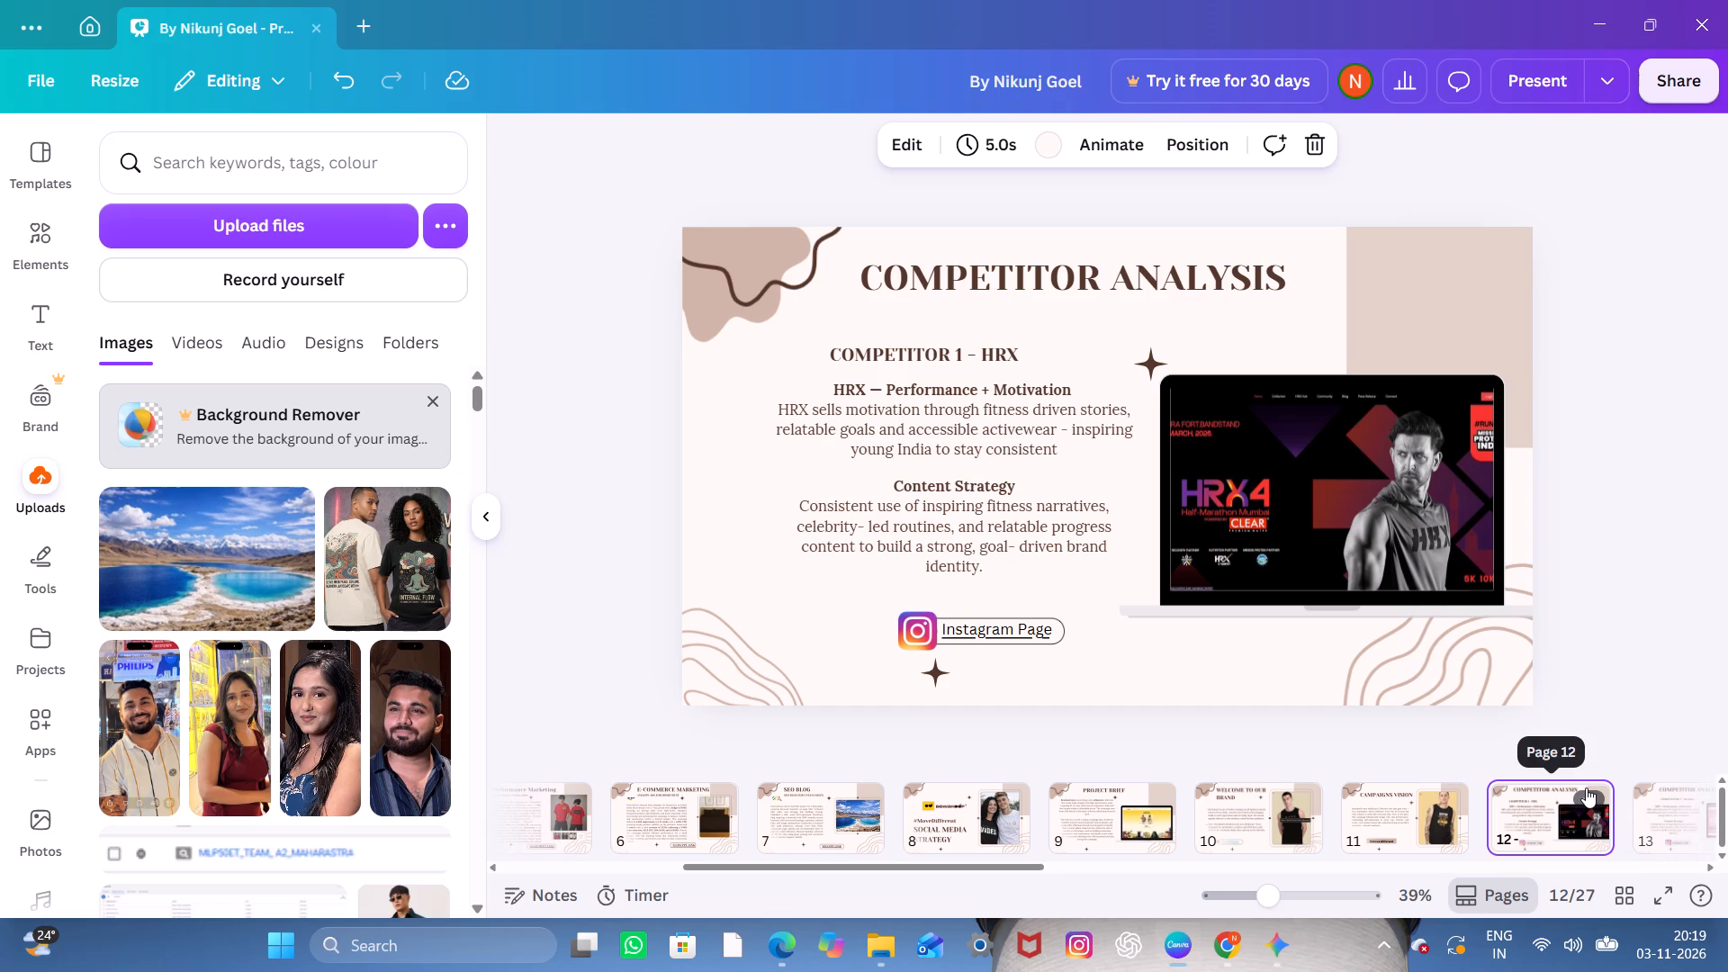
{"action": "left_click", "coordinate": [1586, 787]}
{"action": "left_click", "coordinate": [1586, 796]}
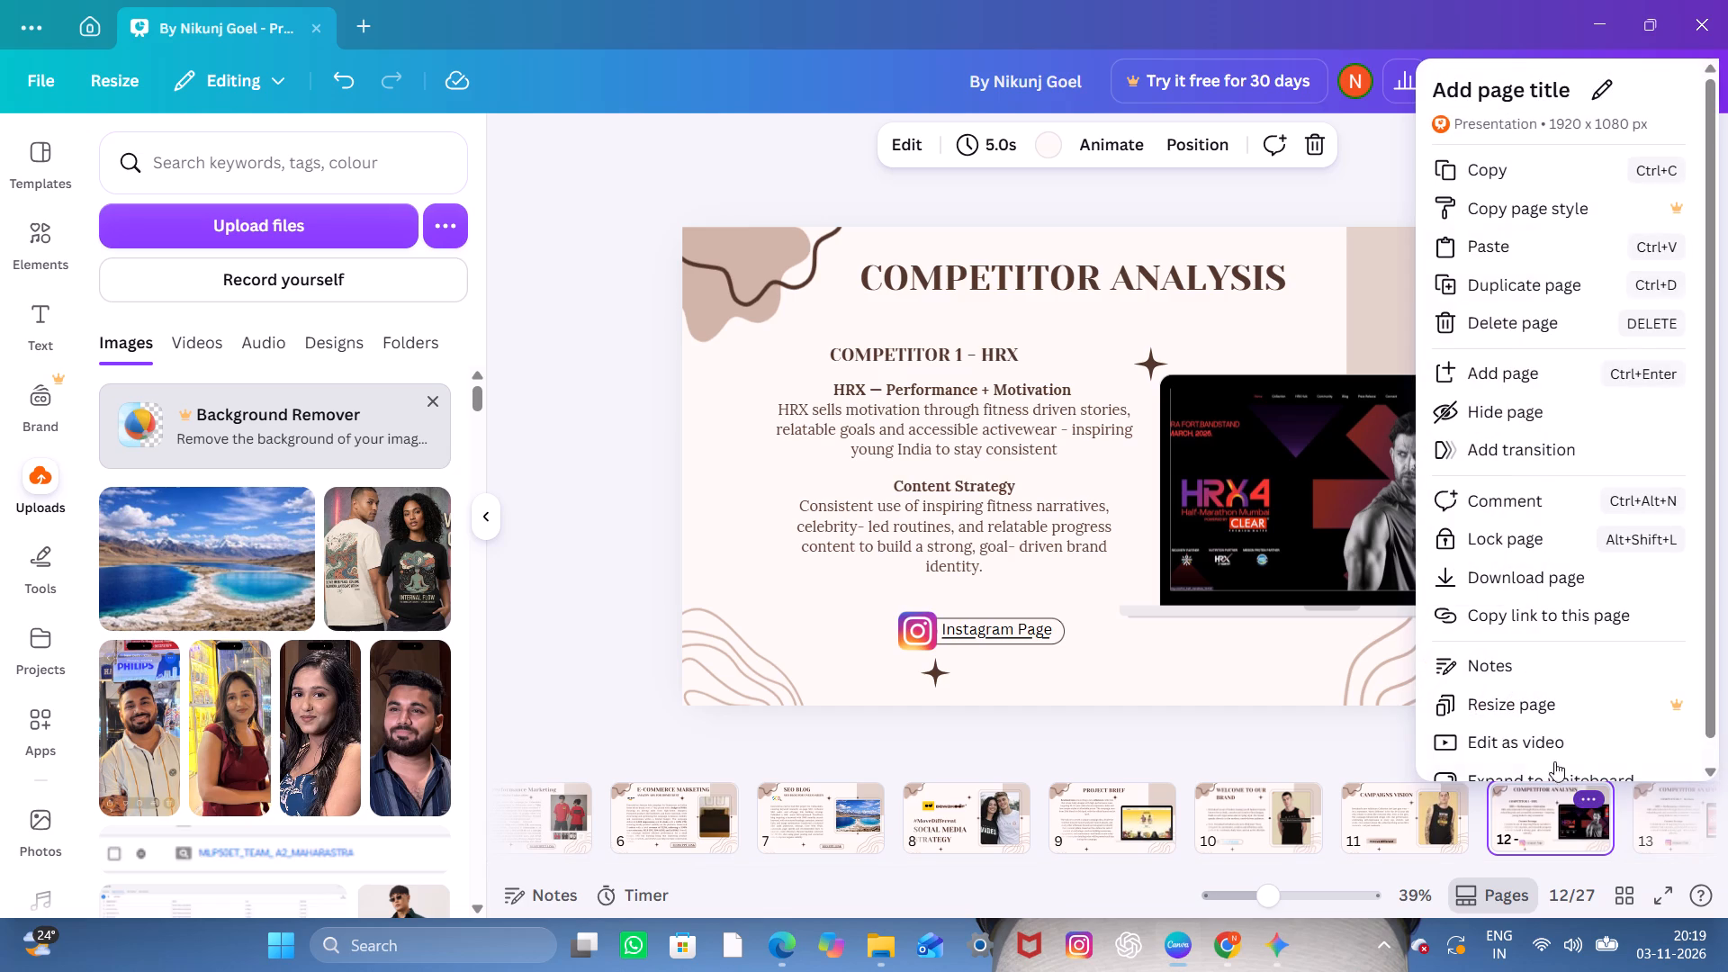
{"action": "scroll", "coordinate": [1518, 704], "scroll_direction": "down", "scroll_amount": 2}
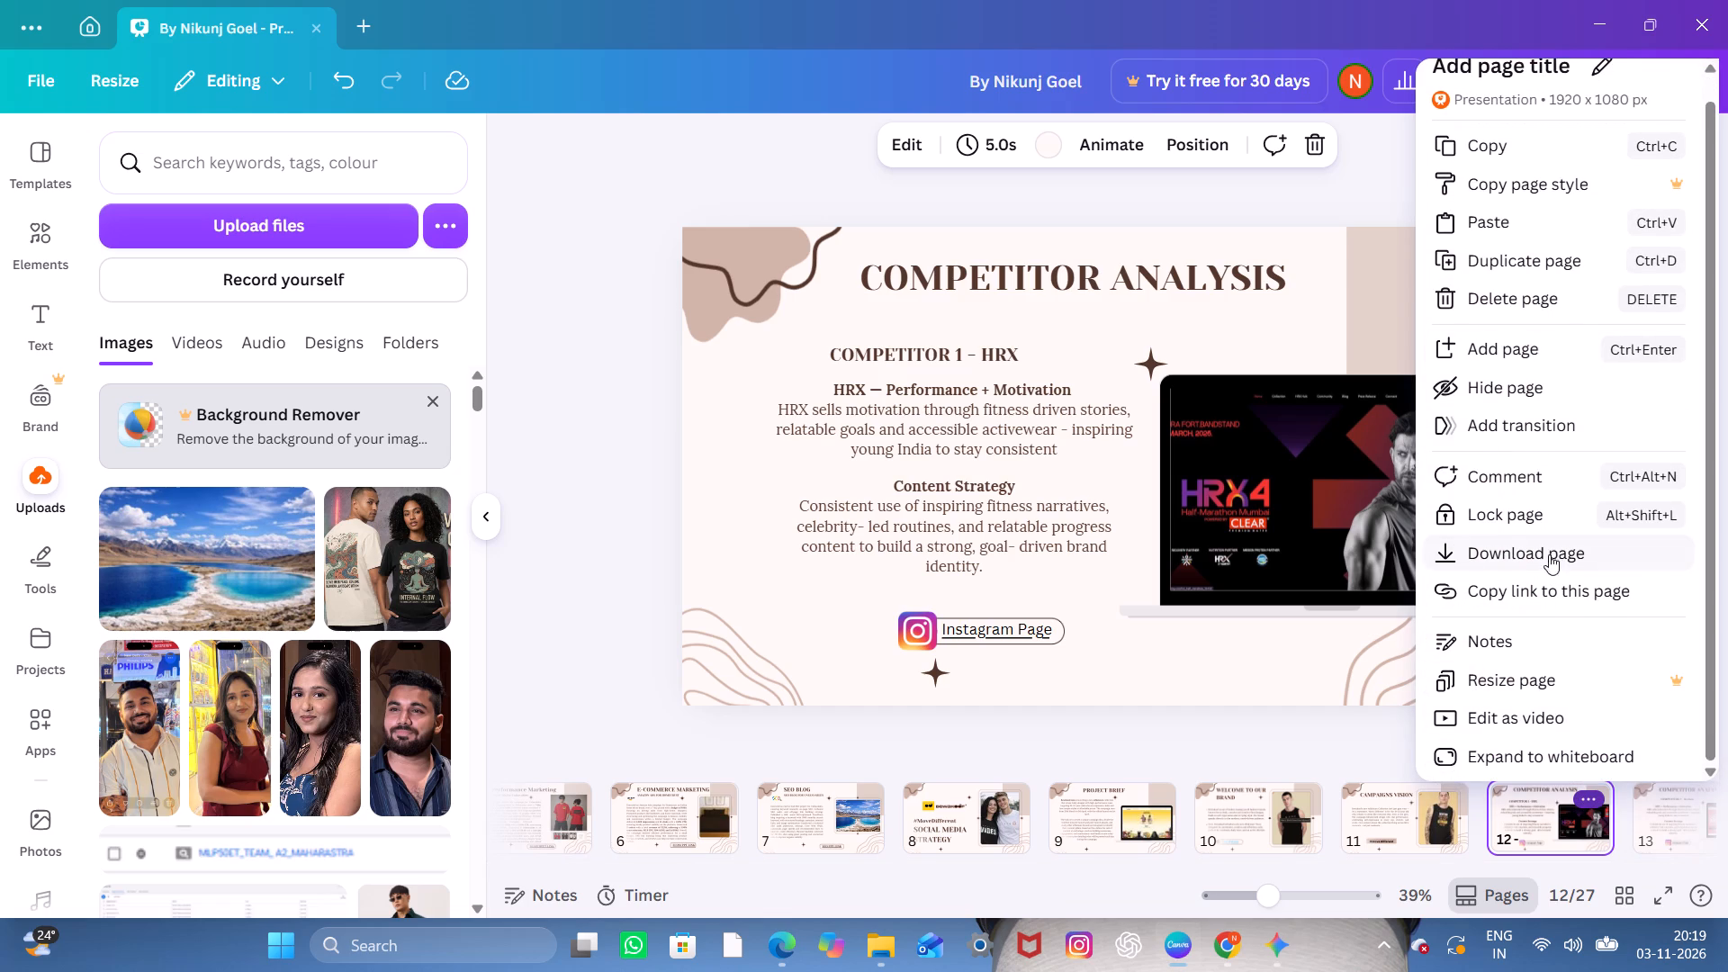
{"action": "left_click", "coordinate": [1492, 308]}
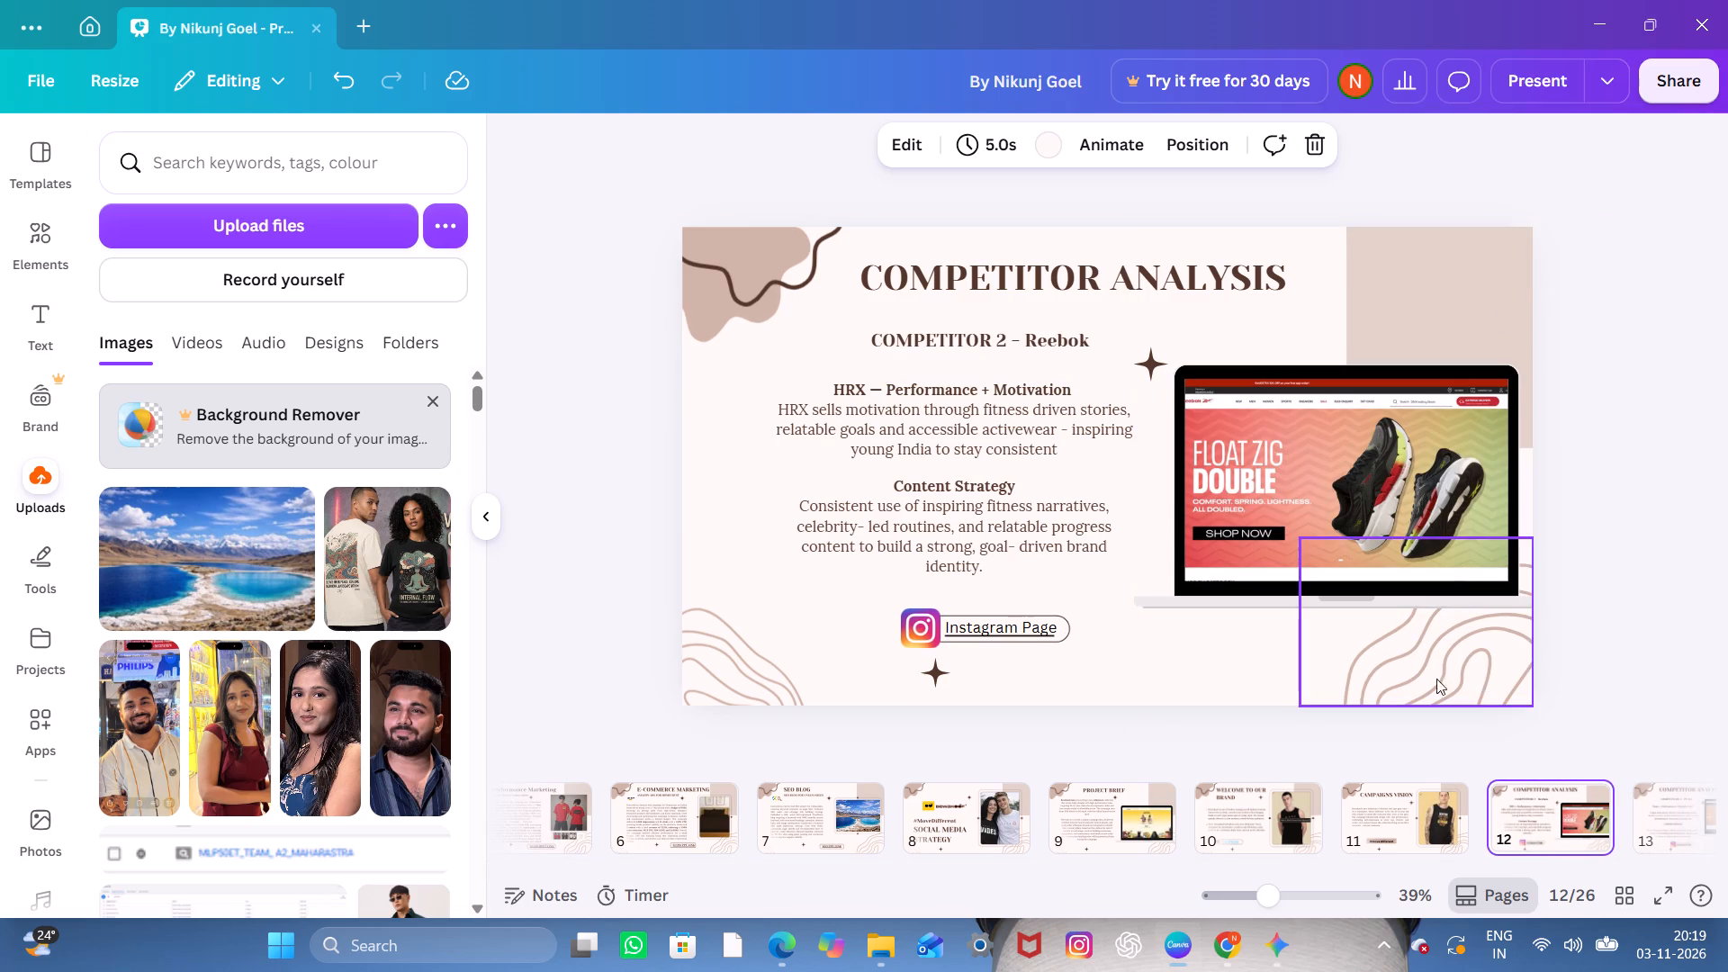
Renumber the subheading on the Reebok Competitor Analysis slide so it reads "COMPETITOR 1 – Reebok".
{"action": "double_click", "coordinate": [1010, 343]}
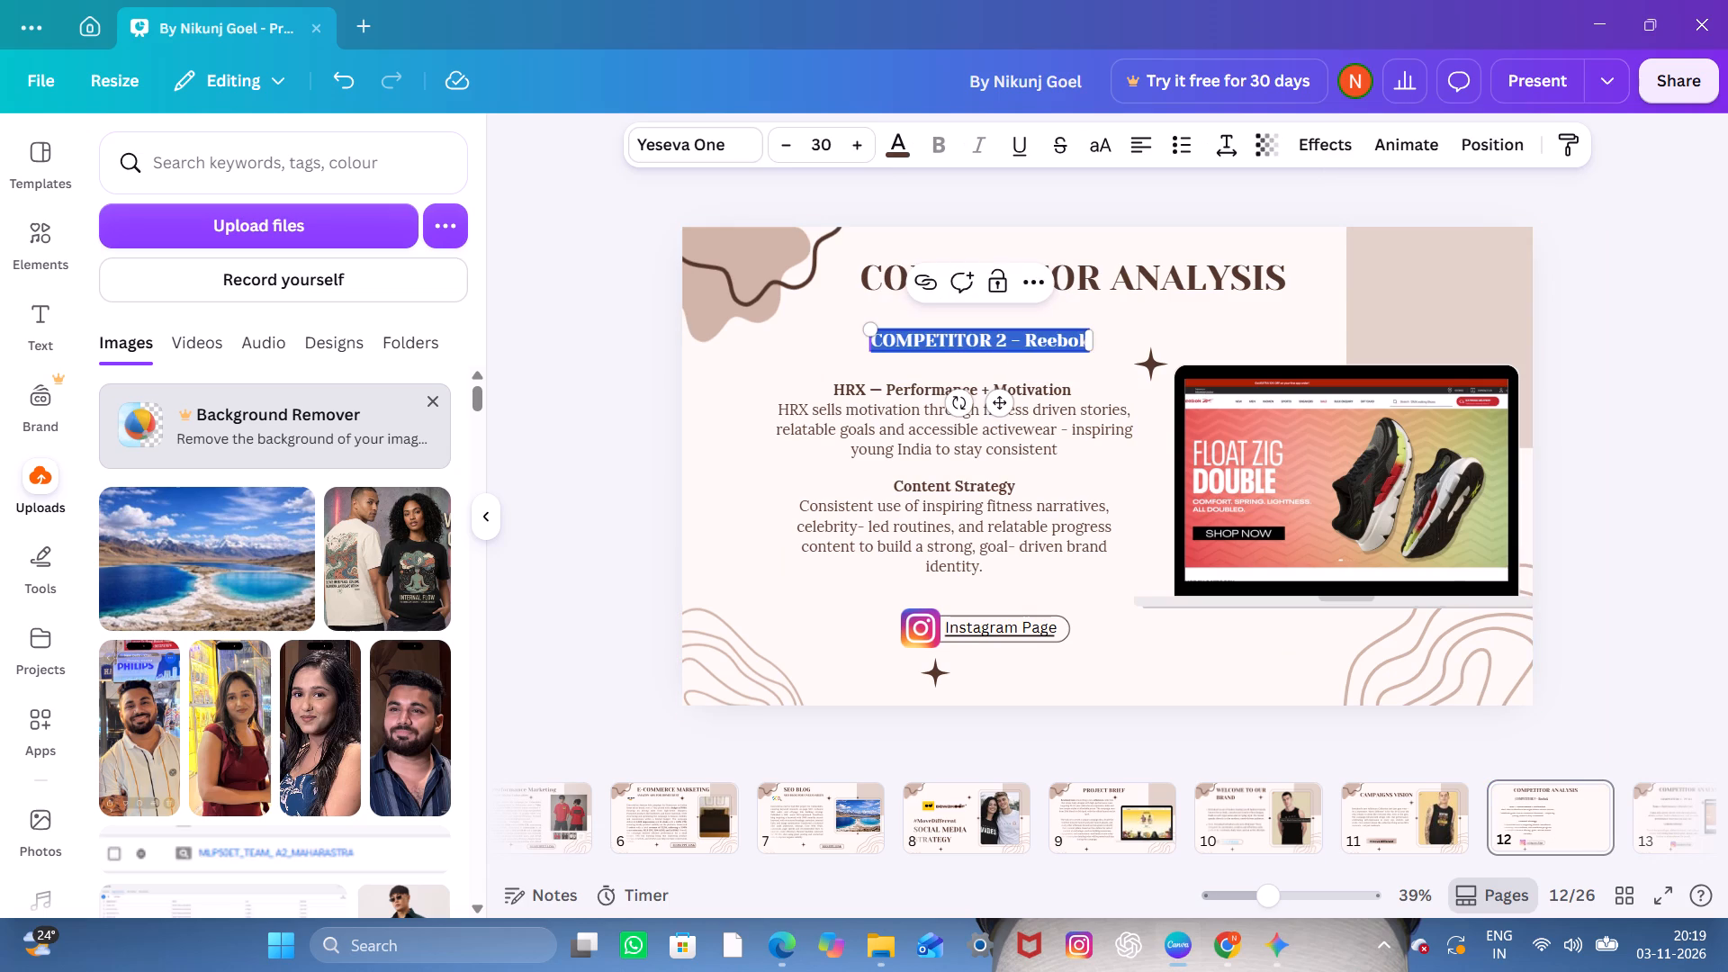
{"action": "left_click", "coordinate": [1010, 342]}
{"action": "key", "text": "BackSpace"}
{"action": "key", "text": "BackSpace"}
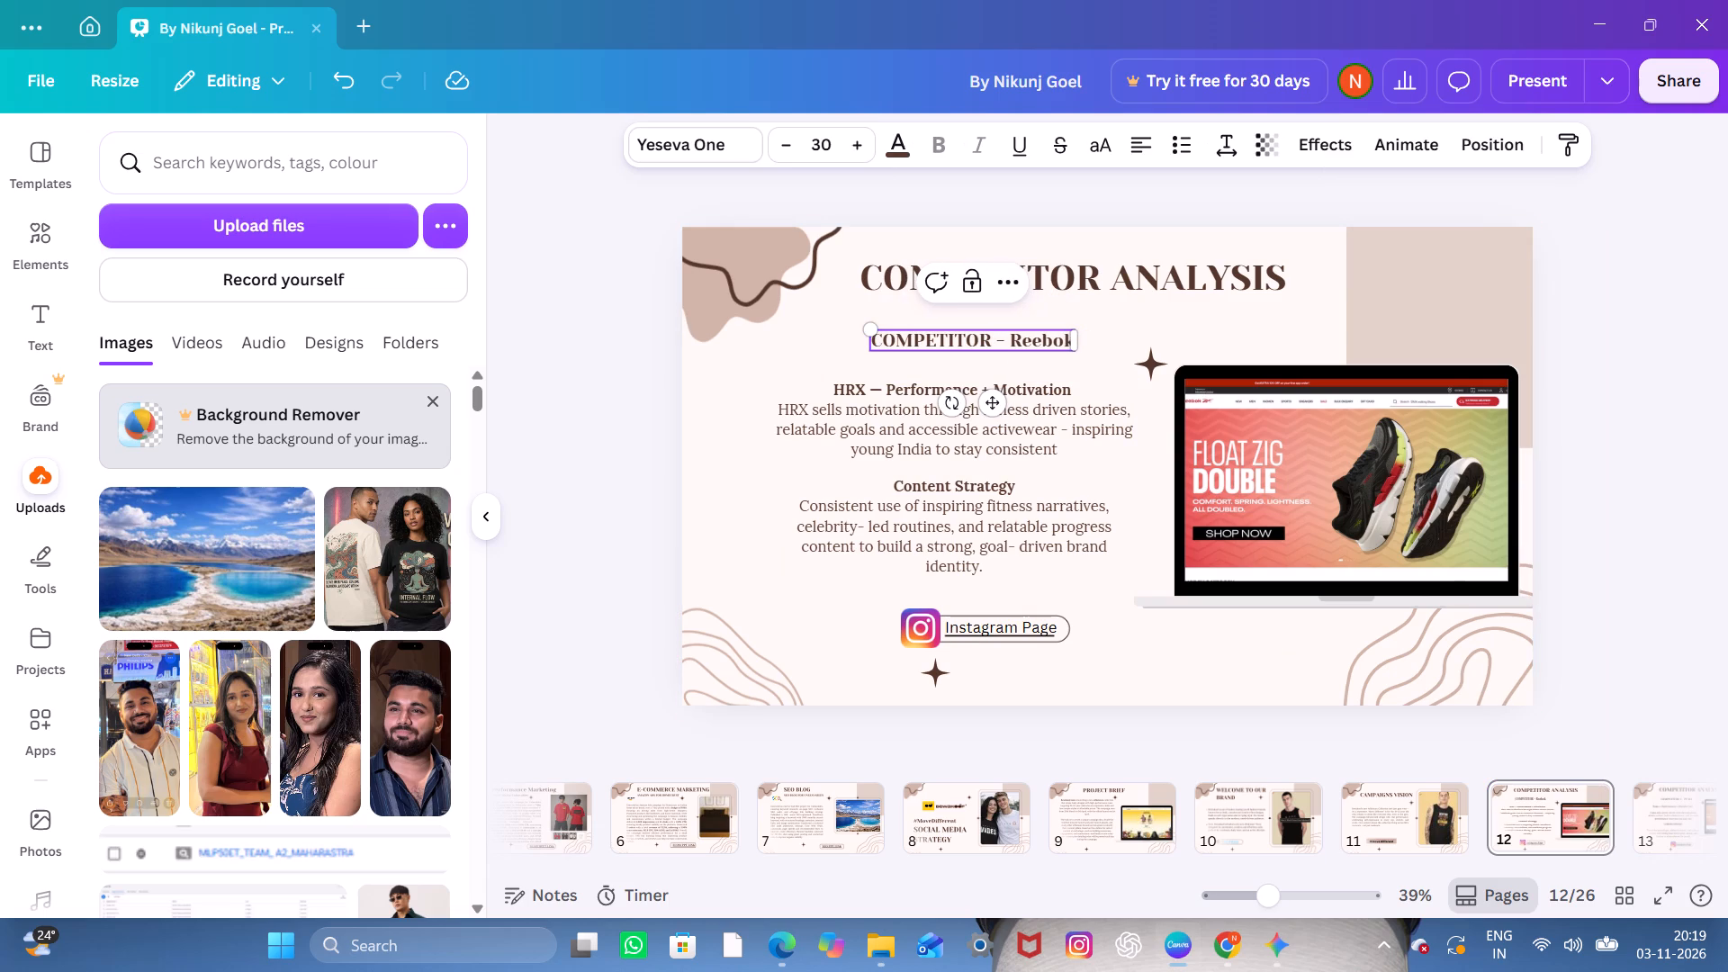
{"action": "type", "text": "1"}
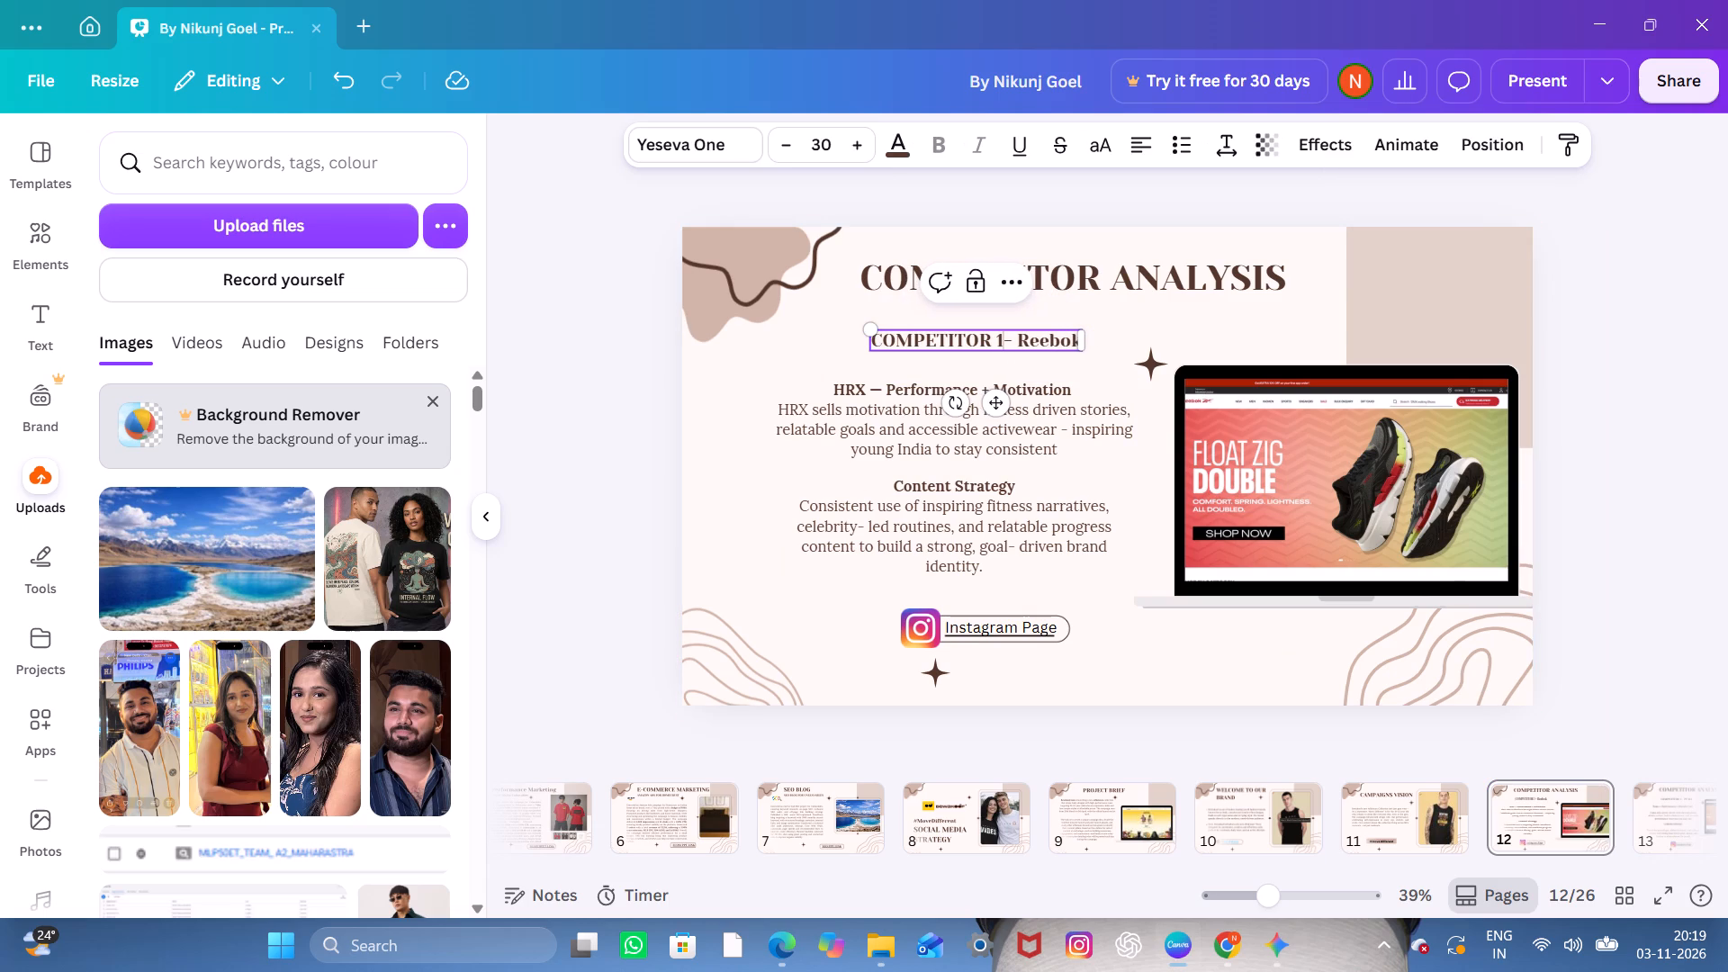
{"action": "key", "text": "space"}
{"action": "left_click", "coordinate": [586, 608]}
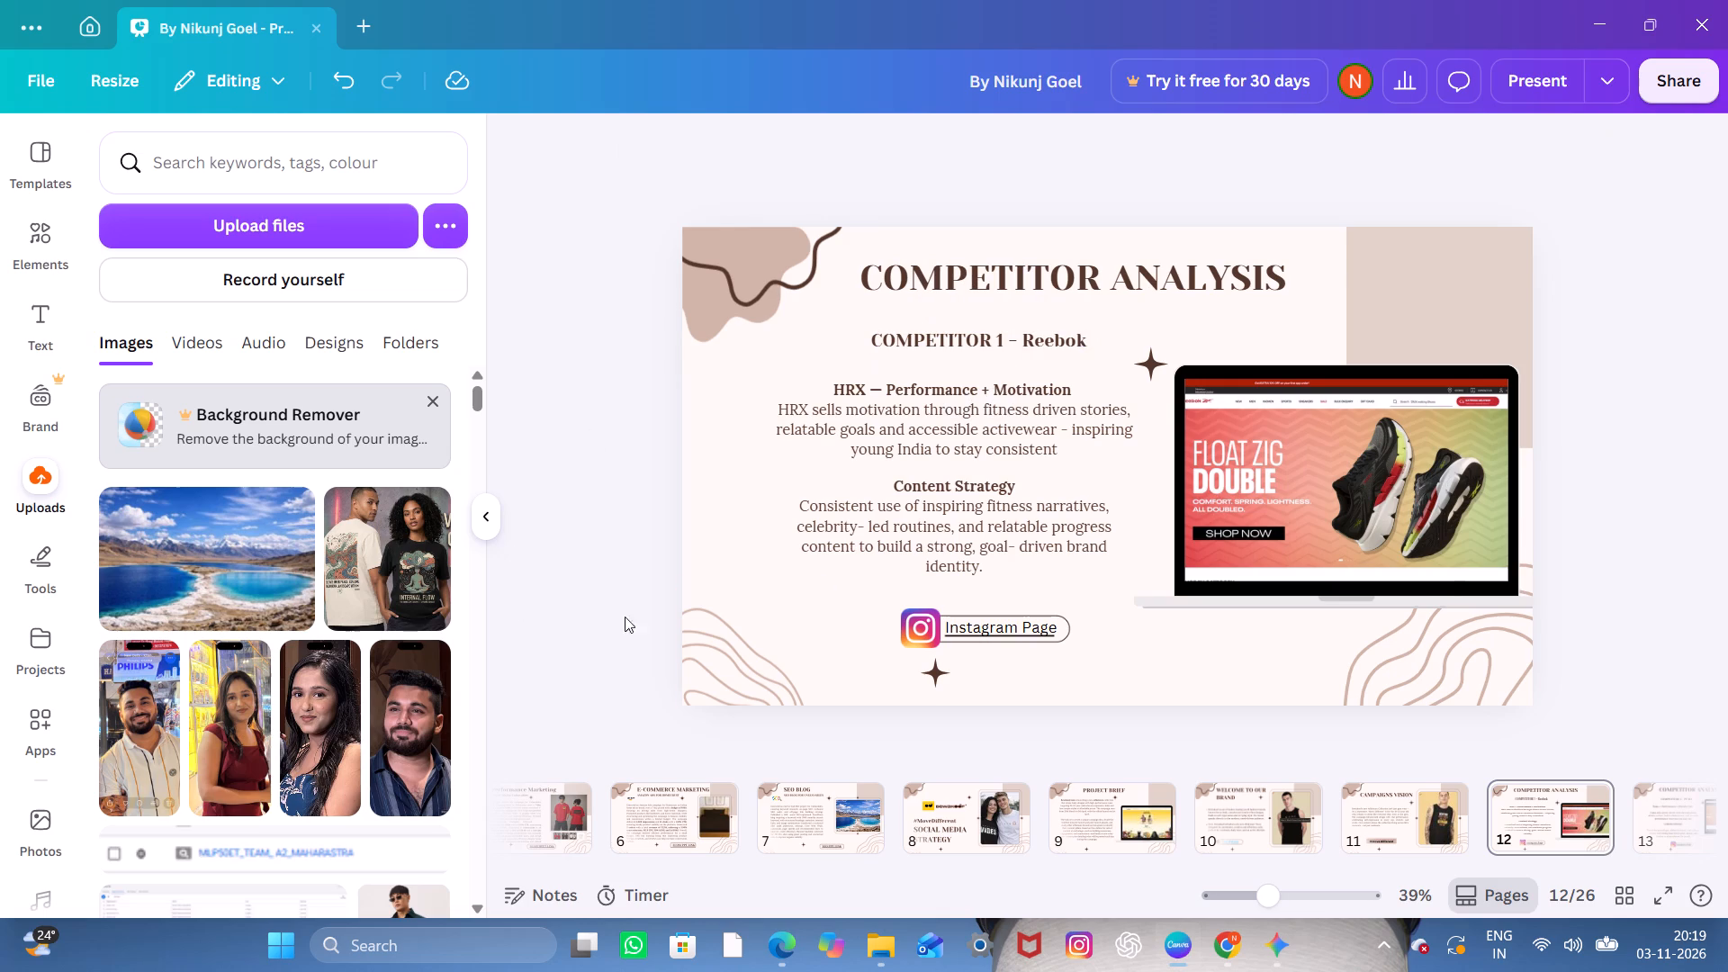
Renumber the subheading on the Puma Competitor Analysis slide so it reads "COMPETITOR 2 – PUMA".
{"action": "left_click", "coordinate": [1634, 822]}
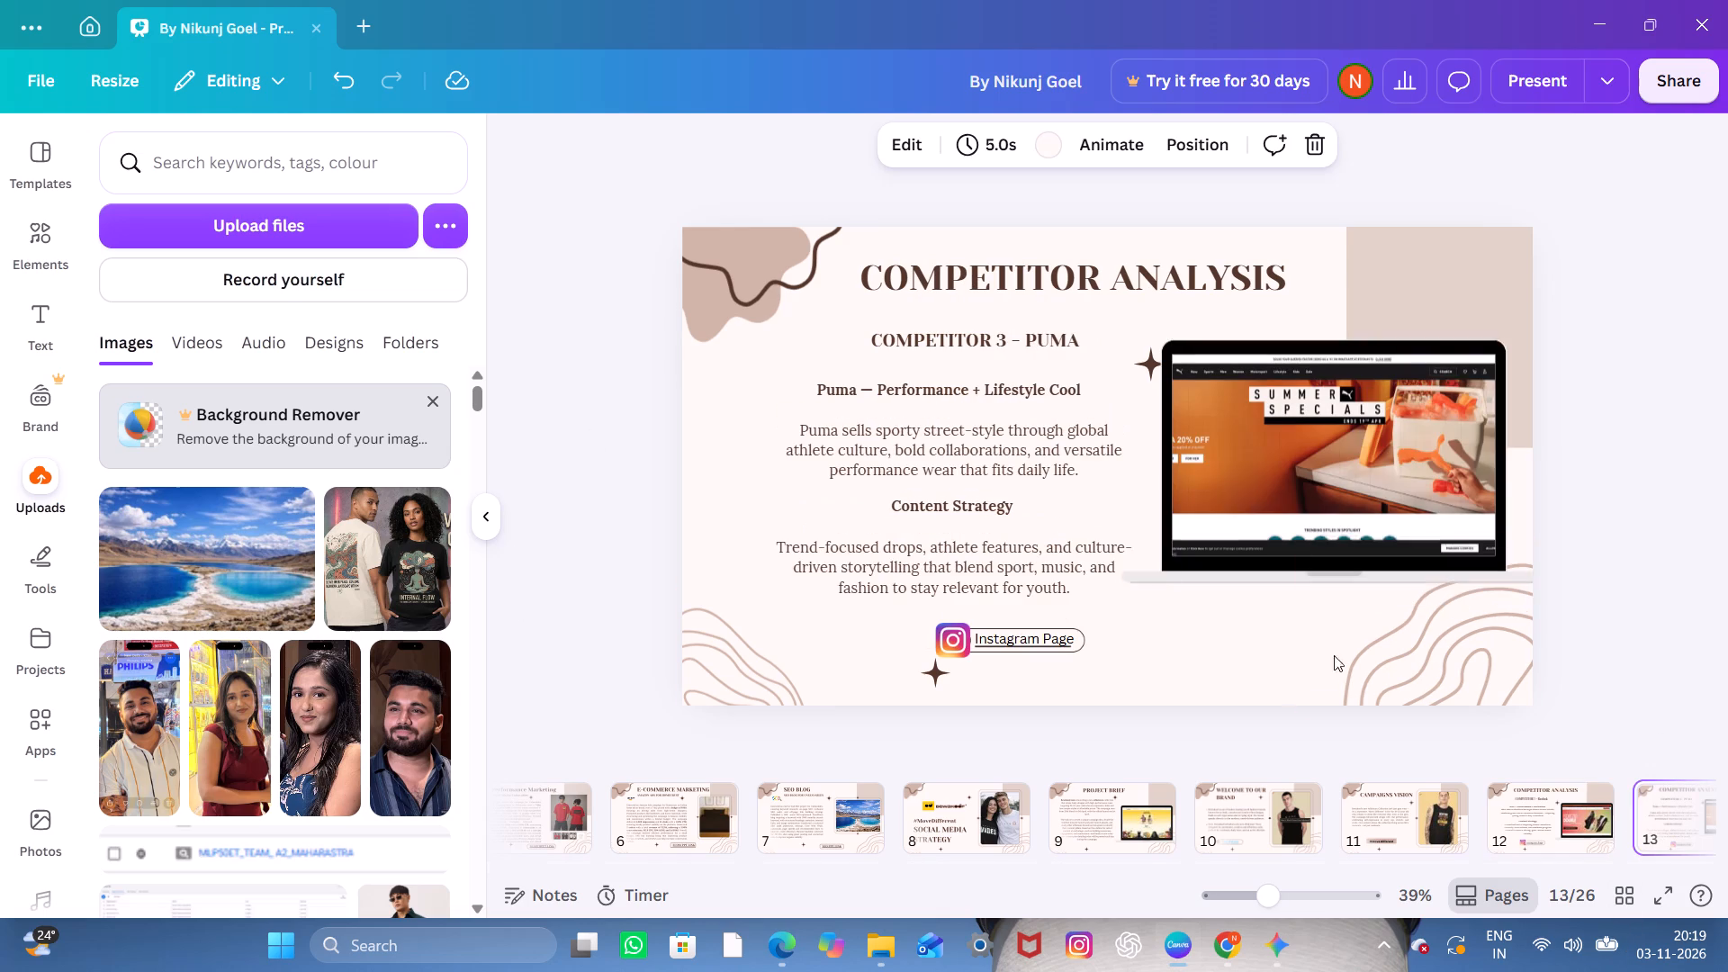
{"action": "double_click", "coordinate": [1004, 338]}
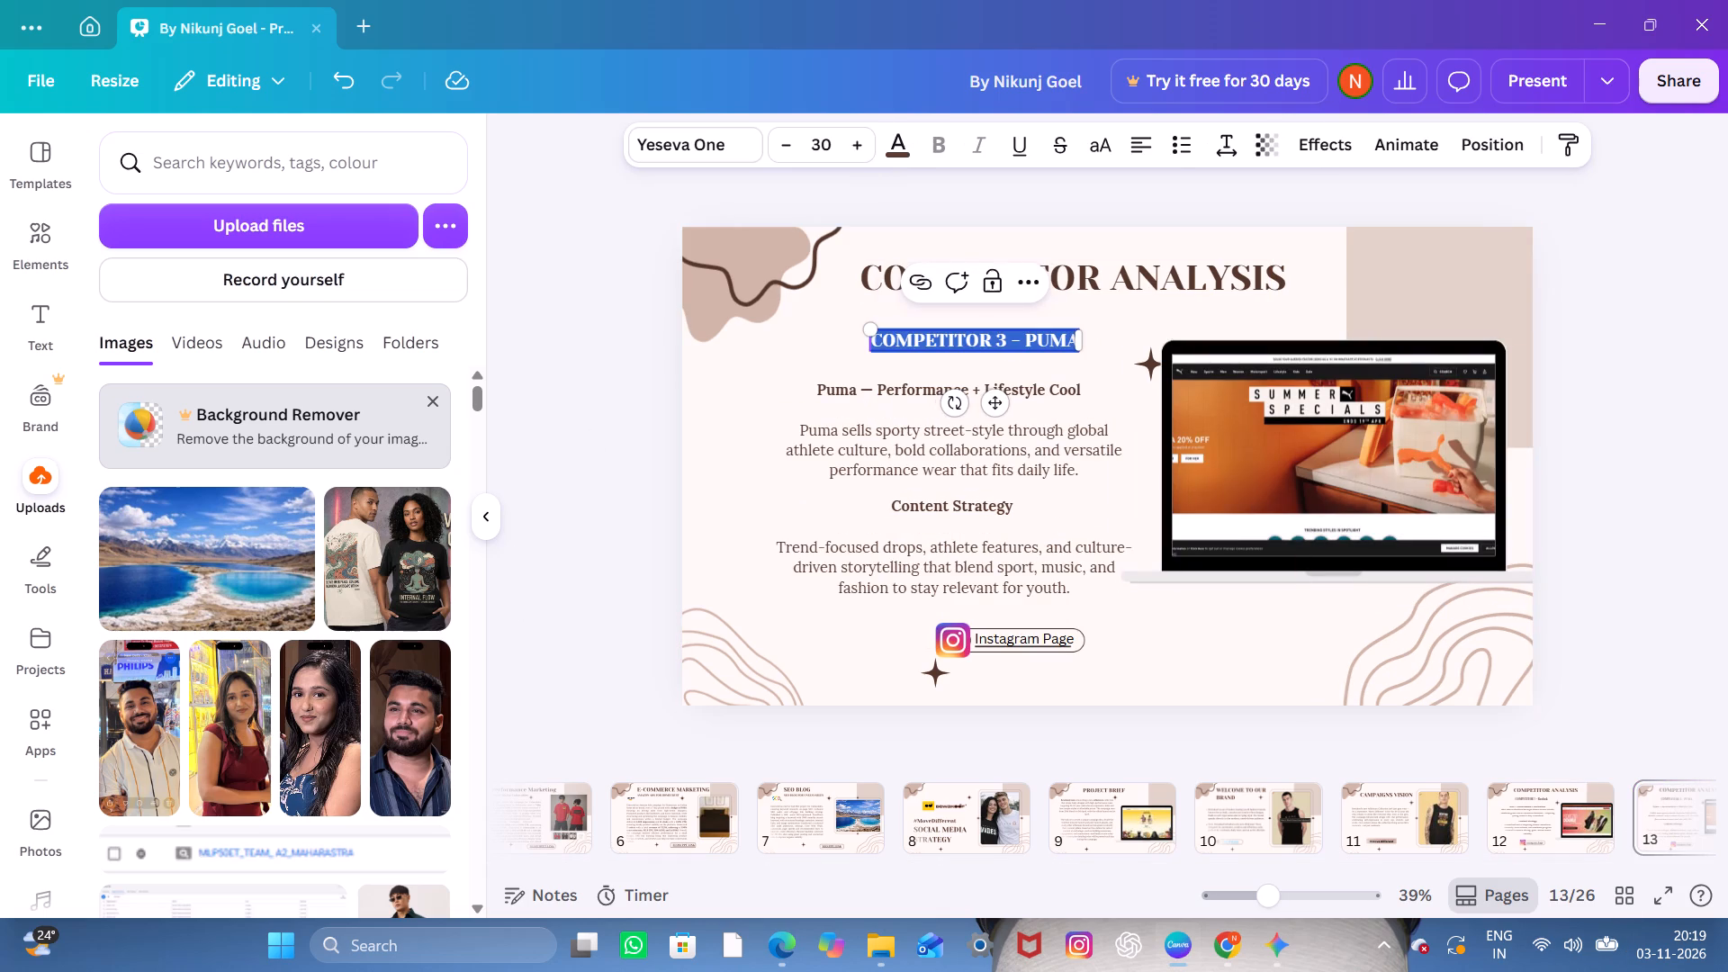
{"action": "left_click", "coordinate": [1004, 338]}
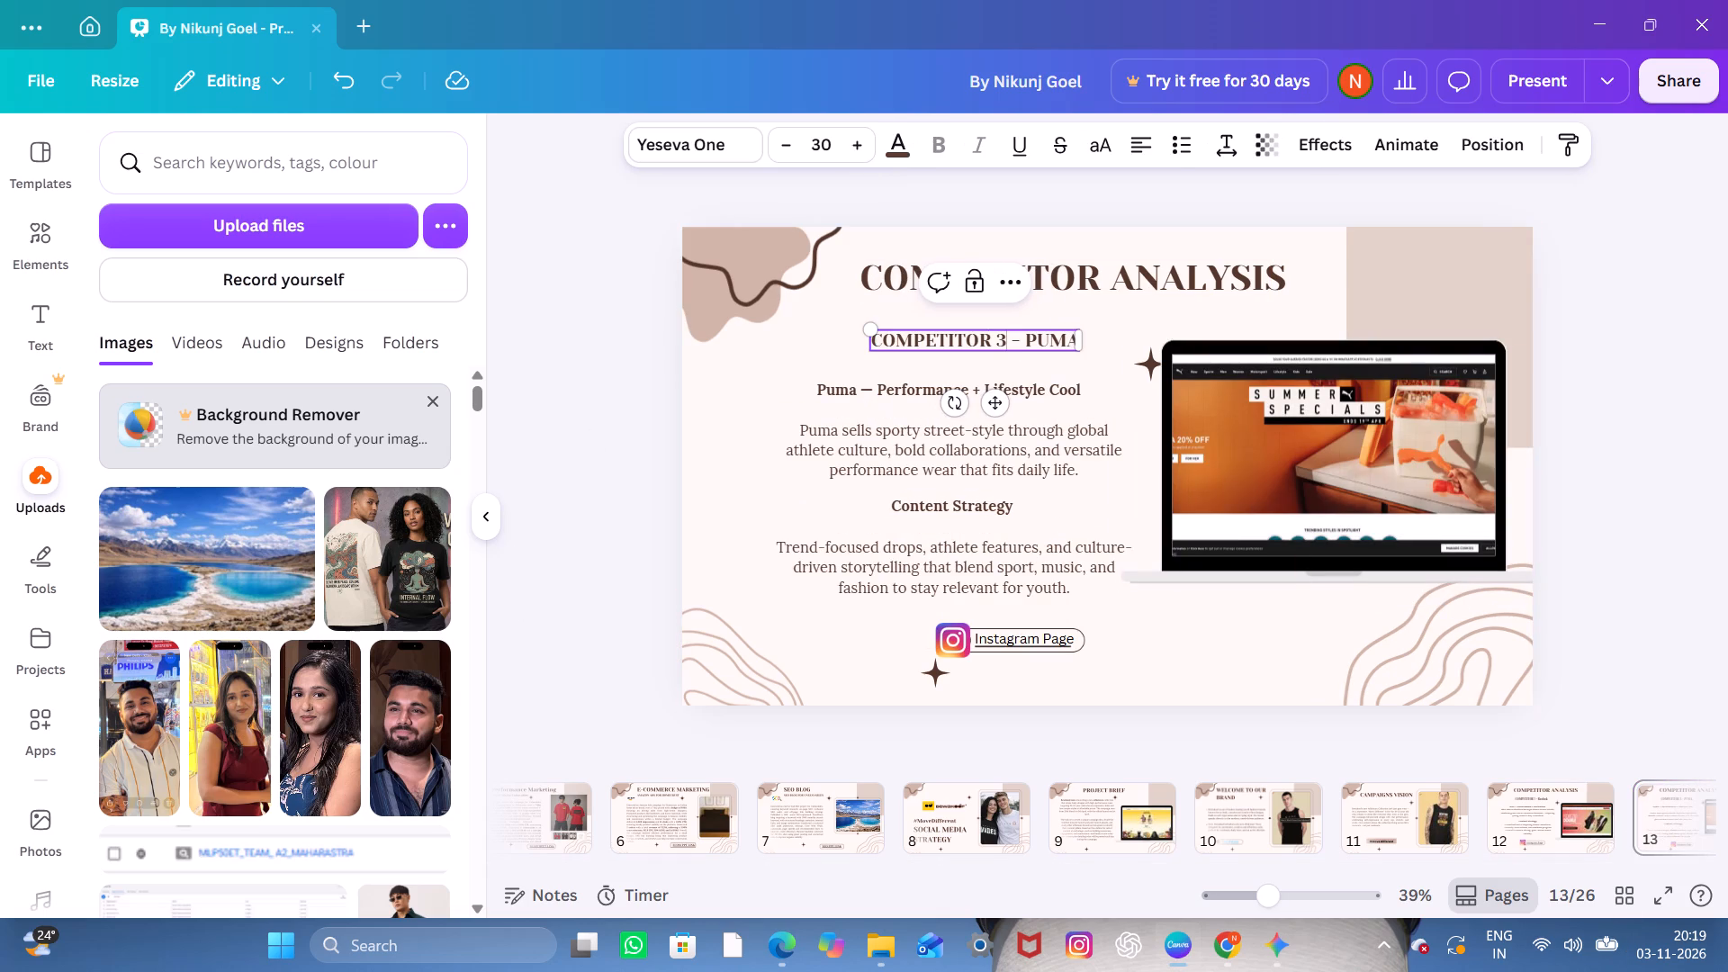
{"action": "key", "text": "BackSpace"}
{"action": "key", "text": "2"}
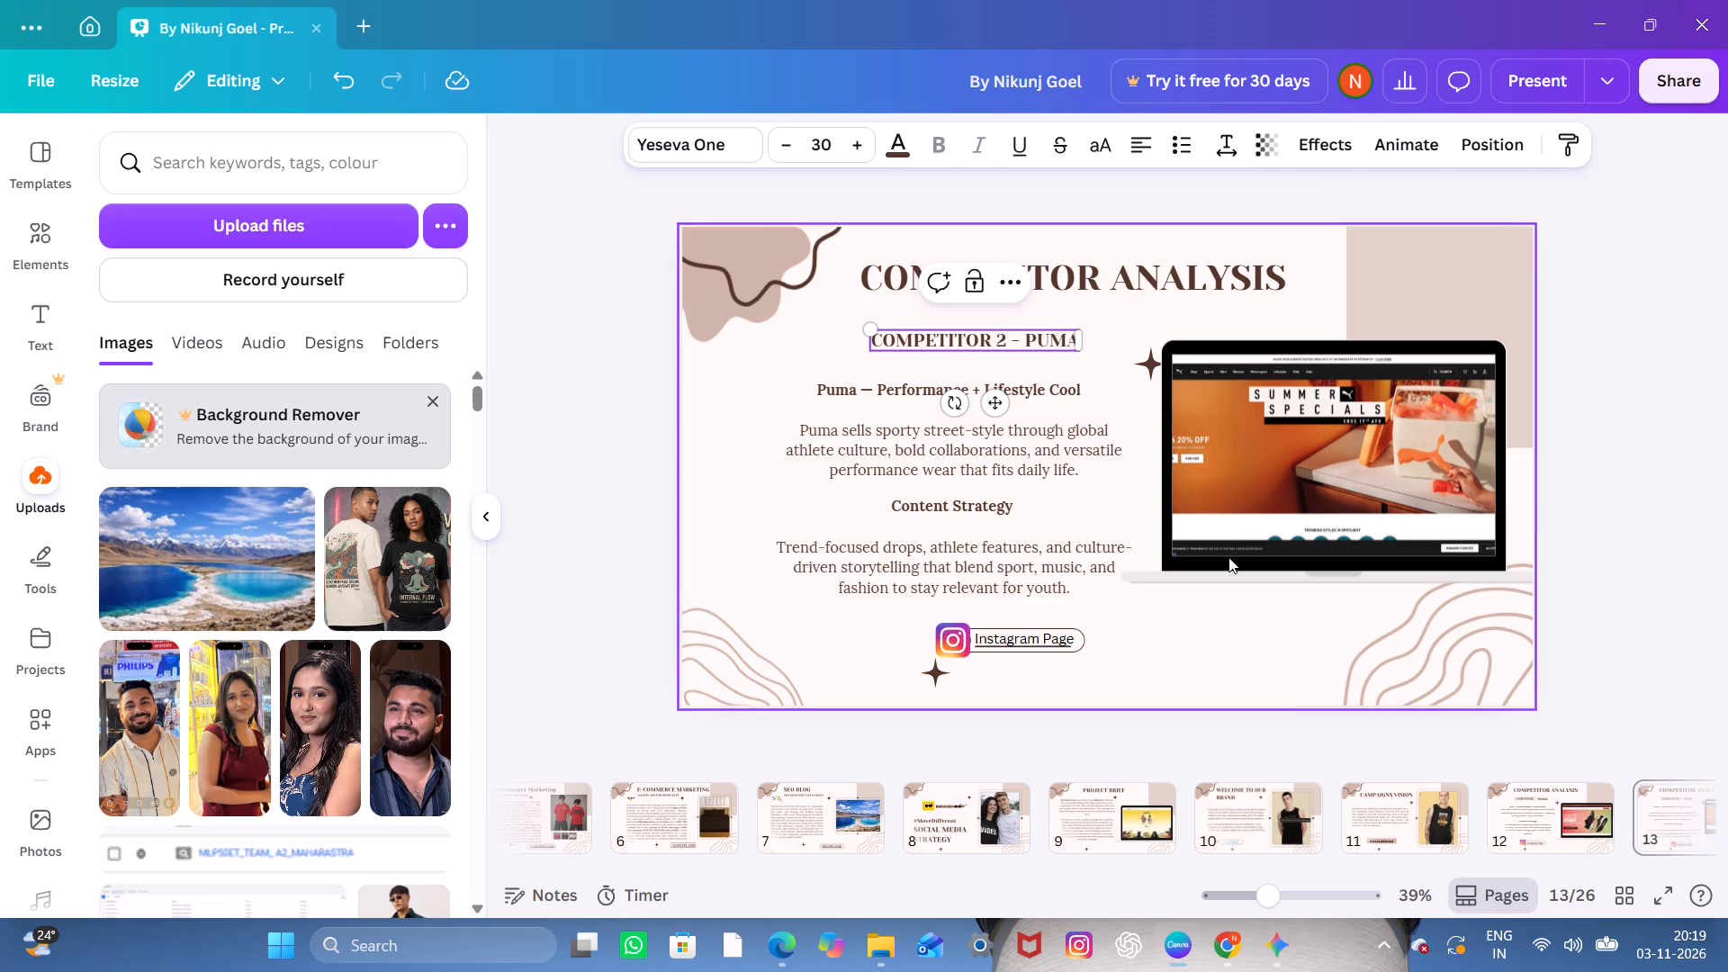
Review the campaign Timeline slide and the Pre Launch and Post Launch plan slide that follows it.
{"action": "scroll", "coordinate": [1516, 798], "scroll_direction": "left", "scroll_amount": 1}
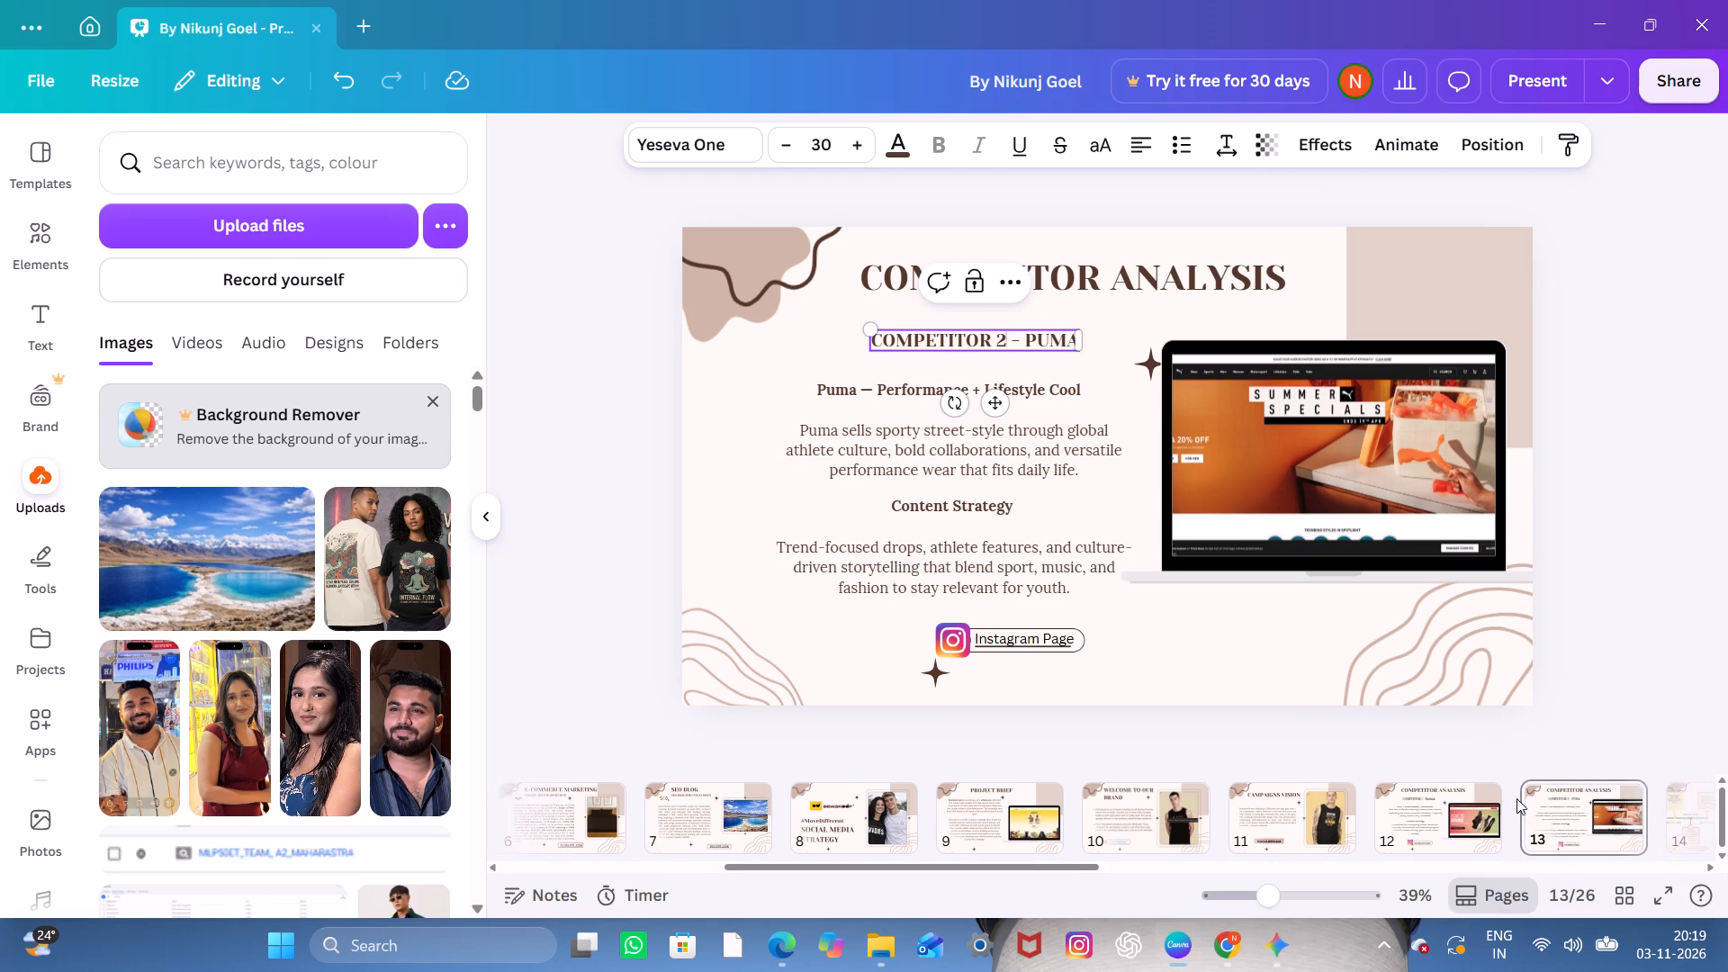
{"action": "scroll", "coordinate": [1499, 822], "scroll_direction": "left", "scroll_amount": 2}
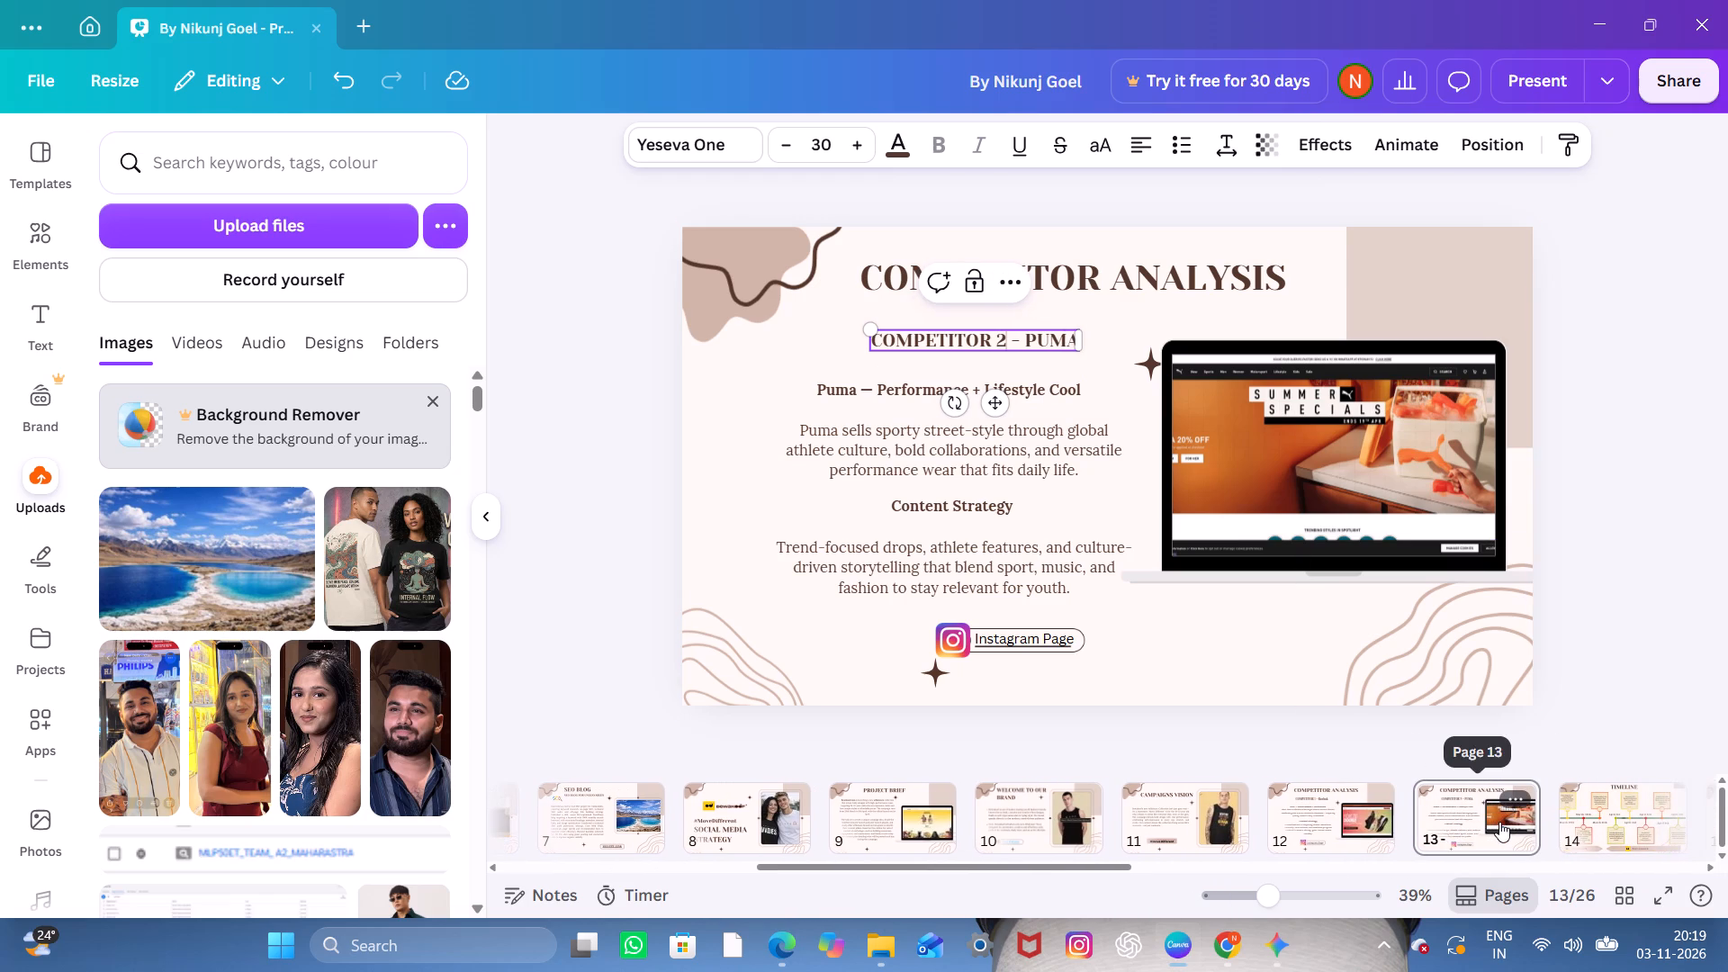
{"action": "left_click", "coordinate": [1579, 819]}
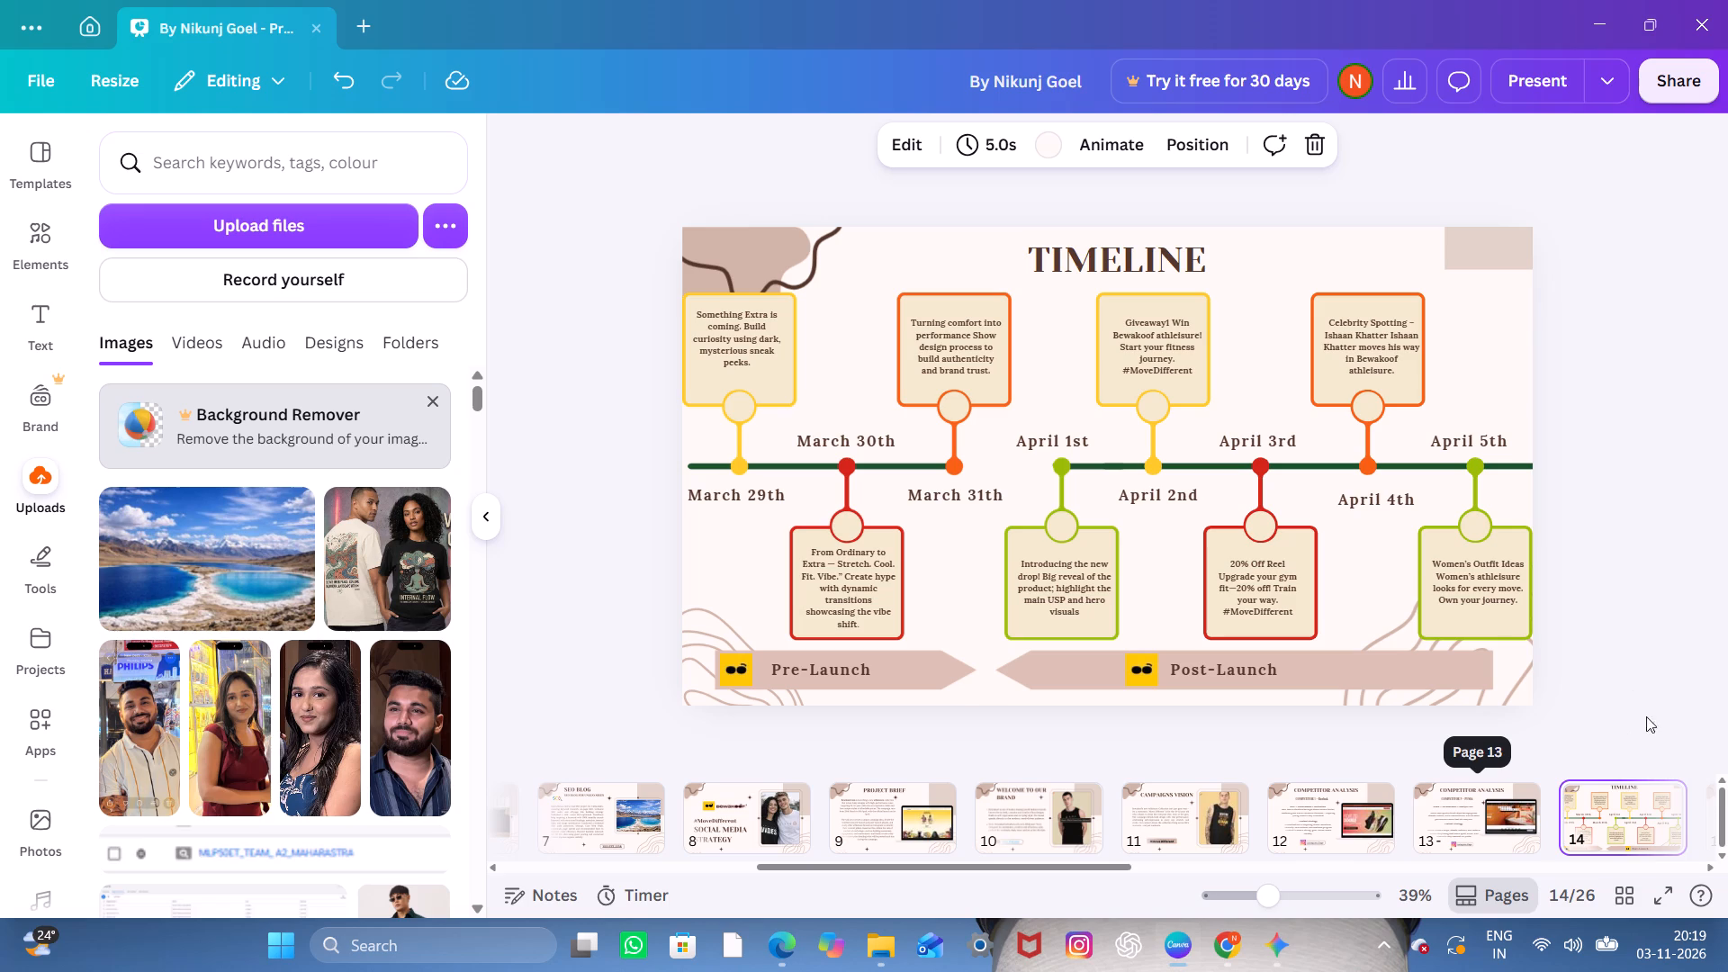
{"action": "scroll", "coordinate": [1563, 817], "scroll_direction": "left", "scroll_amount": 3}
{"action": "left_click", "coordinate": [1451, 809]}
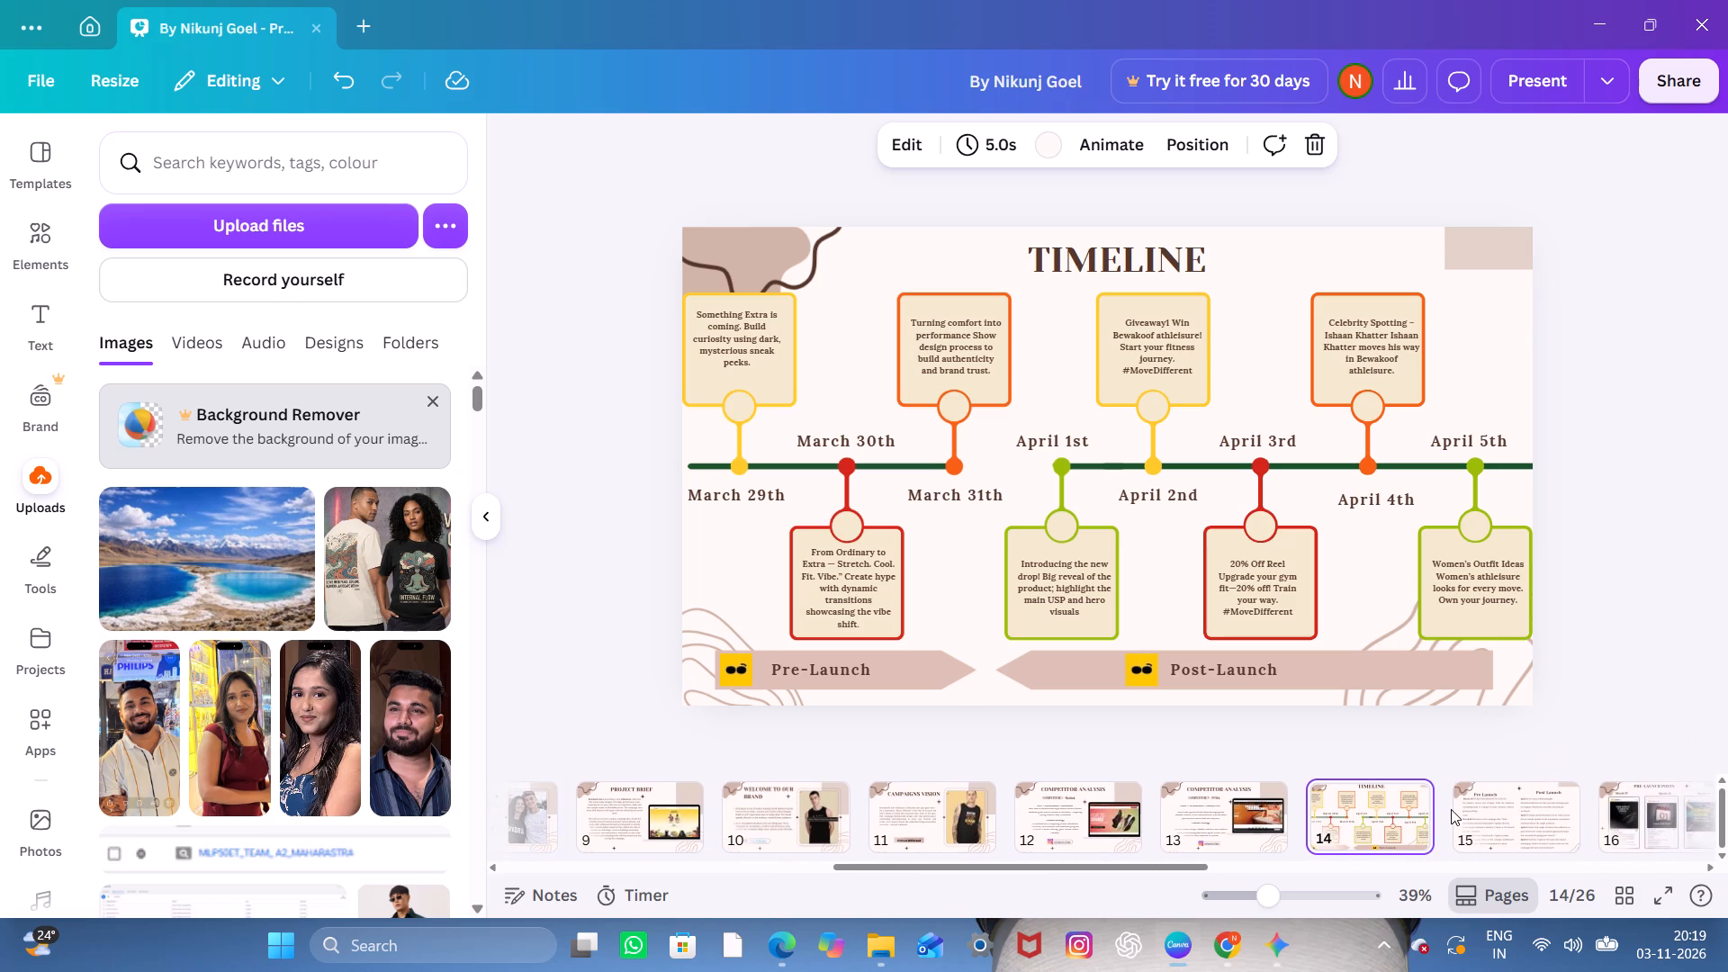
{"action": "left_click", "coordinate": [1517, 823]}
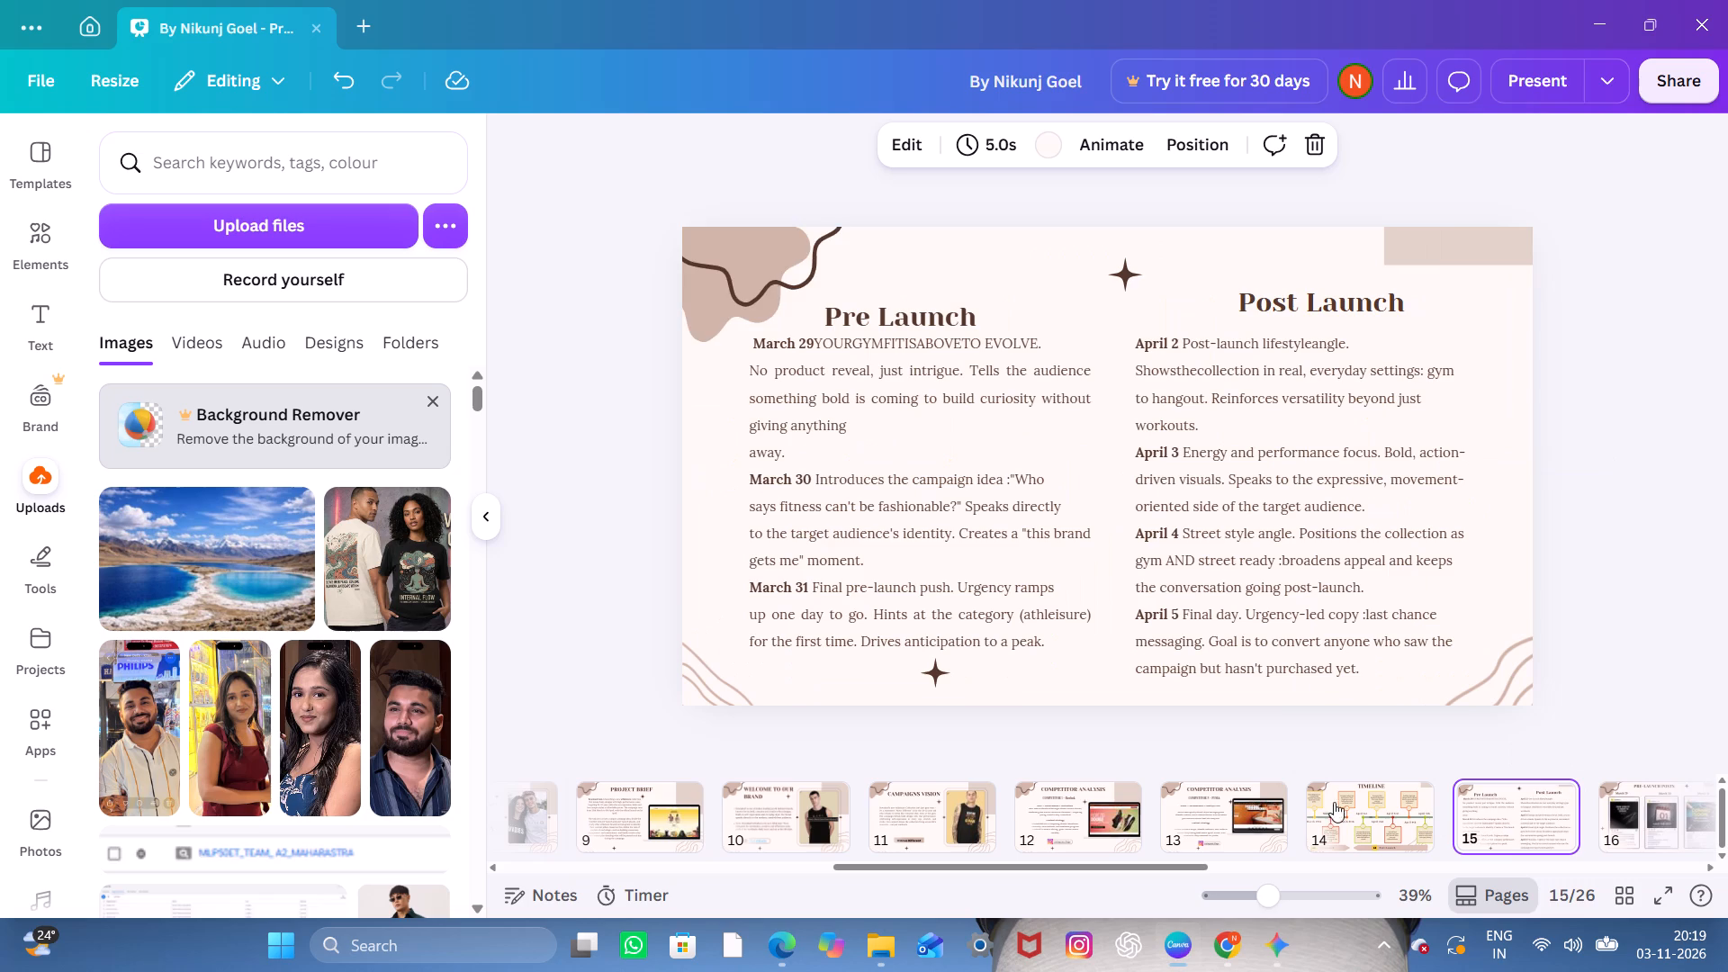
Review the Bewakoof post slides, from Pre-Launch Posts through Launch Day and Post-Launch Days to Post-Launch Day 5th April.
{"action": "scroll", "coordinate": [1200, 798], "scroll_direction": "left", "scroll_amount": 2}
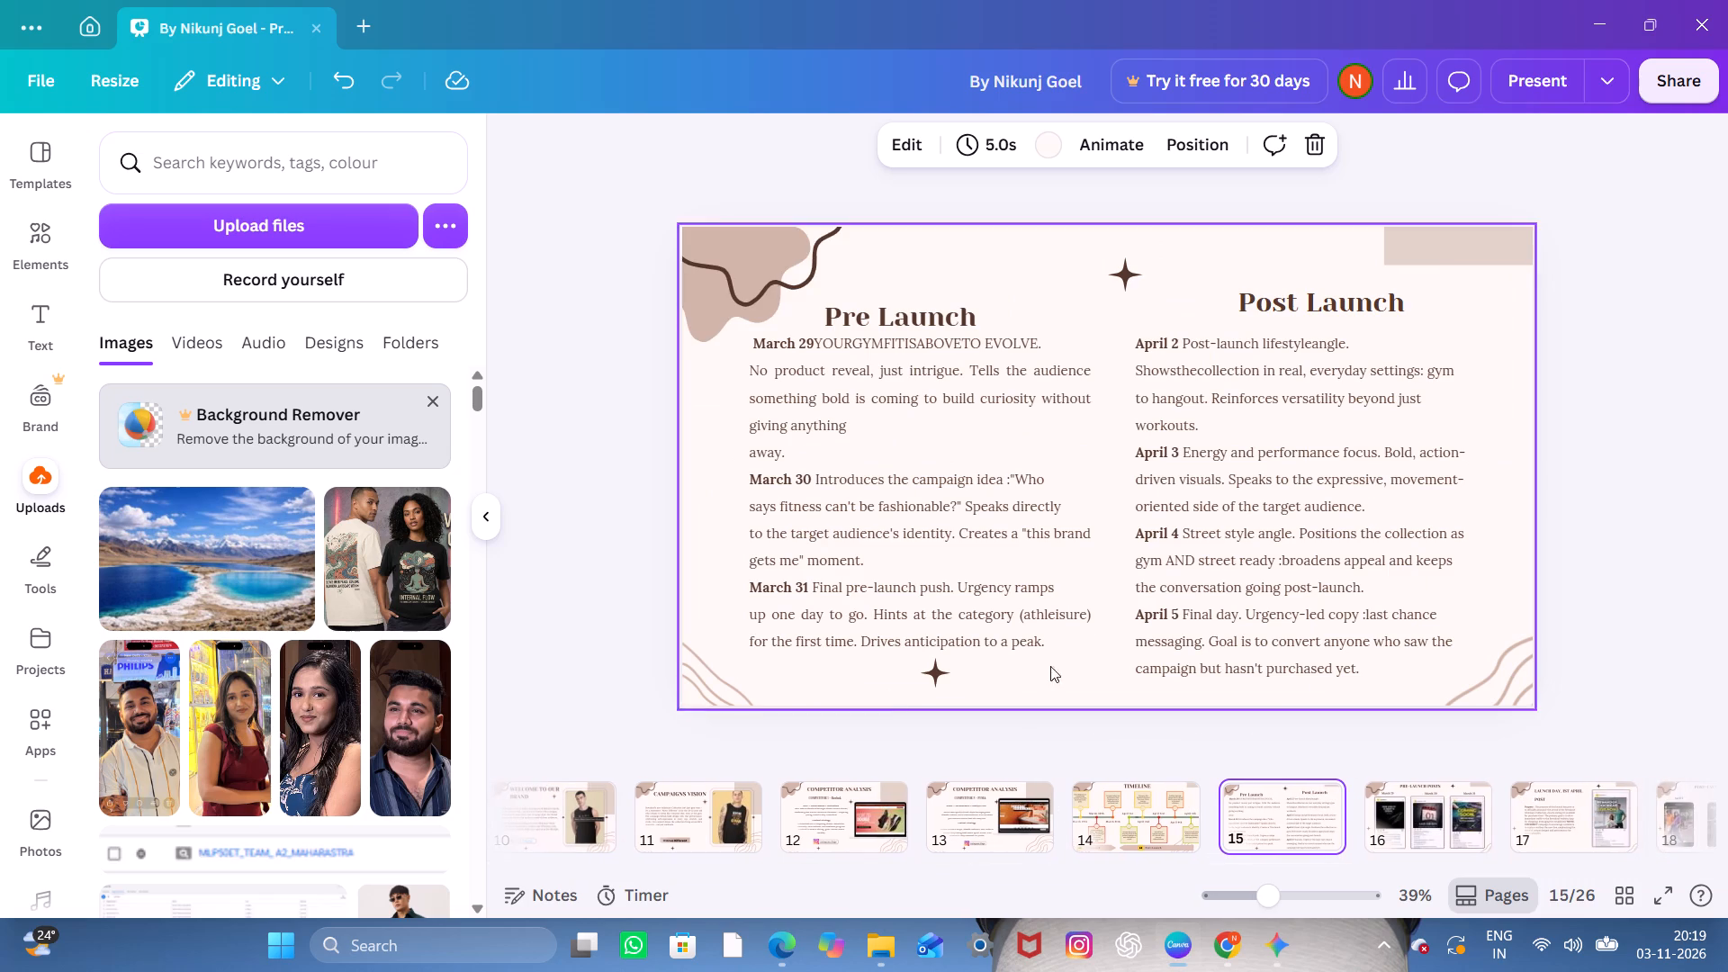
{"action": "left_click", "coordinate": [1399, 810]}
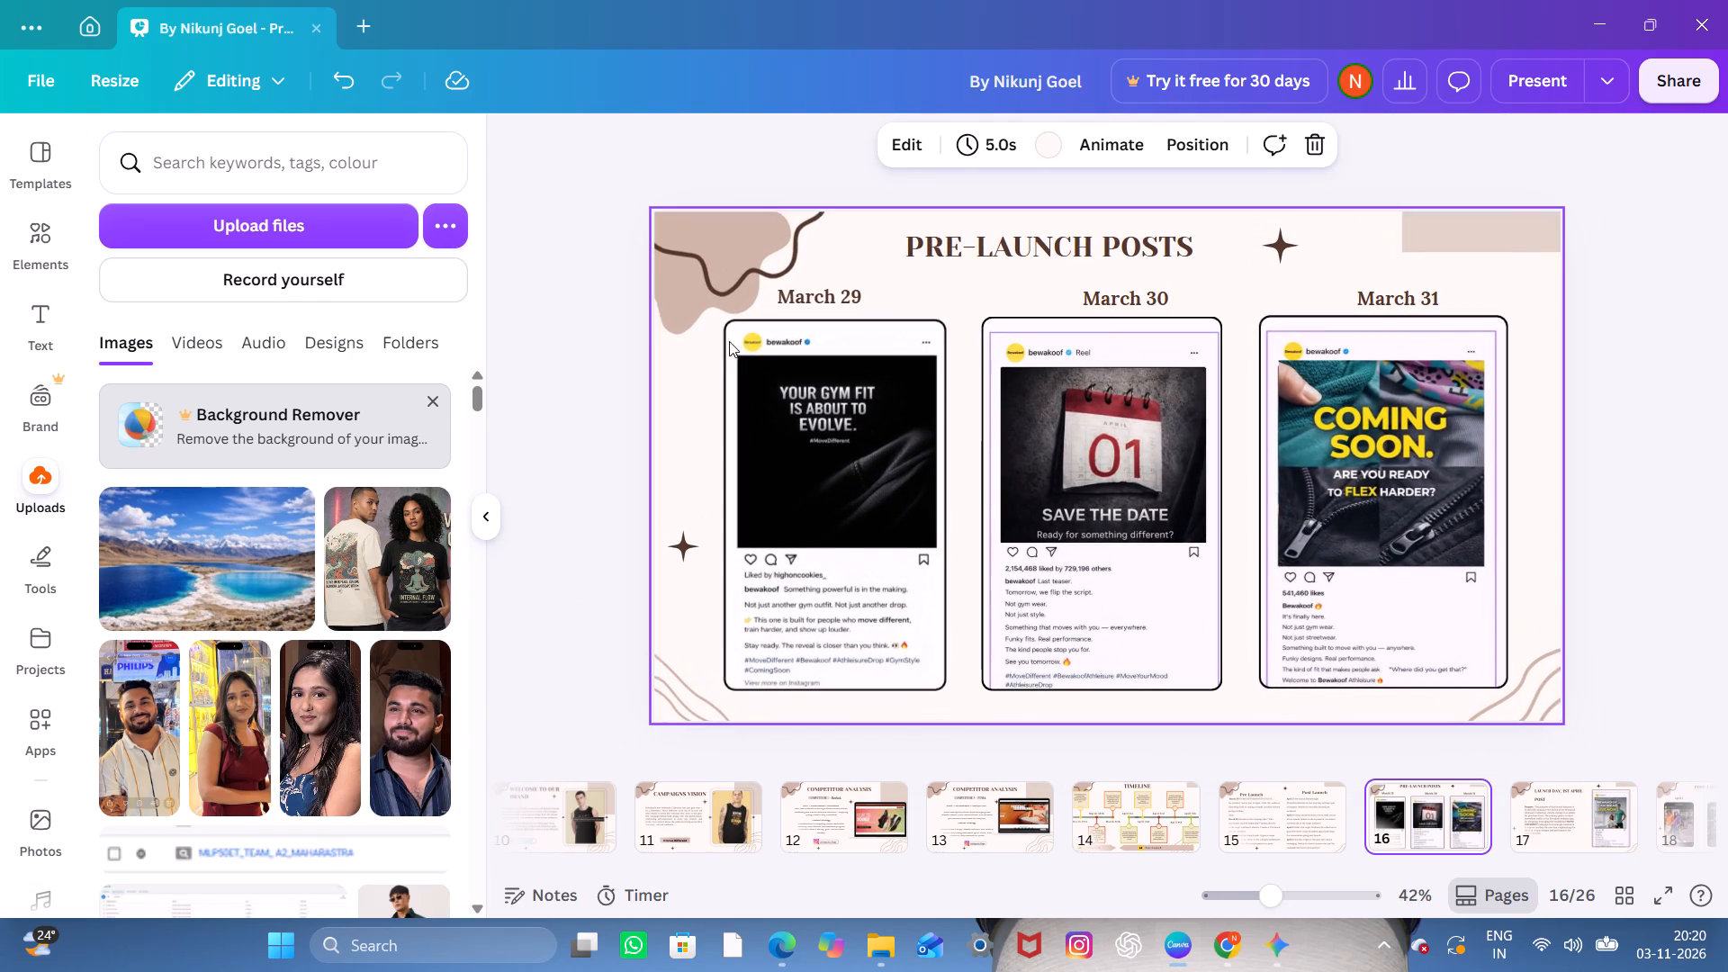
{"action": "left_click", "coordinate": [1249, 844]}
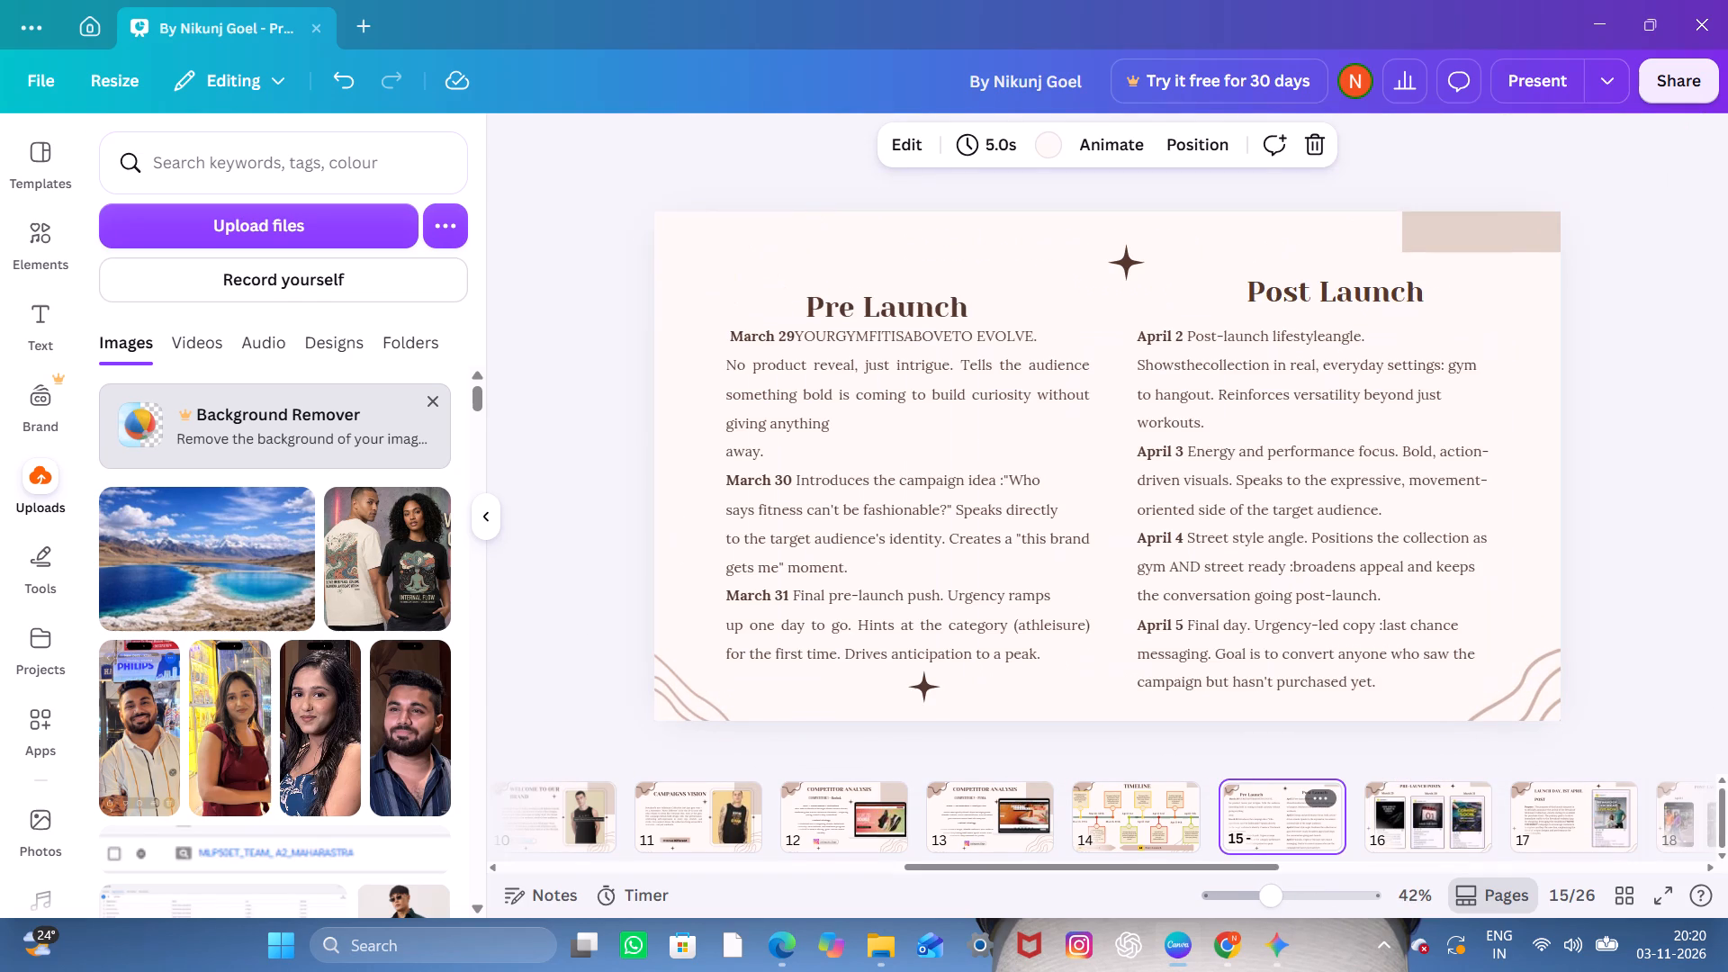
{"action": "left_click", "coordinate": [1439, 815]}
{"action": "left_click", "coordinate": [1557, 822]}
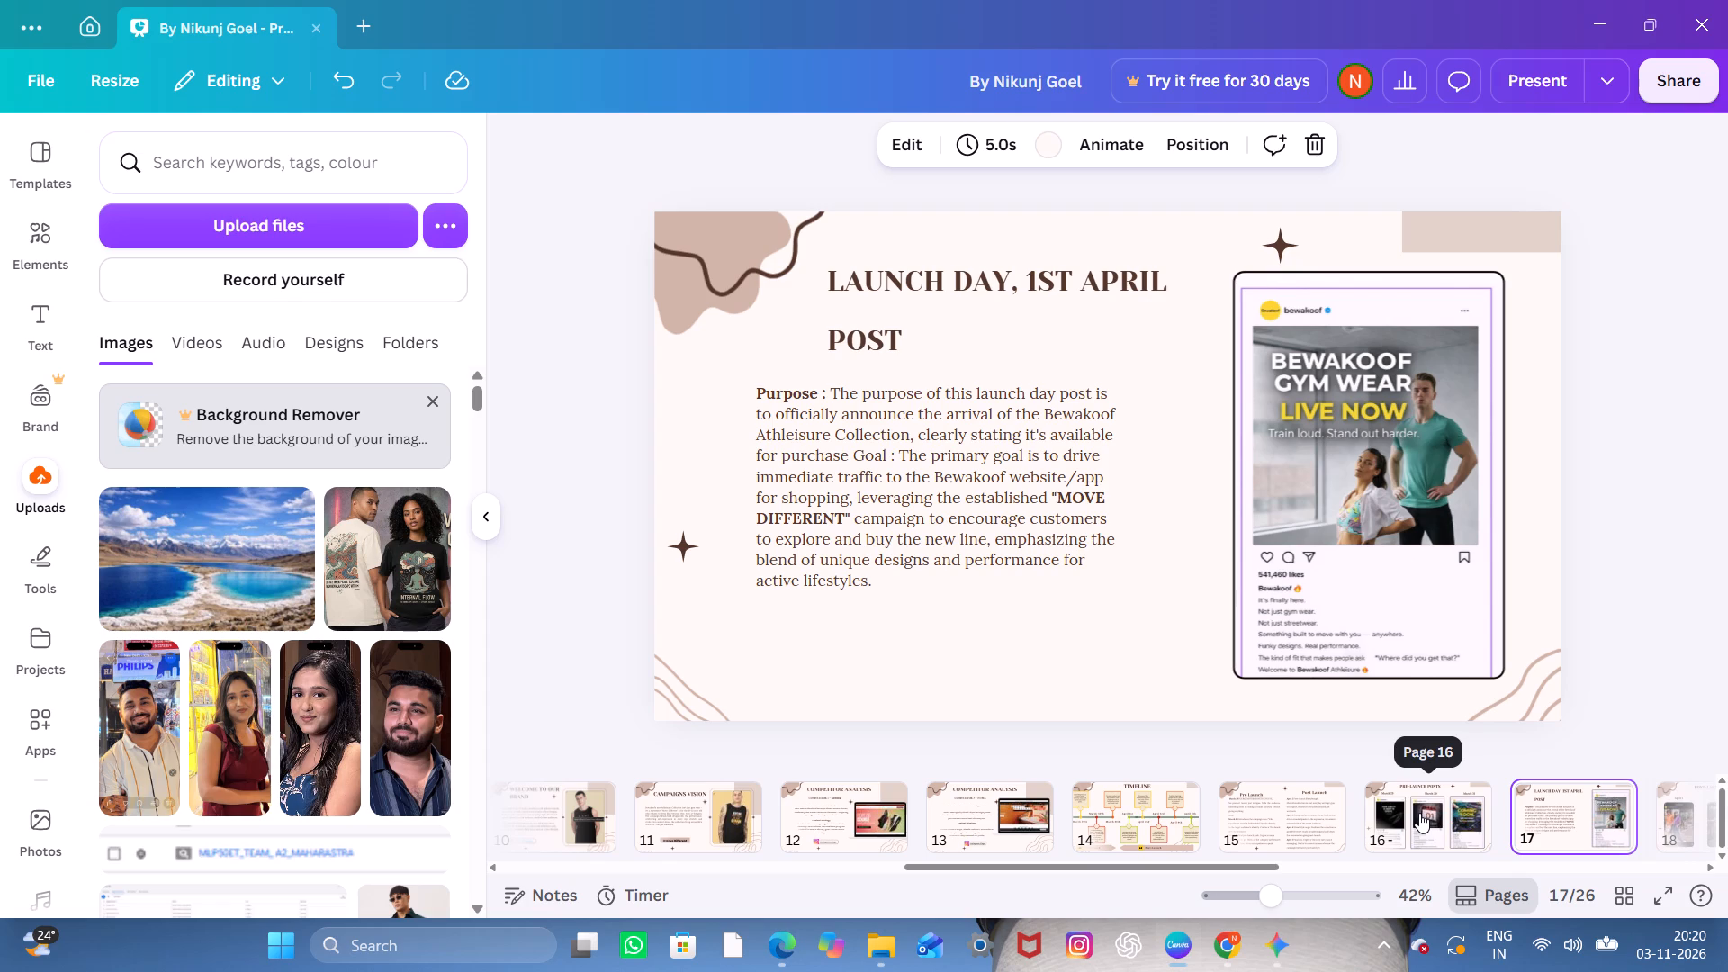
{"action": "left_click", "coordinate": [1419, 813]}
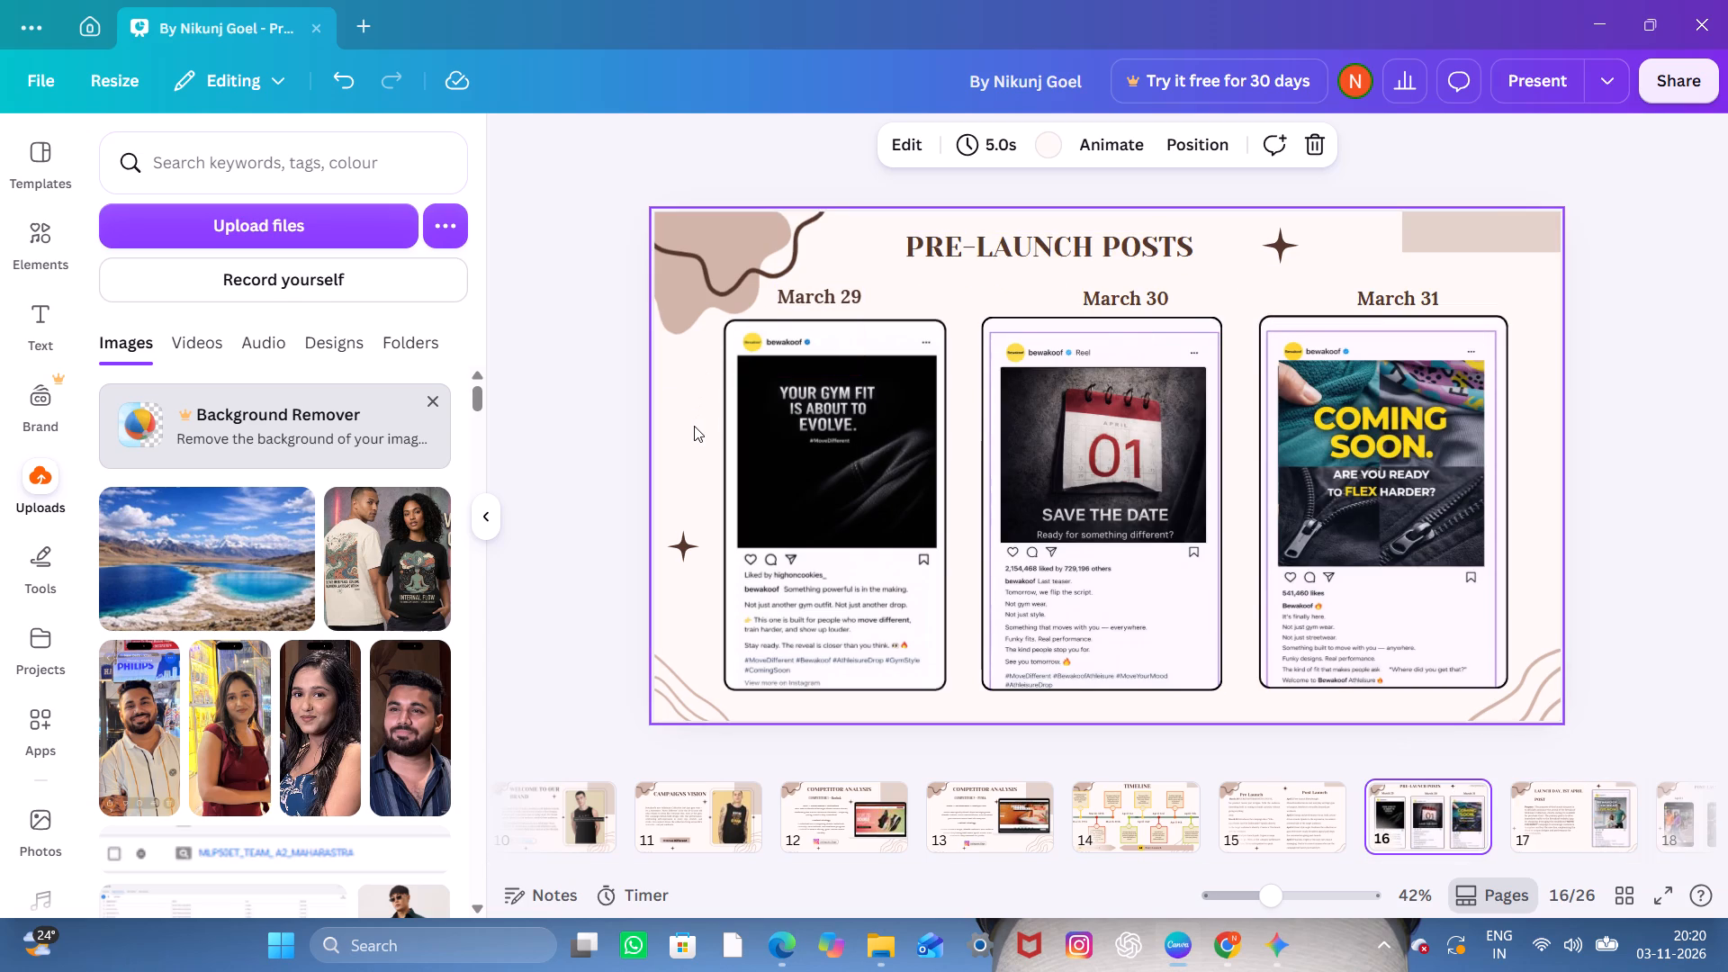
{"action": "left_click", "coordinate": [1558, 805]}
{"action": "scroll", "coordinate": [1483, 827], "scroll_direction": "left", "scroll_amount": 3}
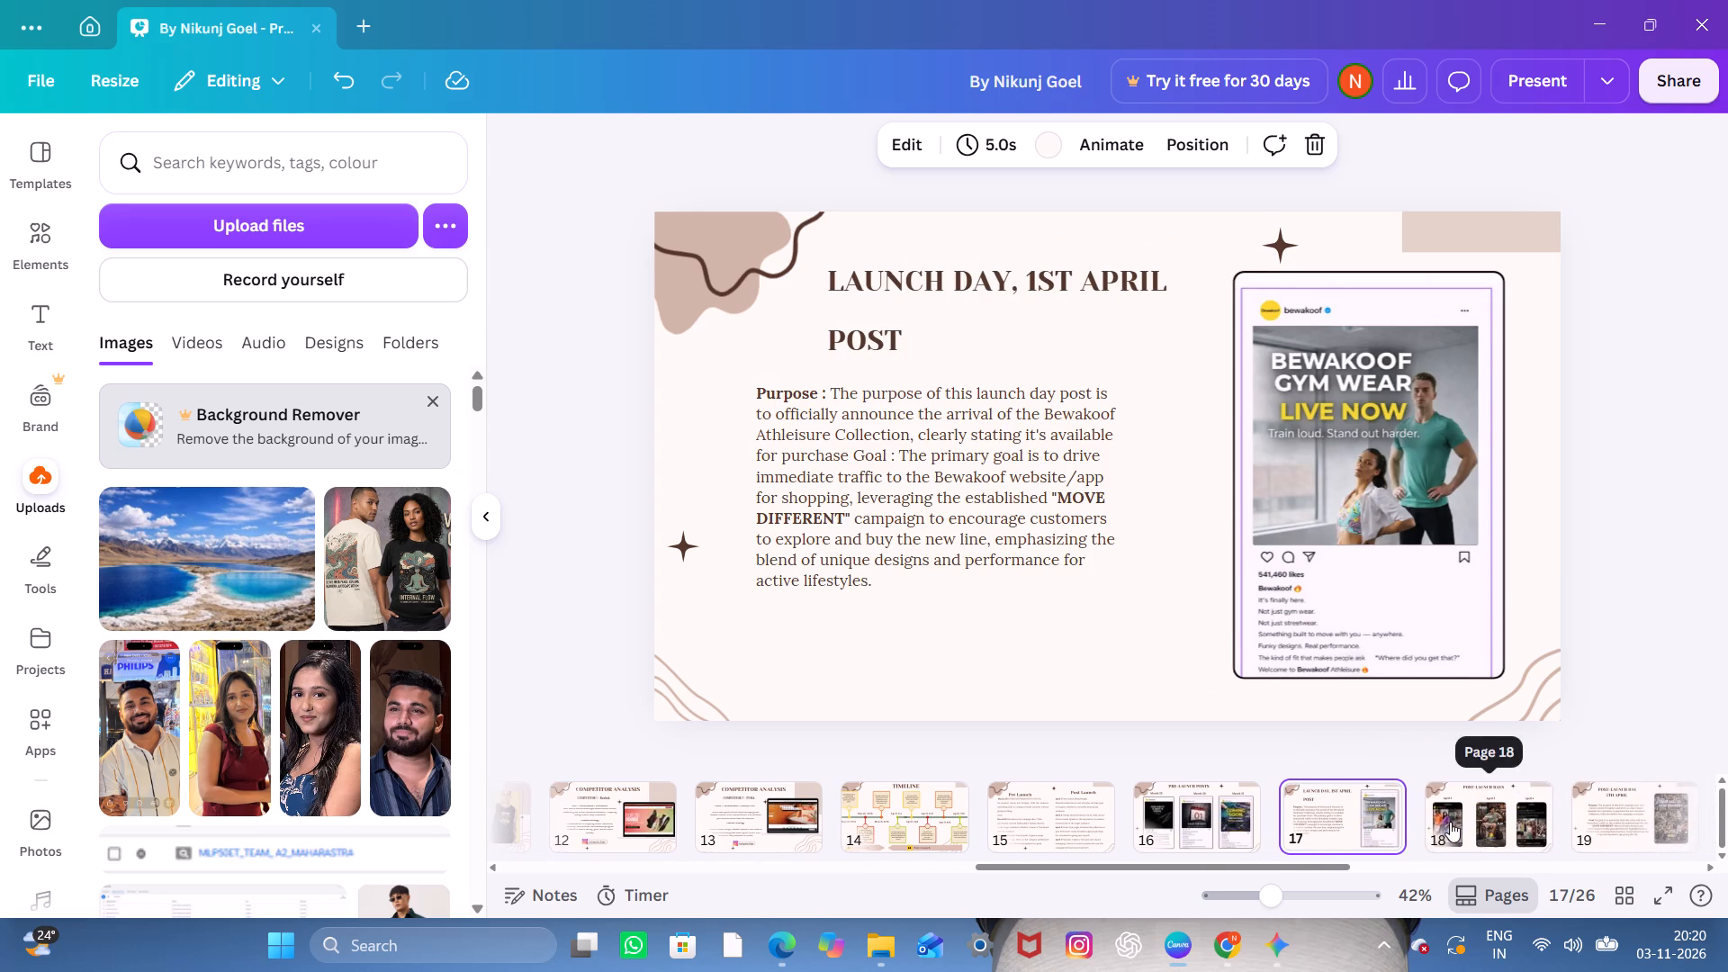
{"action": "left_click", "coordinate": [1450, 822]}
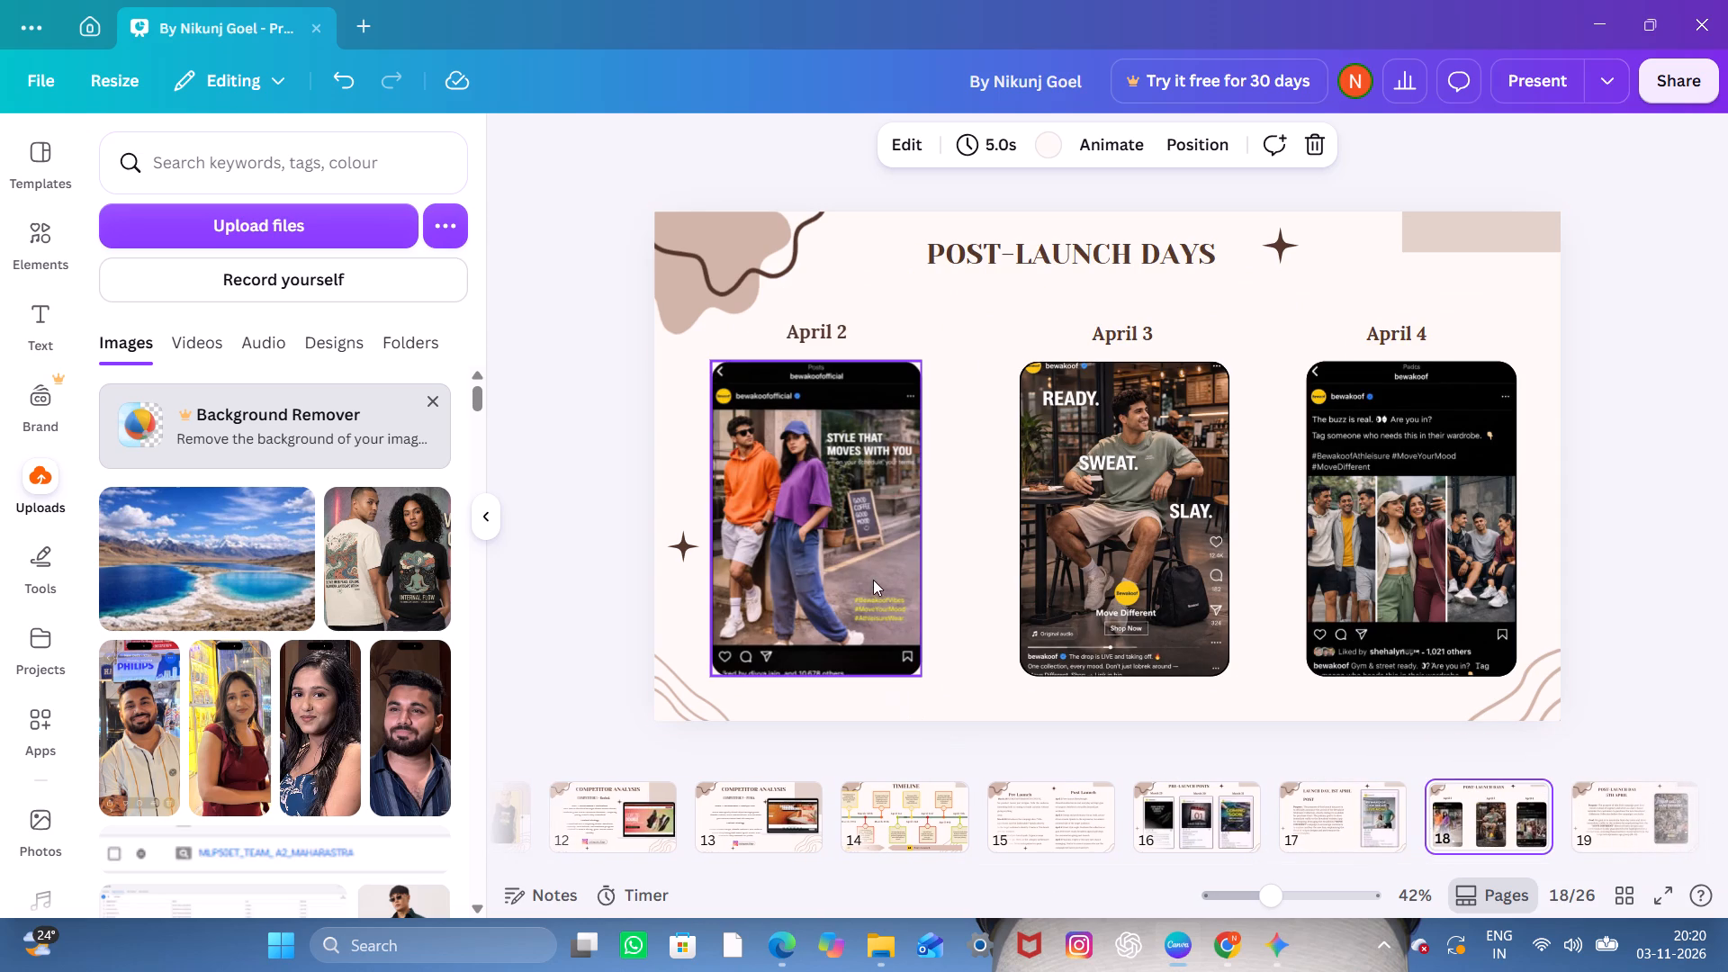
{"action": "left_click", "coordinate": [1583, 788]}
{"action": "scroll", "coordinate": [1468, 808], "scroll_direction": "left", "scroll_amount": 3}
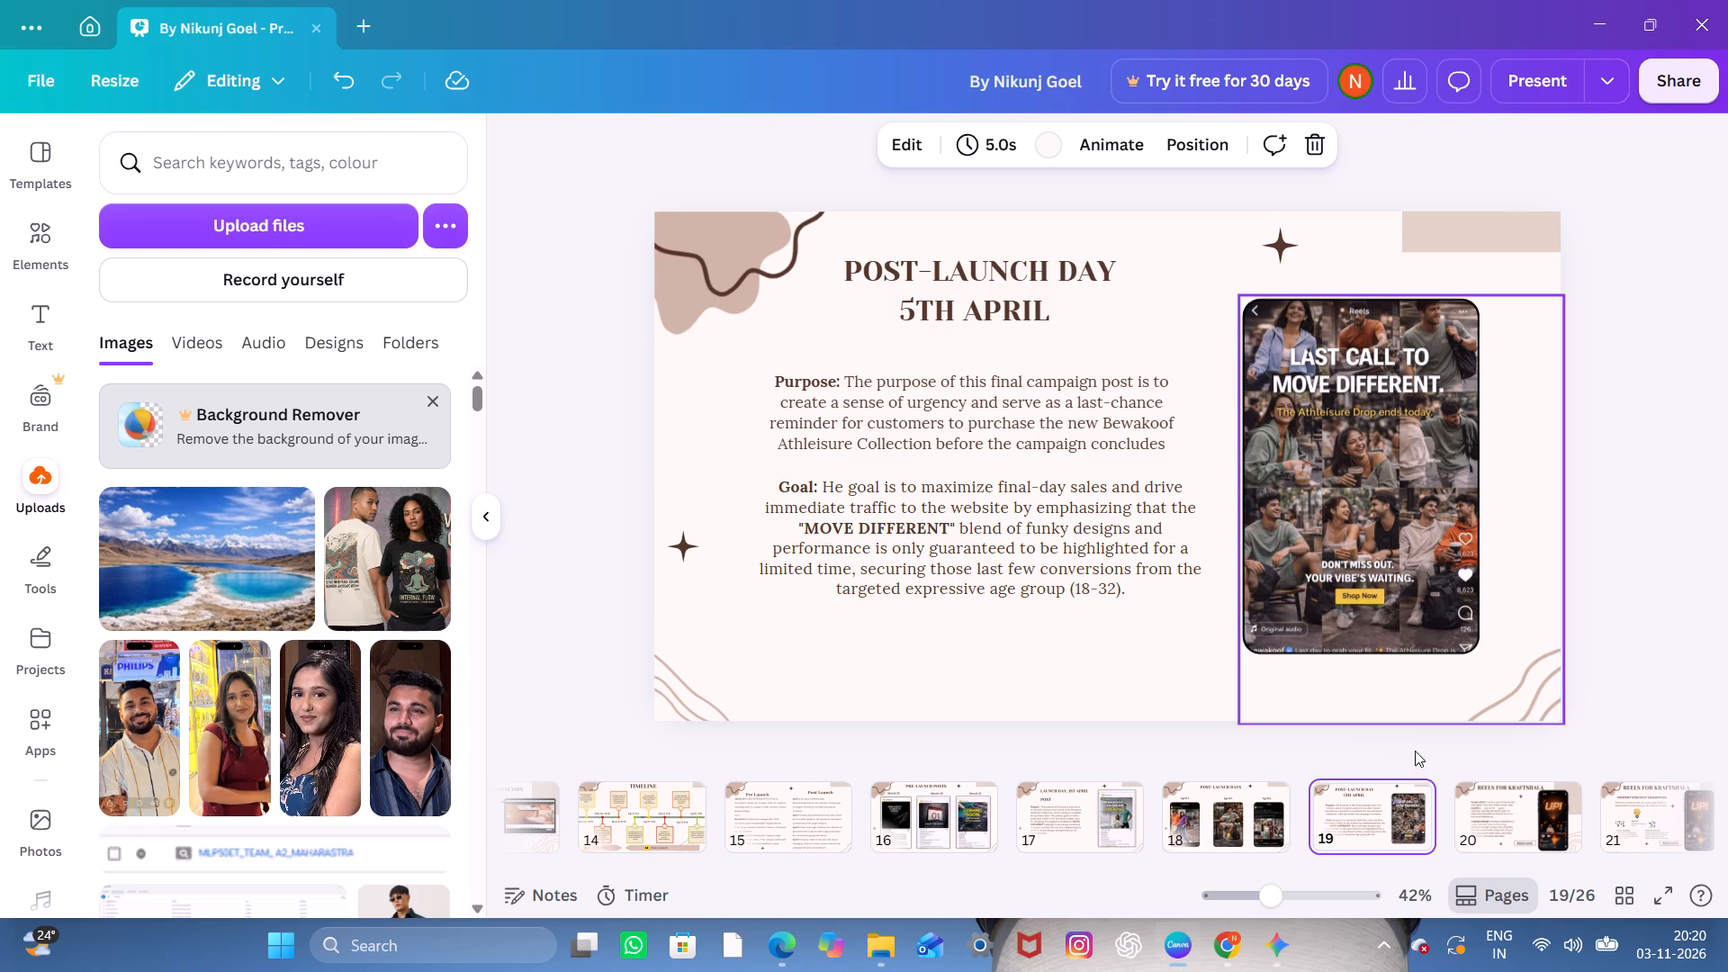
On the first Reels for Kraftshala slide, move the loose words "simplifies", "real-world" and "topics," apart to free them from the Project Brief text.
{"action": "left_click", "coordinate": [1487, 808]}
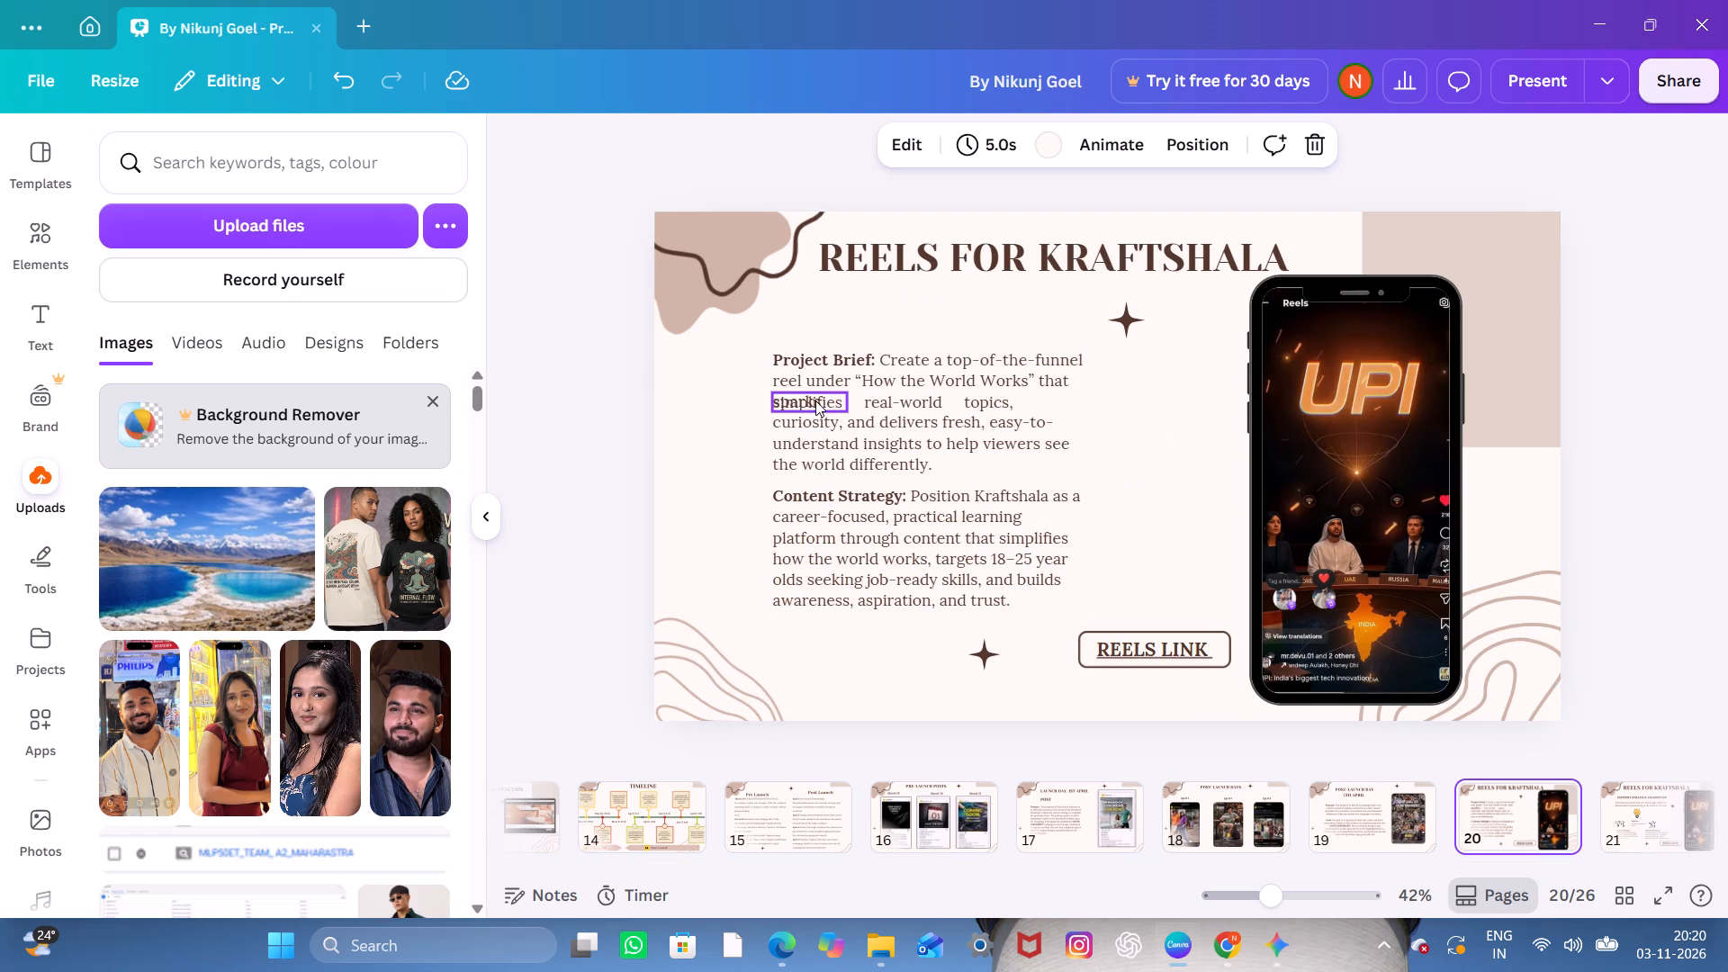
{"action": "left_click_drag", "start_coordinate": [813, 401], "coordinate": [751, 424]}
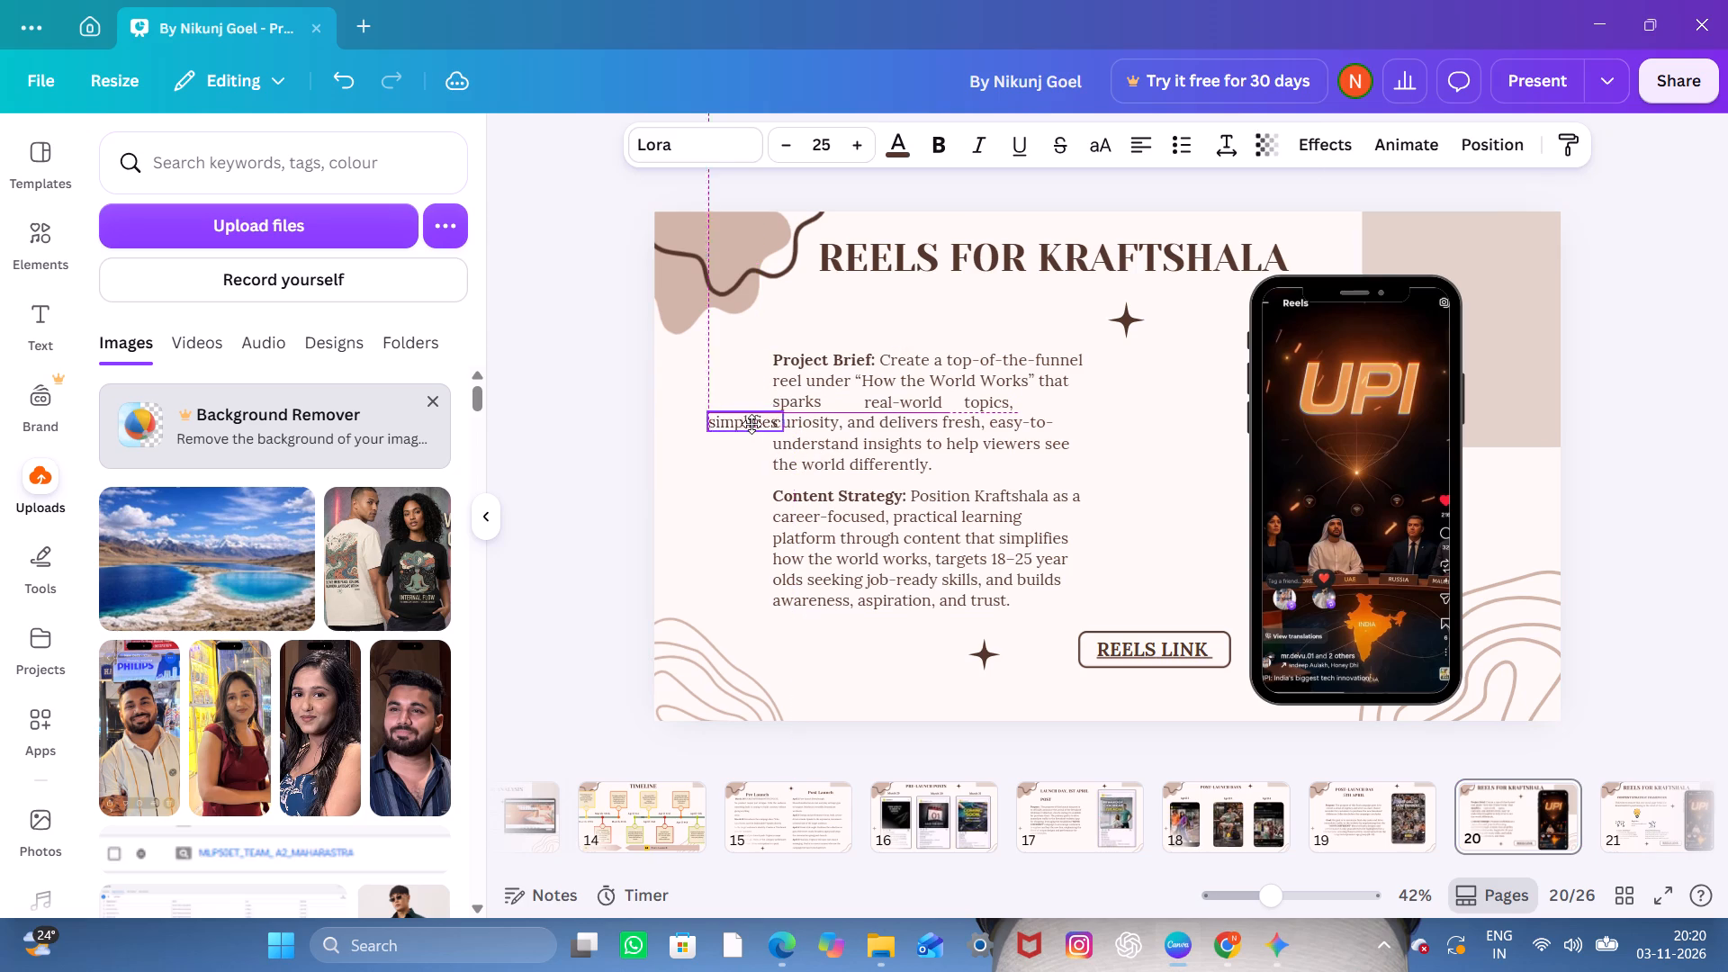
{"action": "left_click_drag", "start_coordinate": [751, 424], "coordinate": [724, 401]}
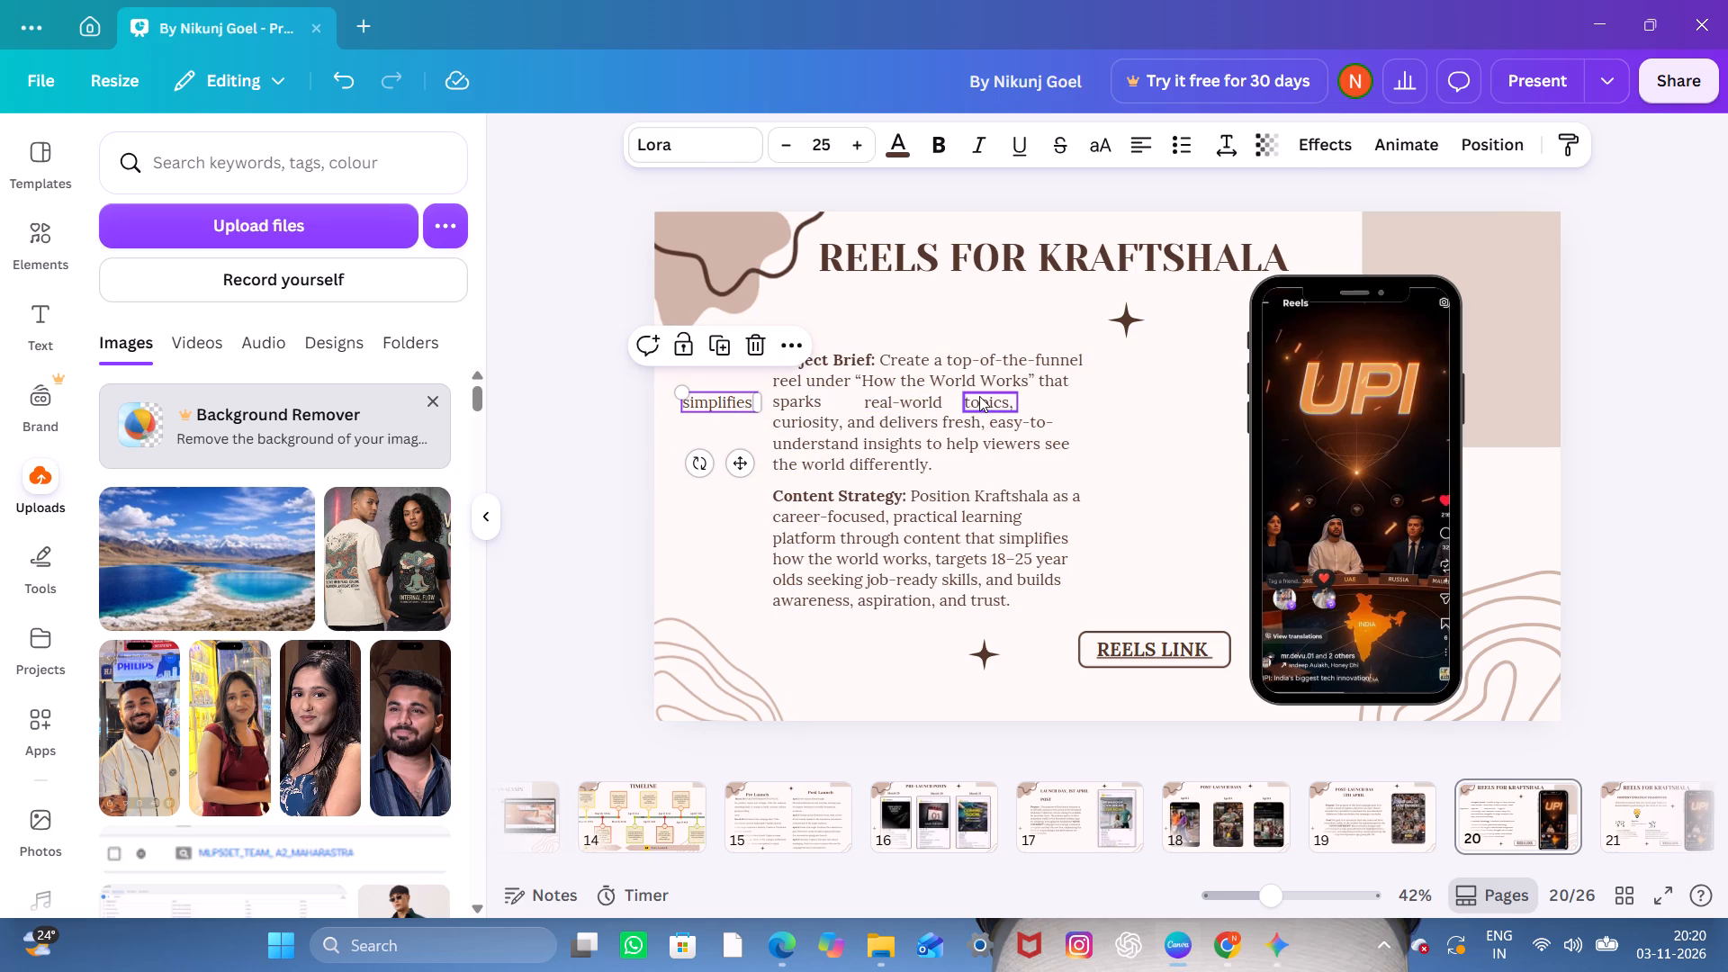
{"action": "left_click_drag", "start_coordinate": [982, 396], "coordinate": [1039, 396]}
{"action": "left_click_drag", "start_coordinate": [927, 401], "coordinate": [954, 401]}
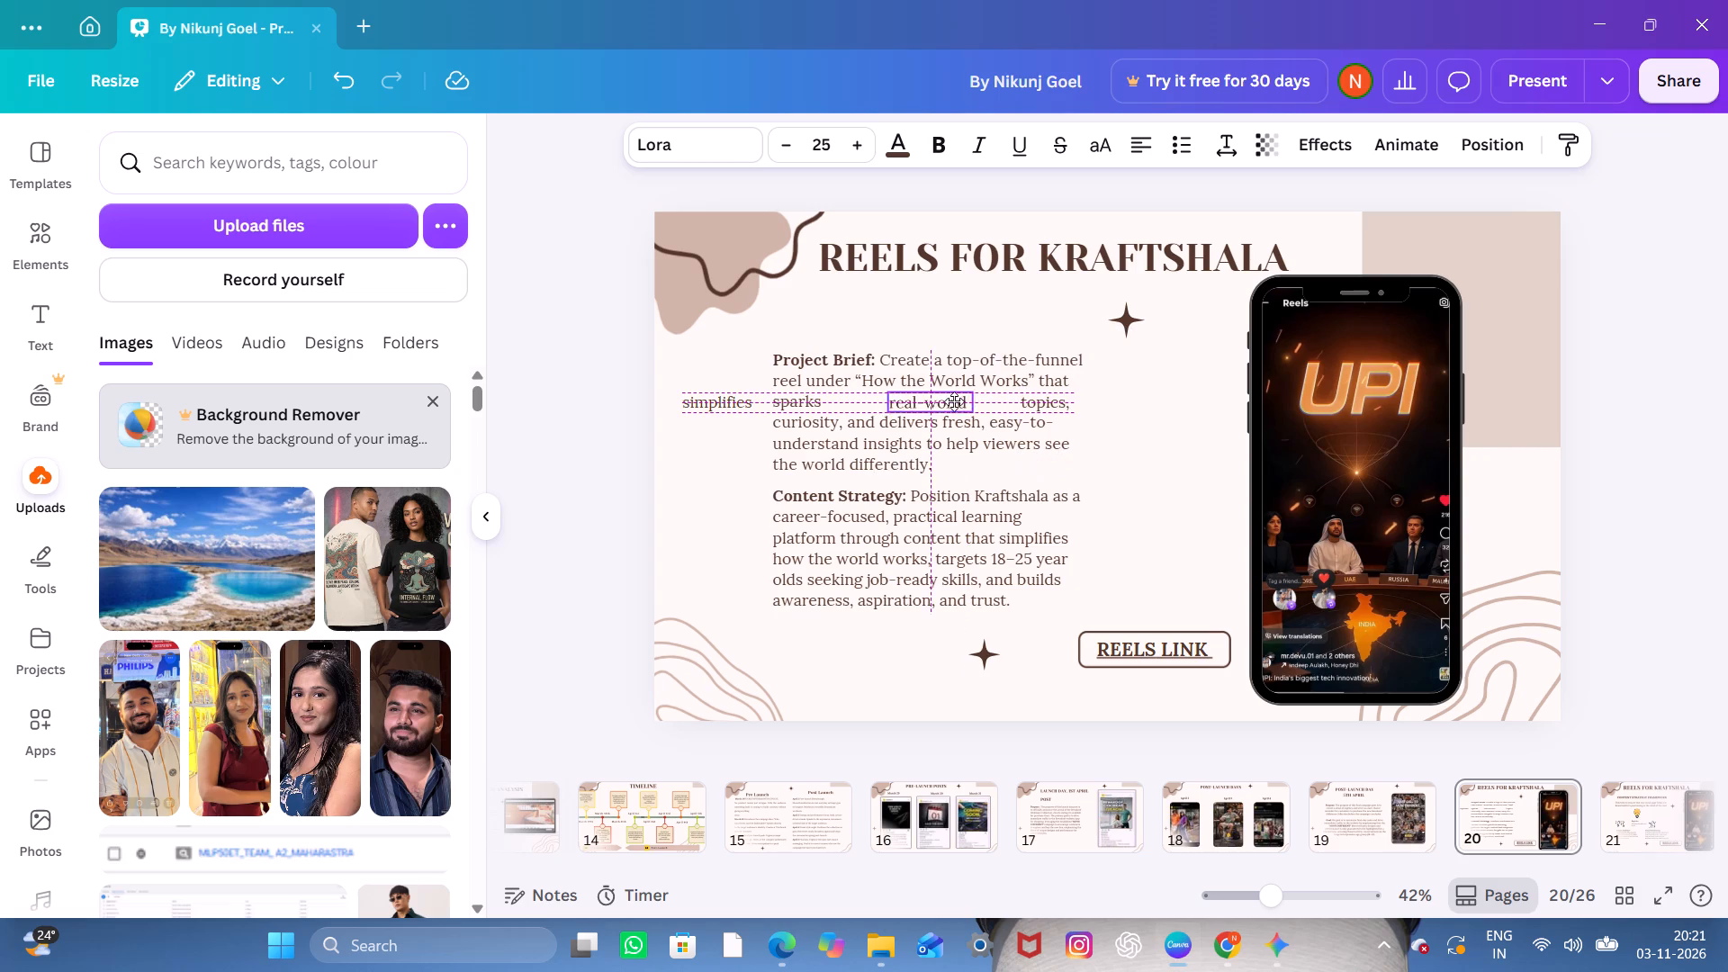
{"action": "left_click_drag", "start_coordinate": [954, 401], "coordinate": [981, 404]}
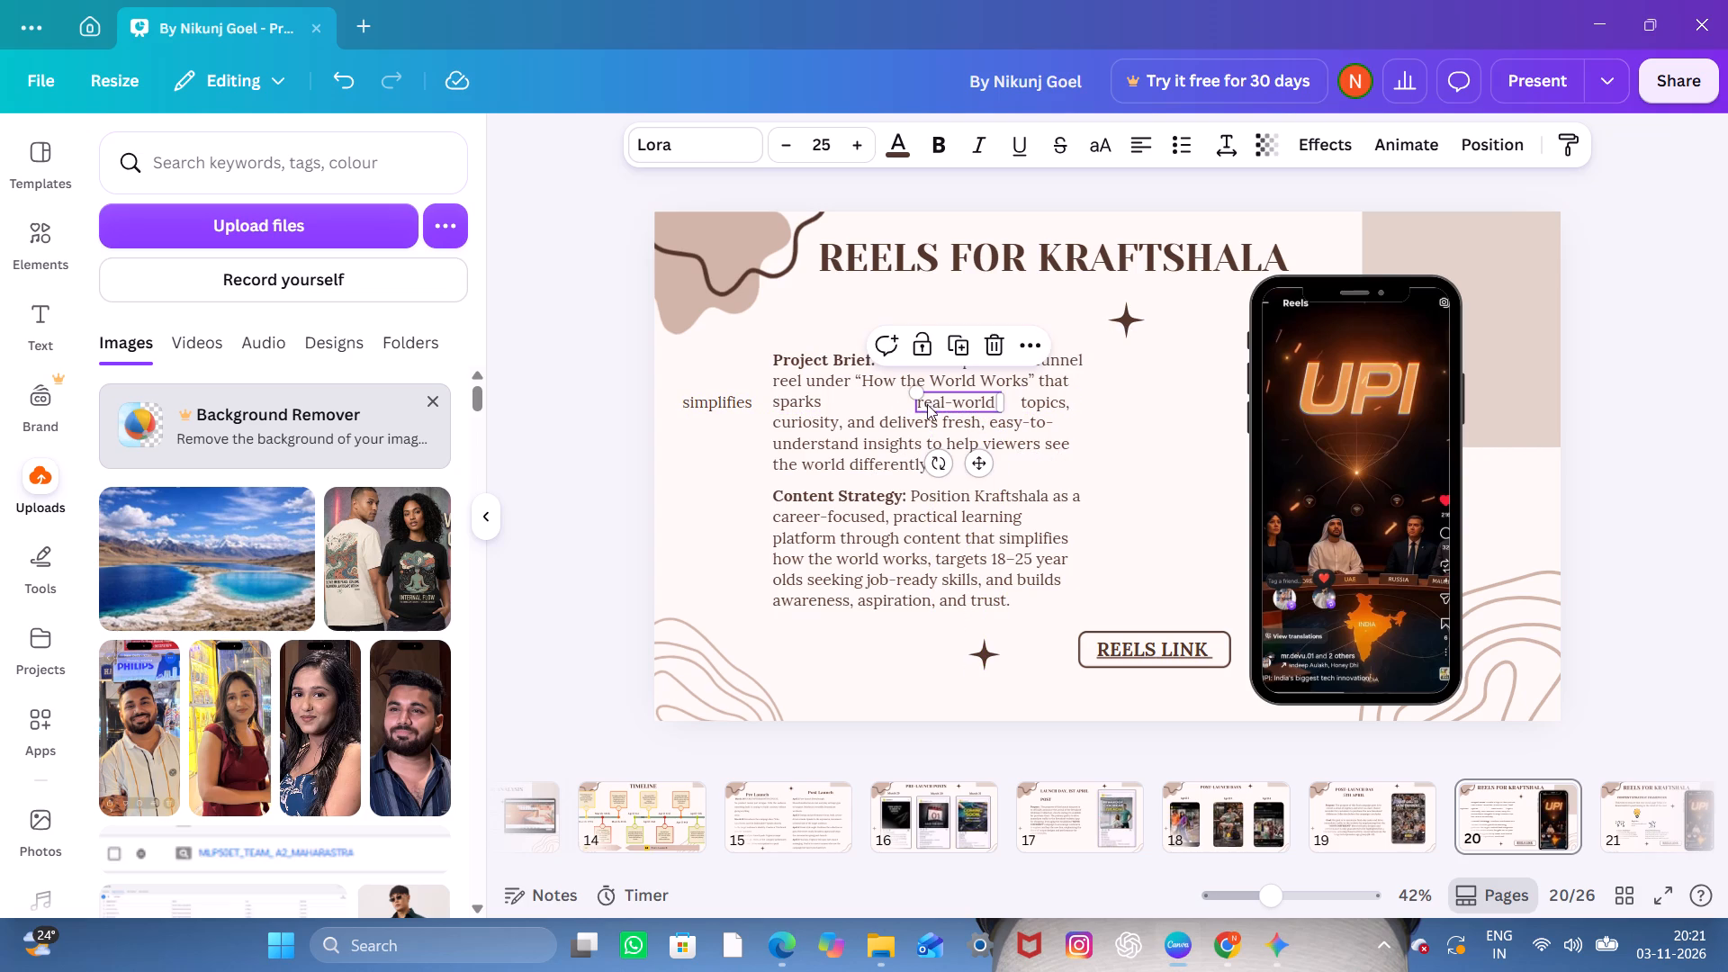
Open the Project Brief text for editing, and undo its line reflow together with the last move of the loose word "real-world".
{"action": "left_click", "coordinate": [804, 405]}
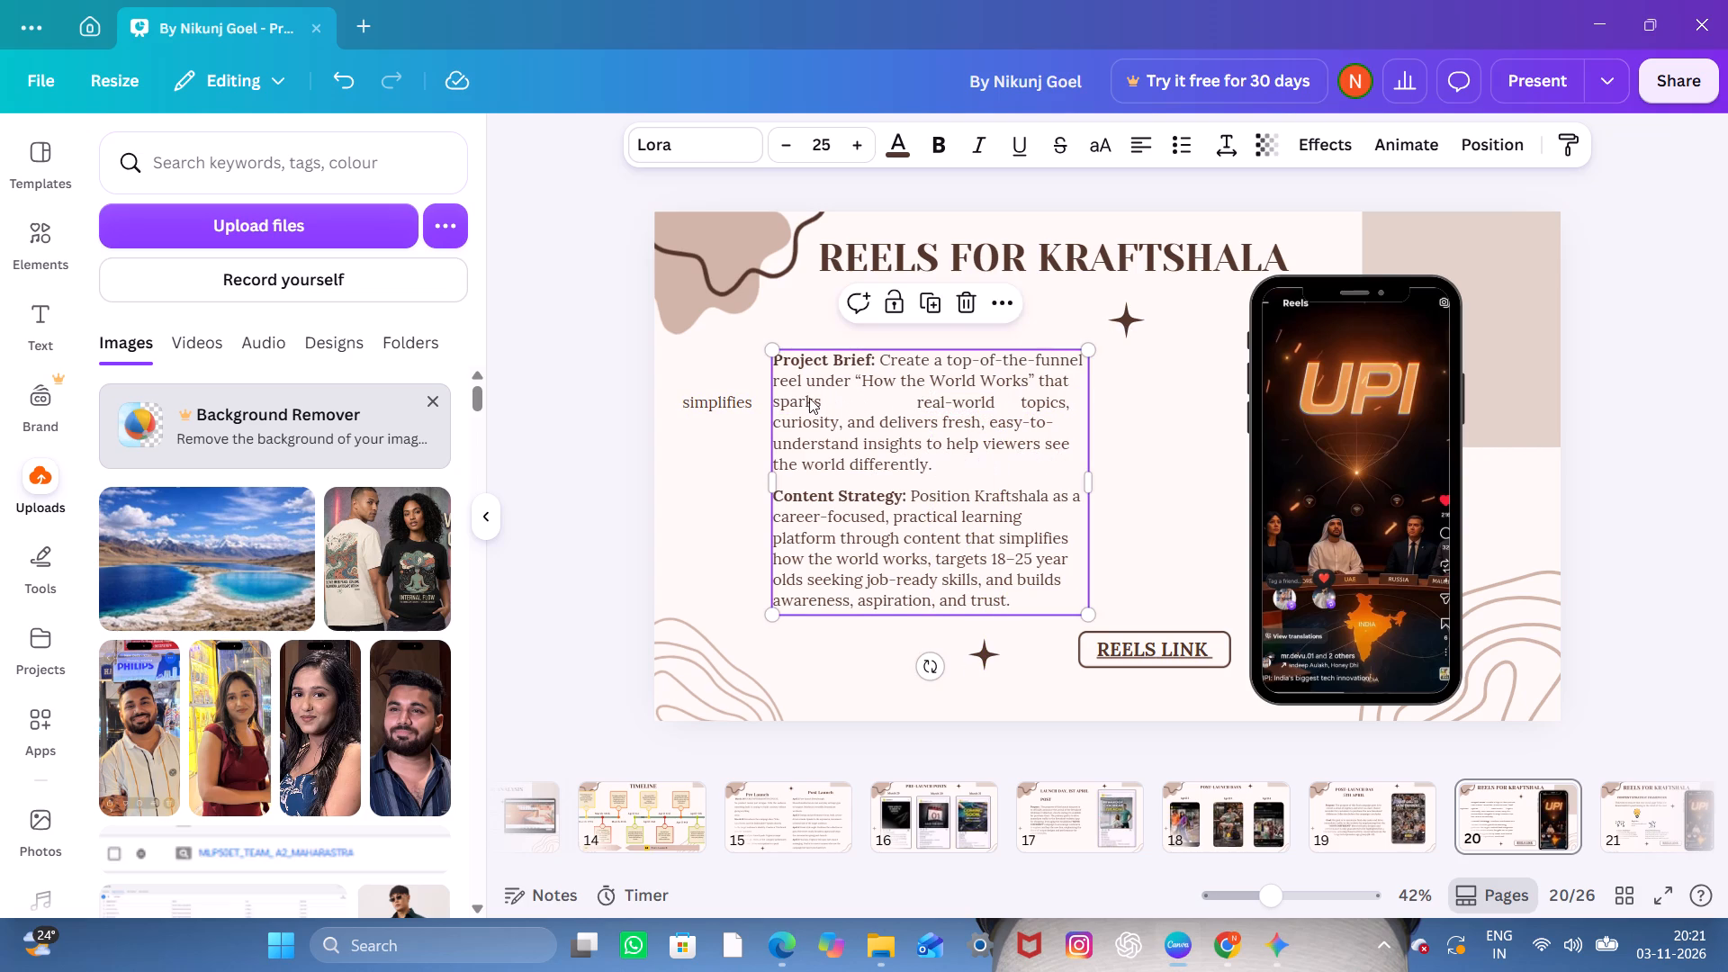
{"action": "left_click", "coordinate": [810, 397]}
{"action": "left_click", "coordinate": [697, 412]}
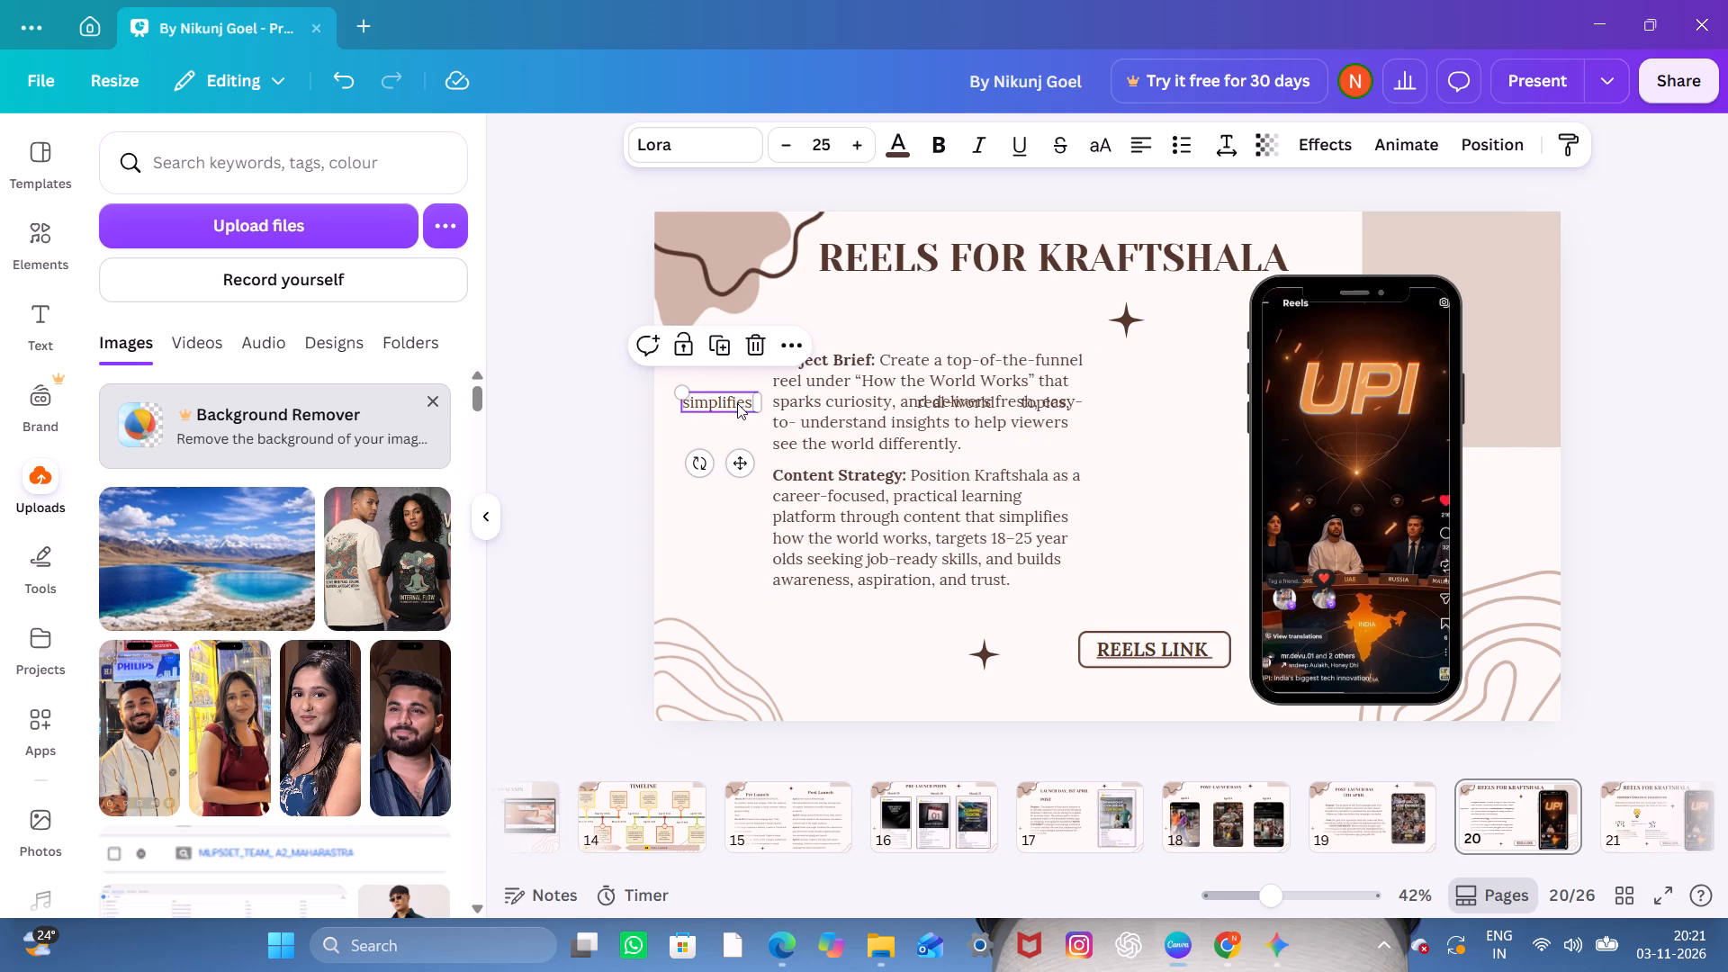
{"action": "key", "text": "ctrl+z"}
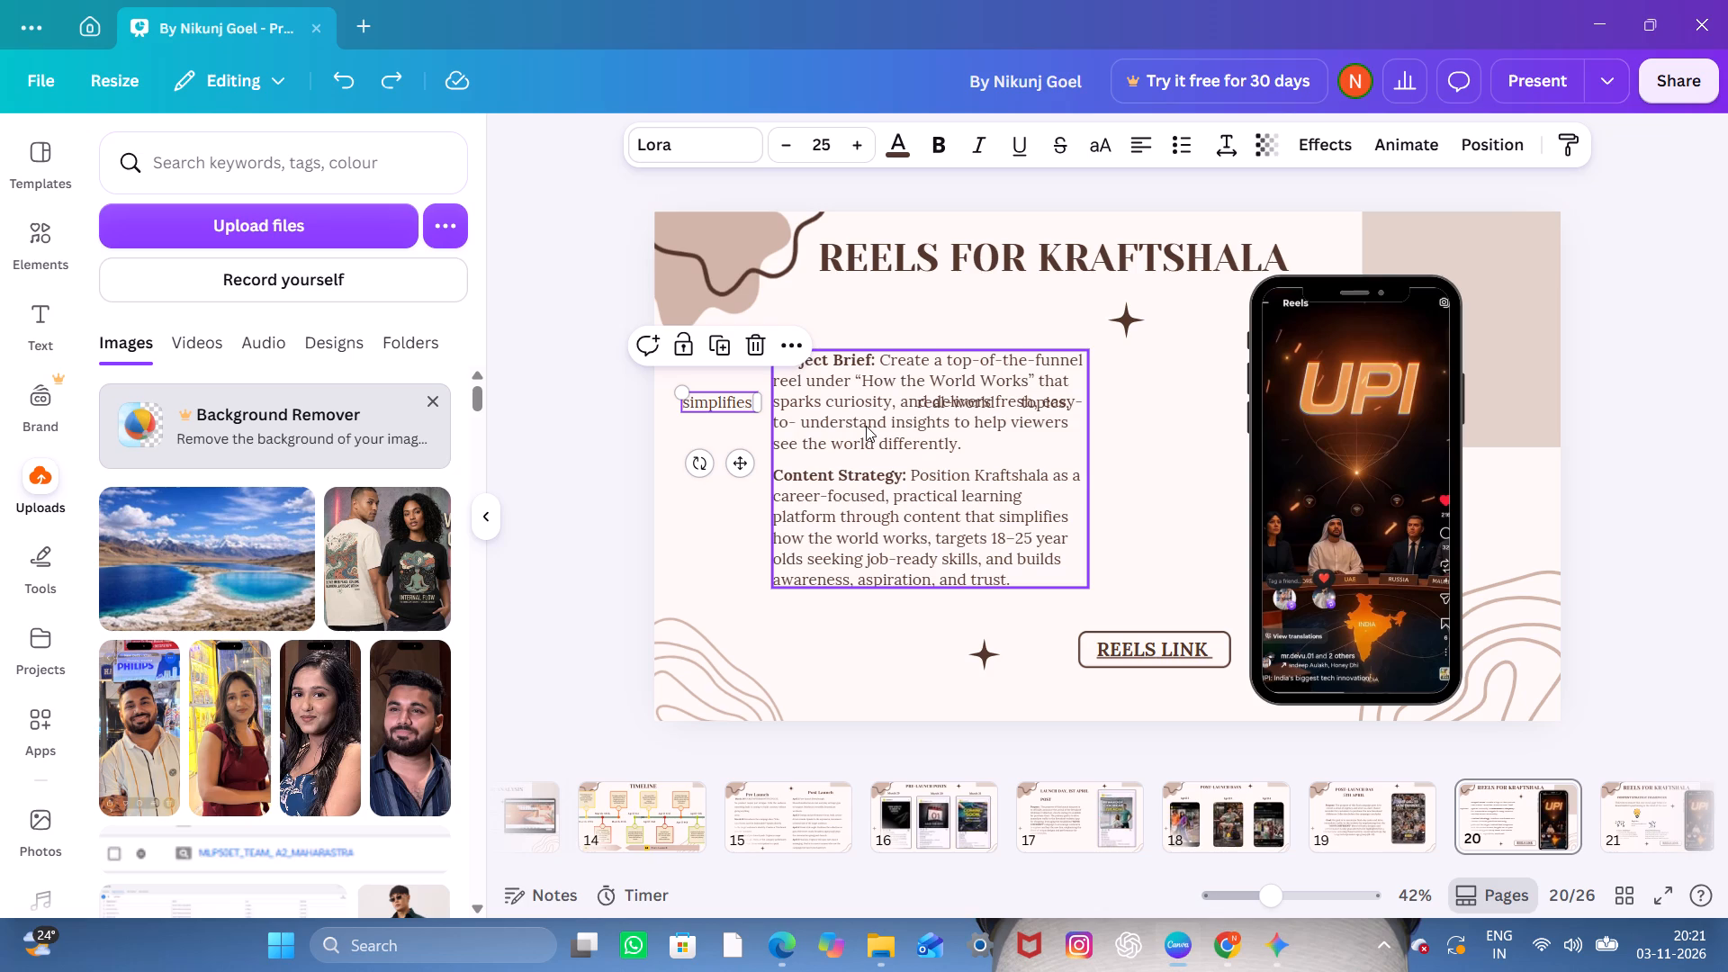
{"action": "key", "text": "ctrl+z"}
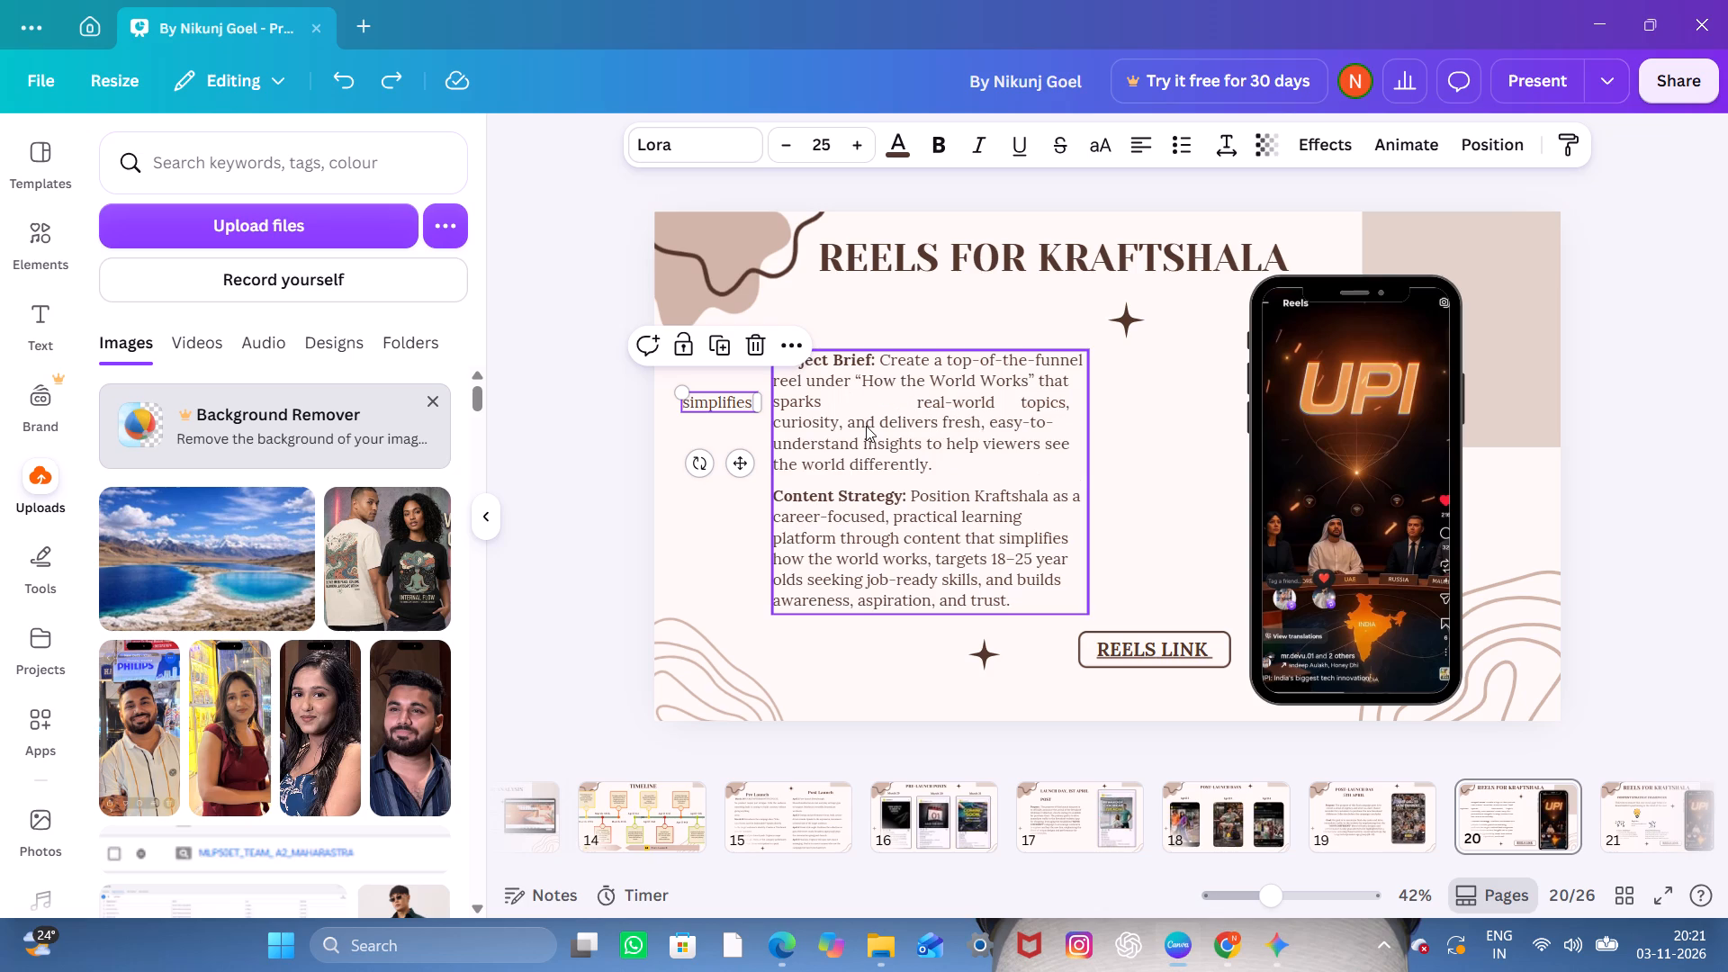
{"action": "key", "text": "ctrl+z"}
Move the loose word "real-world" closer to "topics," on the same line, leaving a wider gap after "sparks" in the Project Brief.
{"action": "left_click_drag", "start_coordinate": [897, 395], "coordinate": [943, 395]}
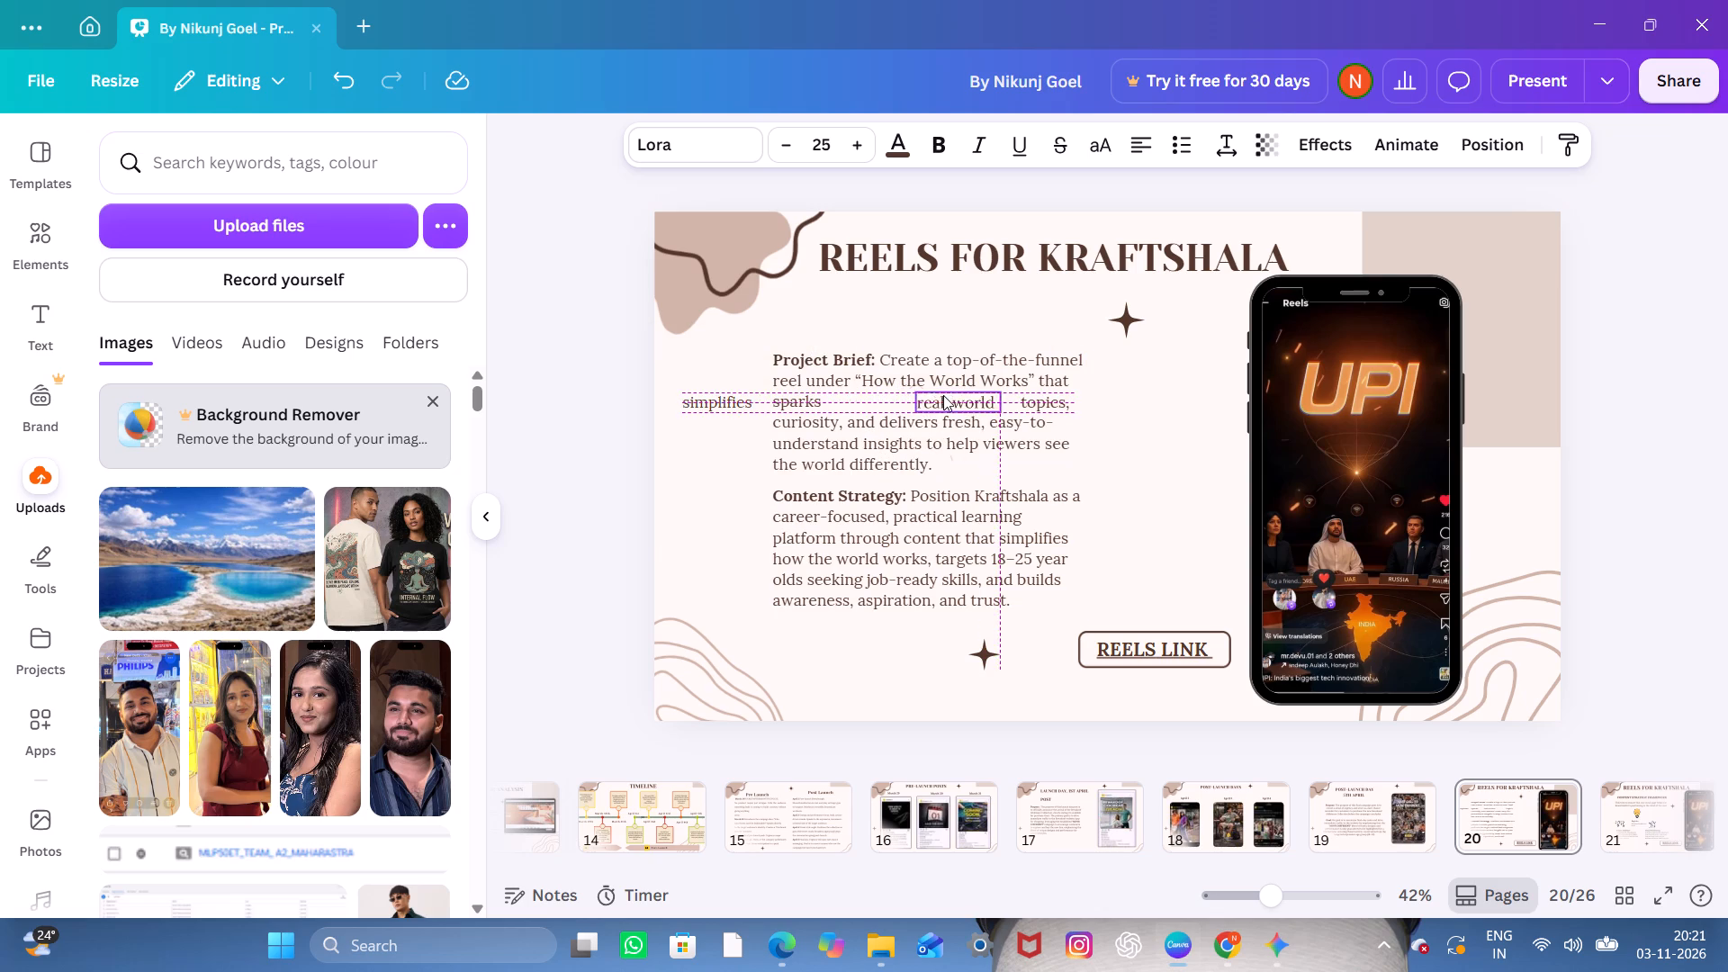
{"action": "left_click", "coordinate": [806, 401]}
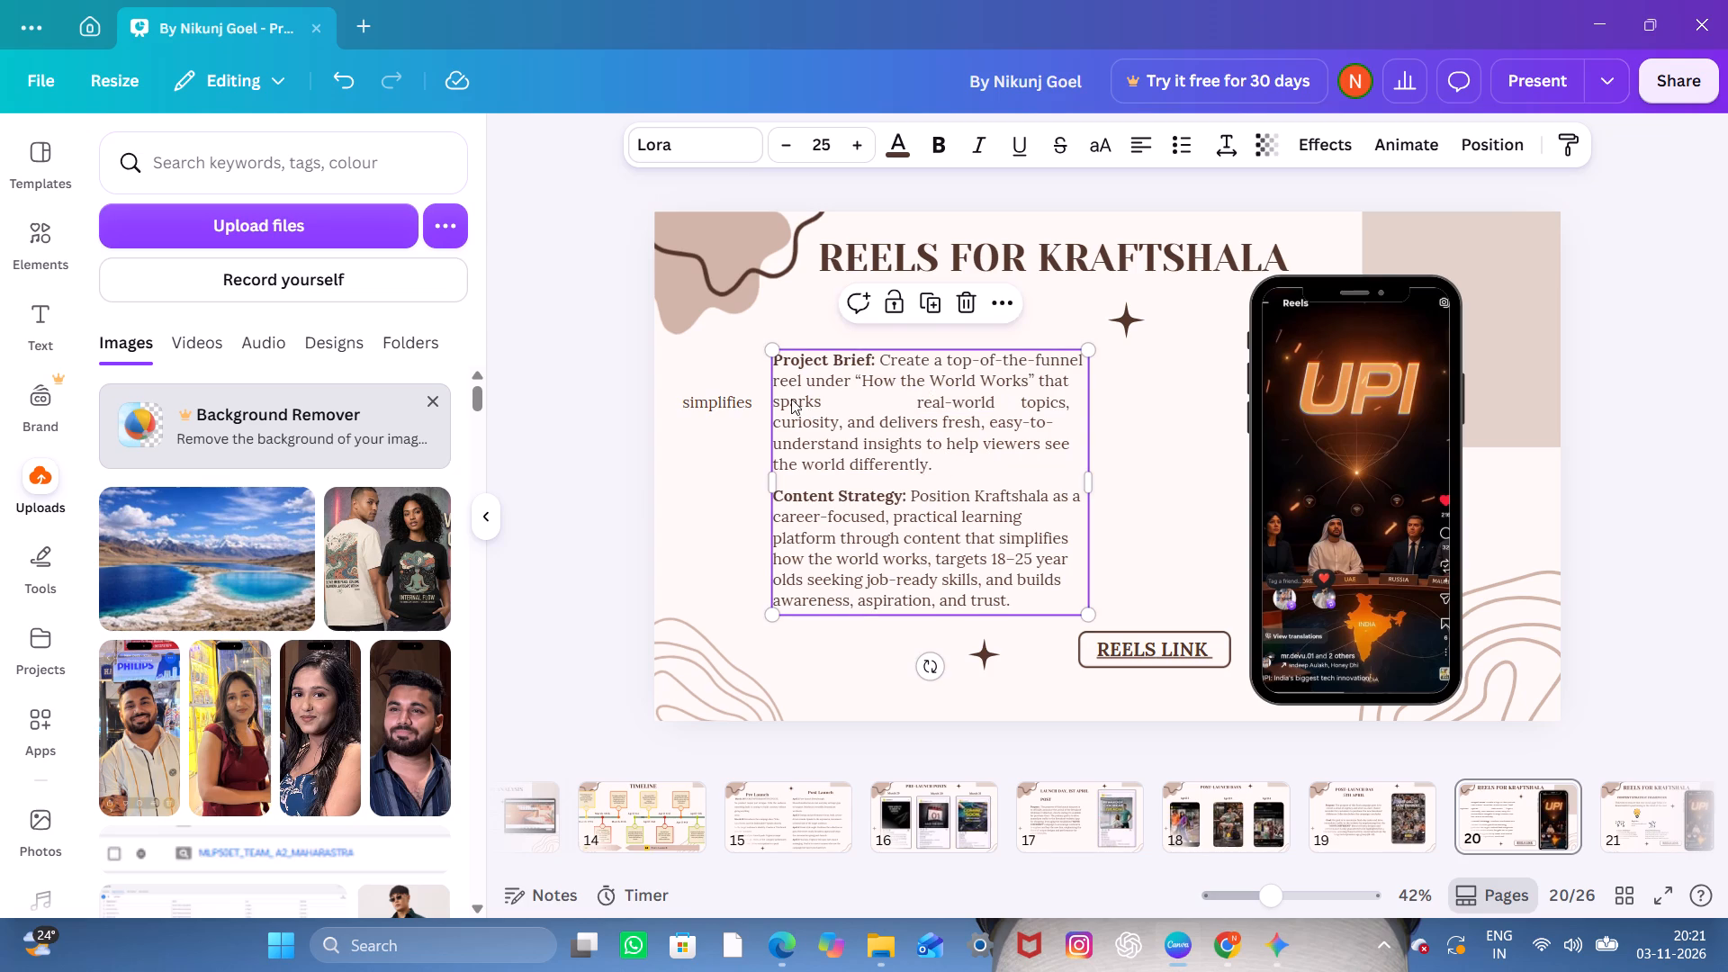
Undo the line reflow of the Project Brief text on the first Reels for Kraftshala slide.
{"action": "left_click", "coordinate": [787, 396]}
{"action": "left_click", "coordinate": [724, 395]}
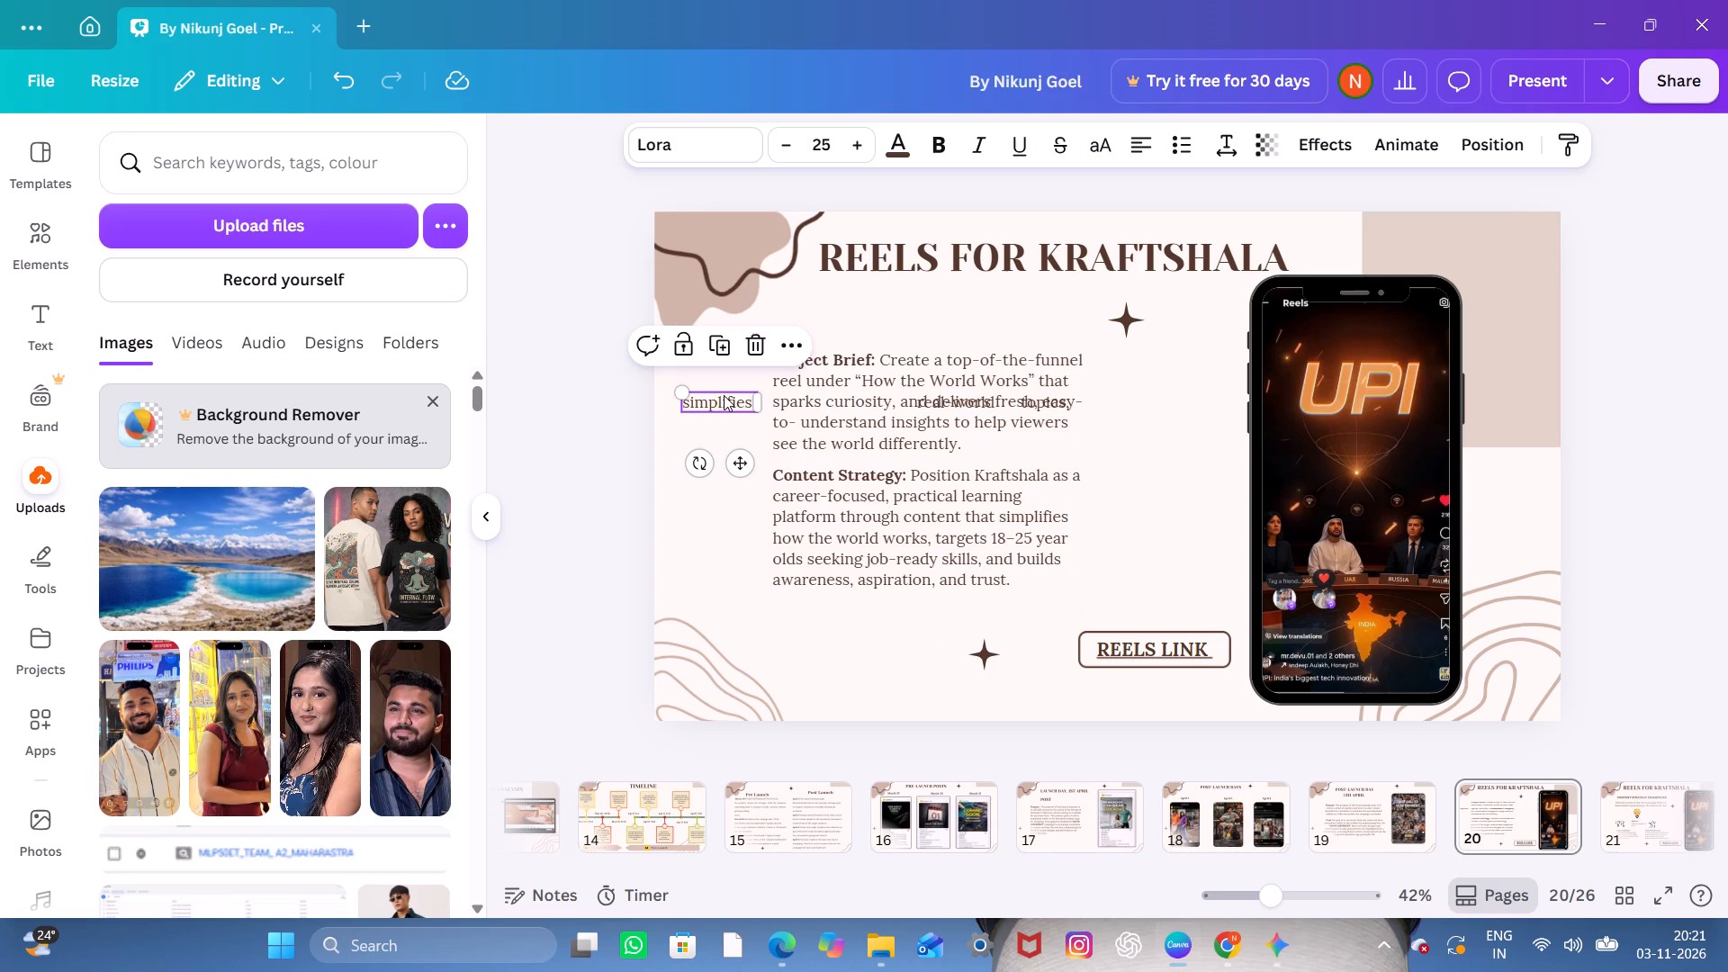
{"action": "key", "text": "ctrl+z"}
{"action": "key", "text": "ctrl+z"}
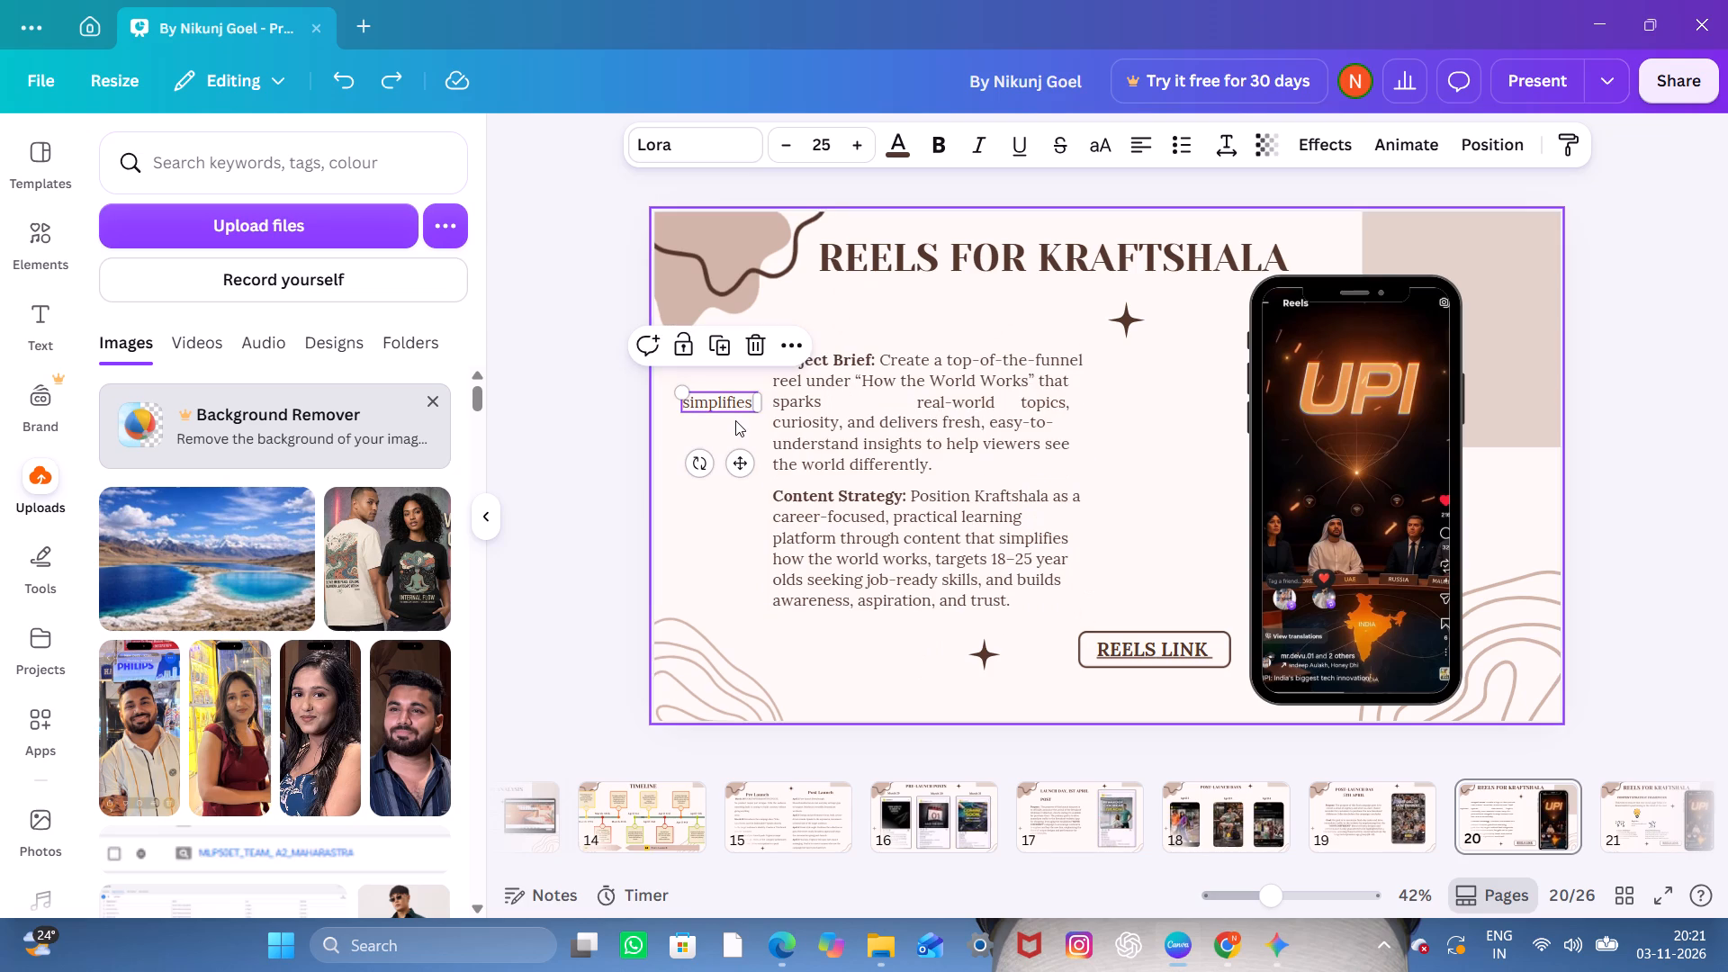
Move the loose word "simplifies" into the gap between "sparks" and "real-world" in the Project Brief.
{"action": "left_click_drag", "start_coordinate": [742, 424], "coordinate": [762, 424]}
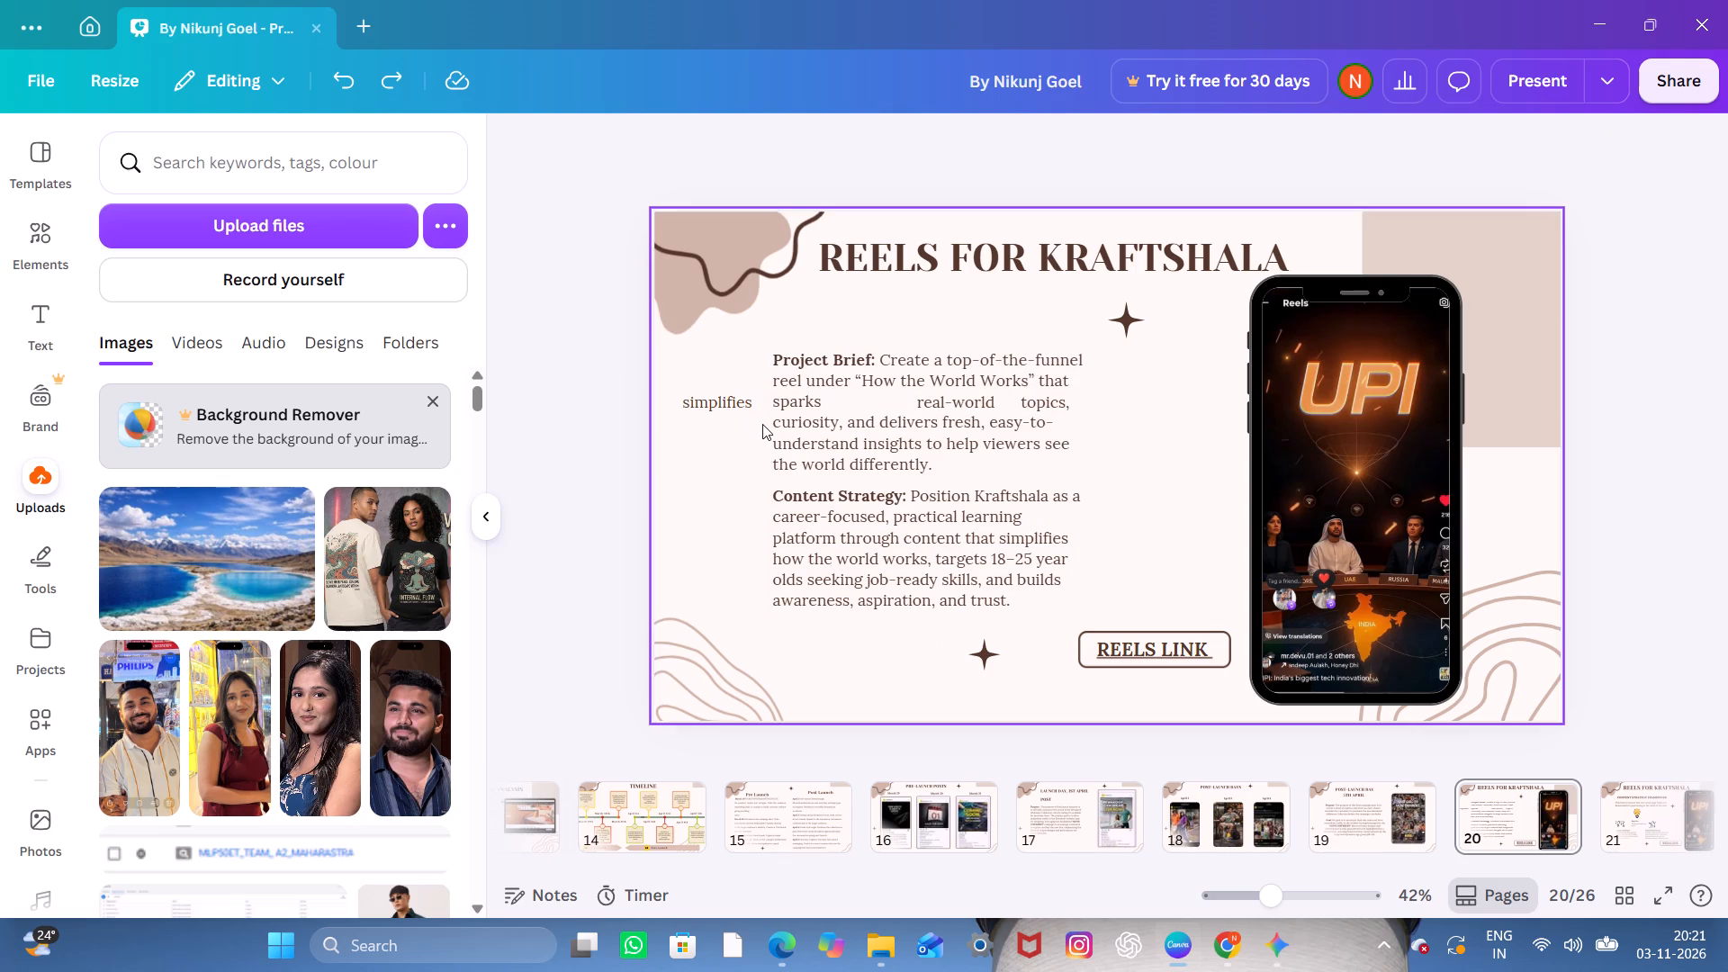
{"action": "left_click", "coordinate": [739, 402]}
{"action": "left_click_drag", "start_coordinate": [743, 458], "coordinate": [884, 454]}
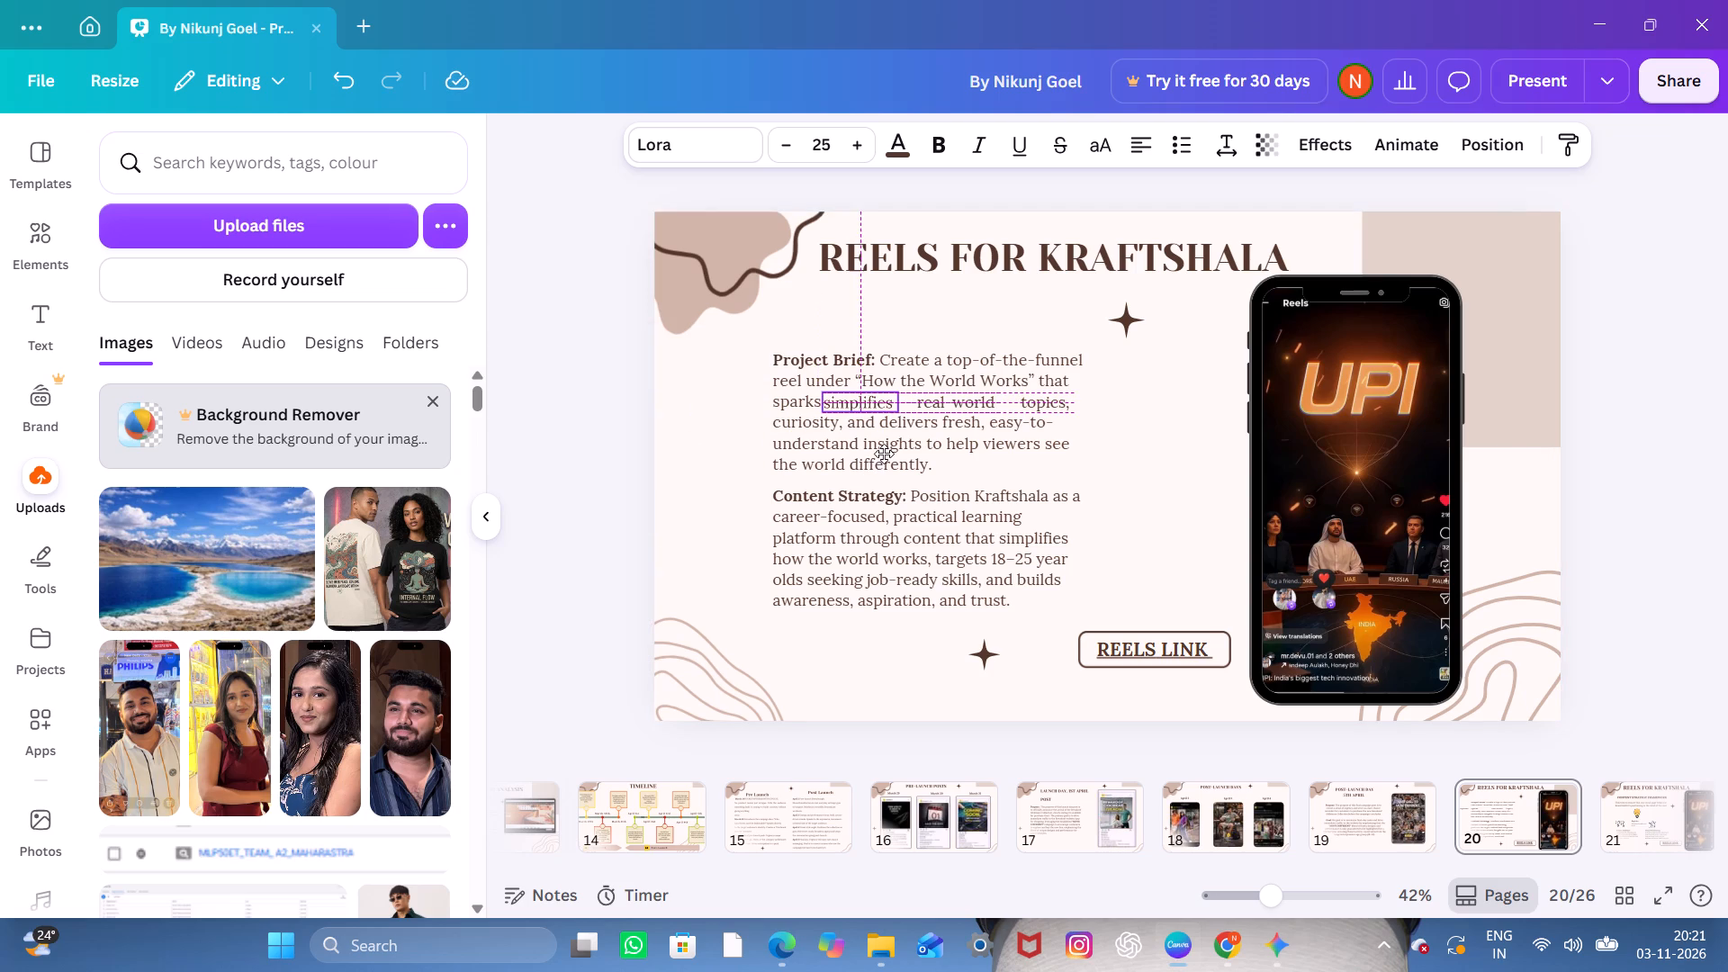
{"action": "left_click_drag", "start_coordinate": [884, 454], "coordinate": [897, 460]}
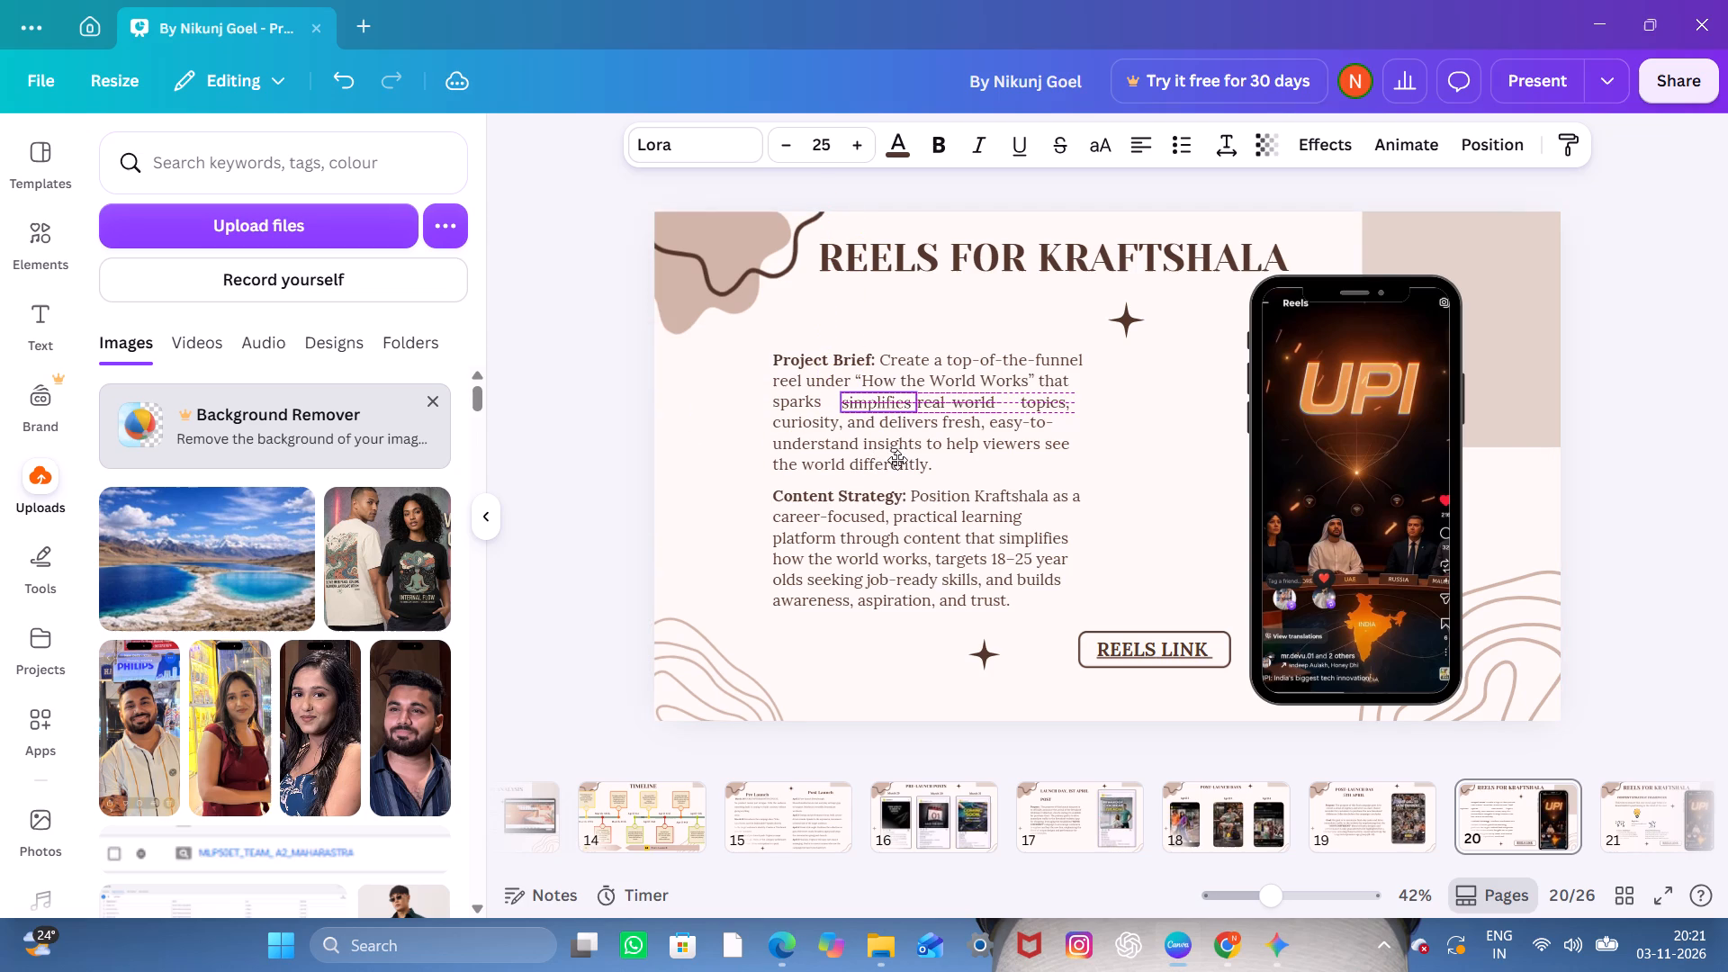
{"action": "left_click_drag", "start_coordinate": [897, 460], "coordinate": [892, 460]}
{"action": "left_click", "coordinate": [892, 460]}
{"action": "left_click", "coordinate": [715, 431]}
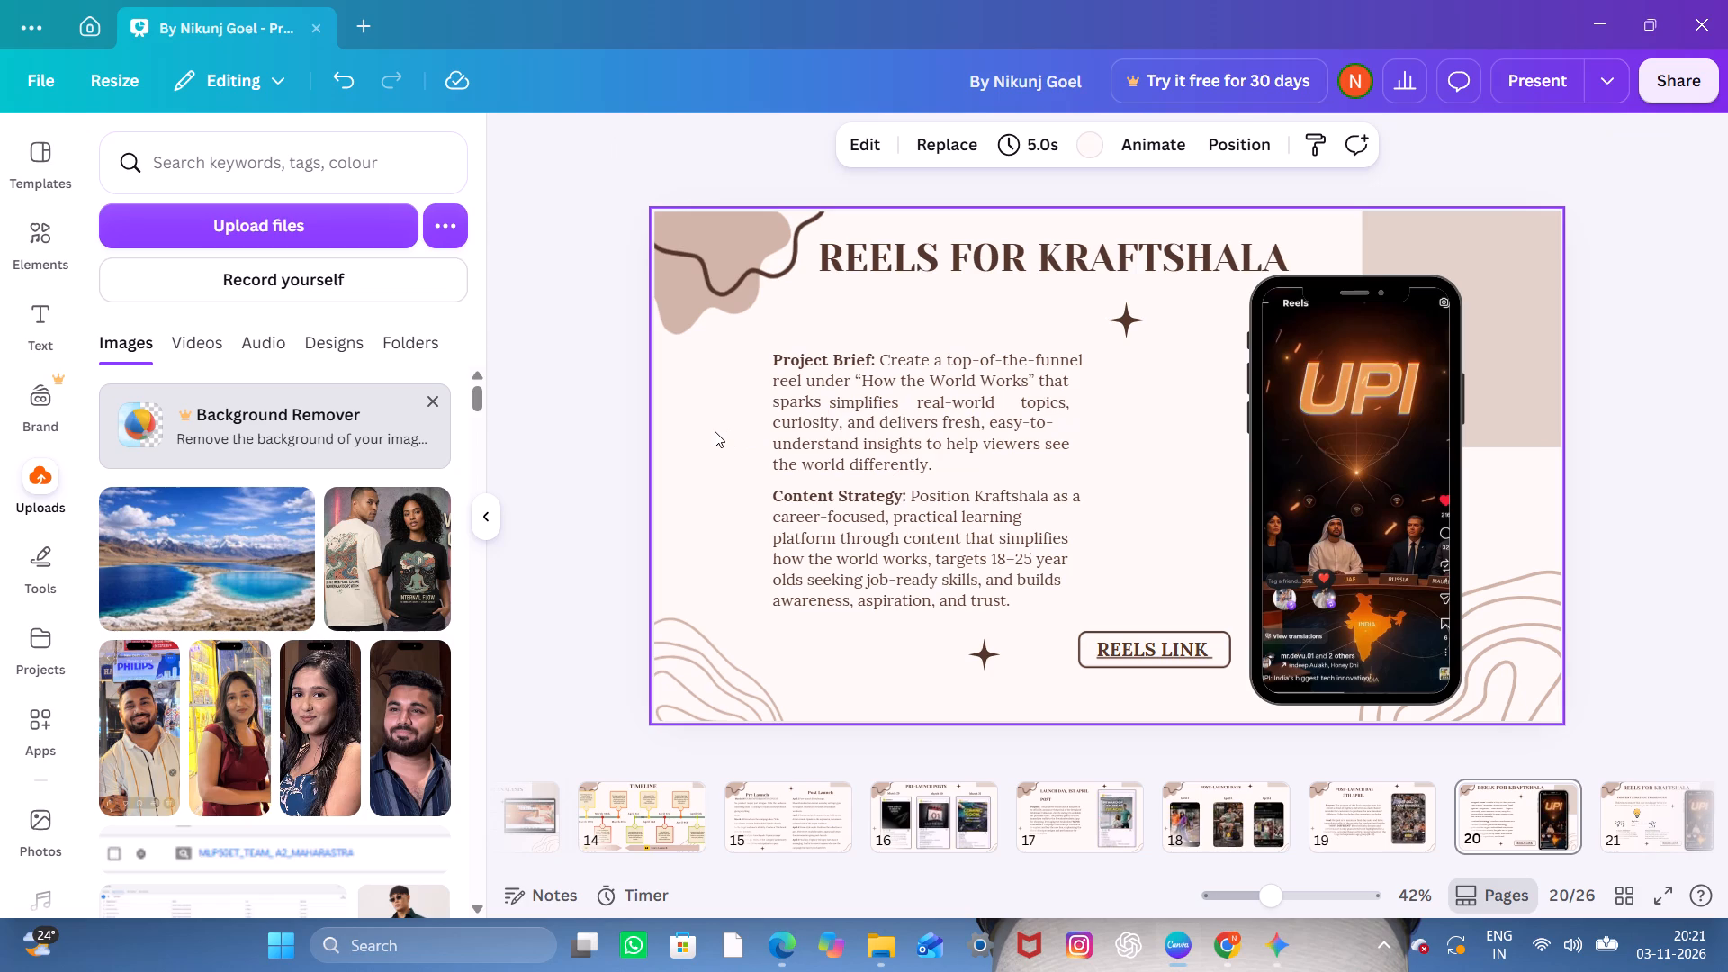
Open the slide's REELS LINK, play the Instagram reel with sound to check it, and return to the presentation.
{"action": "left_click", "coordinate": [1141, 647]}
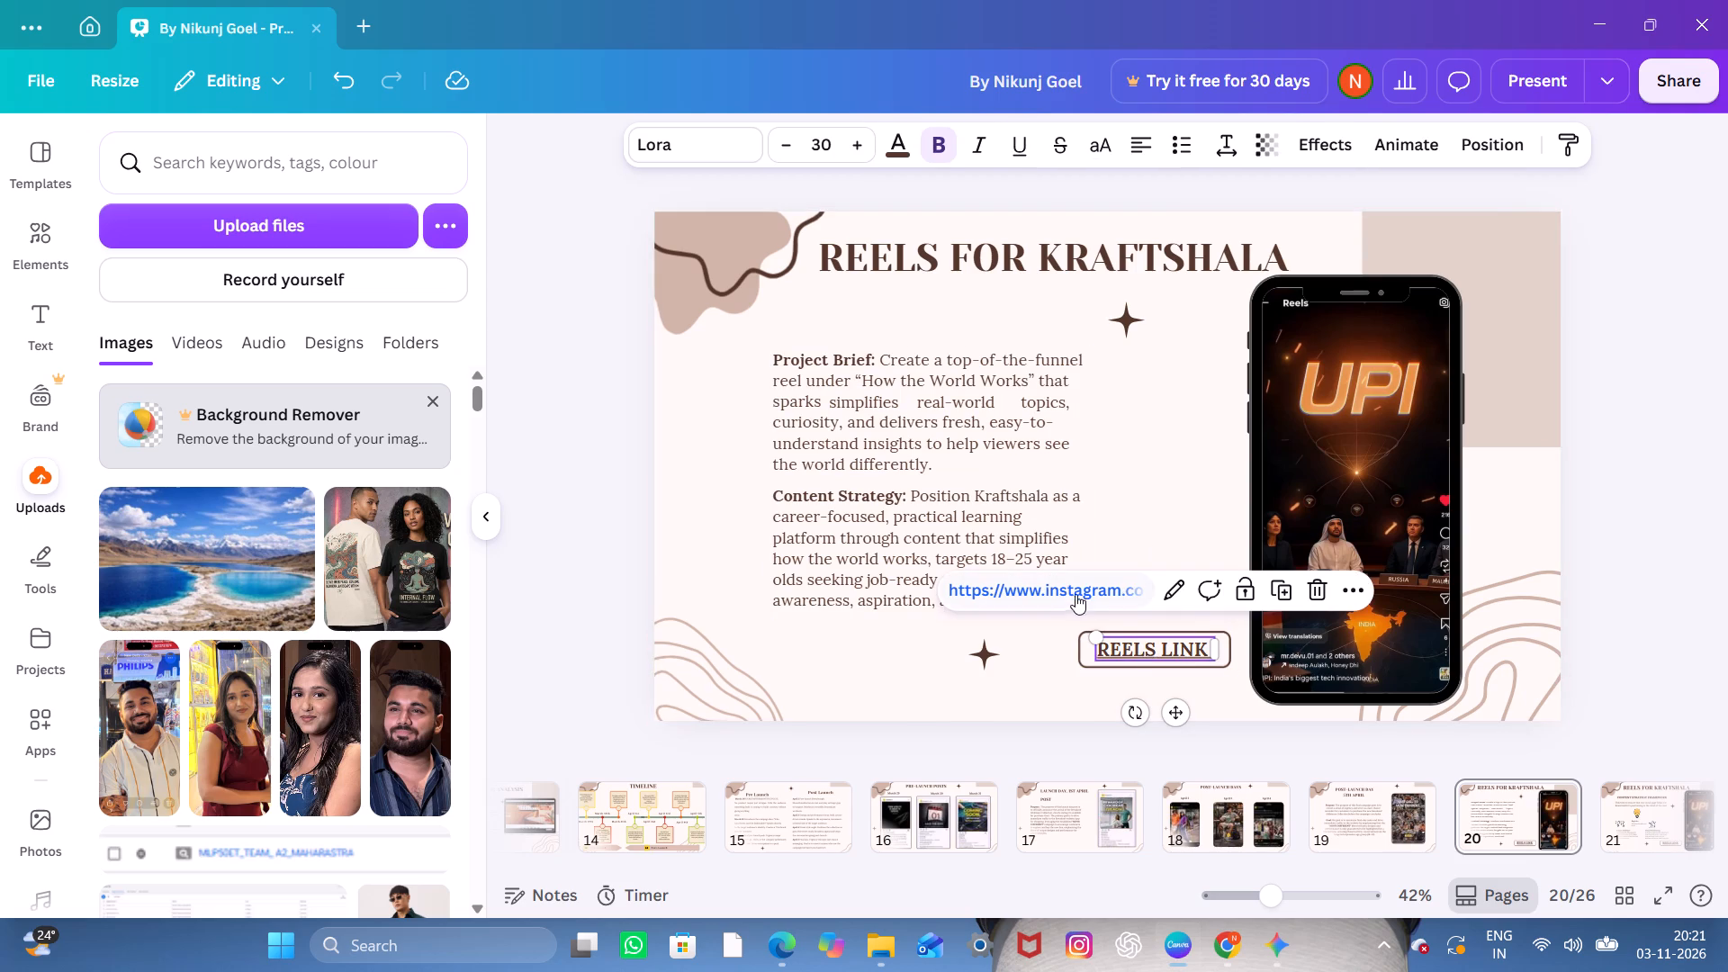
{"action": "left_click", "coordinate": [1074, 590]}
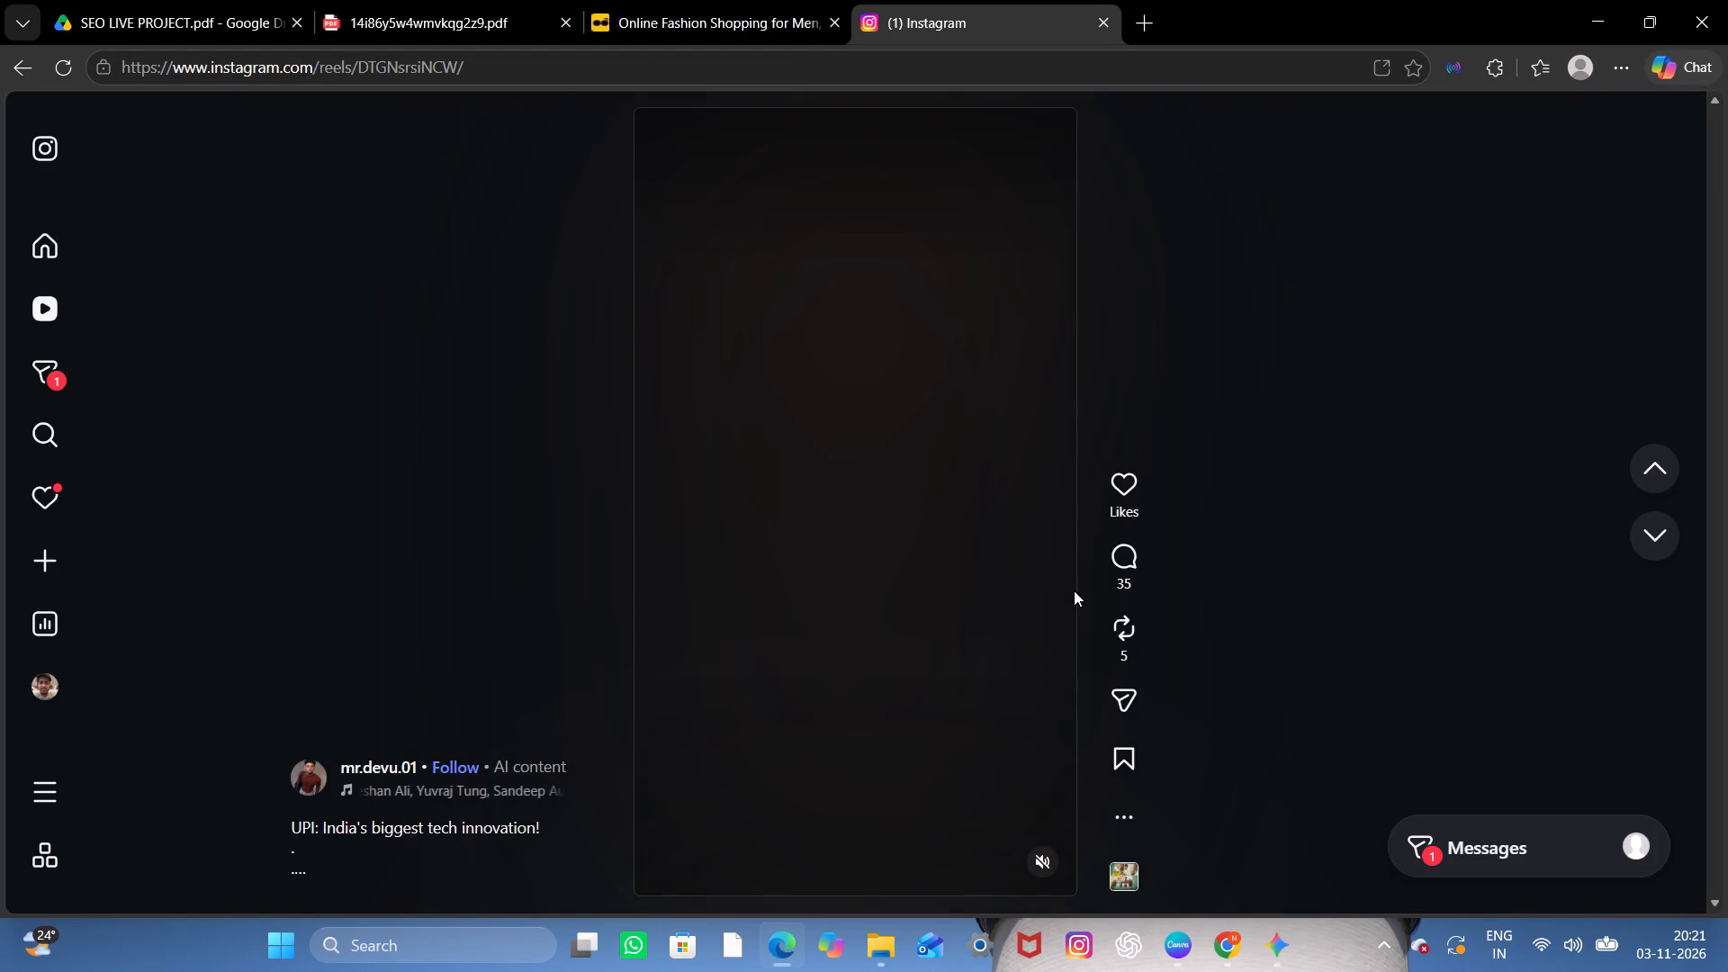
{"action": "left_click", "coordinate": [1036, 850]}
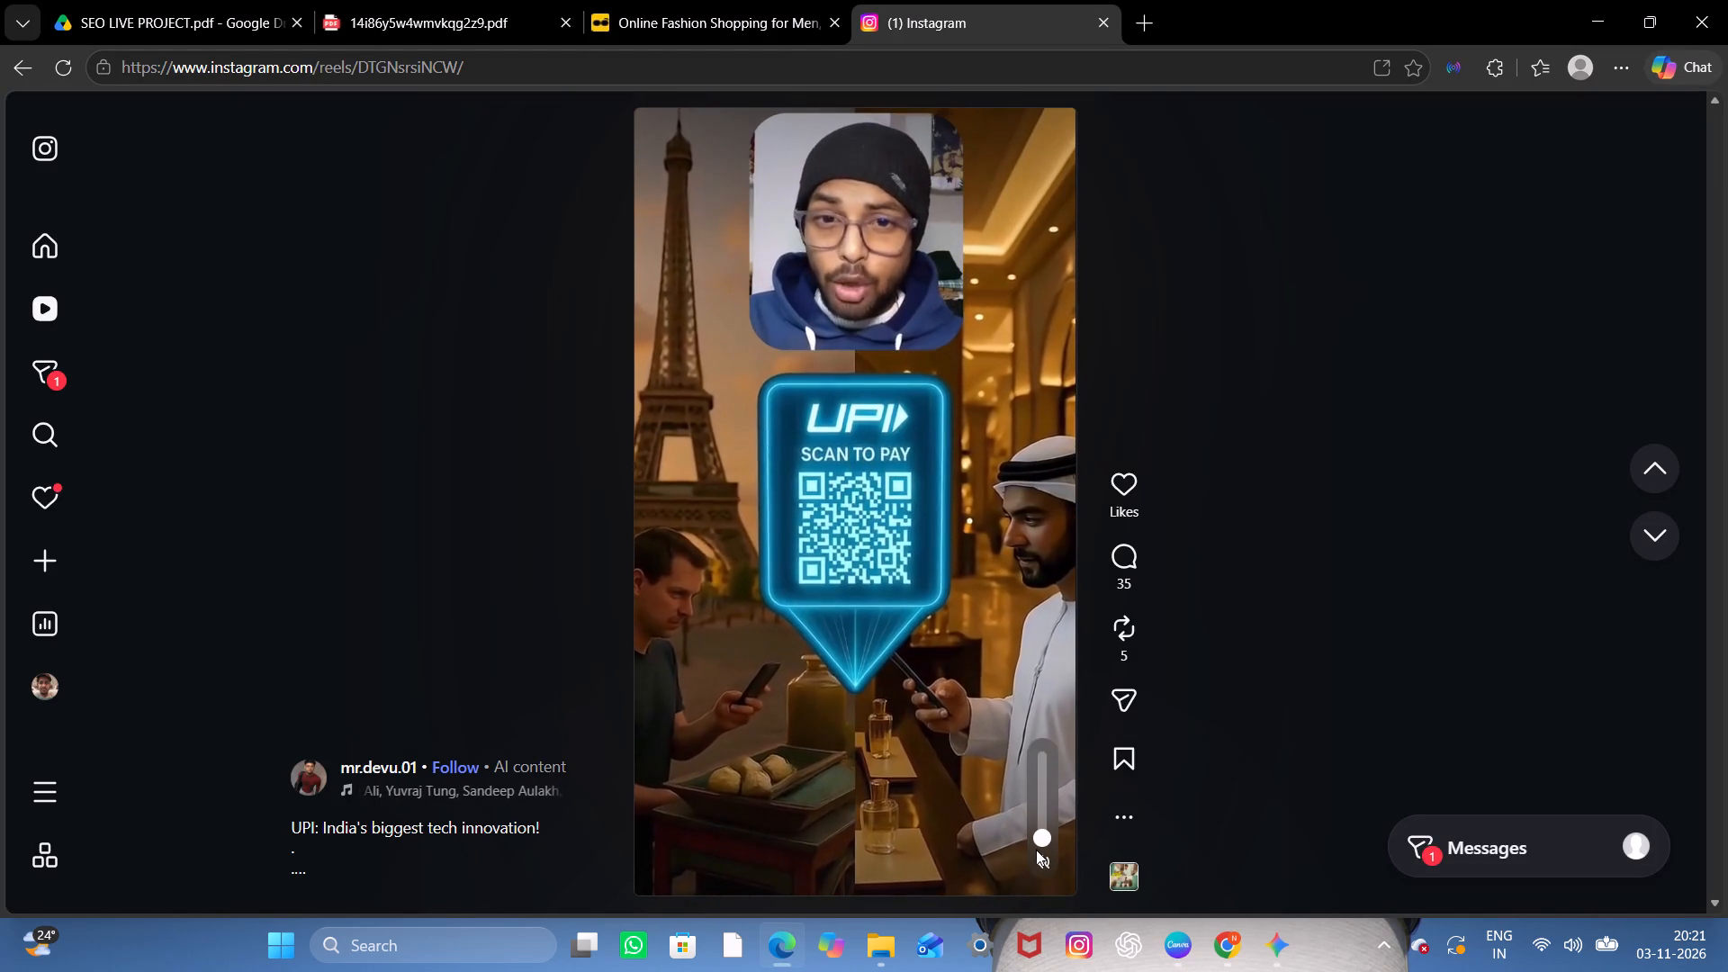
{"action": "left_click", "coordinate": [1044, 777]}
{"action": "left_click", "coordinate": [1046, 750]}
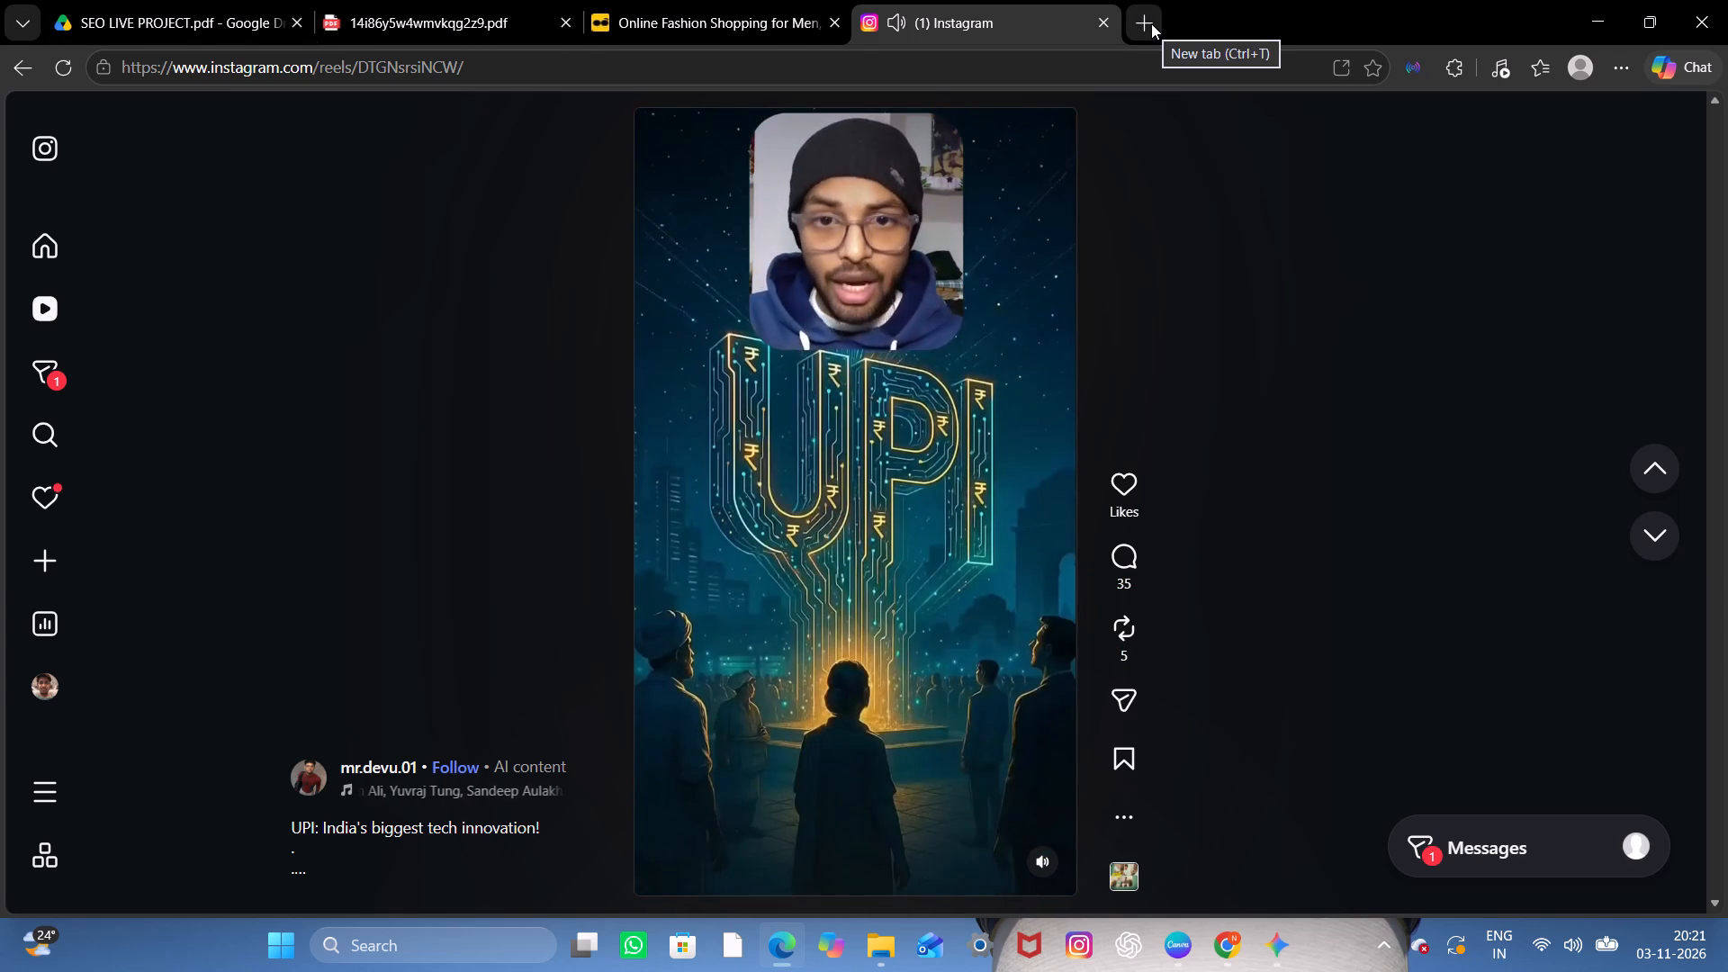
{"action": "left_click", "coordinate": [1151, 23]}
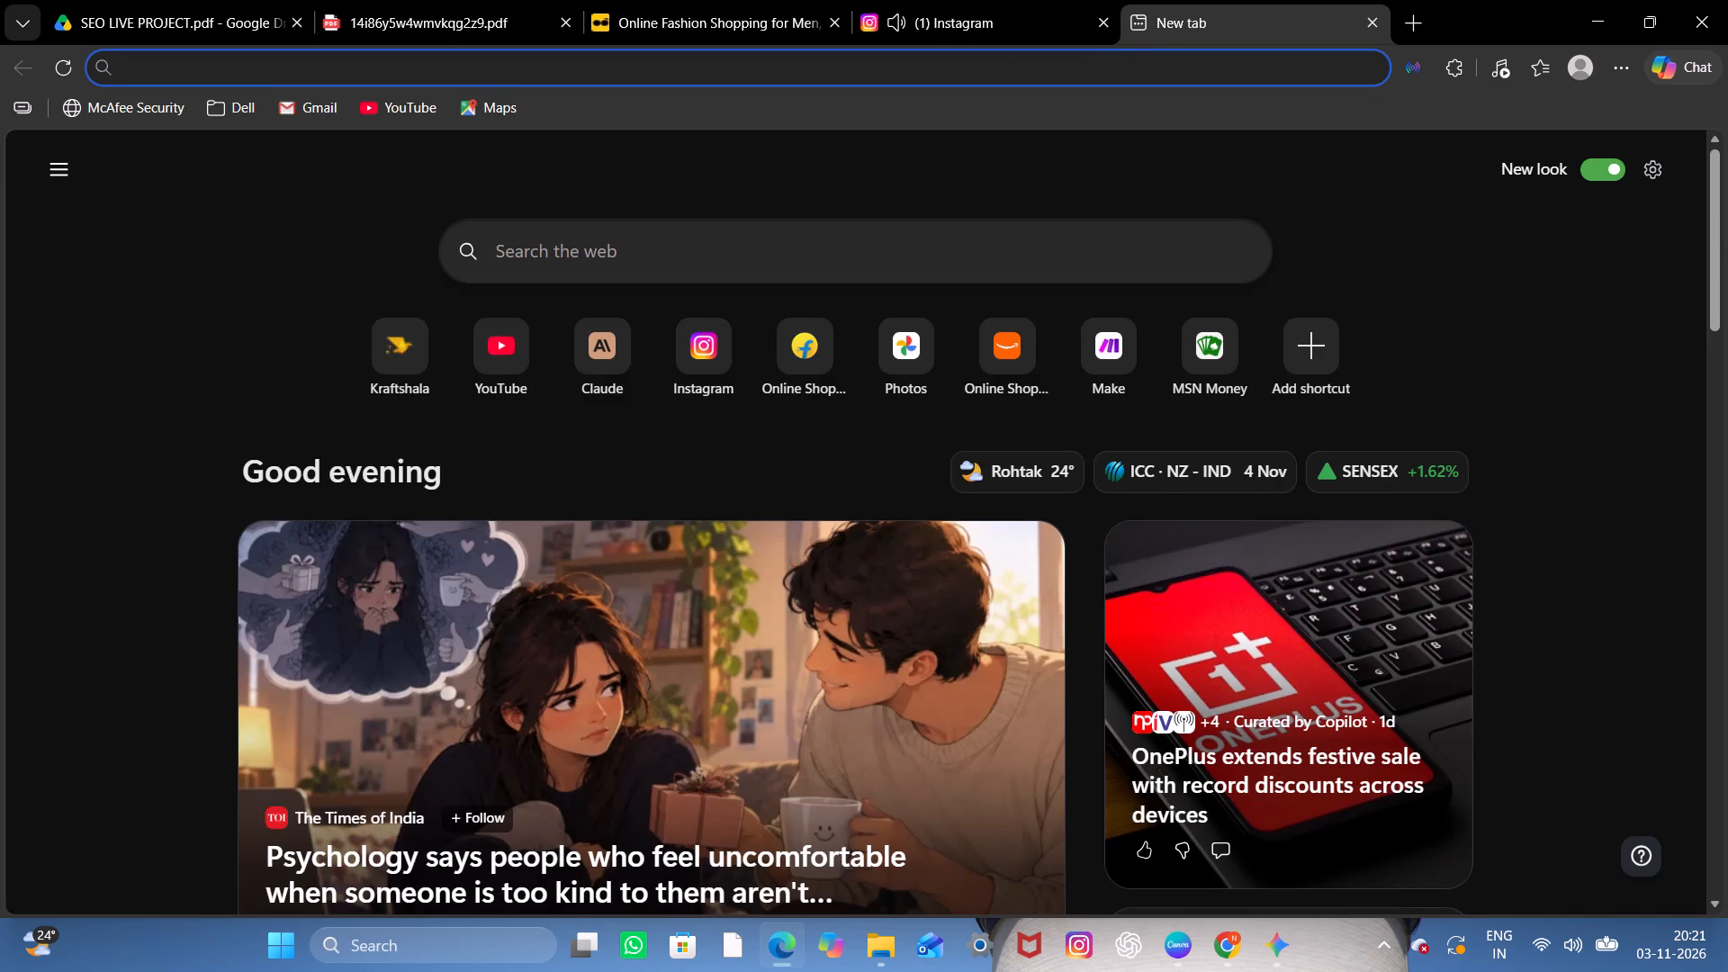
{"action": "left_click", "coordinate": [1370, 16]}
{"action": "left_click", "coordinate": [1598, 19]}
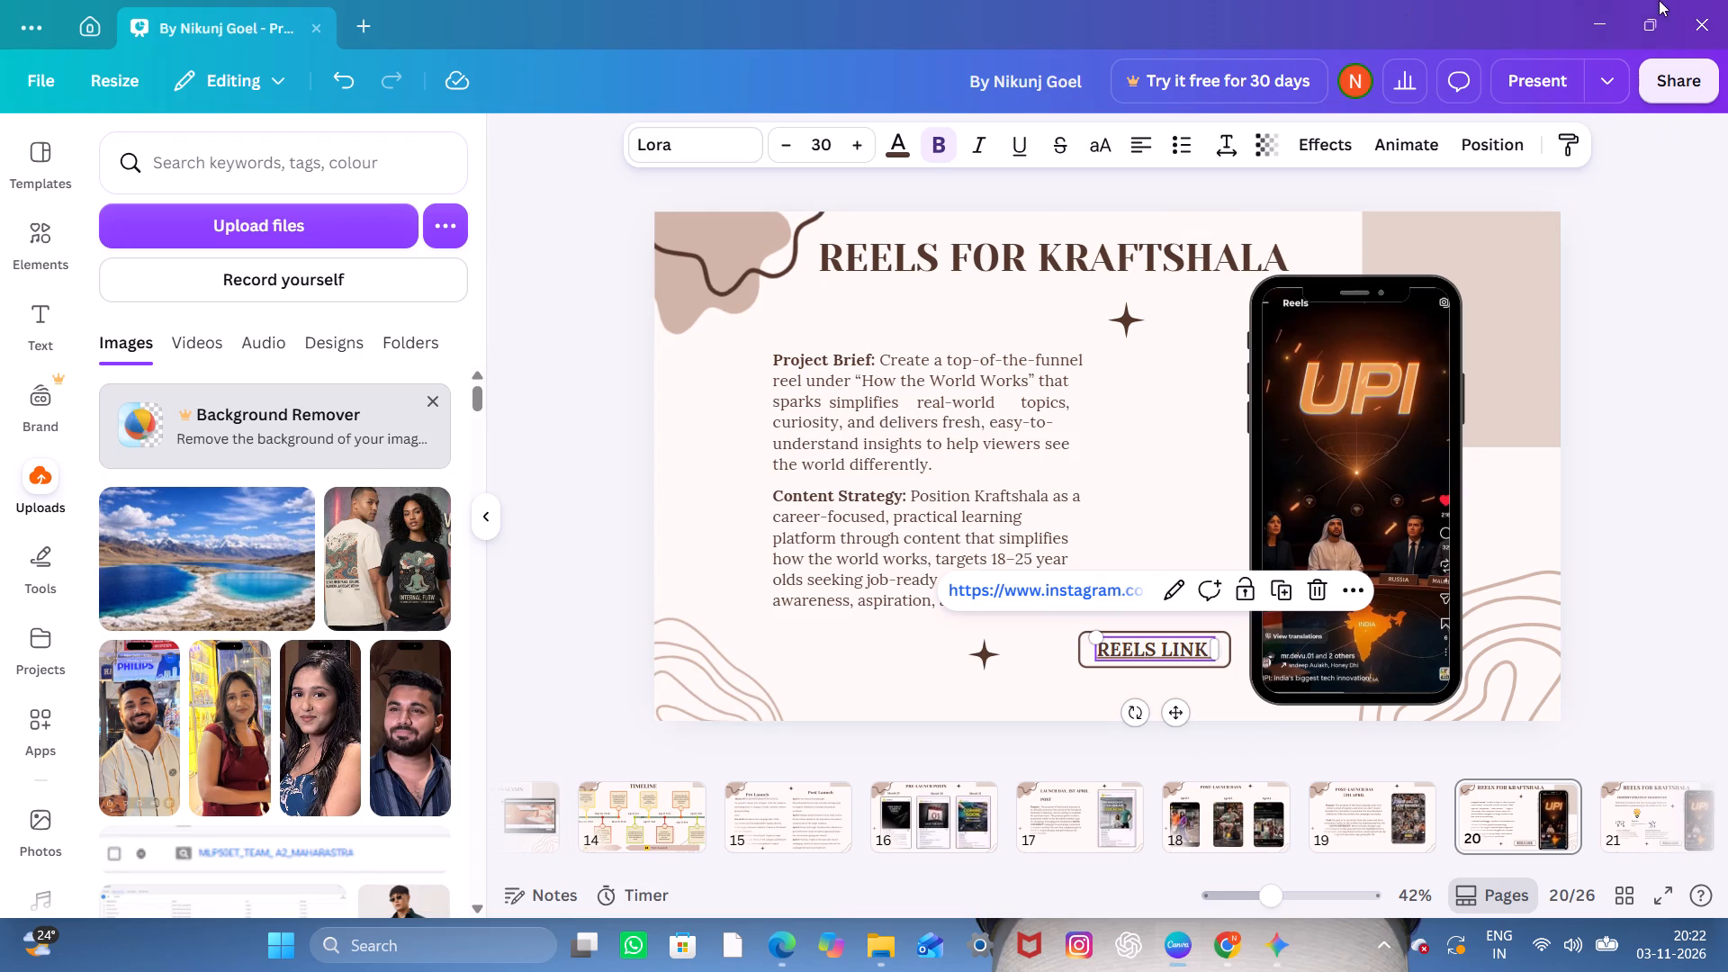
Select the phone mockup on the Reels for Kraftshala slide, and leave Canva for the desktop.
{"action": "left_click", "coordinate": [1345, 448]}
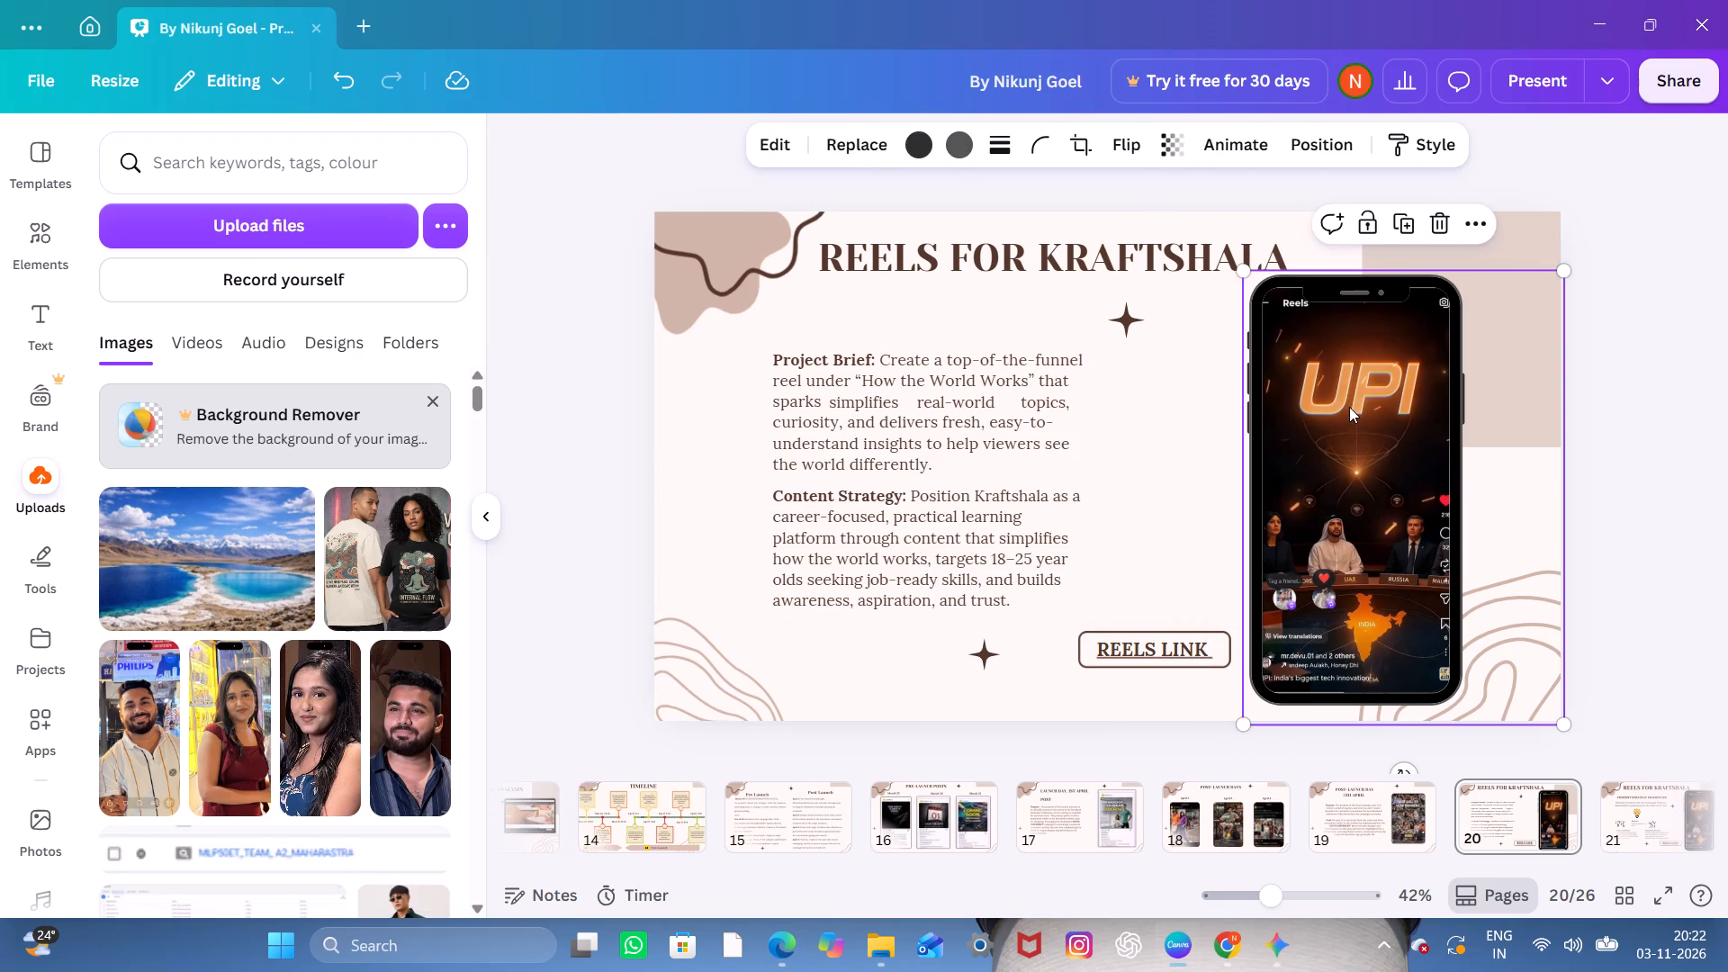
{"action": "left_click", "coordinate": [1603, 15]}
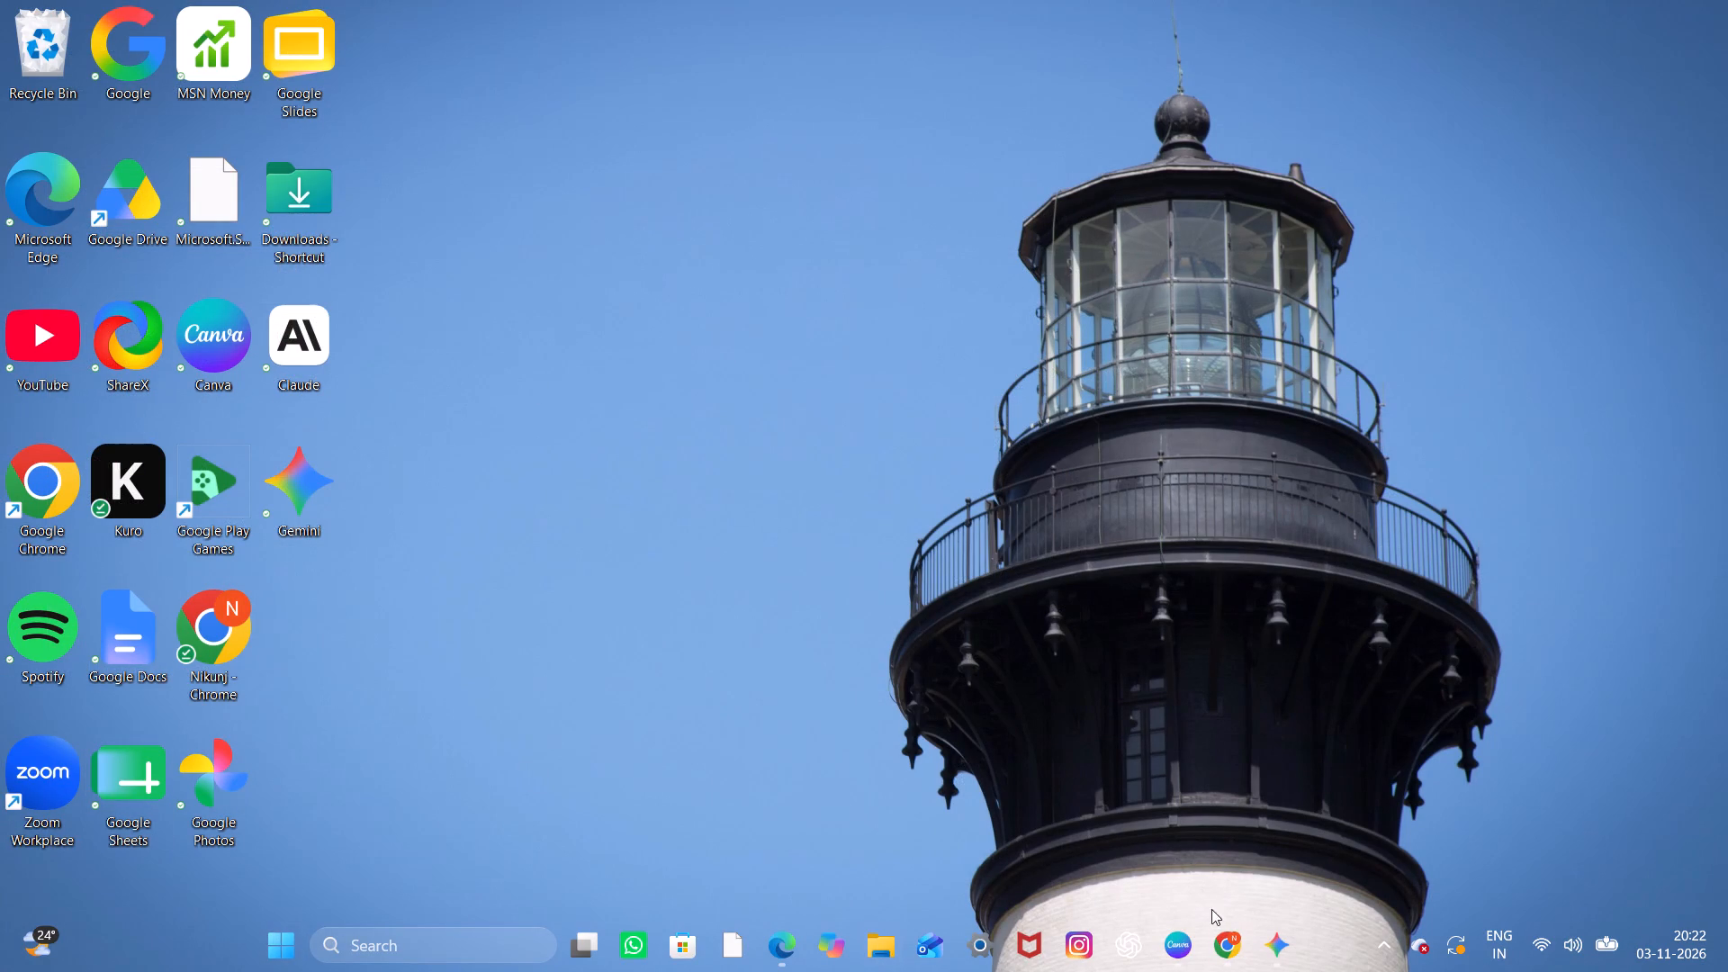
Switch to Instagram and open the Kraftshala submission reel "My 2022 Recap" from the account's own profile.
{"action": "left_click", "coordinate": [1090, 955]}
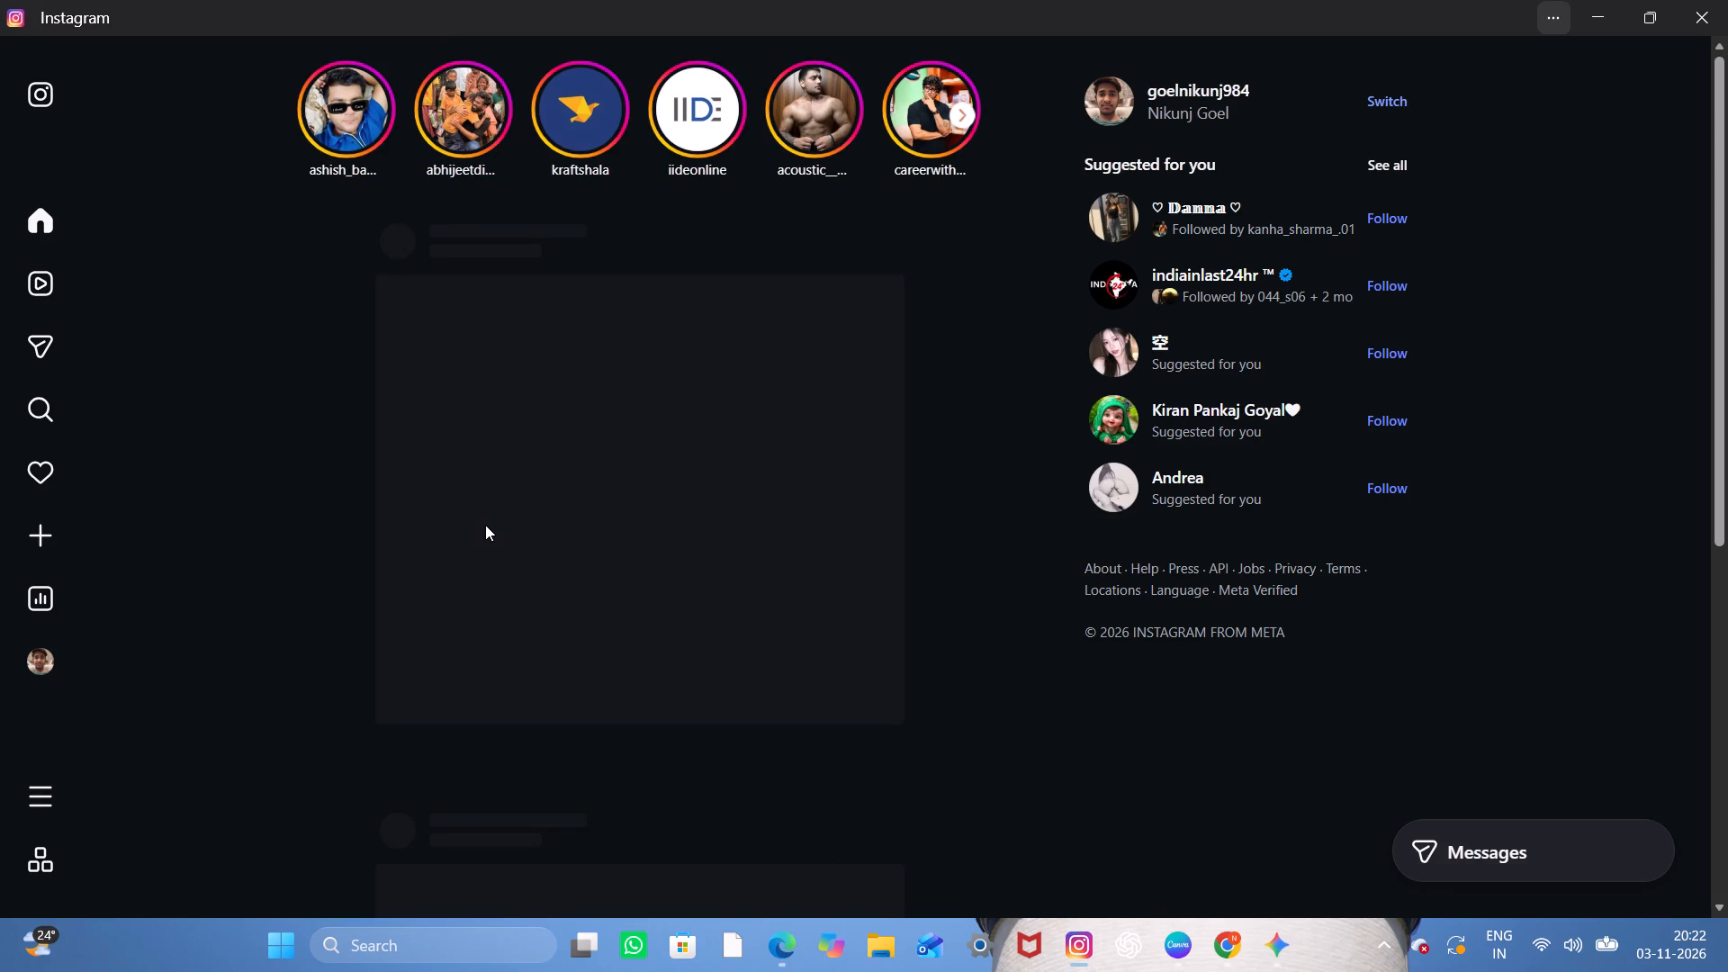
{"action": "left_click", "coordinate": [44, 275]}
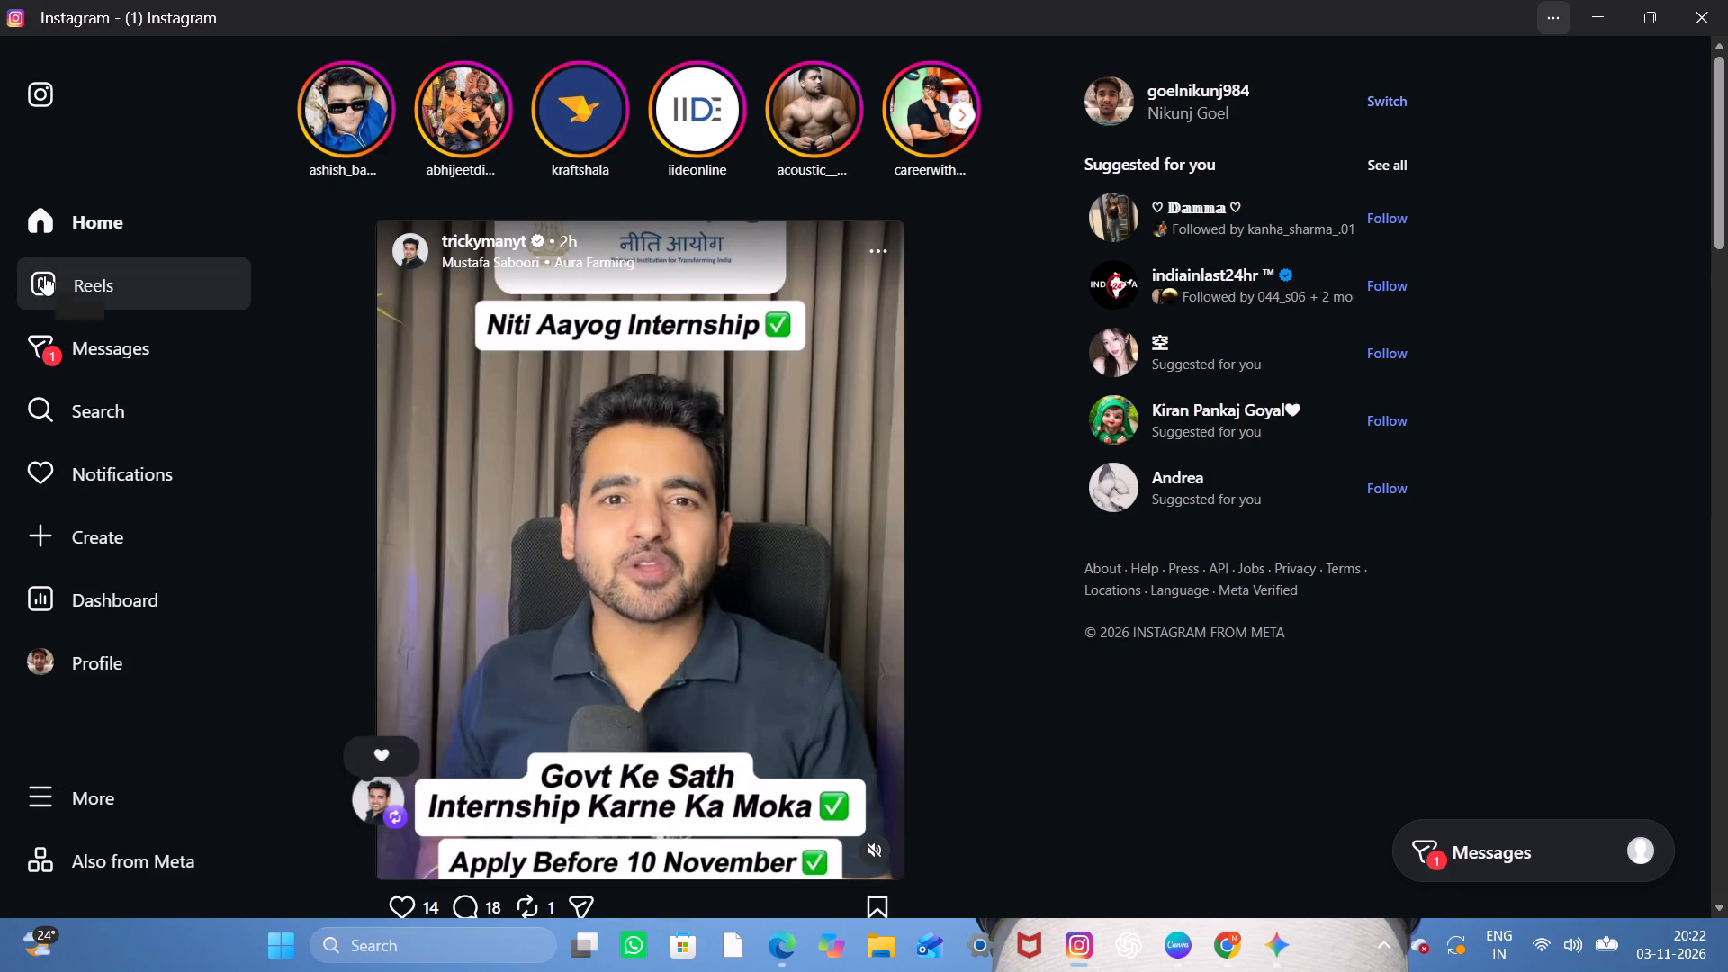
{"action": "left_click", "coordinate": [44, 275]}
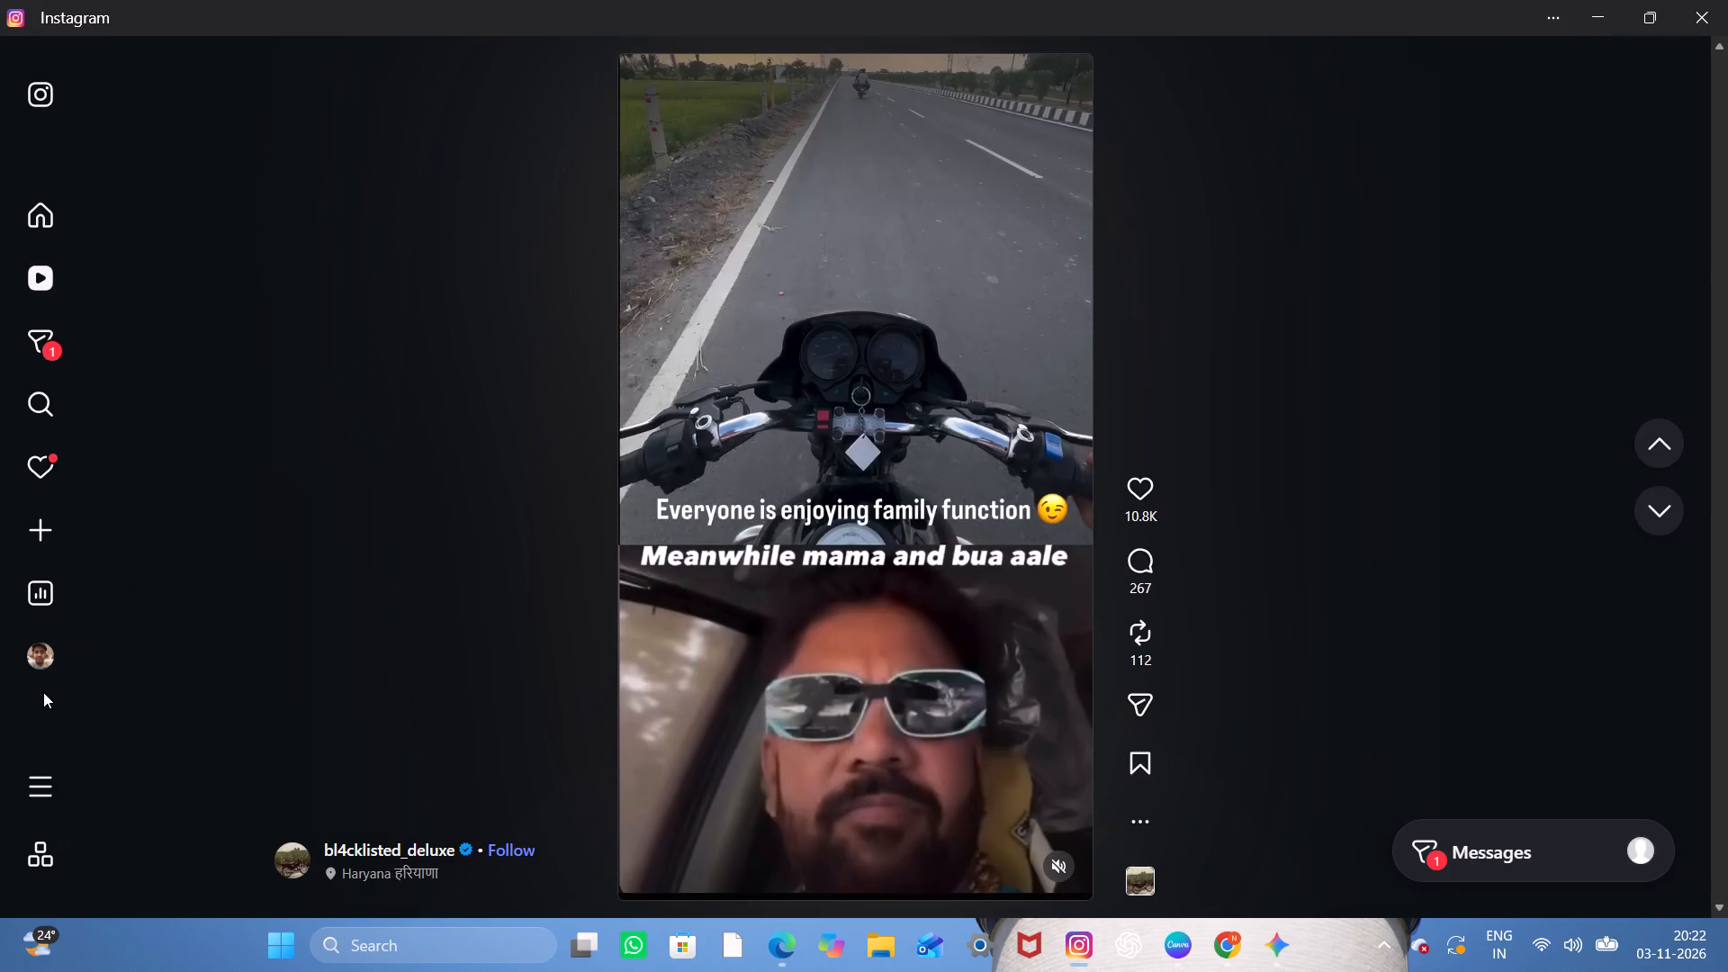
{"action": "left_click", "coordinate": [43, 692]}
{"action": "left_click", "coordinate": [43, 671]}
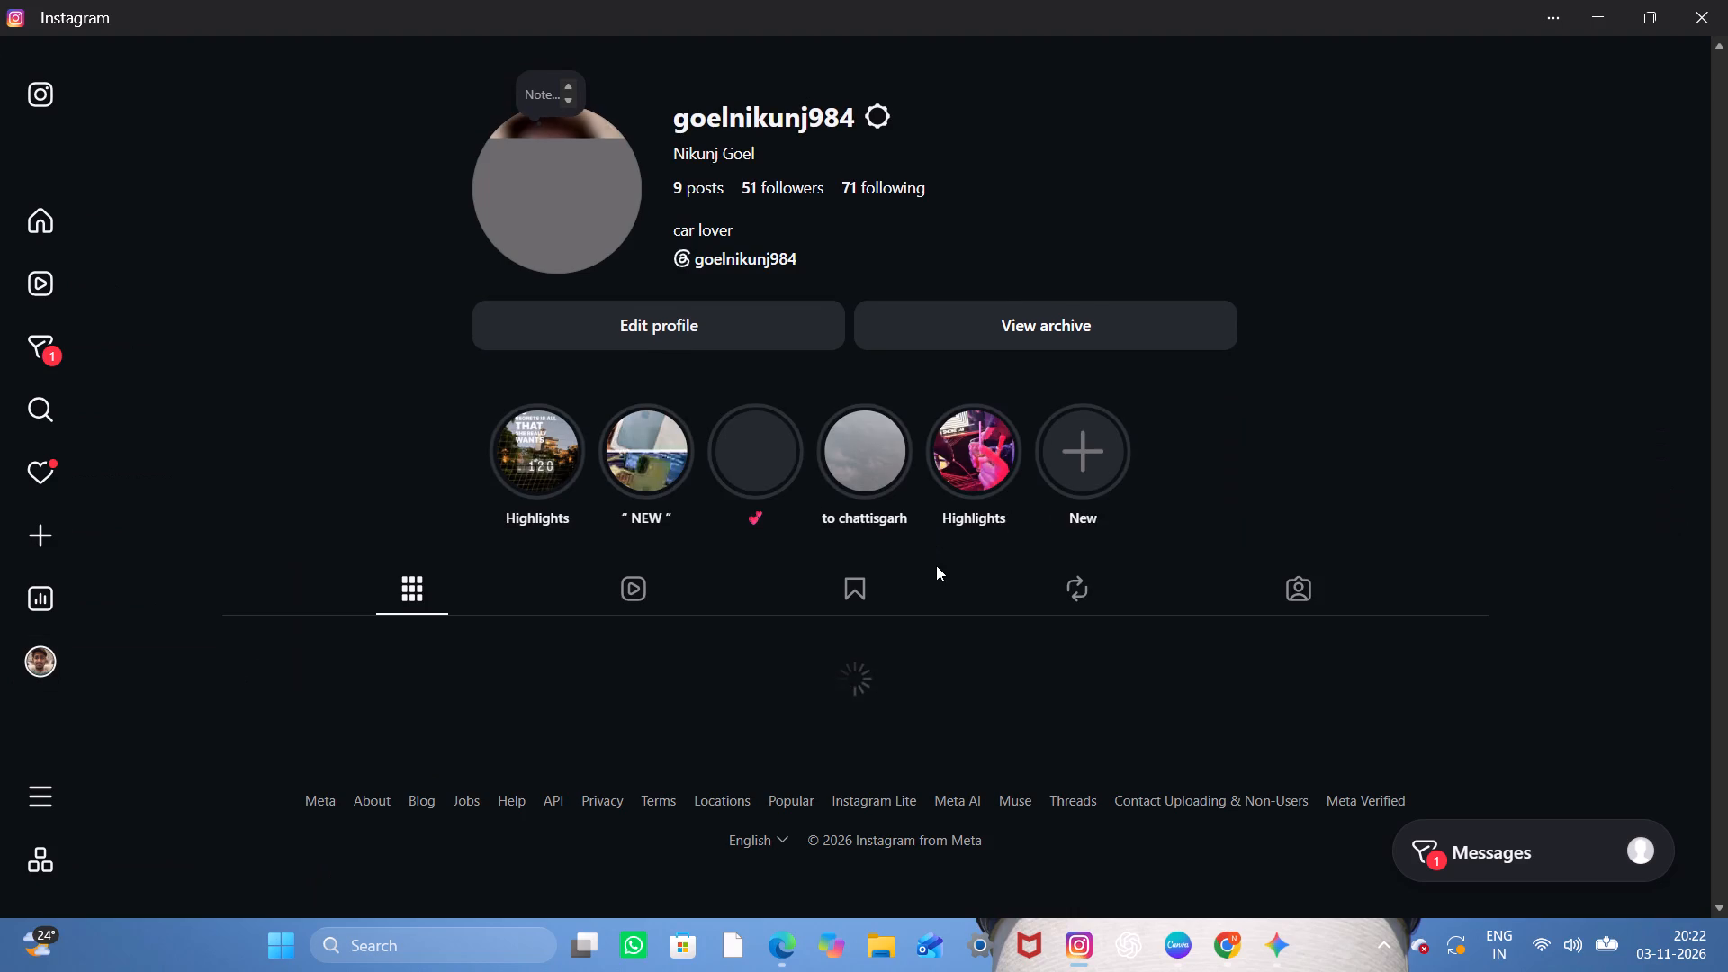
{"action": "scroll", "coordinate": [1001, 677], "scroll_direction": "down", "scroll_amount": 3}
{"action": "scroll", "coordinate": [898, 643], "scroll_direction": "down", "scroll_amount": 3}
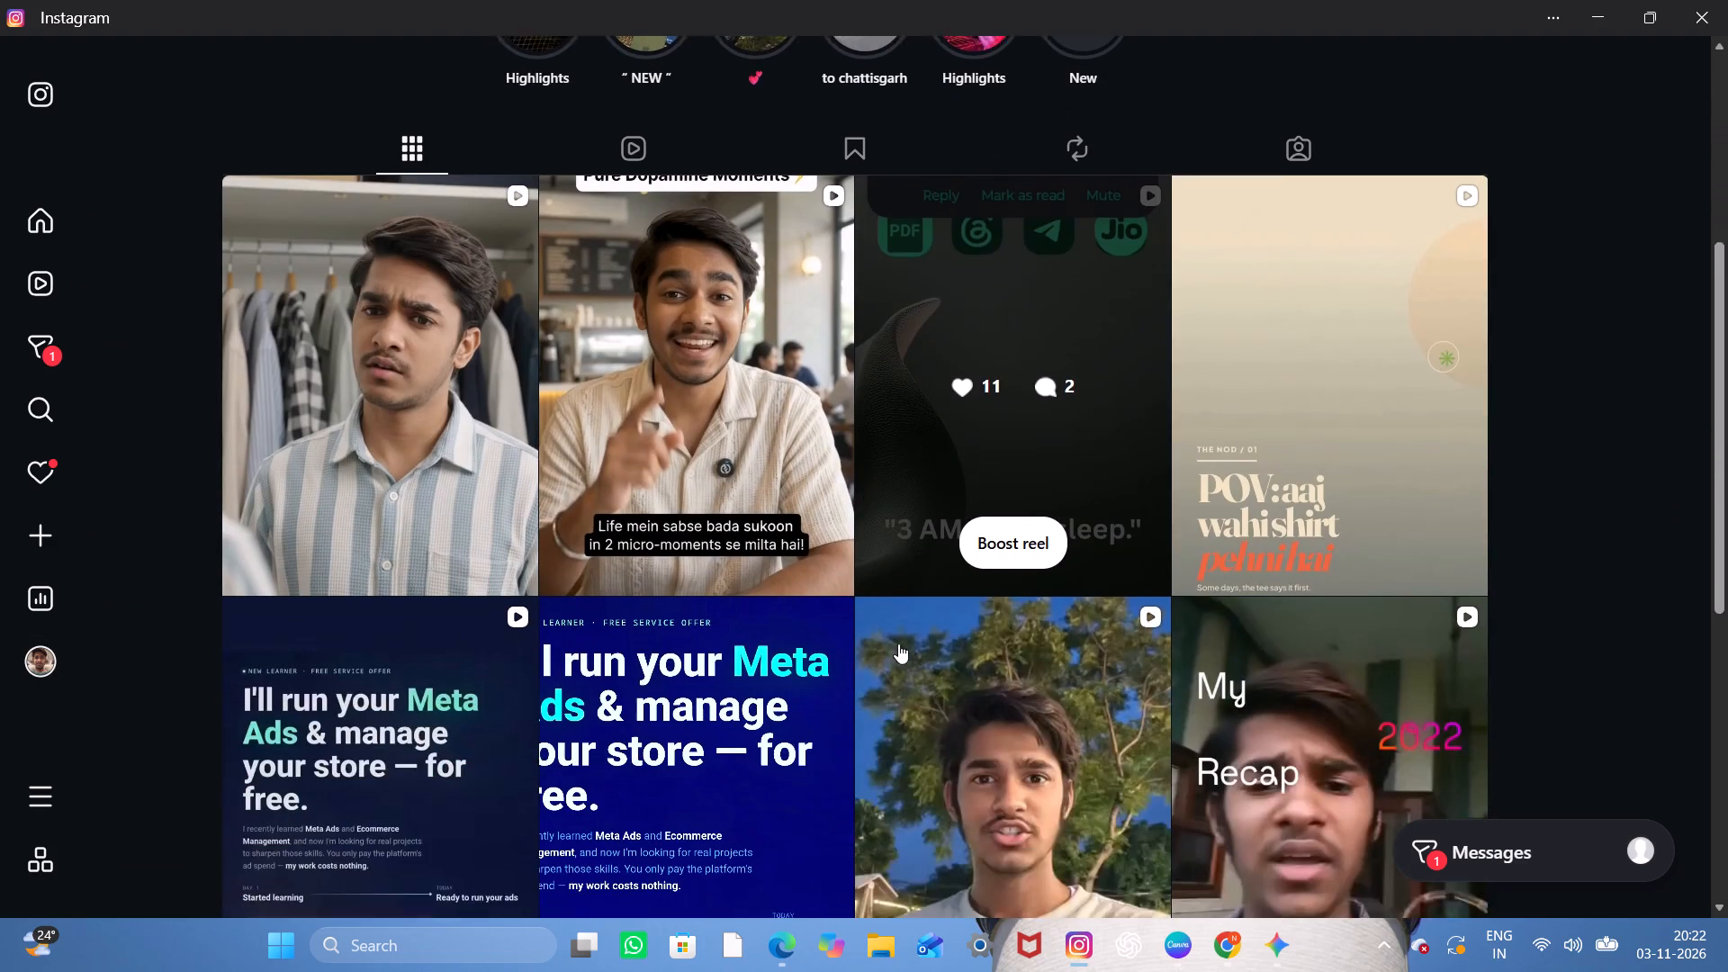
{"action": "scroll", "coordinate": [1004, 576], "scroll_direction": "down", "scroll_amount": 3}
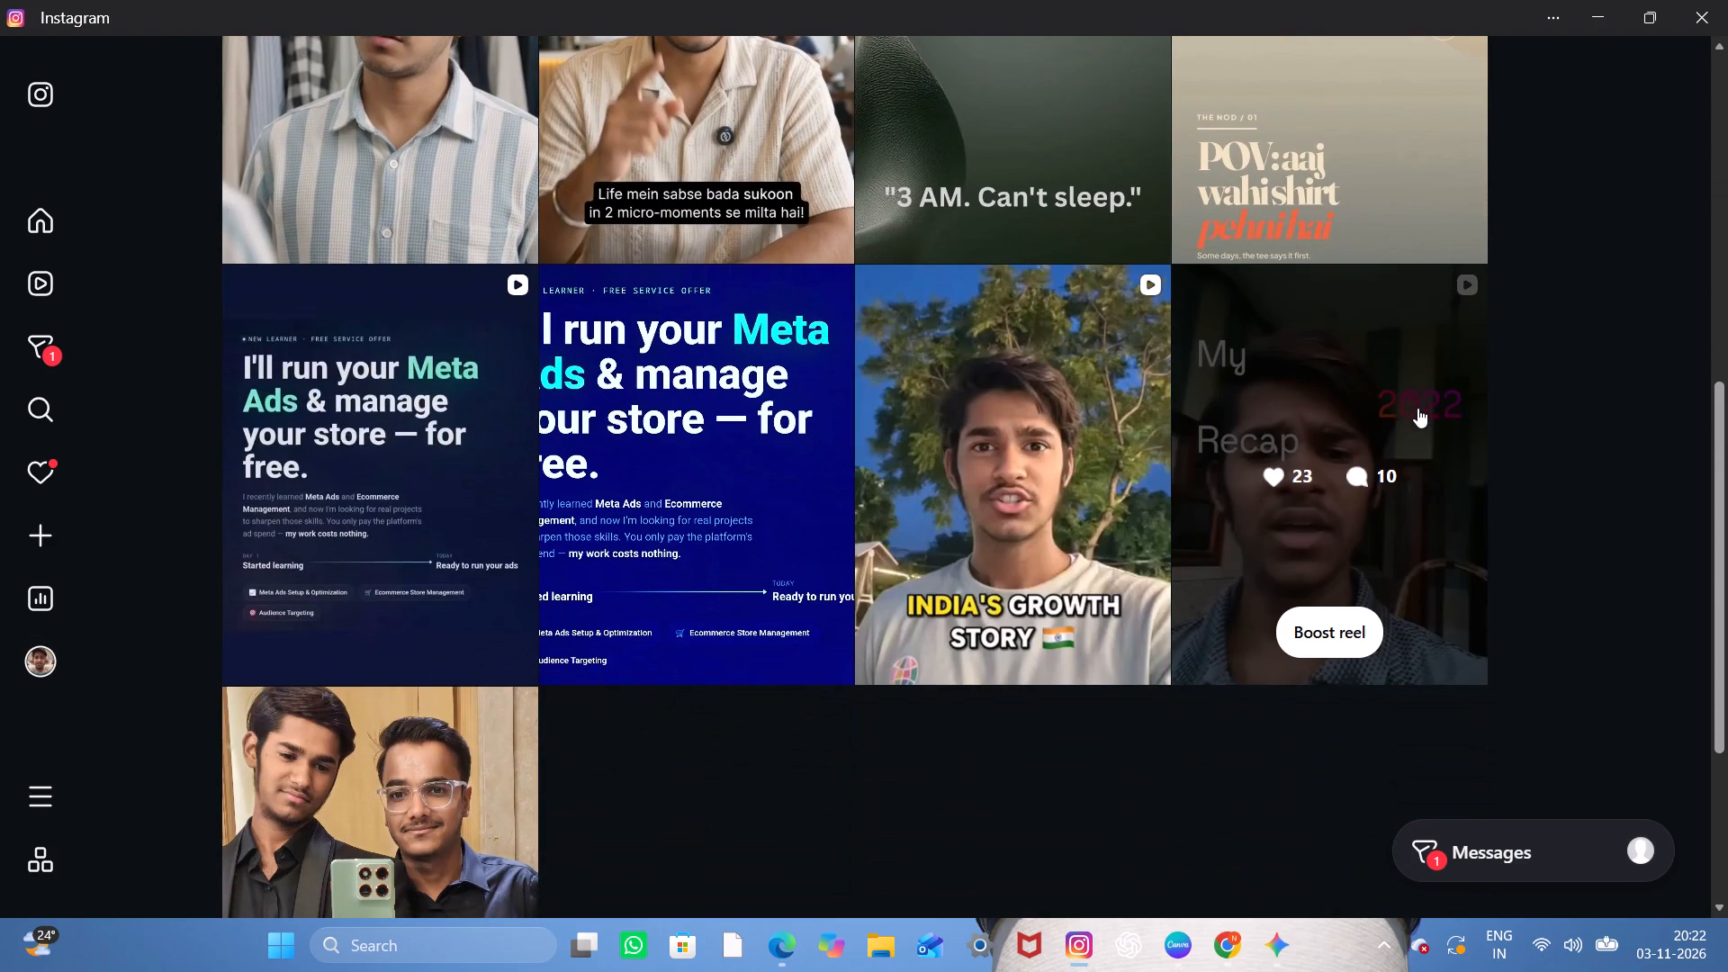
{"action": "left_click", "coordinate": [1408, 479]}
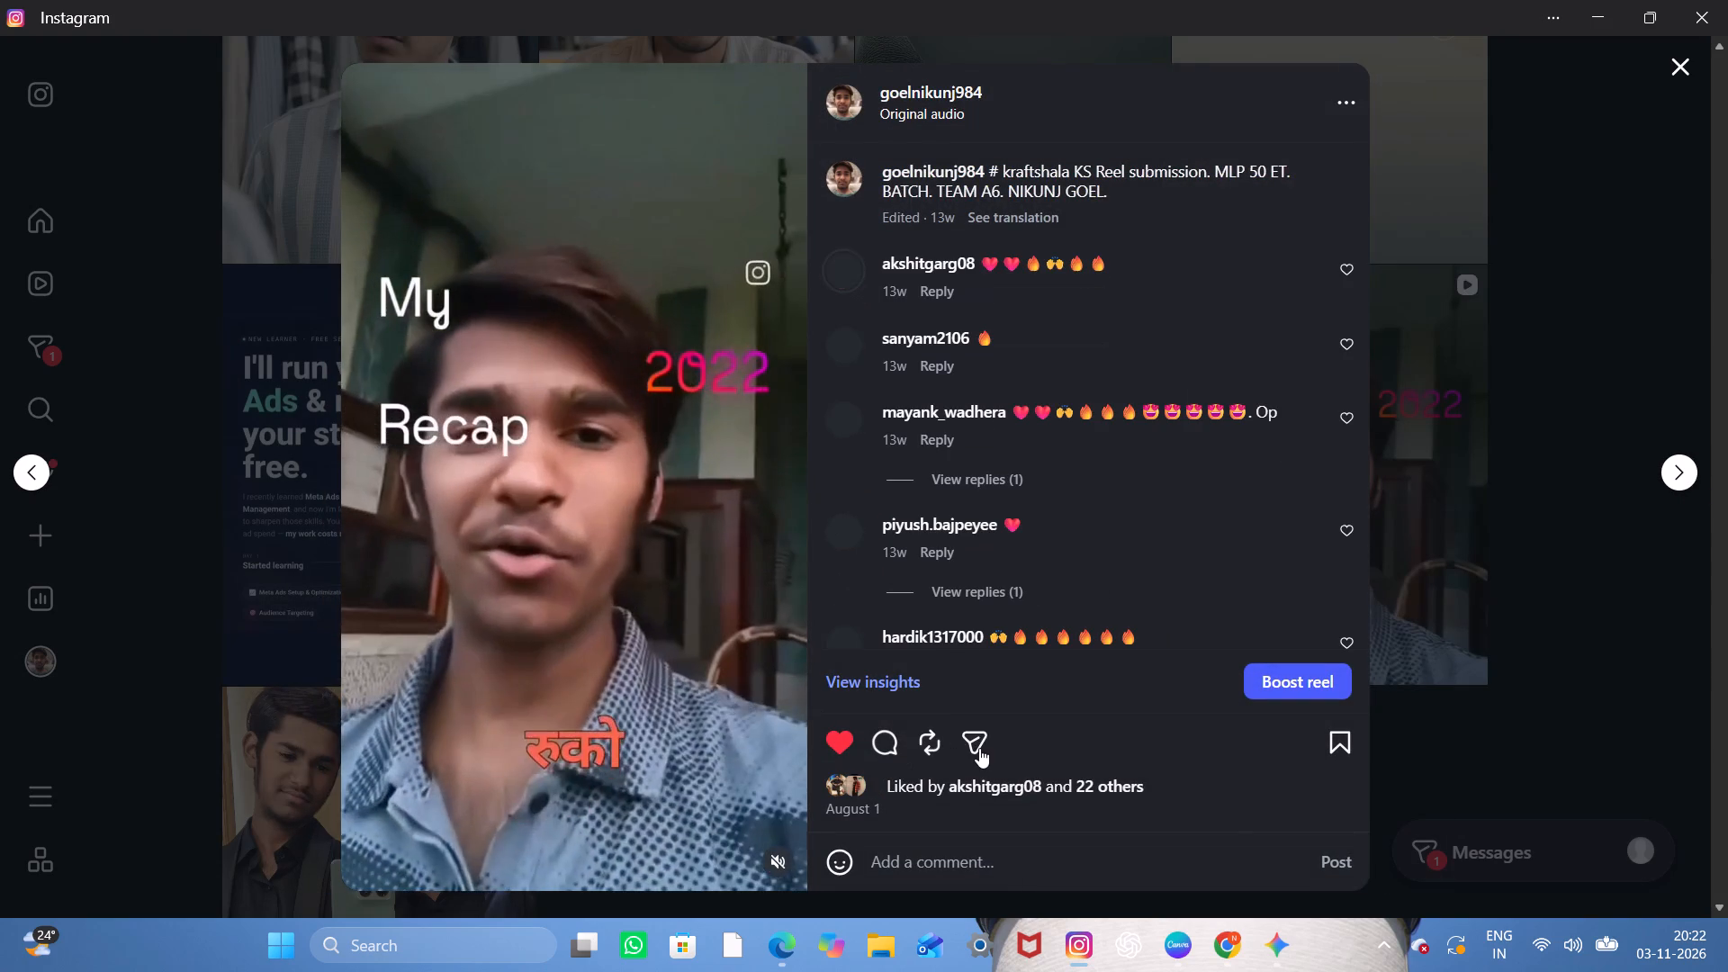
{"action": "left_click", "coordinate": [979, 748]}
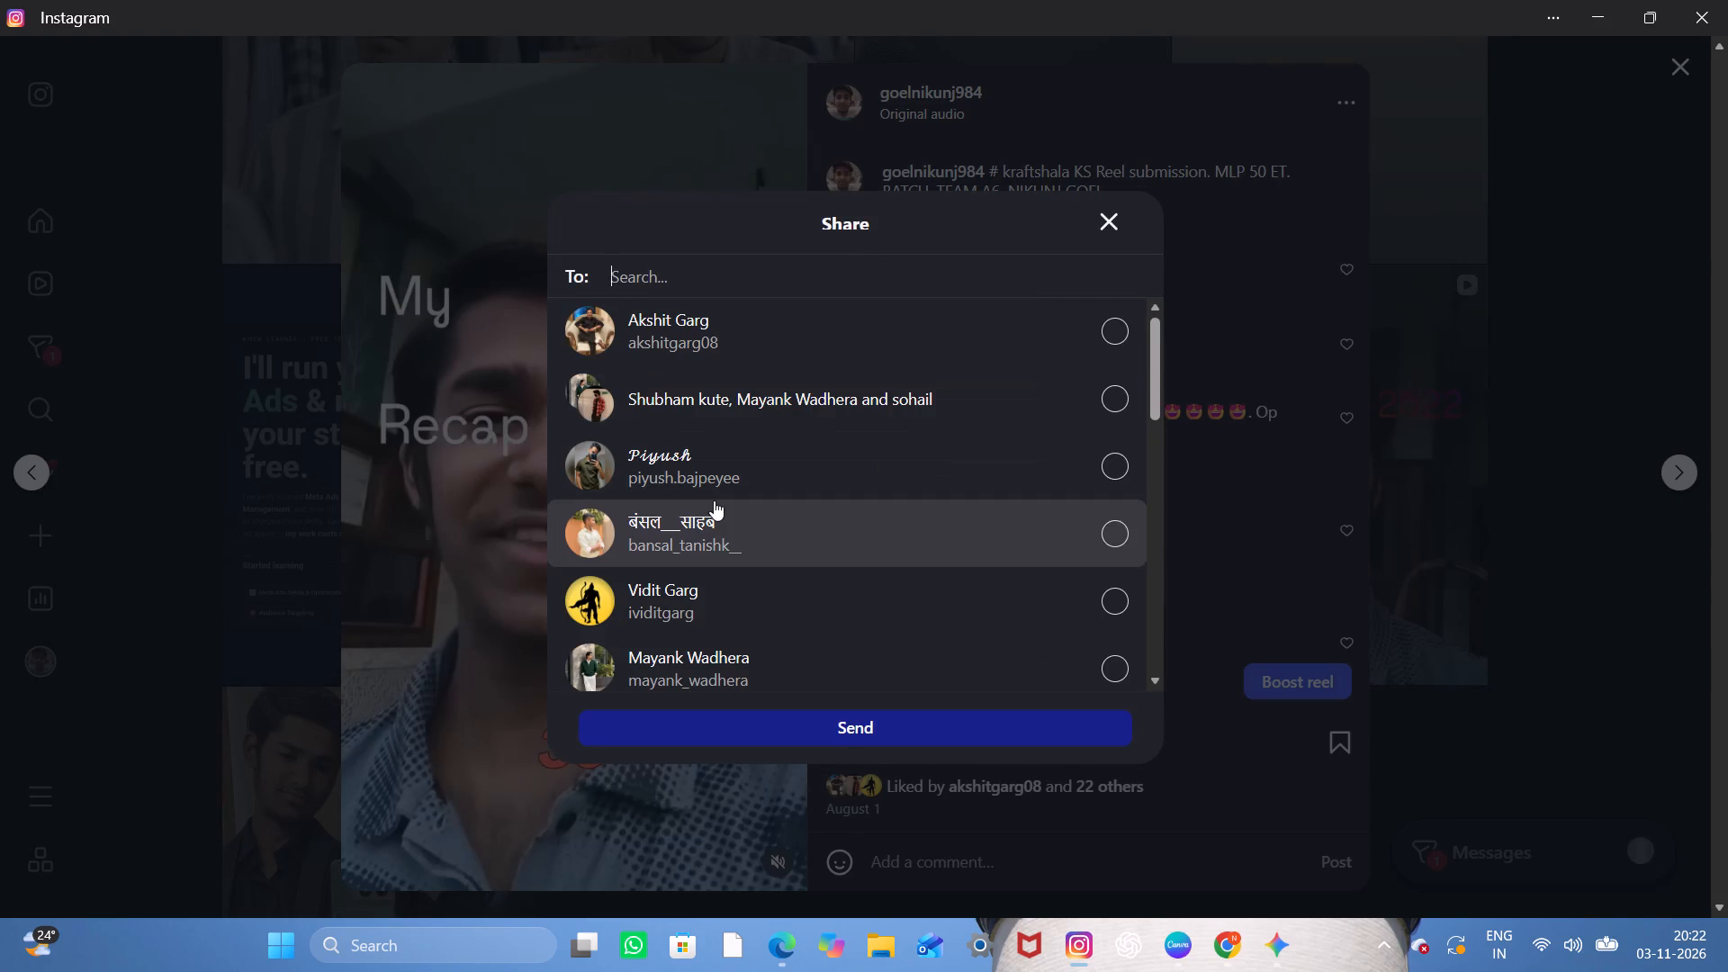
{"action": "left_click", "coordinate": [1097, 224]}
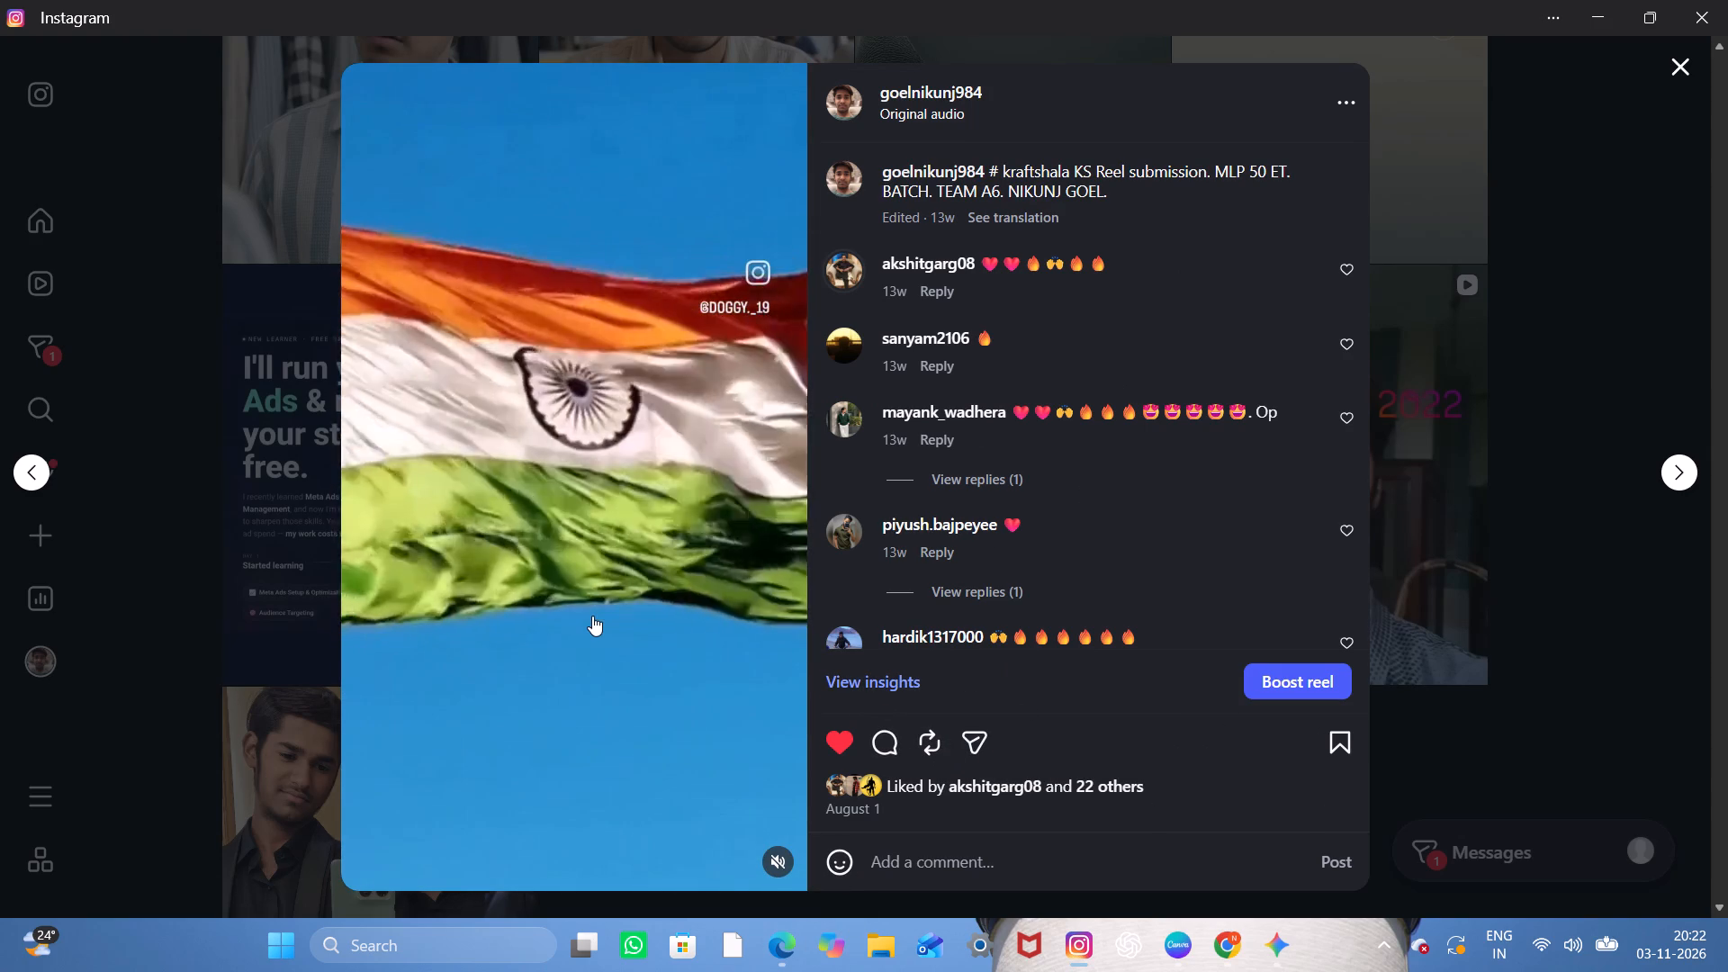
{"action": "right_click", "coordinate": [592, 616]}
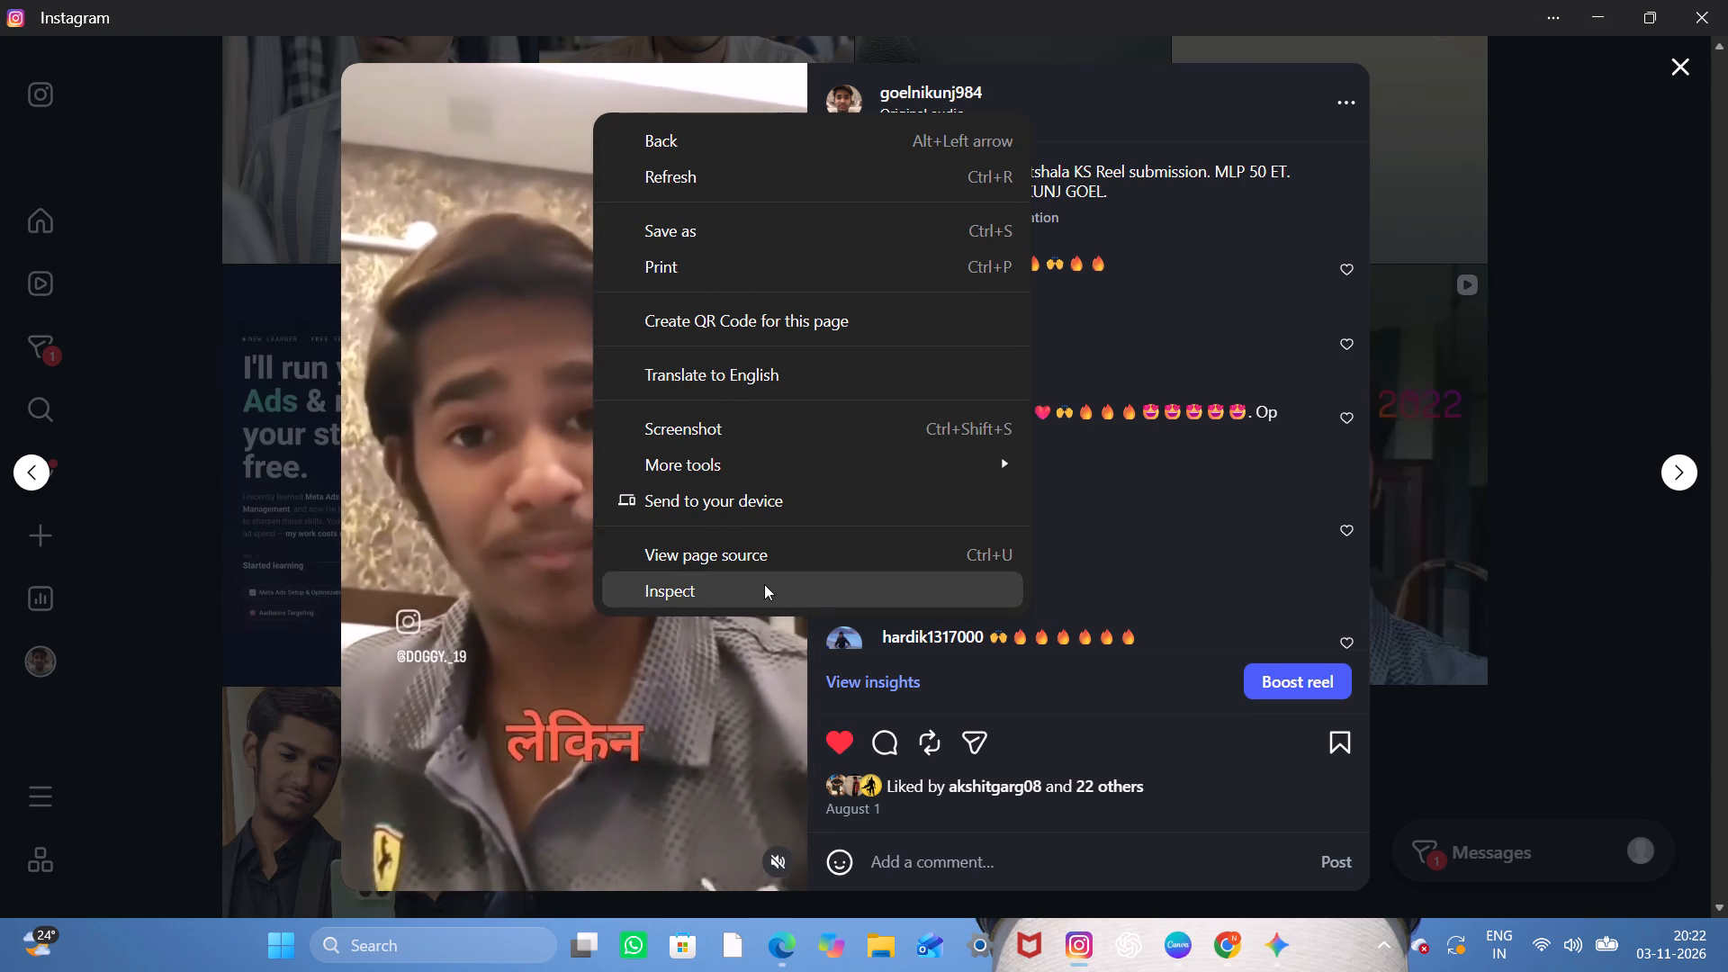
Share the "My 2022 Recap" reel by direct message with the second account matching a recipient search for "NIK".
{"action": "left_click", "coordinate": [967, 736]}
{"action": "scroll", "coordinate": [924, 530], "scroll_direction": "down", "scroll_amount": 4}
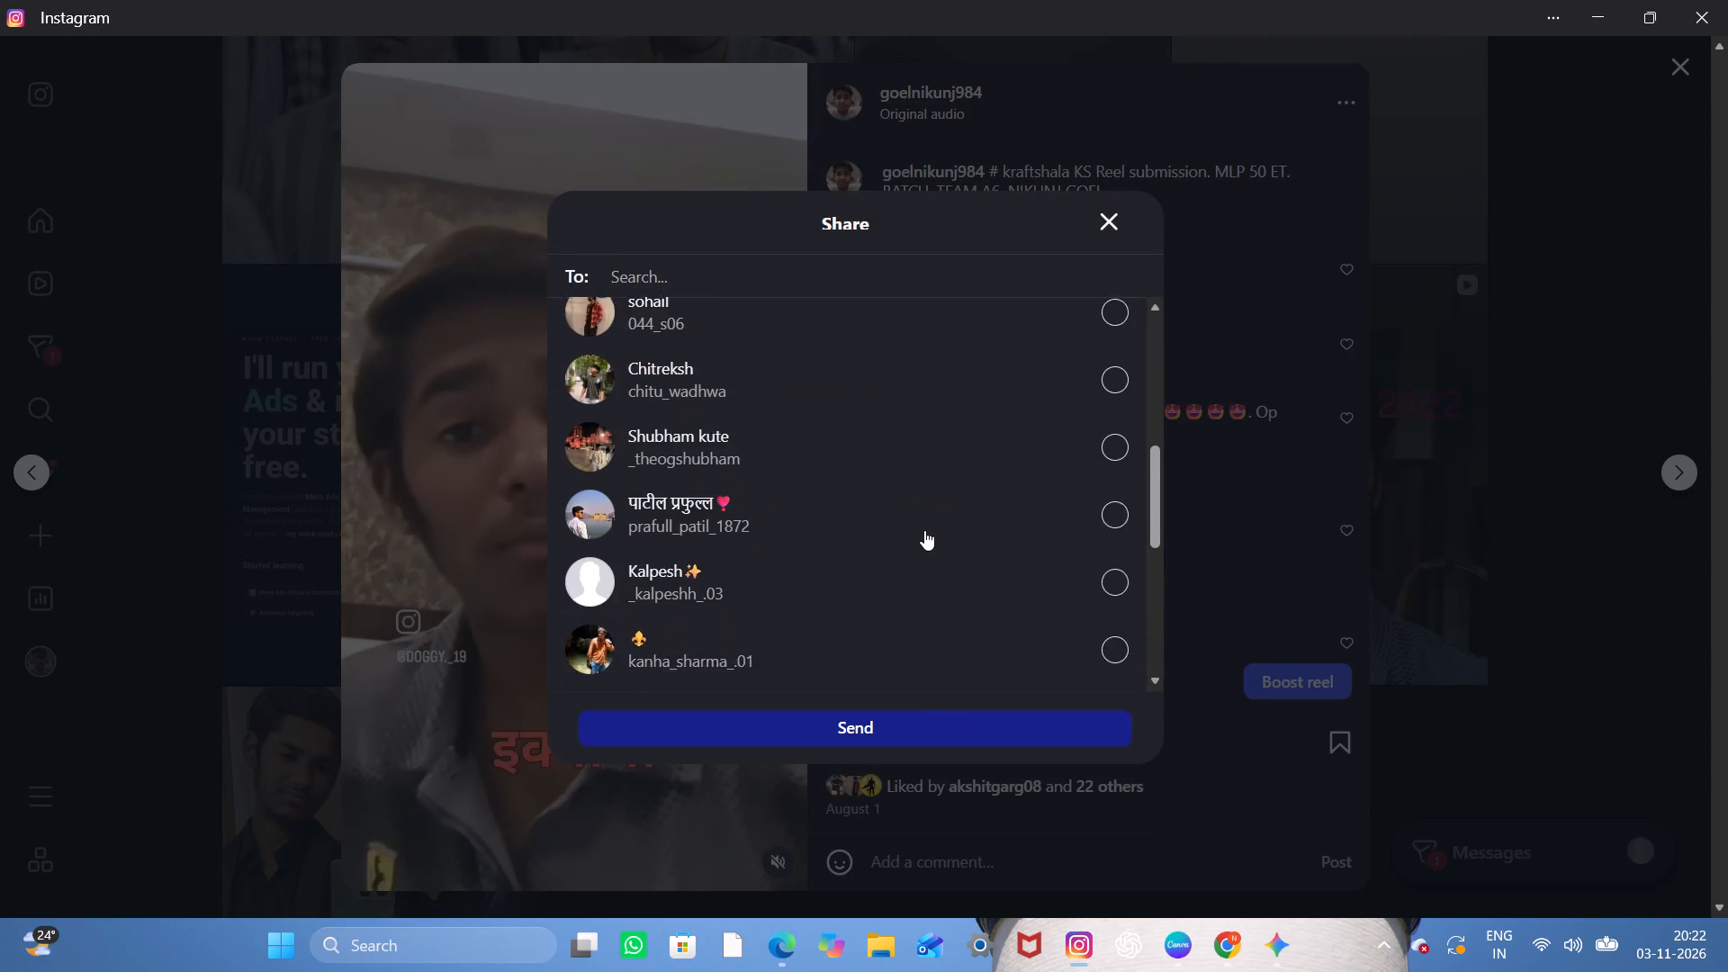
{"action": "scroll", "coordinate": [924, 530], "scroll_direction": "up", "scroll_amount": 2}
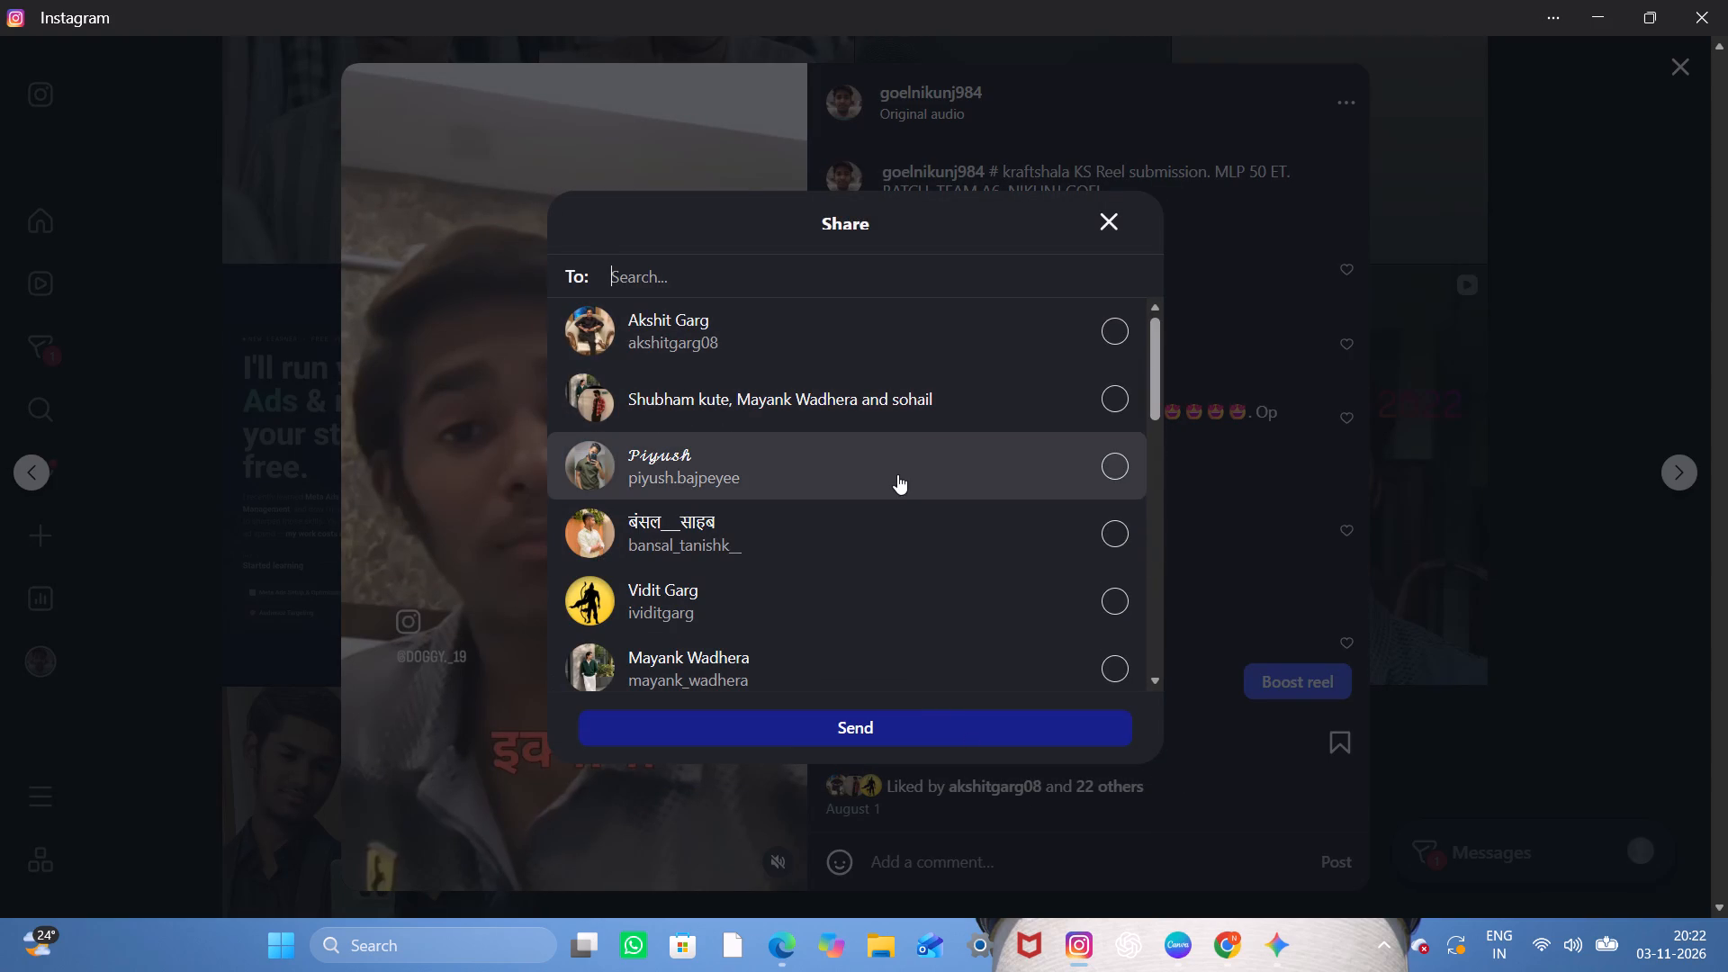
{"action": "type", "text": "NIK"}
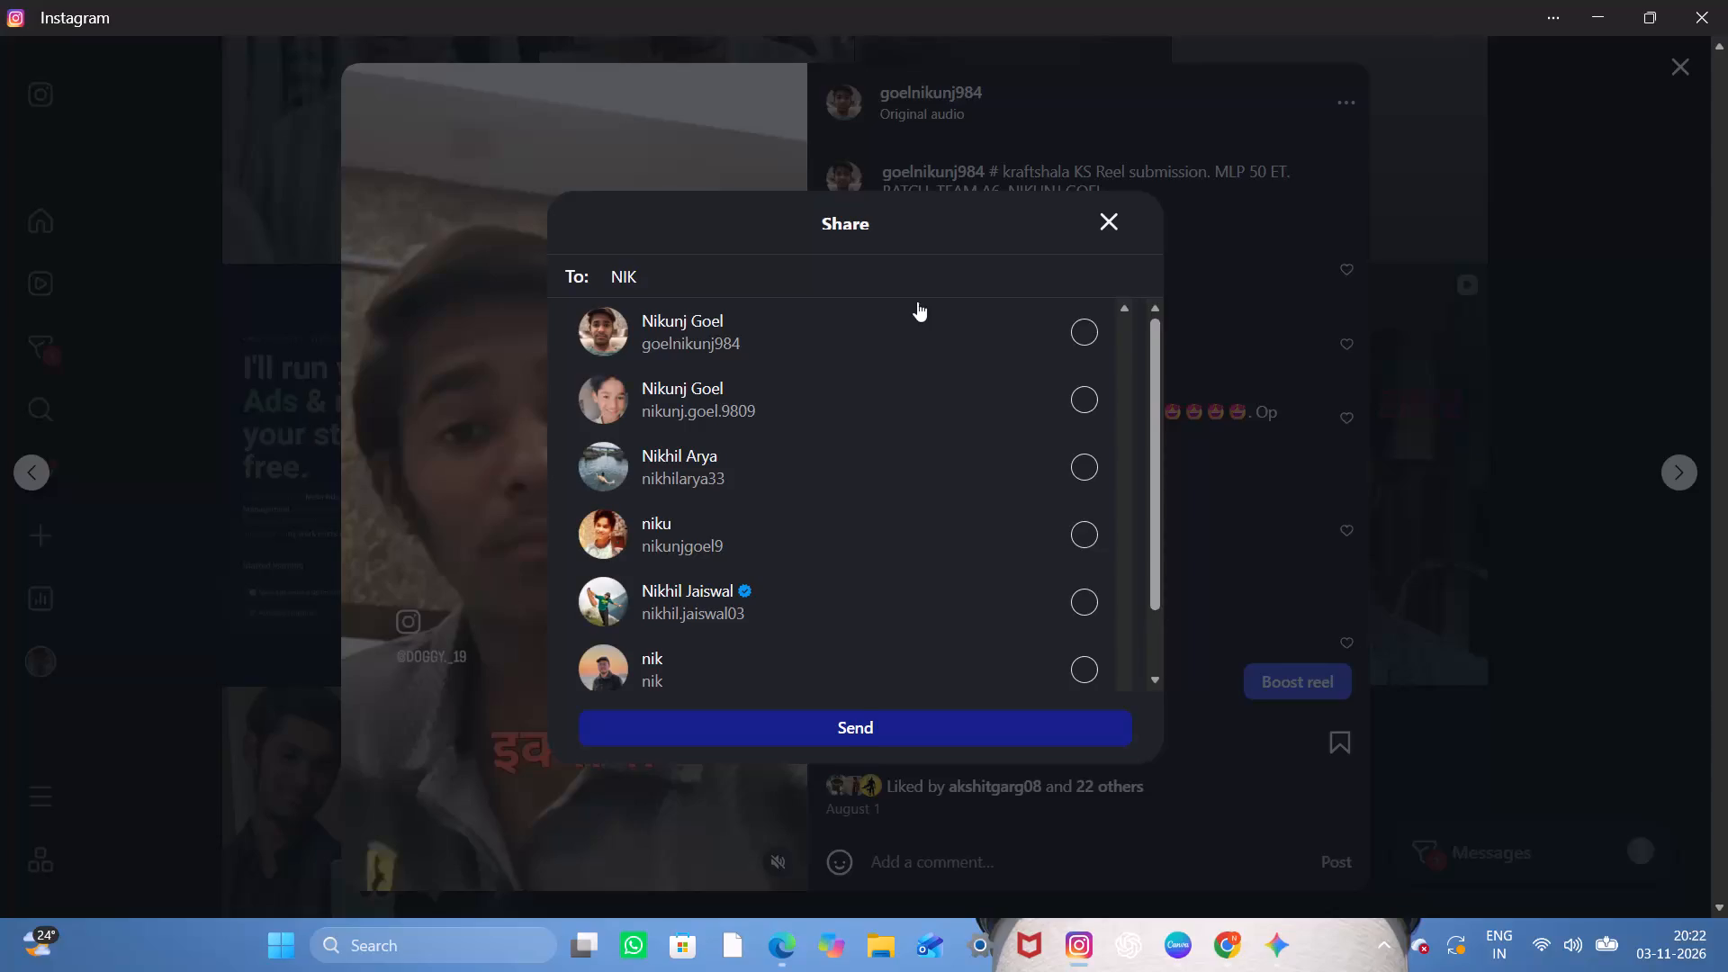
{"action": "left_click", "coordinate": [855, 372]}
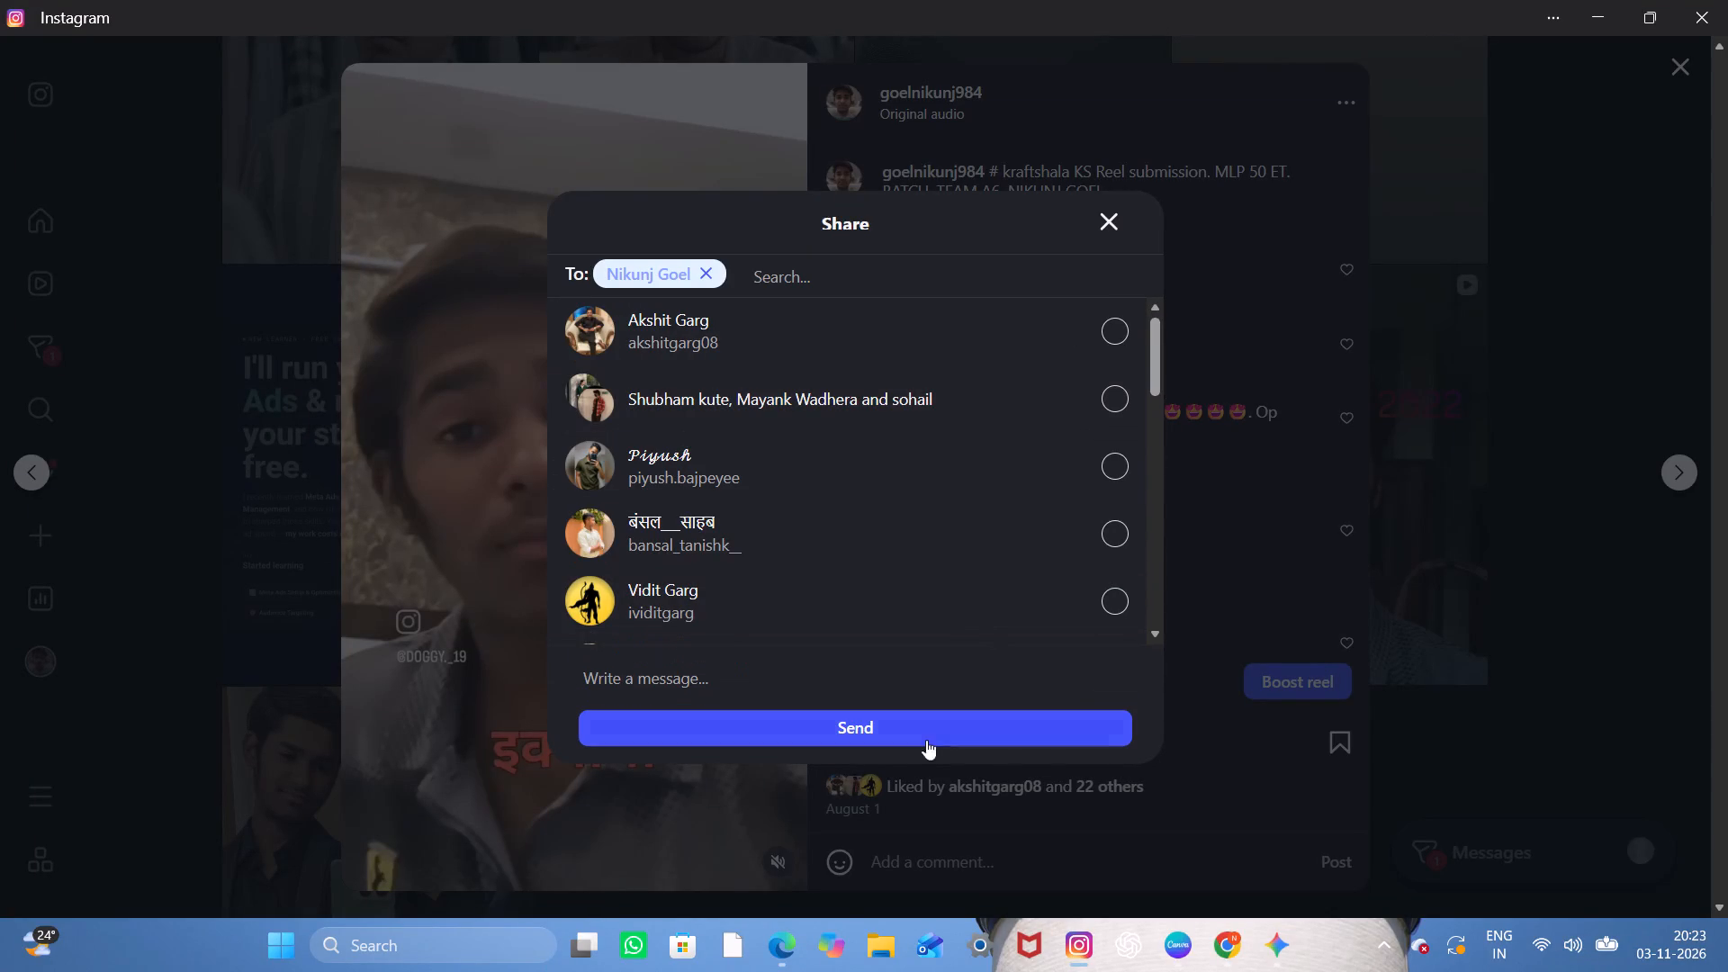
{"action": "left_click", "coordinate": [915, 736]}
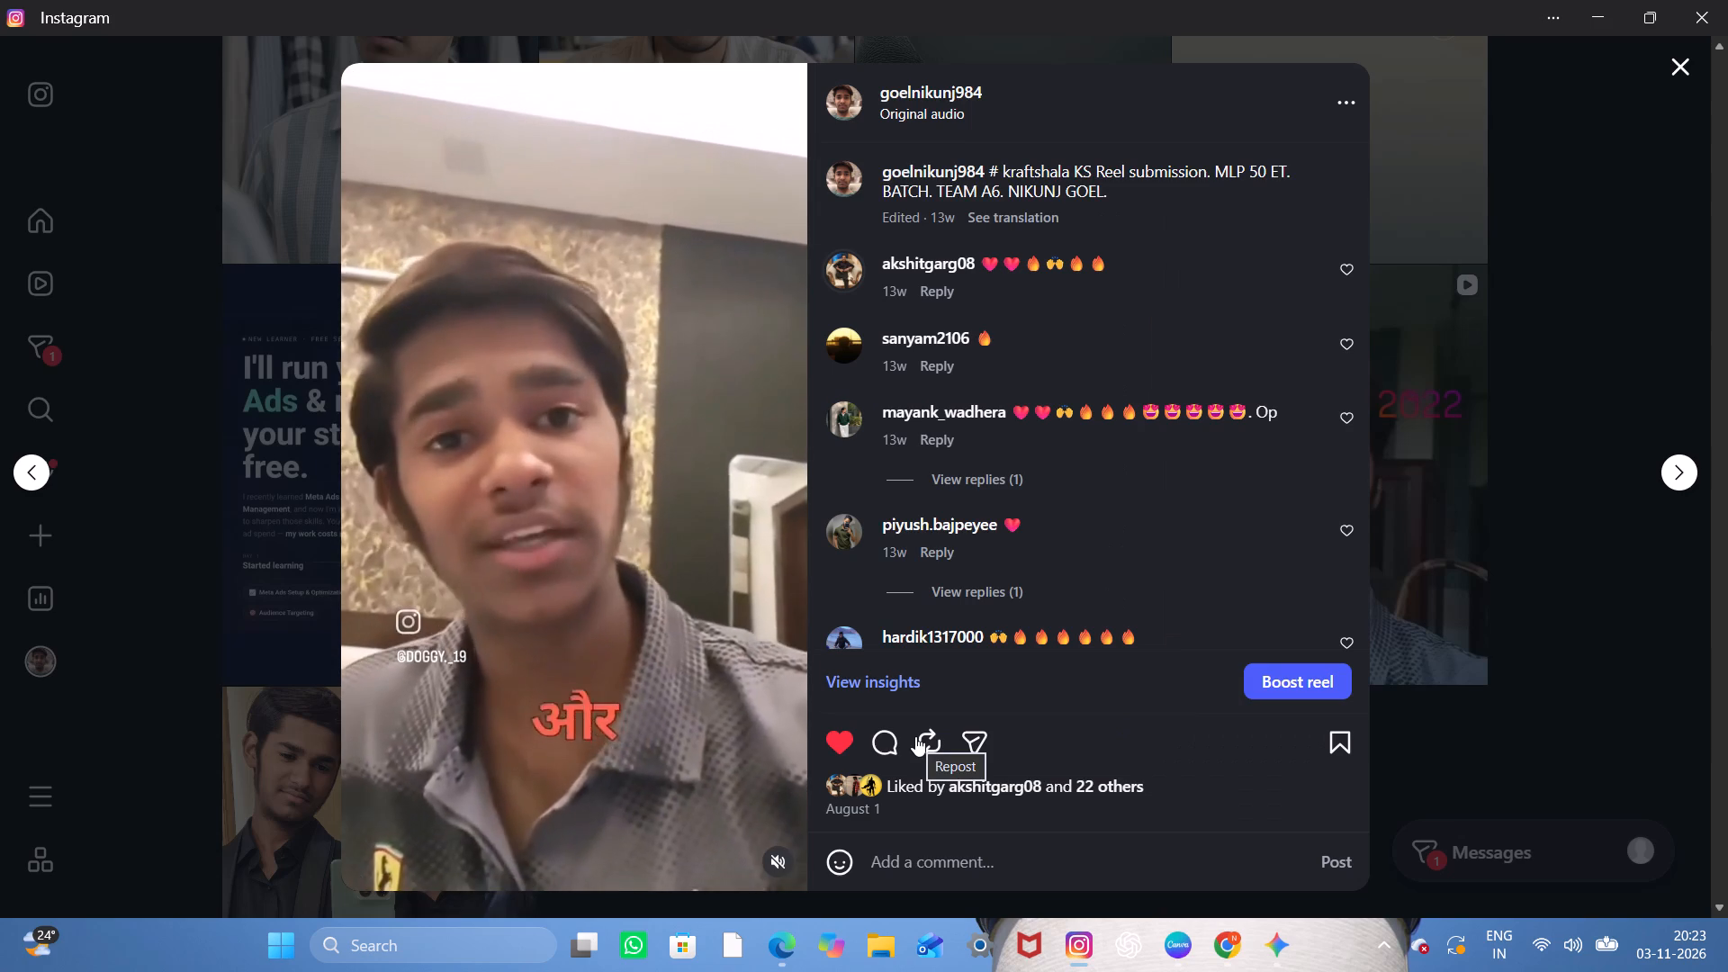
Close the reel and open the Instagram message inbox.
{"action": "left_click", "coordinate": [56, 363]}
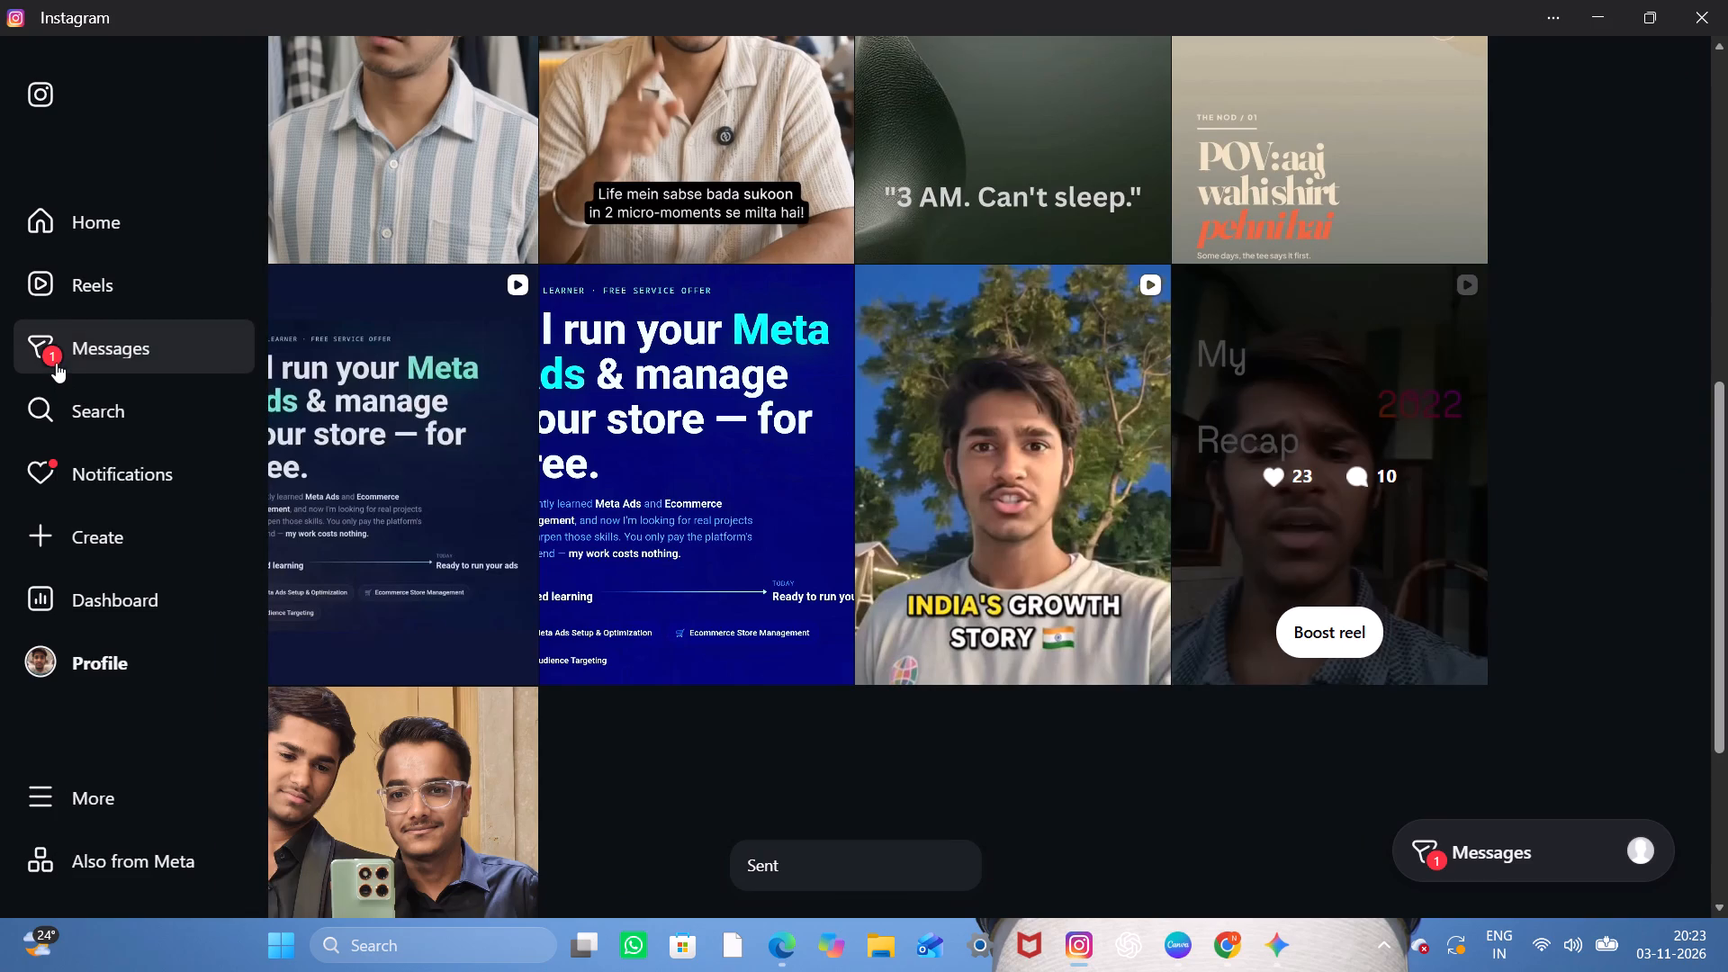
{"action": "left_click", "coordinate": [56, 363]}
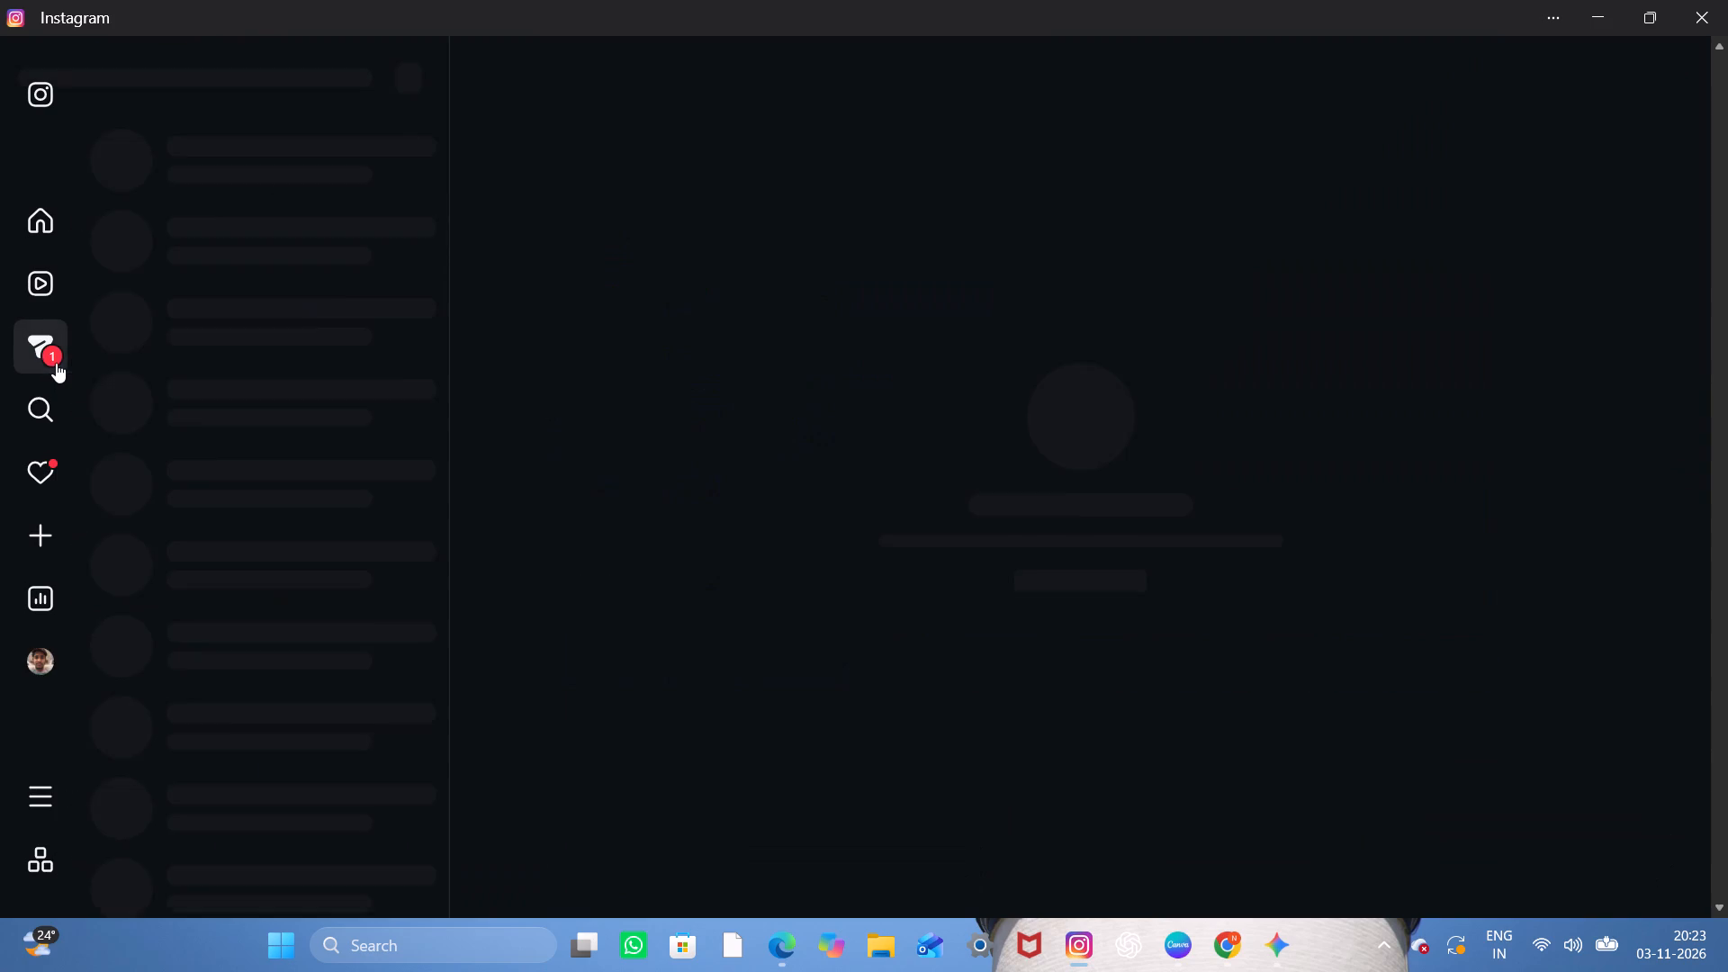
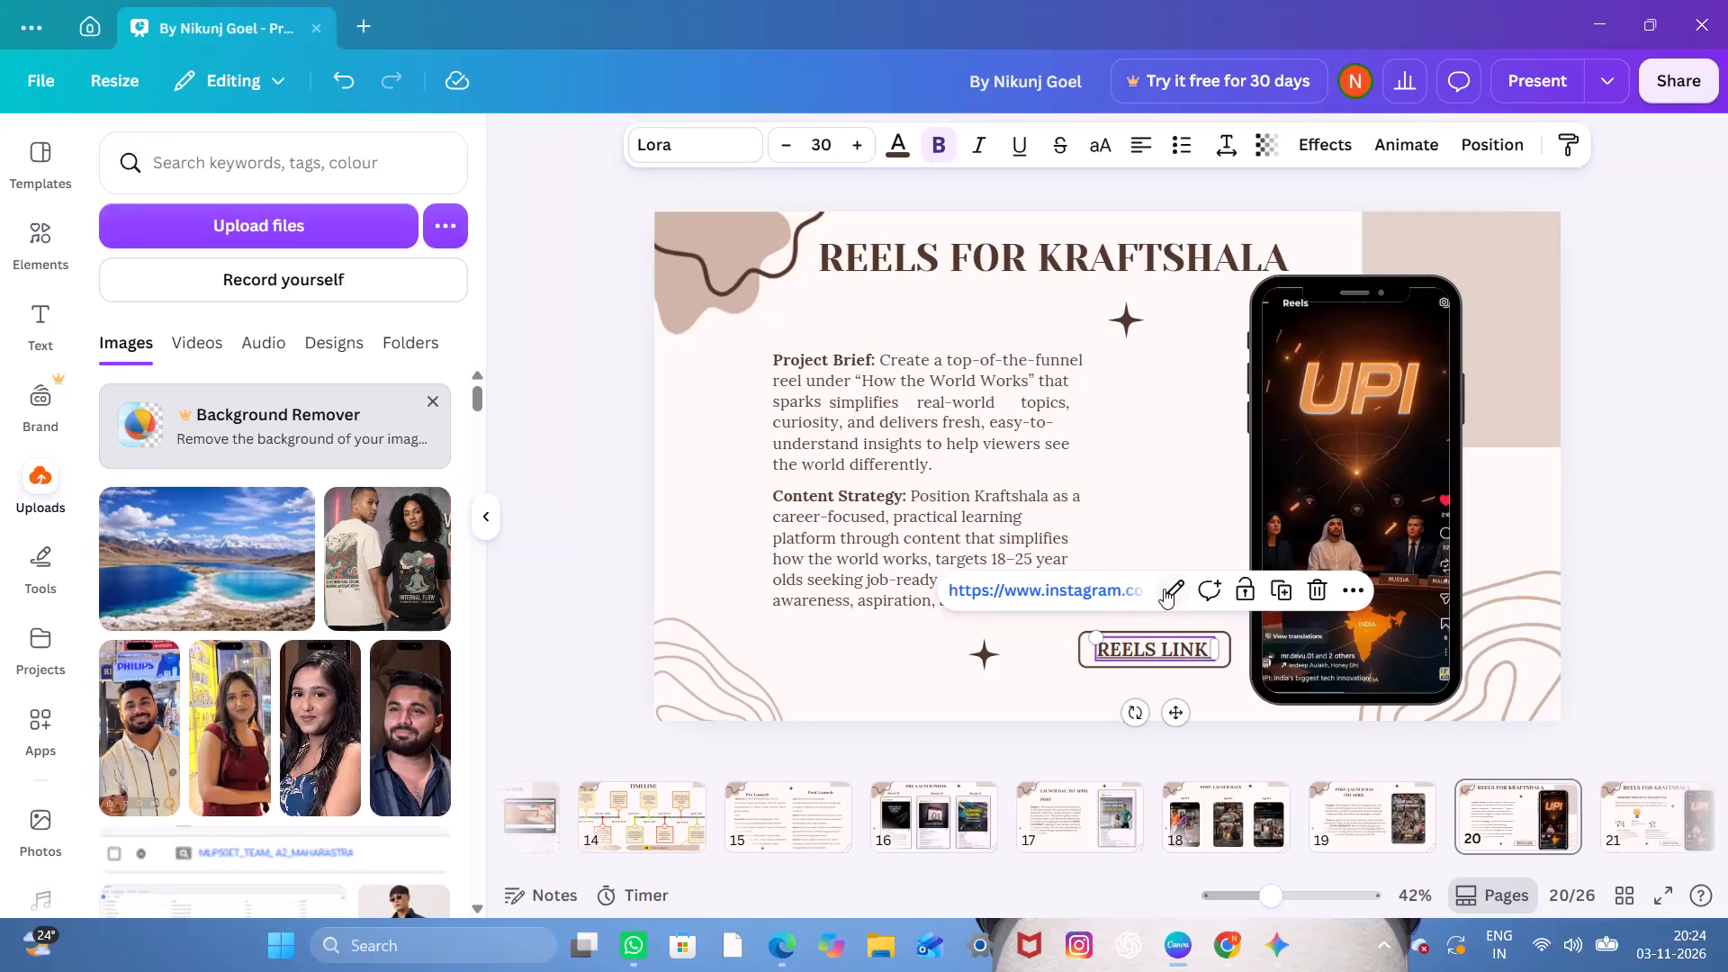
Replace the web address behind the REELS LINK text on slide 20 with the copied Instagram link to the Kraftshala submission reel.
{"action": "left_click", "coordinate": [1164, 589]}
{"action": "key", "text": "BackSpace"}
{"action": "key", "text": "BackSpace"}
{"action": "key", "text": "BackSpace"}
{"action": "key", "text": "BackSpace"}
{"action": "key", "text": "BackSpace"}
{"action": "key", "text": "BackSpace"}
{"action": "key", "text": "BackSpace"}
{"action": "key", "text": "BackSpace"}
{"action": "key", "text": "BackSpace"}
{"action": "key", "text": "BackSpace"}
{"action": "key", "text": "BackSpace"}
{"action": "key", "text": "BackSpace"}
{"action": "key", "text": "BackSpace"}
{"action": "key", "text": "BackSpace"}
{"action": "key", "text": "BackSpace"}
{"action": "key", "text": "BackSpace"}
{"action": "key", "text": "BackSpace"}
{"action": "key", "text": "BackSpace"}
{"action": "key", "text": "BackSpace"}
{"action": "key", "text": "BackSpace"}
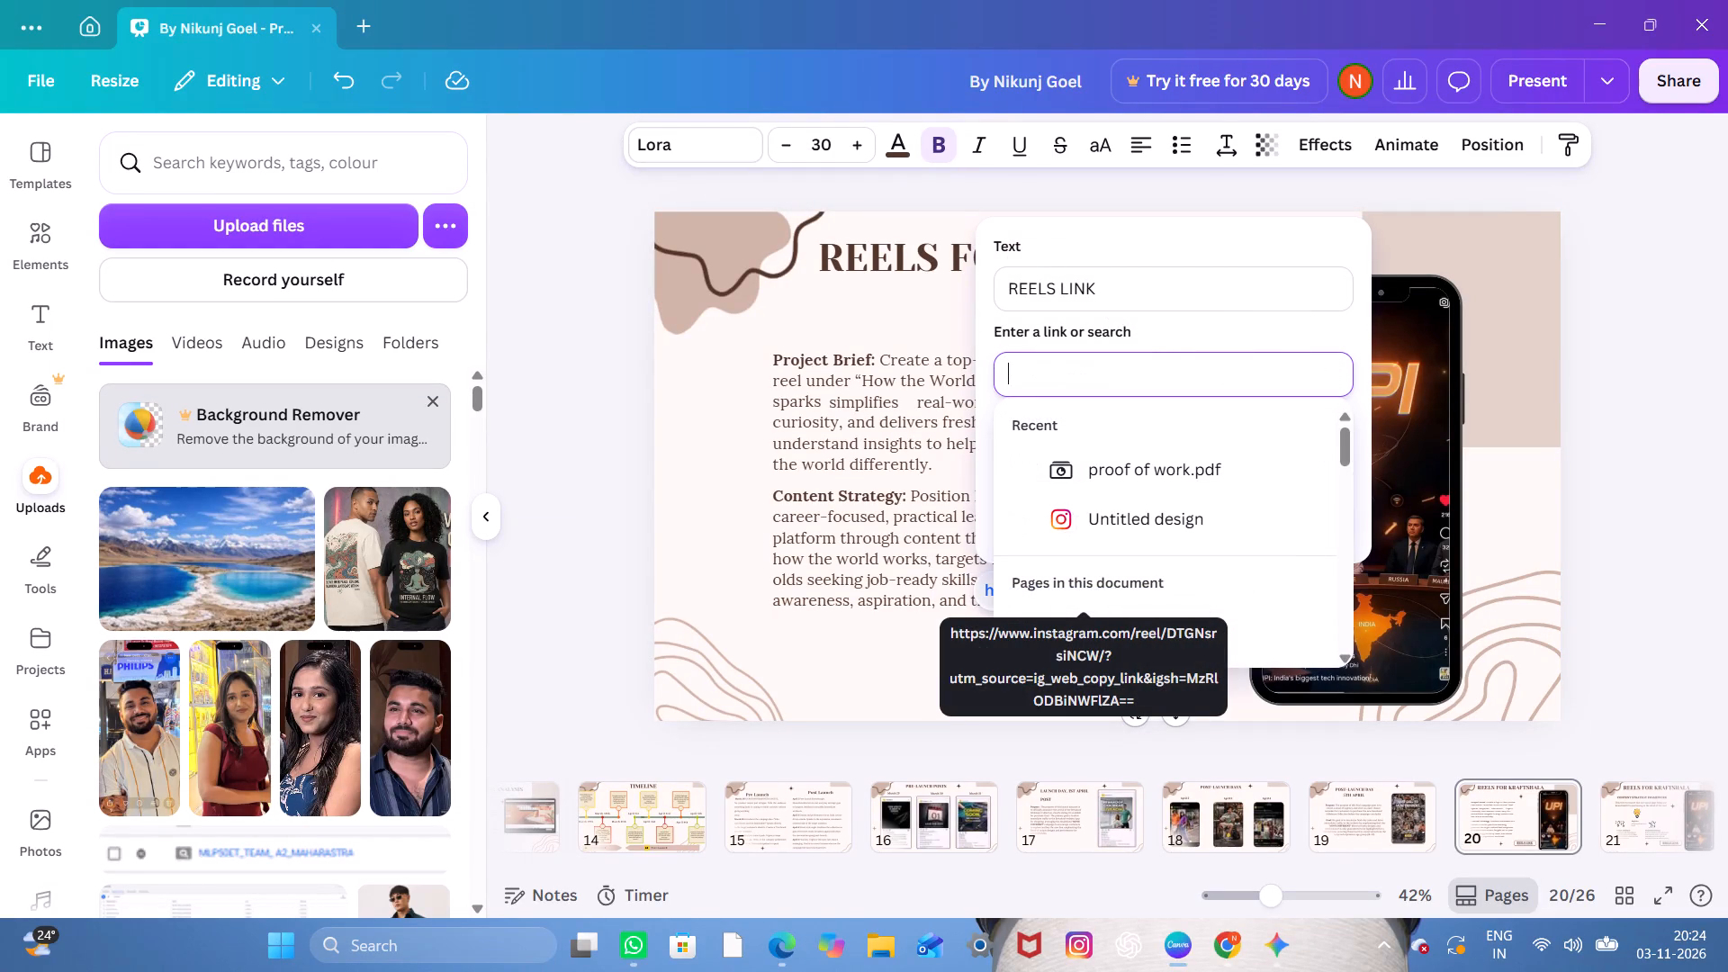
{"action": "key", "text": "ctrl+v"}
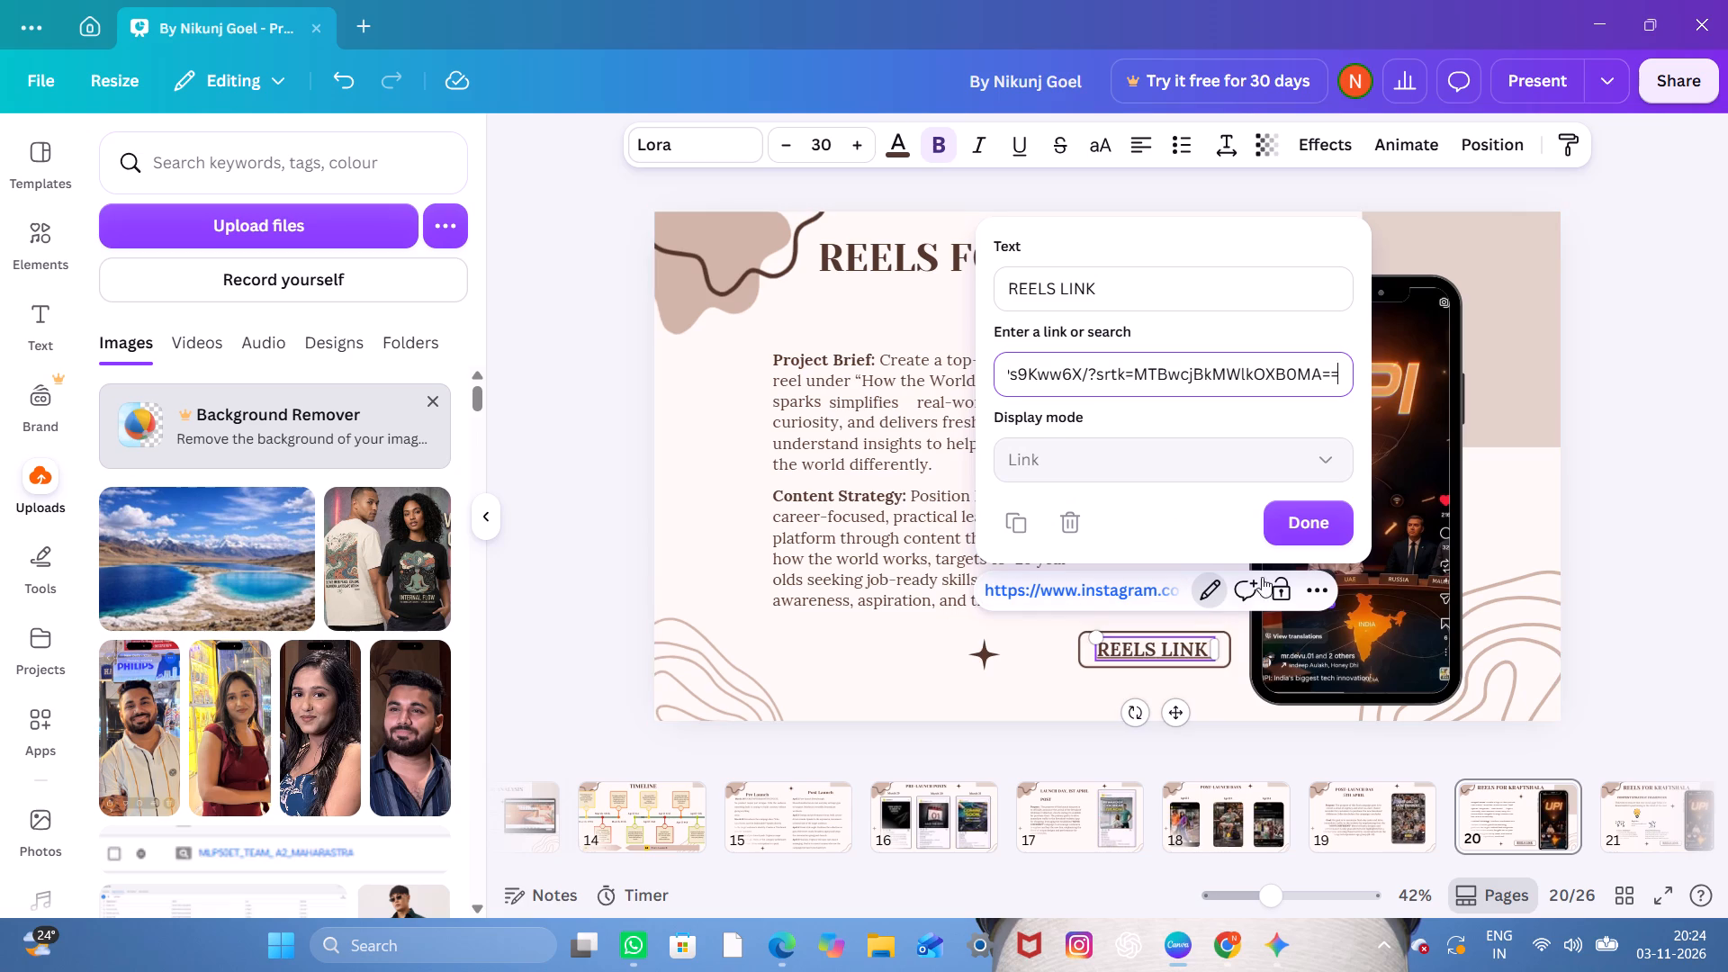
{"action": "left_click", "coordinate": [1299, 515]}
Open the REELS LINK address to check it, play the reel with sound, pause it and return to the Canva slide.
{"action": "left_click", "coordinate": [1122, 601]}
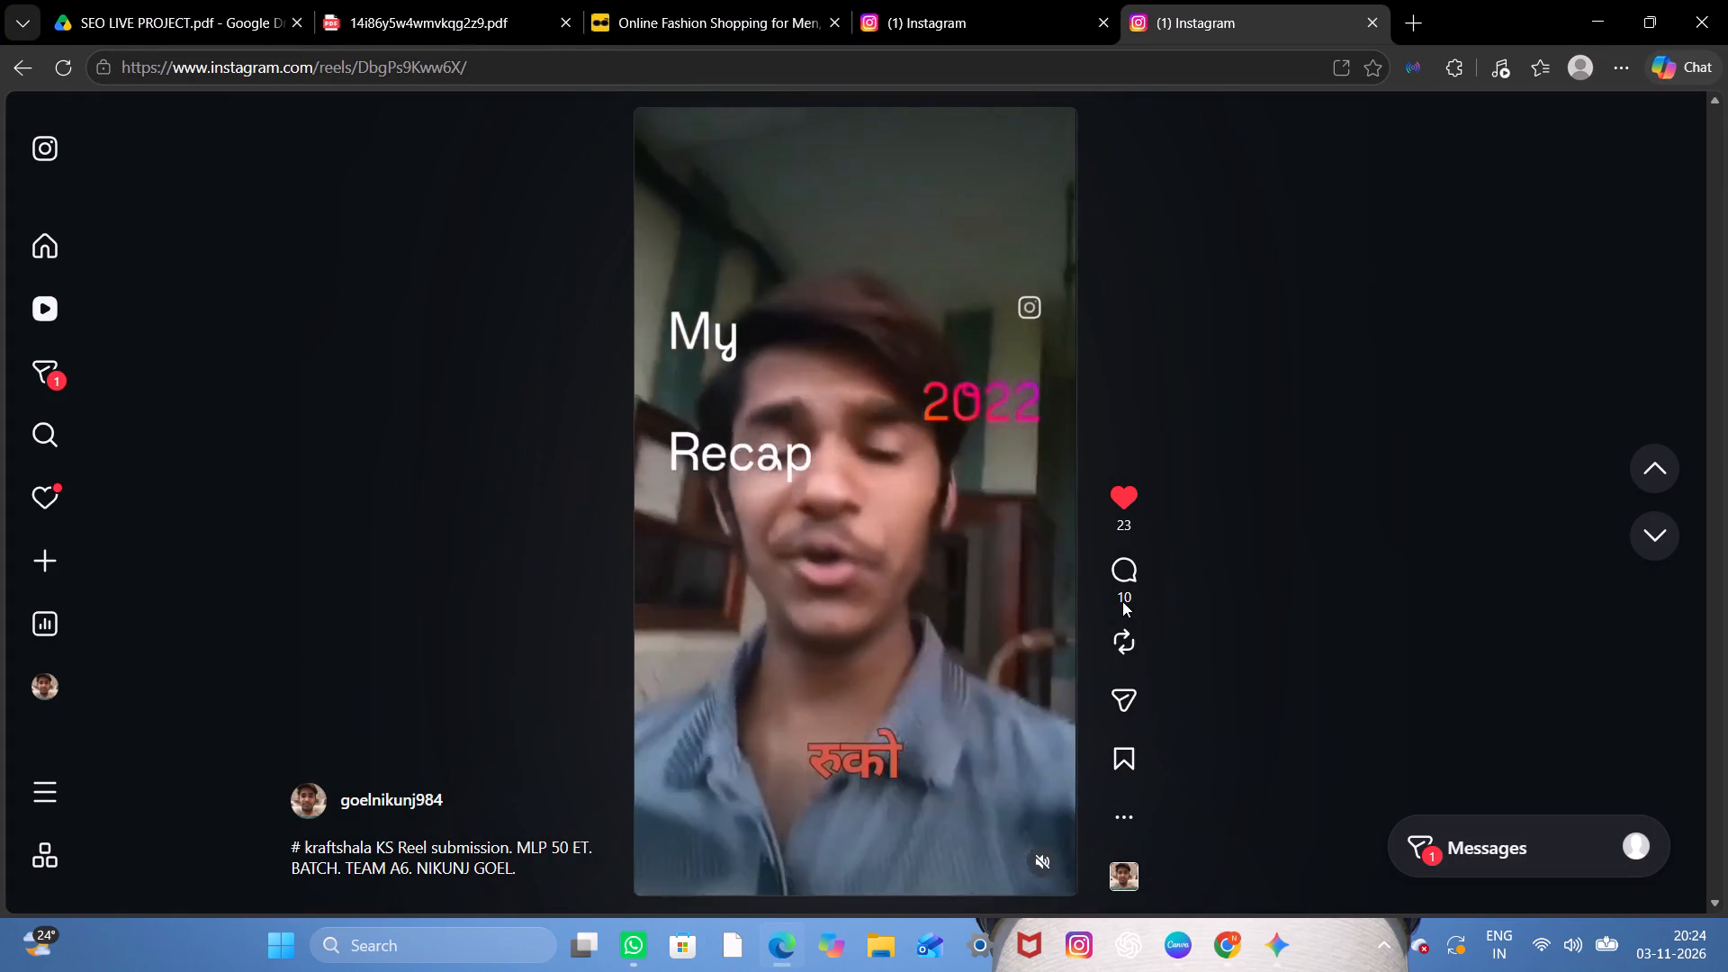
{"action": "left_click", "coordinate": [1048, 859]}
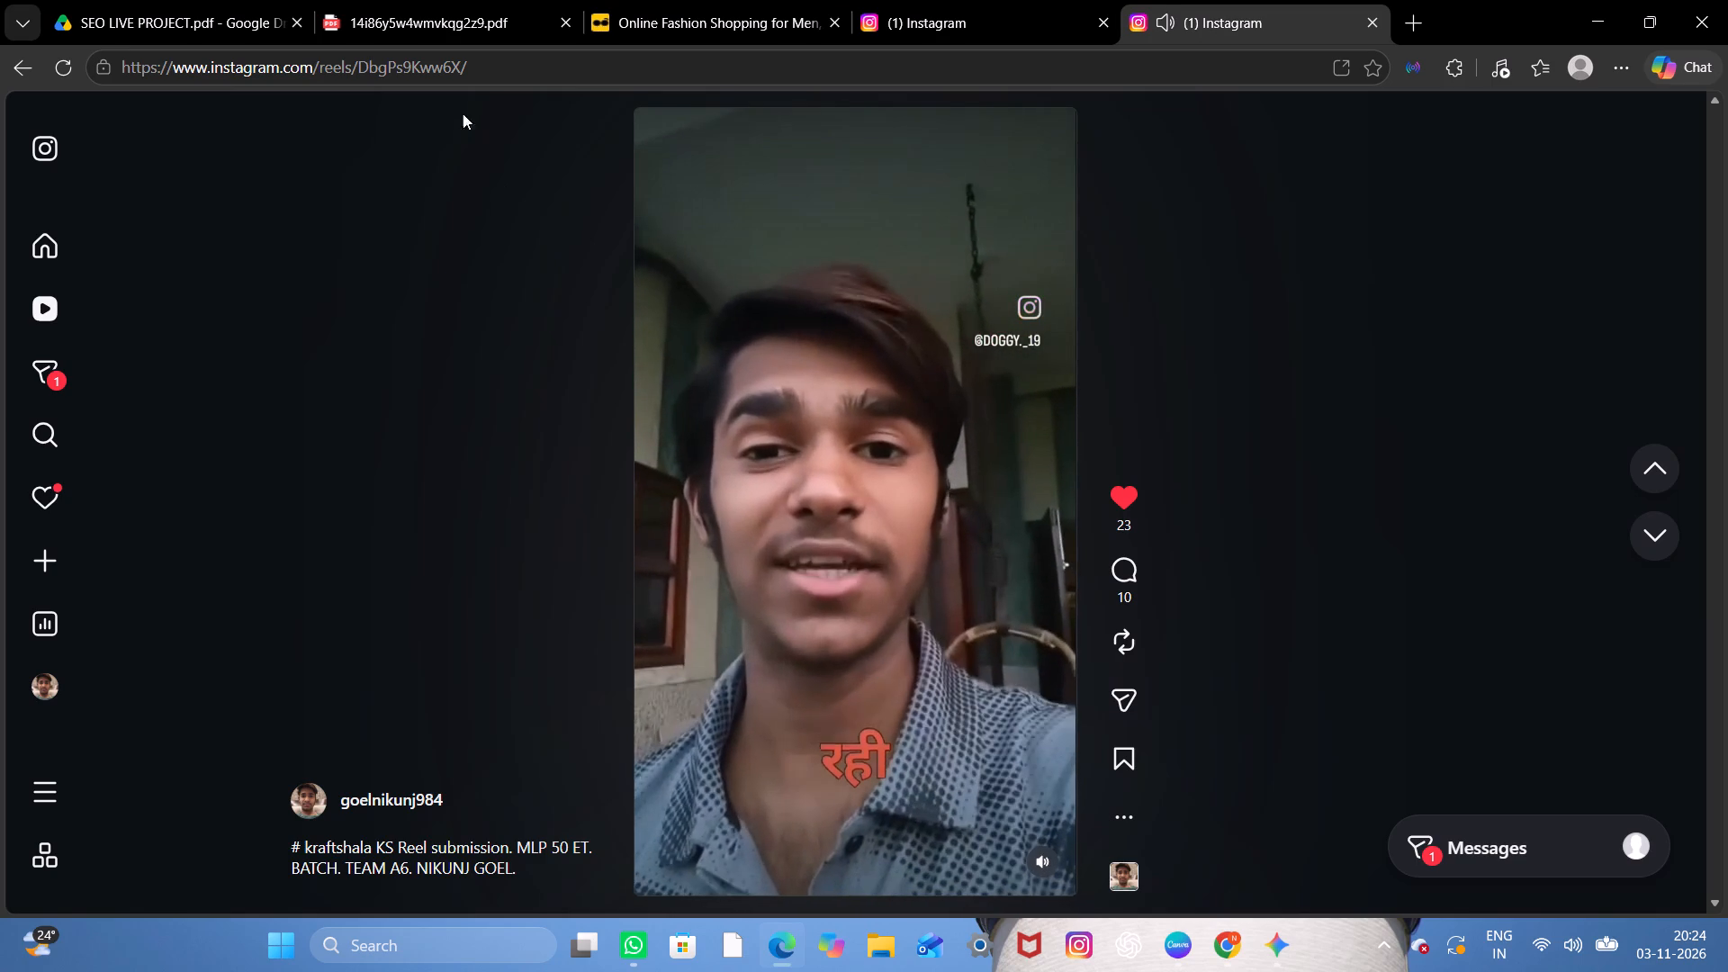
{"action": "left_click", "coordinate": [939, 499]}
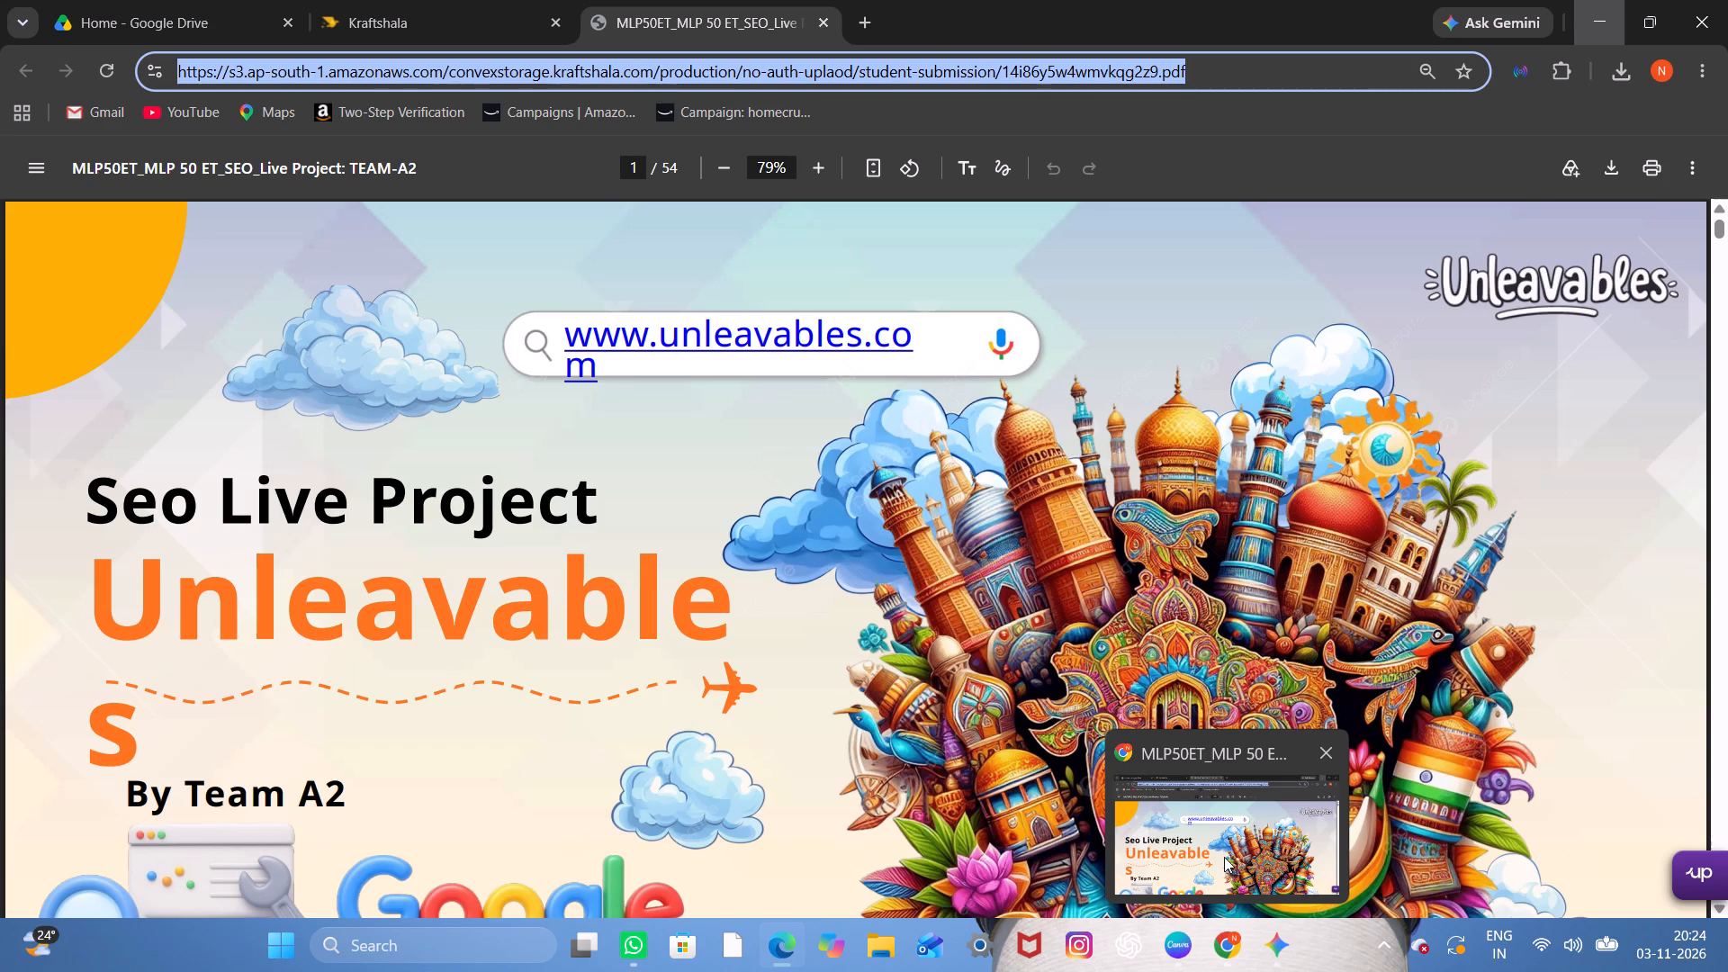
{"action": "left_click", "coordinate": [1224, 857]}
{"action": "left_click", "coordinate": [1193, 823]}
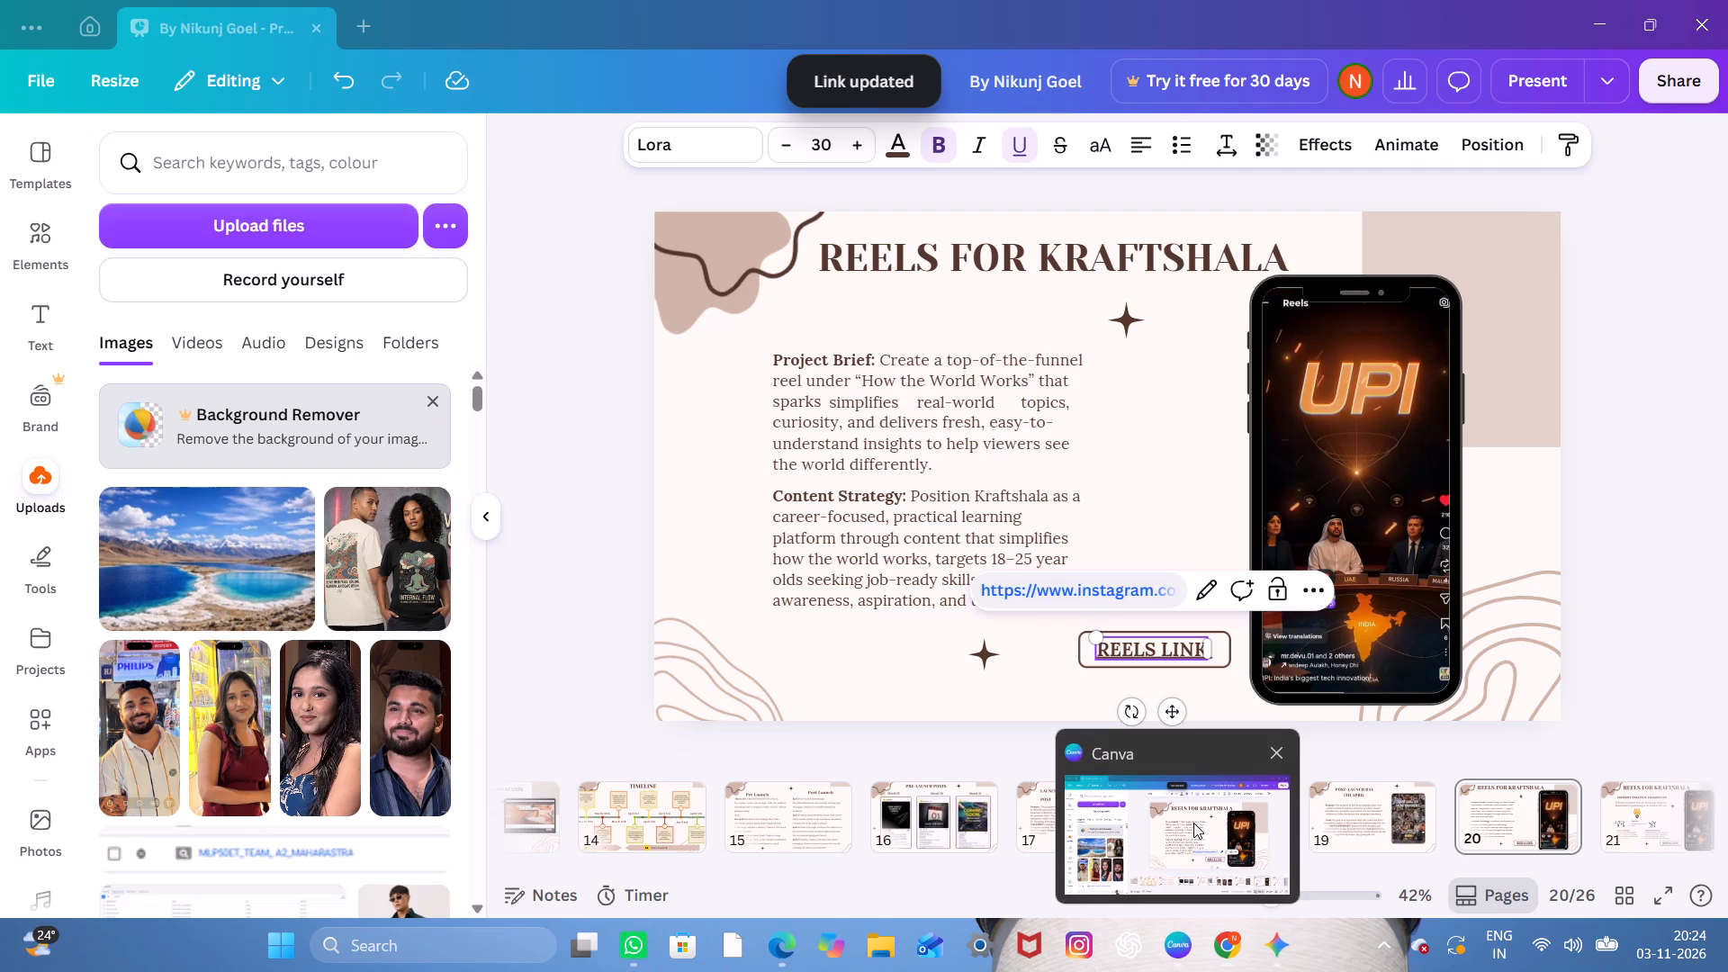
{"action": "left_click", "coordinate": [555, 553]}
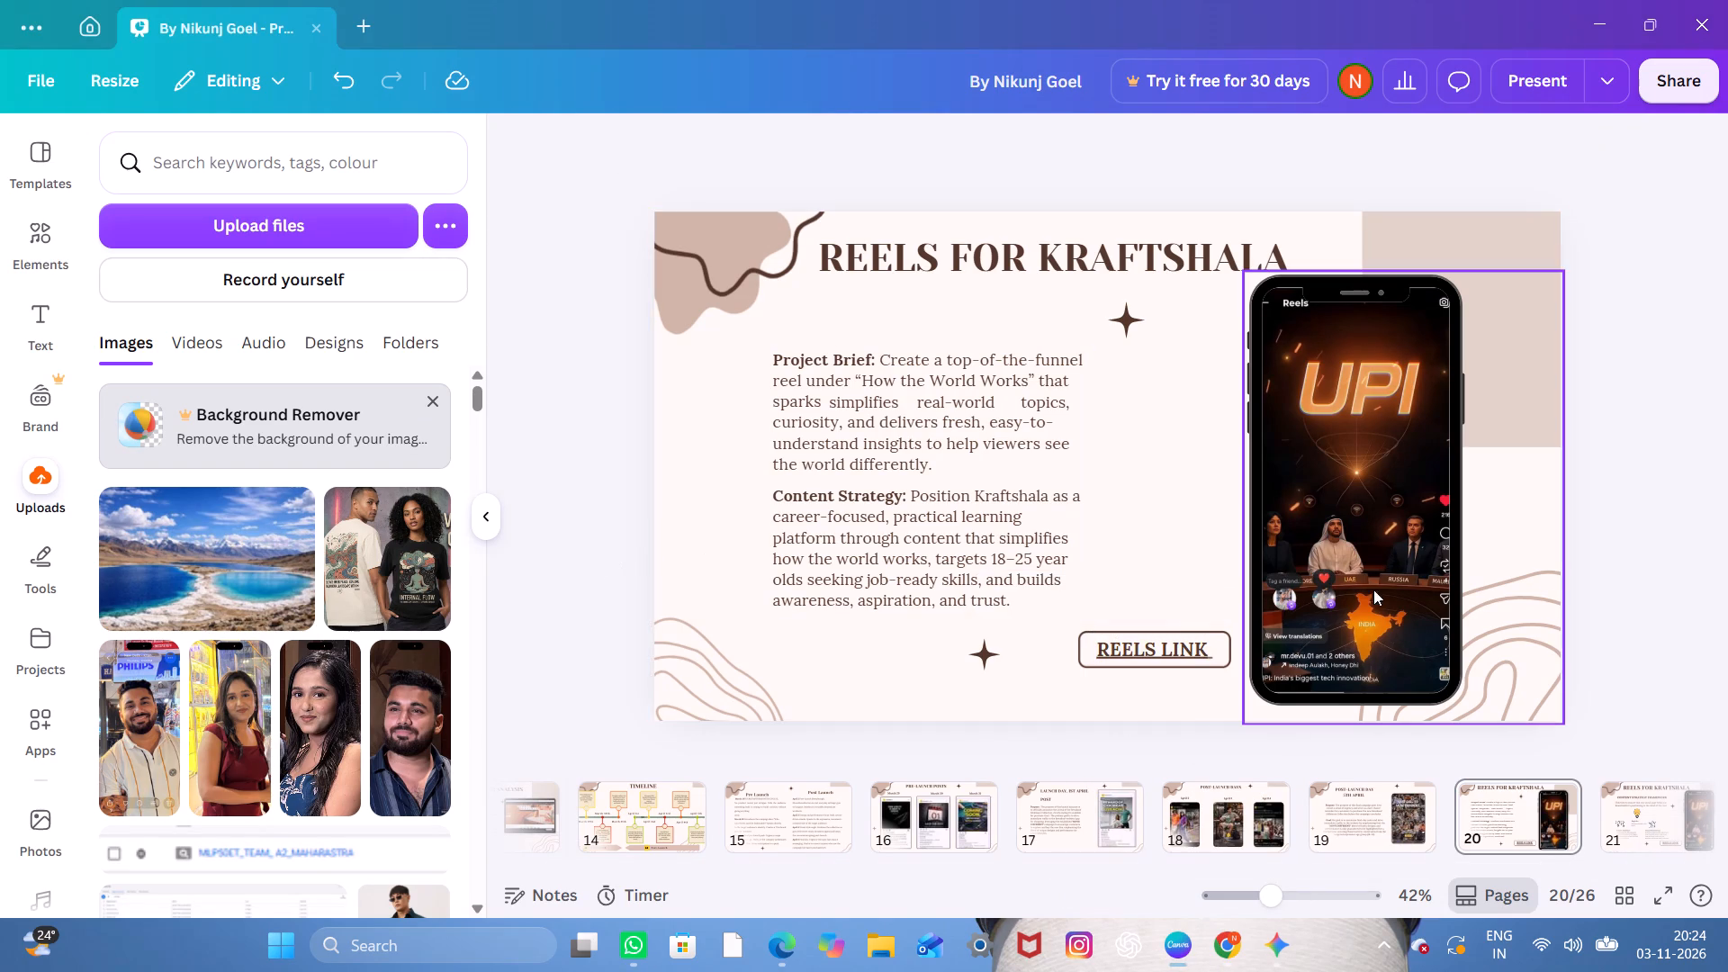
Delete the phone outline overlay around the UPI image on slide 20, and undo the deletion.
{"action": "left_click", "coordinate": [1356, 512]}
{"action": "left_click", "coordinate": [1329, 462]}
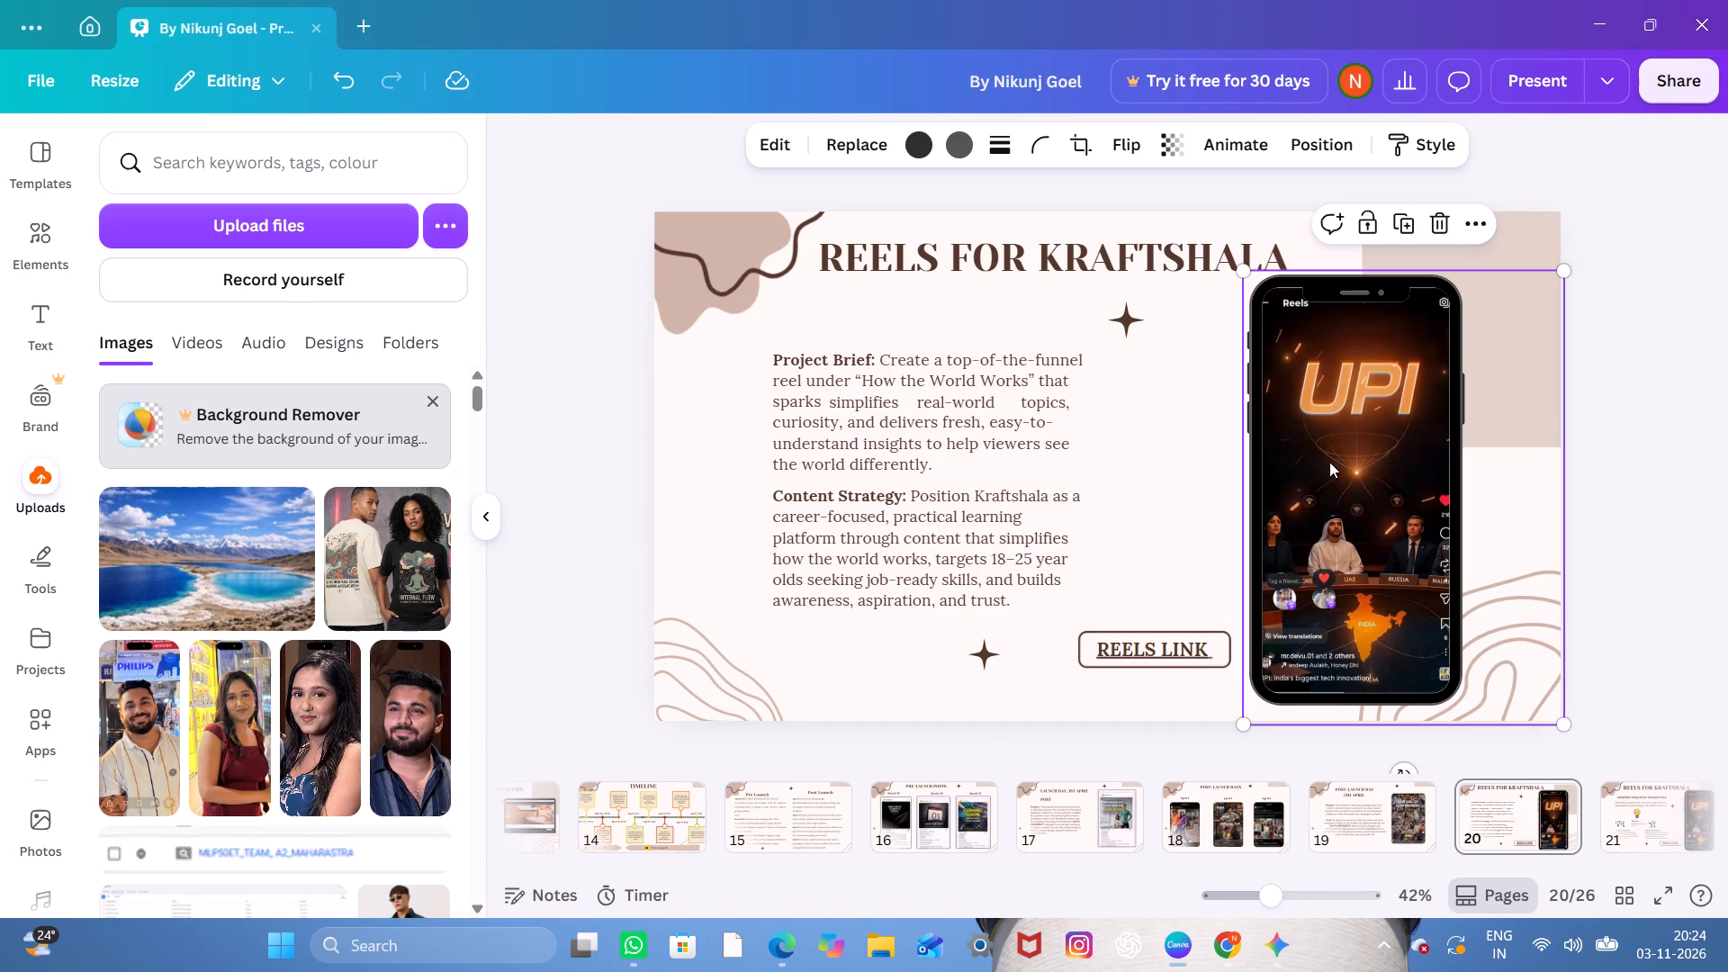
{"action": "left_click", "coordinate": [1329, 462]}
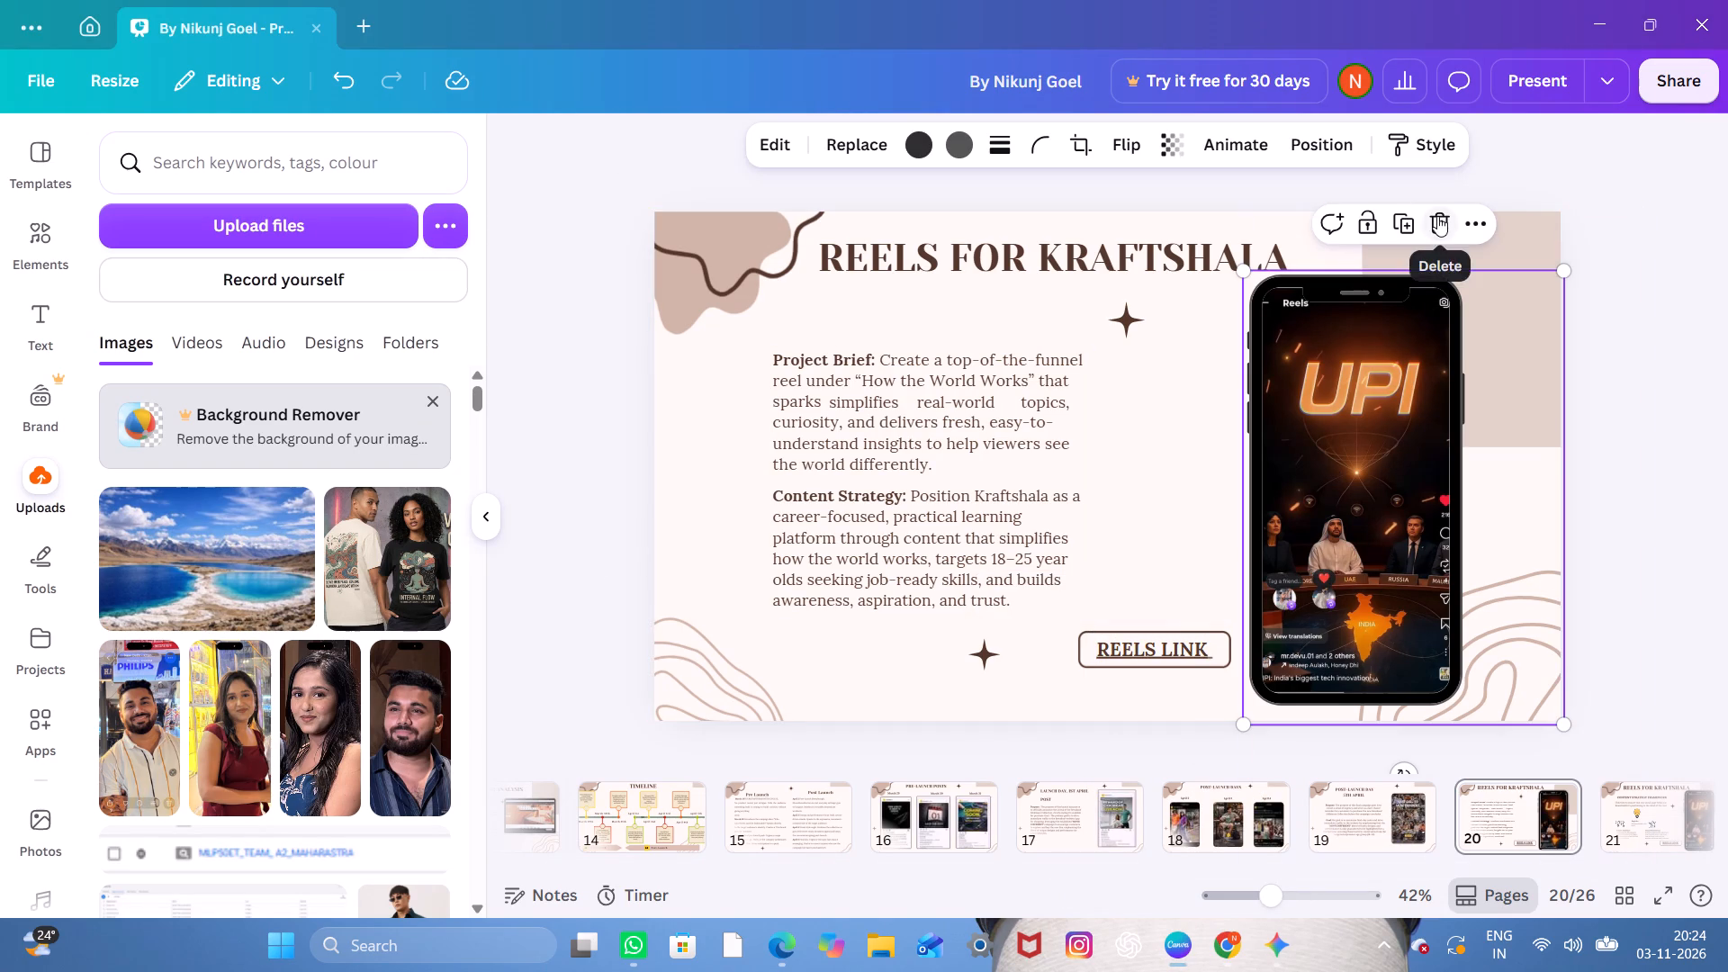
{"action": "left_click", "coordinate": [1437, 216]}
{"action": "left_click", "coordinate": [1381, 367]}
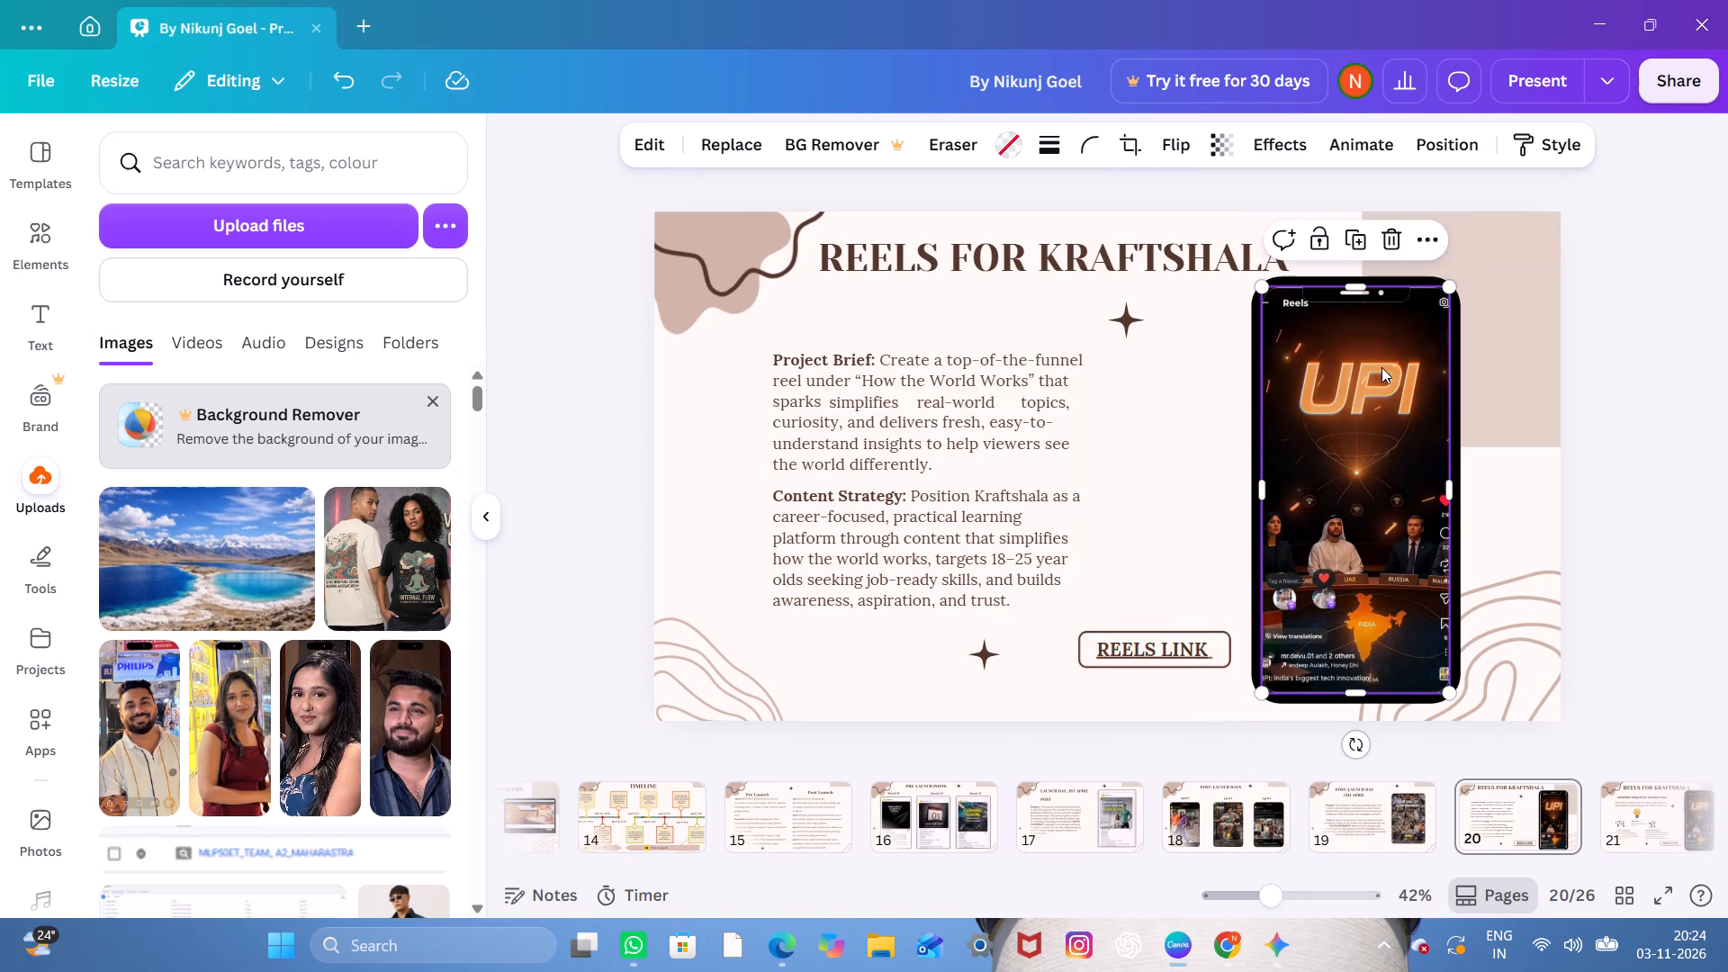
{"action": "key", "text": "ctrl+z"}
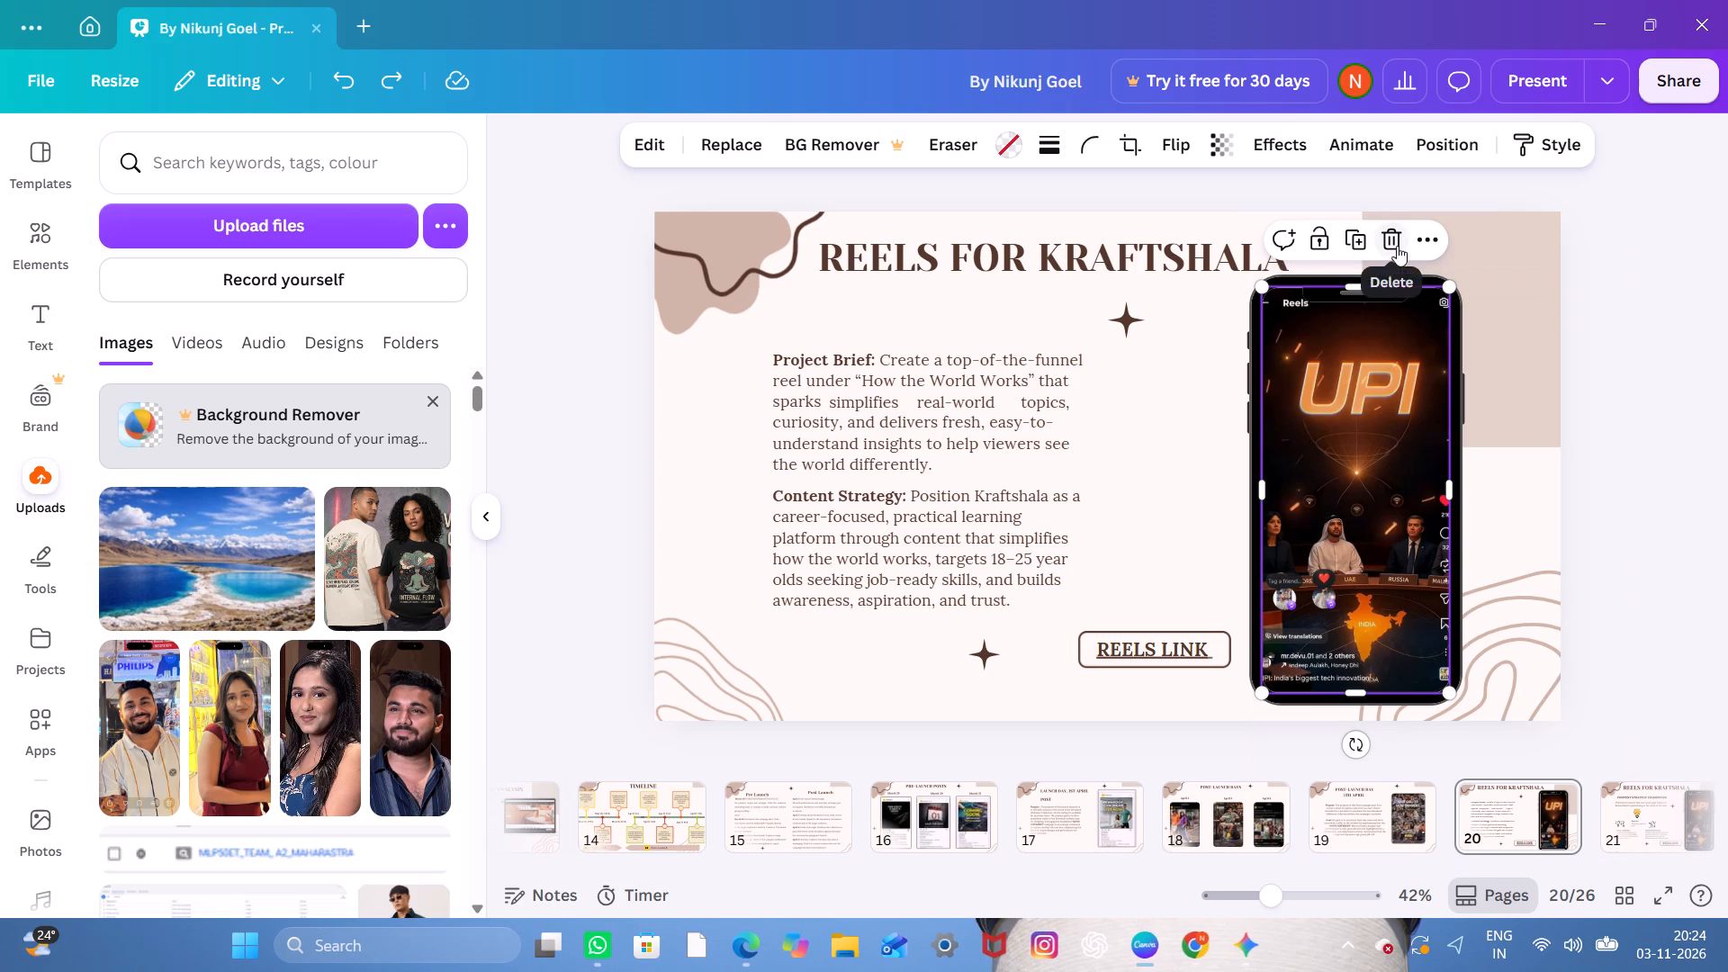
Delete the UPI reel image from the phone frame on slide 20, keeping the empty frame.
{"action": "left_click", "coordinate": [1397, 246]}
{"action": "left_click", "coordinate": [1393, 292]}
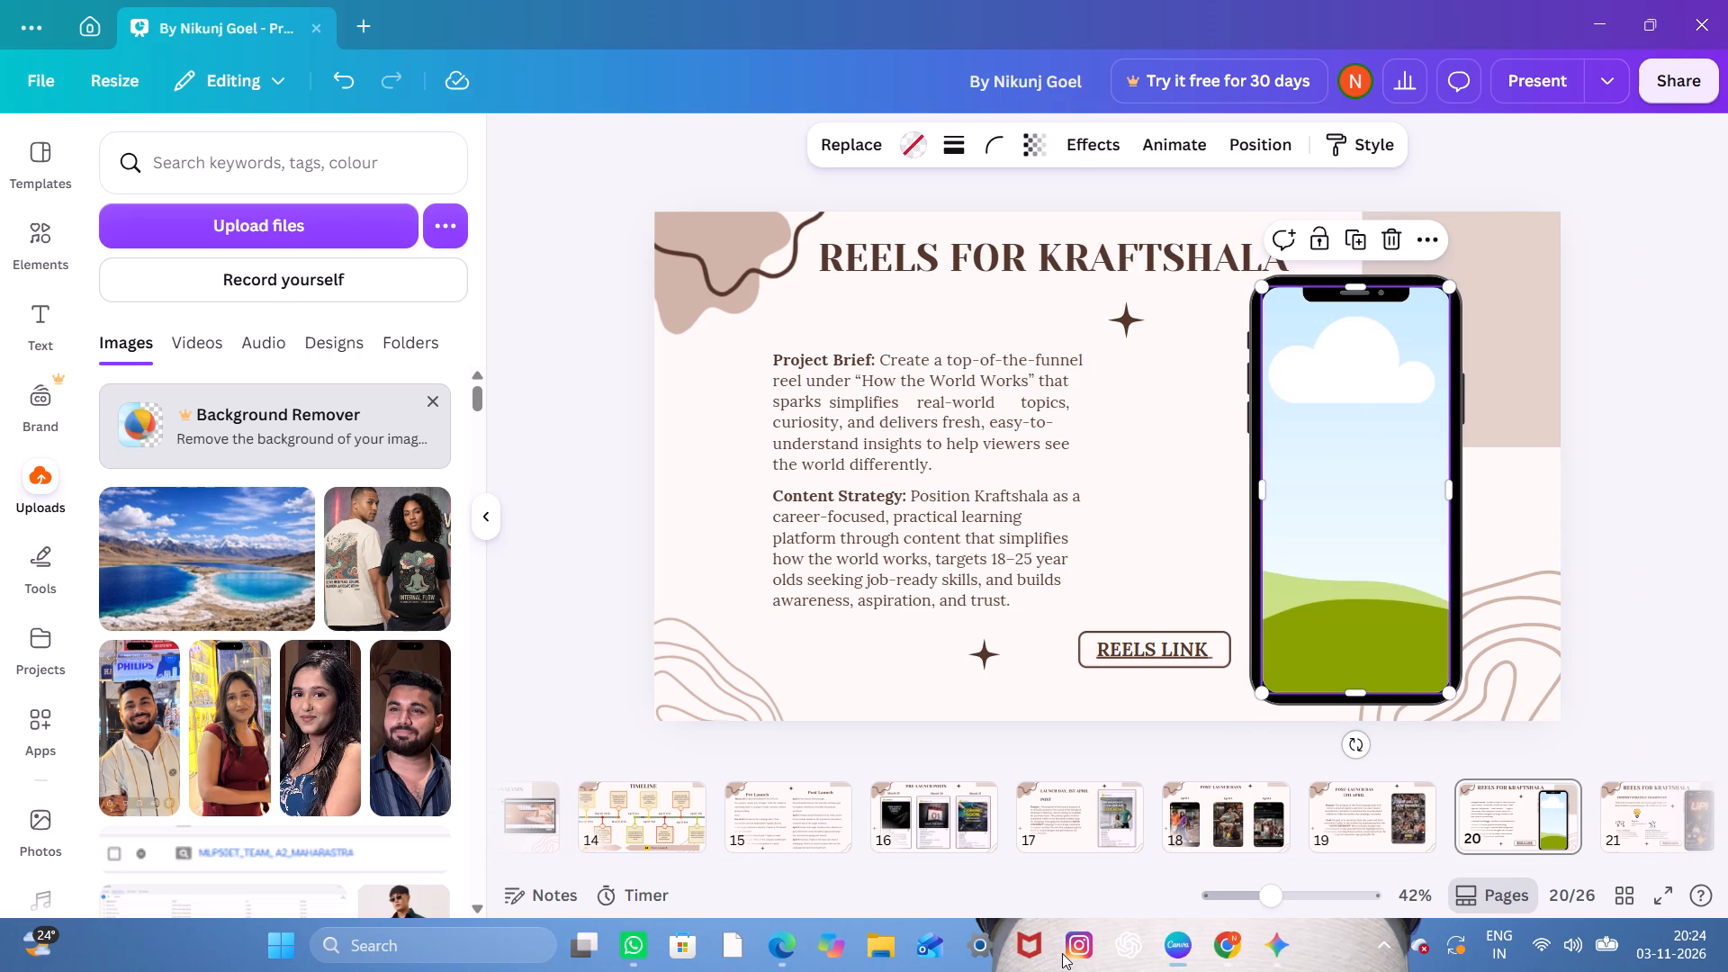
Look through the own profile's posts in the Instagram app, view the AI-content reel about India's growth, and return to Canva.
{"action": "left_click", "coordinate": [1062, 953]}
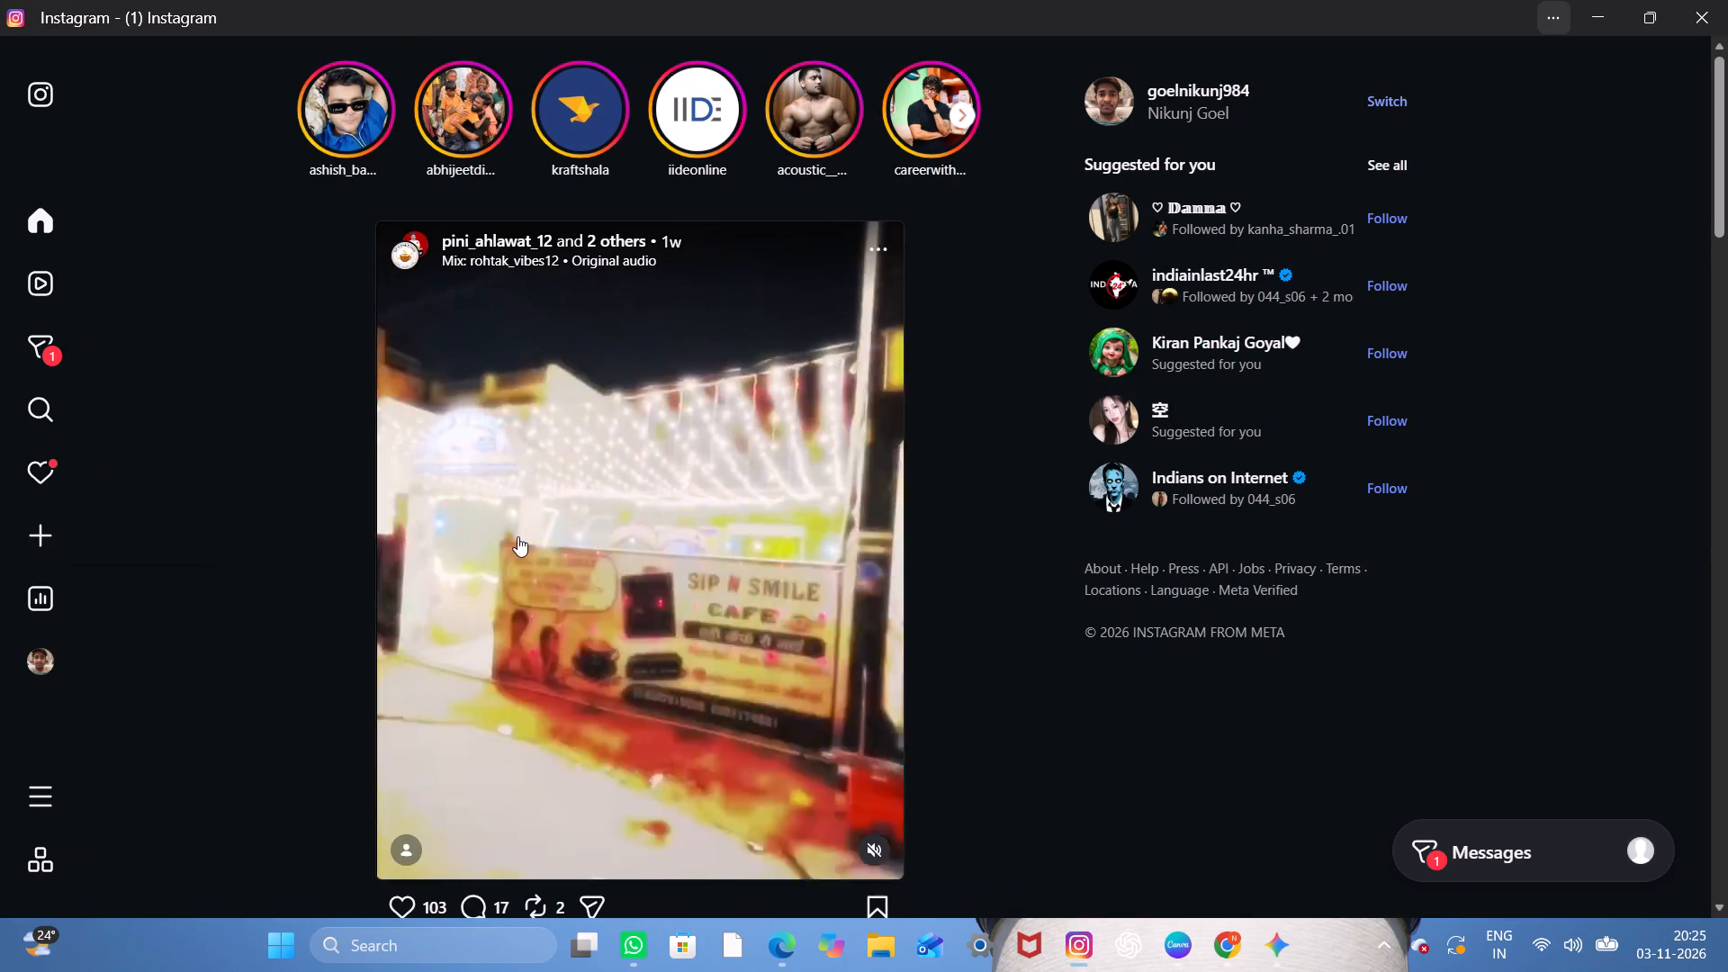
{"action": "left_click", "coordinate": [39, 265]}
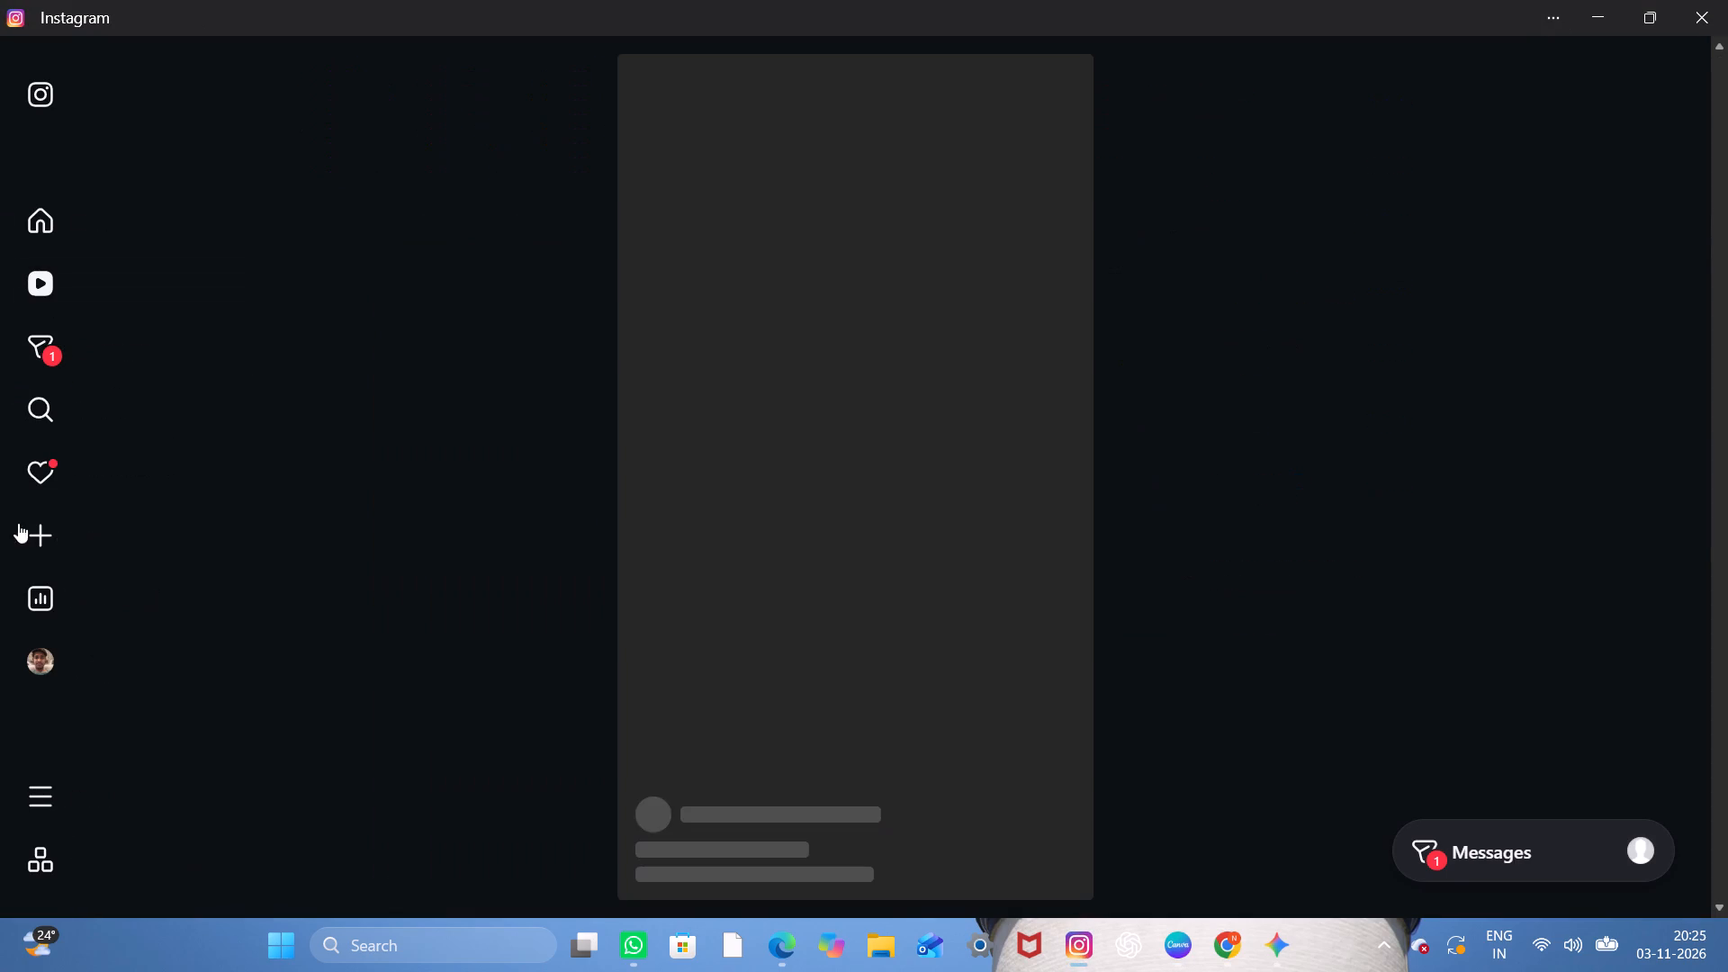
{"action": "left_click", "coordinate": [67, 649]}
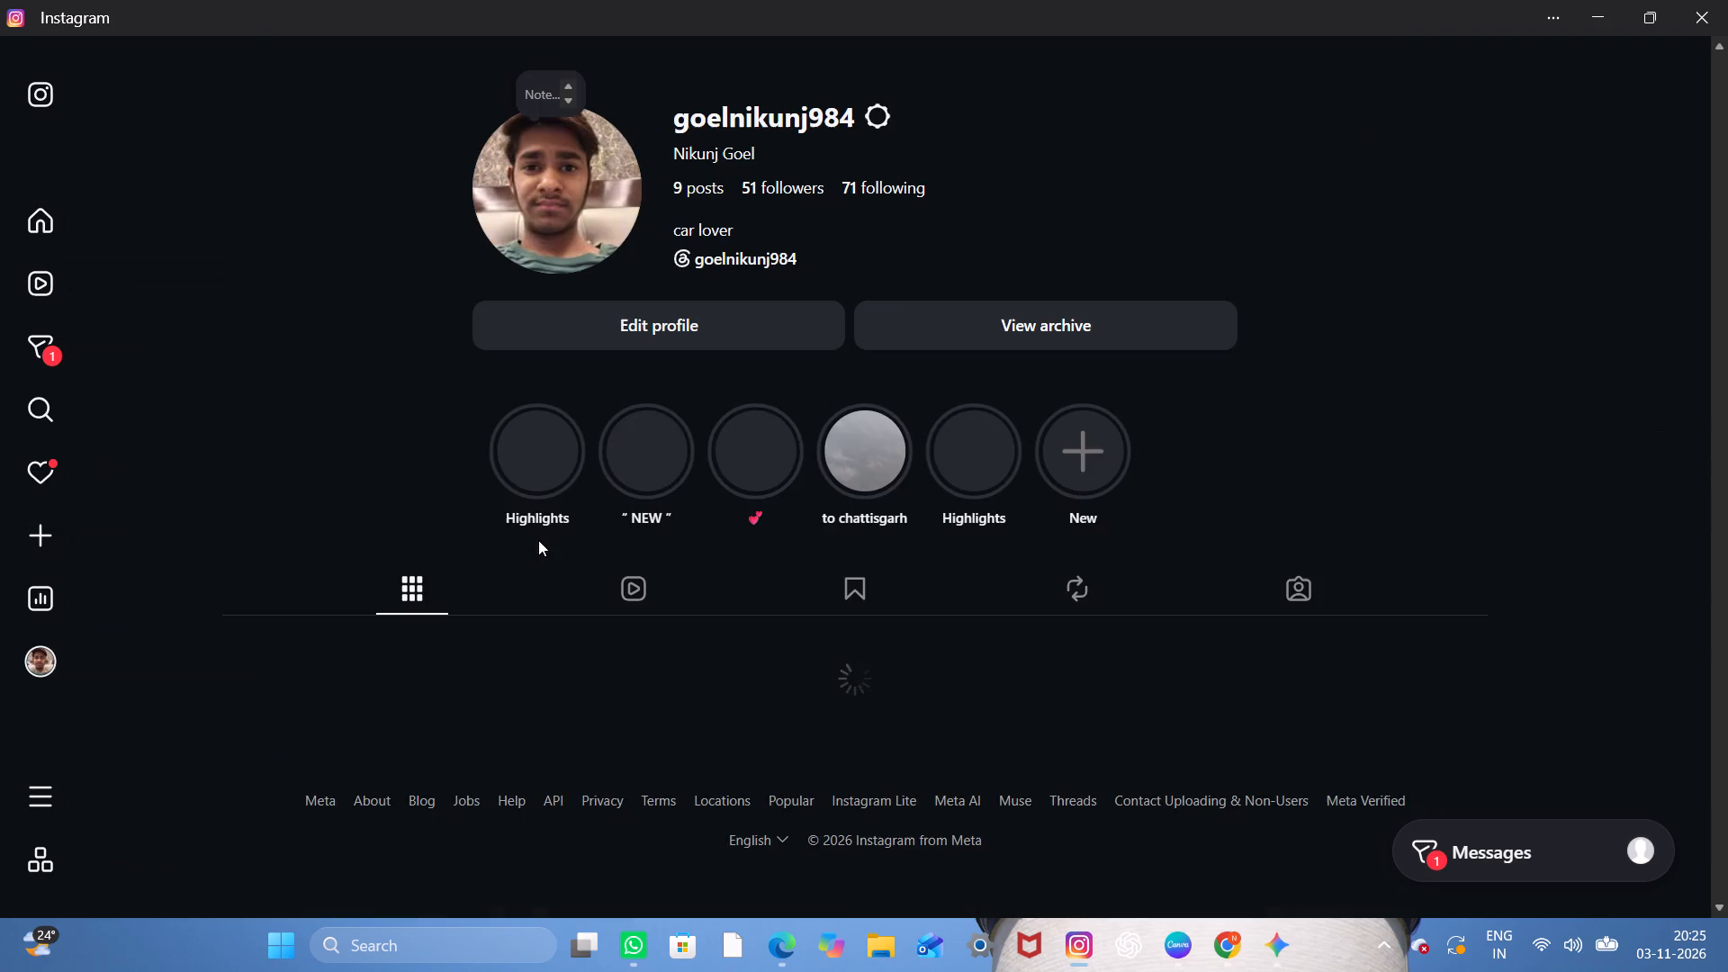
{"action": "scroll", "coordinate": [813, 624], "scroll_direction": "down", "scroll_amount": 5}
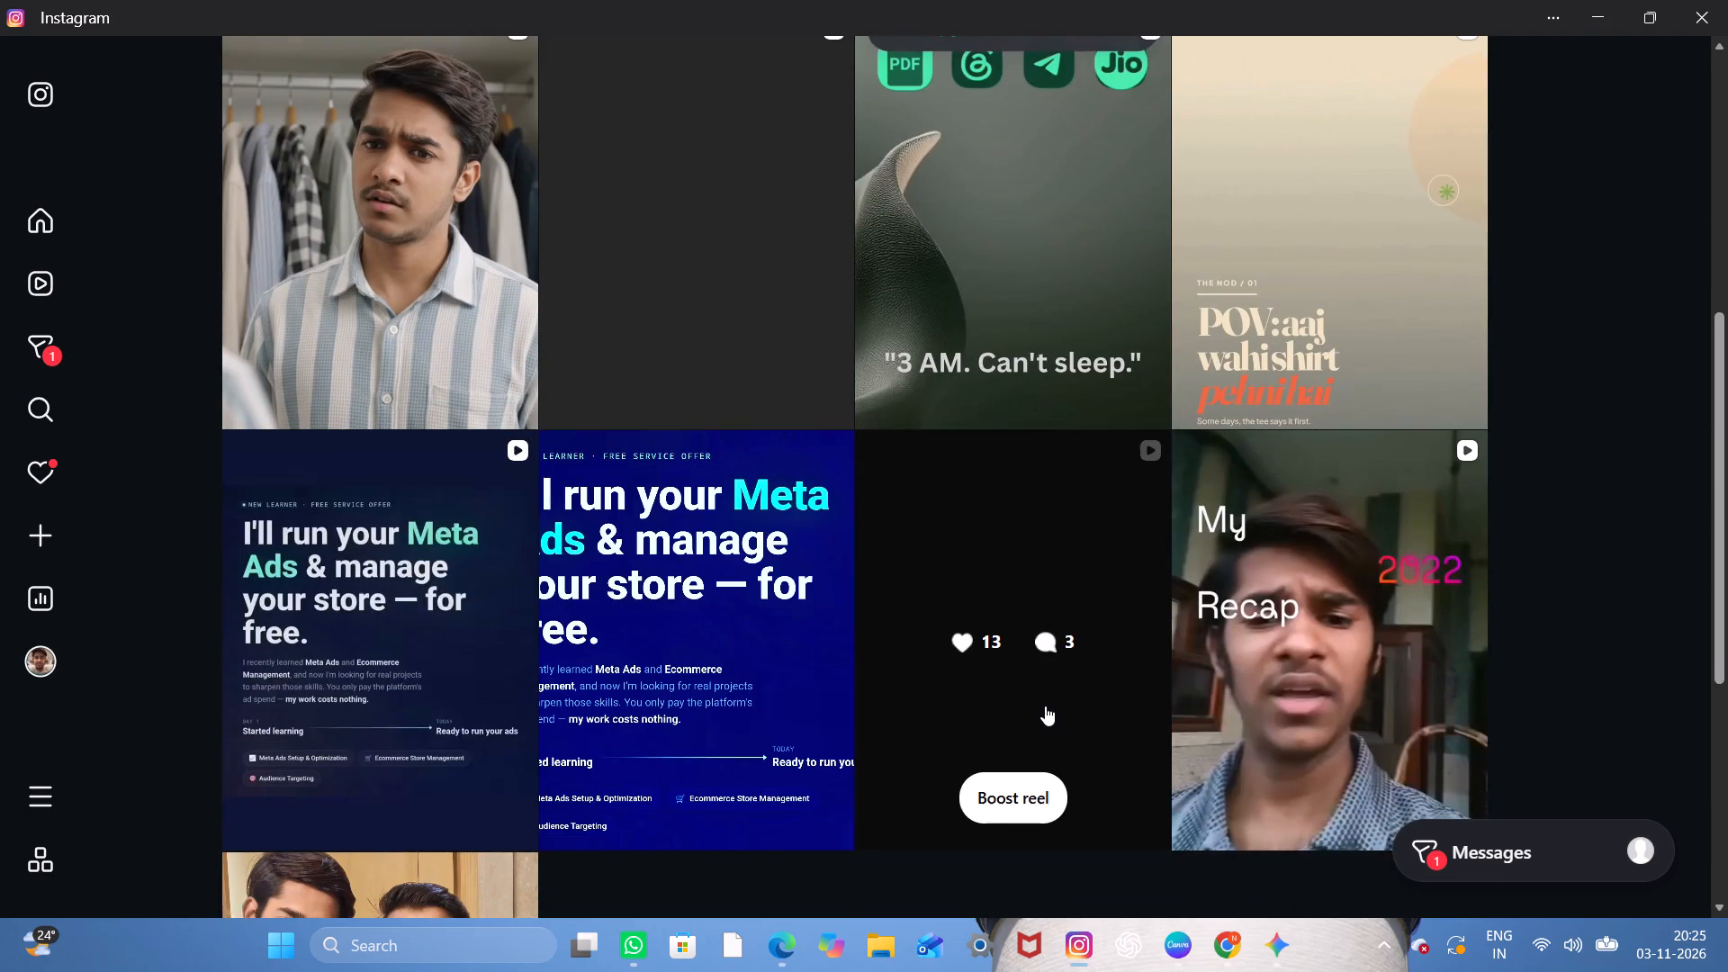
{"action": "scroll", "coordinate": [1045, 706], "scroll_direction": "down", "scroll_amount": 2}
{"action": "left_click", "coordinate": [1073, 339]}
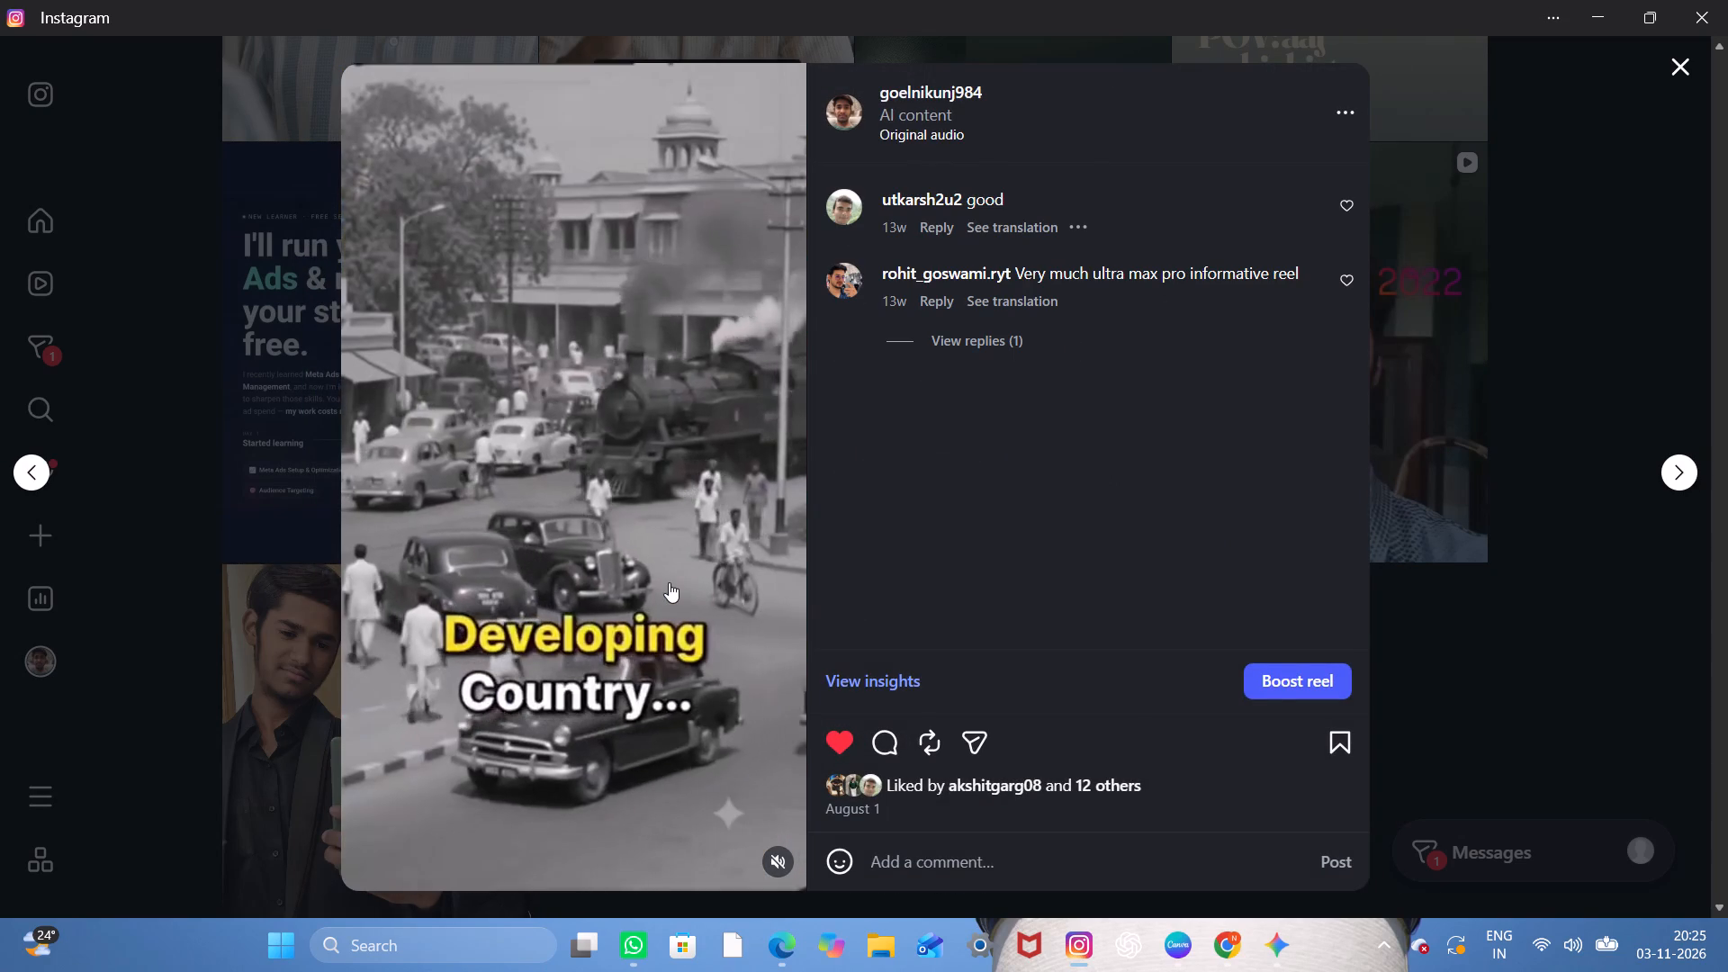
{"action": "left_click", "coordinate": [669, 582]}
{"action": "left_click", "coordinate": [669, 582]}
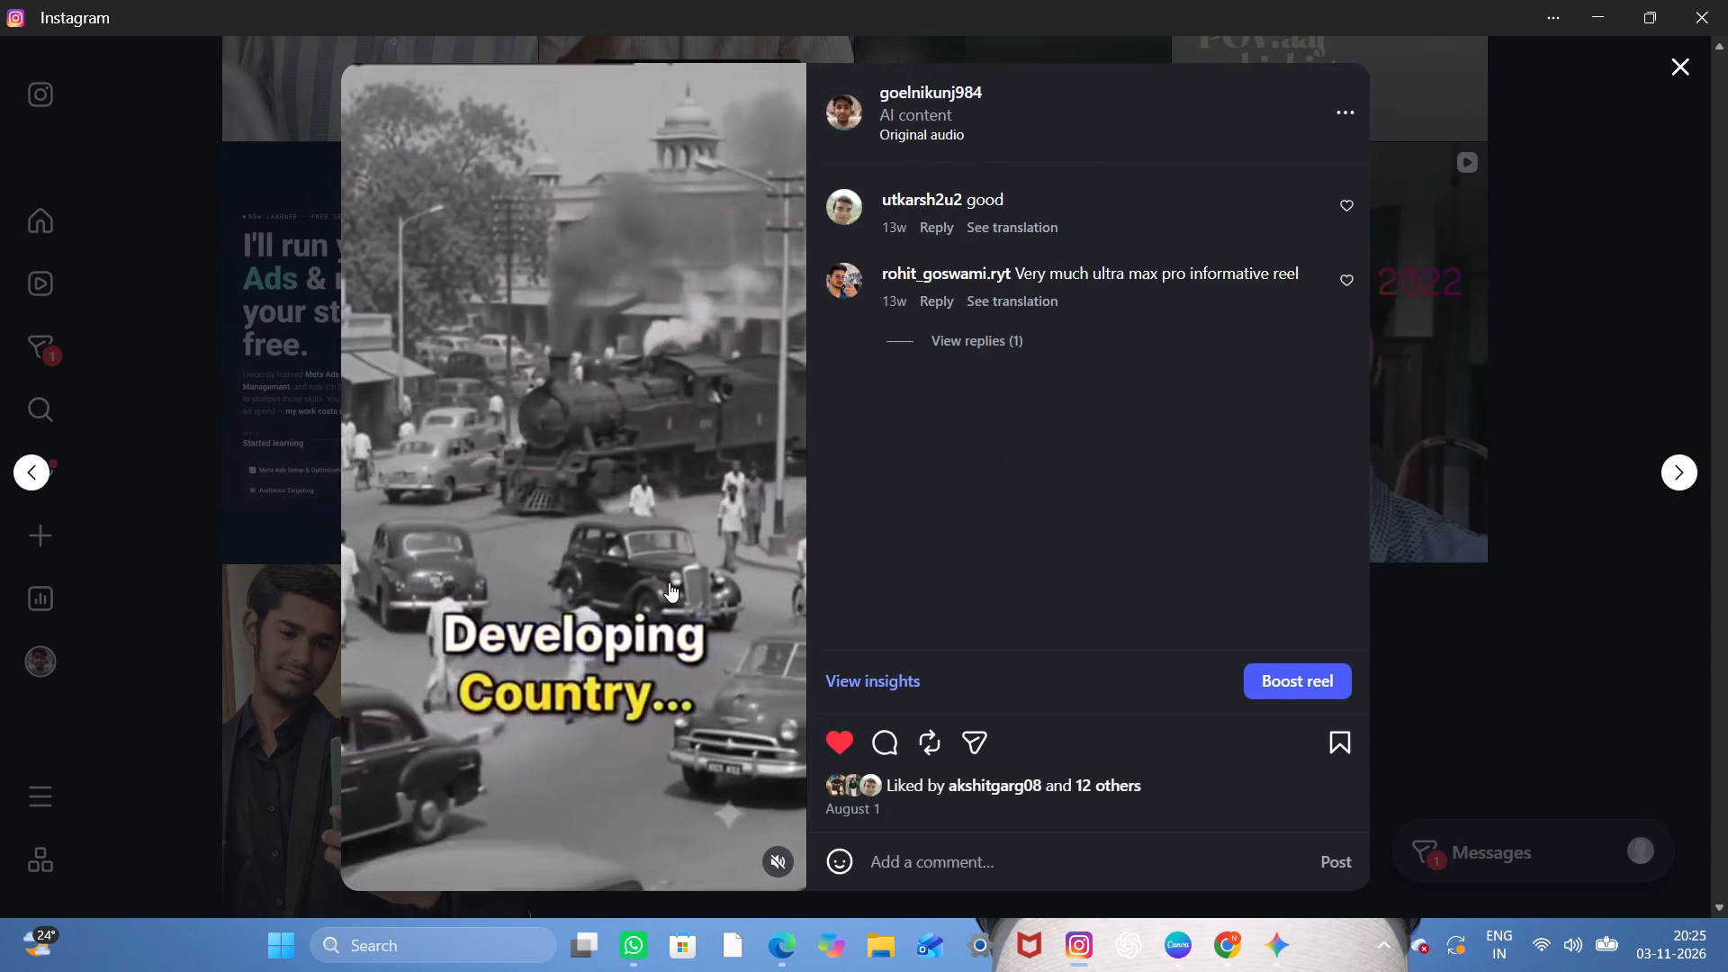
{"action": "left_click", "coordinate": [669, 582]}
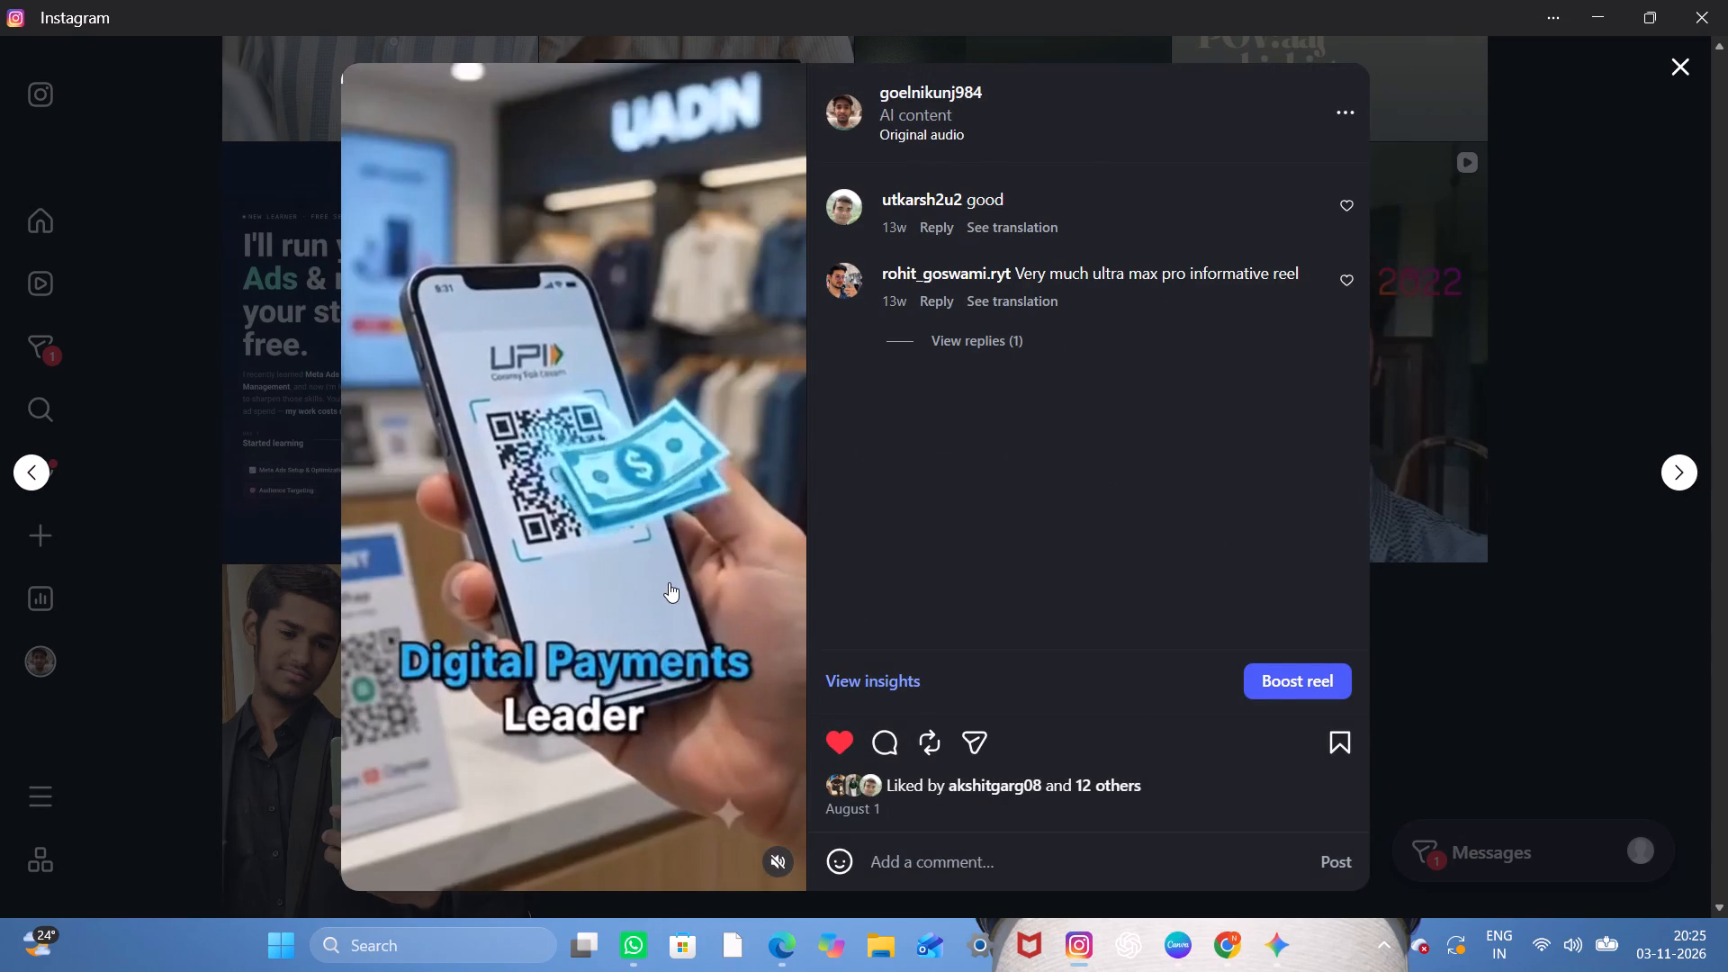
{"action": "left_click", "coordinate": [669, 582]}
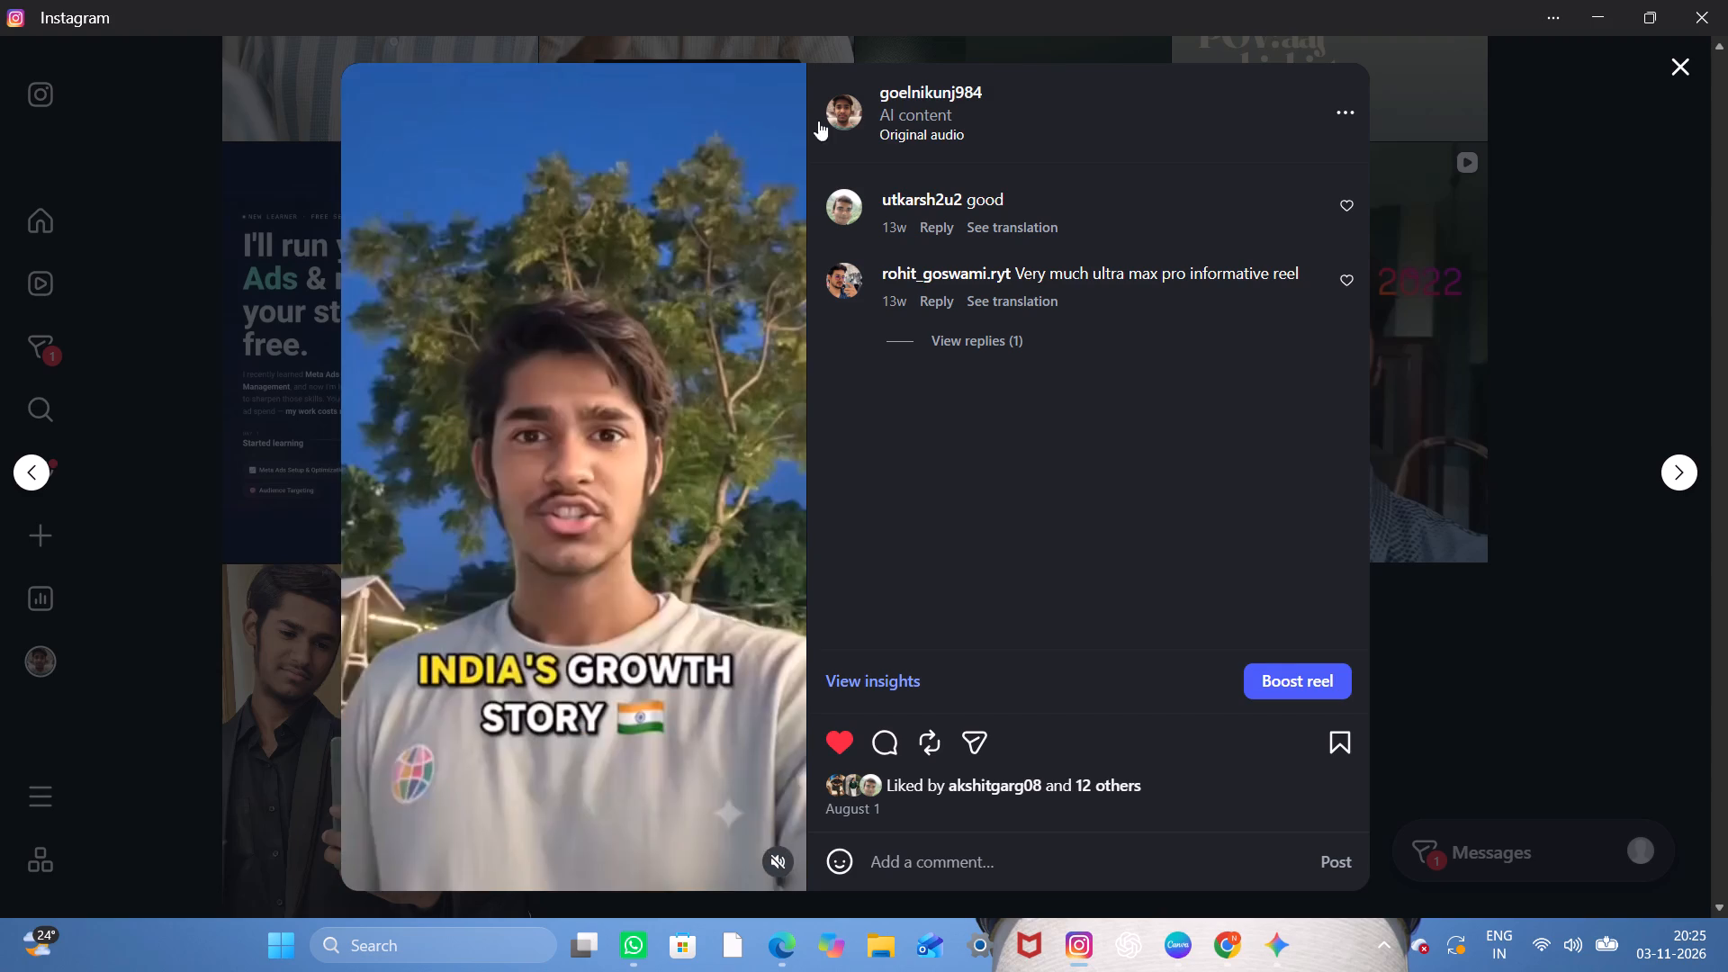
{"action": "left_click", "coordinate": [1678, 57]}
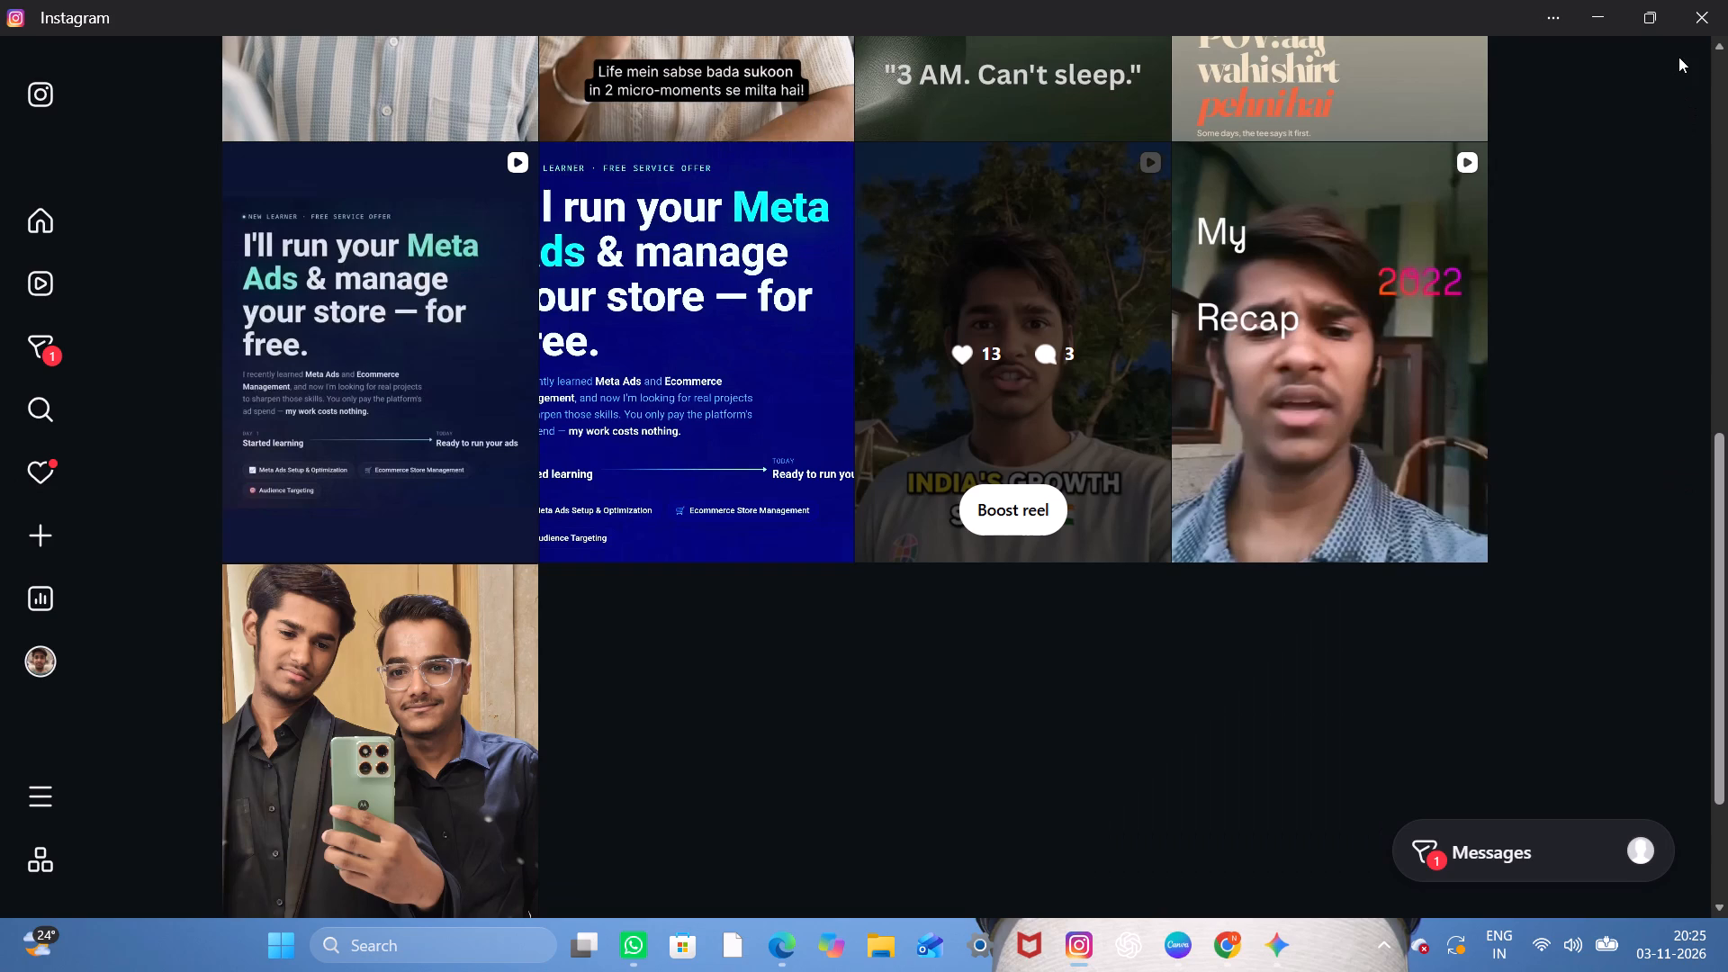
{"action": "left_click", "coordinate": [1597, 13]}
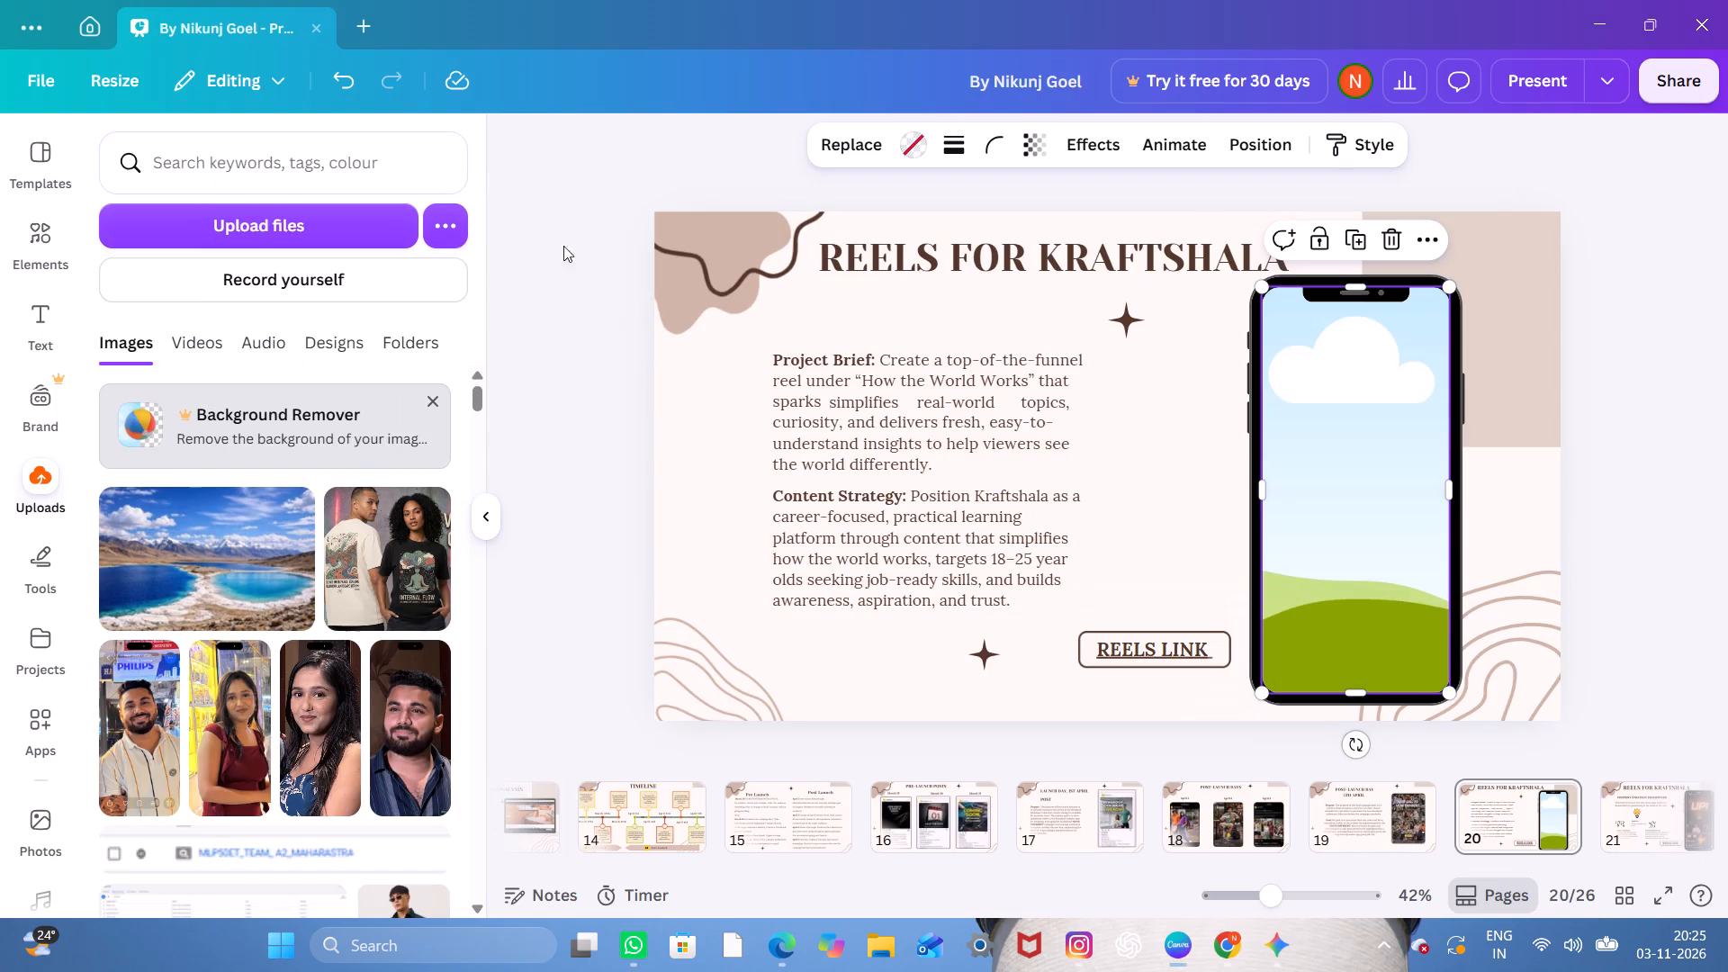
Minimise the Canva and Chrome windows to get back to the Kraftshala submission reel in Edge.
{"action": "left_click", "coordinate": [1591, 33]}
{"action": "left_click", "coordinate": [1591, 33]}
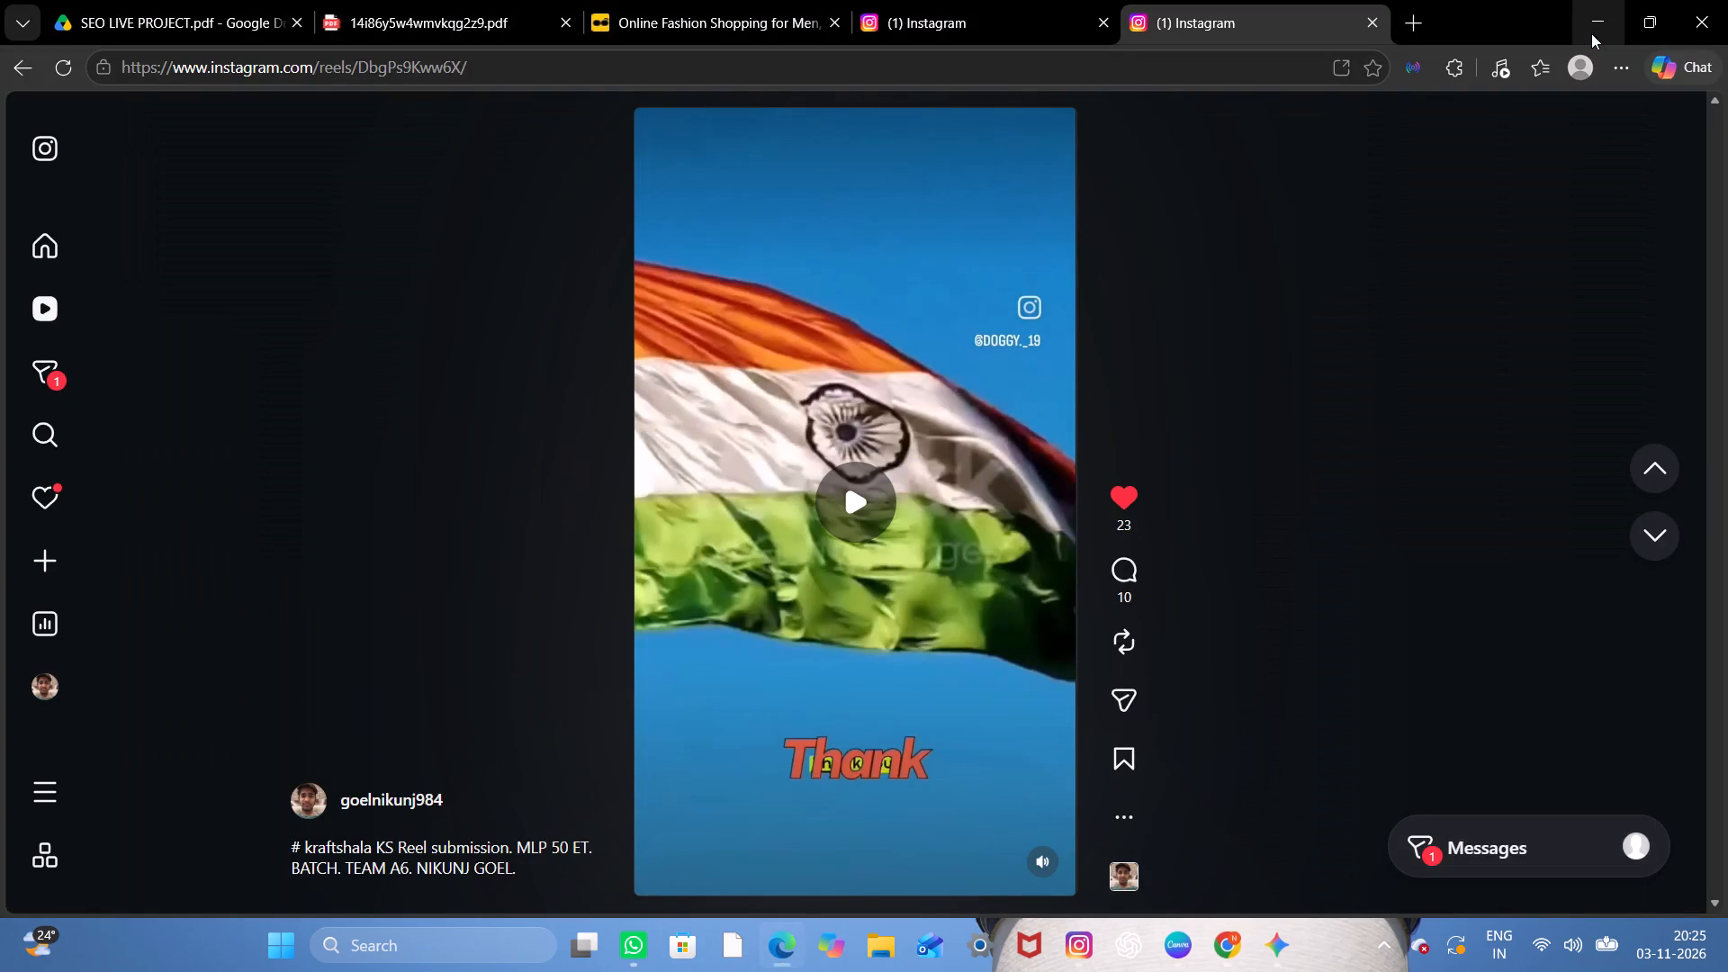
In a new browser tab, search the web for "INDIA'S GROWTH STORY PHOTO" and show the image results.
{"action": "left_click", "coordinate": [1421, 4]}
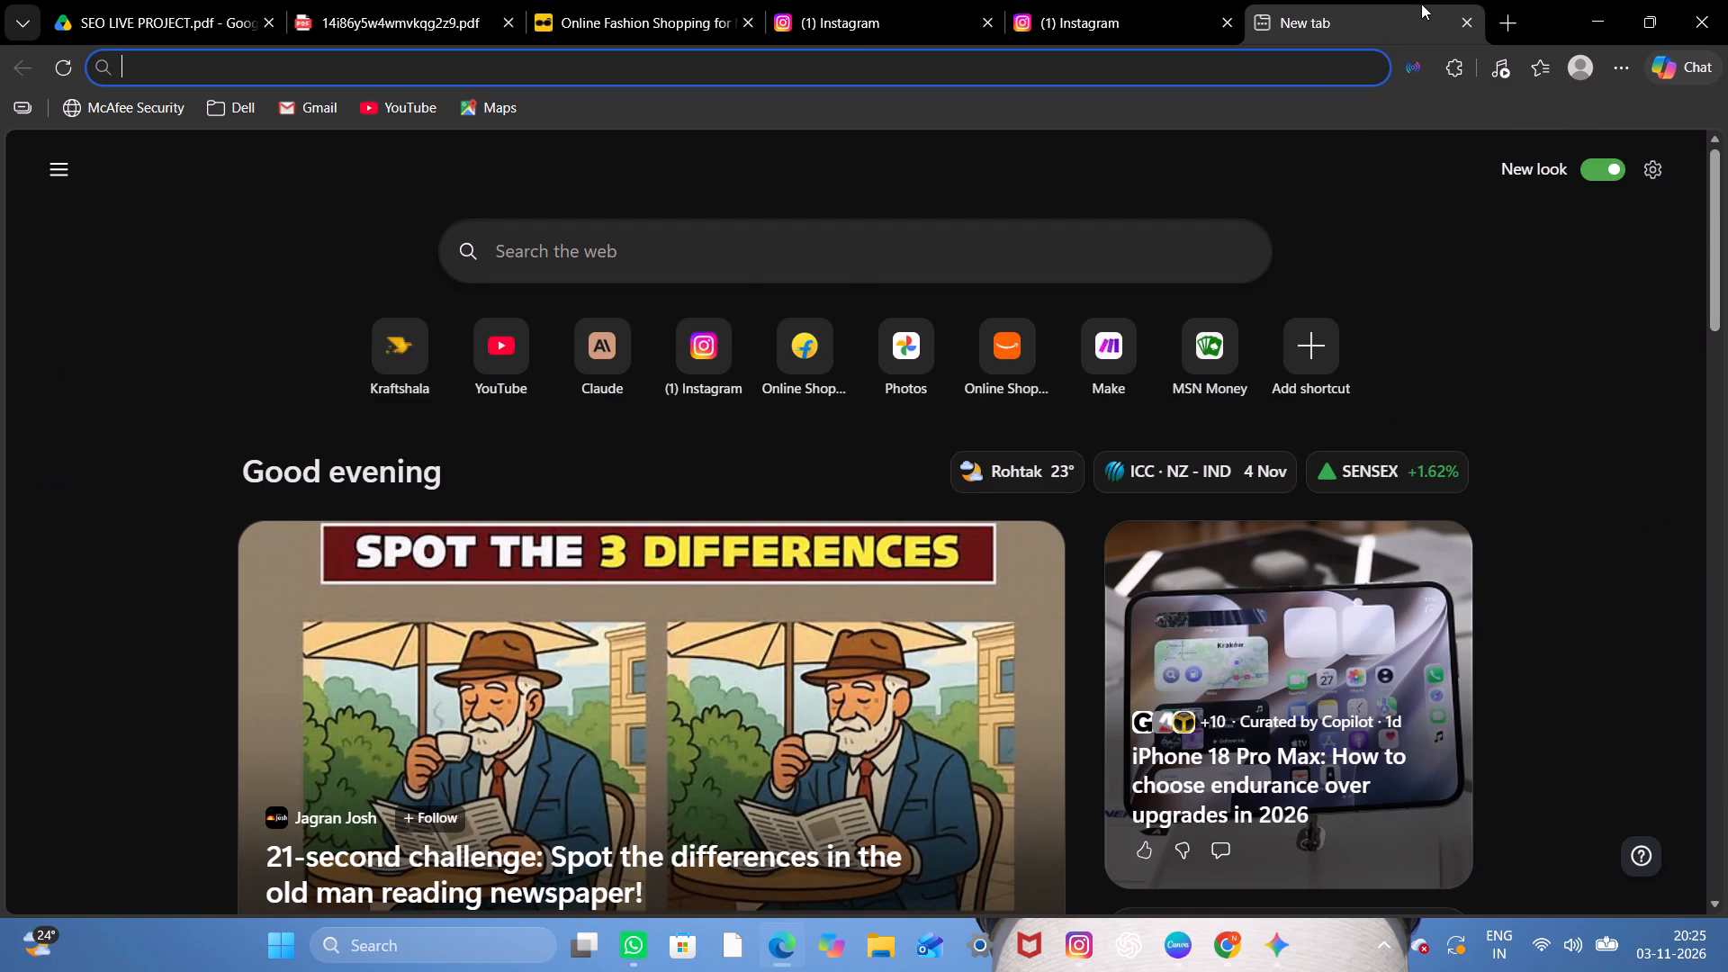
{"action": "type", "text": "INDIA"}
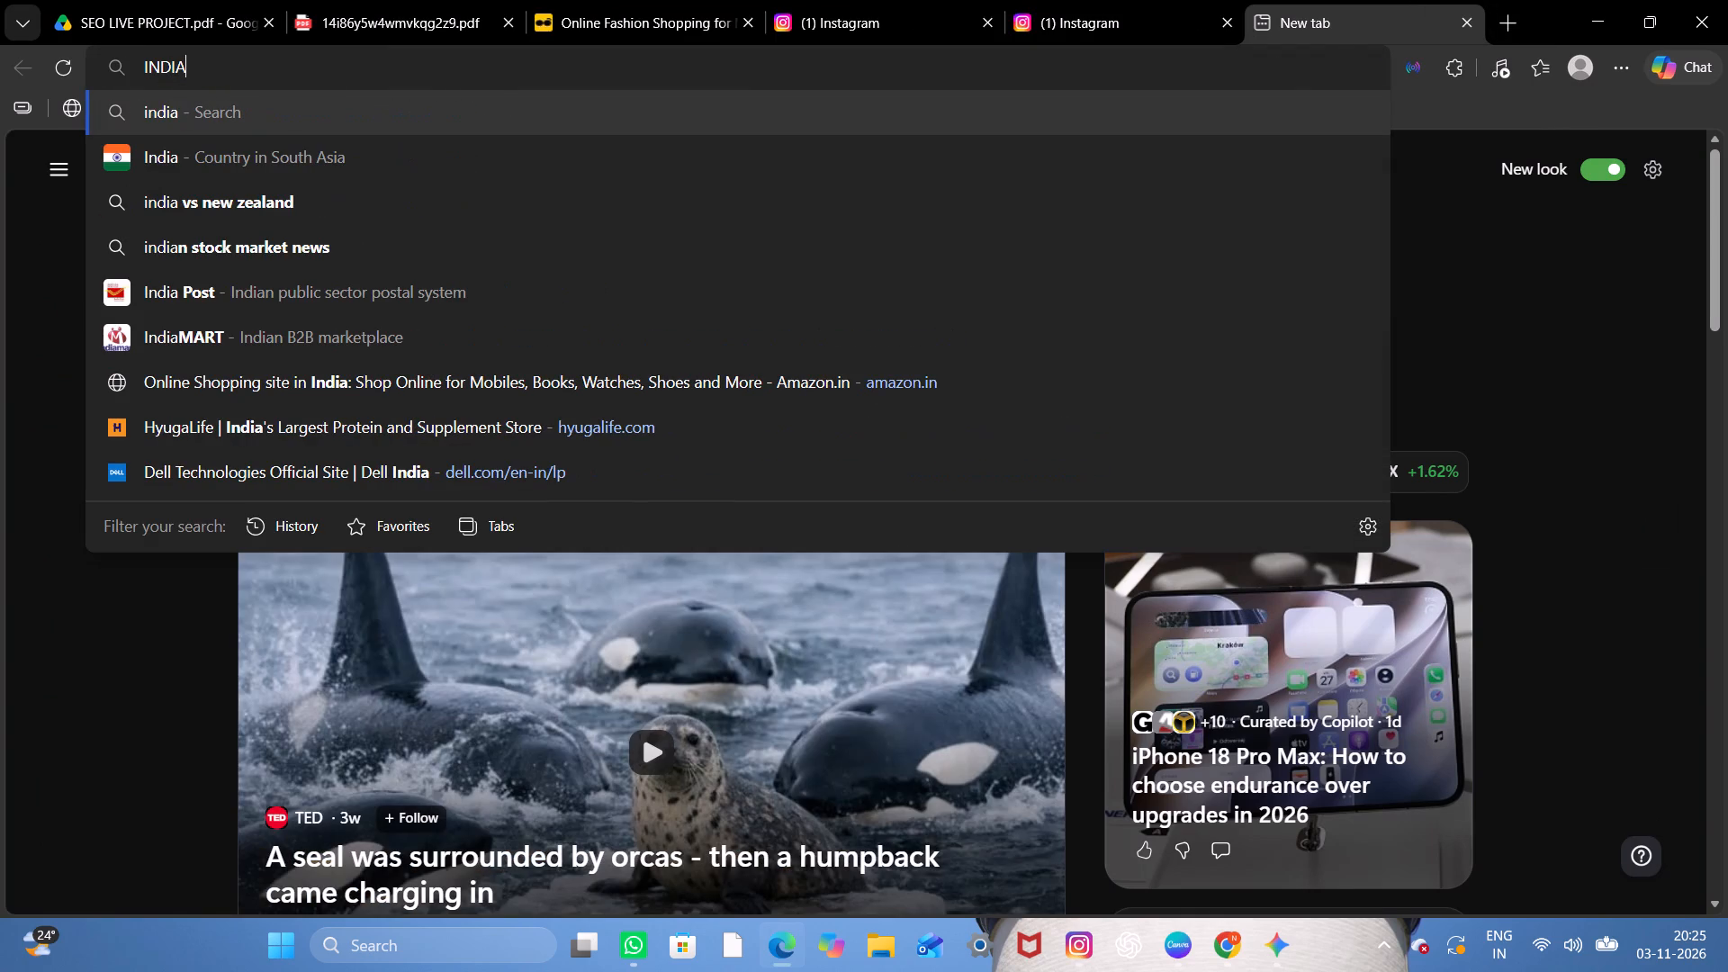
{"action": "type", "text": "'S GROWTH"}
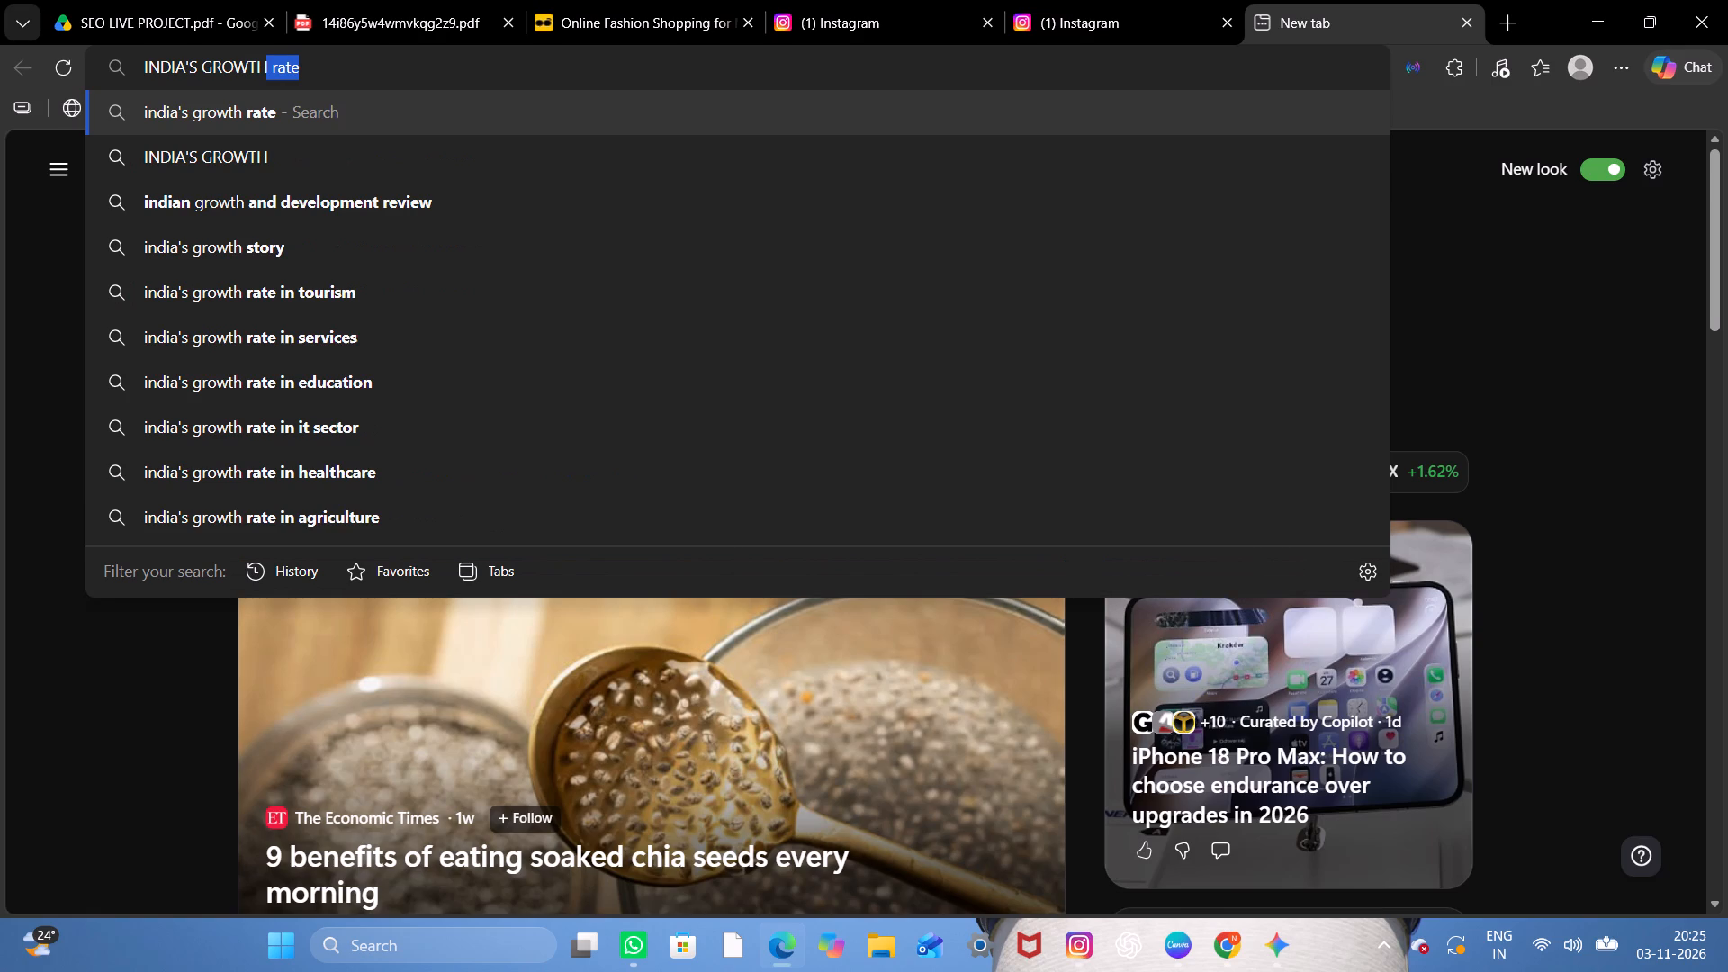
{"action": "key", "text": "space"}
{"action": "type", "text": "STORY PHOTO"}
{"action": "key", "text": "Return"}
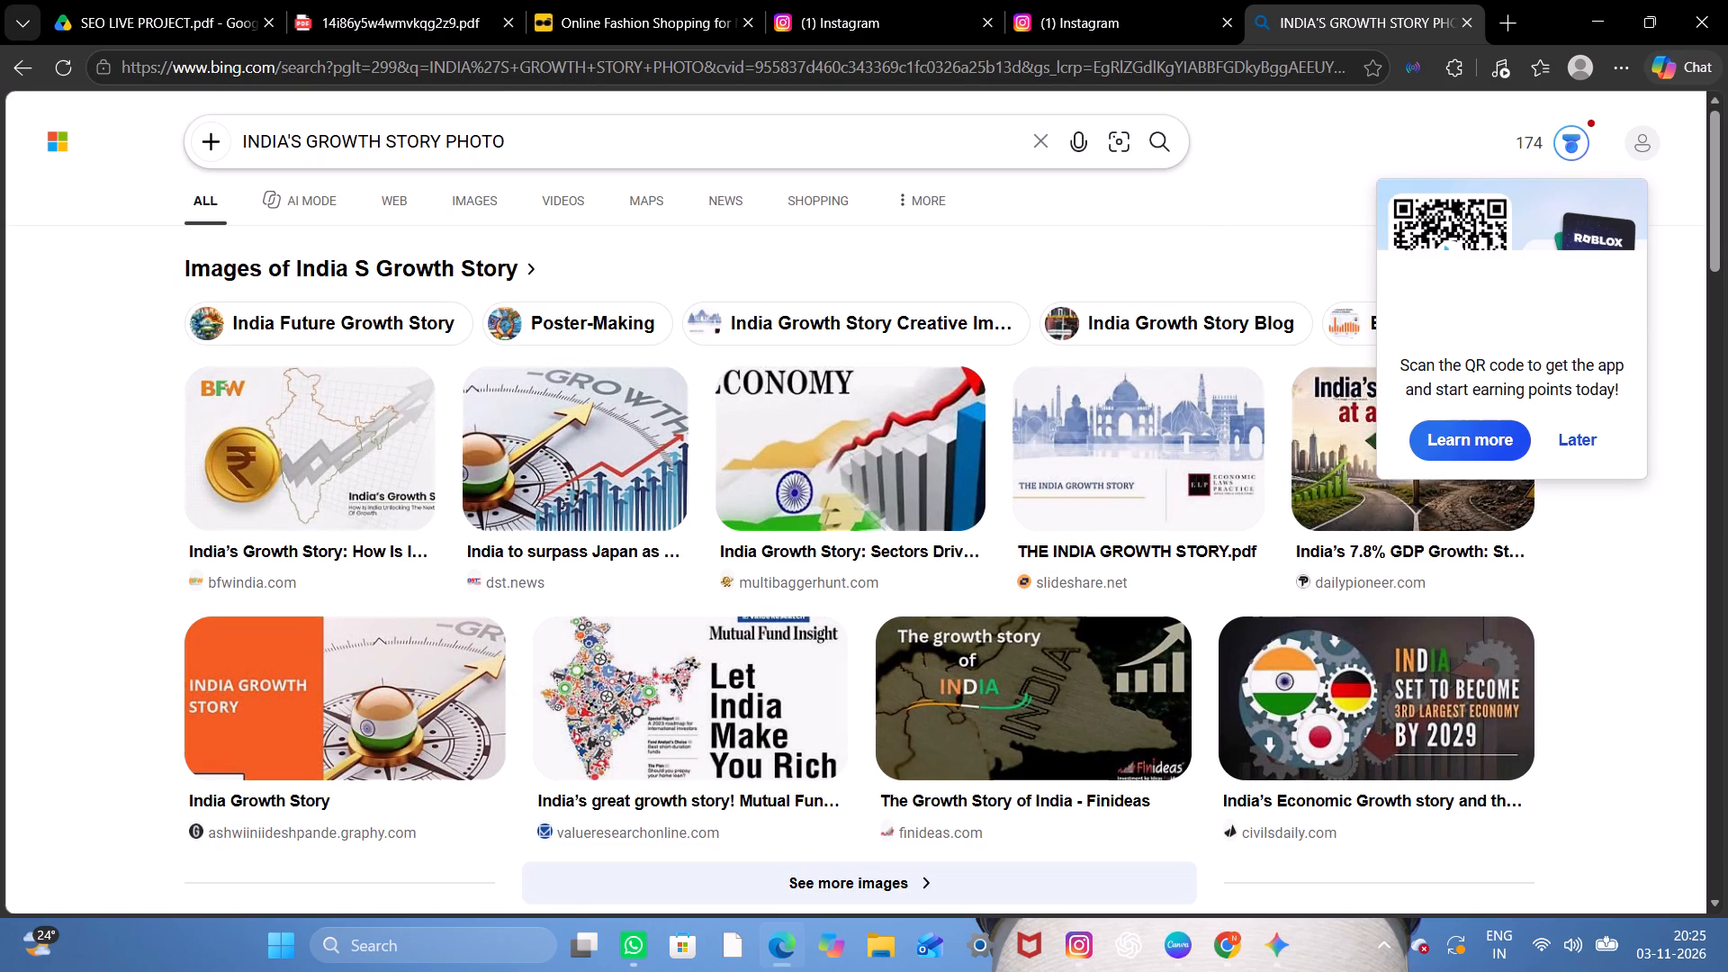
{"action": "left_click", "coordinate": [464, 208]}
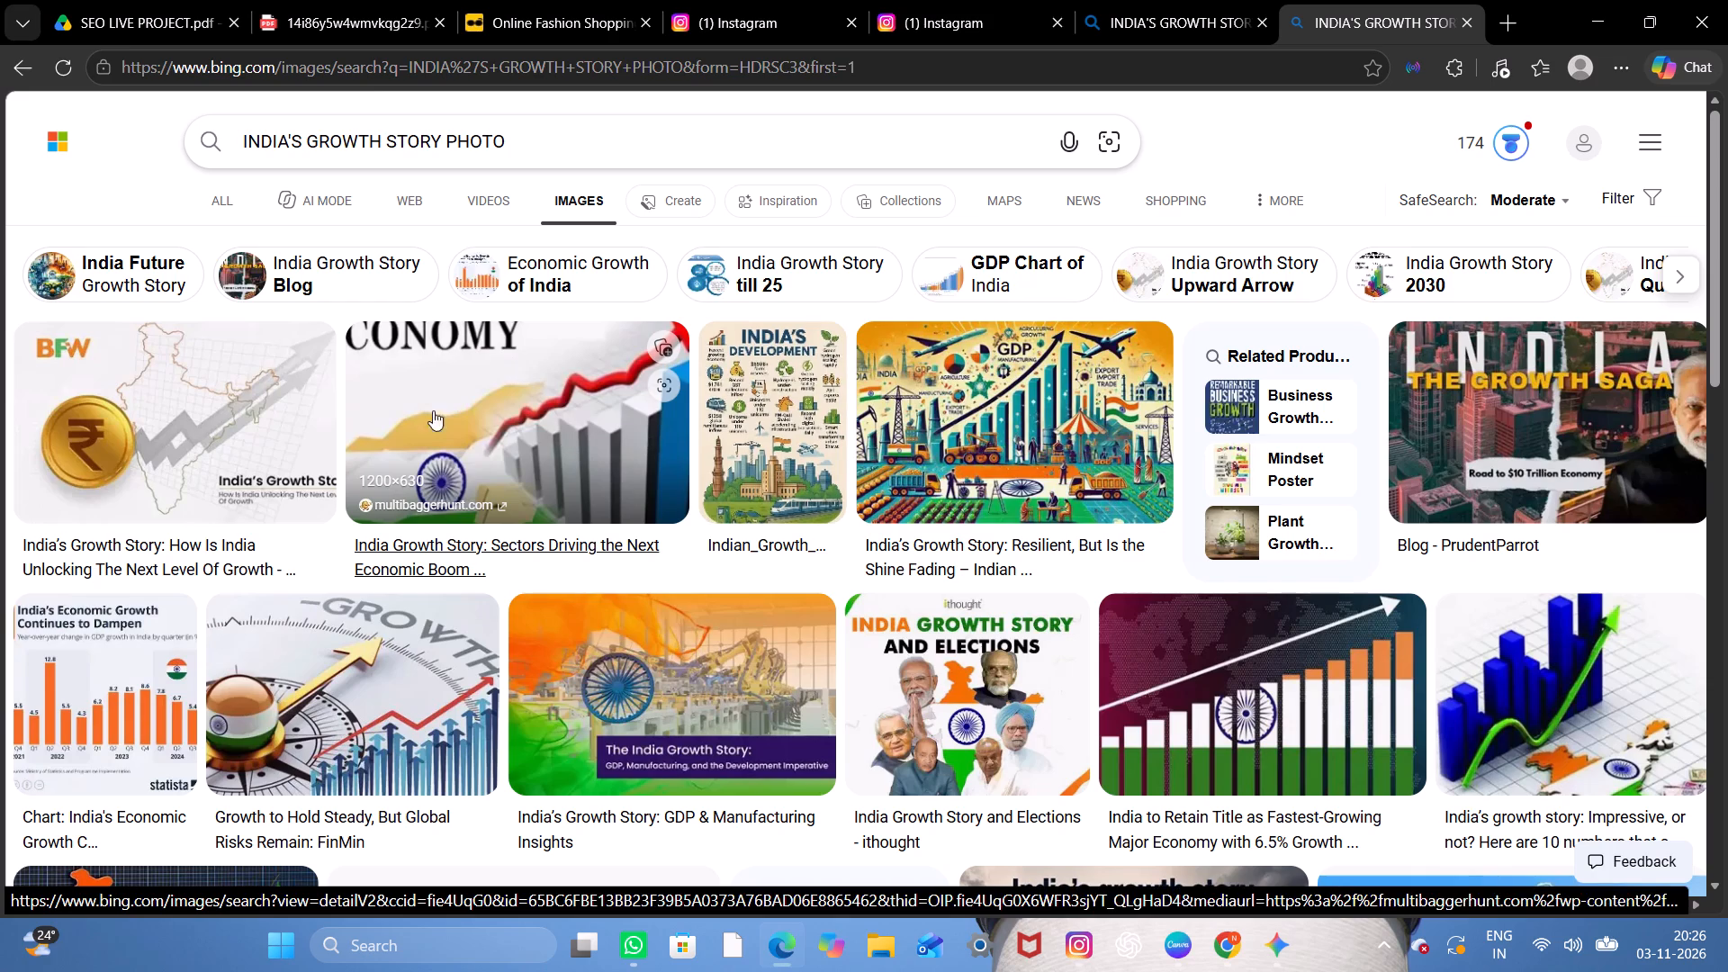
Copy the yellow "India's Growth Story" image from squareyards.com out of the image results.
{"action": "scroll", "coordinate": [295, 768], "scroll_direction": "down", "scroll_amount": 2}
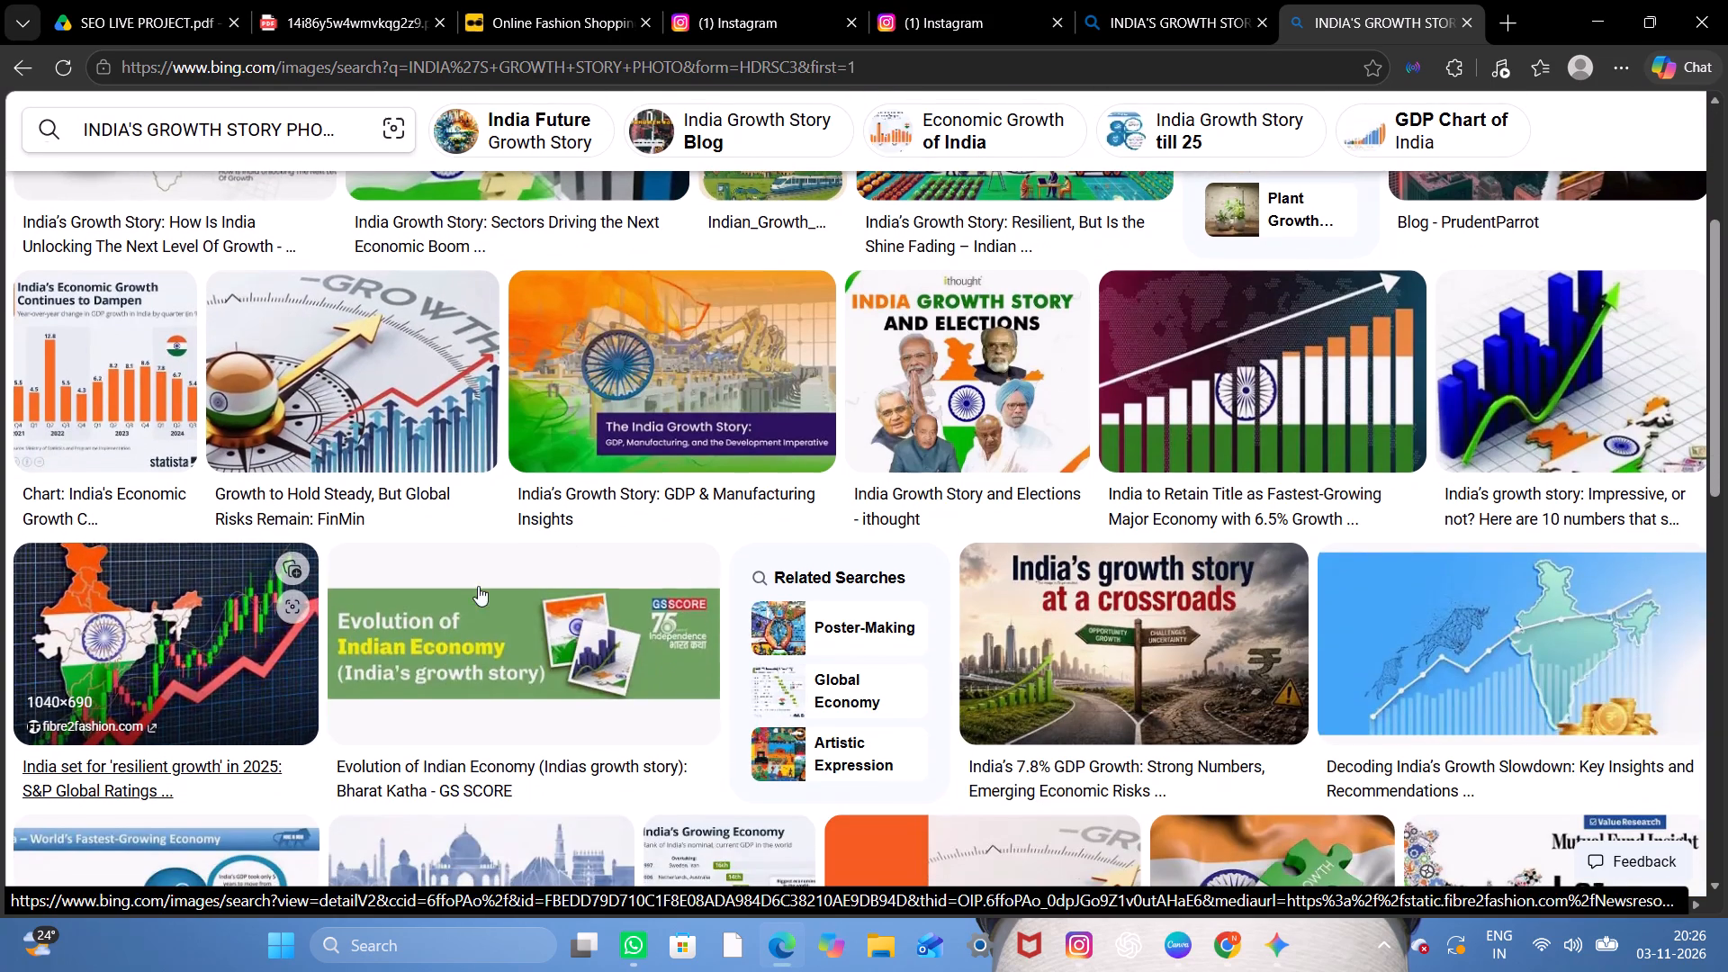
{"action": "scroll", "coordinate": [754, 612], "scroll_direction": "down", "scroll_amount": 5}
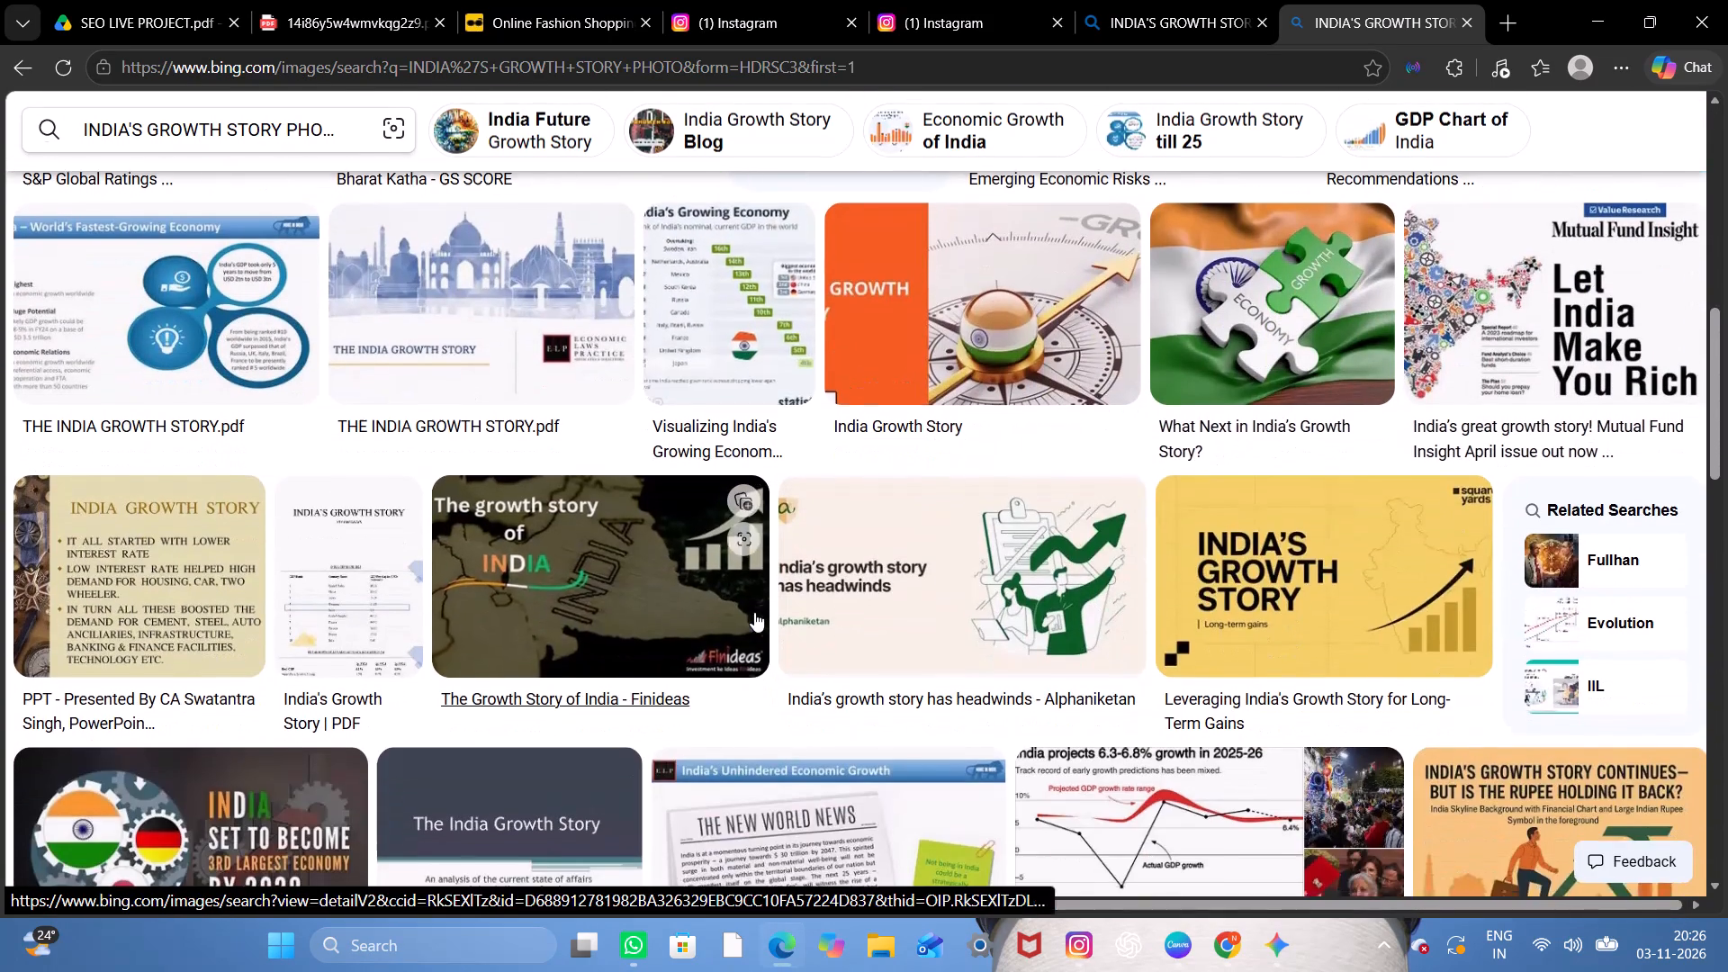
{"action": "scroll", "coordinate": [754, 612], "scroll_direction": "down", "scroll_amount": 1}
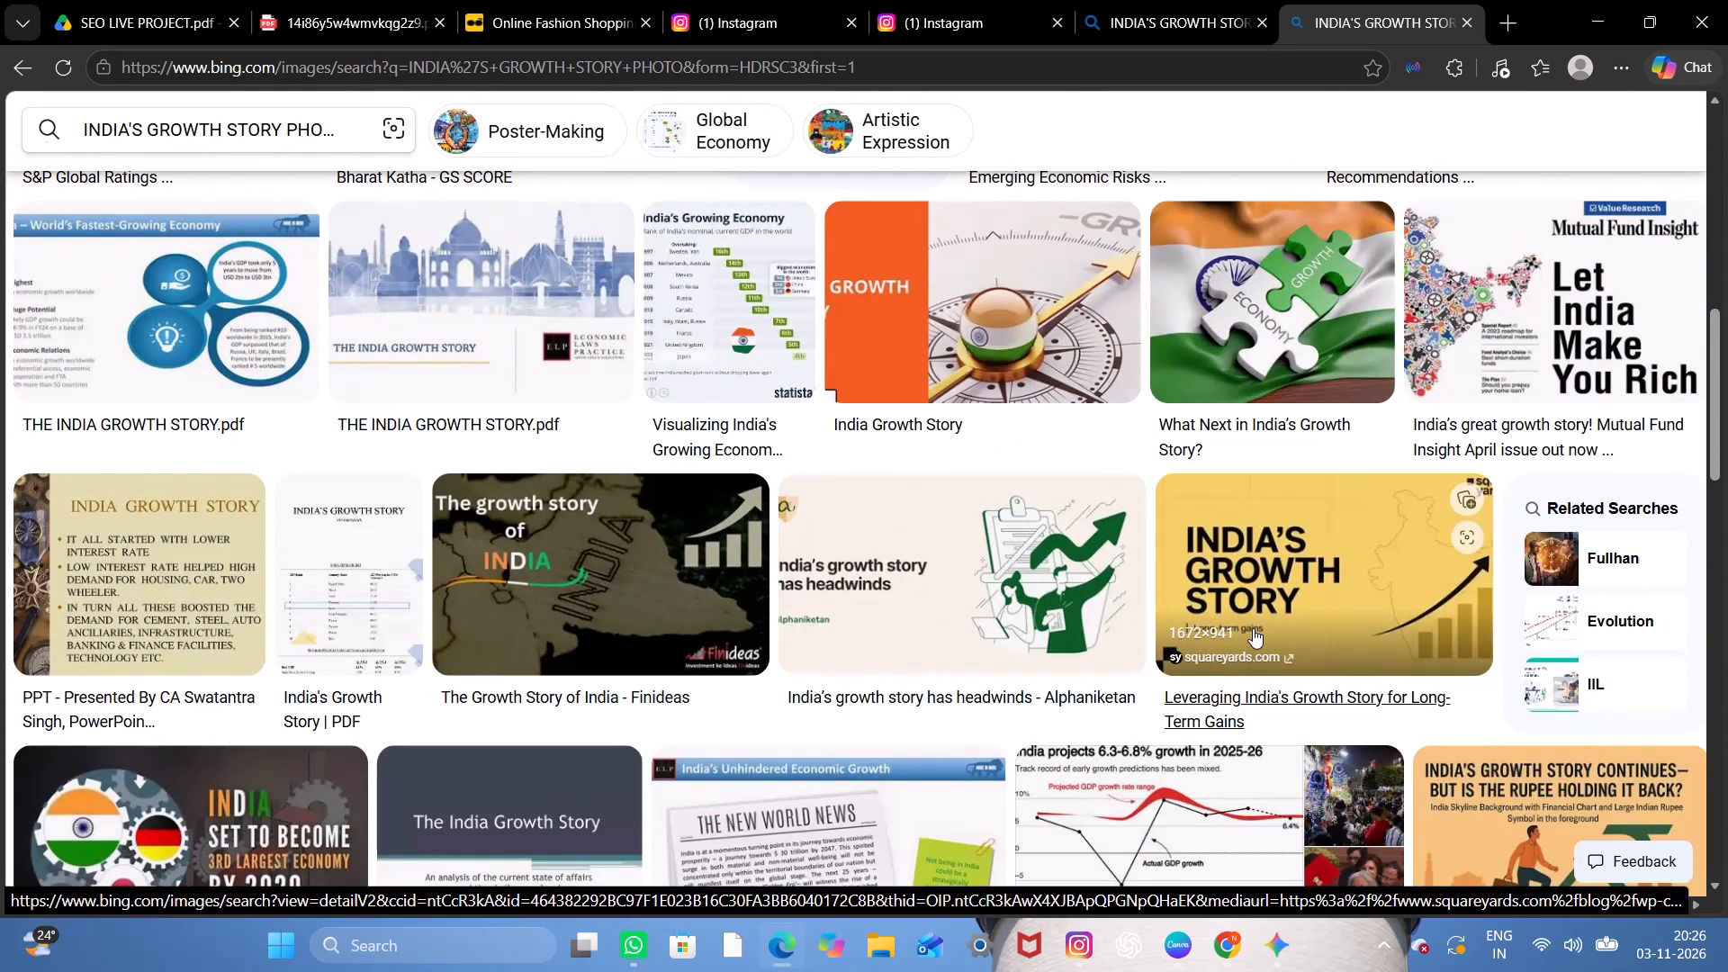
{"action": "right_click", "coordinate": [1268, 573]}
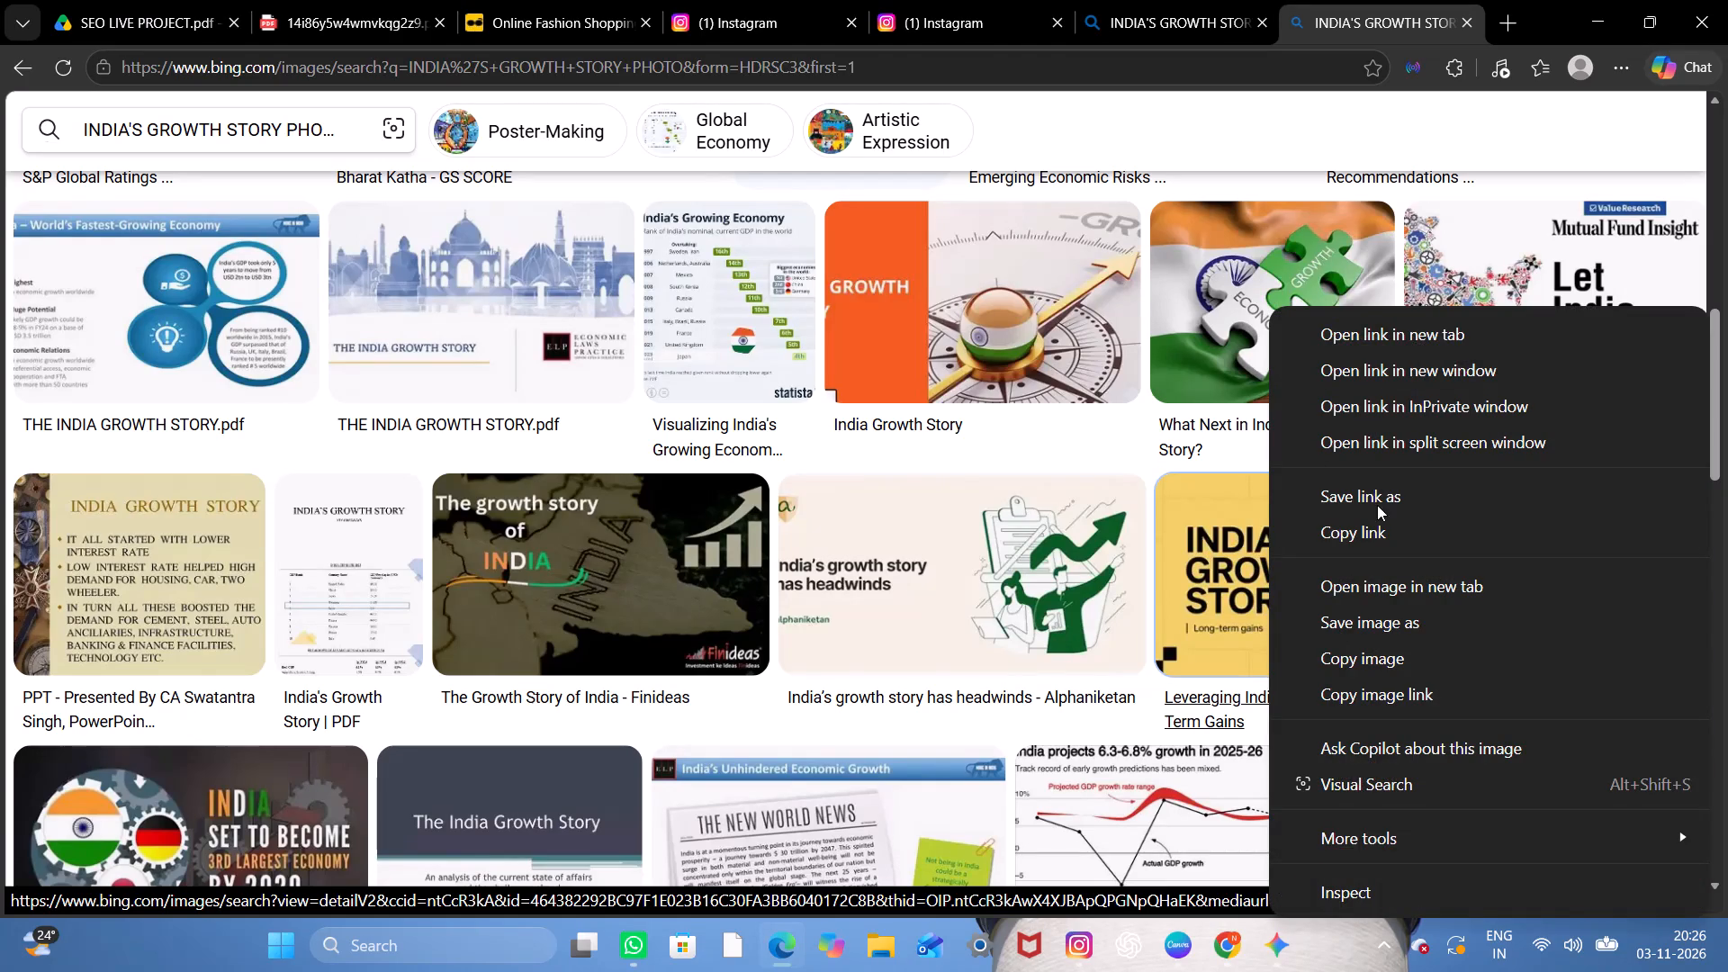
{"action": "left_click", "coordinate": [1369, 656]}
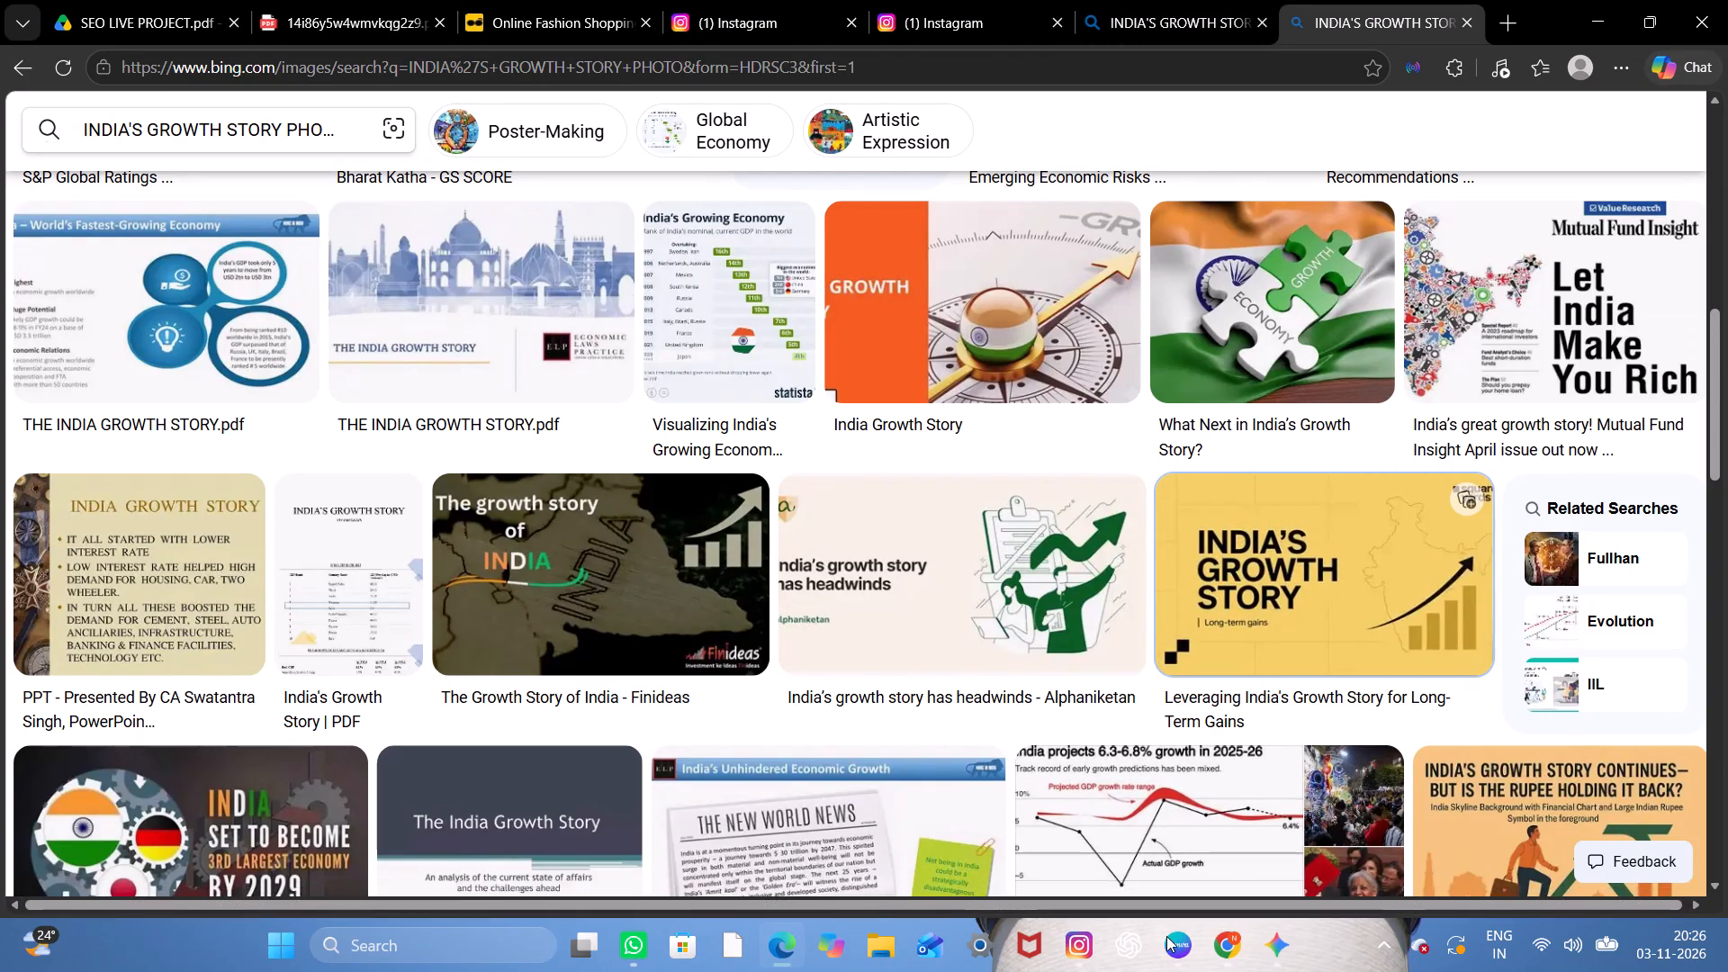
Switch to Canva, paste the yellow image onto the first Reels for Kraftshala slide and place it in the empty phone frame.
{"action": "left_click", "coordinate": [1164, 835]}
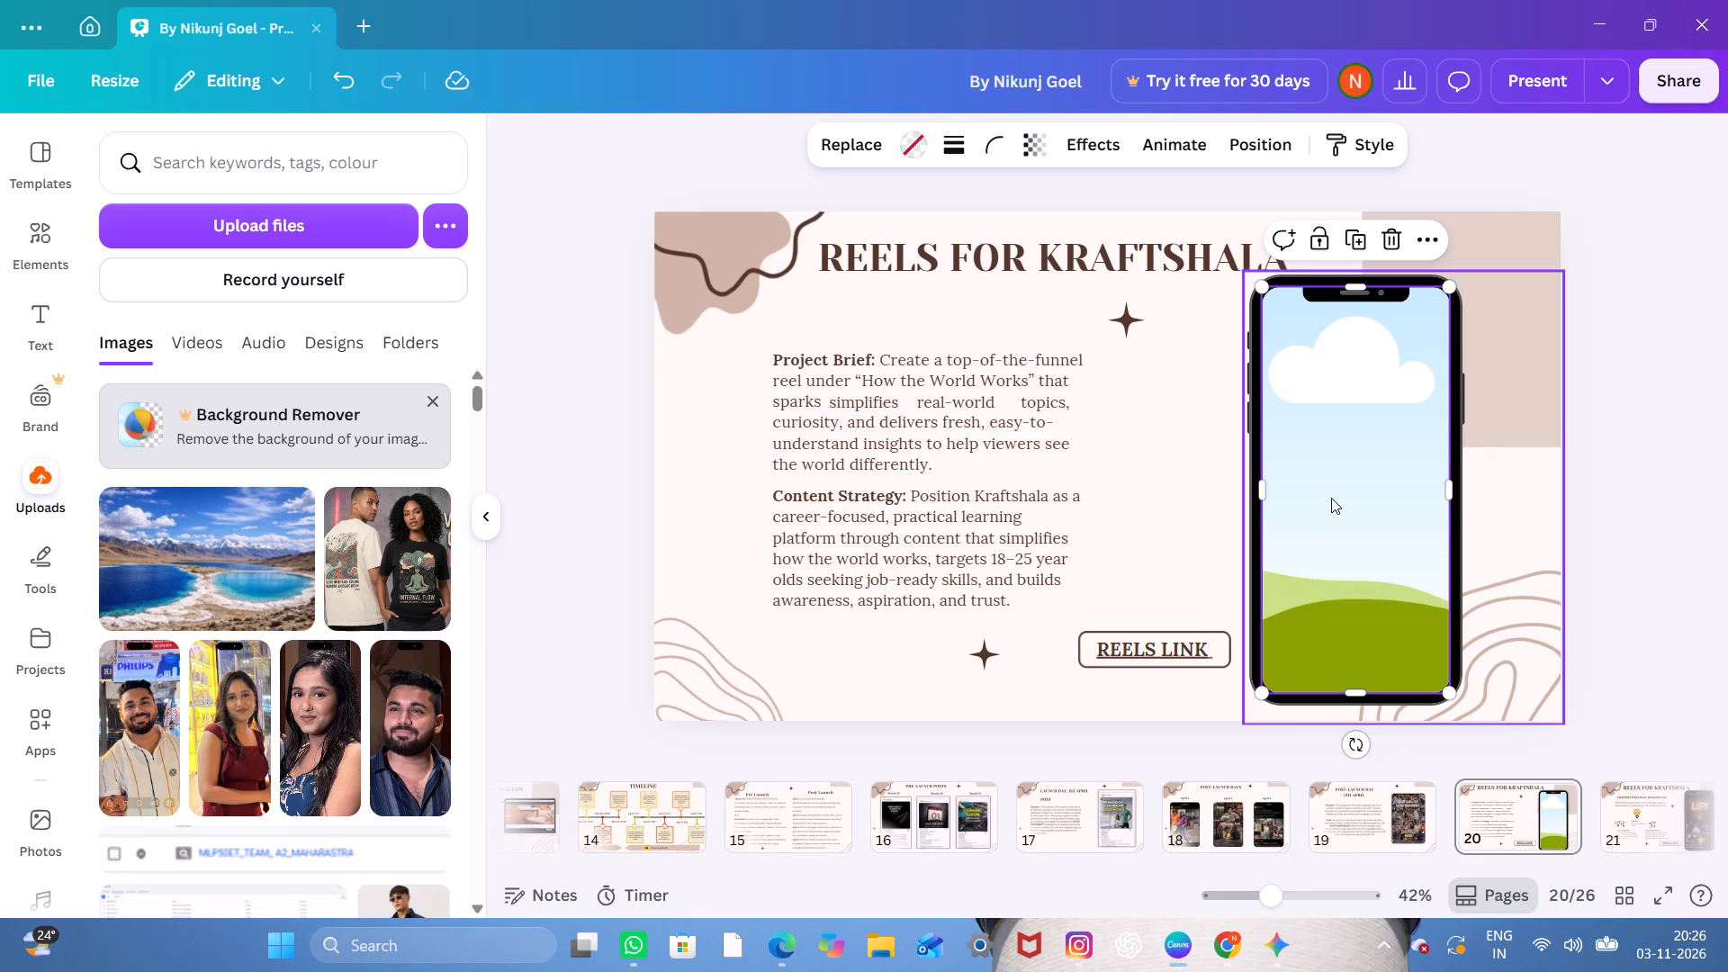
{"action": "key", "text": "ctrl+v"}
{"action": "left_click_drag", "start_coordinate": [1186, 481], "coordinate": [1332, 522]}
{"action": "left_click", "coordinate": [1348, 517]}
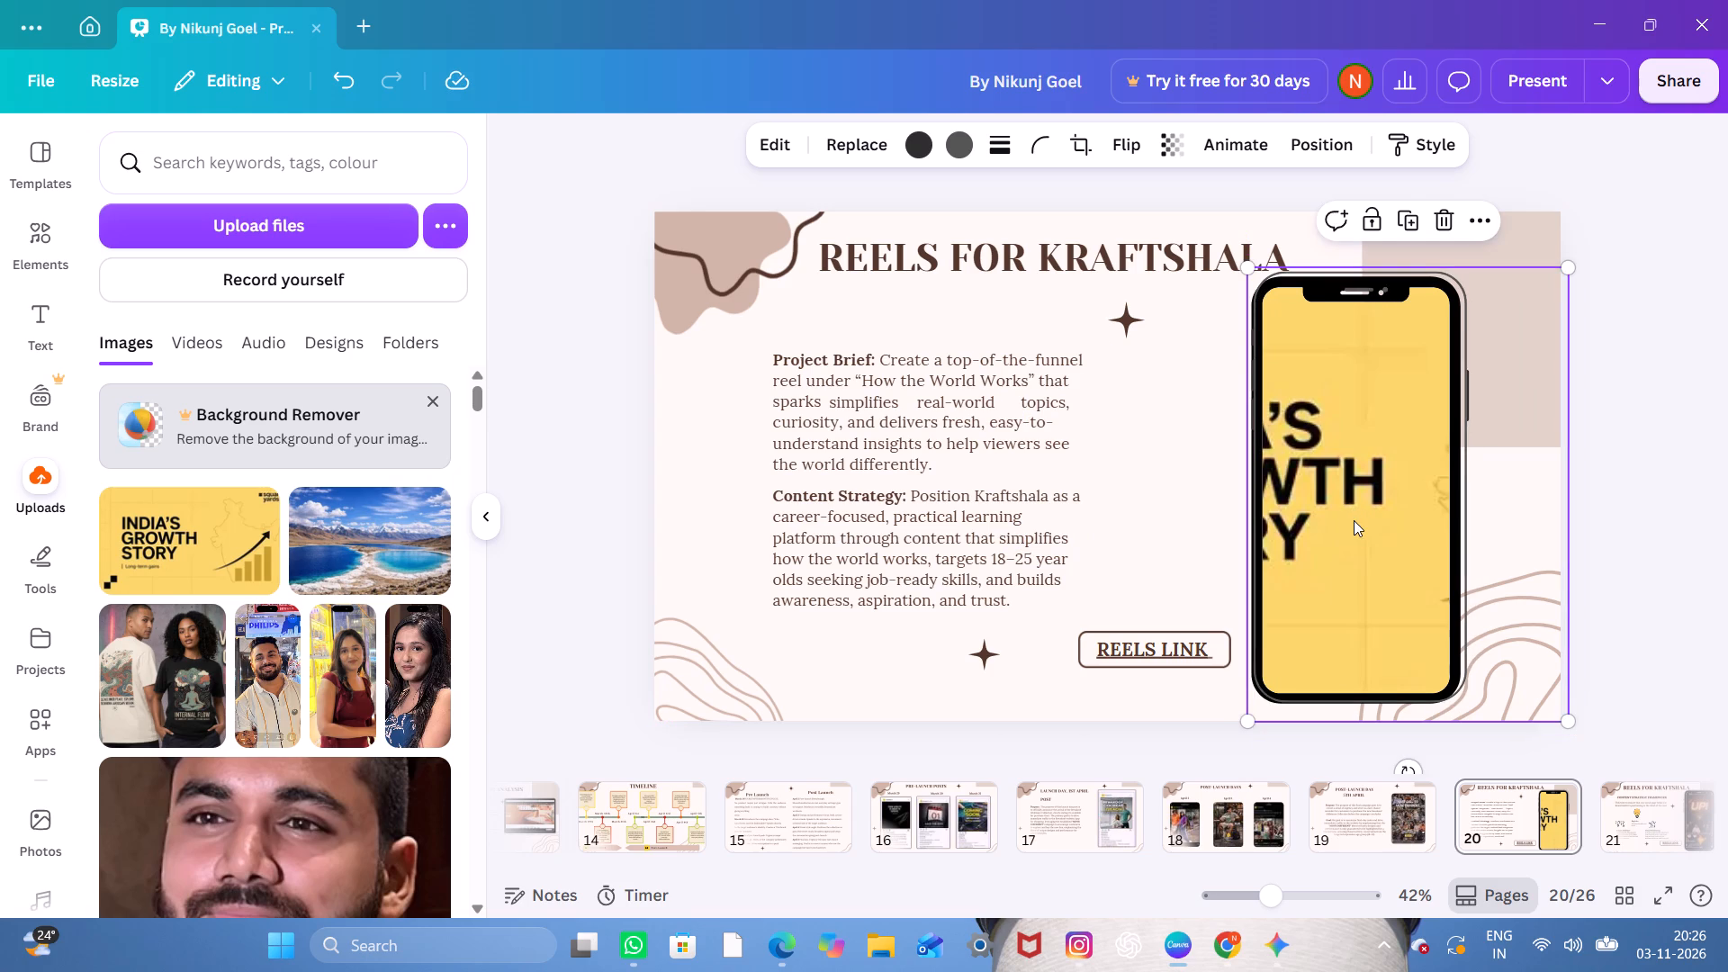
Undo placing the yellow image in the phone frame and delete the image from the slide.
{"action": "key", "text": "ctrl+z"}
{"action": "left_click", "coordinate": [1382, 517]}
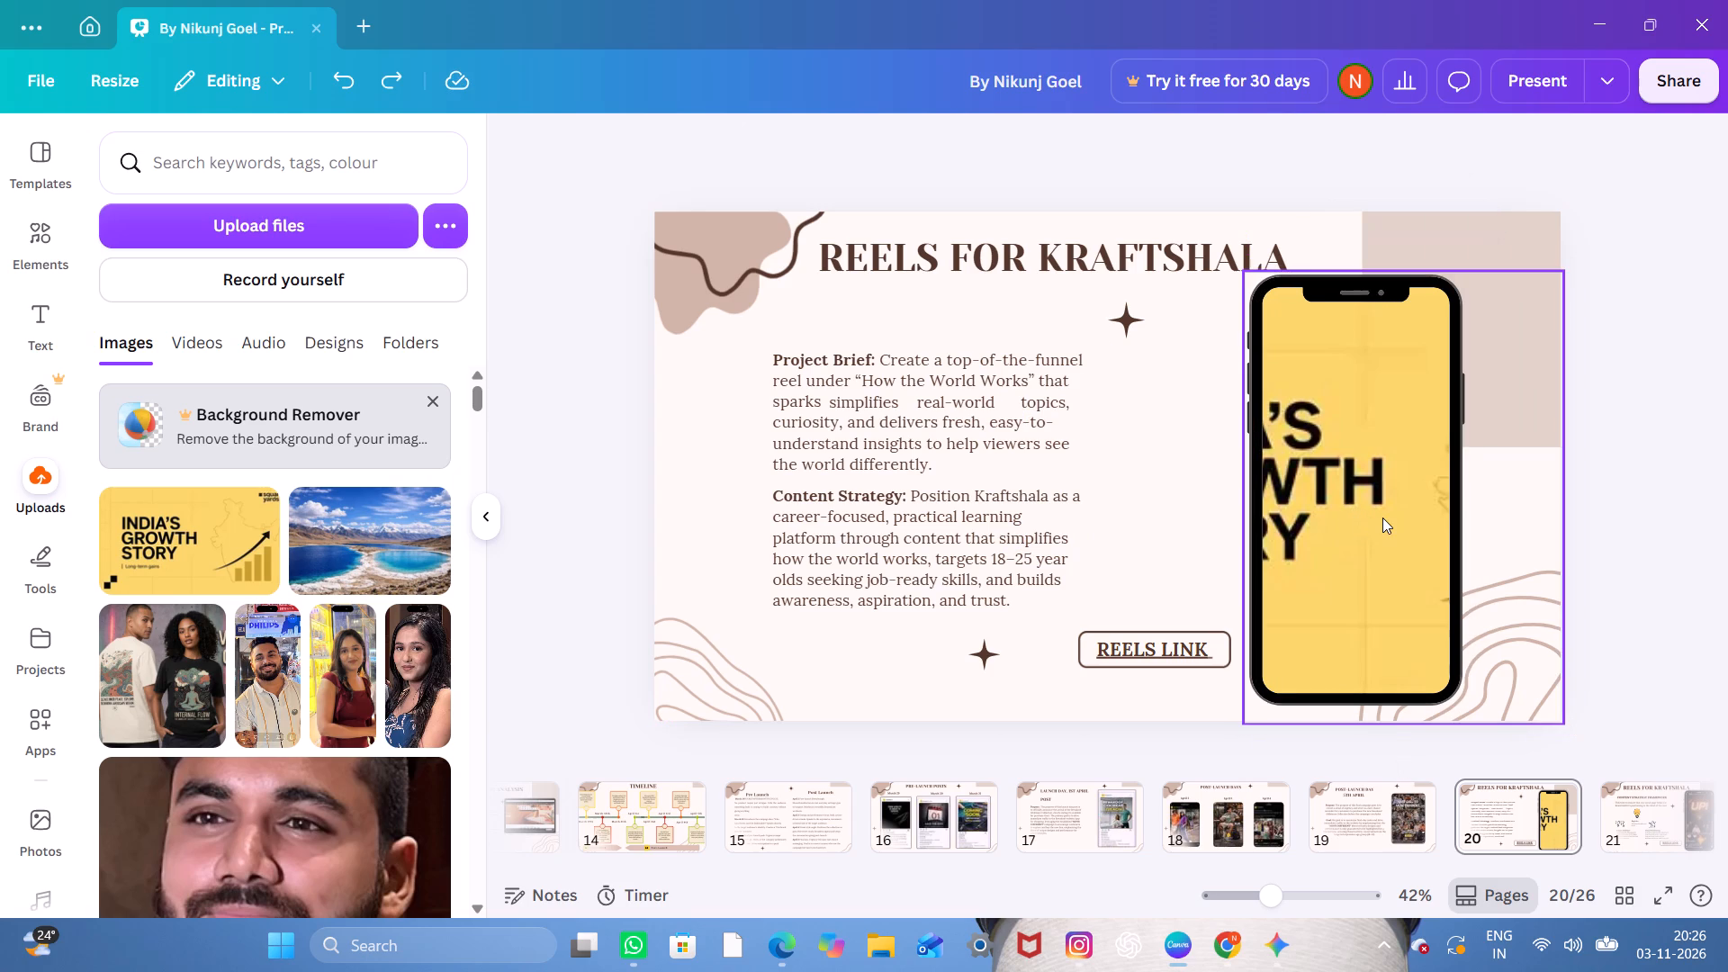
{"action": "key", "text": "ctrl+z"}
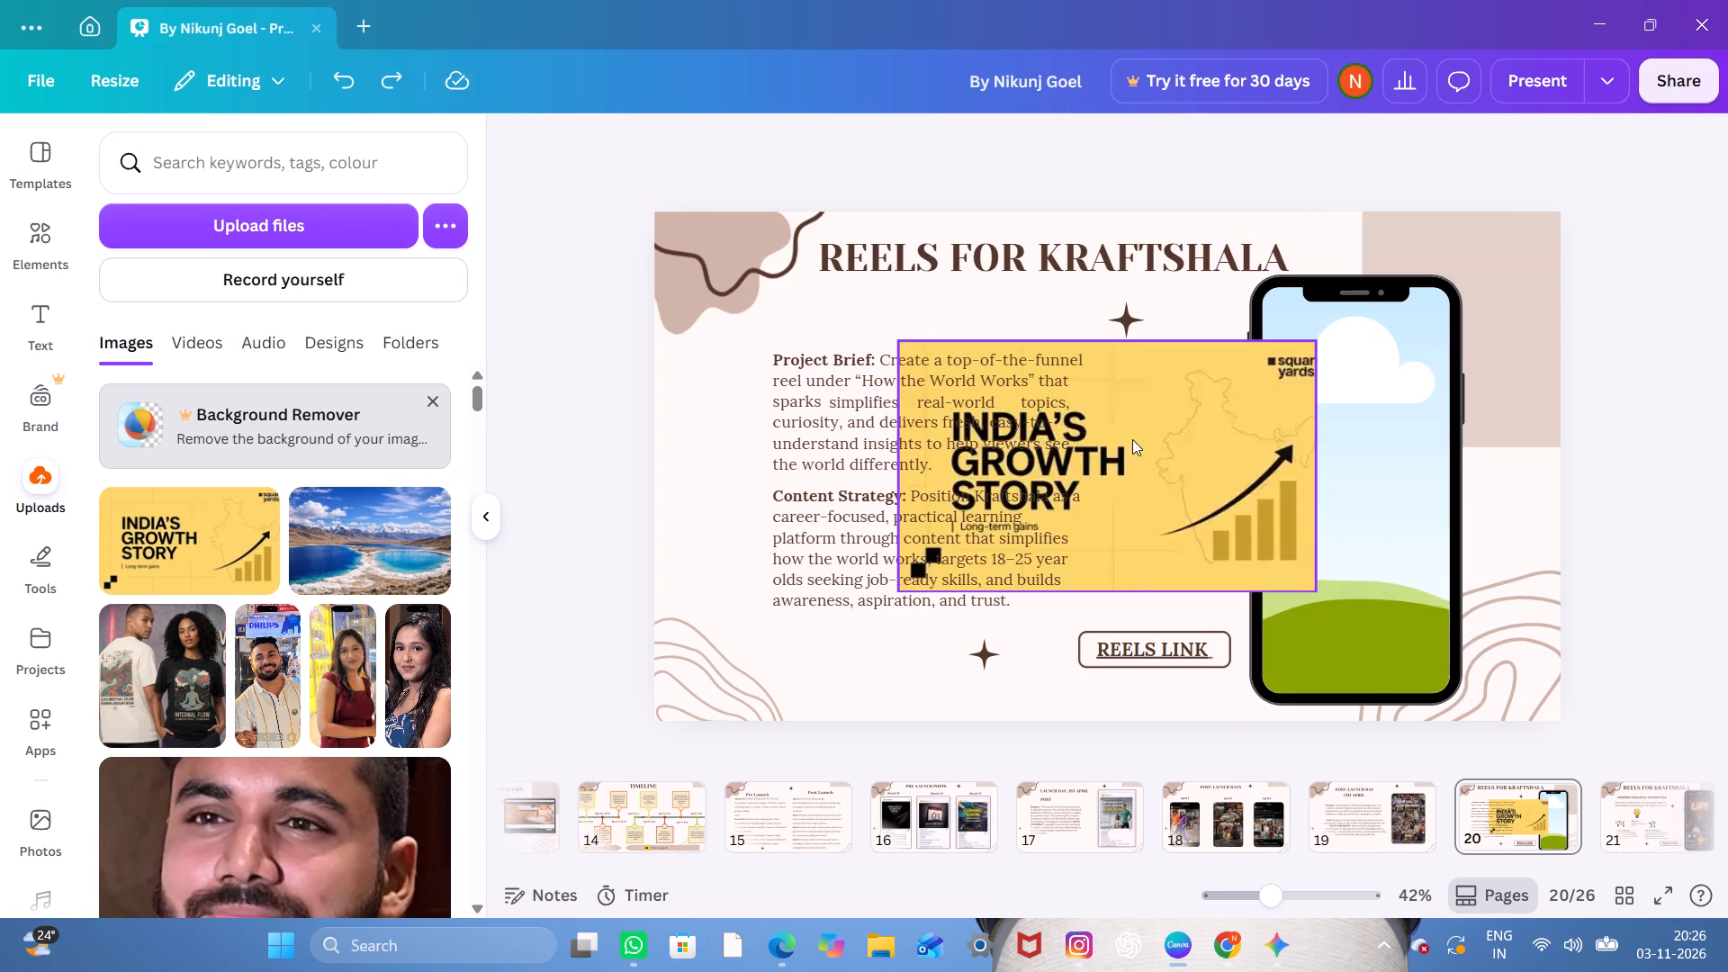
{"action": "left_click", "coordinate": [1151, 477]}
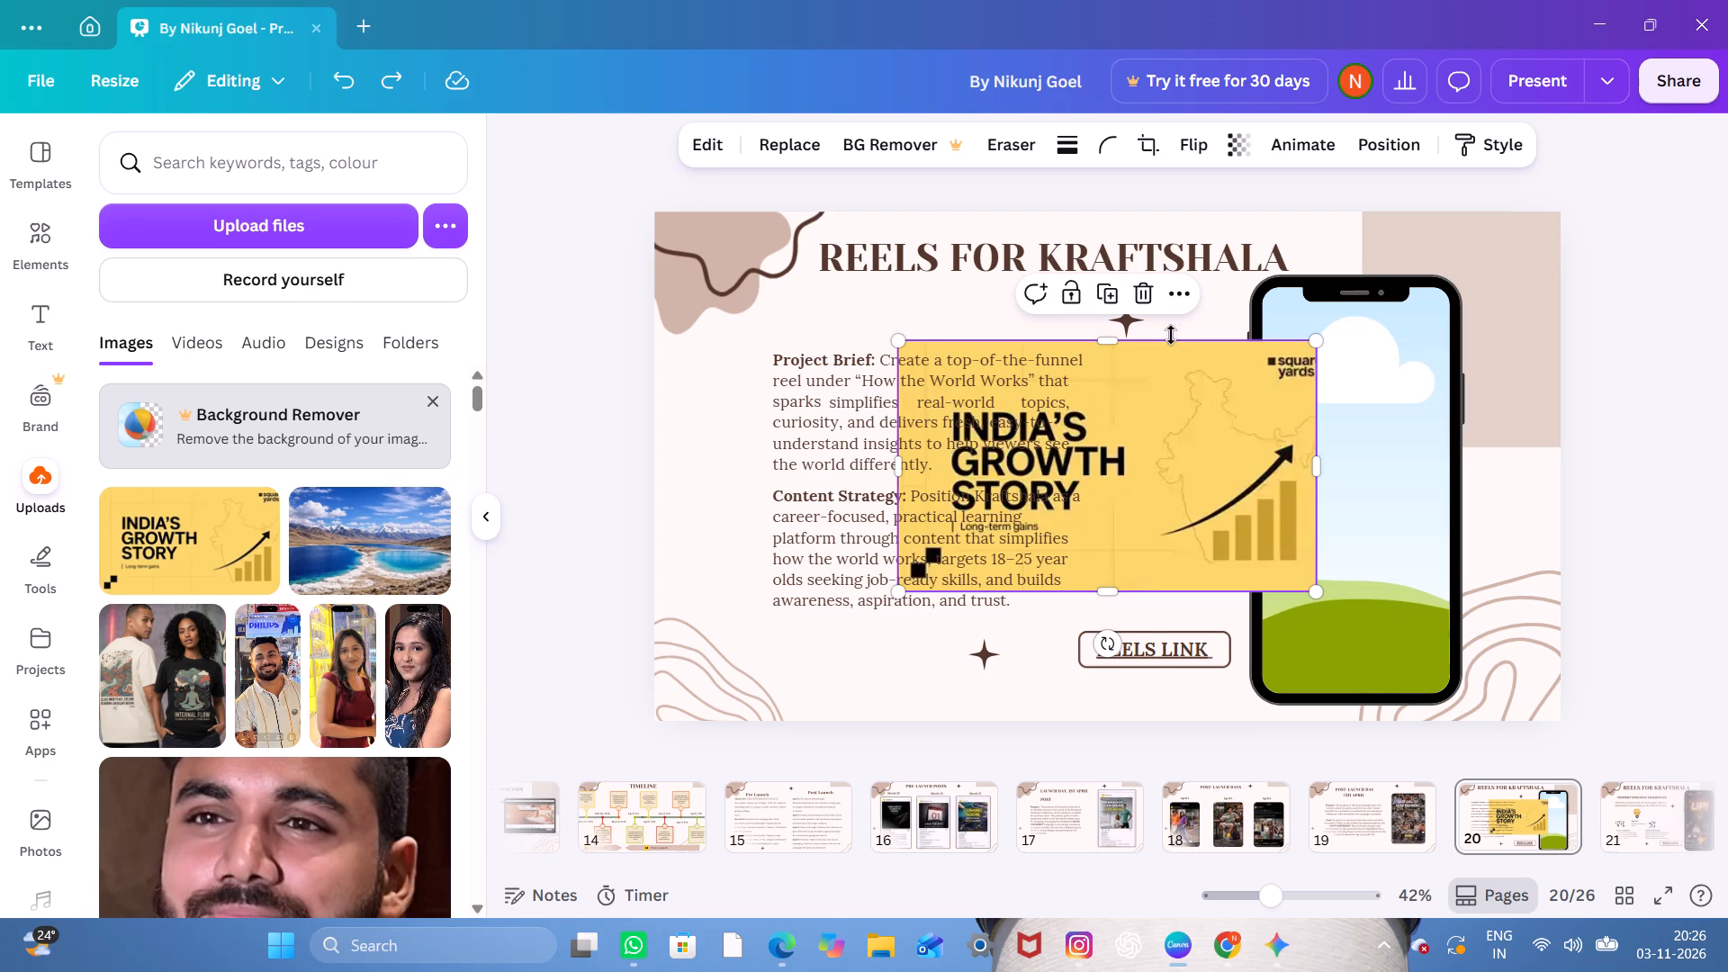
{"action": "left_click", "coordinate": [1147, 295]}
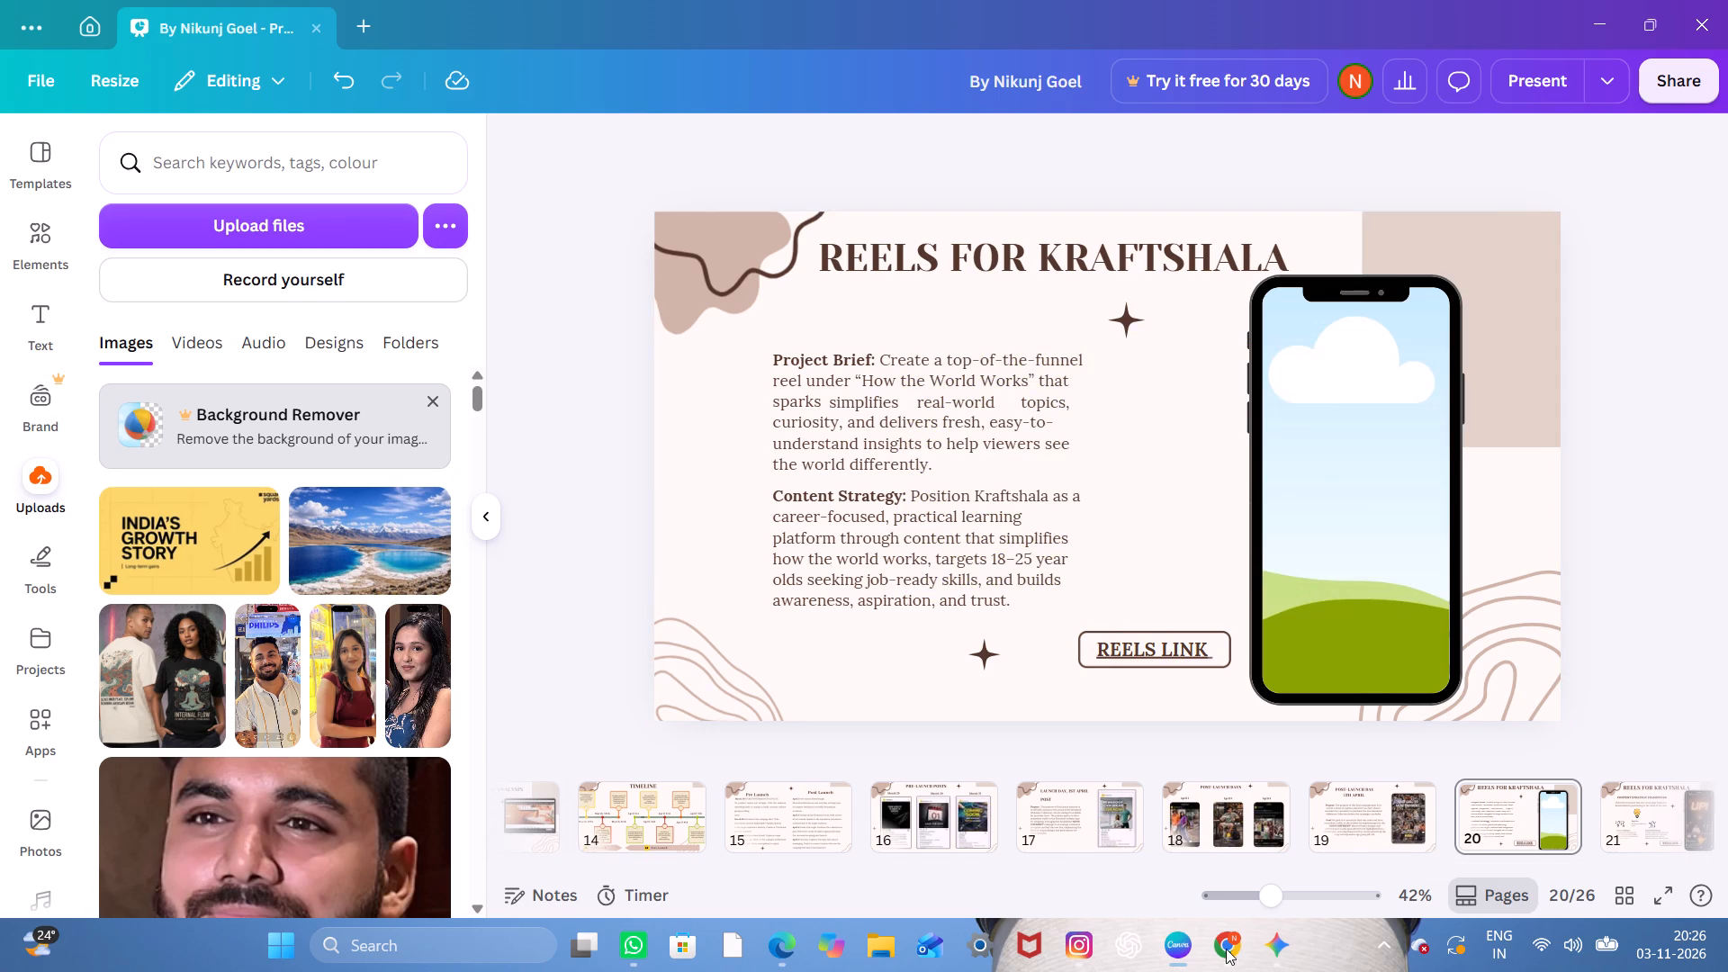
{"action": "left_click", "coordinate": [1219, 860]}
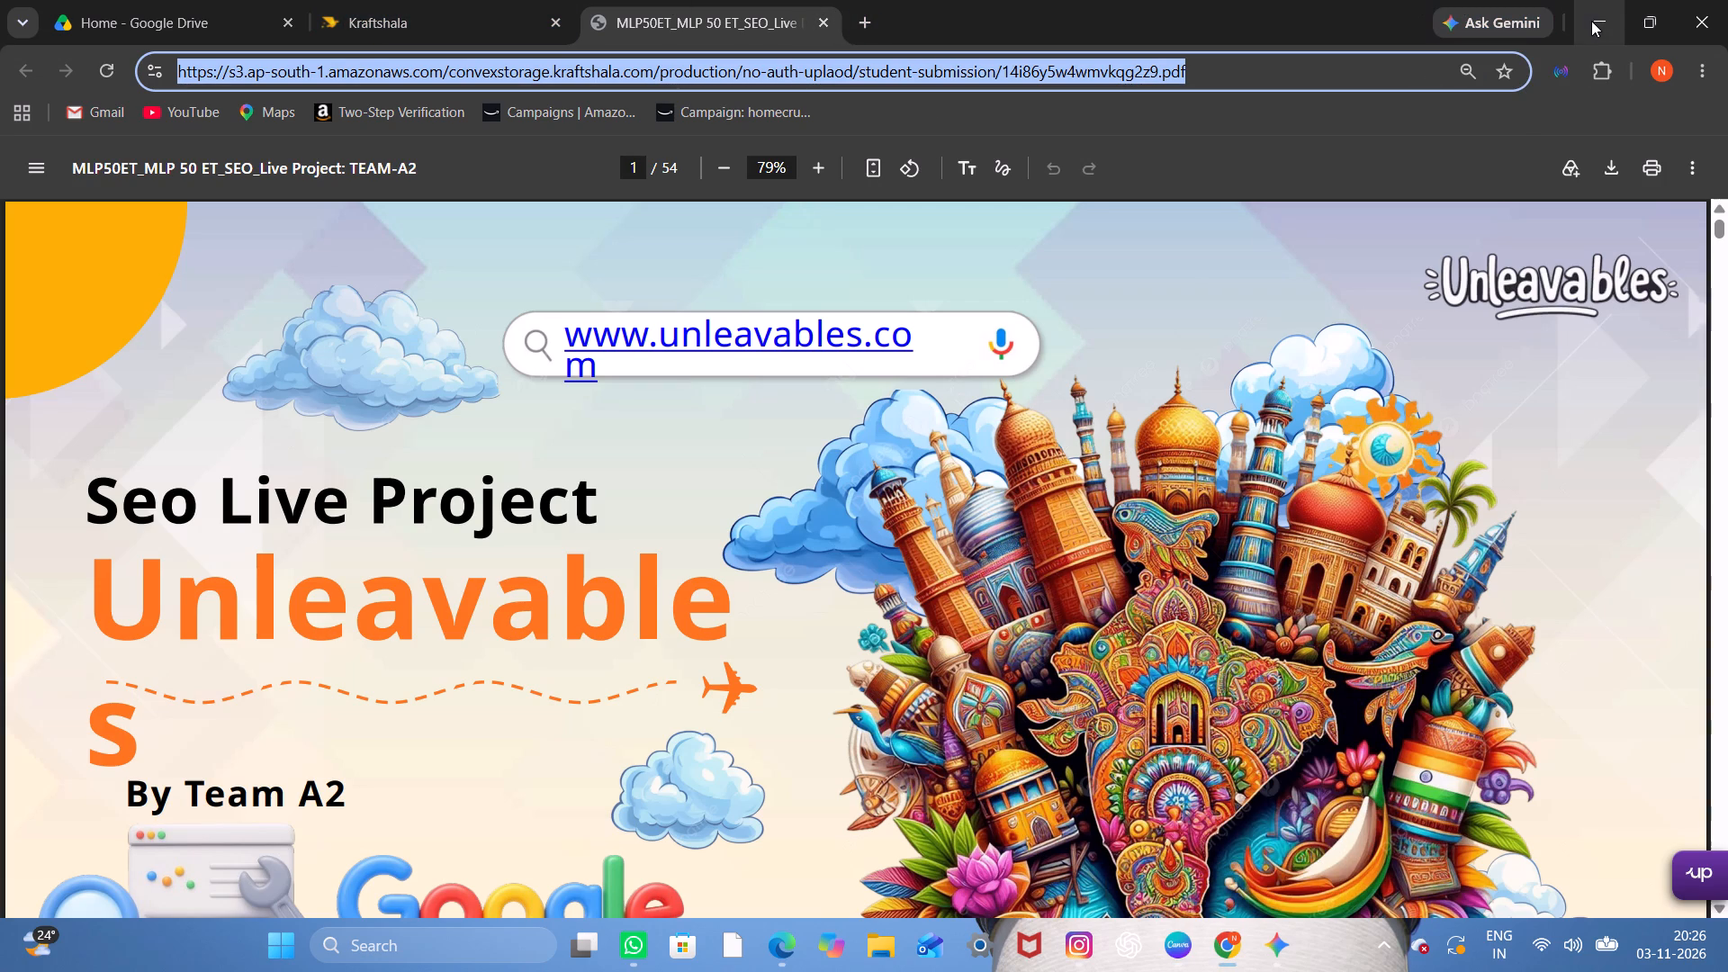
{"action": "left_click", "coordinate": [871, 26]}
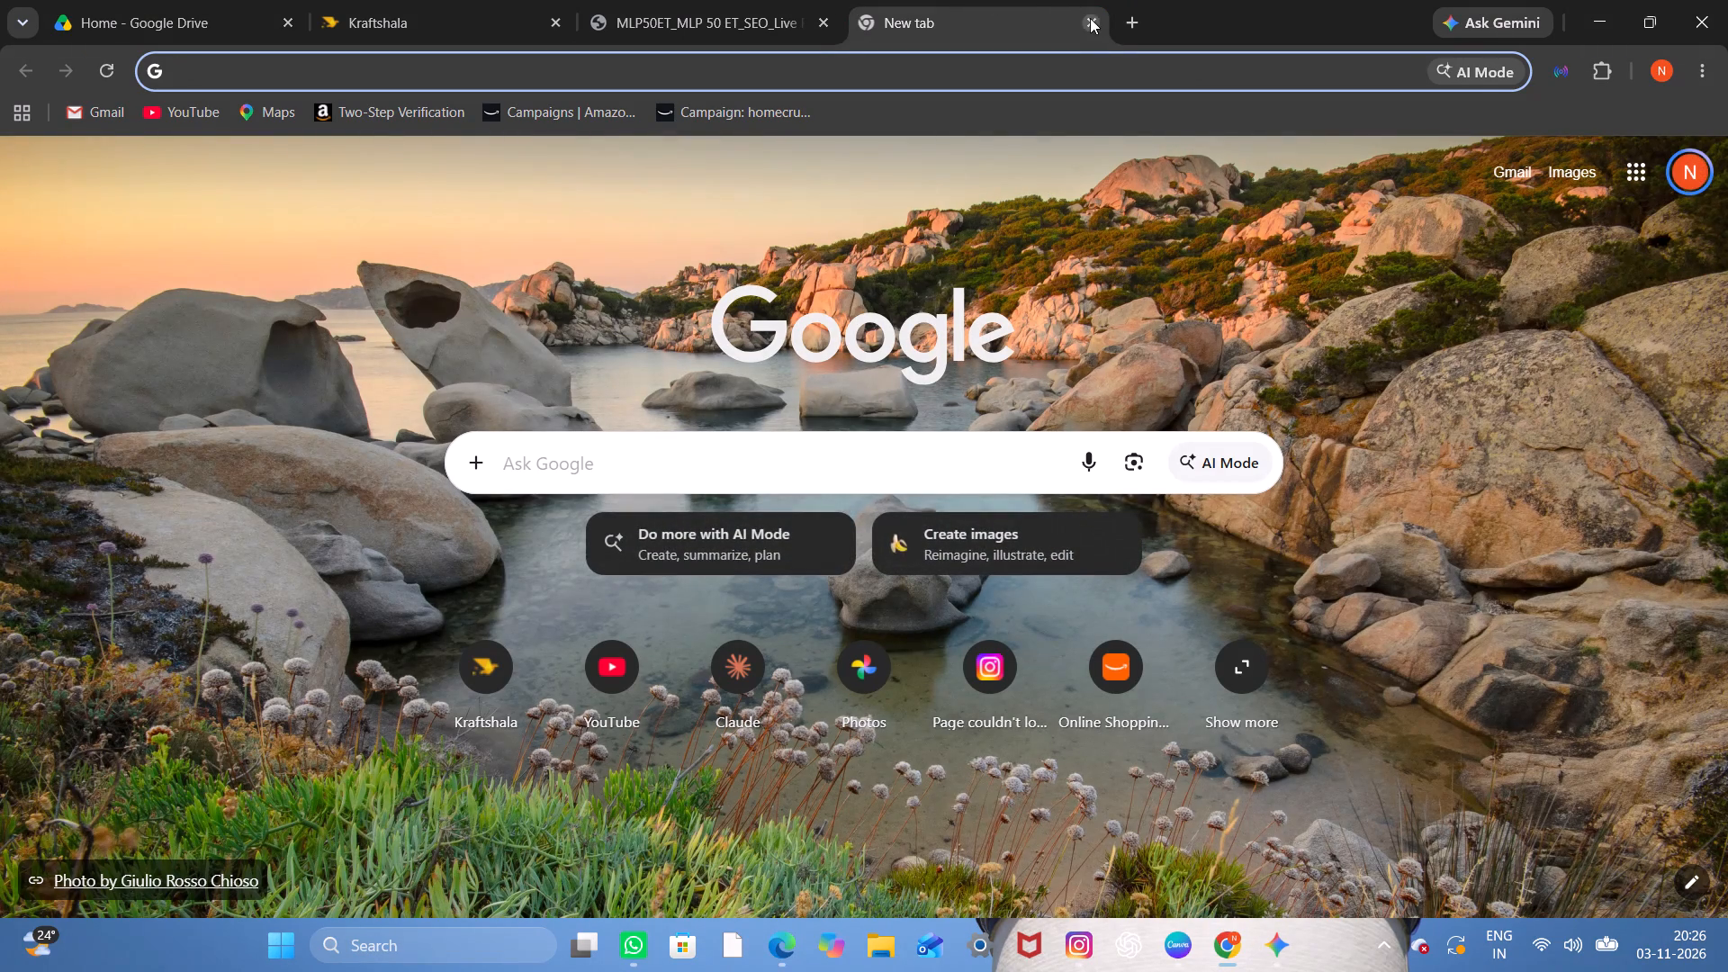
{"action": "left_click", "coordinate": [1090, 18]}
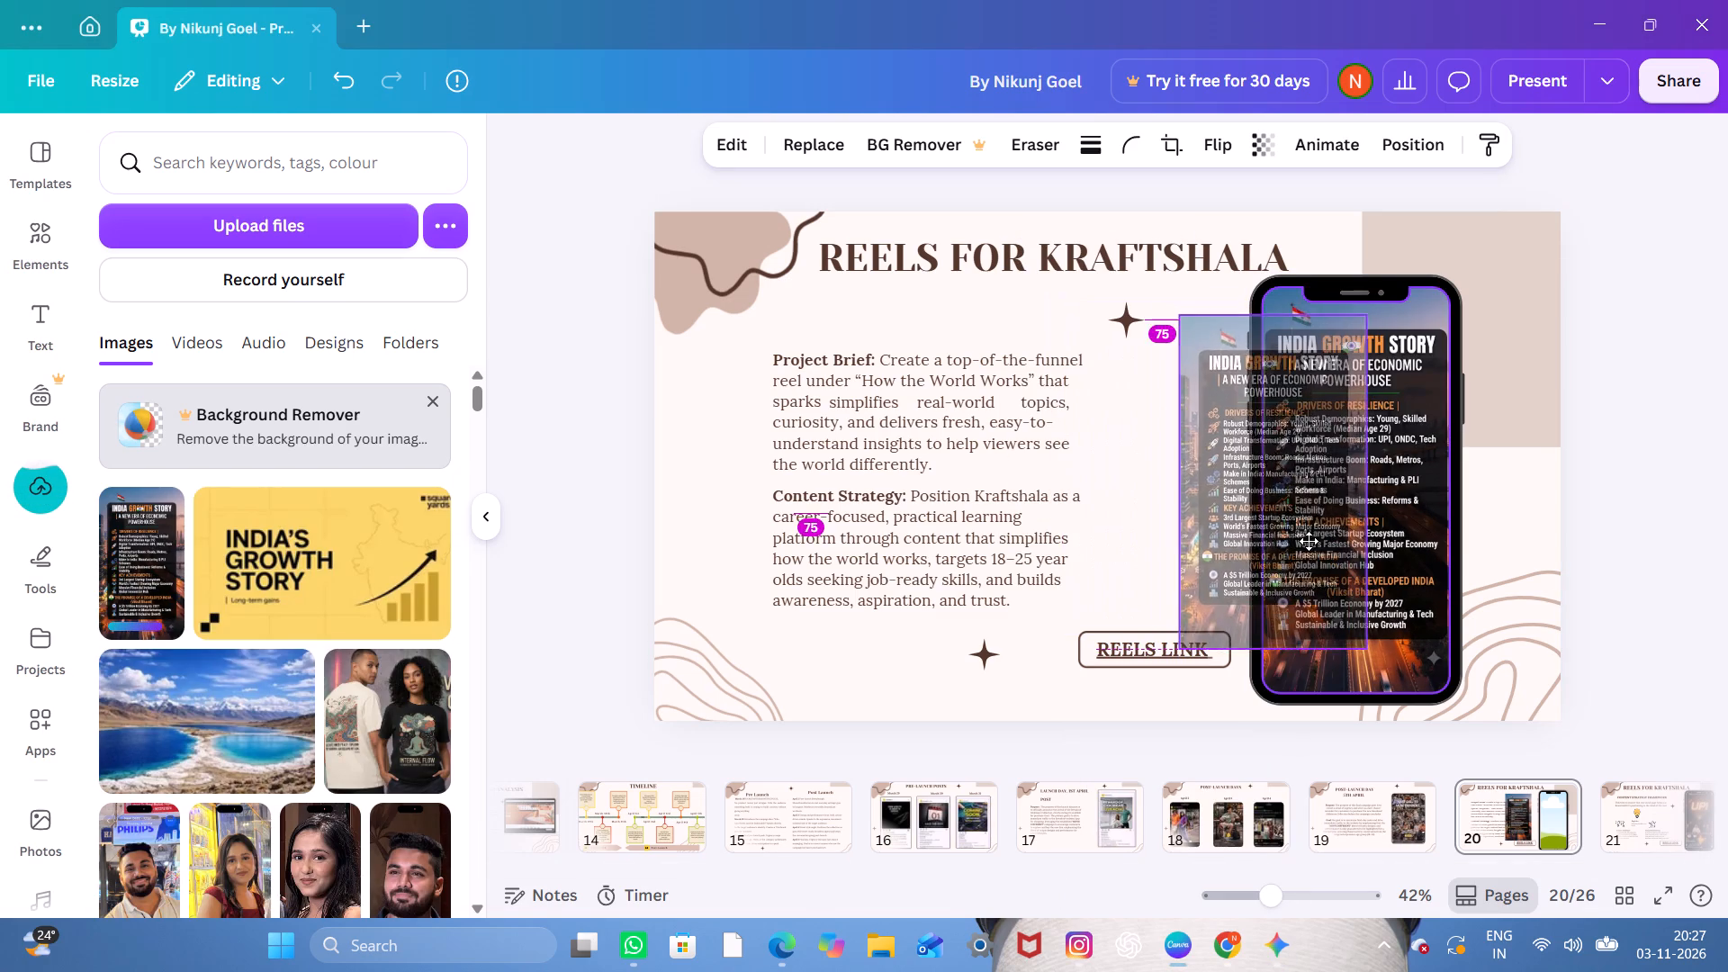
Place the pasted India Growth Story image in the empty phone frame on the first Reels for Kraftshala slide.
{"action": "left_click_drag", "start_coordinate": [1309, 541], "coordinate": [1308, 541]}
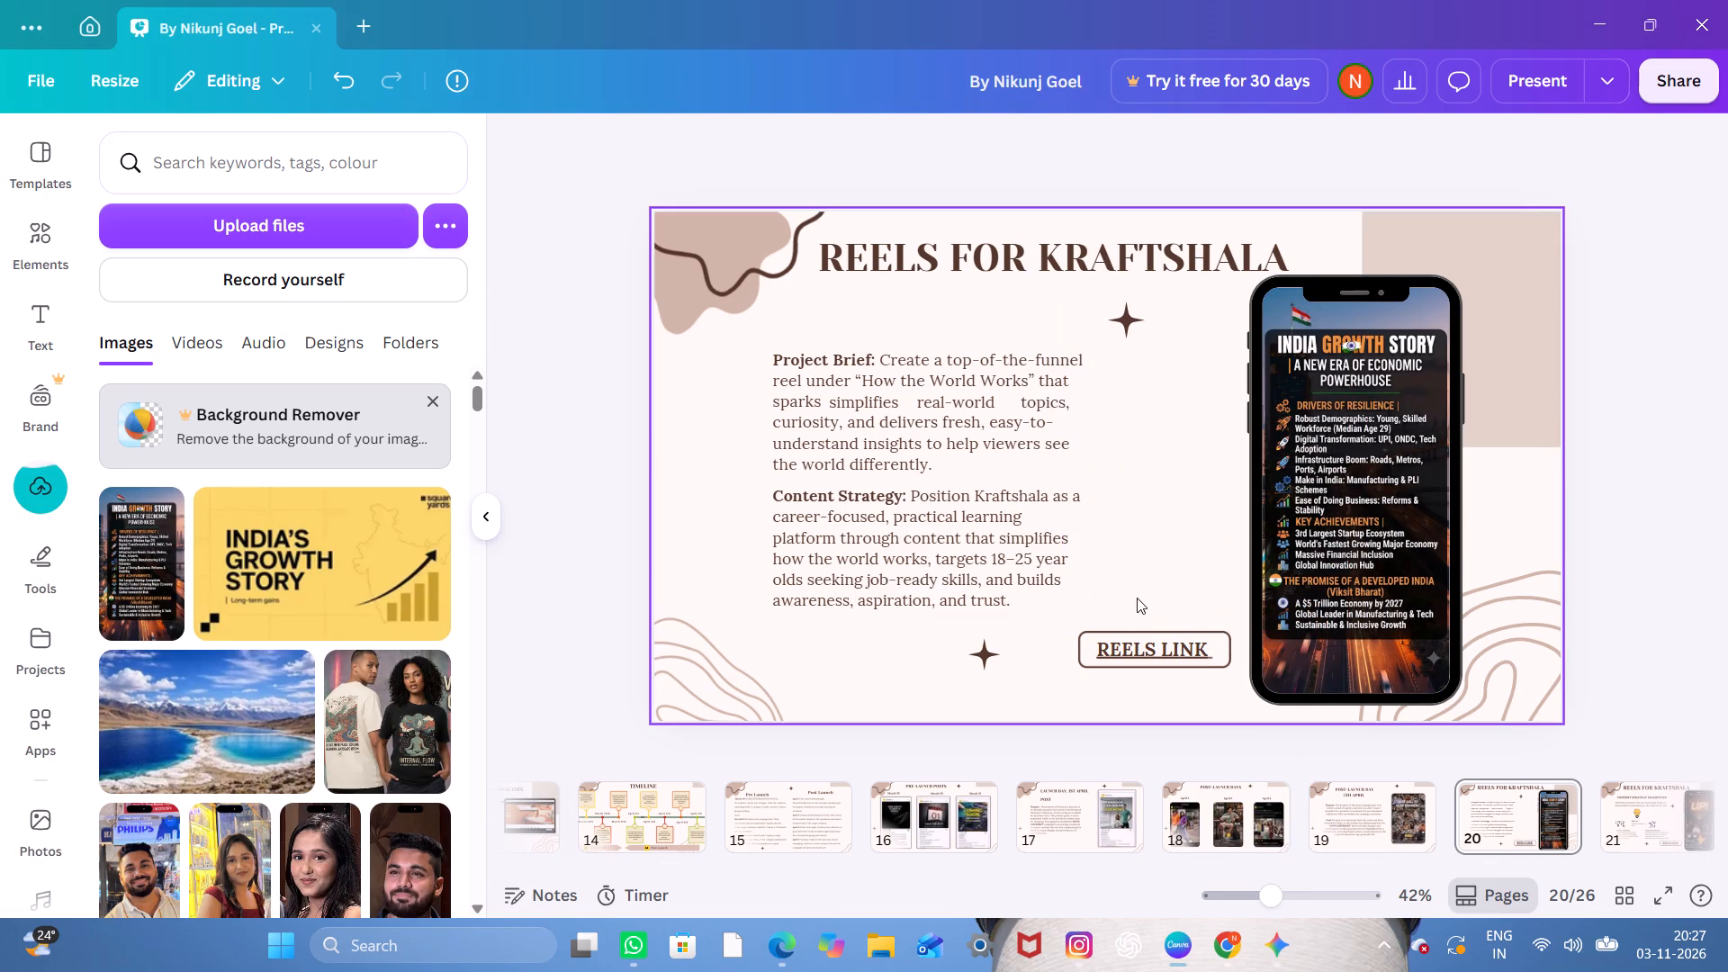
{"action": "left_click", "coordinate": [1131, 530]}
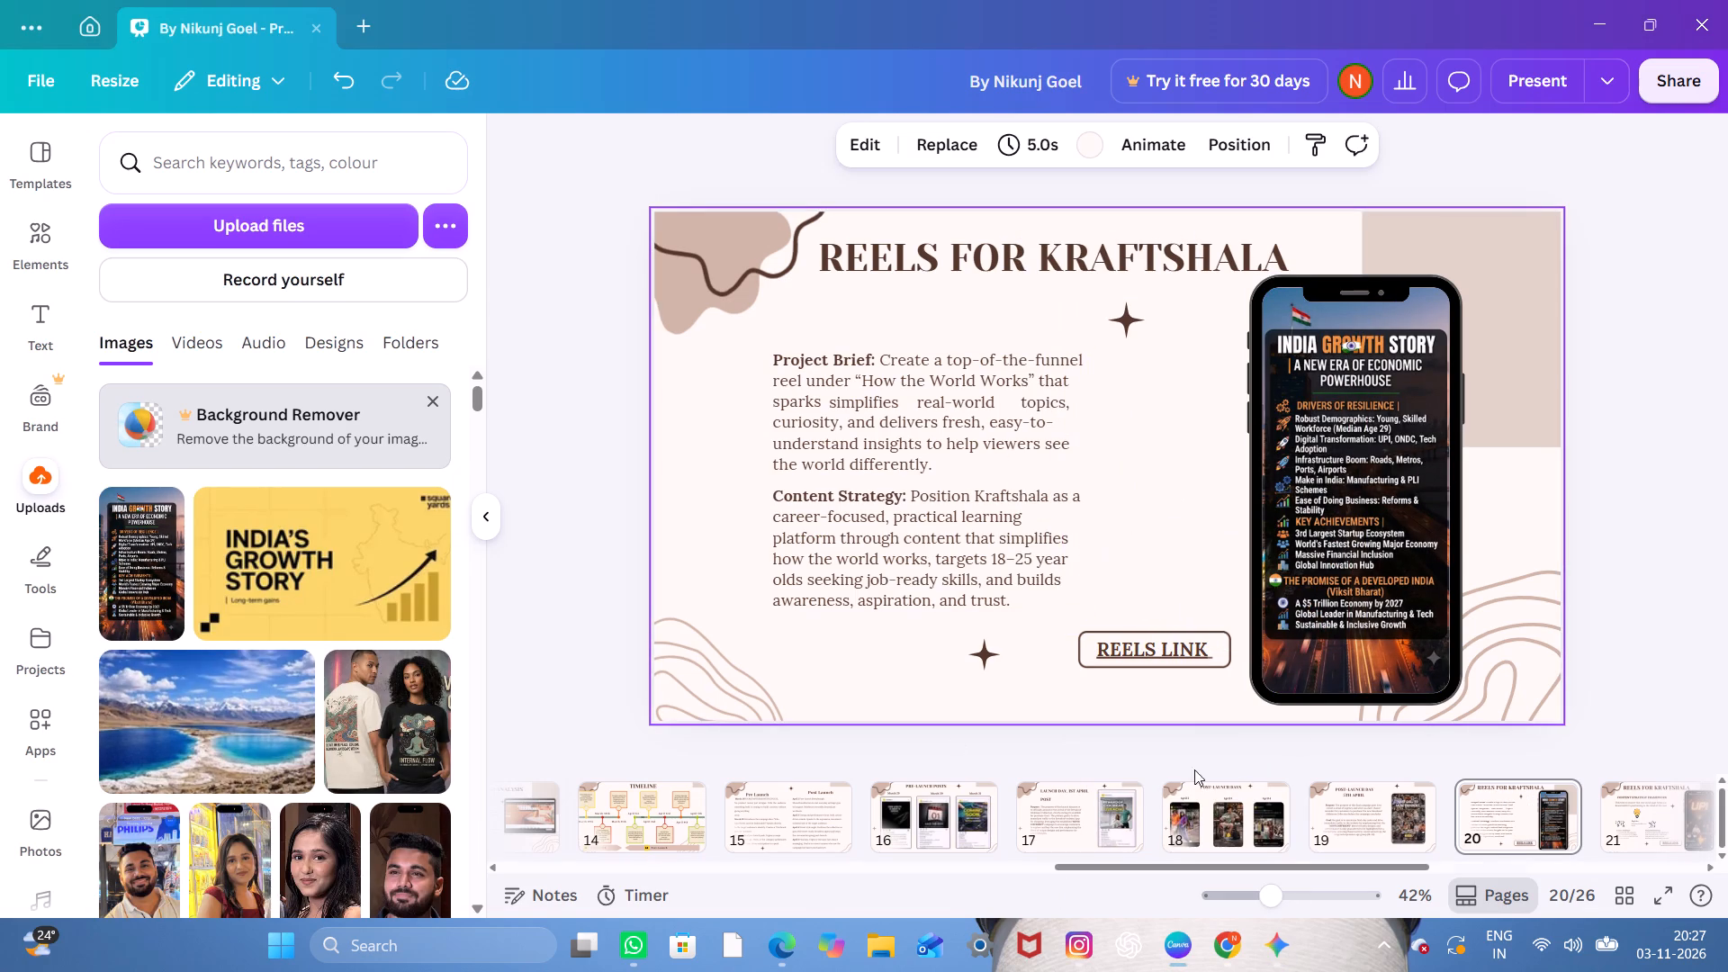
Open the reel linked on the Content Strategy Framework slide, play it with sound, and compare this slide with the previous Kraftshala slide in Canva.
{"action": "left_click", "coordinate": [1604, 814]}
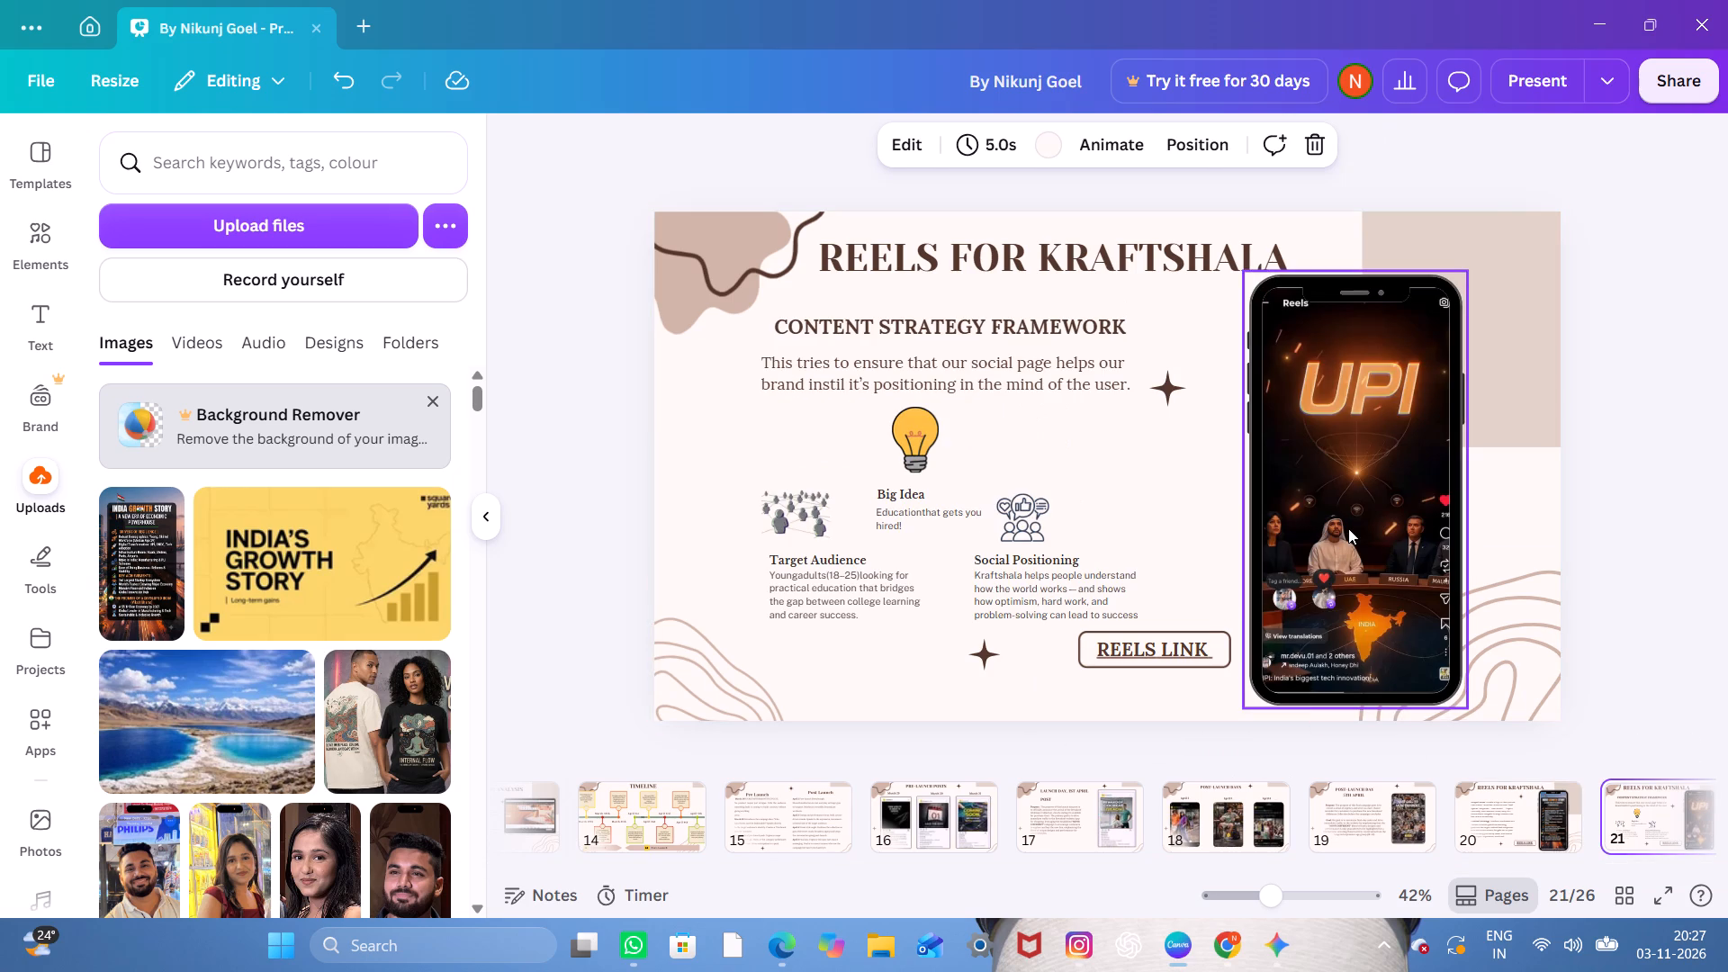
{"action": "left_click", "coordinate": [1111, 661]}
{"action": "left_click", "coordinate": [1075, 598]}
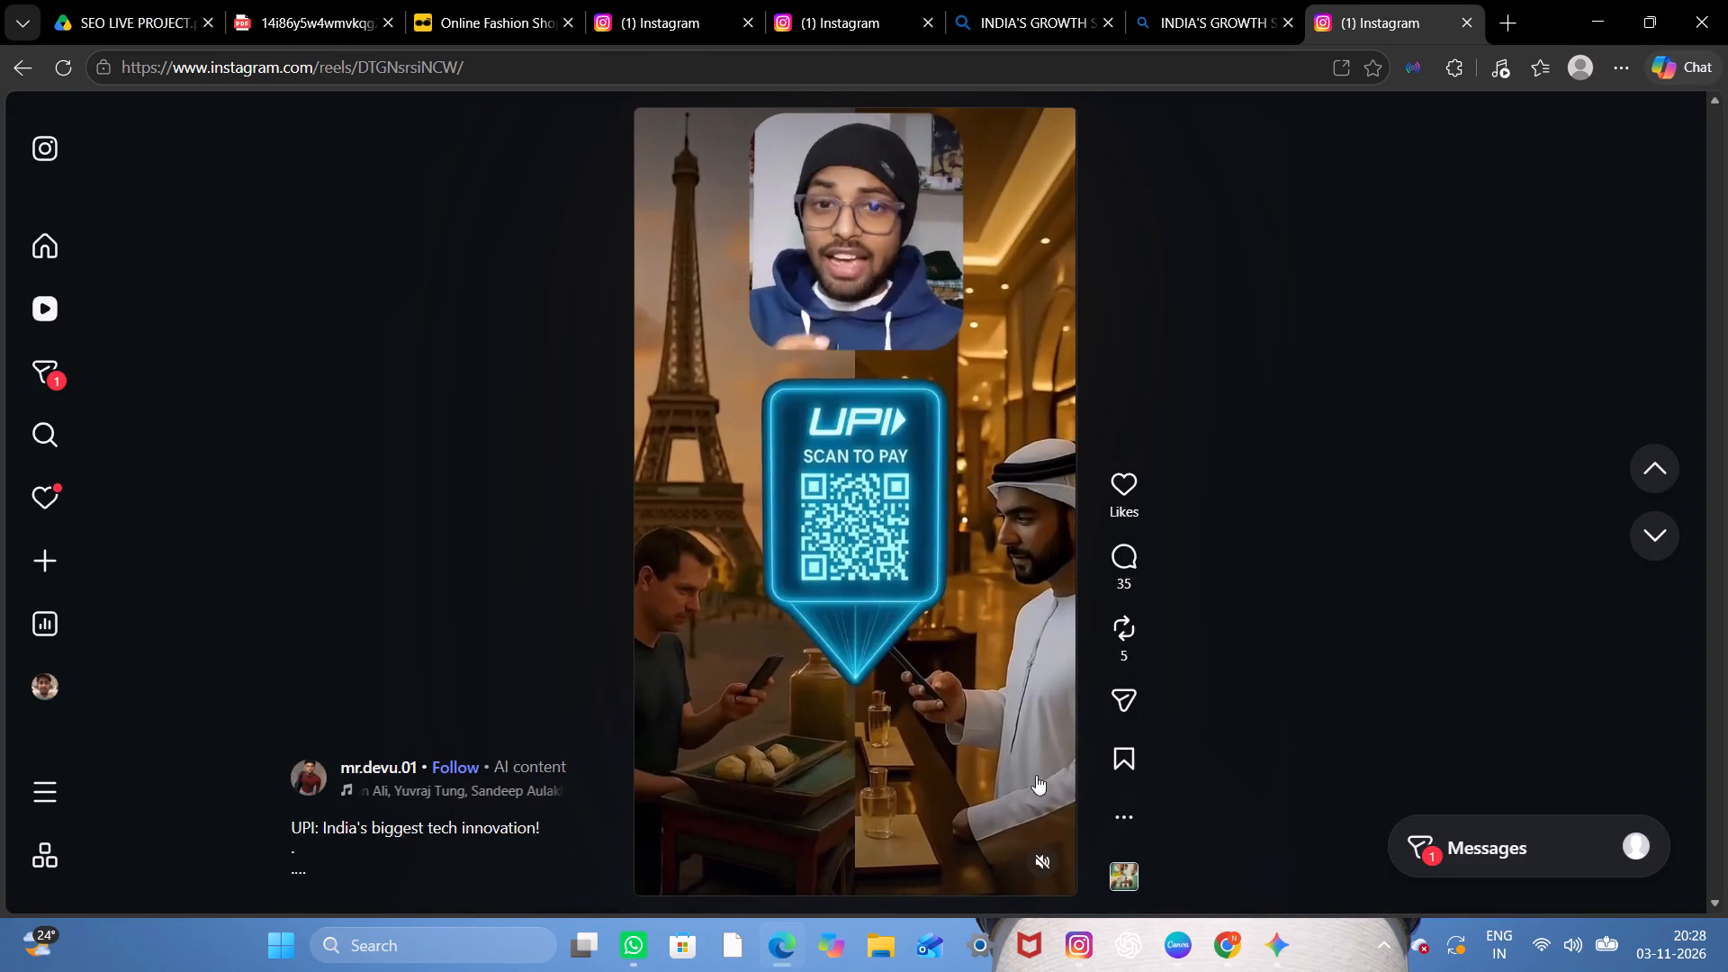
{"action": "left_click", "coordinate": [1048, 859]}
{"action": "left_click", "coordinate": [1039, 771]}
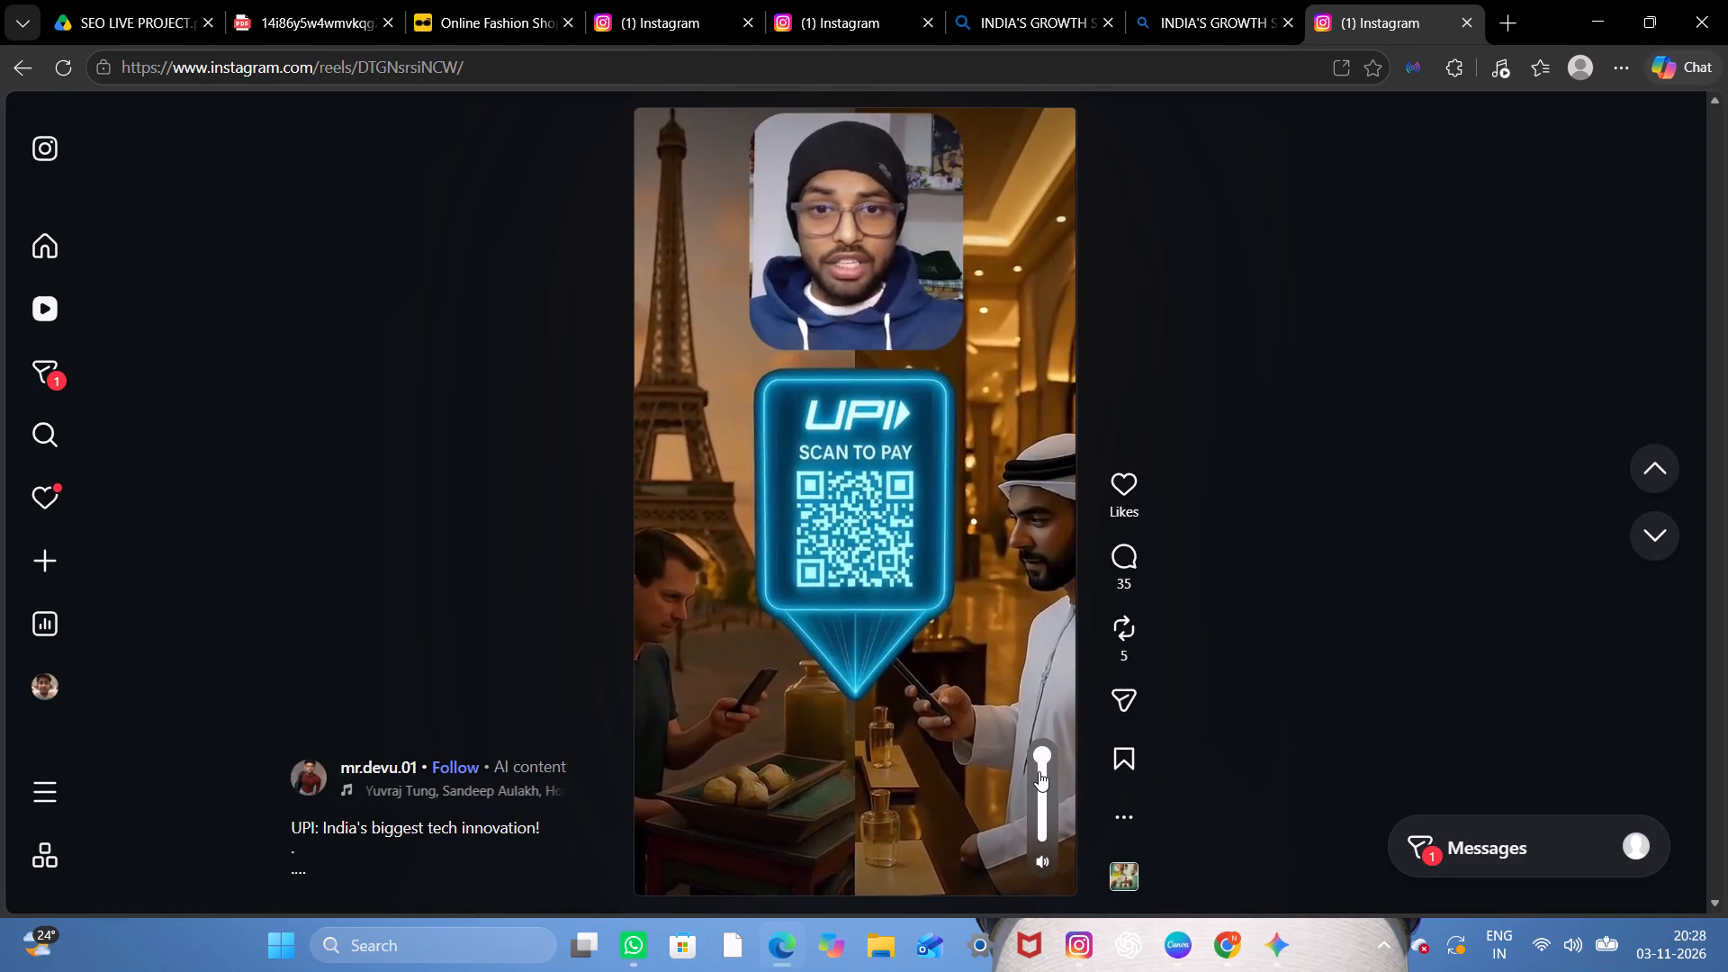
{"action": "left_click", "coordinate": [1039, 771]}
{"action": "left_click", "coordinate": [1039, 747]}
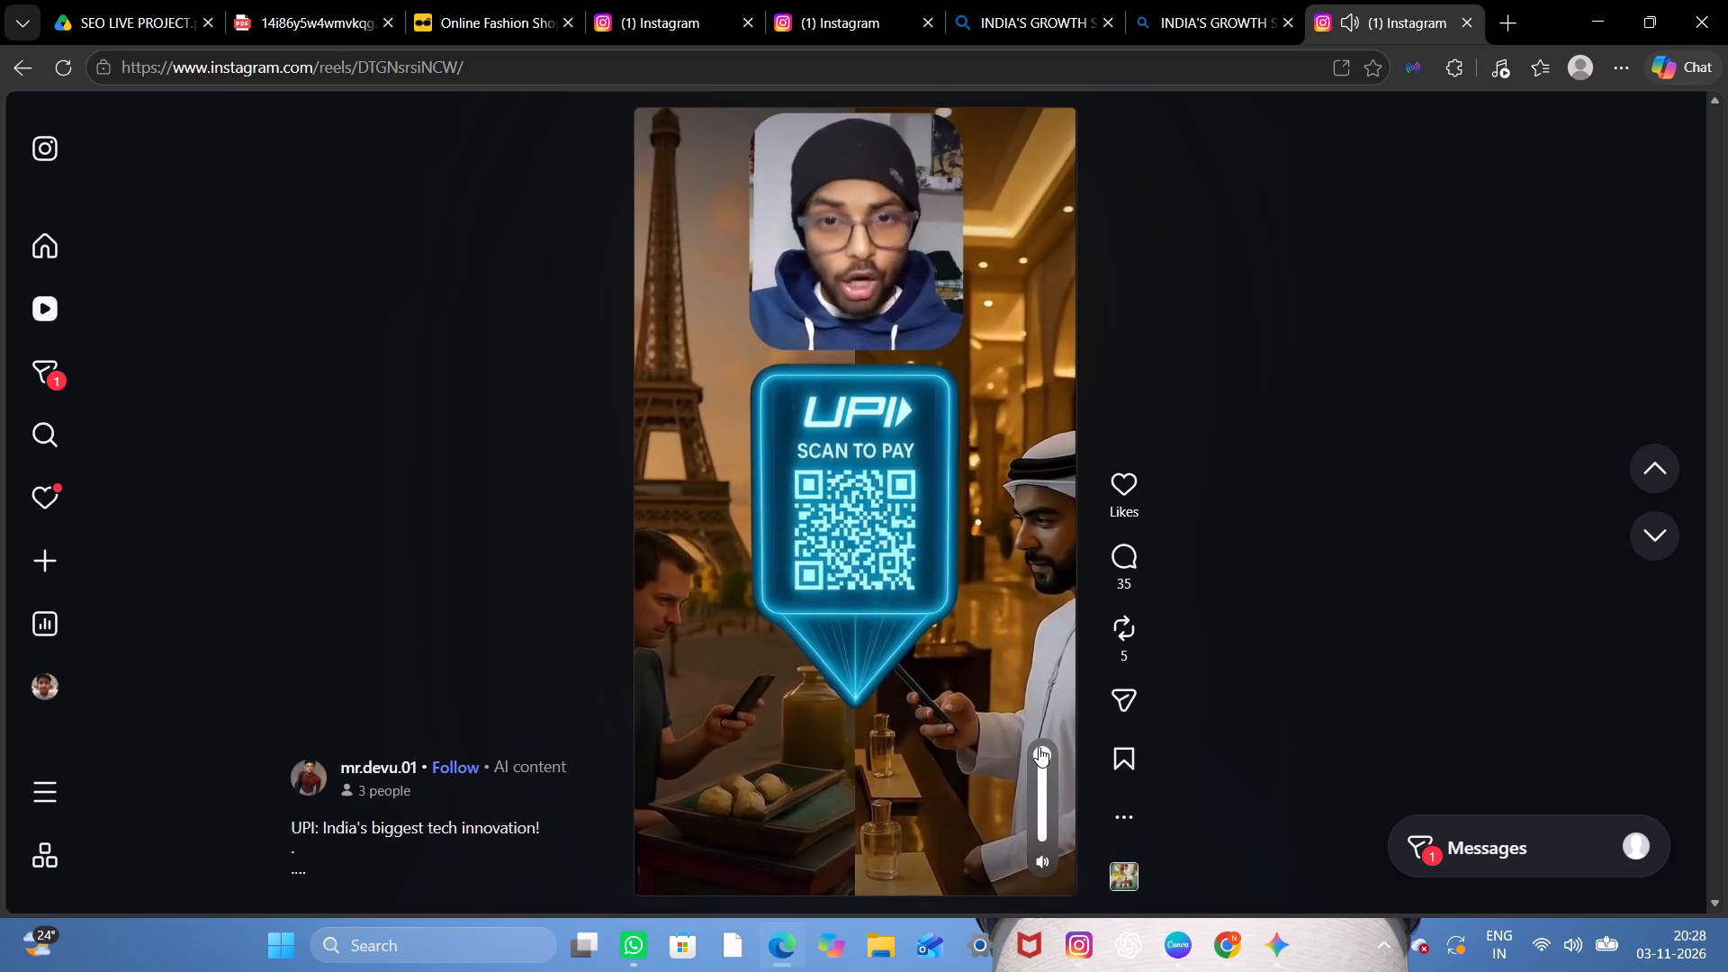
{"action": "left_click", "coordinate": [884, 636]}
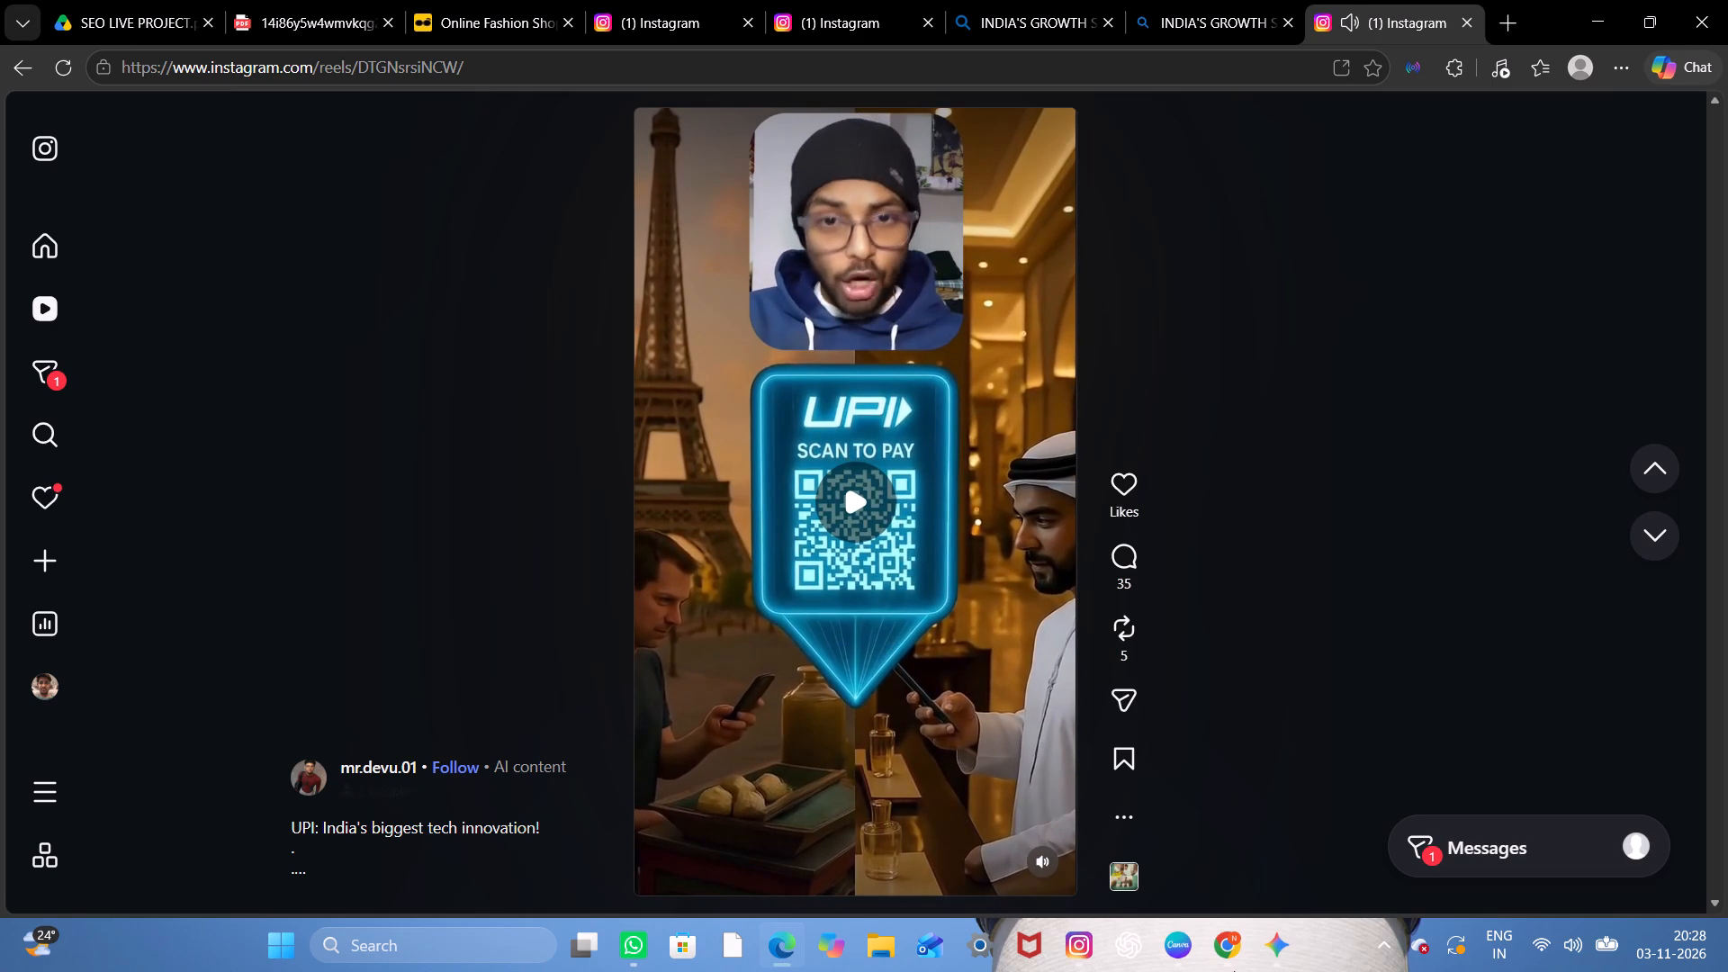
{"action": "left_click", "coordinate": [1167, 840]}
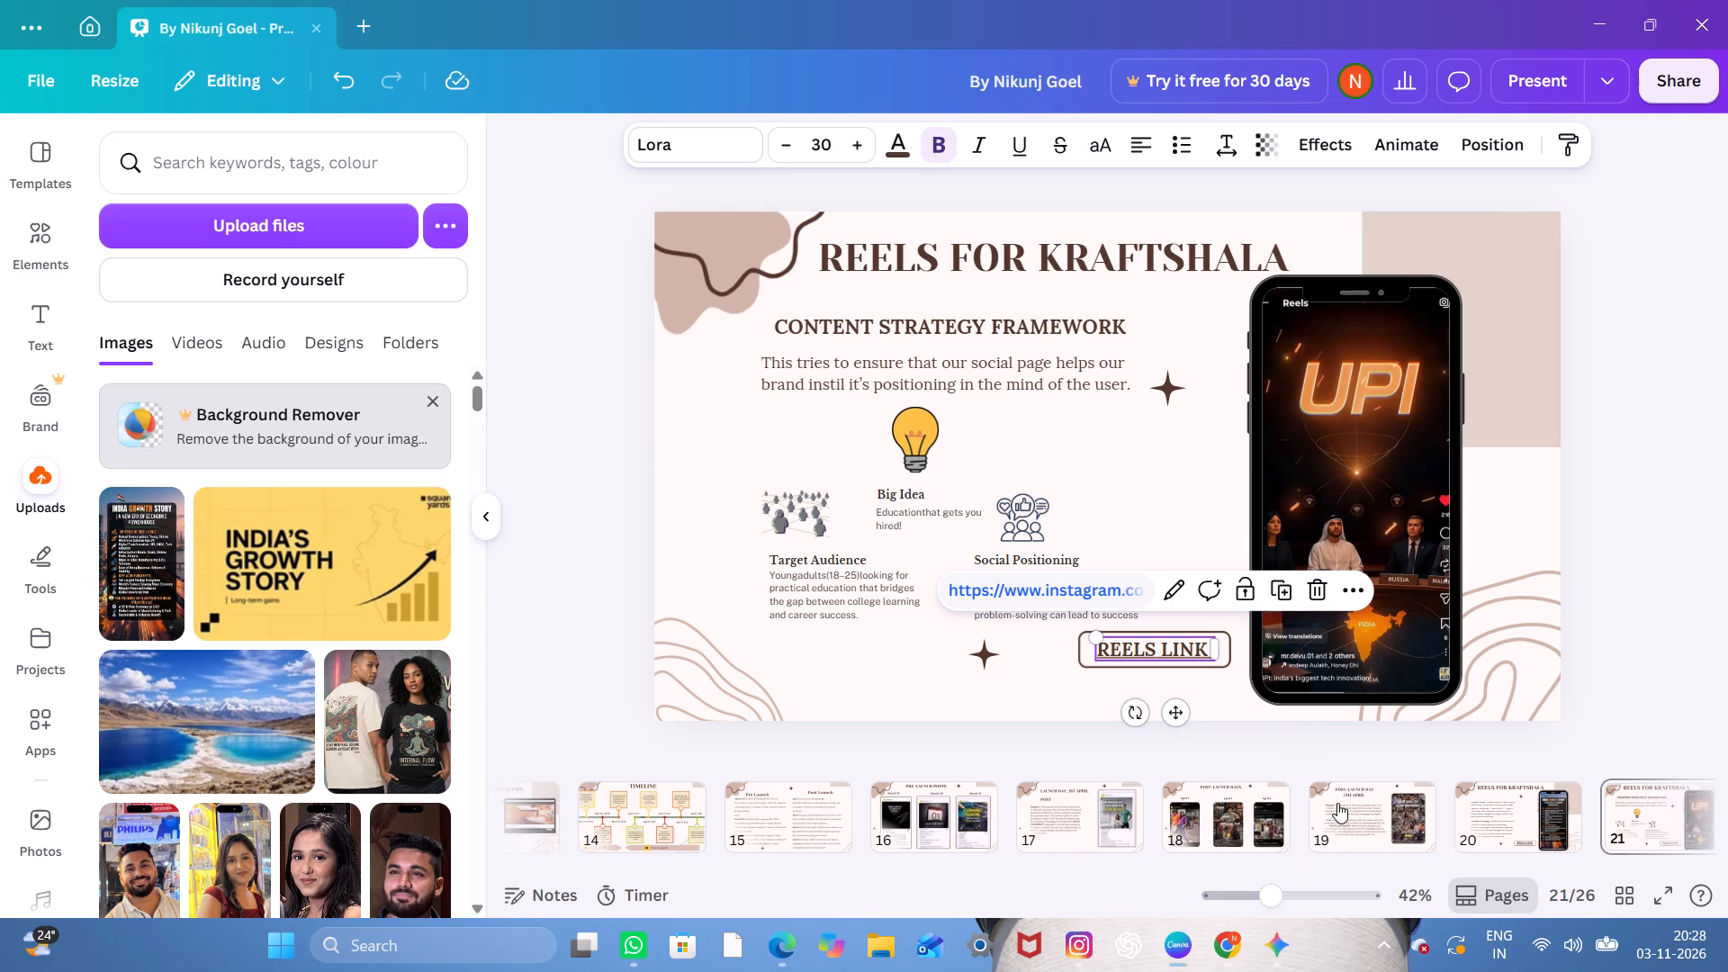
{"action": "left_click", "coordinate": [1496, 799]}
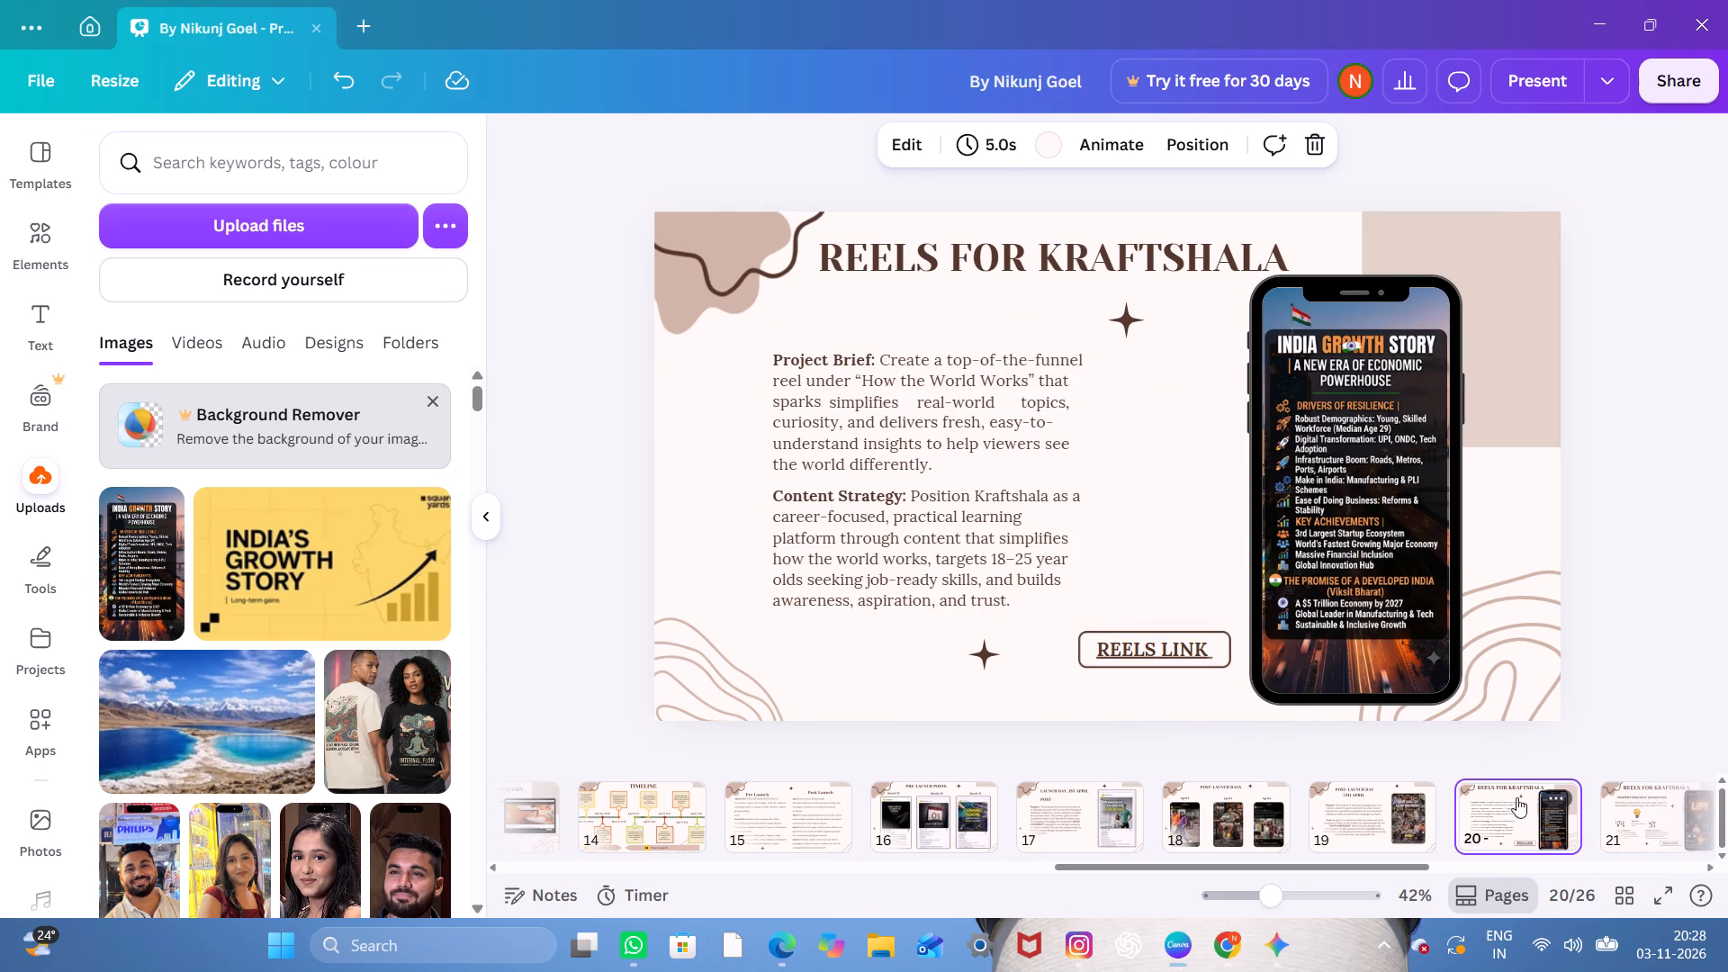
{"action": "left_click", "coordinate": [1623, 832]}
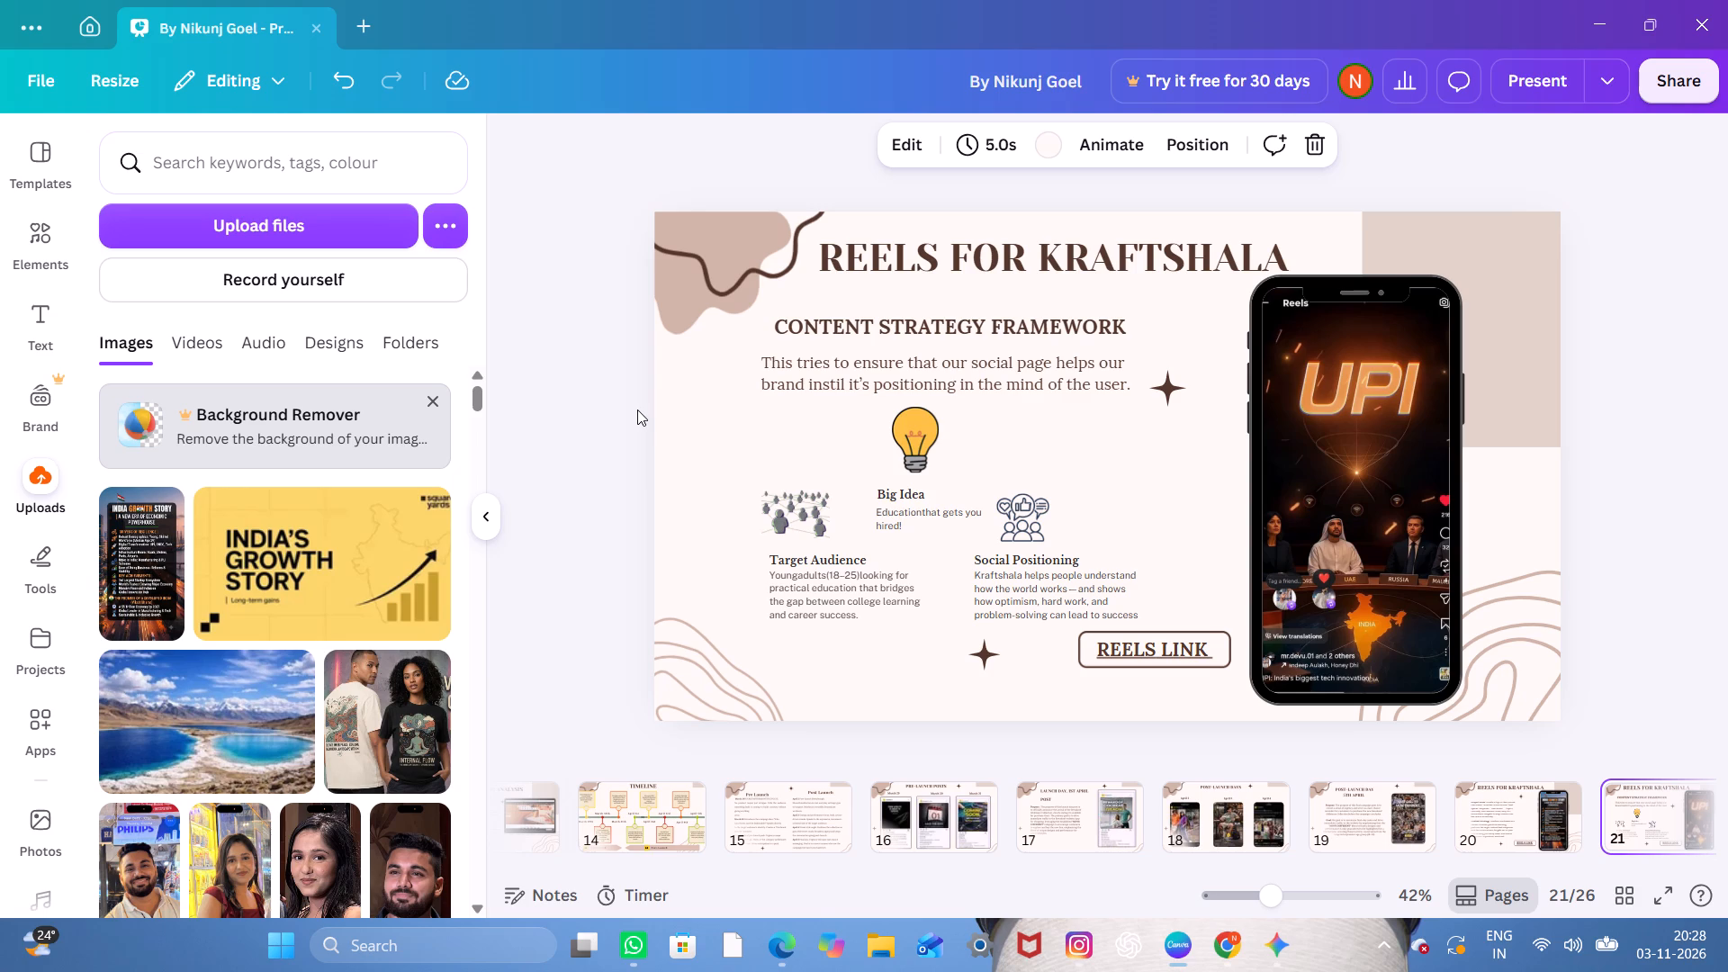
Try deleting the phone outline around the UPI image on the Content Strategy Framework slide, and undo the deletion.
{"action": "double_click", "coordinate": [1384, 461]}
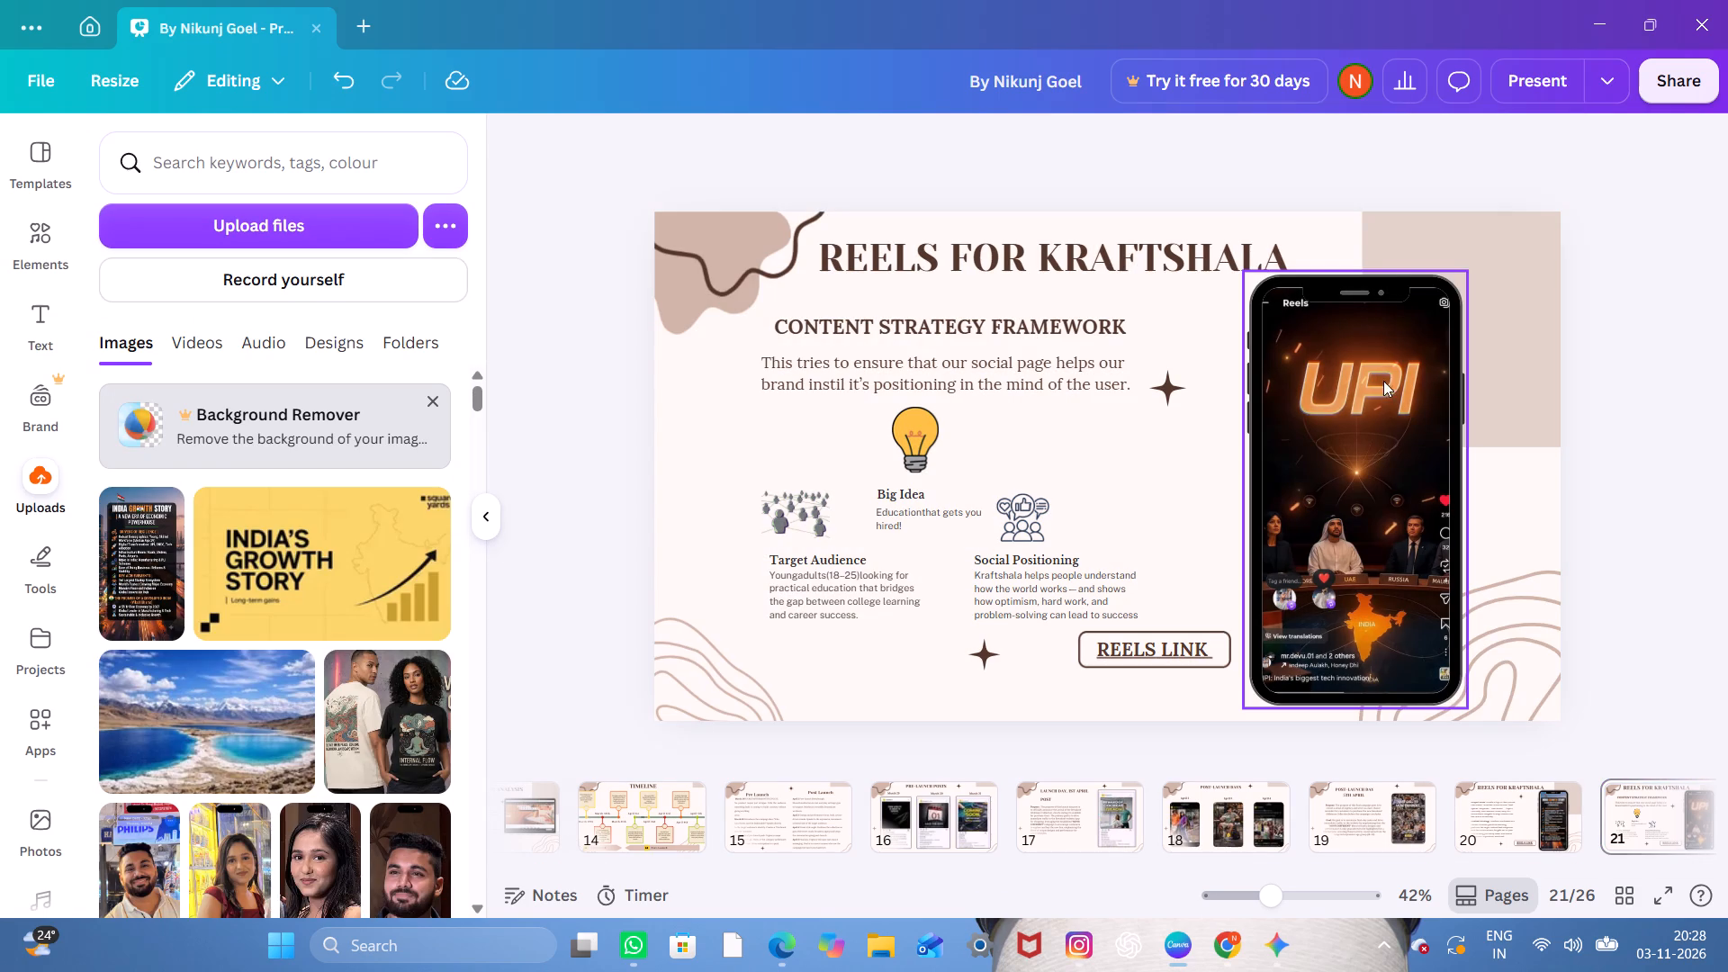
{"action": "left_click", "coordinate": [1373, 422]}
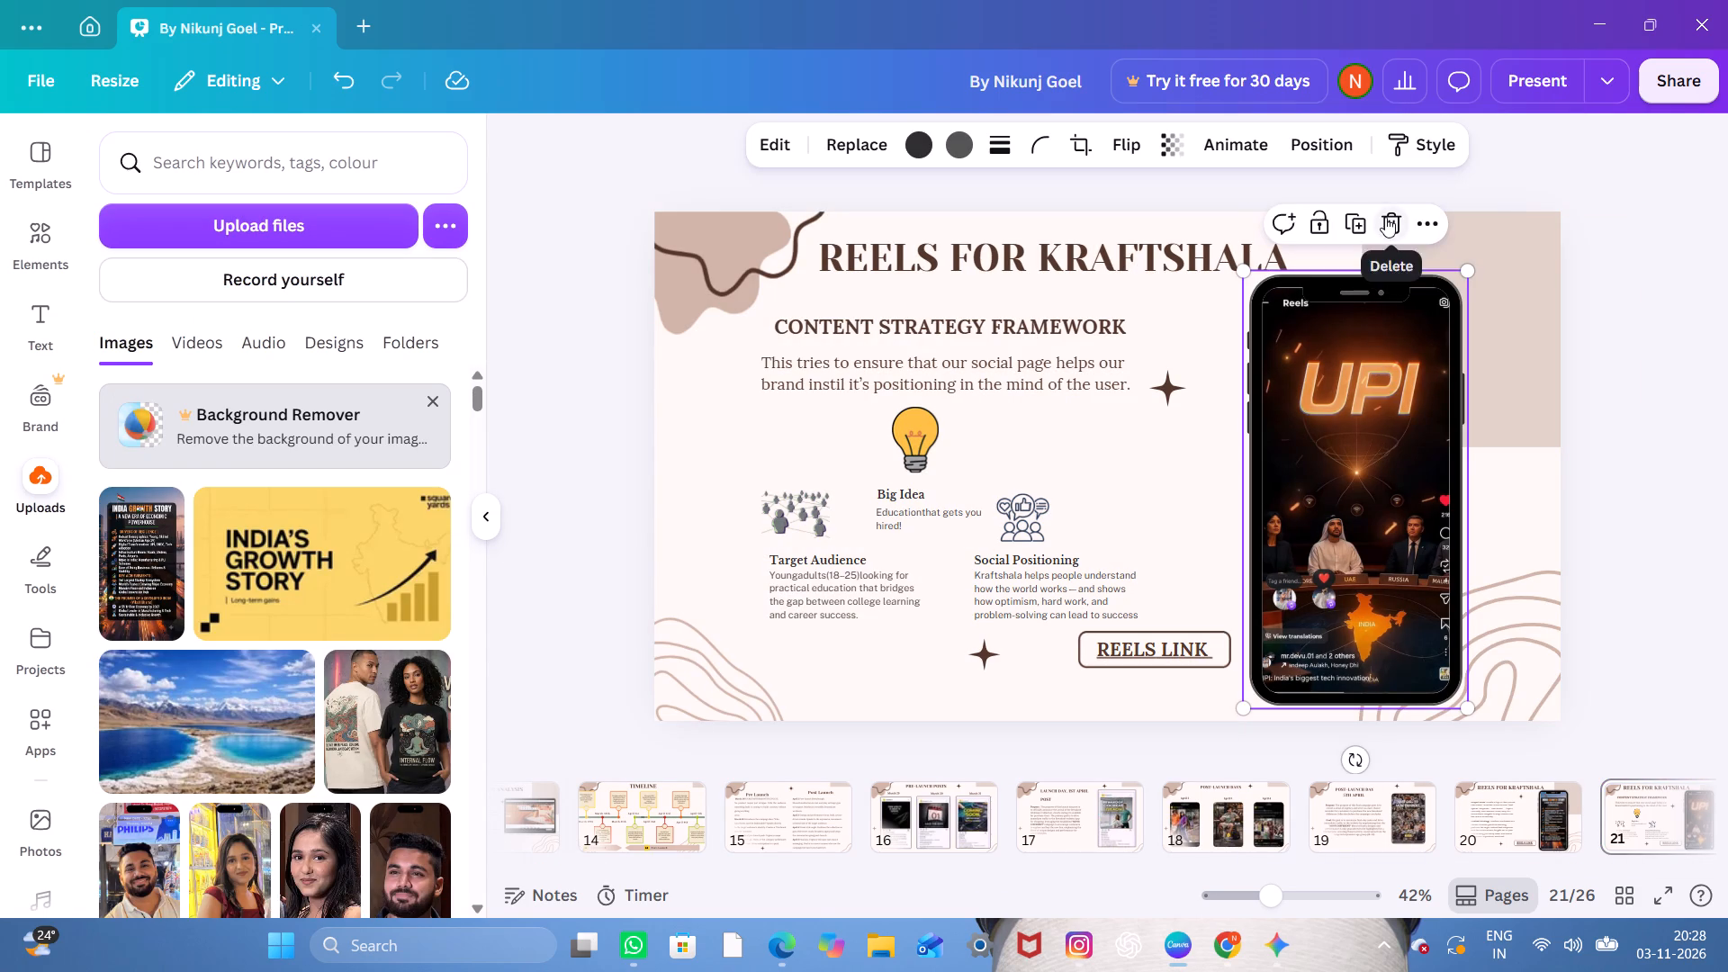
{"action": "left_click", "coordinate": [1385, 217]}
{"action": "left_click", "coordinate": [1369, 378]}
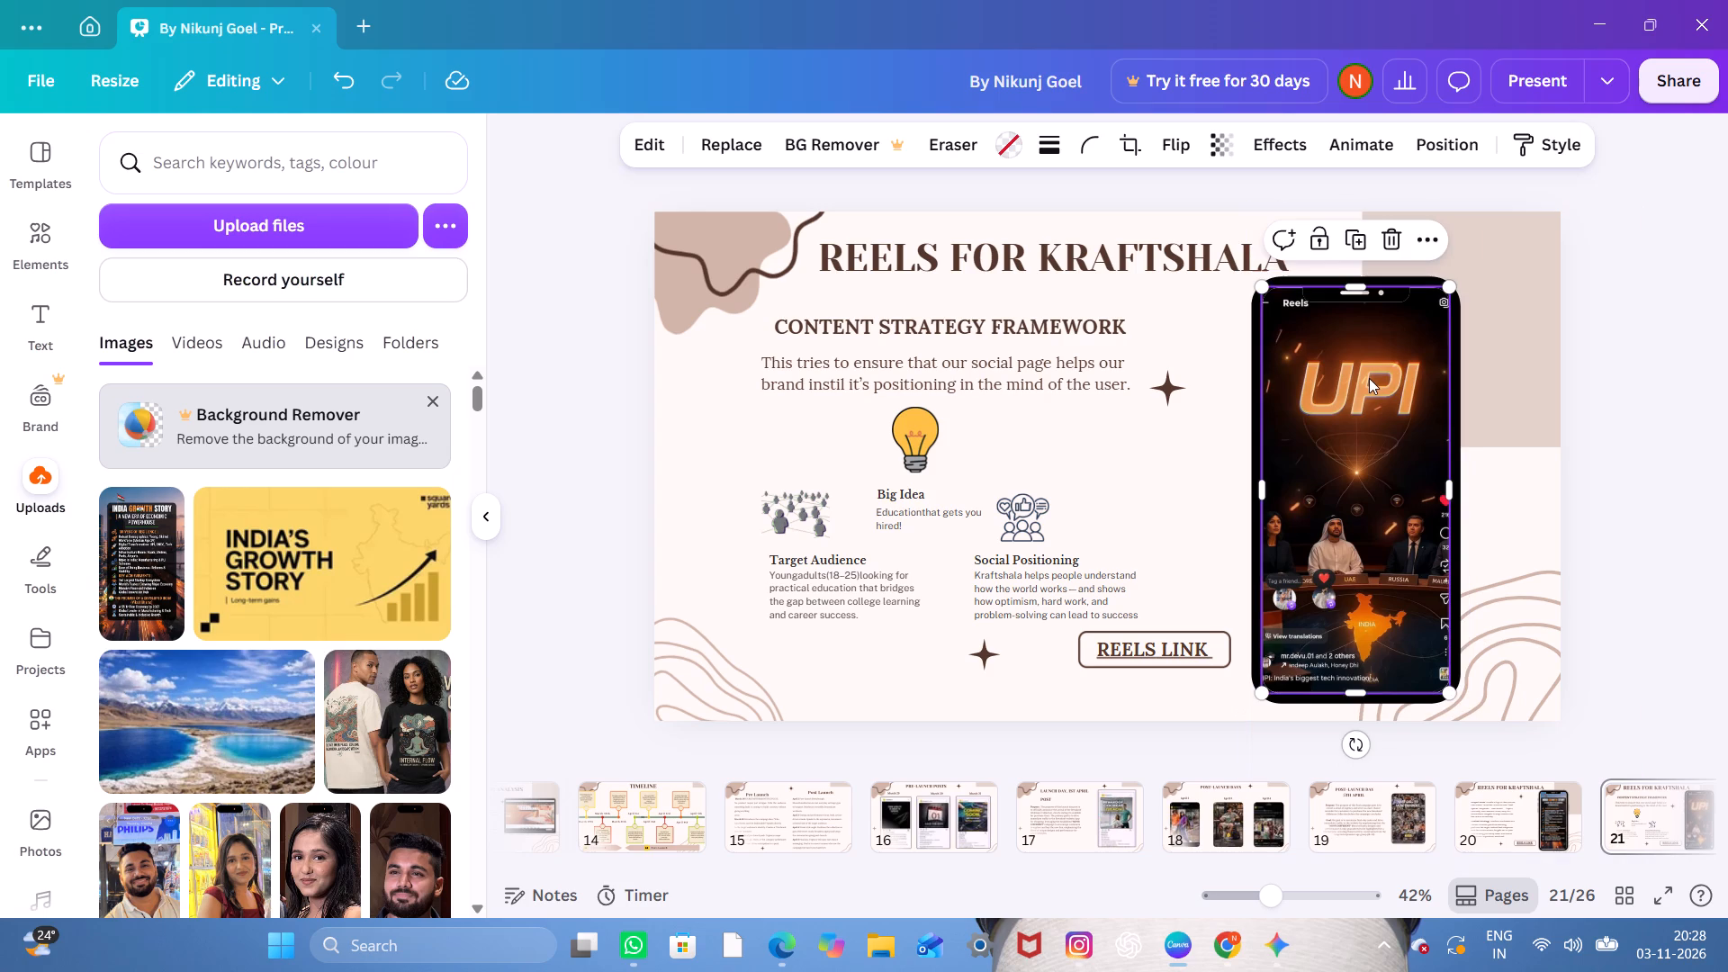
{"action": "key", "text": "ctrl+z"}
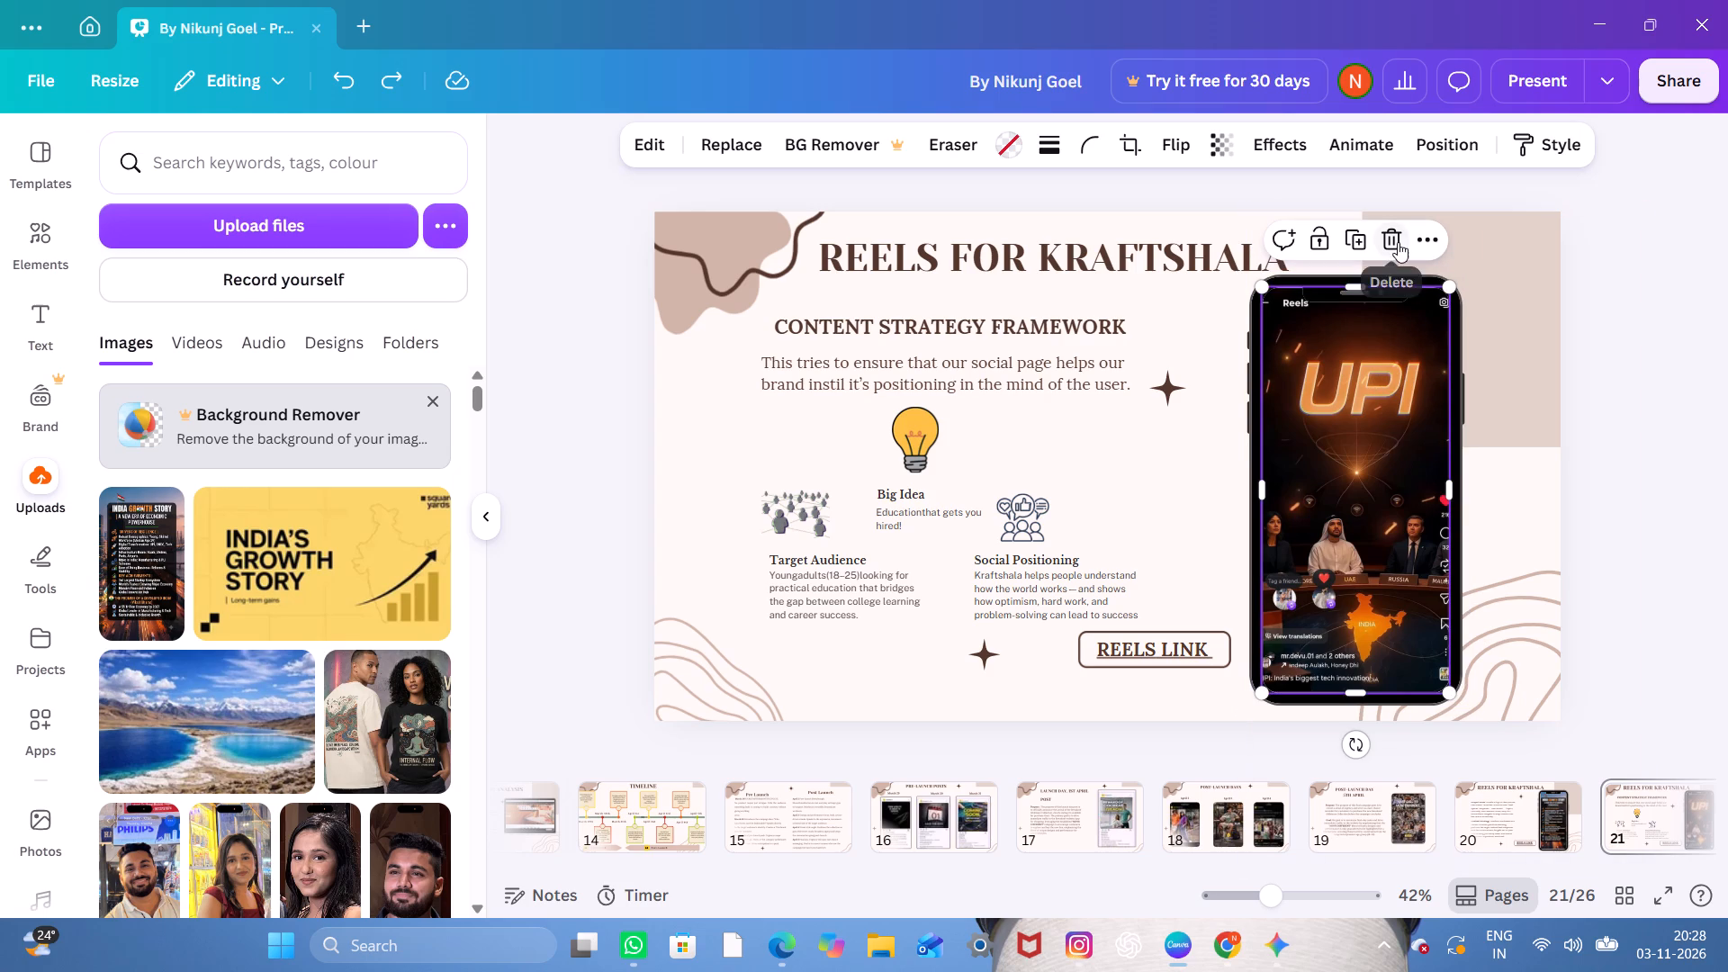
{"action": "left_click", "coordinate": [1398, 242]}
{"action": "left_click", "coordinate": [1386, 287]}
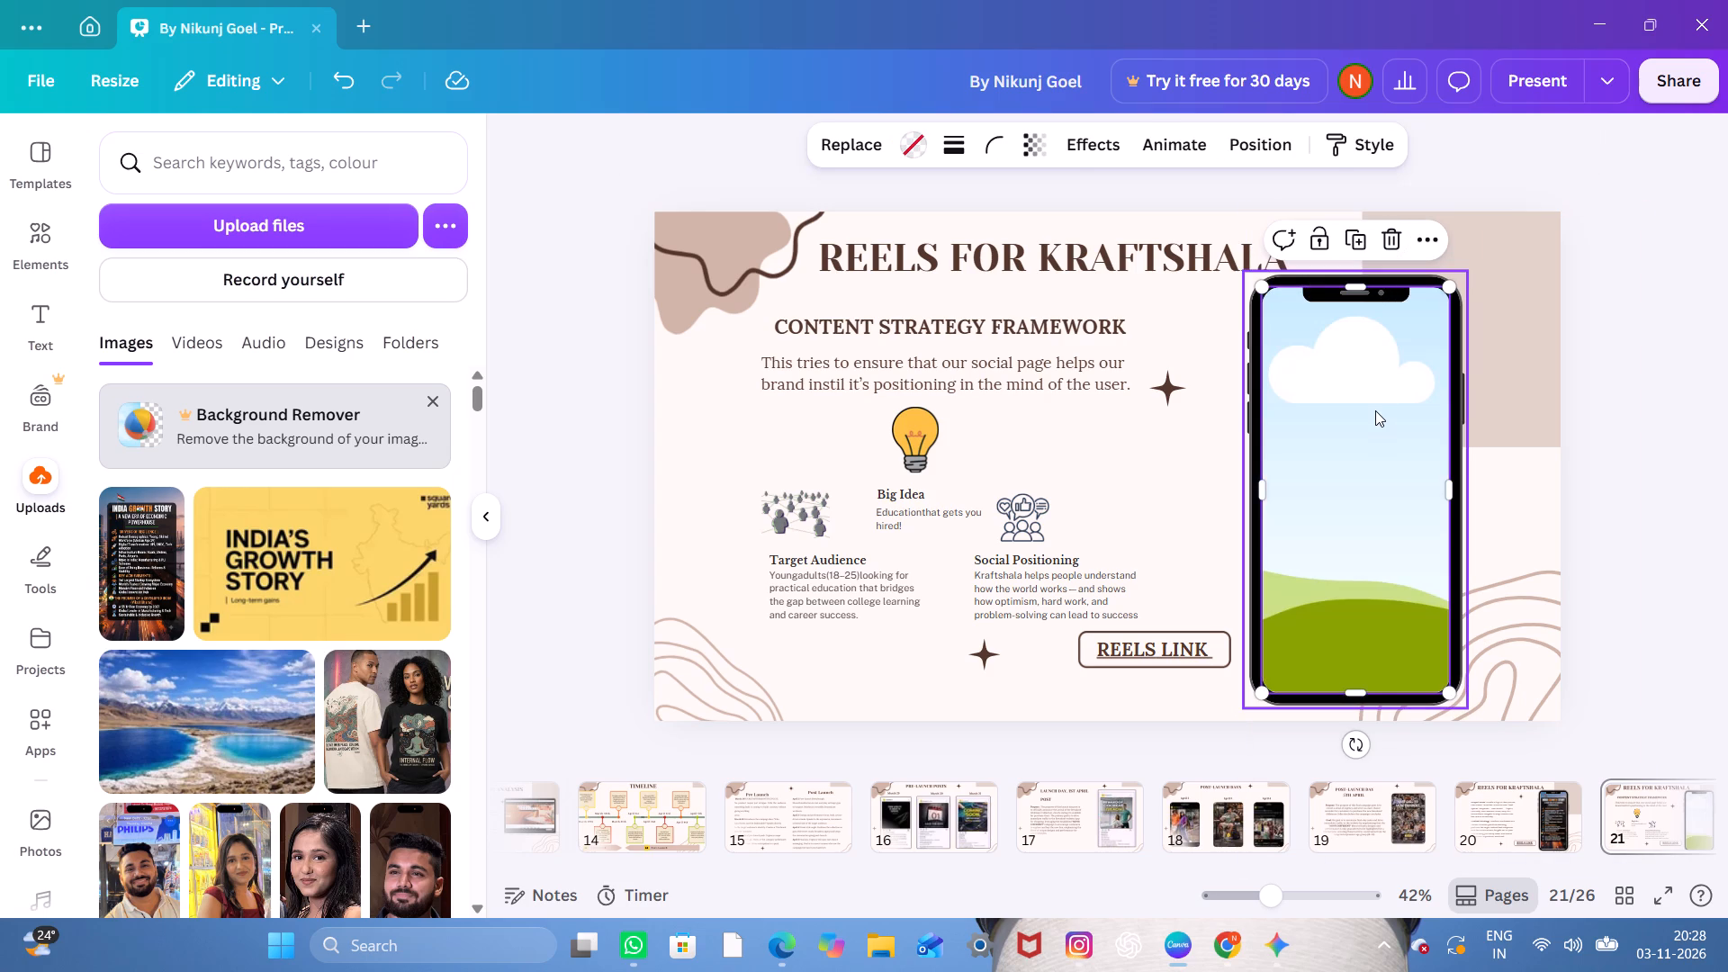
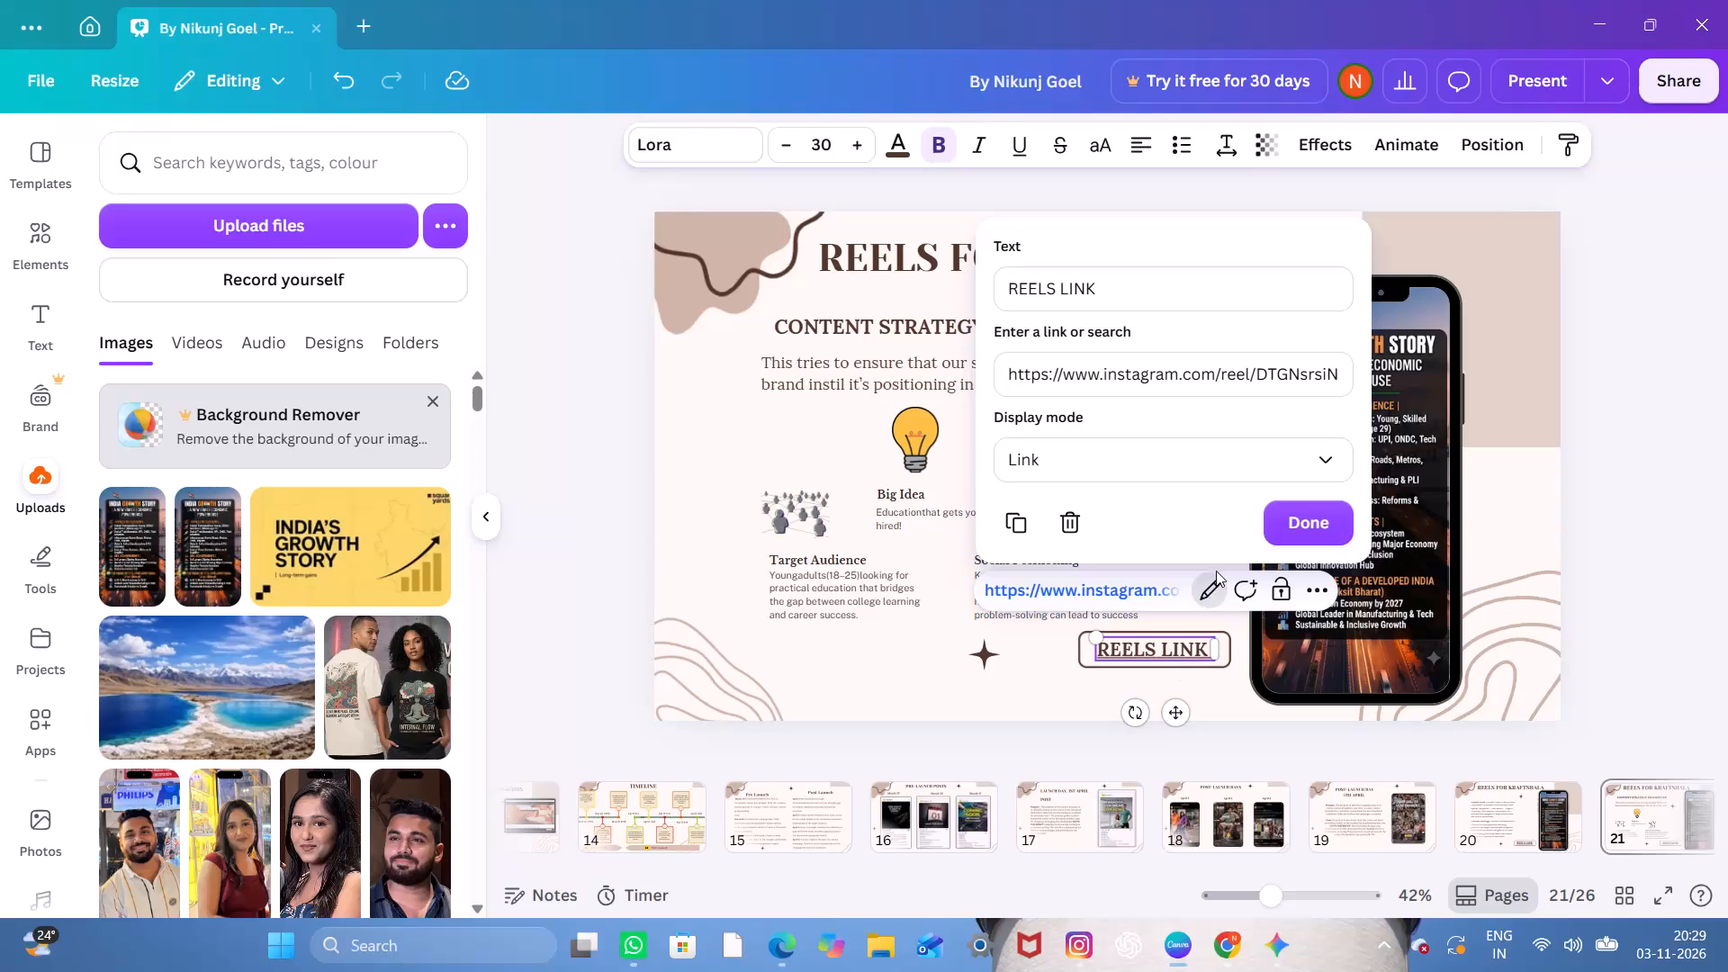
Replace the REELS LINK address on page 21 with the copied Instagram link to reel DbgPs9Kww6X.
{"action": "left_click", "coordinate": [1207, 589]}
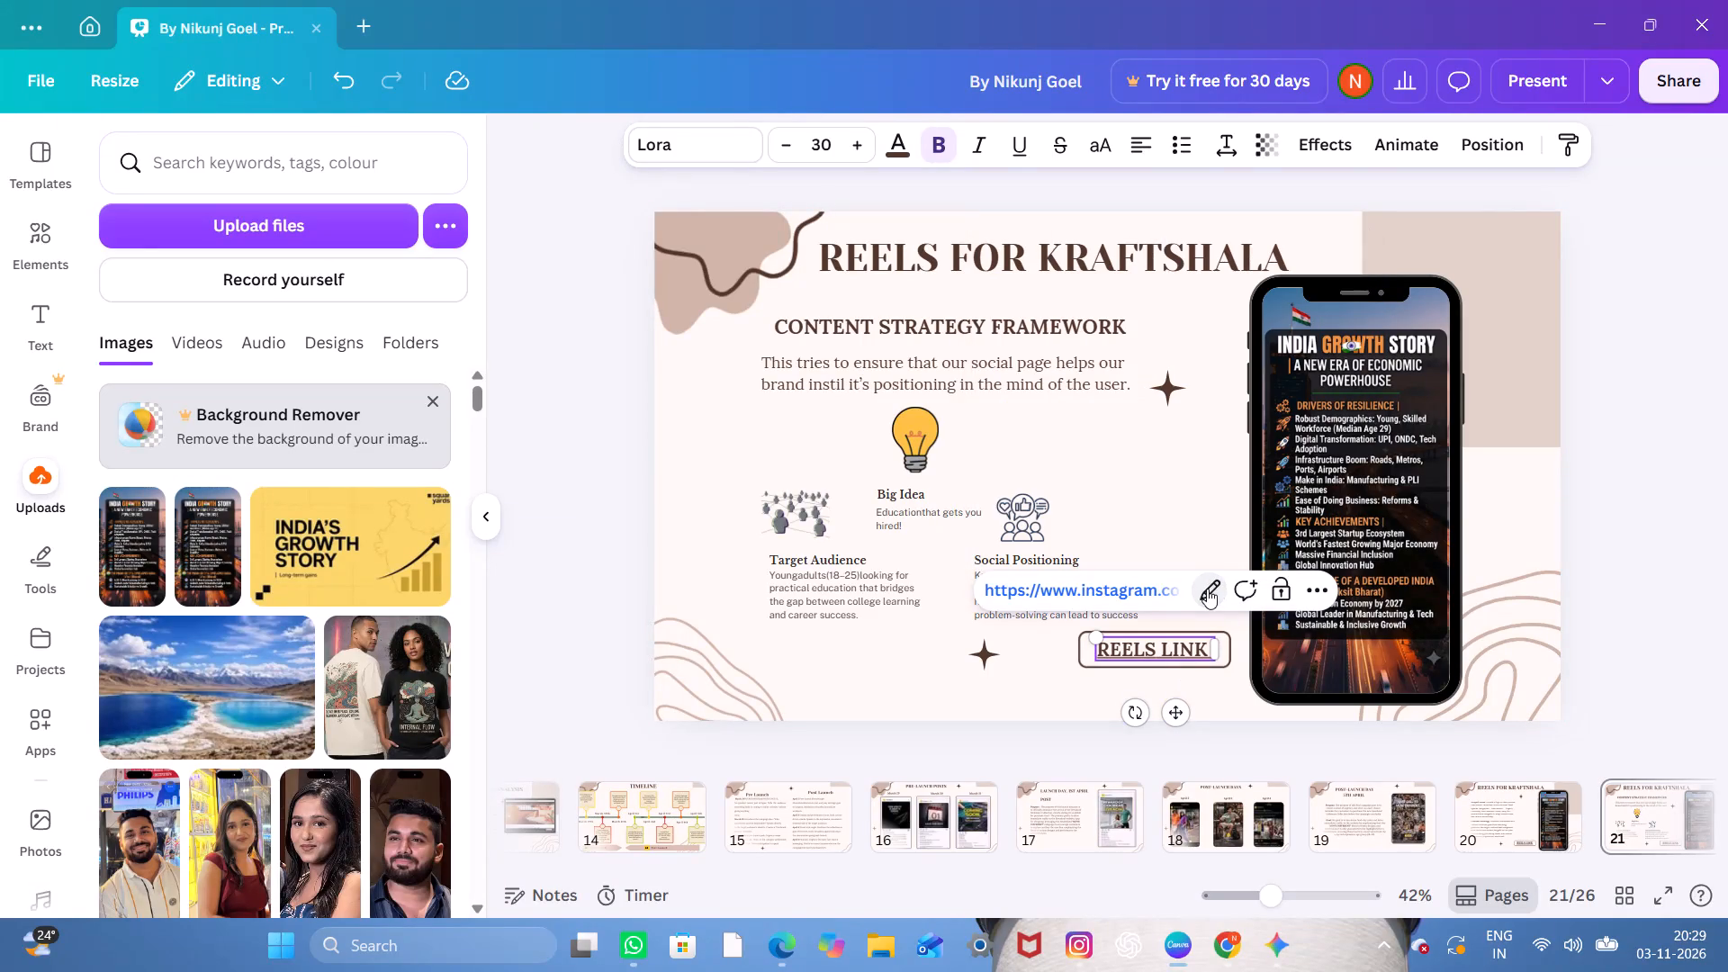
{"action": "left_click", "coordinate": [1207, 588]}
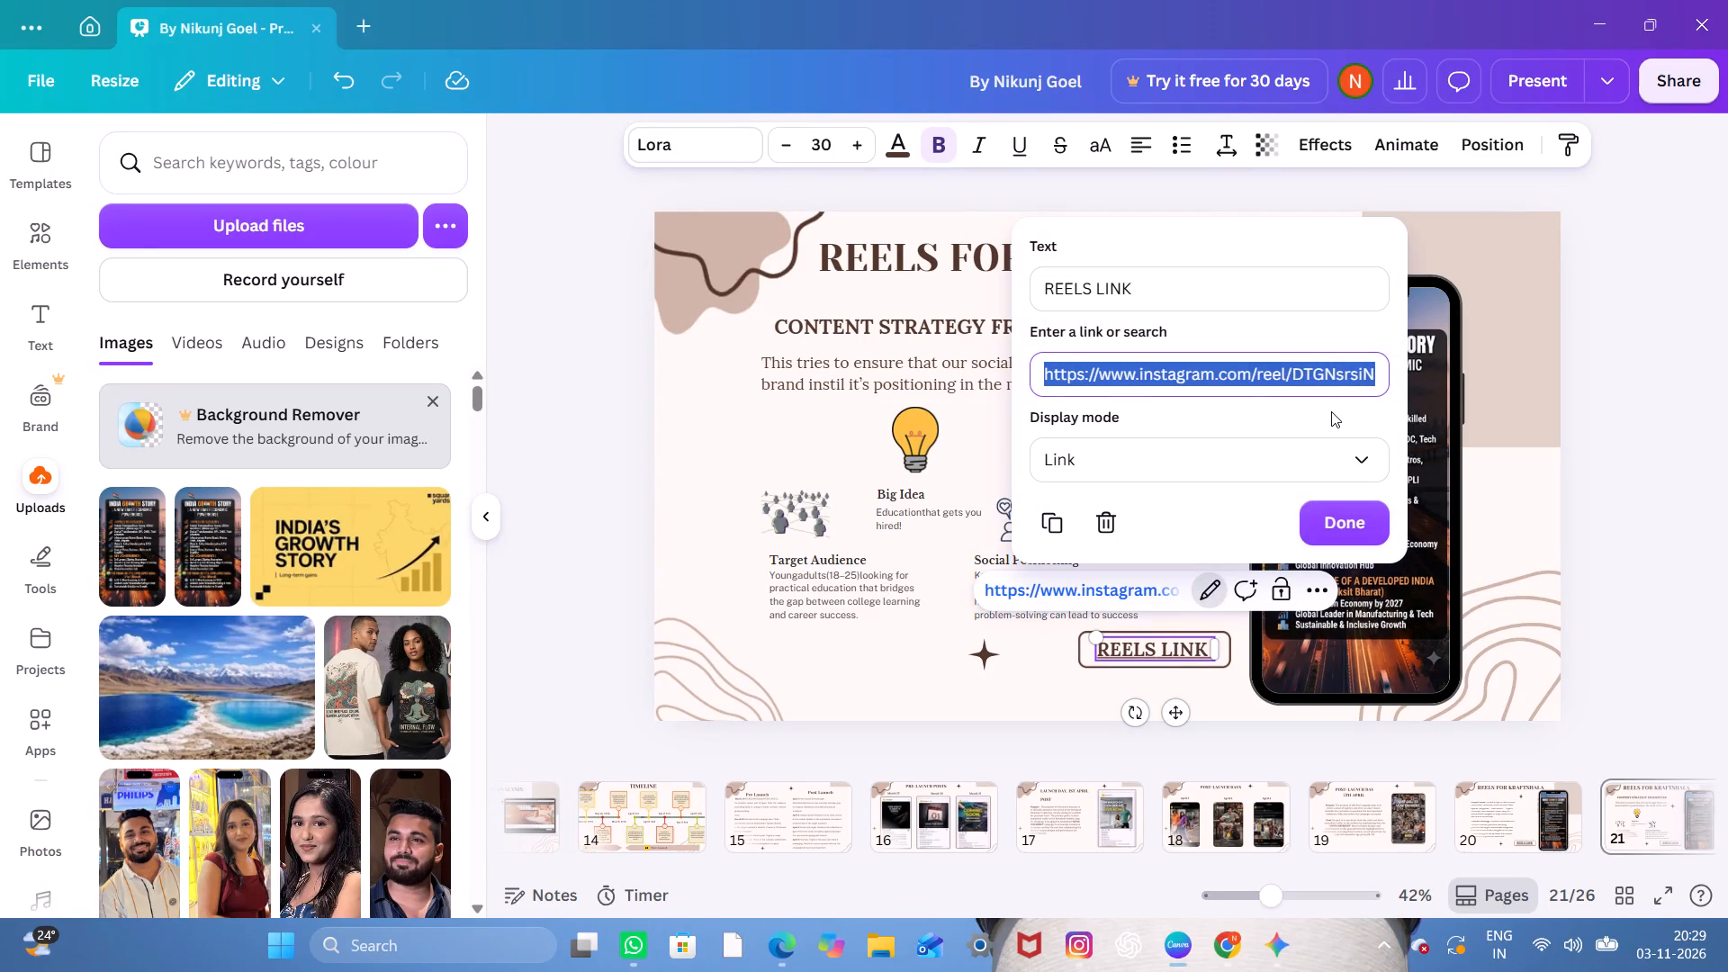
{"action": "key", "text": "BackSpace"}
{"action": "key", "text": "ctrl+v"}
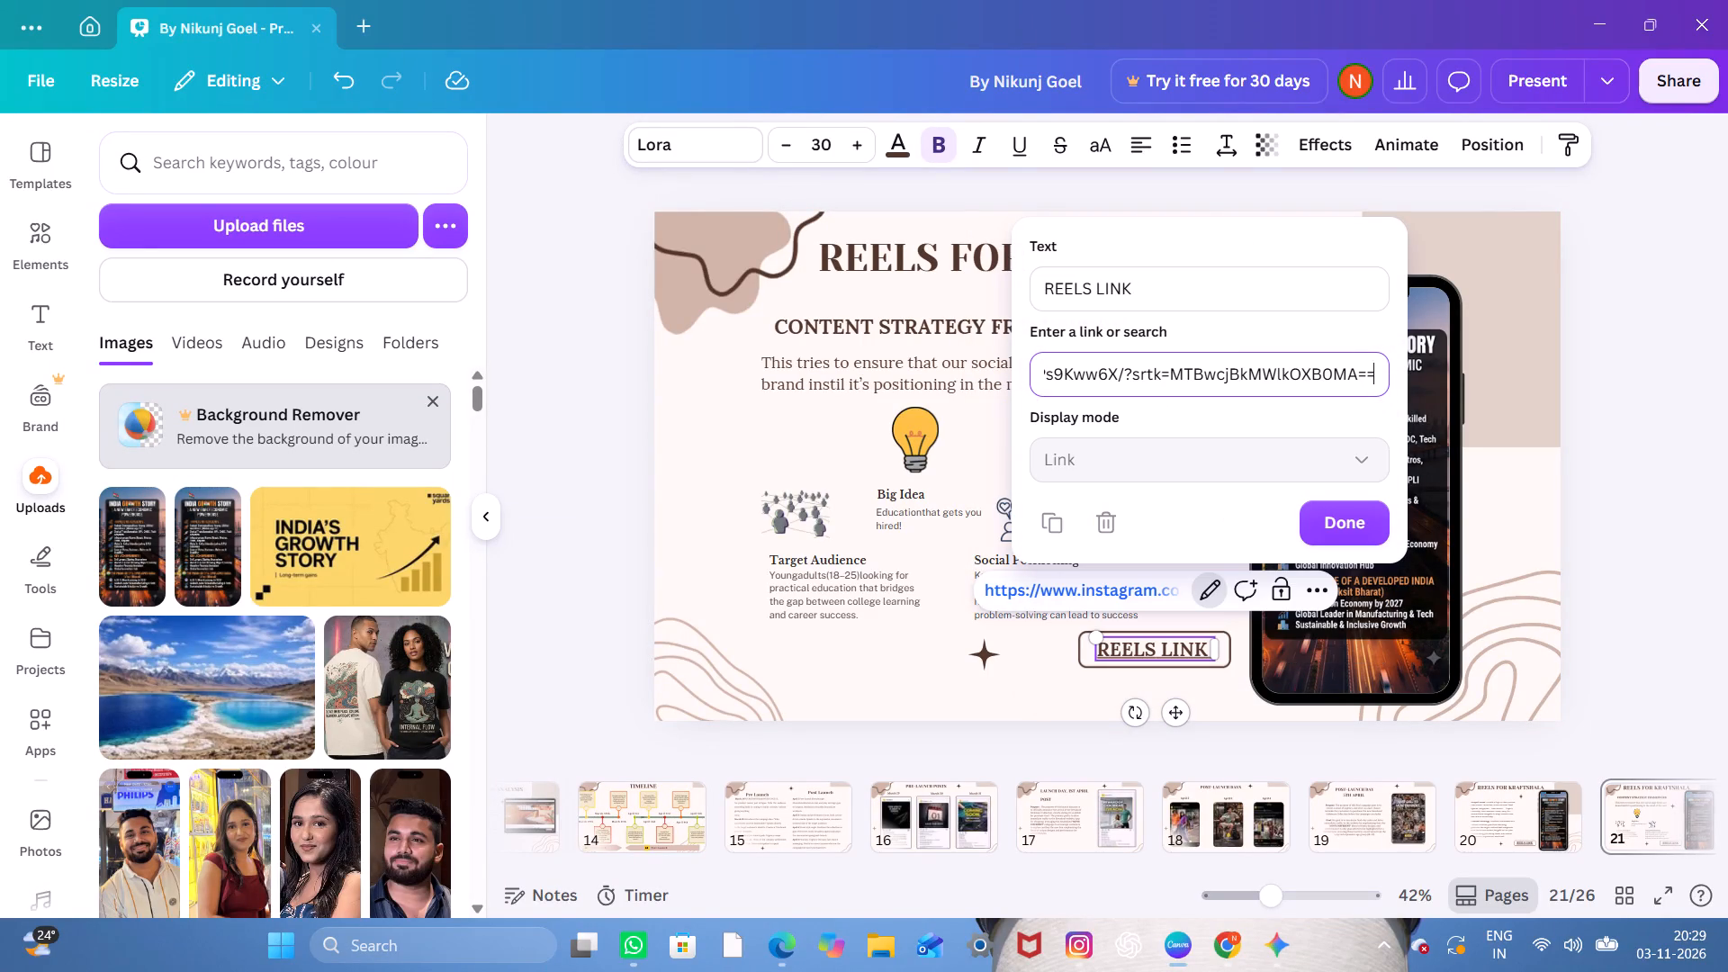
{"action": "left_click", "coordinate": [1327, 536]}
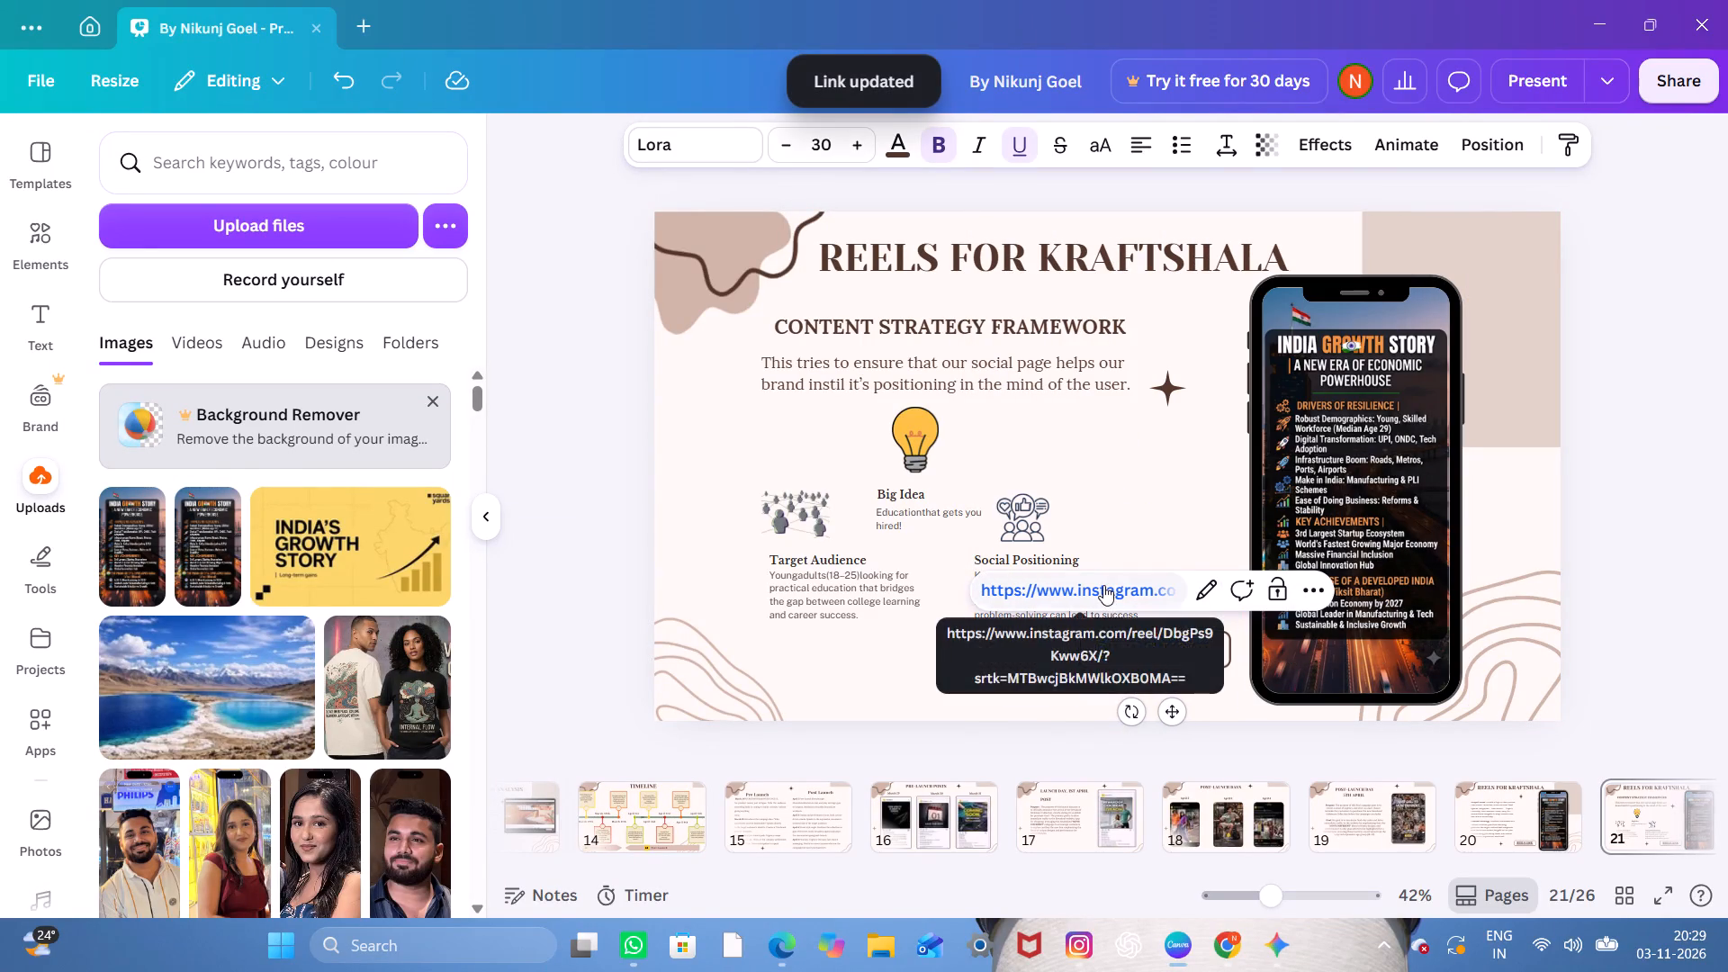
Open page 21's REELS LINK to check which reel it leads to, and return to Canva.
{"action": "left_click", "coordinate": [1103, 585]}
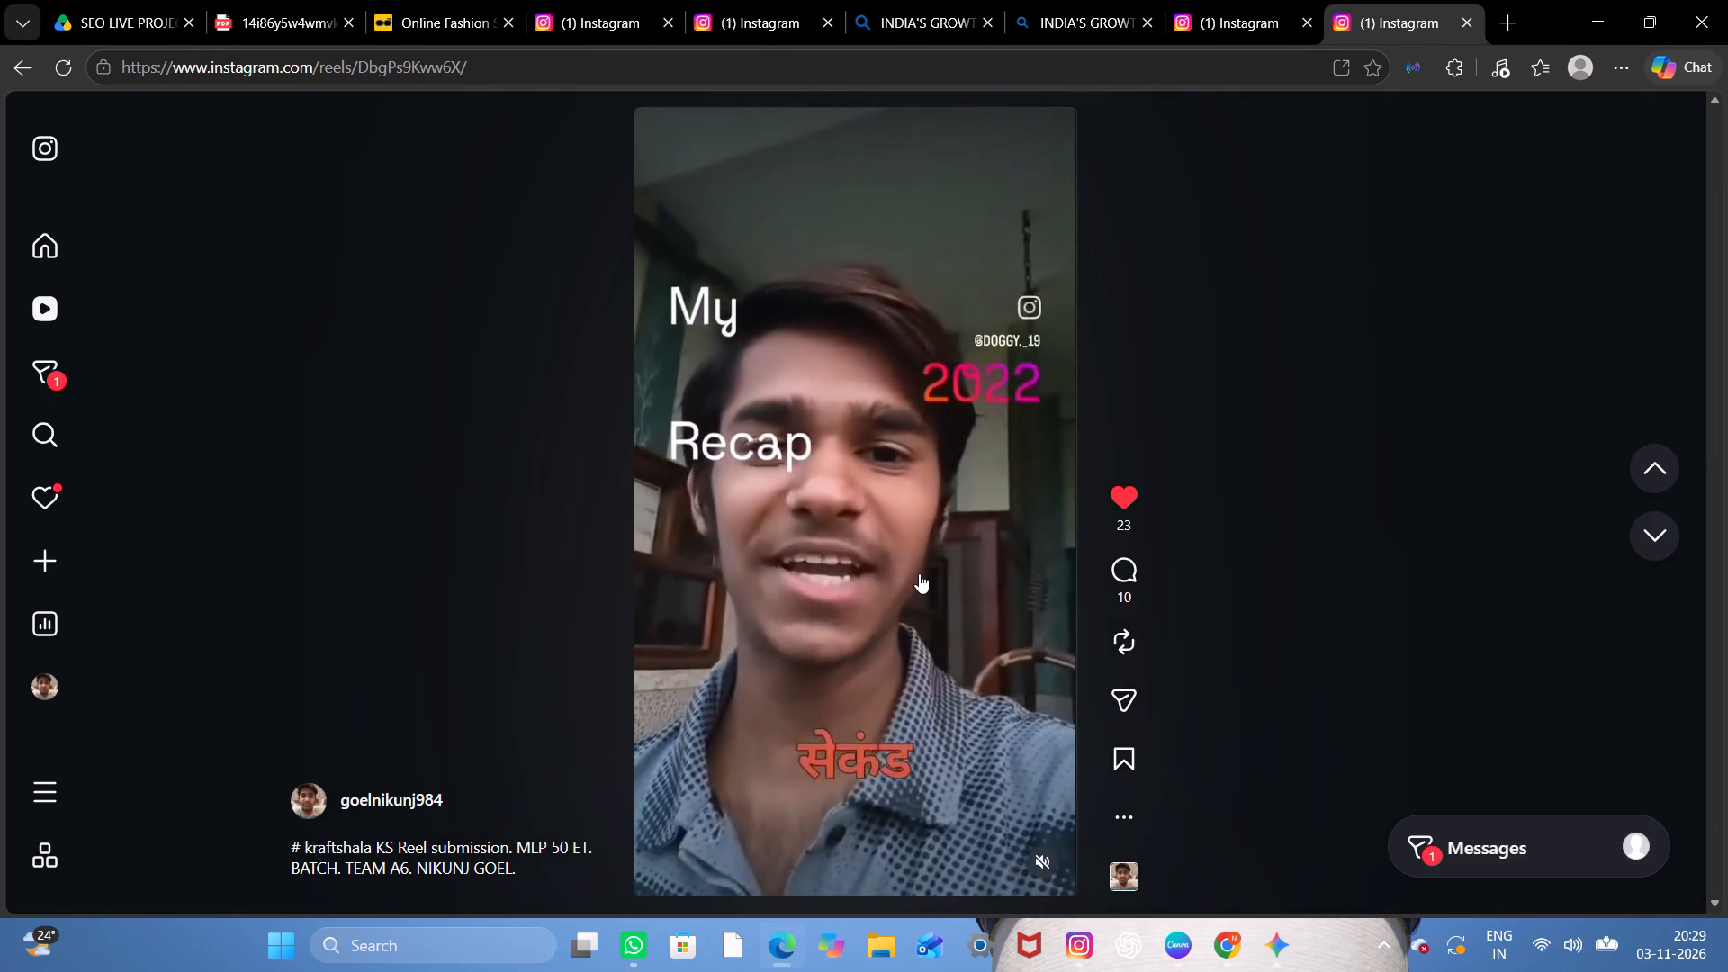
{"action": "scroll", "coordinate": [919, 573], "scroll_direction": "up", "scroll_amount": 2}
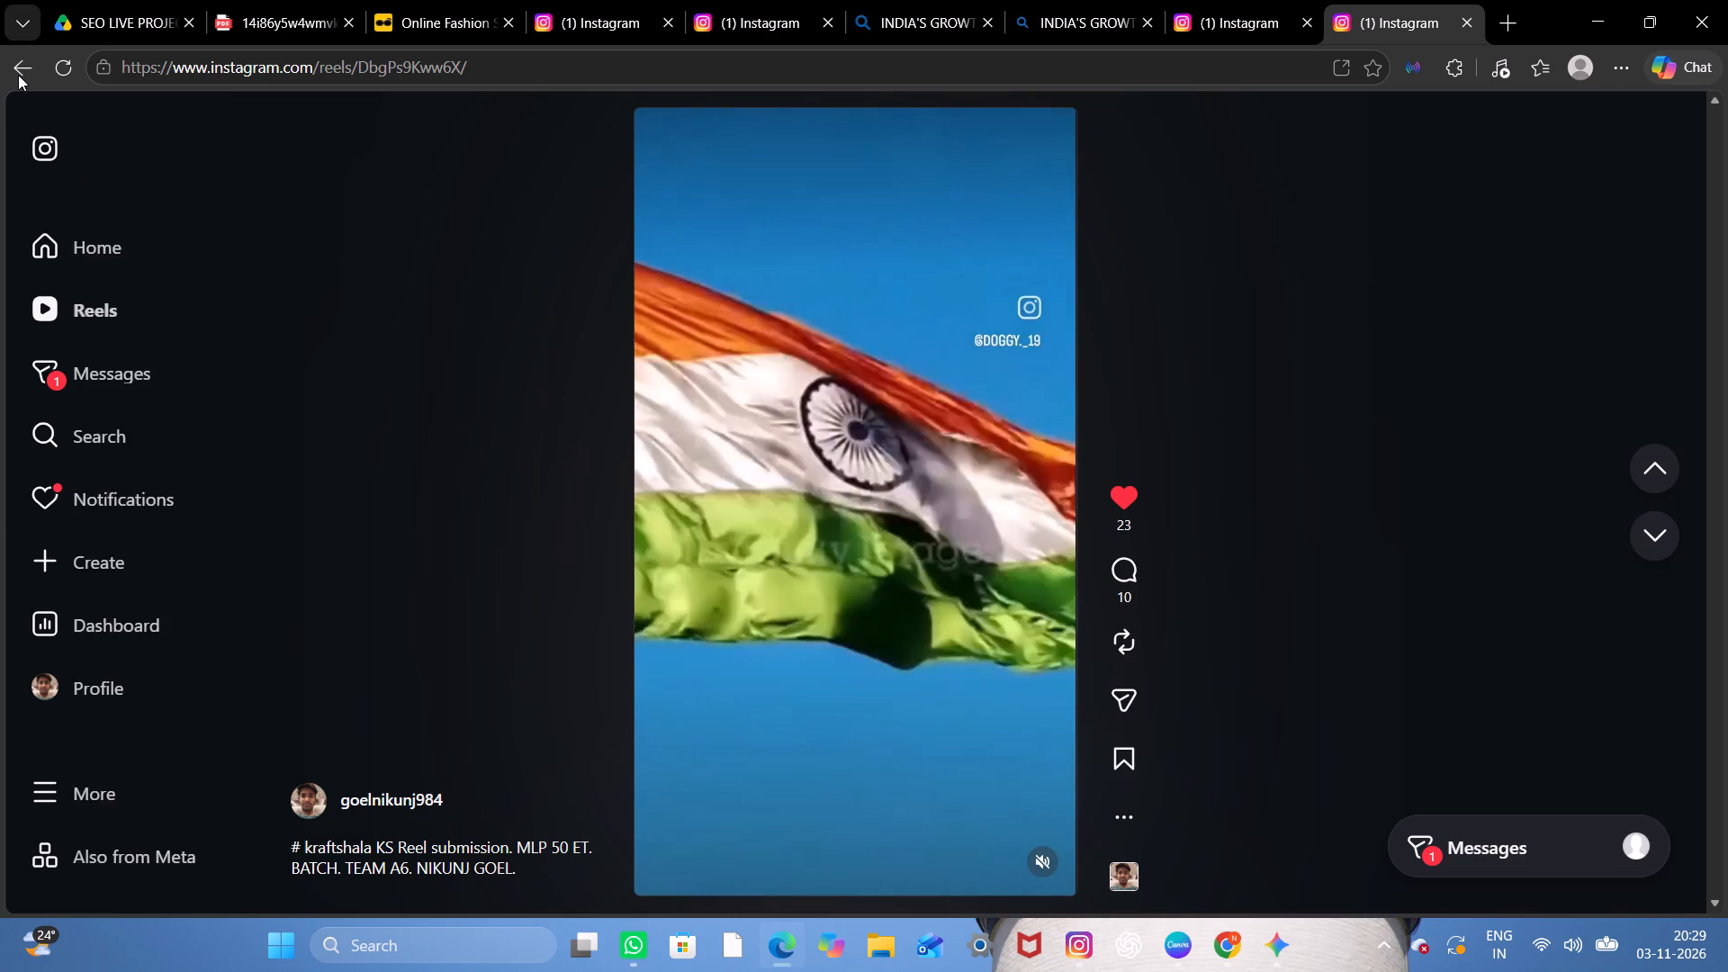
{"action": "left_click", "coordinate": [18, 75]}
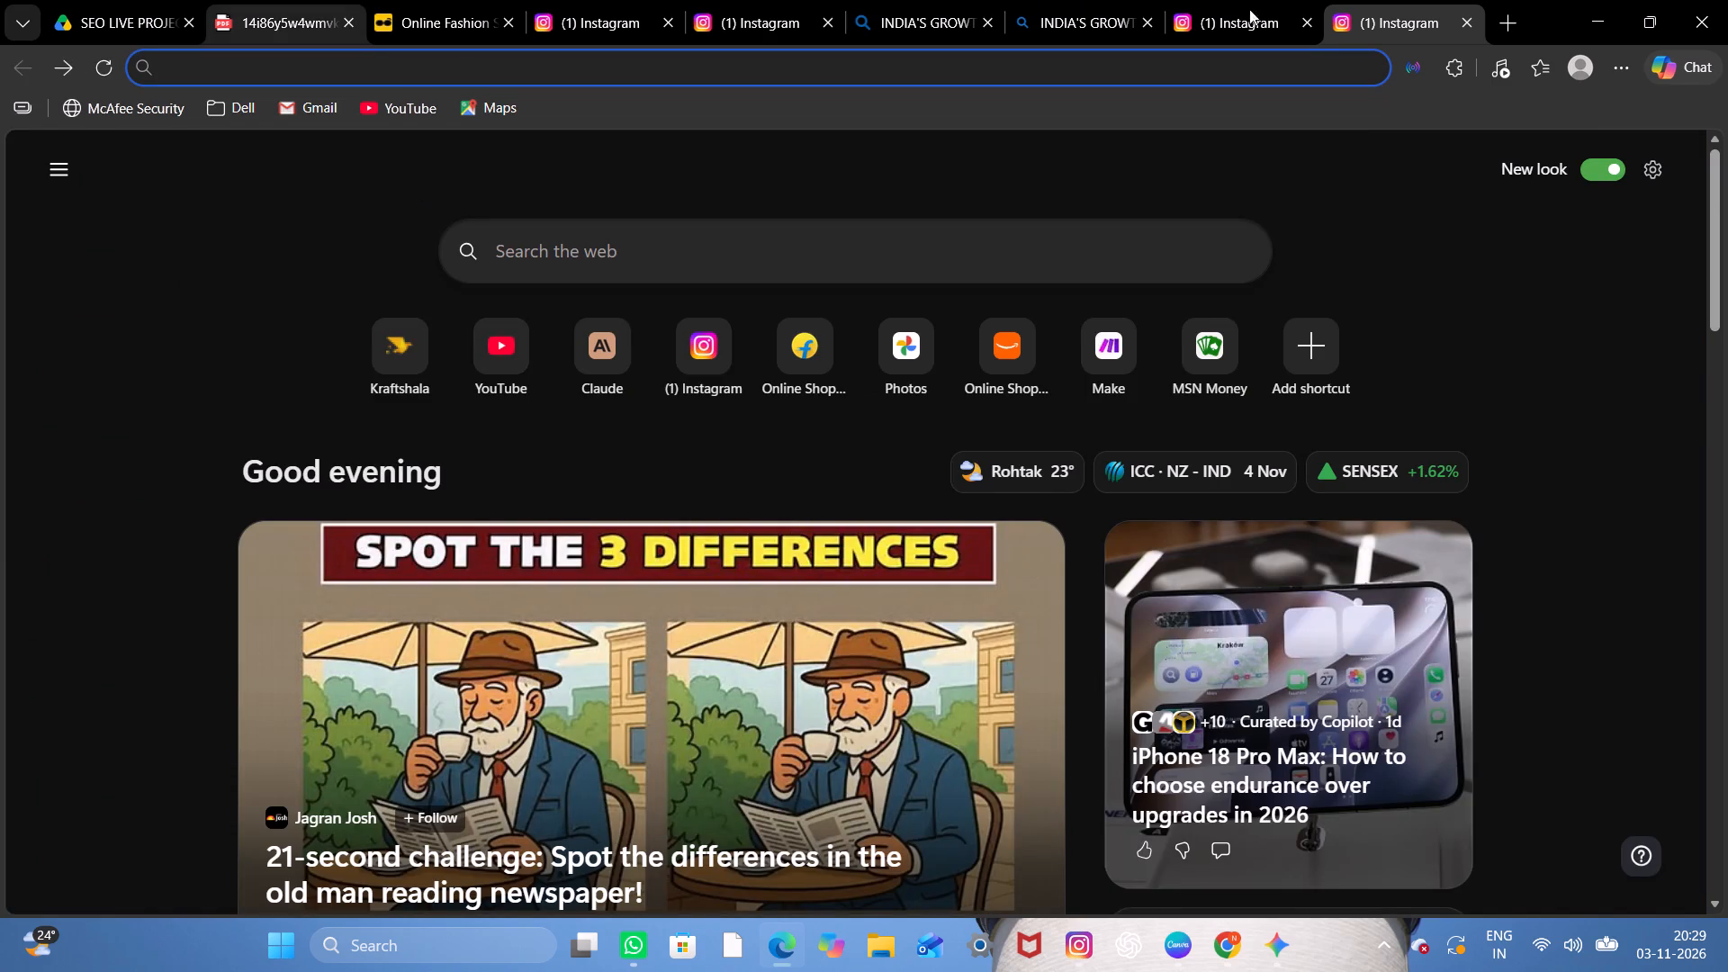
{"action": "left_click", "coordinate": [1212, 0]}
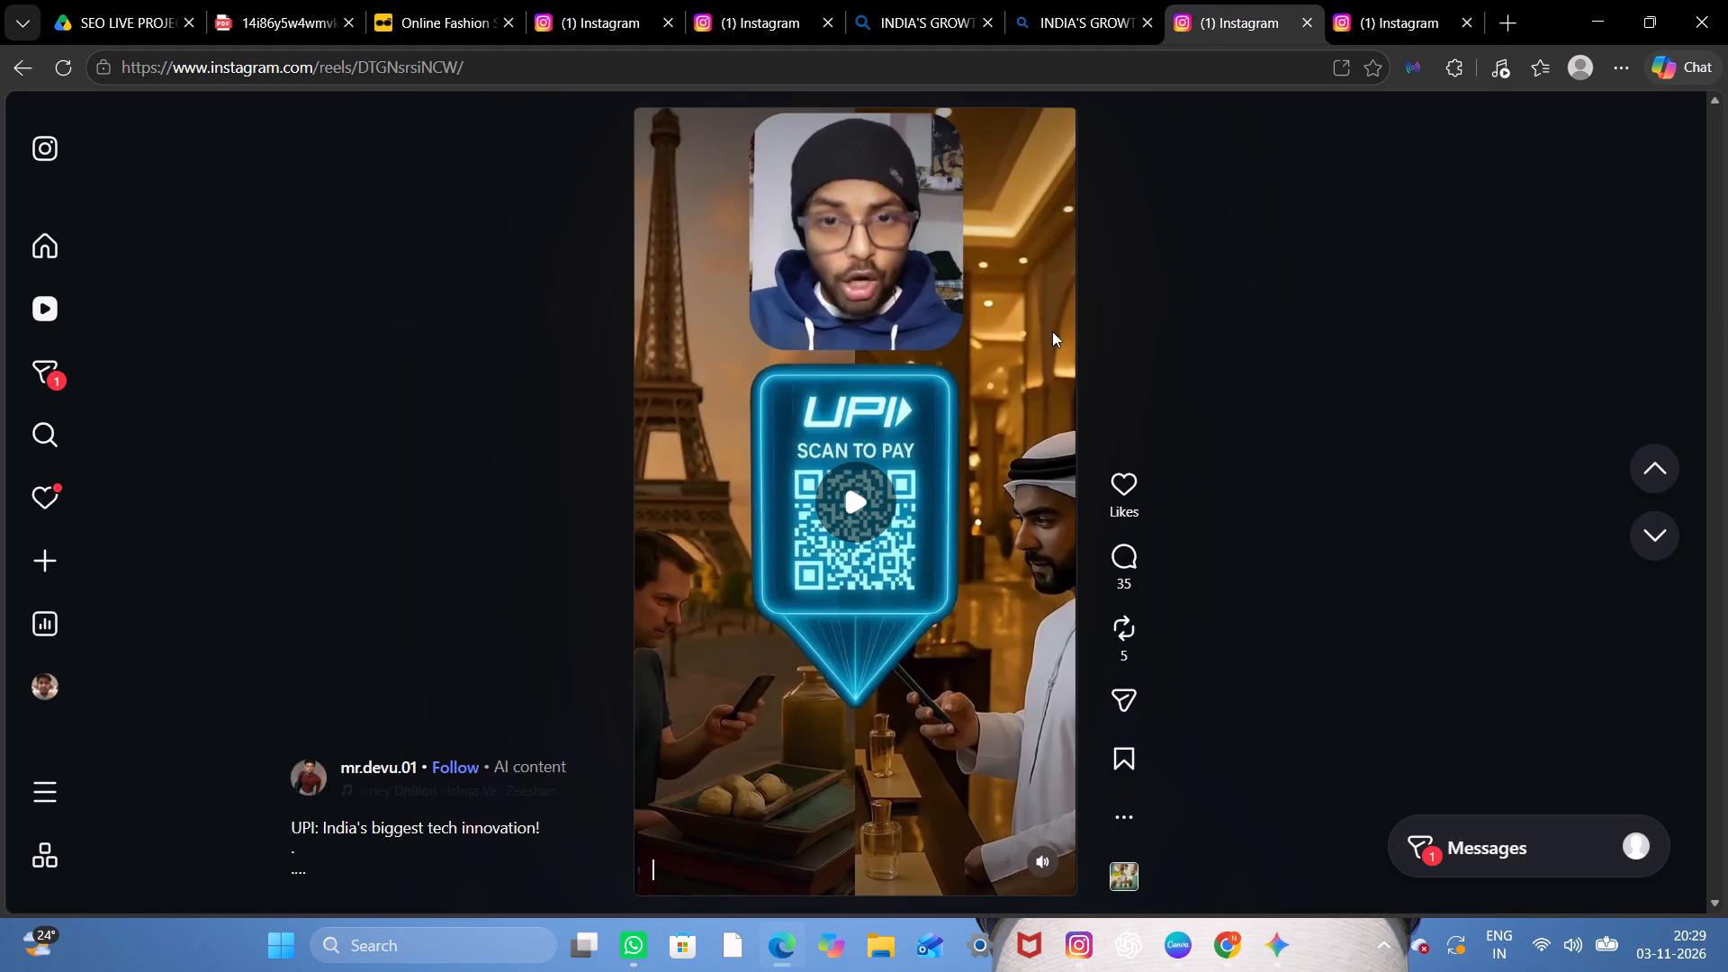
{"action": "left_click", "coordinate": [1384, 3]}
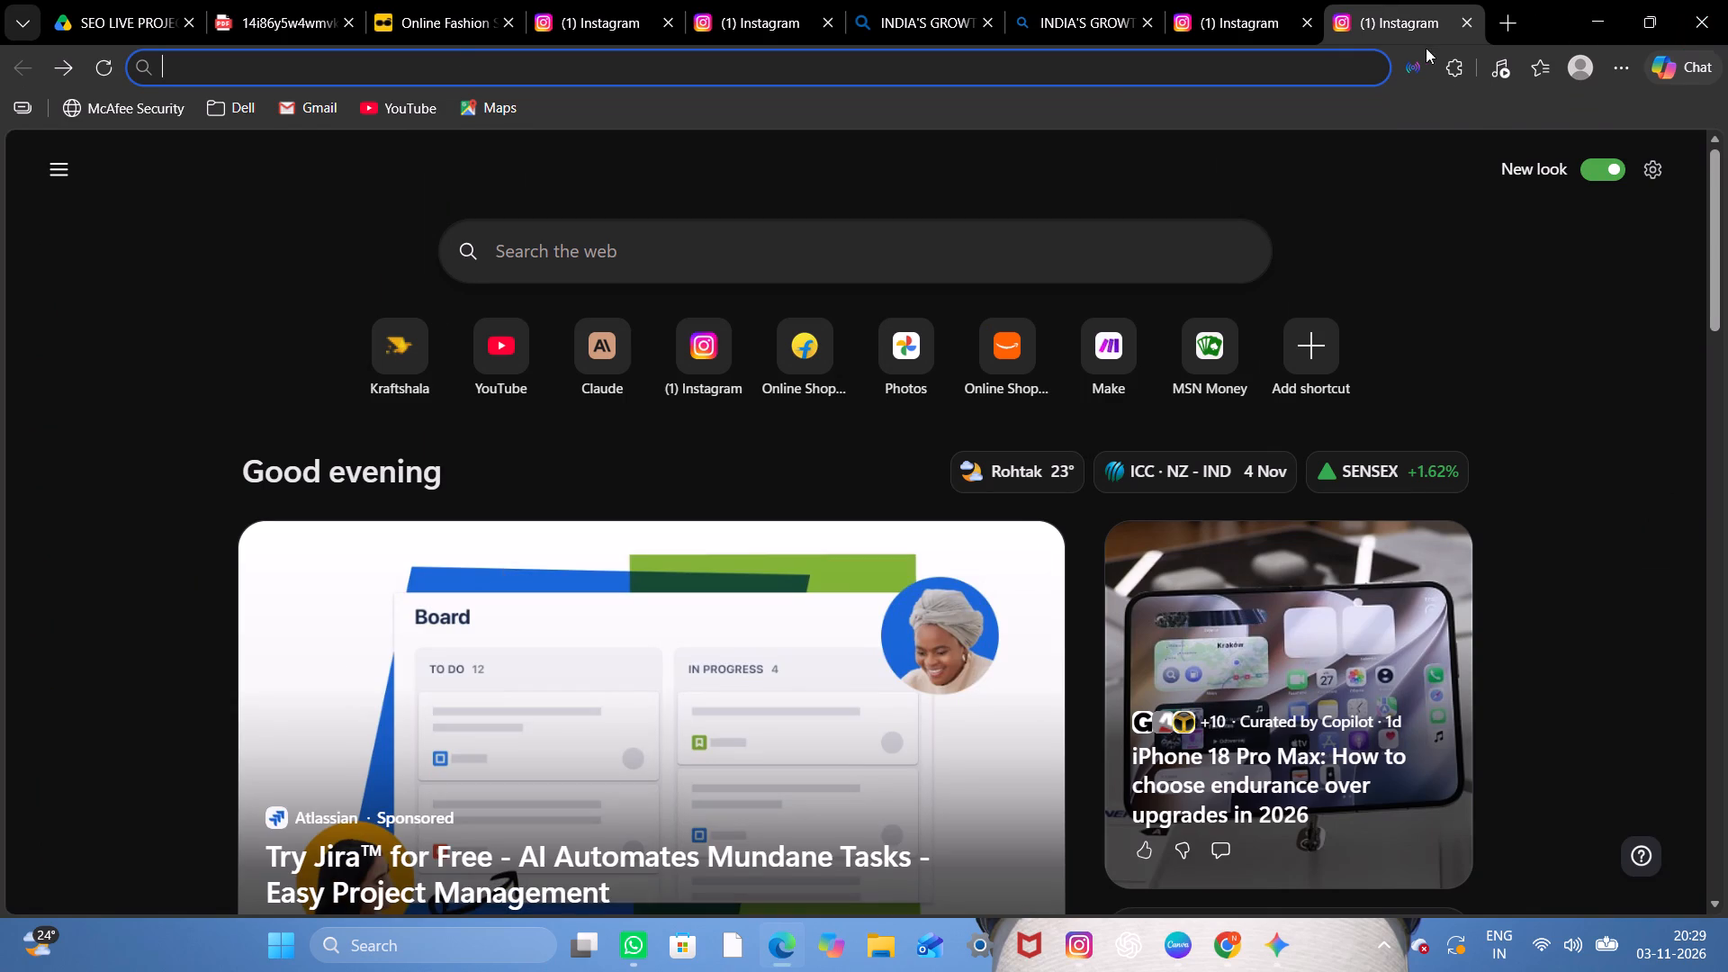
{"action": "key", "text": "ctrl+z"}
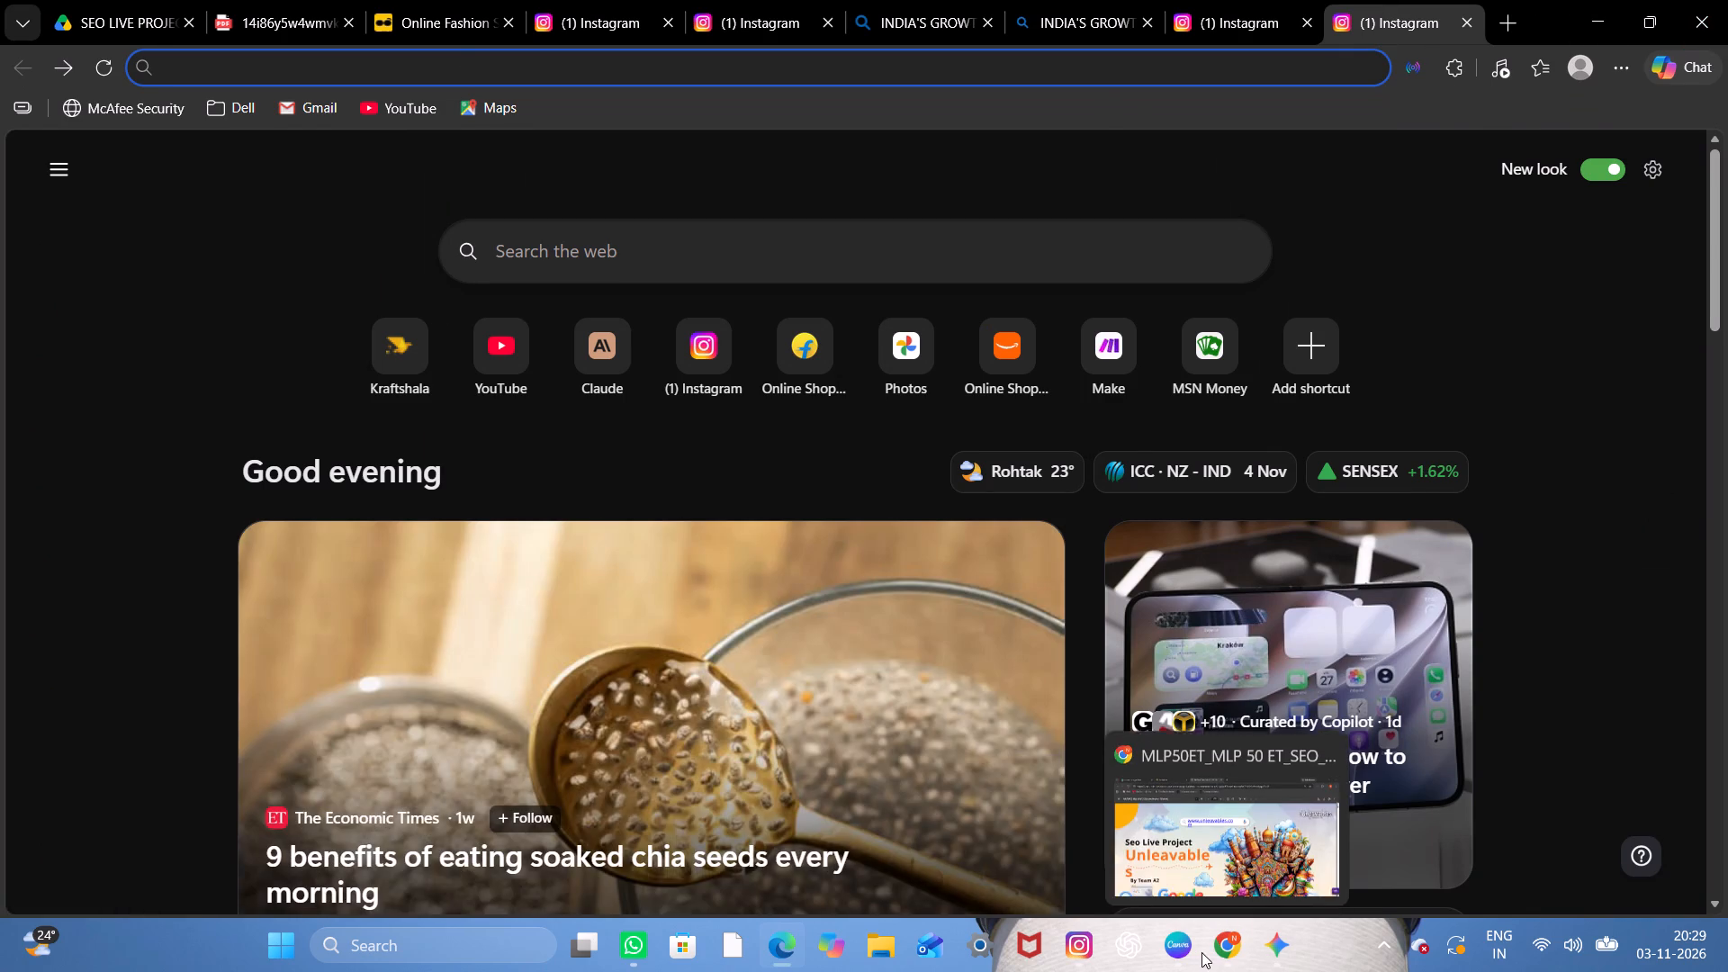
{"action": "left_click", "coordinate": [1173, 859]}
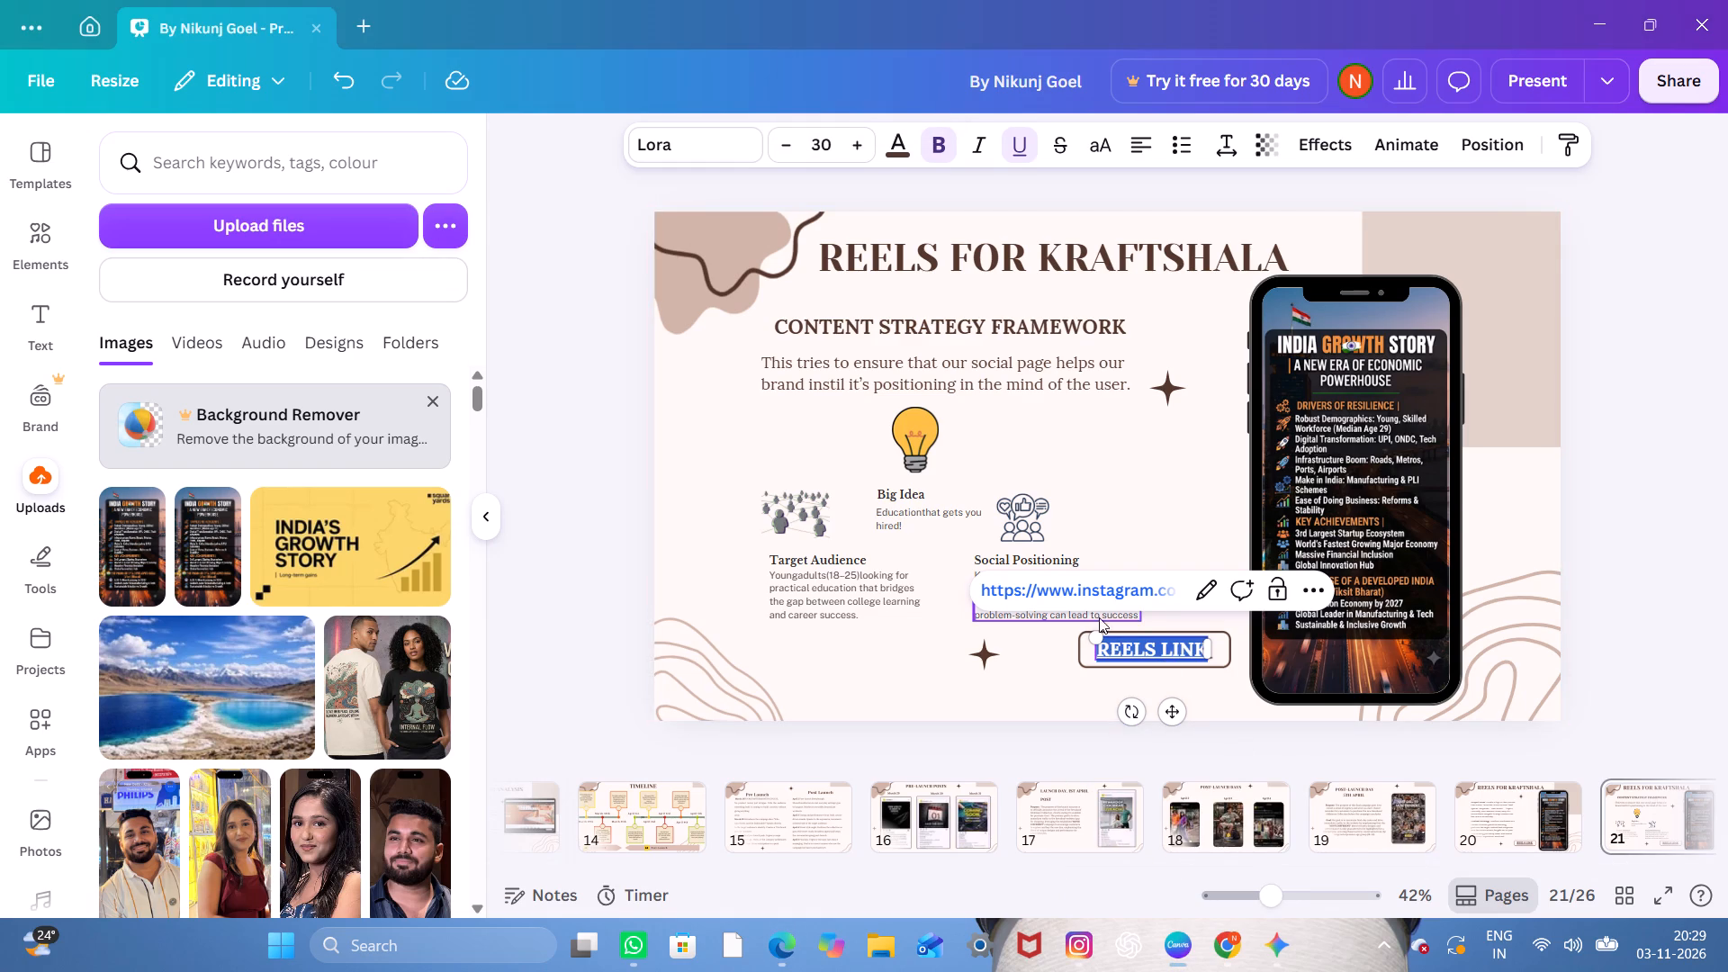
Follow page 21's link again, view the India's Growth Story reel from the Instagram profile, and return to Canva.
{"action": "left_click", "coordinate": [1085, 589]}
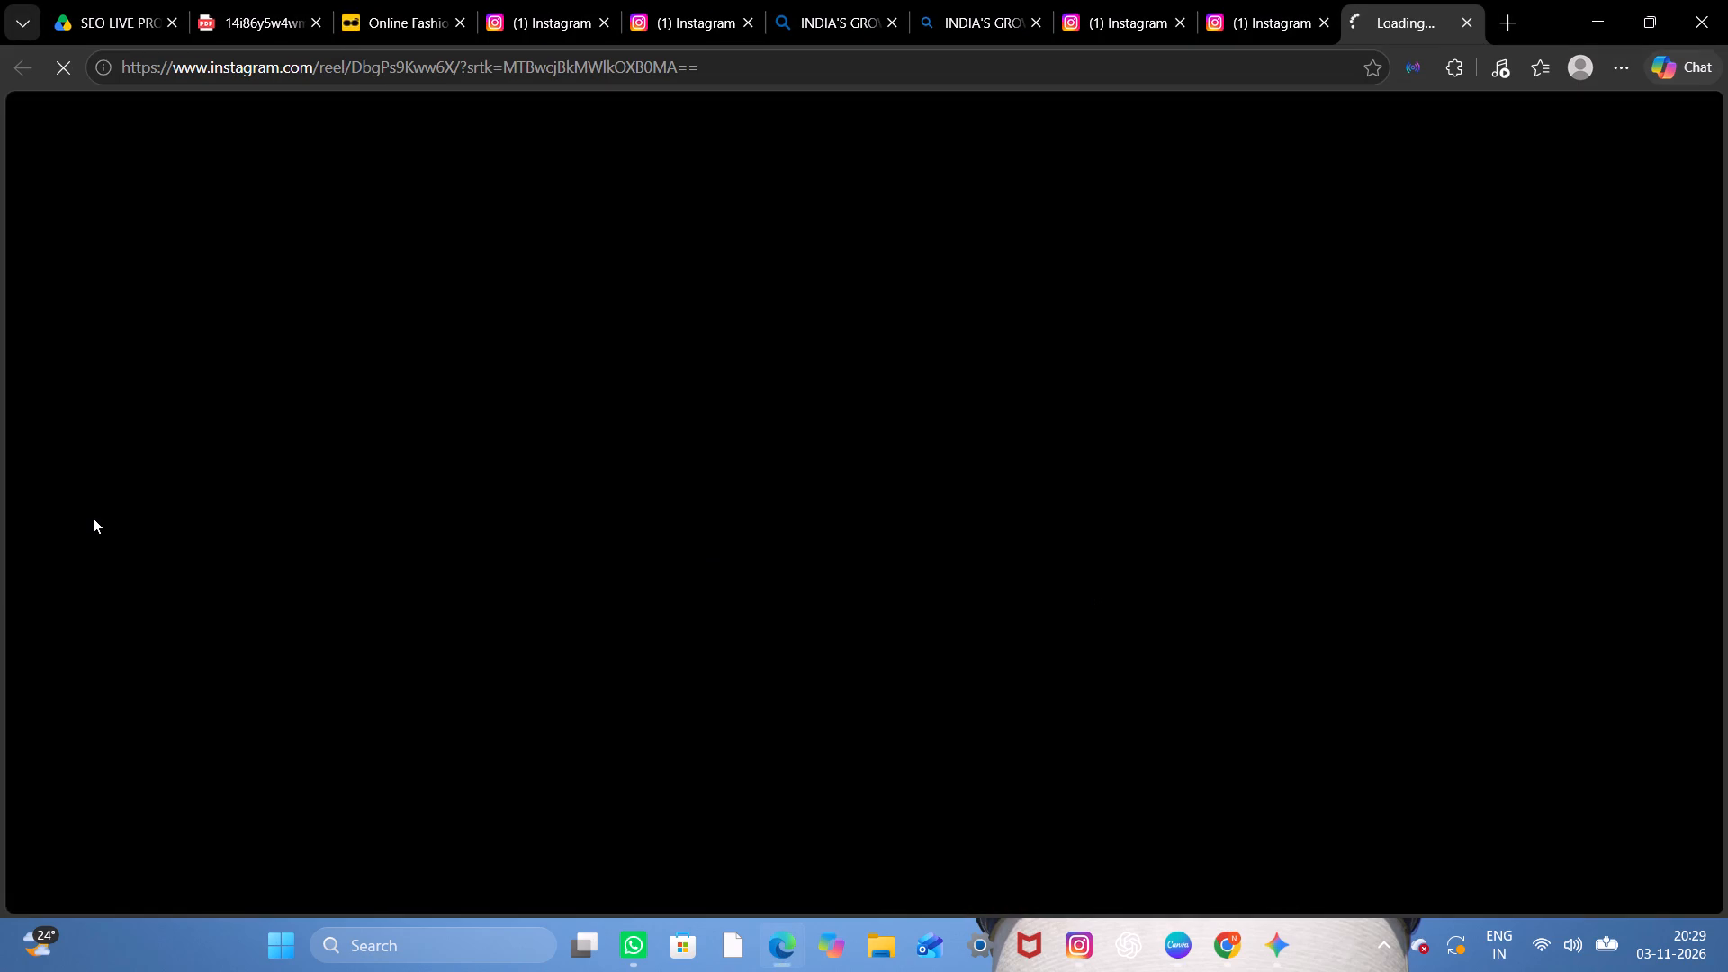
{"action": "left_click", "coordinate": [12, 686]}
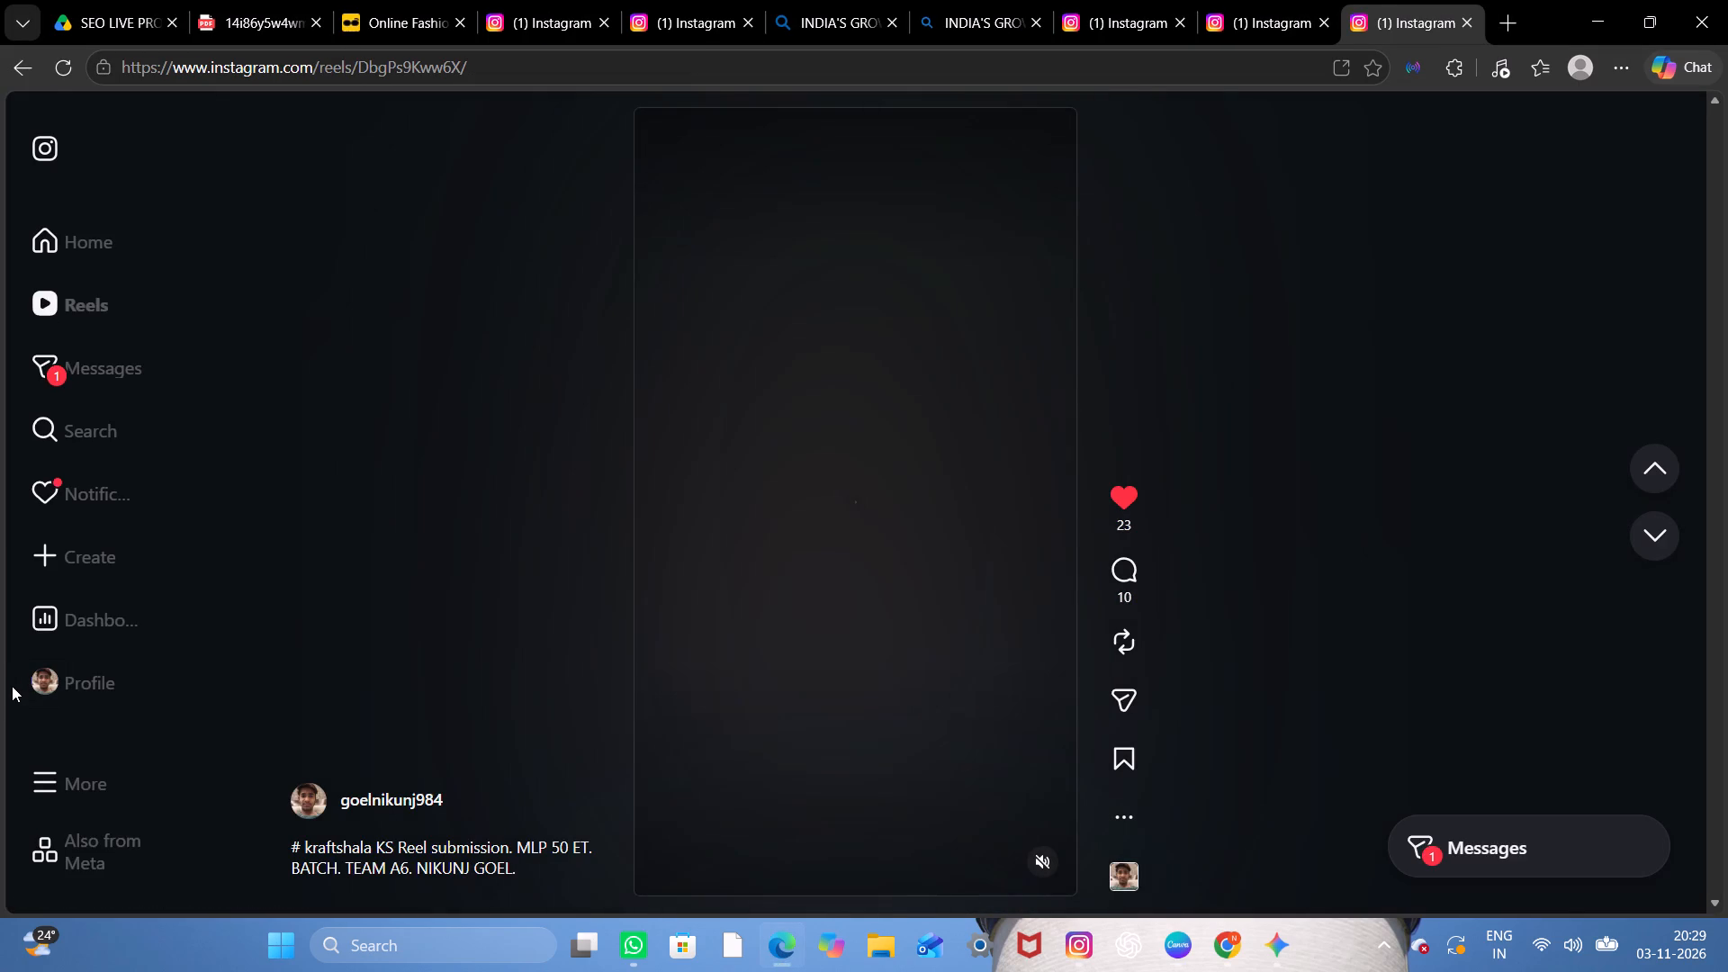
{"action": "left_click", "coordinate": [49, 686]}
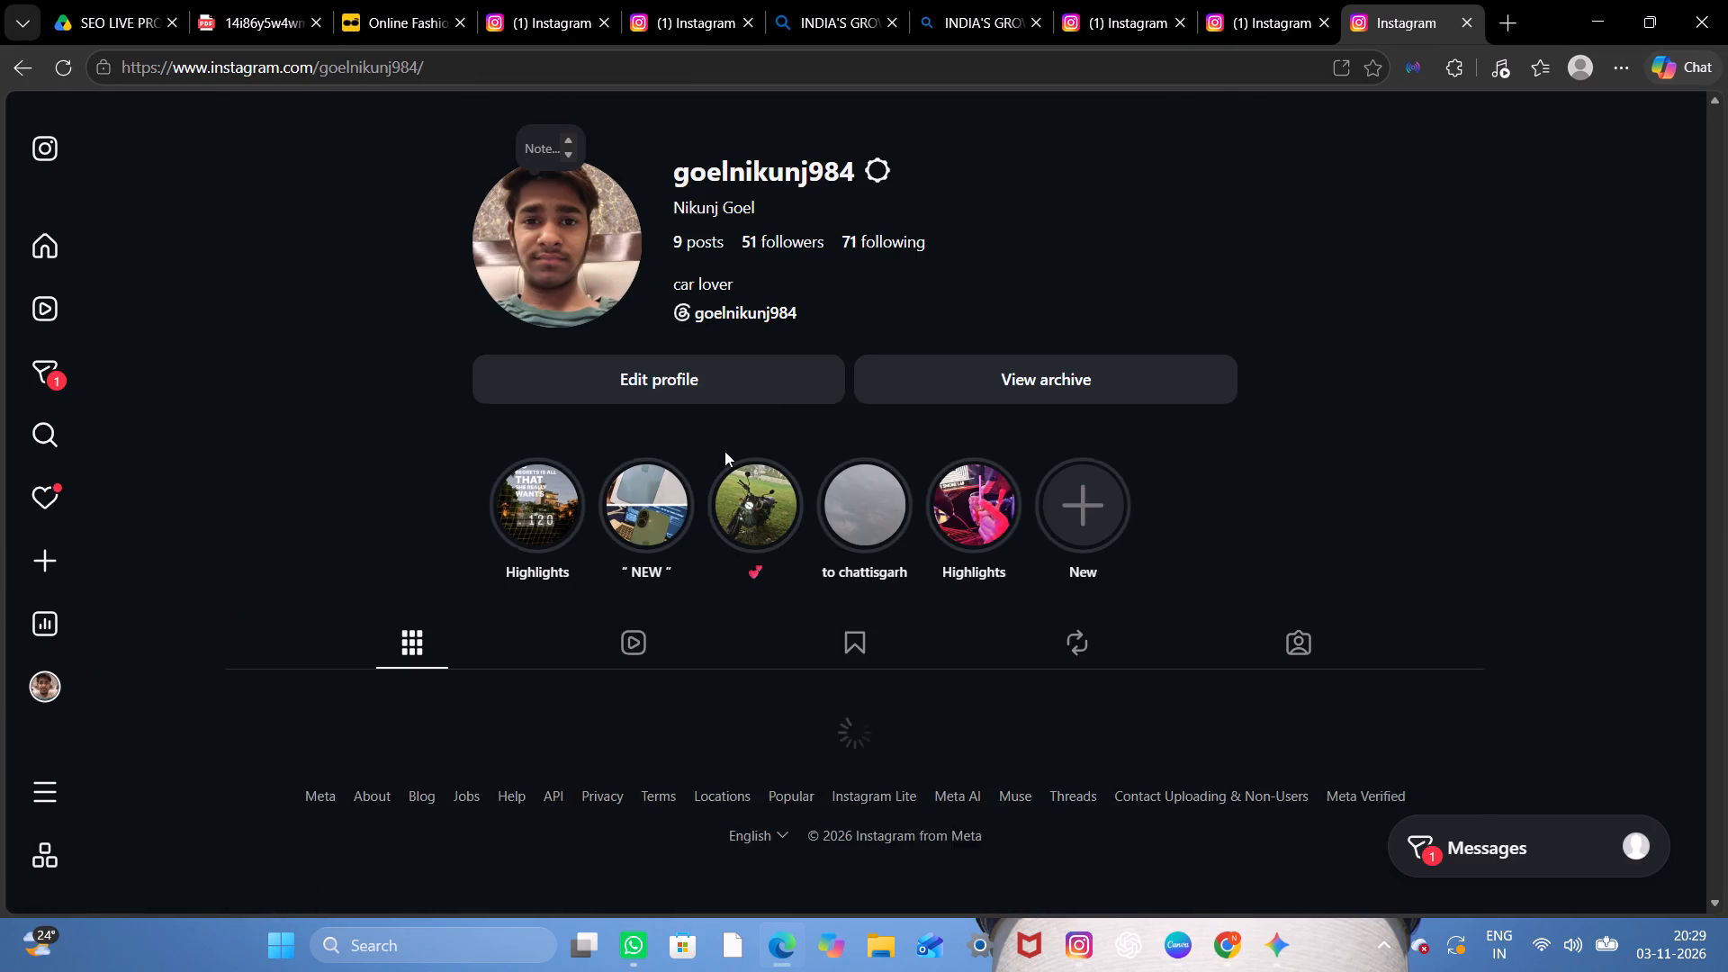
{"action": "scroll", "coordinate": [852, 712], "scroll_direction": "down", "scroll_amount": 5}
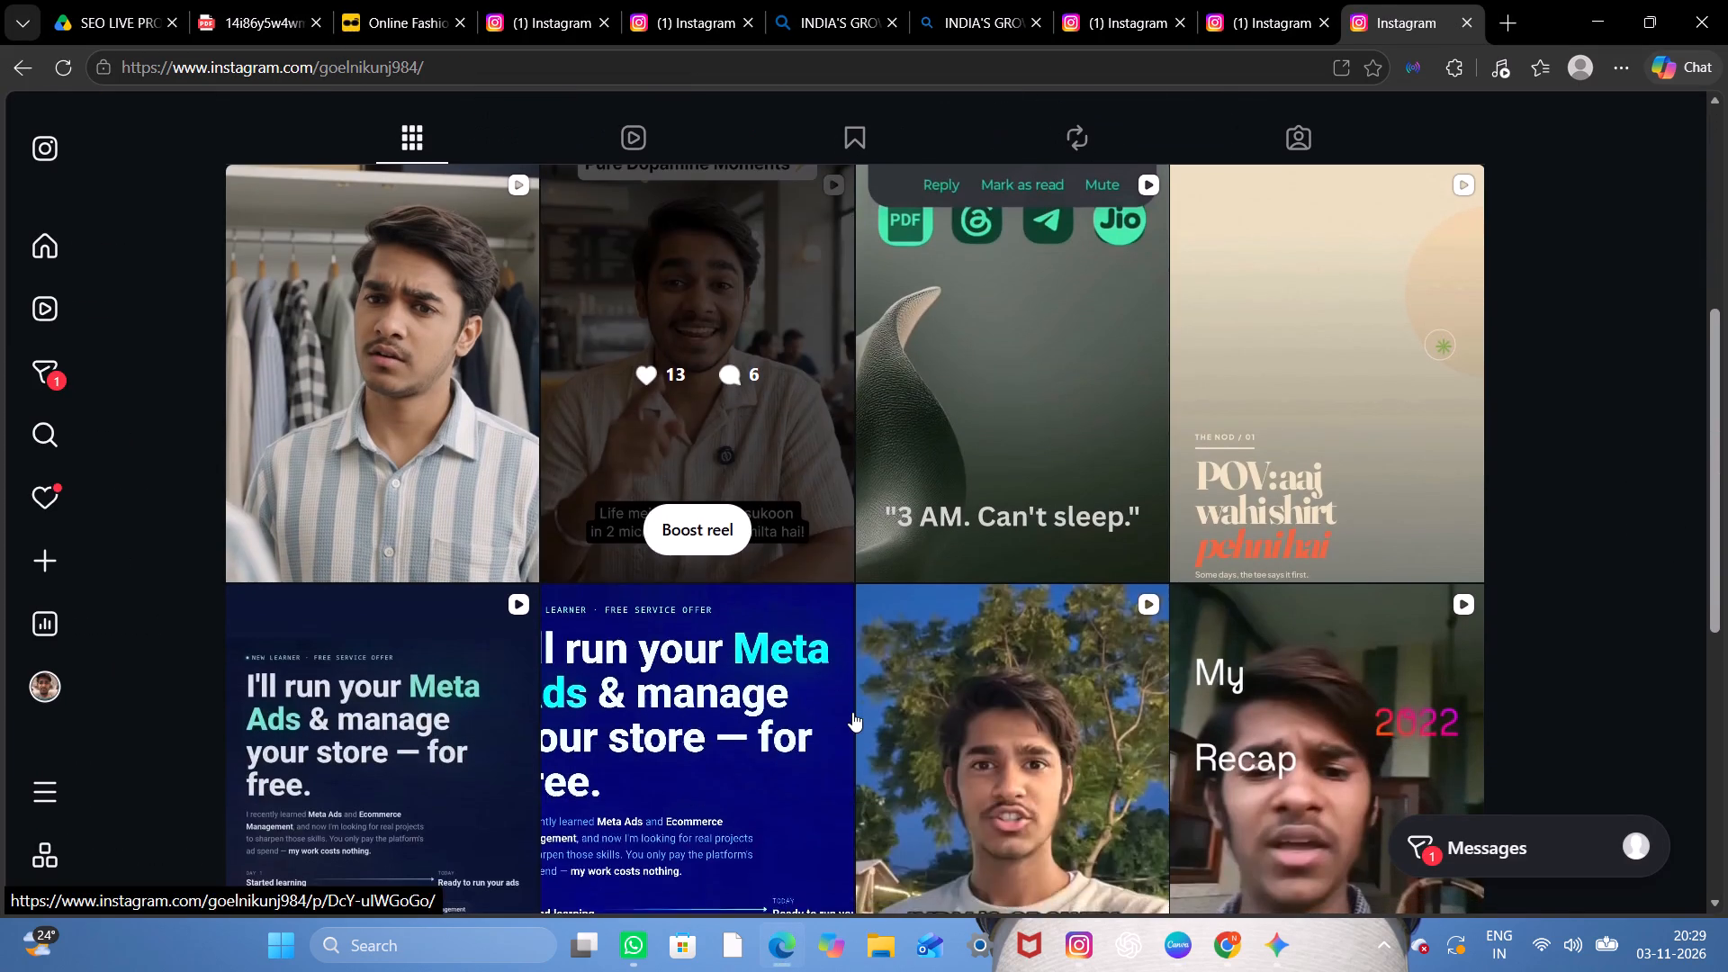
{"action": "left_click", "coordinate": [1045, 713]}
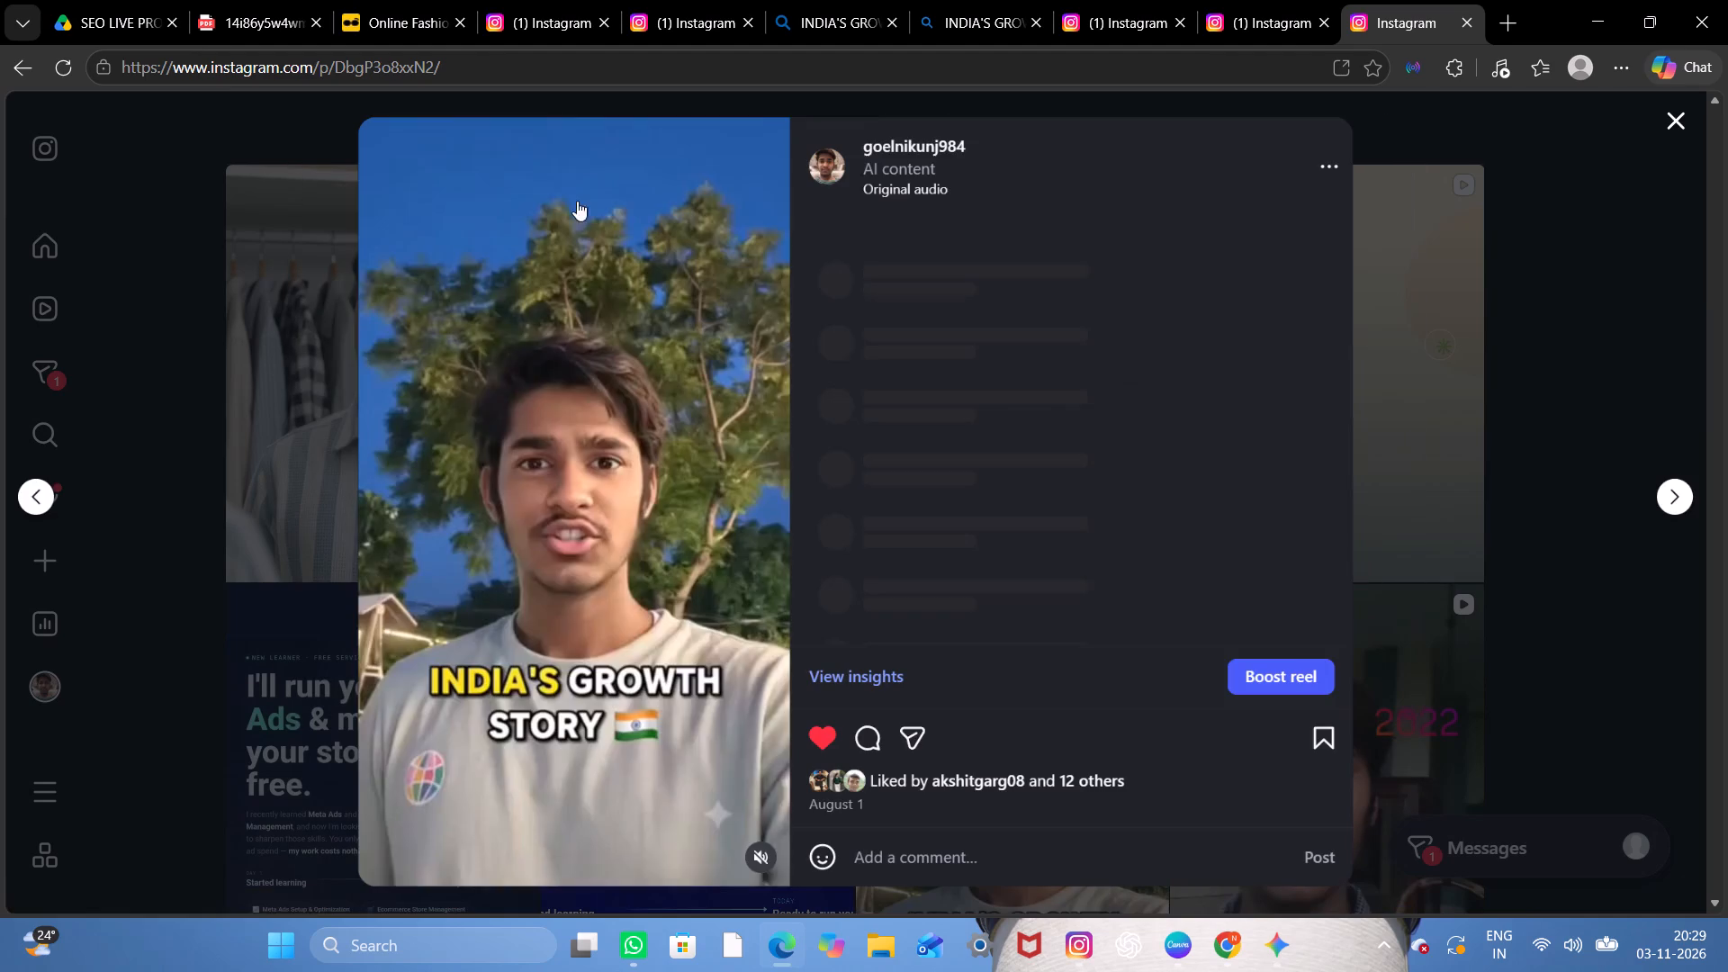
{"action": "double_click", "coordinate": [540, 59]}
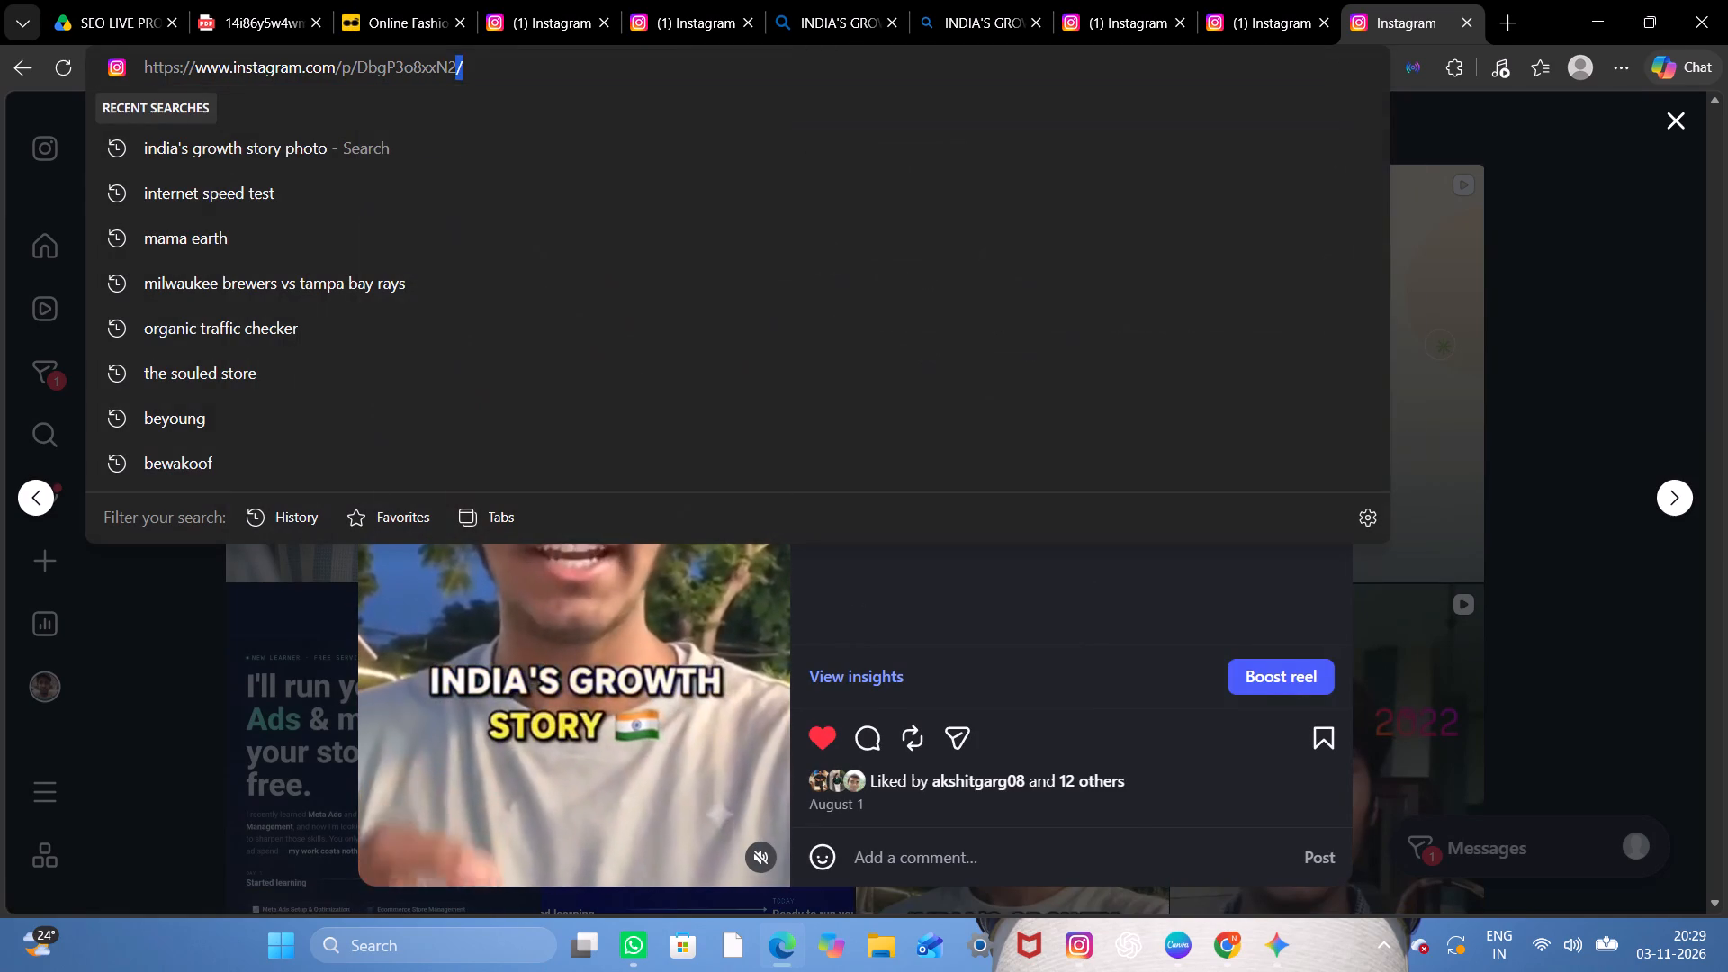
{"action": "left_click", "coordinate": [540, 59]}
{"action": "double_click", "coordinate": [540, 59]}
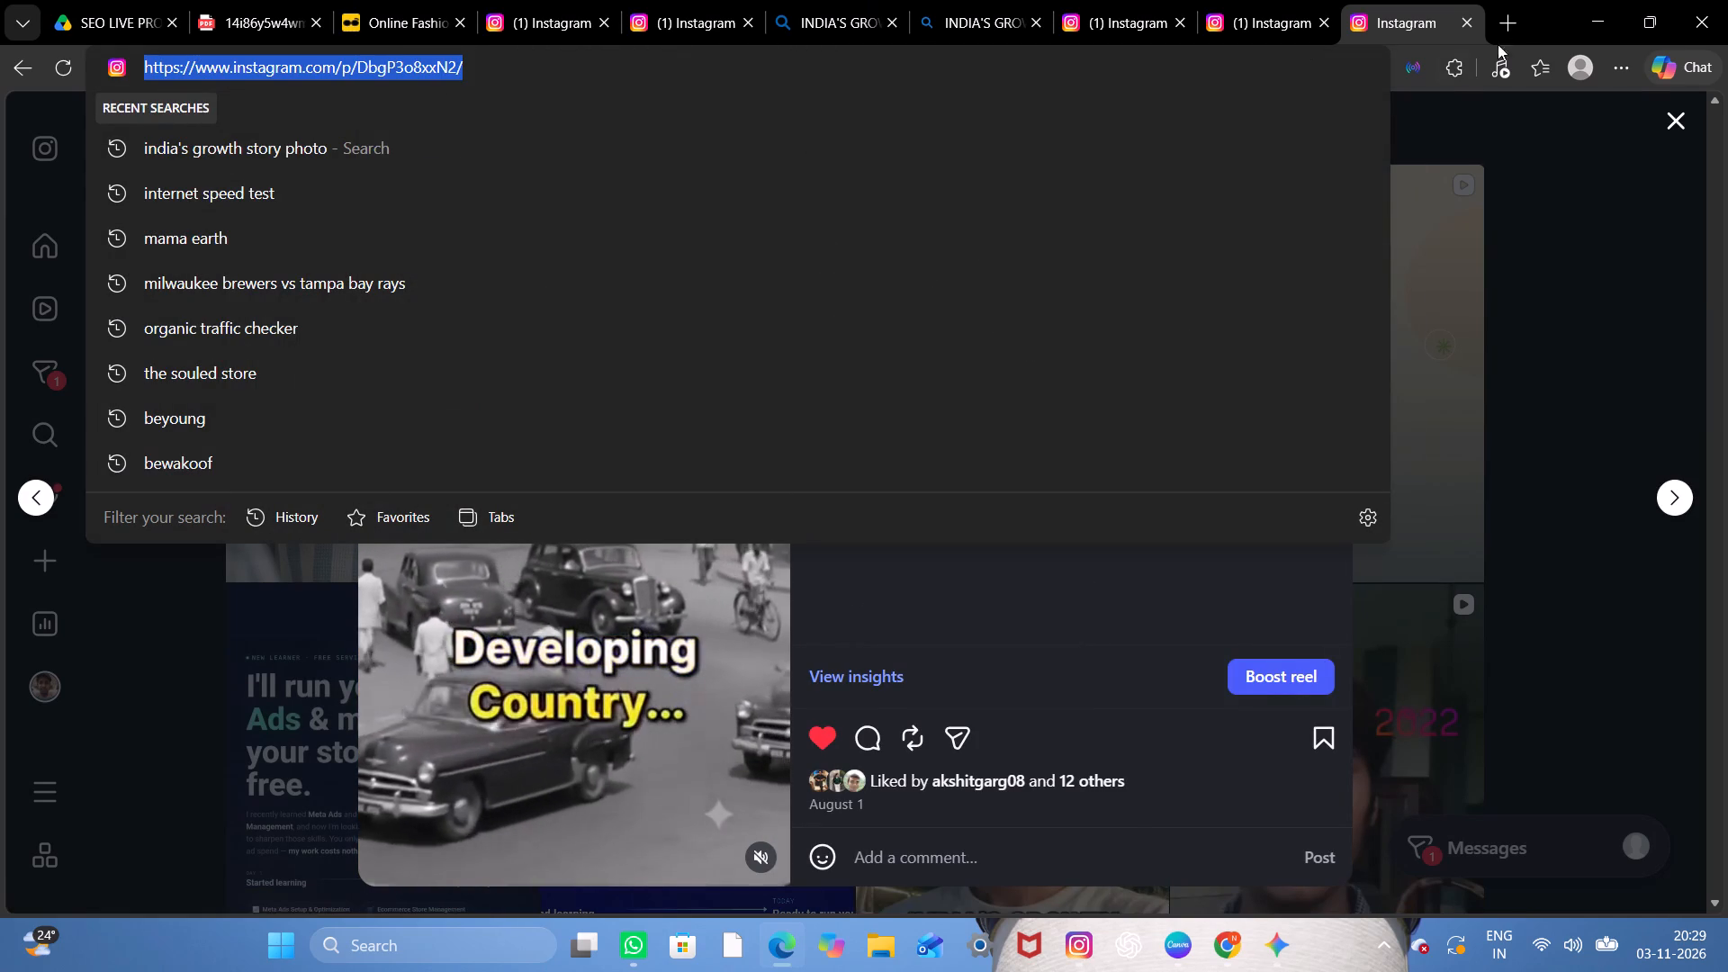
{"action": "left_click", "coordinate": [1471, 18]}
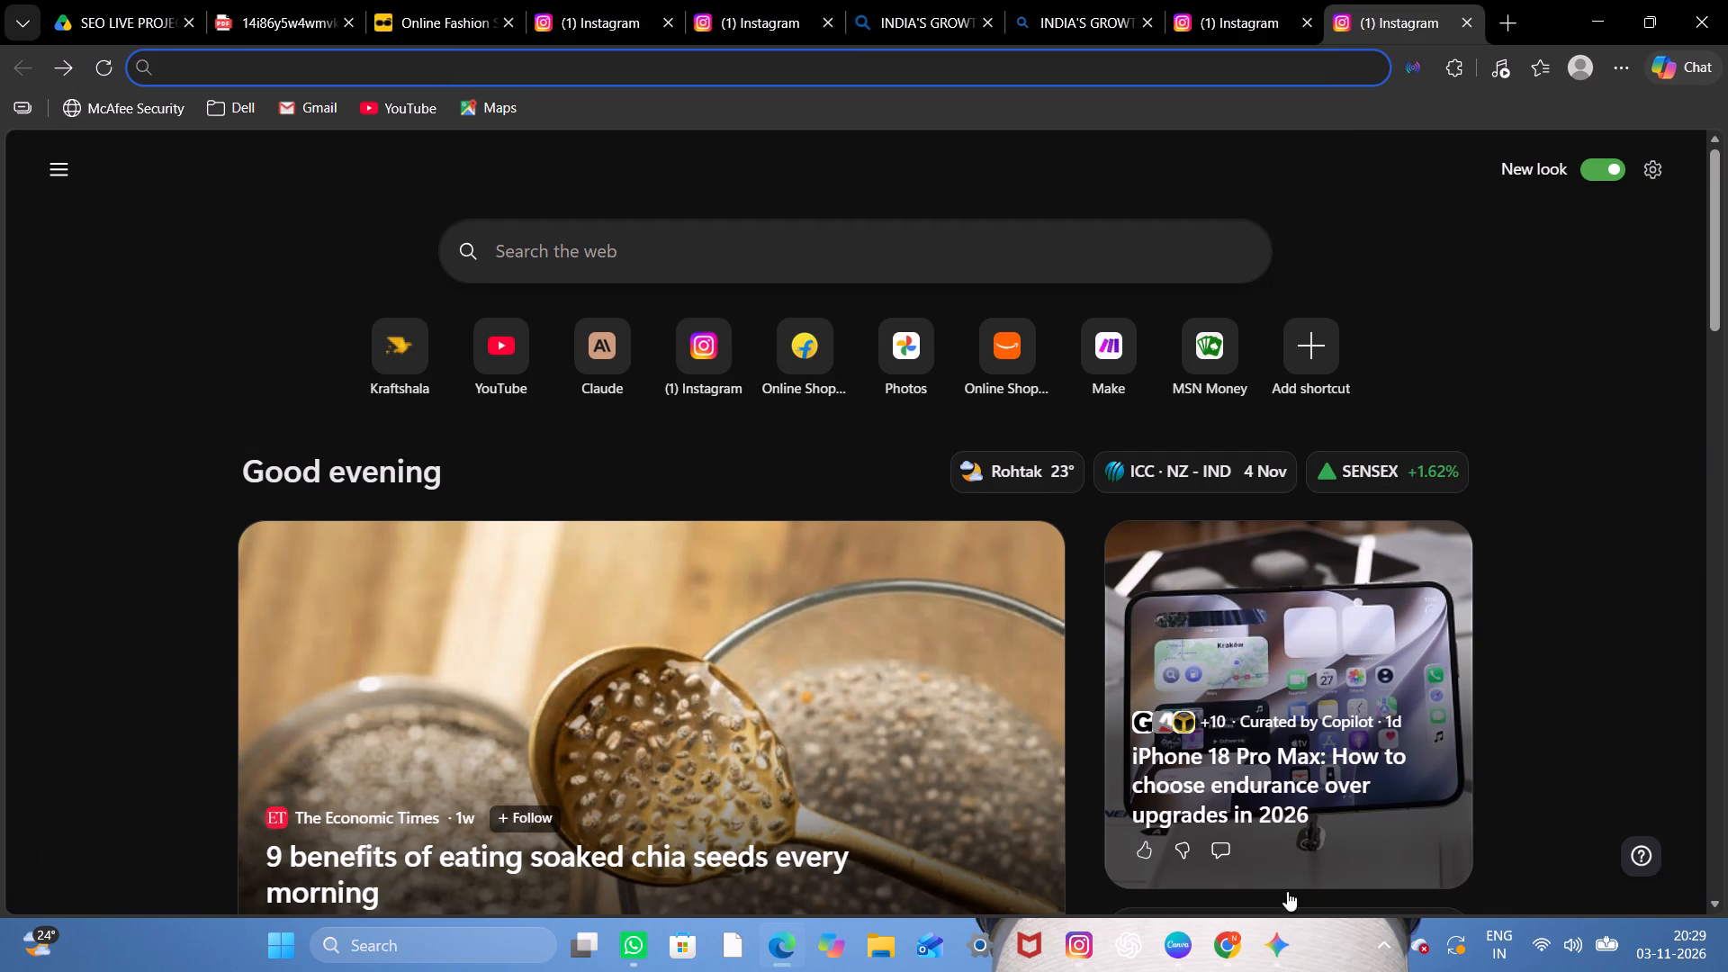
{"action": "left_click", "coordinate": [1162, 841]}
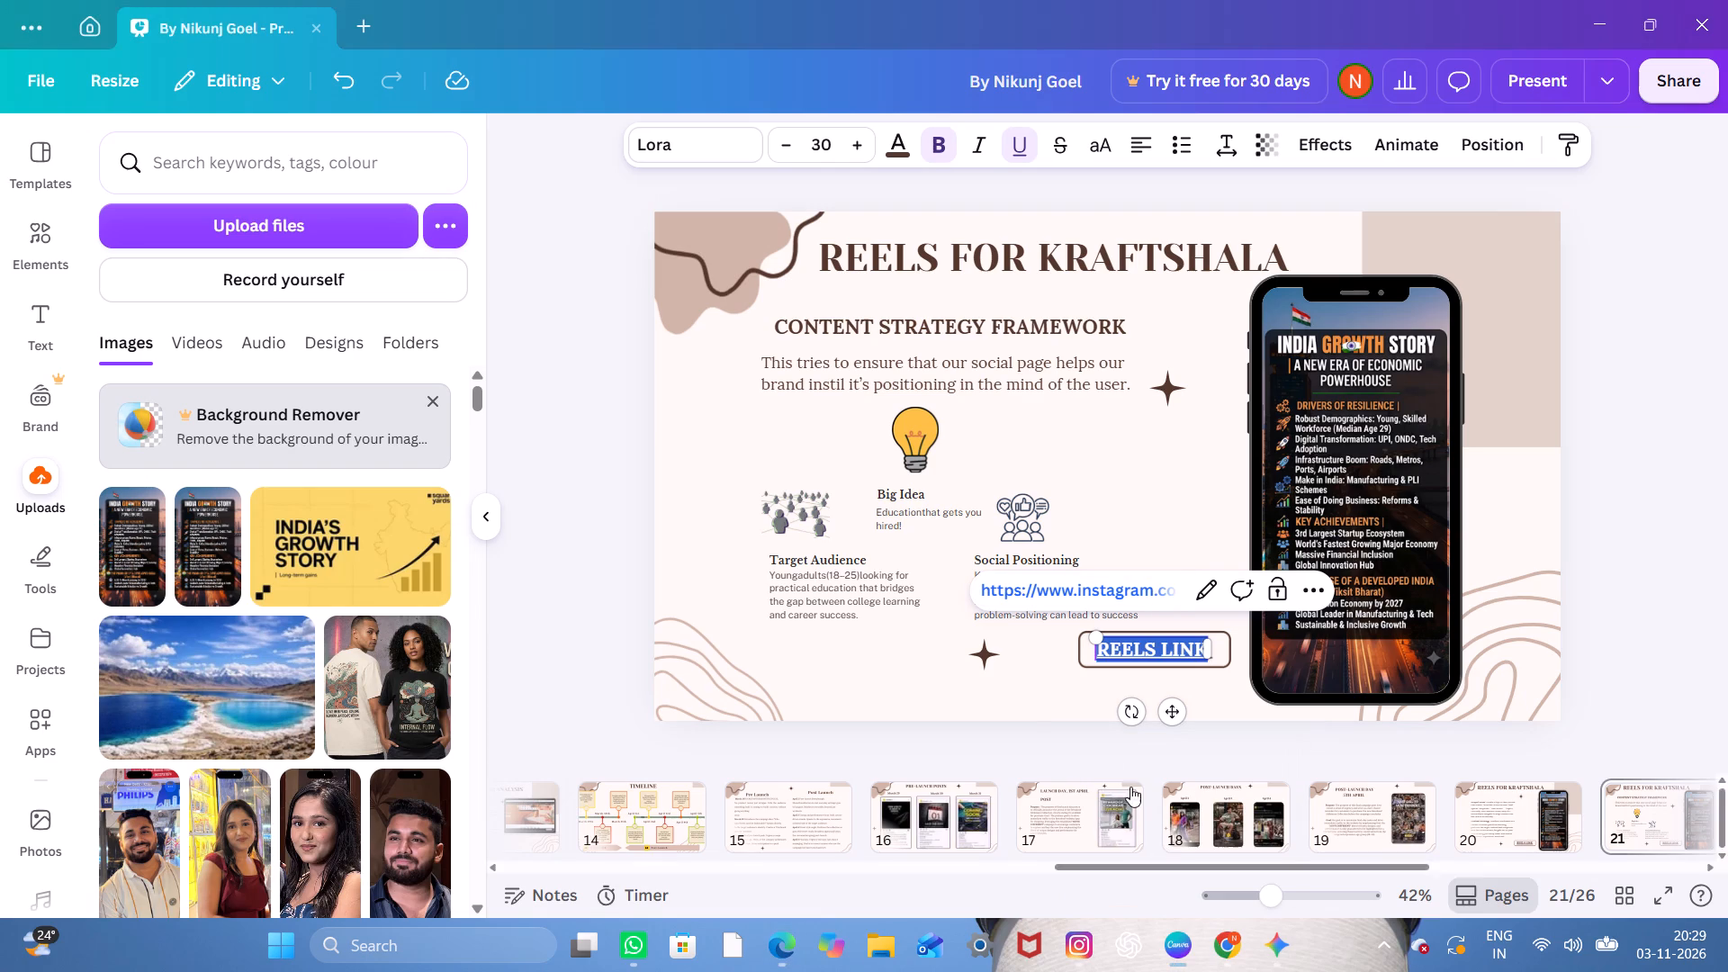
Open the reel link on page 22, the first Unleavables reel slide, and play the reel with sound.
{"action": "left_click", "coordinate": [549, 548]}
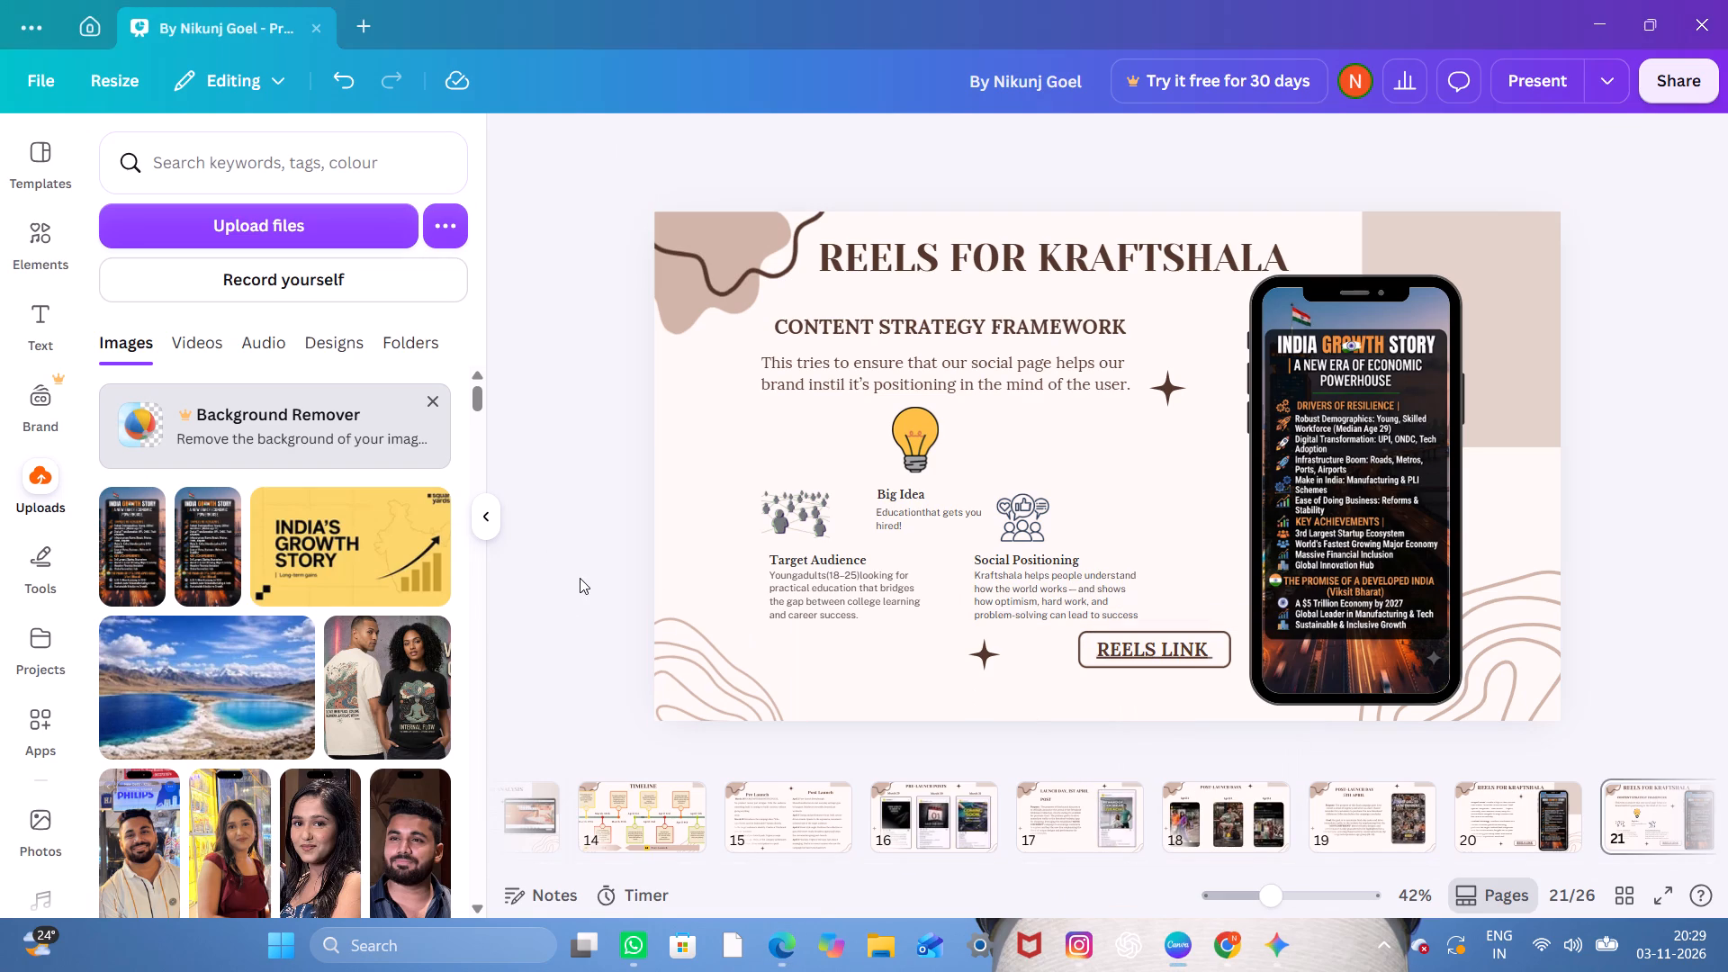
{"action": "scroll", "coordinate": [580, 578], "scroll_direction": "down", "scroll_amount": 1}
{"action": "scroll", "coordinate": [1538, 817], "scroll_direction": "left", "scroll_amount": 1}
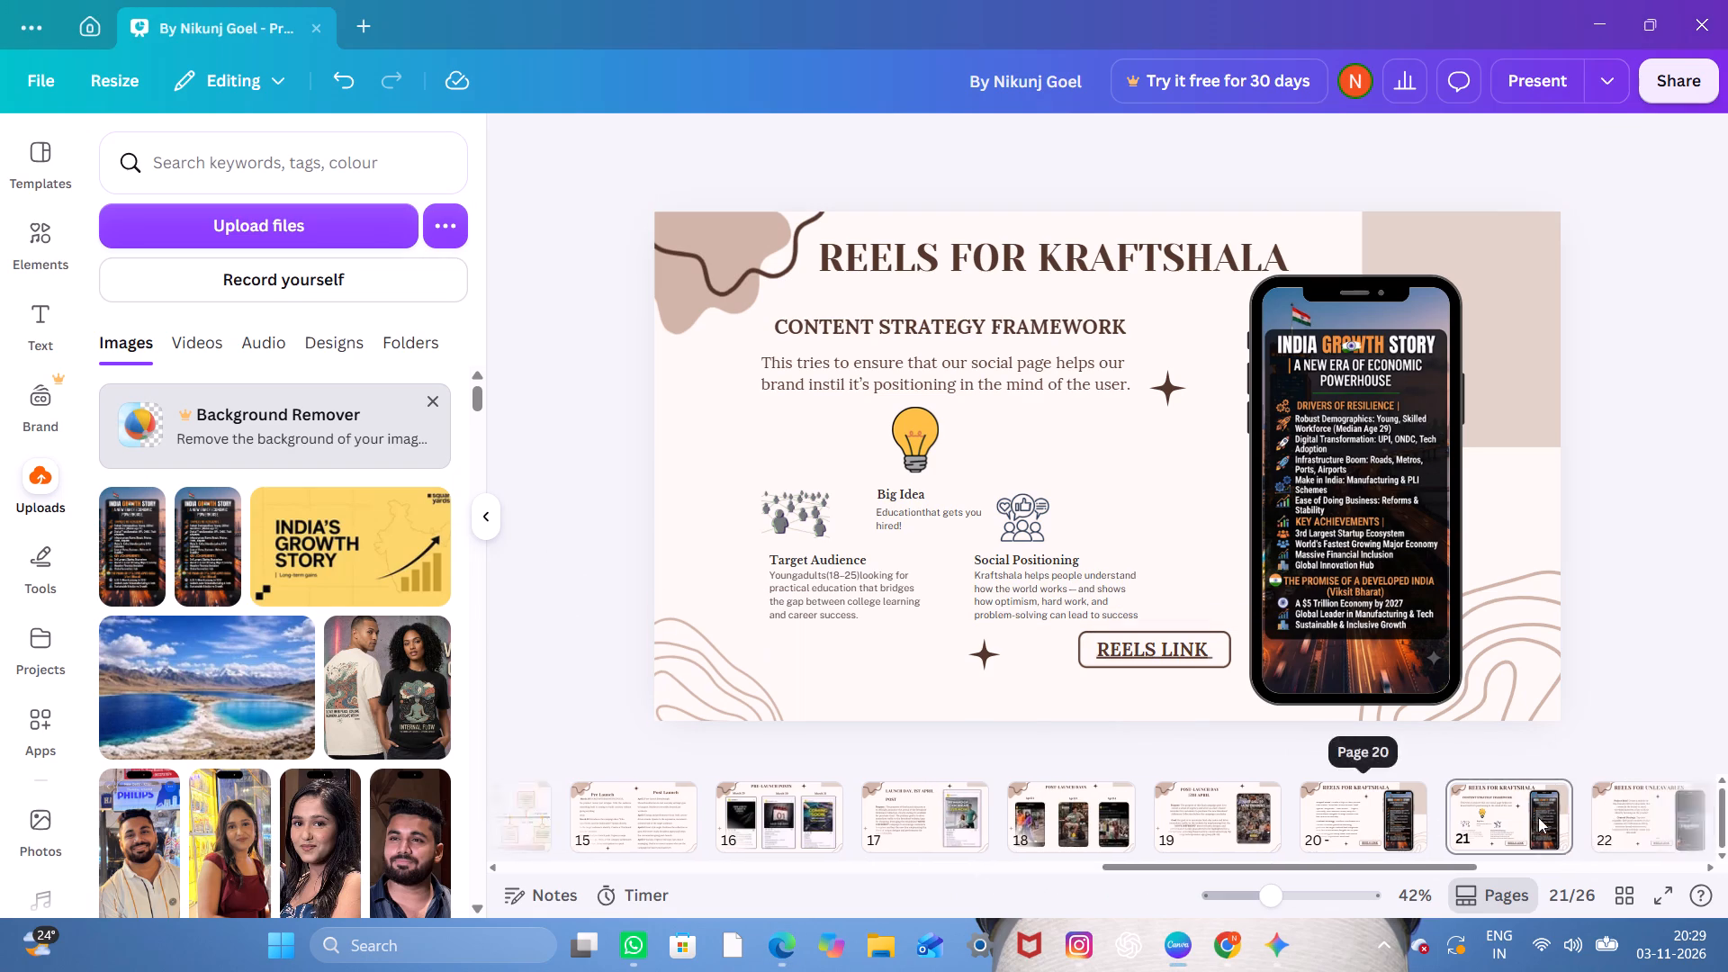
{"action": "scroll", "coordinate": [1538, 817], "scroll_direction": "left", "scroll_amount": 3}
{"action": "left_click", "coordinate": [1237, 840]}
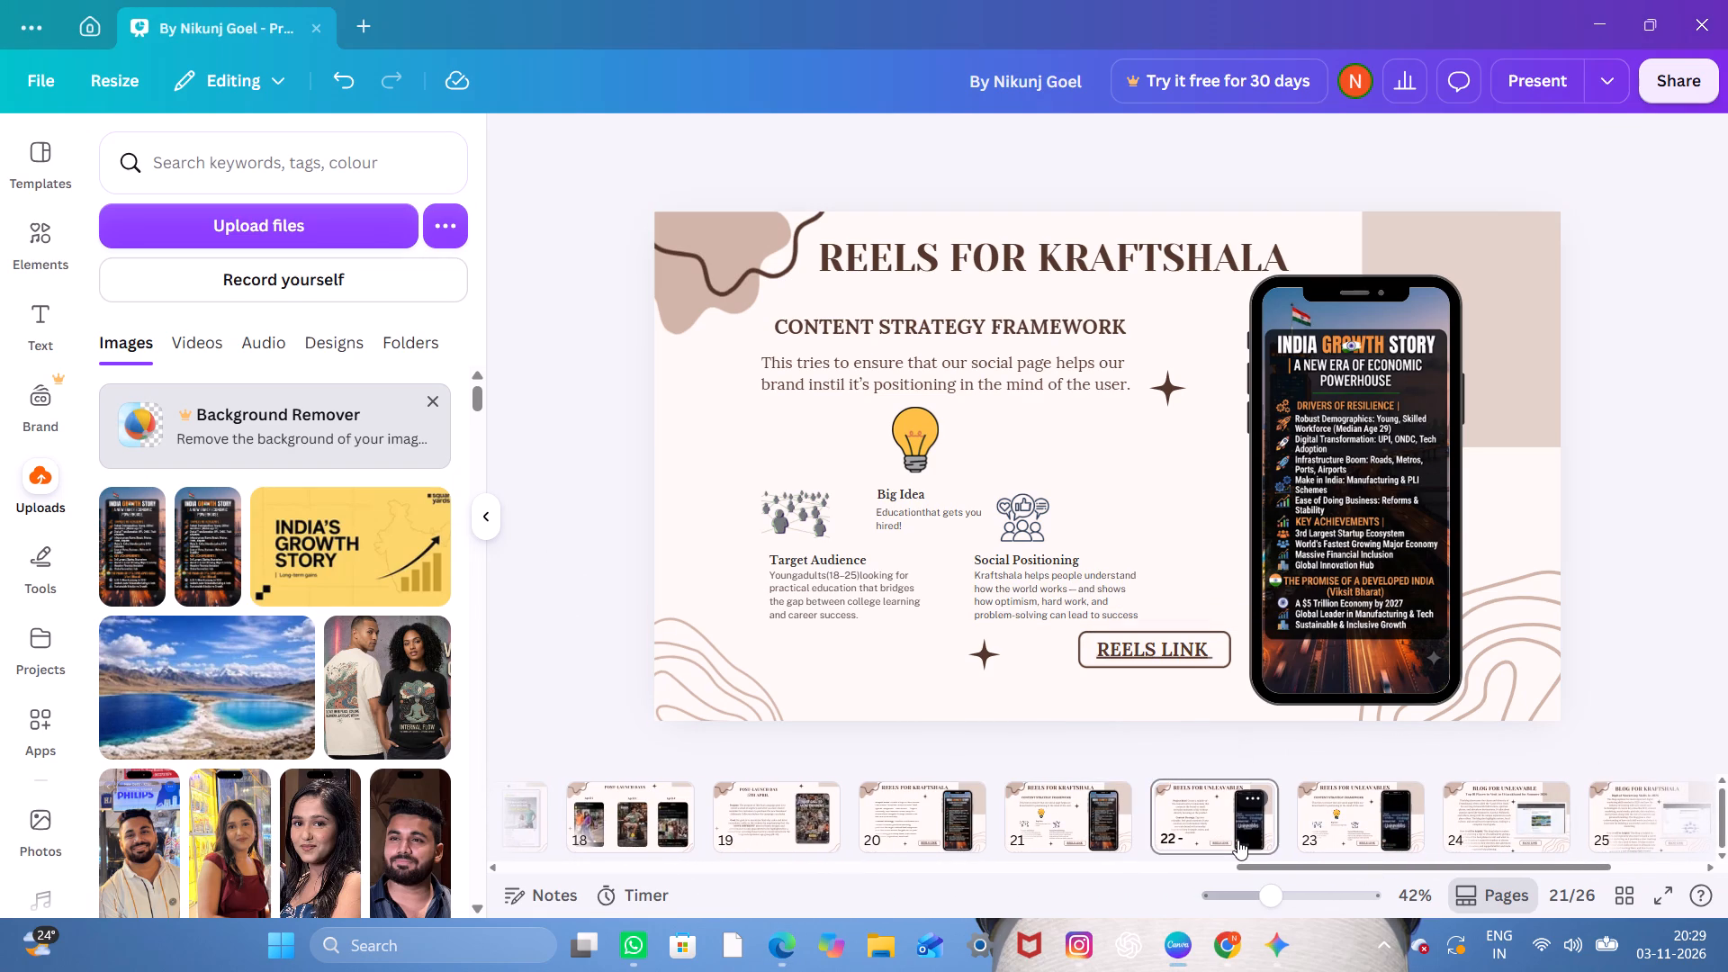
{"action": "left_click", "coordinate": [1143, 649]}
{"action": "left_click", "coordinate": [1048, 578]}
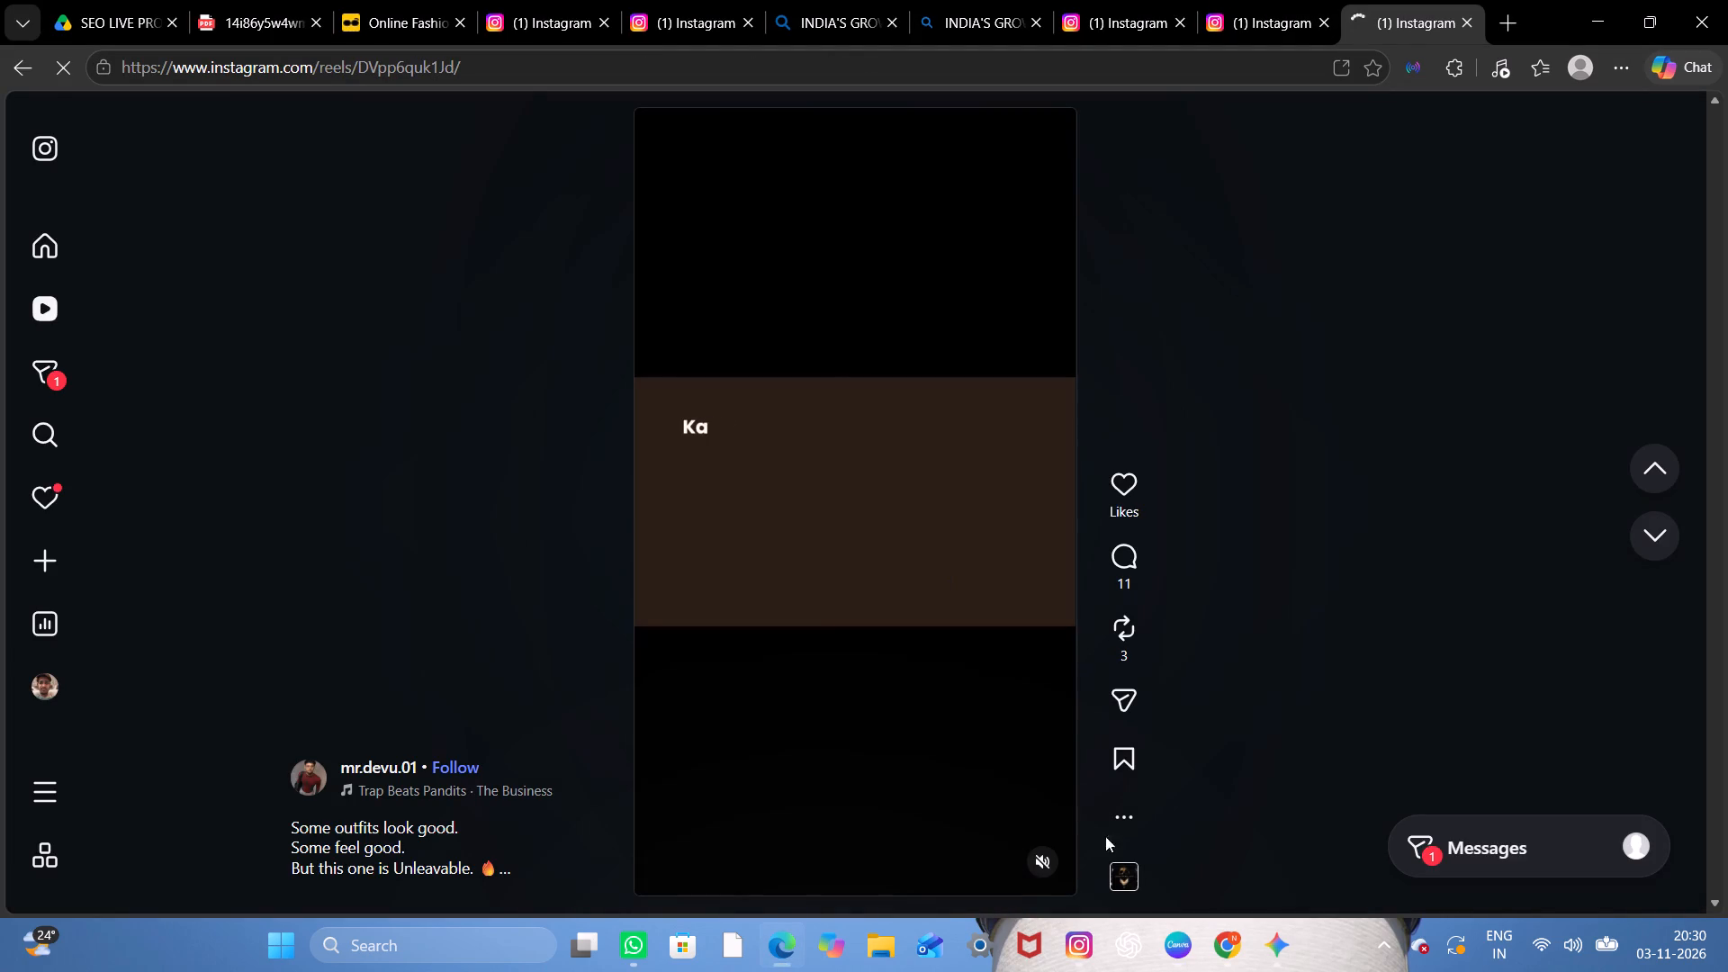
{"action": "left_click", "coordinate": [1051, 858]}
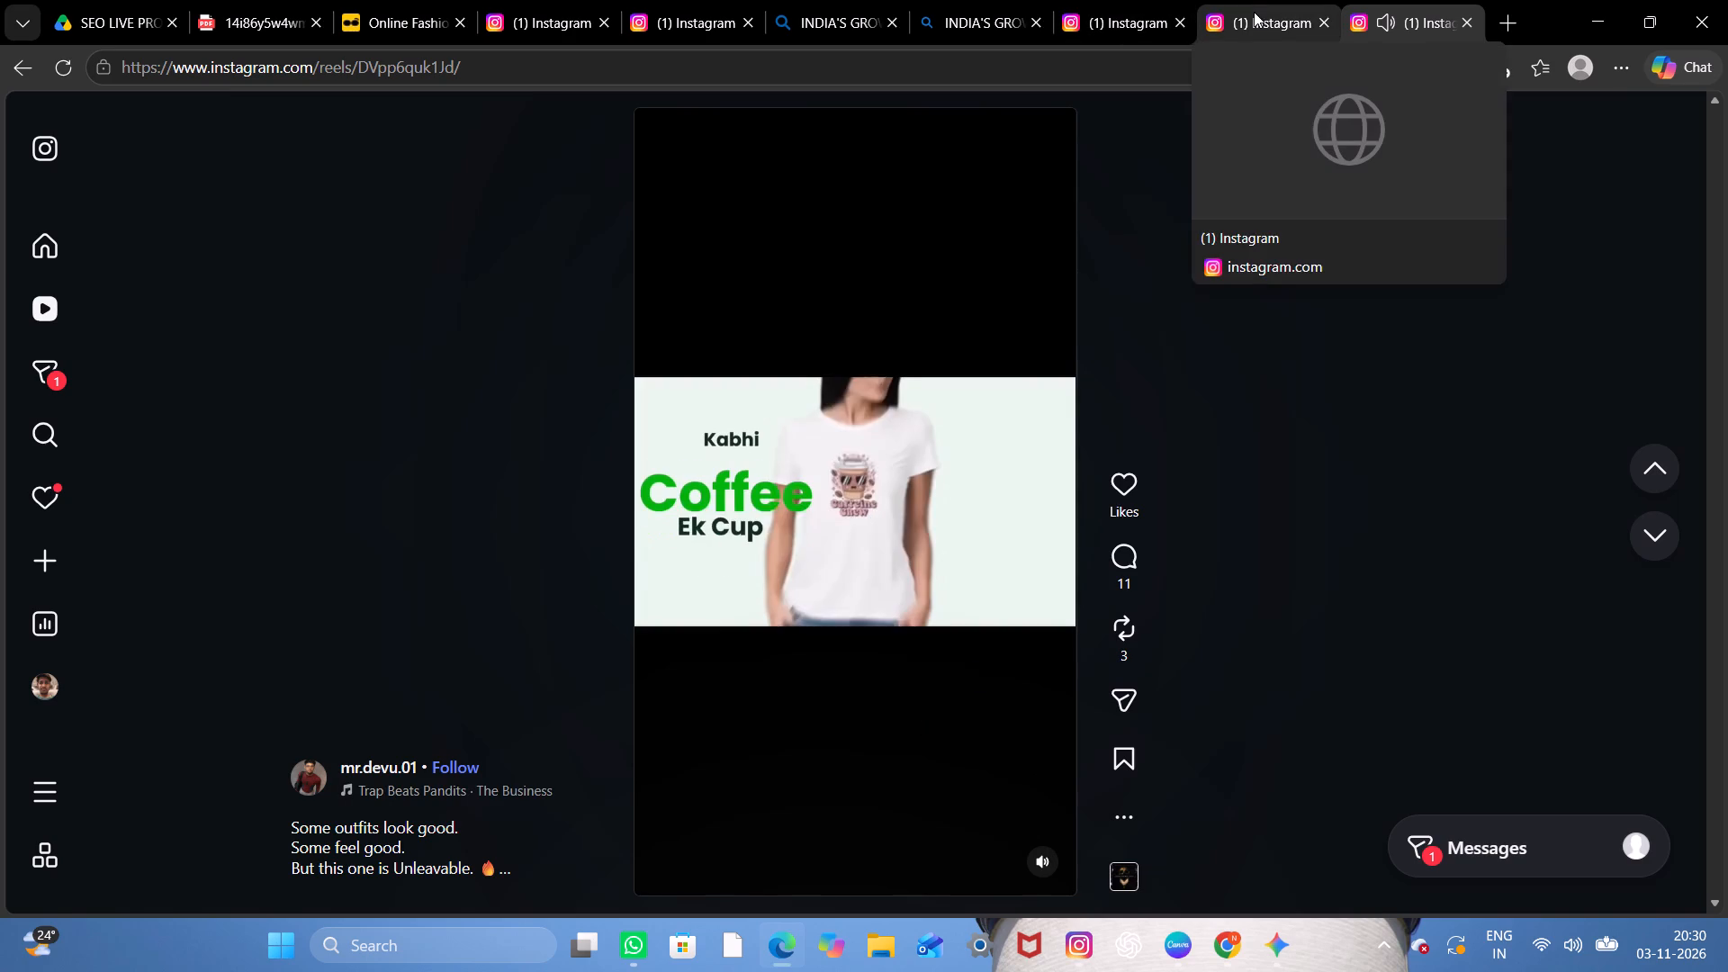
On the Instagram profile, open the Unleavables reel "POV: aaj wahi shirt pehni hai" and copy its web address.
{"action": "left_click", "coordinate": [1237, 21]}
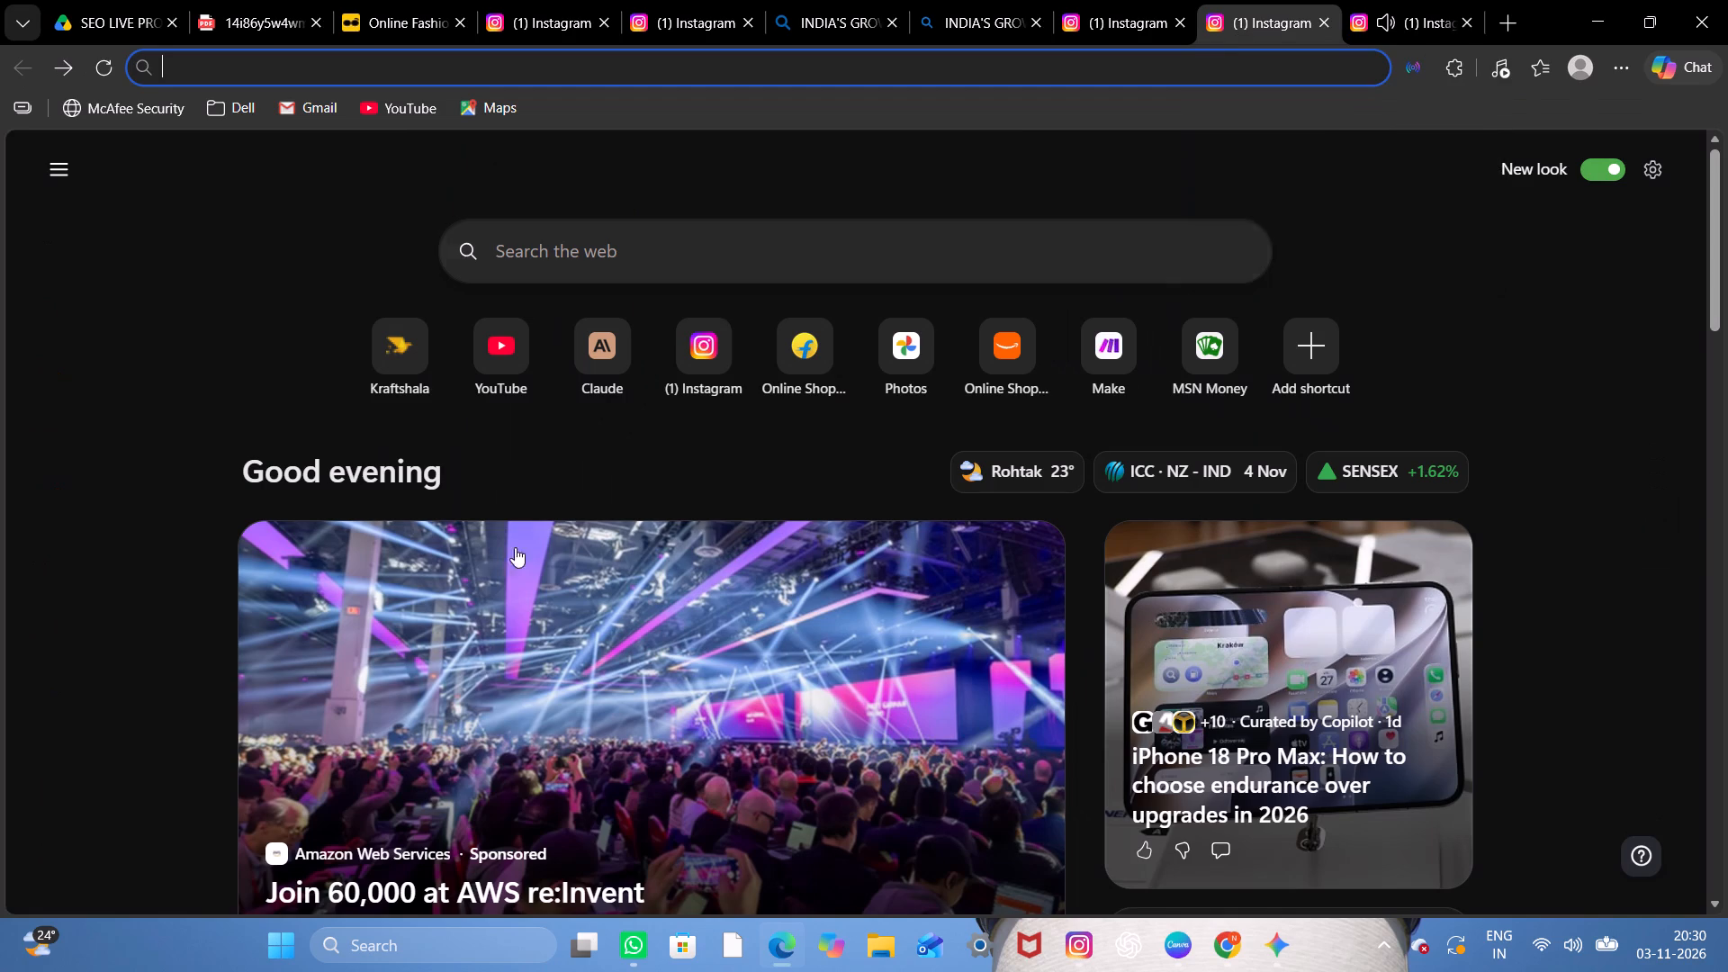
{"action": "left_click", "coordinate": [1089, 18]}
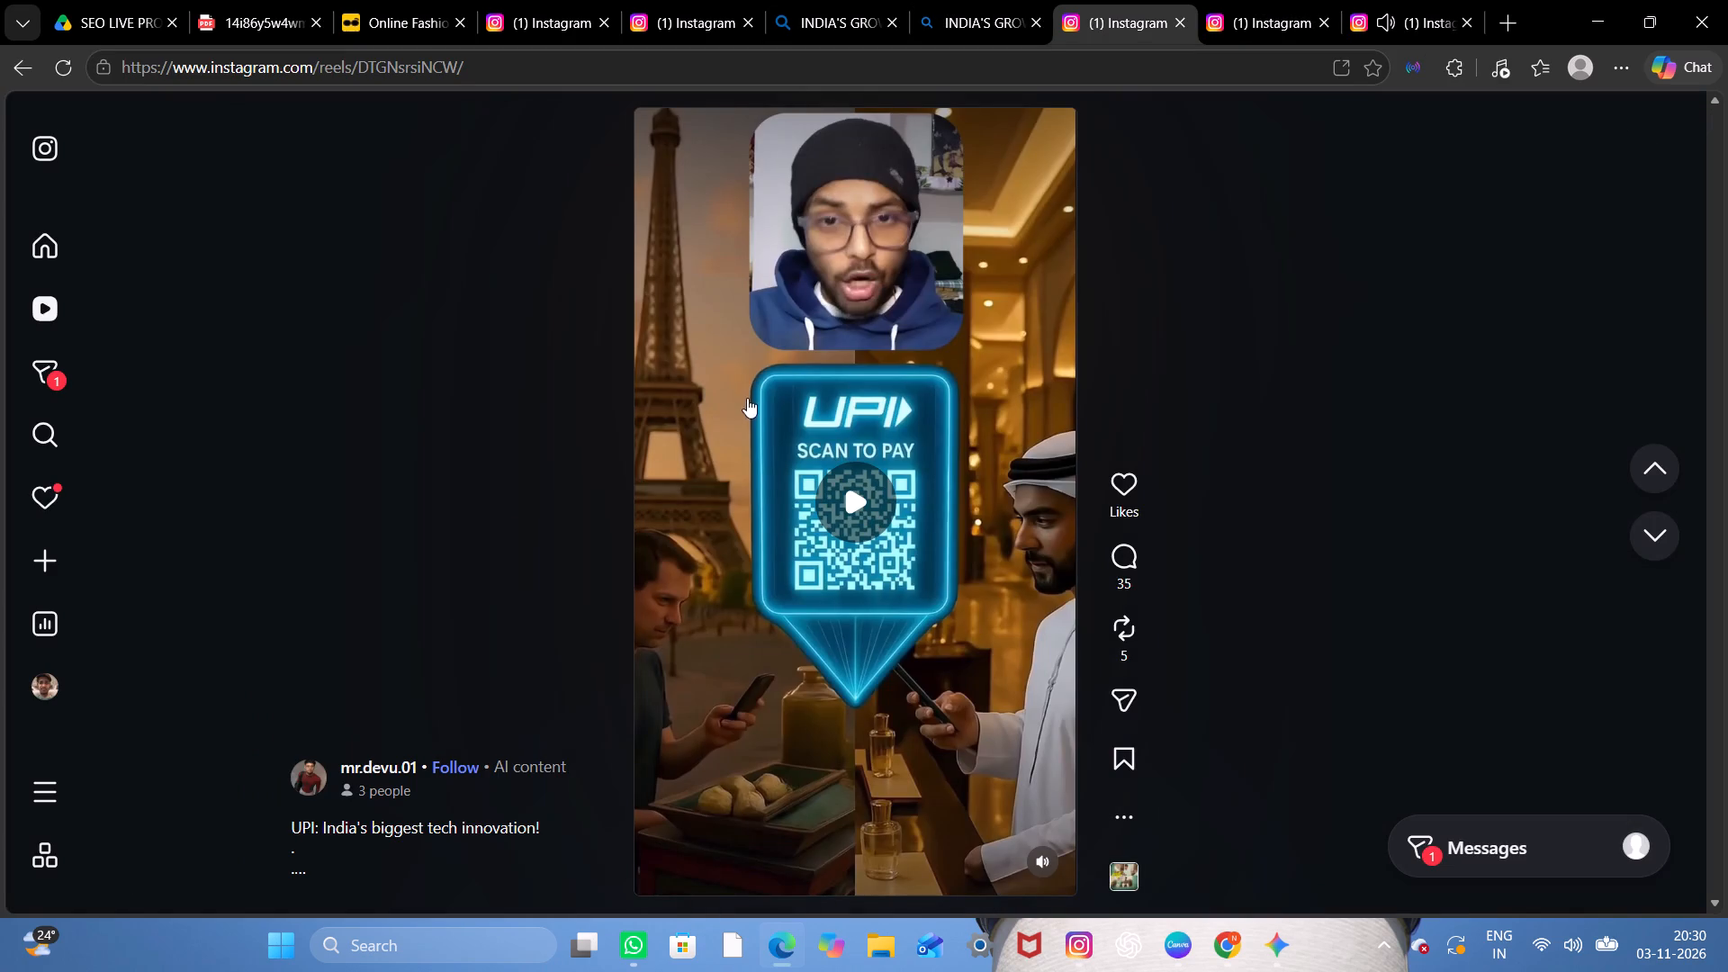
{"action": "left_click", "coordinate": [44, 692]}
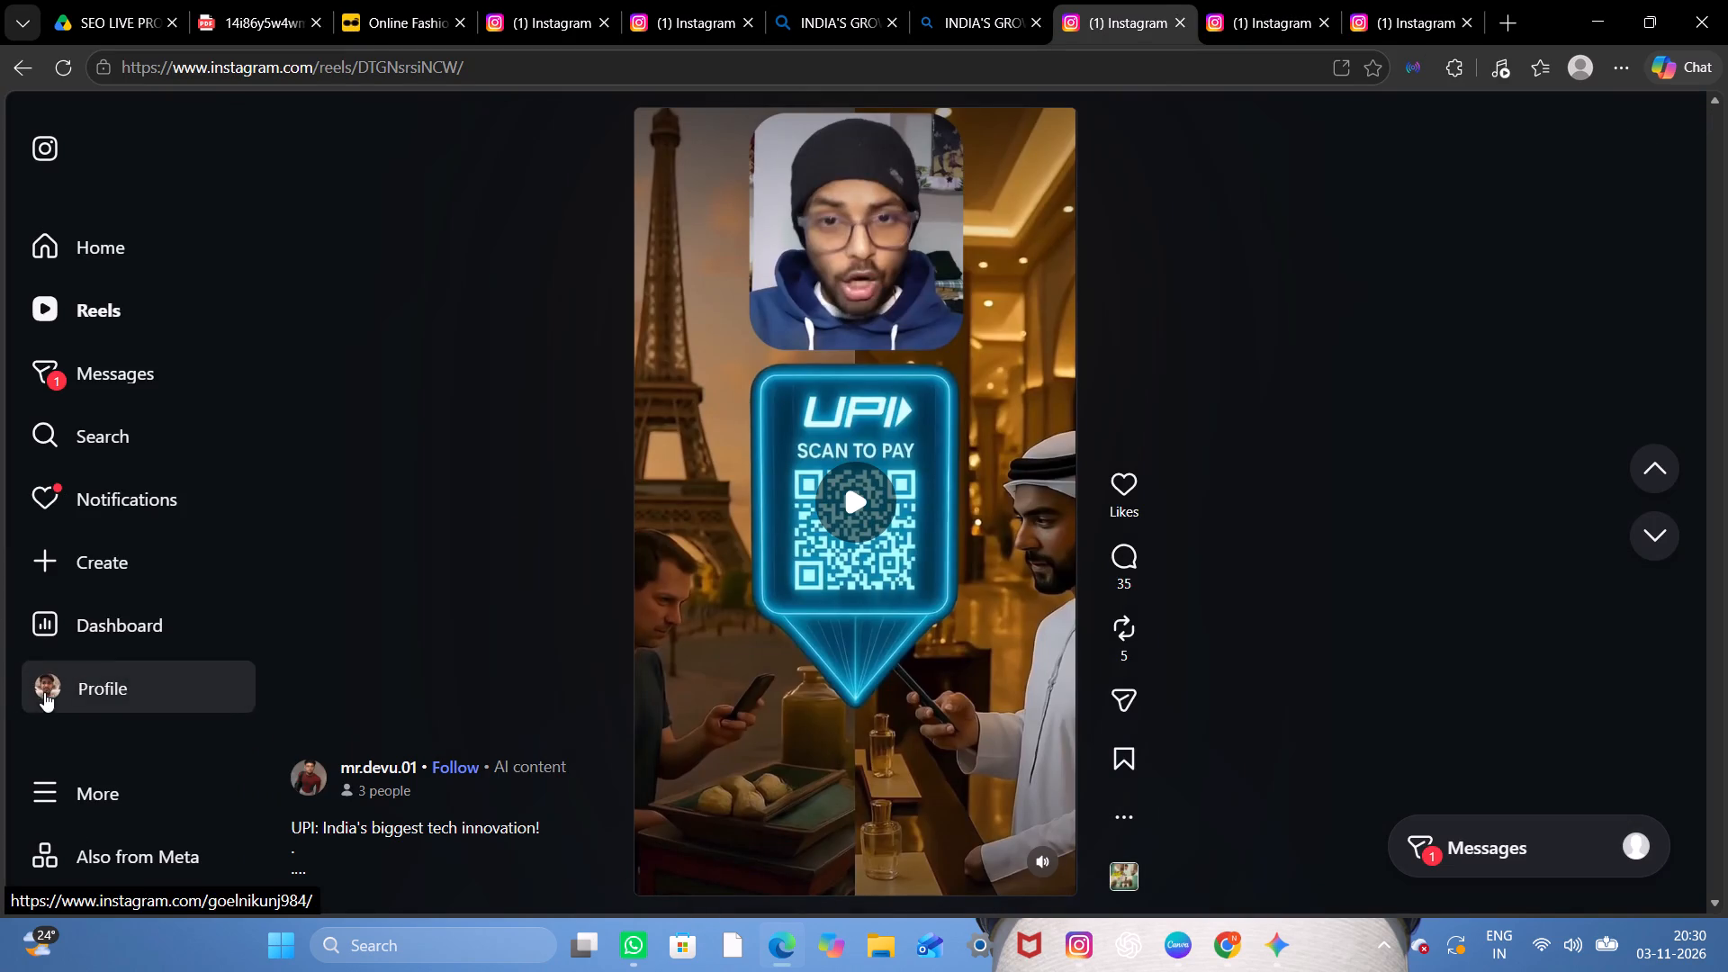
{"action": "scroll", "coordinate": [658, 635], "scroll_direction": "down", "scroll_amount": 4}
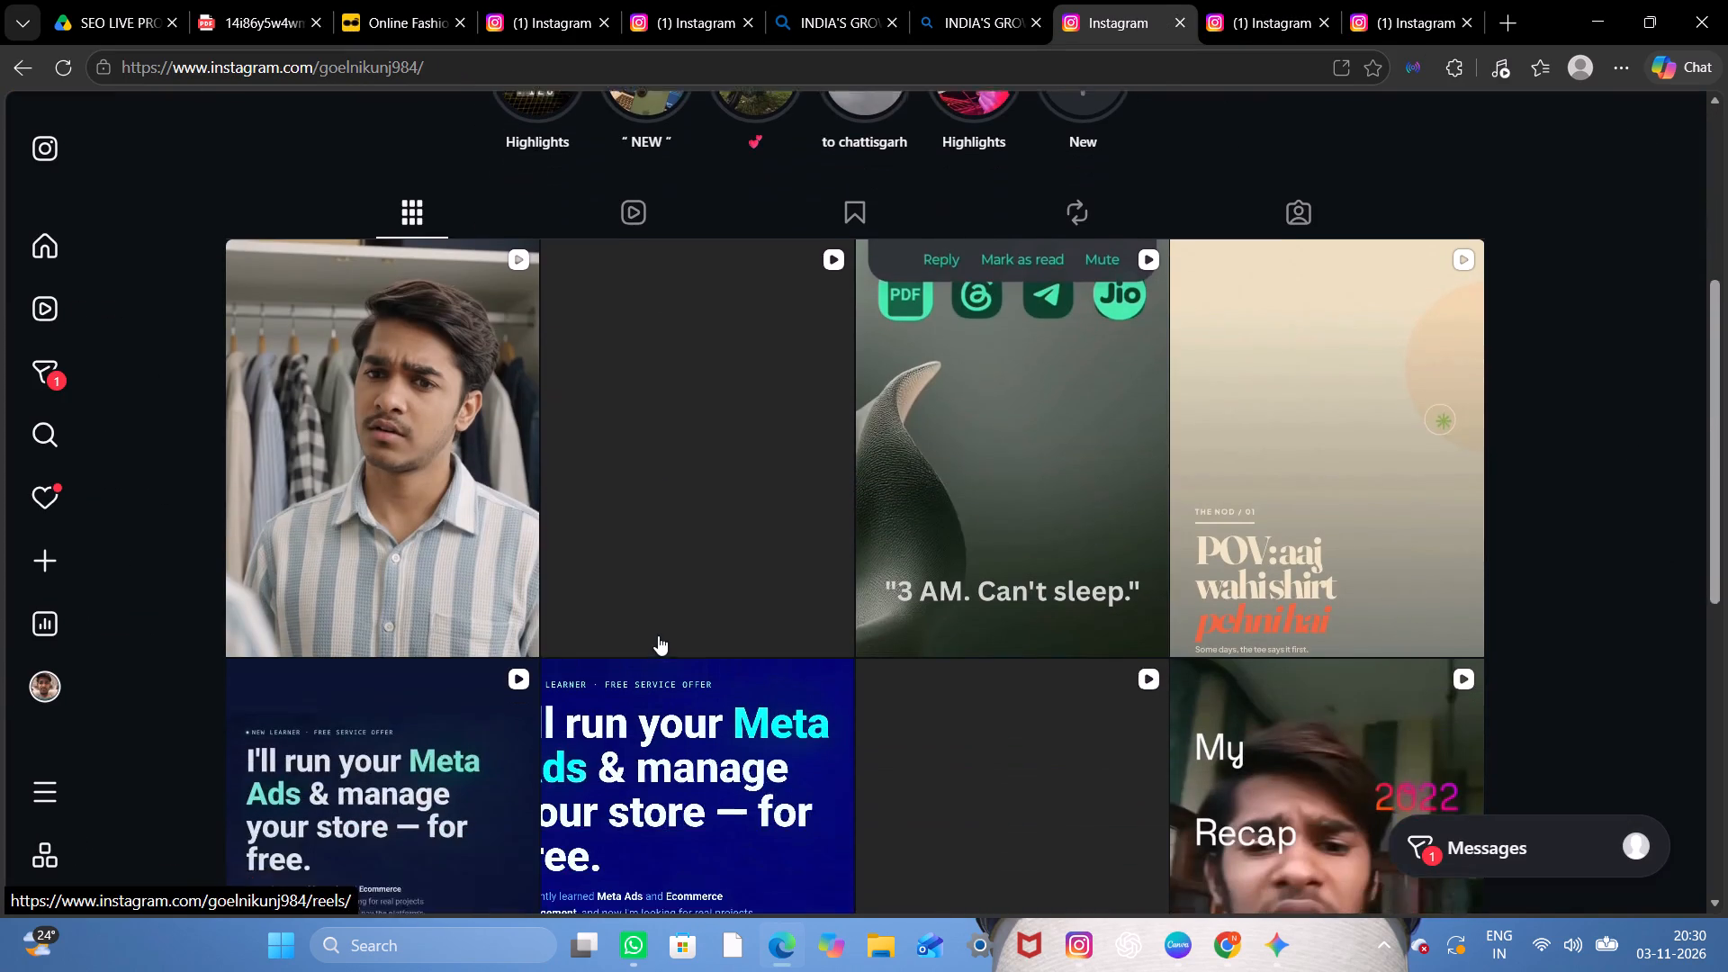
{"action": "scroll", "coordinate": [658, 635], "scroll_direction": "down", "scroll_amount": 2}
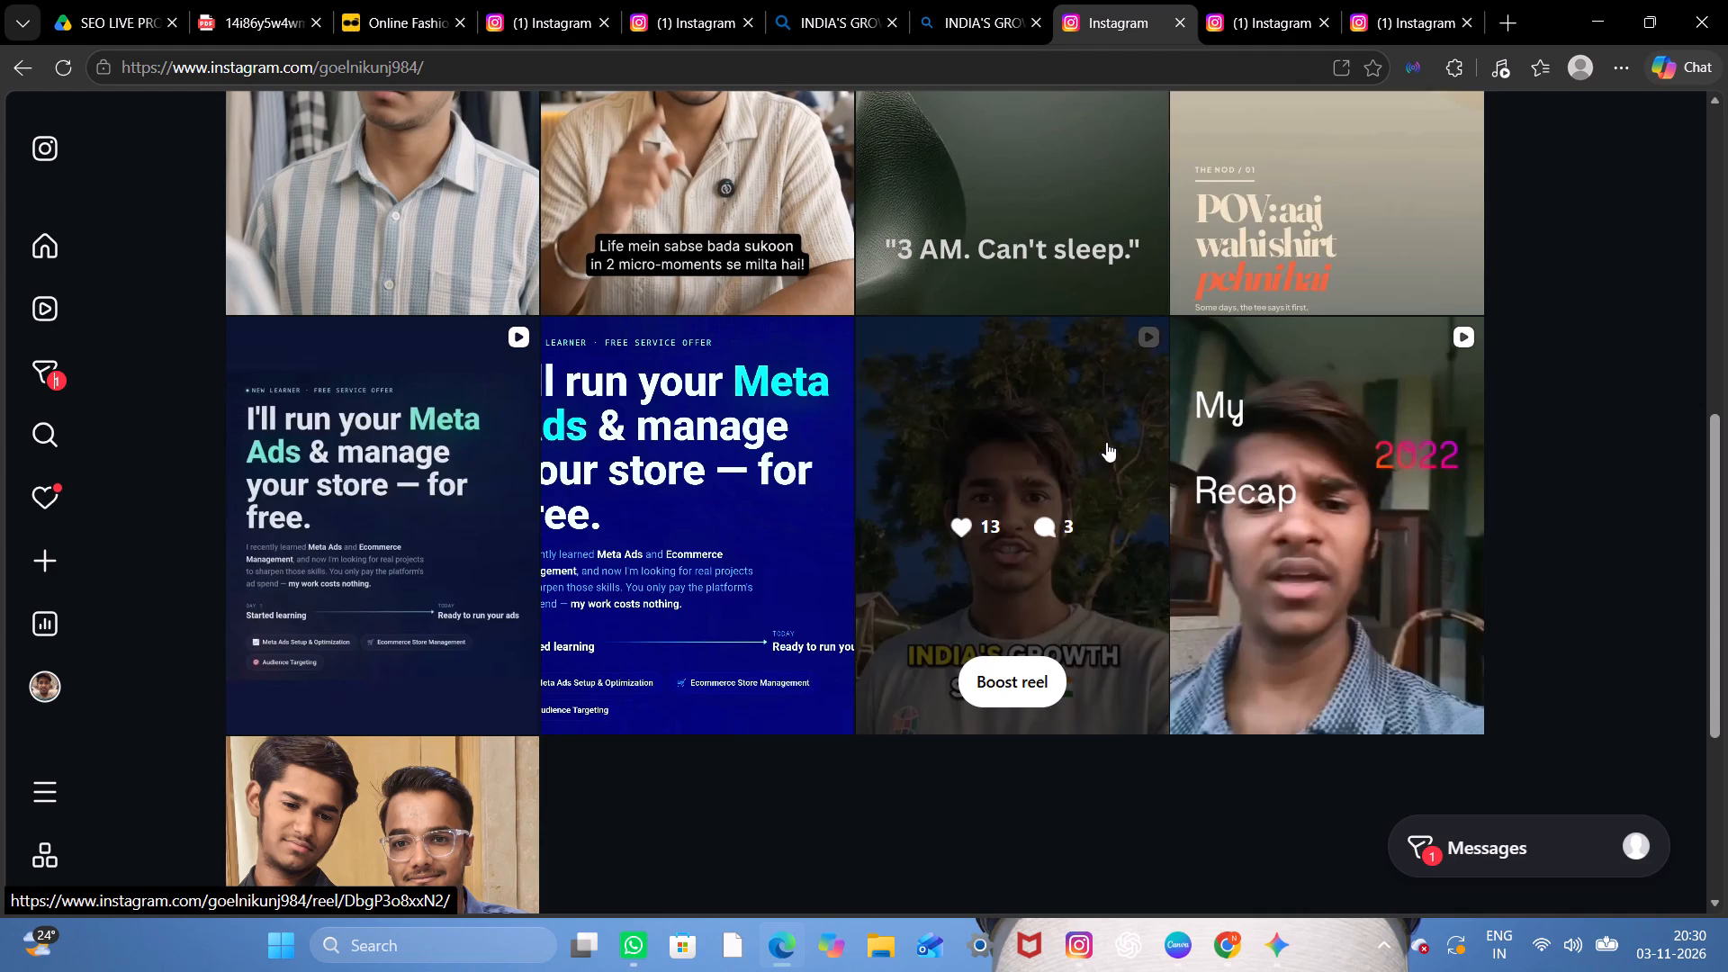
{"action": "scroll", "coordinate": [1106, 442], "scroll_direction": "up", "scroll_amount": 1}
{"action": "scroll", "coordinate": [1393, 357], "scroll_direction": "up", "scroll_amount": 2}
{"action": "left_click", "coordinate": [1381, 358]}
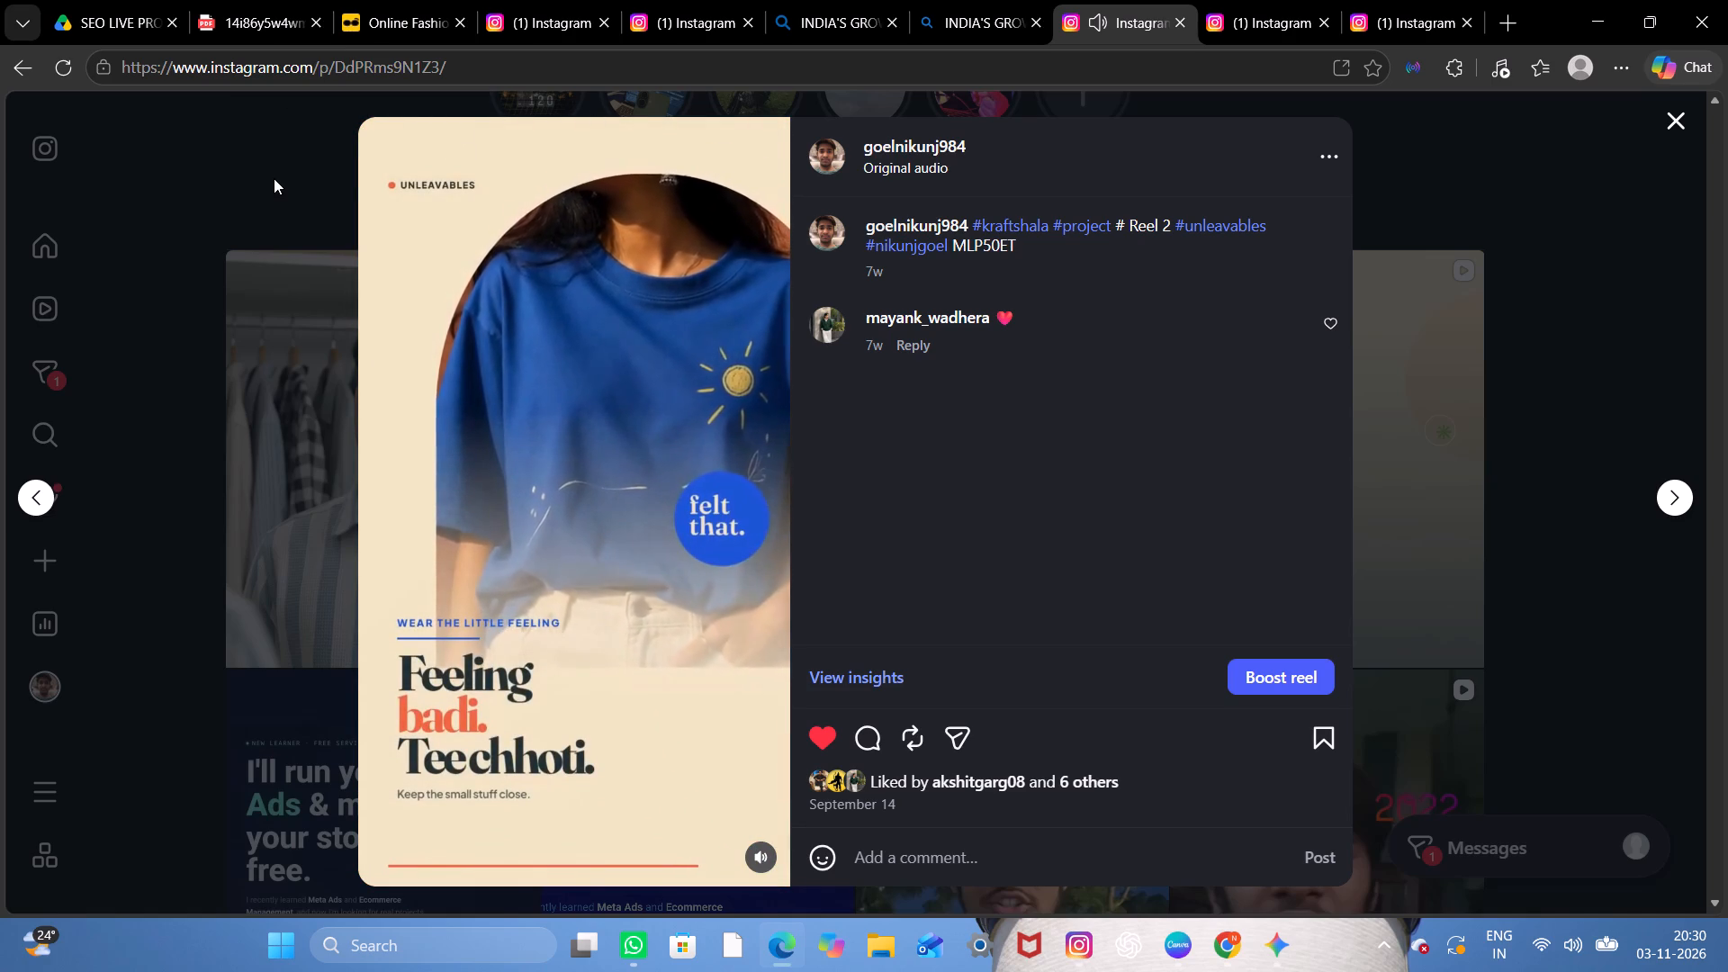
{"action": "left_click", "coordinate": [274, 178]}
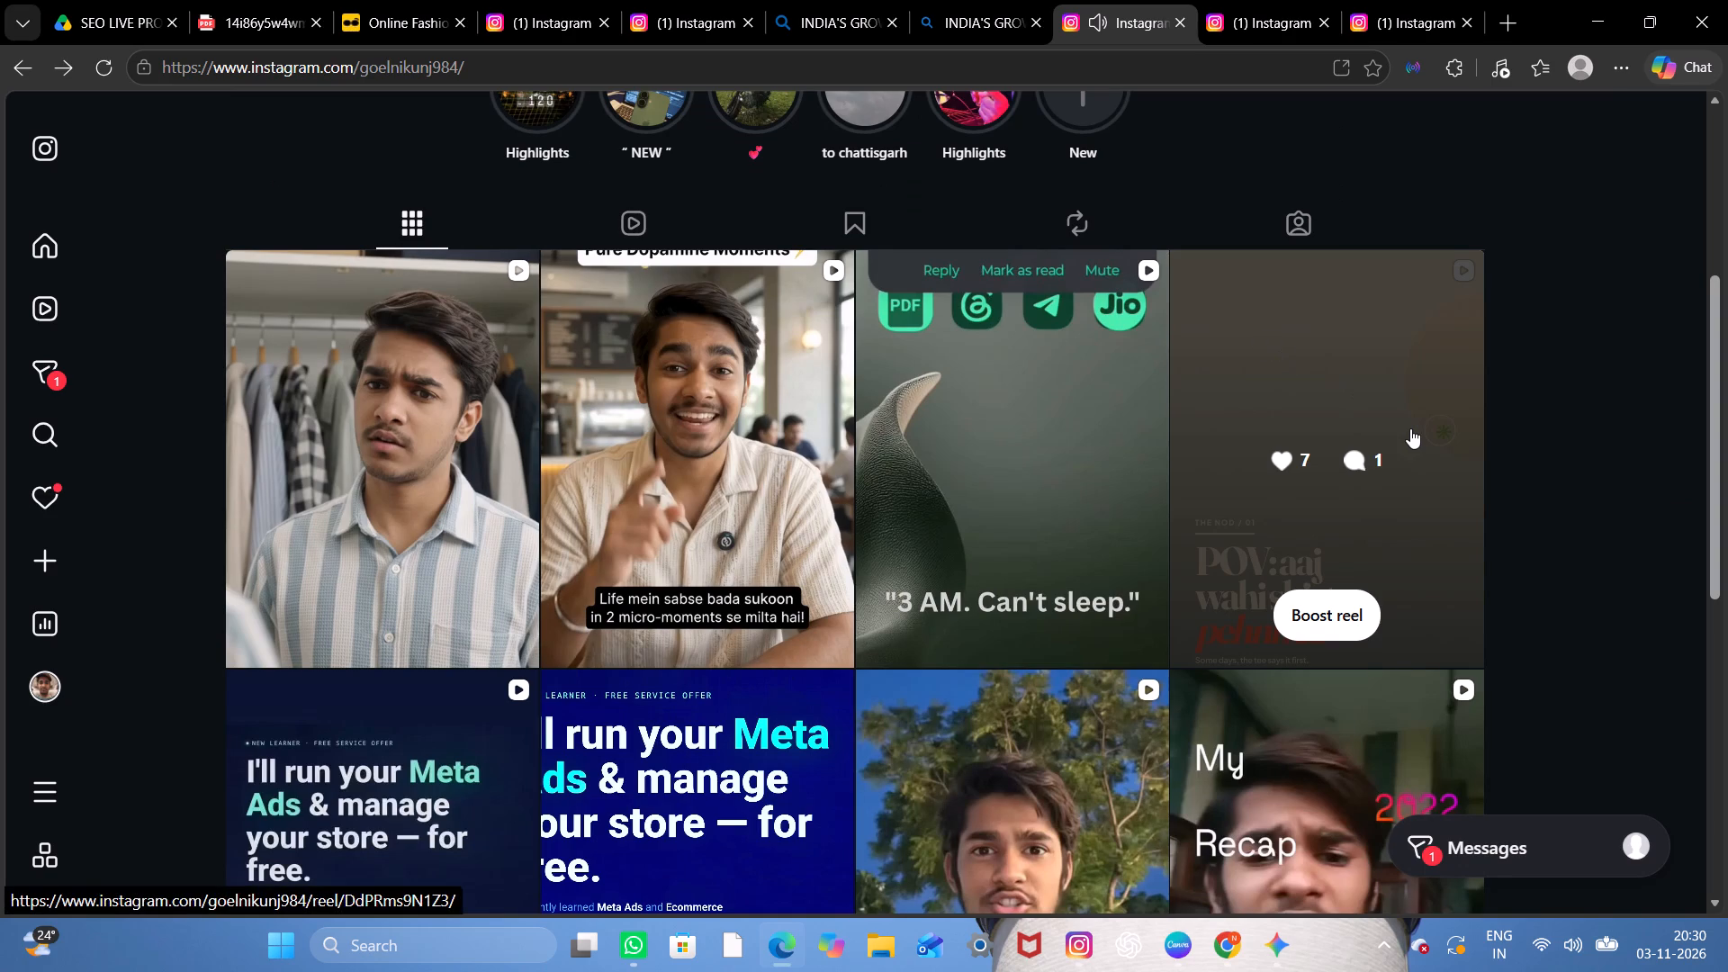
{"action": "left_click", "coordinate": [1410, 428]}
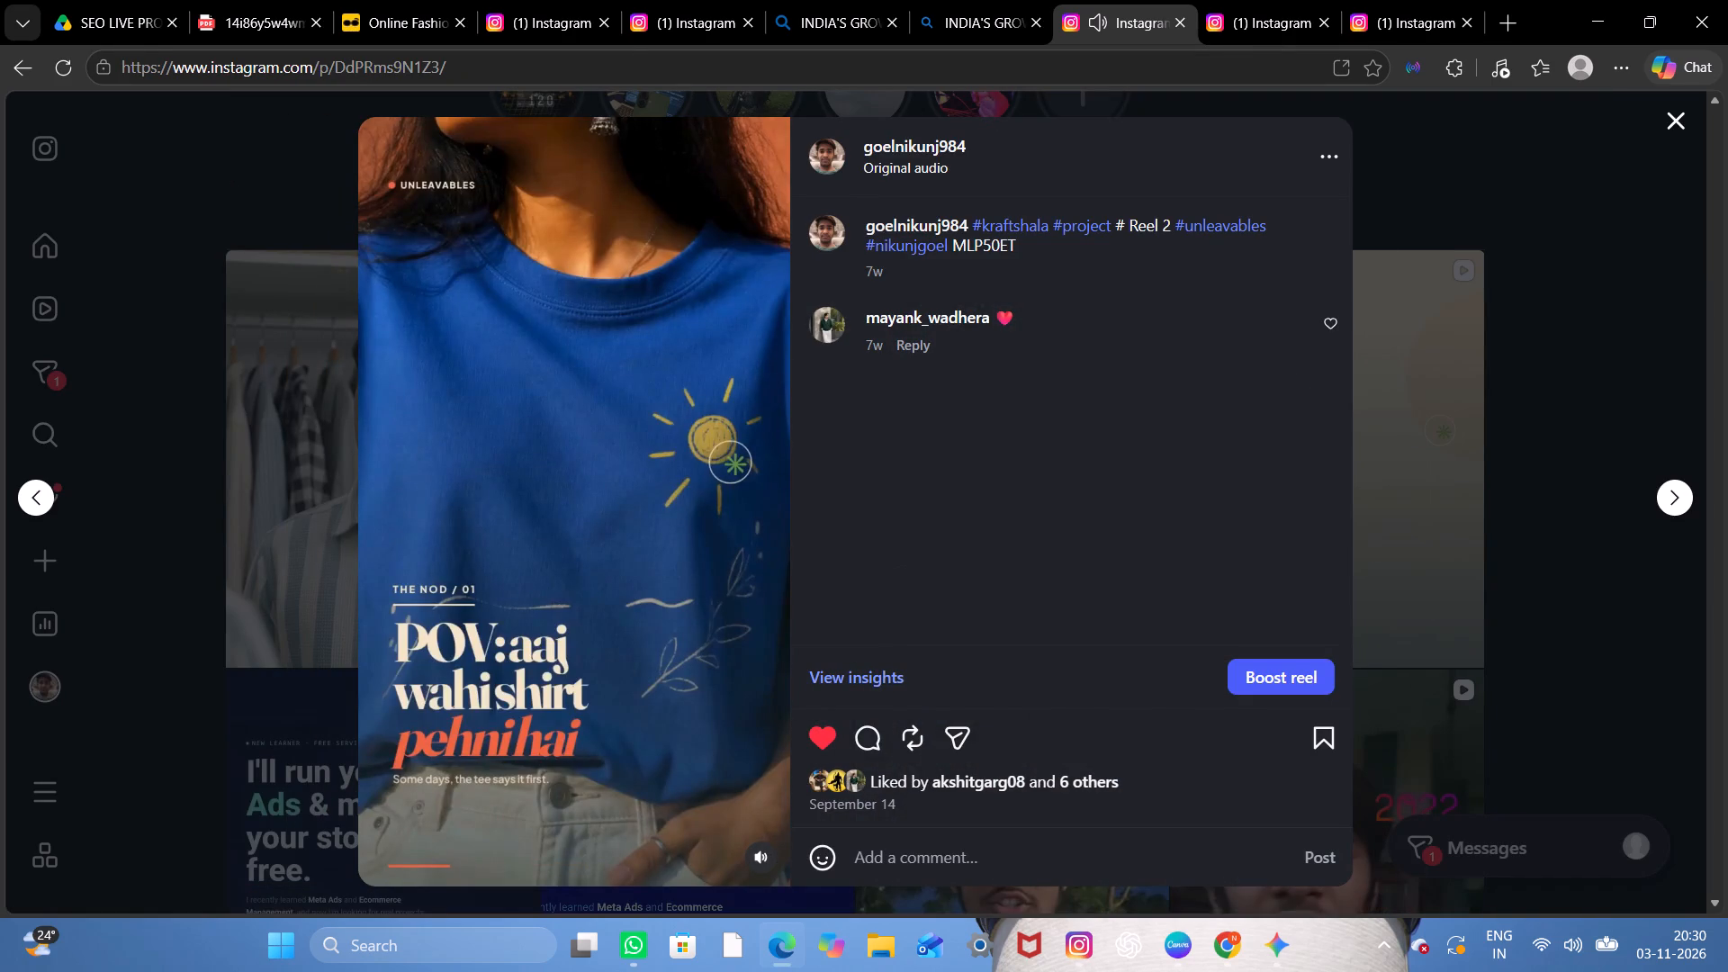
{"action": "double_click", "coordinate": [632, 68]}
{"action": "left_click", "coordinate": [632, 68]}
{"action": "double_click", "coordinate": [632, 68]}
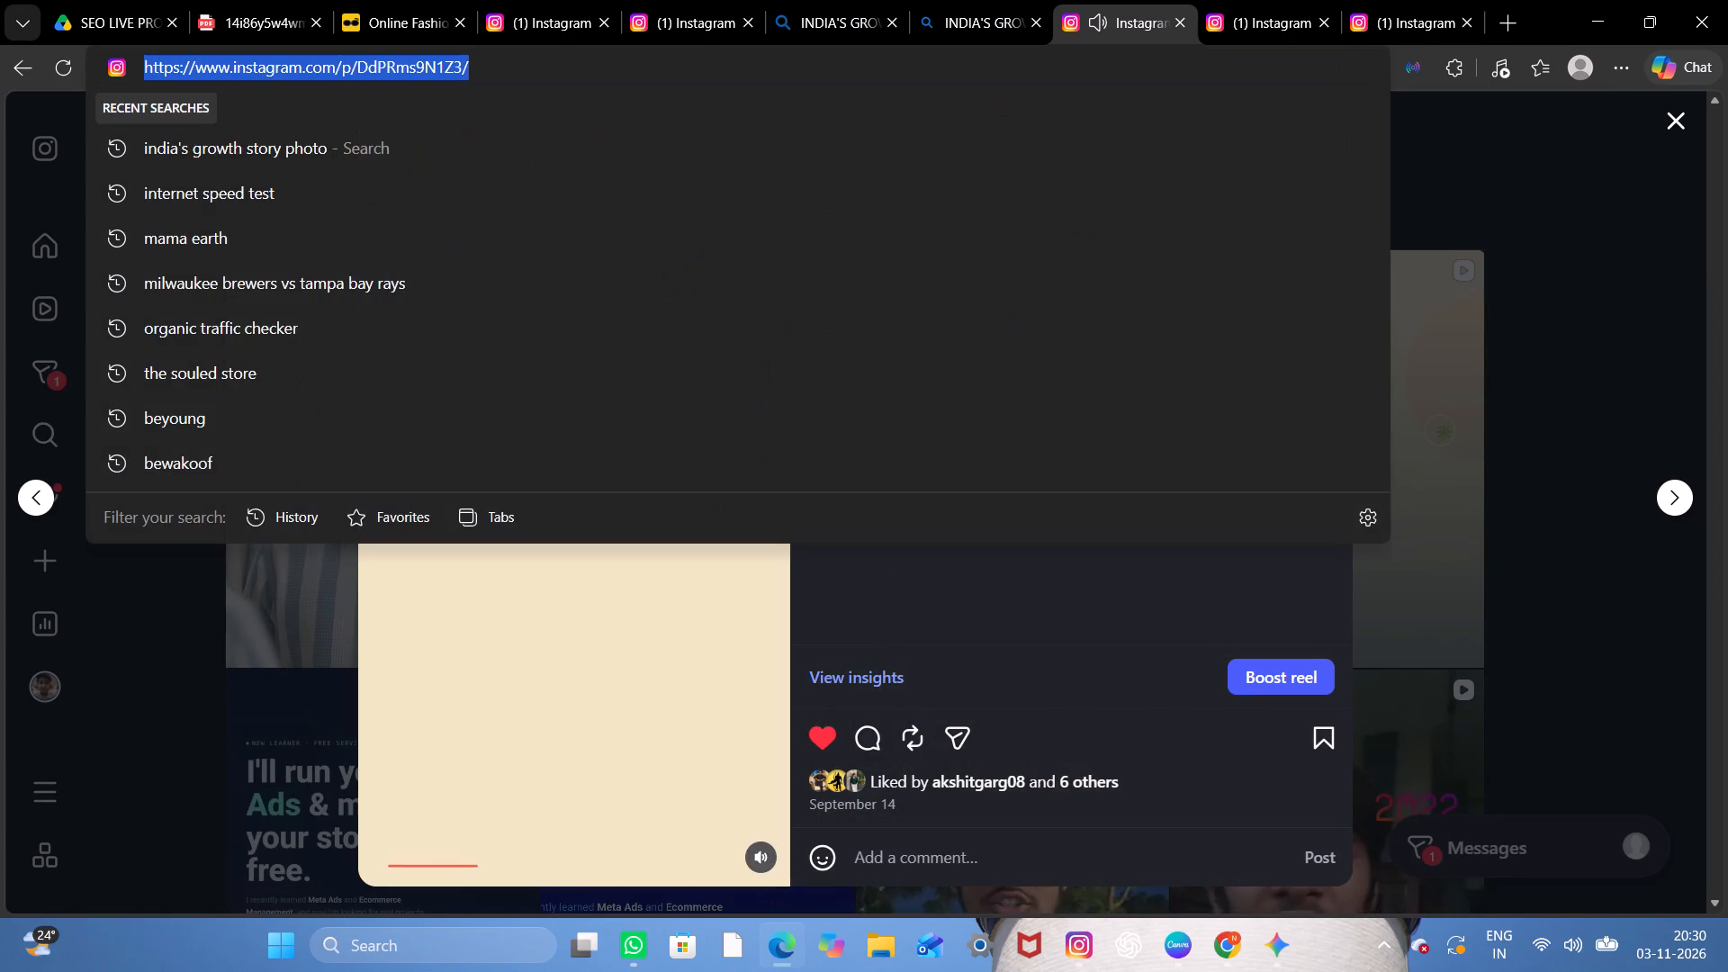
{"action": "key", "text": "ctrl+c"}
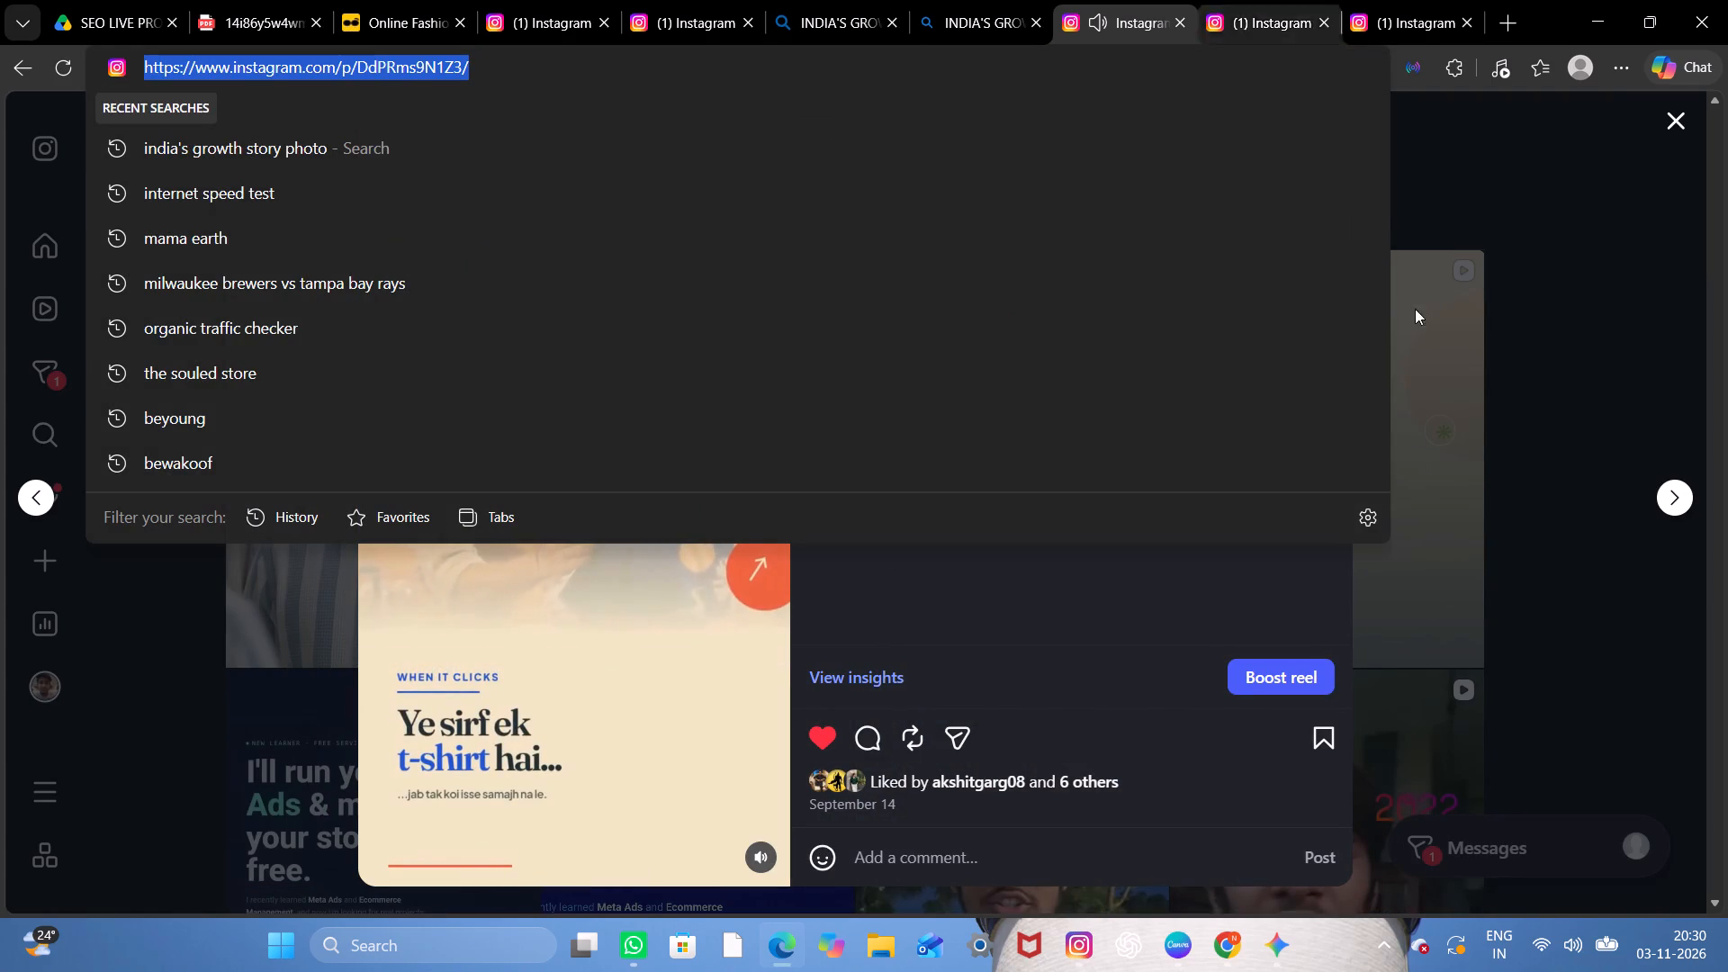
{"action": "left_click", "coordinate": [1169, 860]}
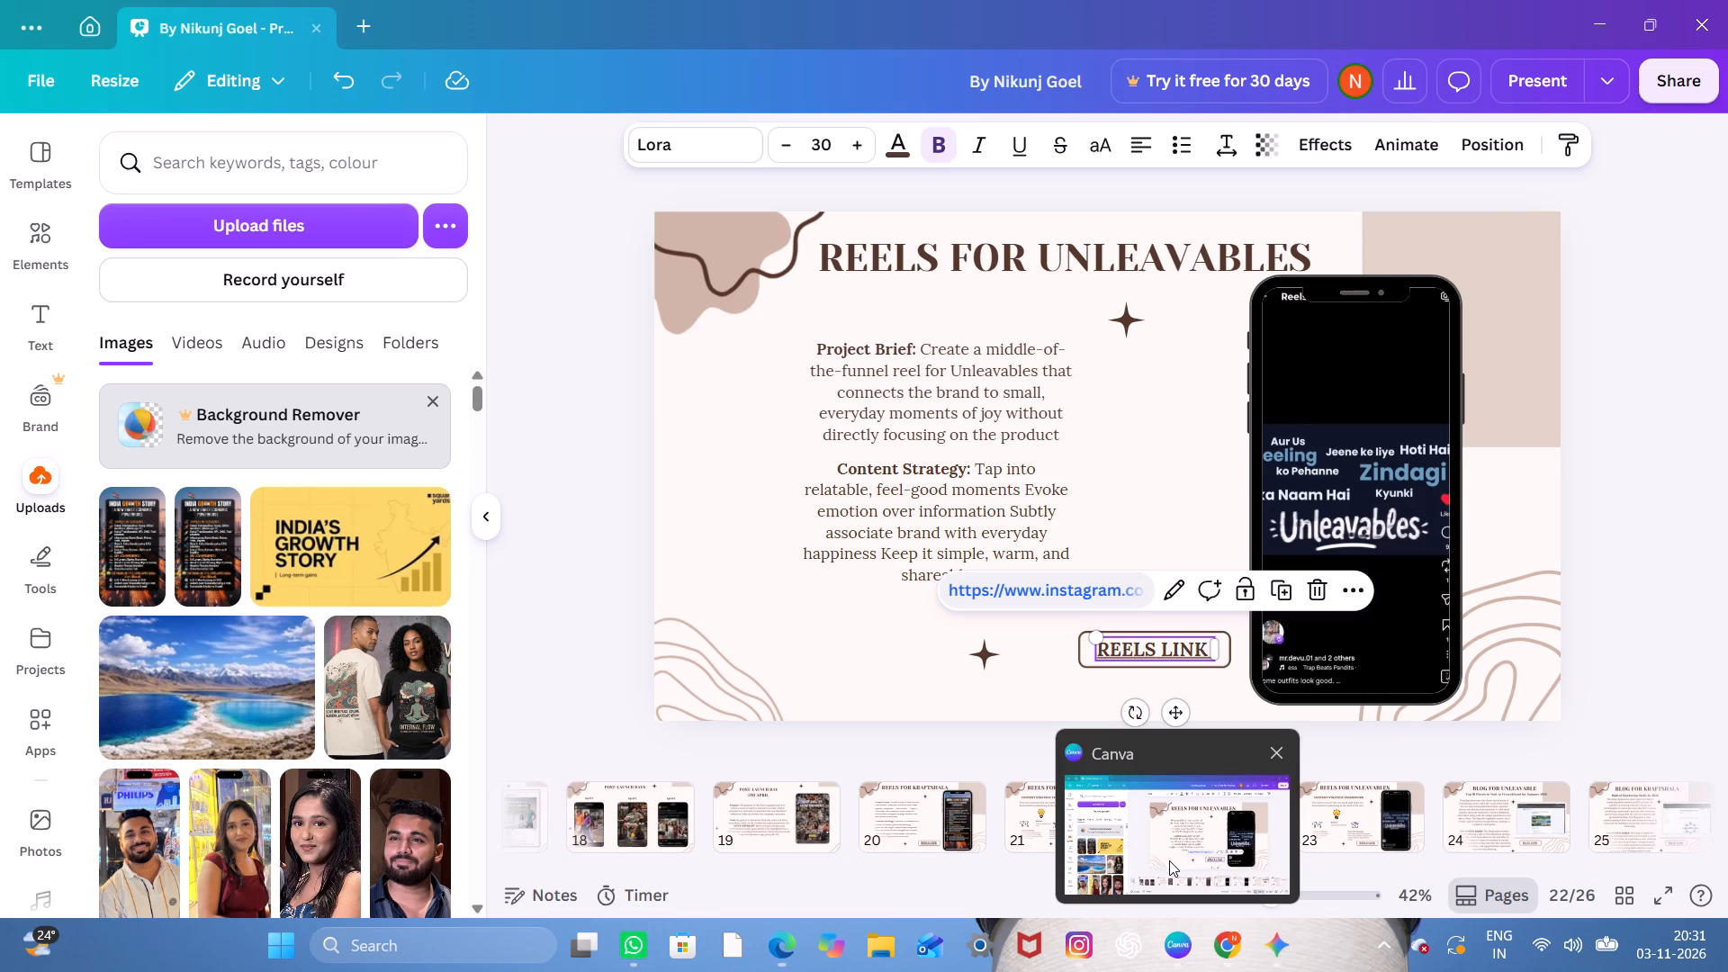
{"action": "left_click", "coordinate": [1174, 598]}
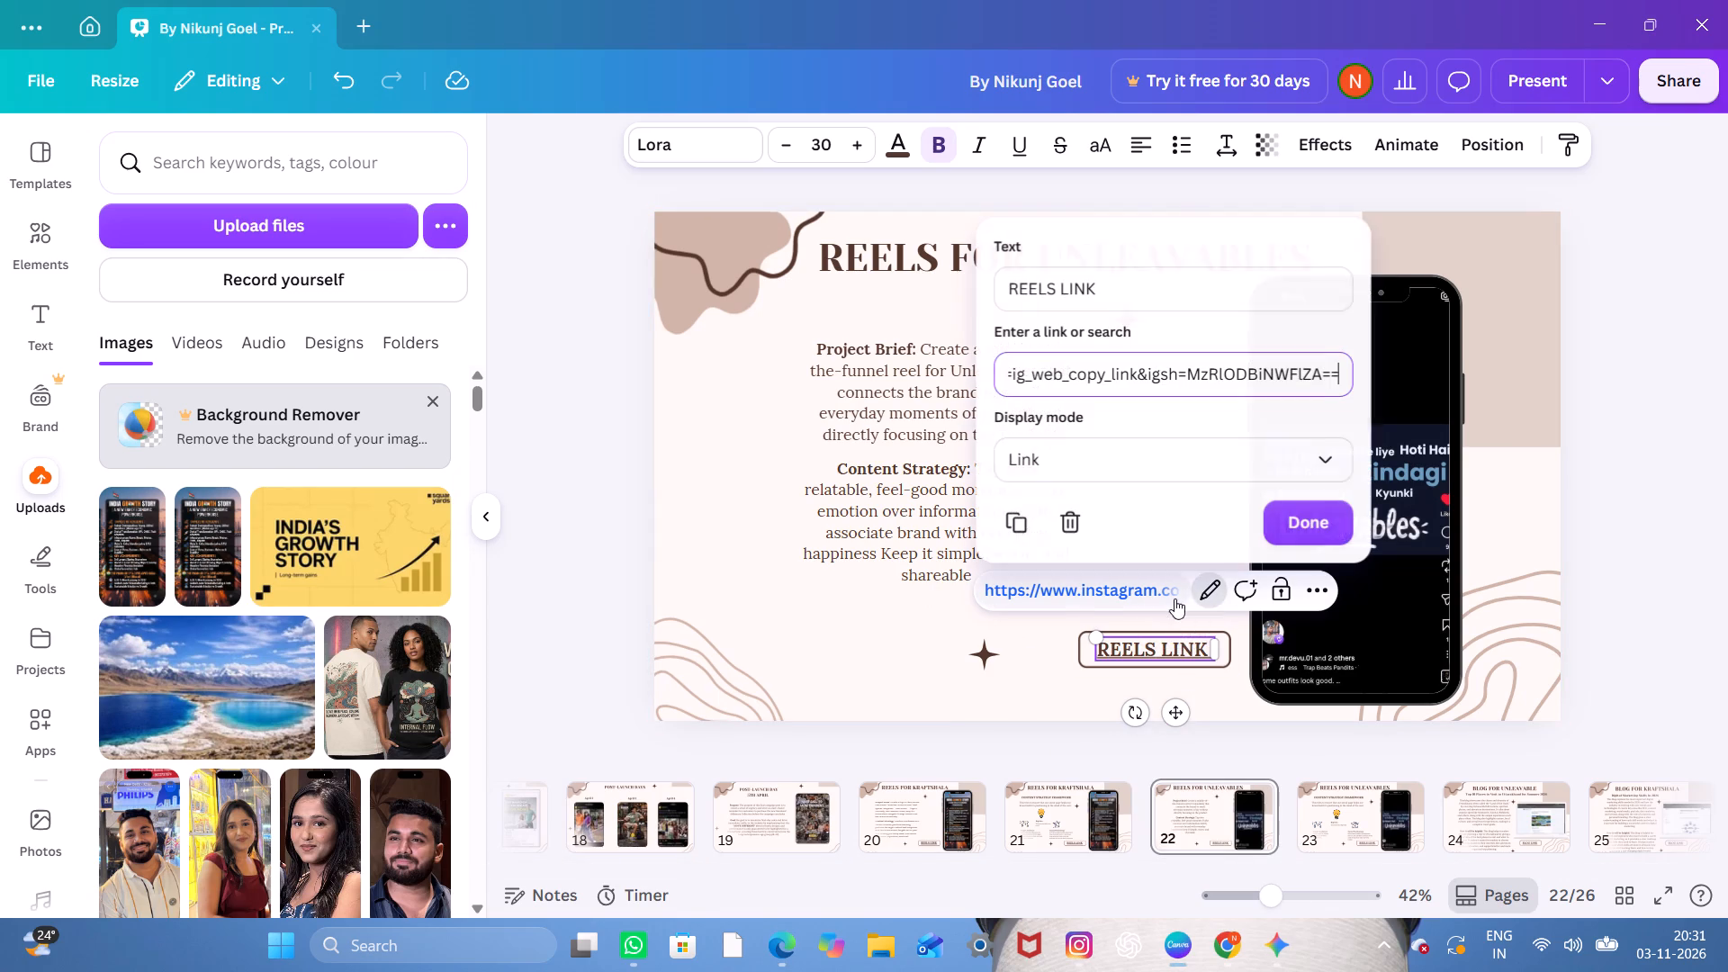
{"action": "key", "text": "BackSpace"}
{"action": "key", "text": "BackSpace"}
{"action": "key", "text": "BackSpace"}
{"action": "key", "text": "BackSpace"}
{"action": "key", "text": "BackSpace"}
{"action": "key", "text": "BackSpace"}
{"action": "key", "text": "BackSpace"}
{"action": "key", "text": "BackSpace"}
{"action": "key", "text": "BackSpace"}
{"action": "key", "text": "BackSpace"}
{"action": "key", "text": "BackSpace"}
{"action": "key", "text": "BackSpace"}
{"action": "key", "text": "BackSpace"}
{"action": "key", "text": "BackSpace"}
{"action": "key", "text": "BackSpace"}
{"action": "key", "text": "BackSpace"}
{"action": "key", "text": "BackSpace"}
{"action": "key", "text": "BackSpace"}
{"action": "key", "text": "BackSpace"}
{"action": "key", "text": "BackSpace"}
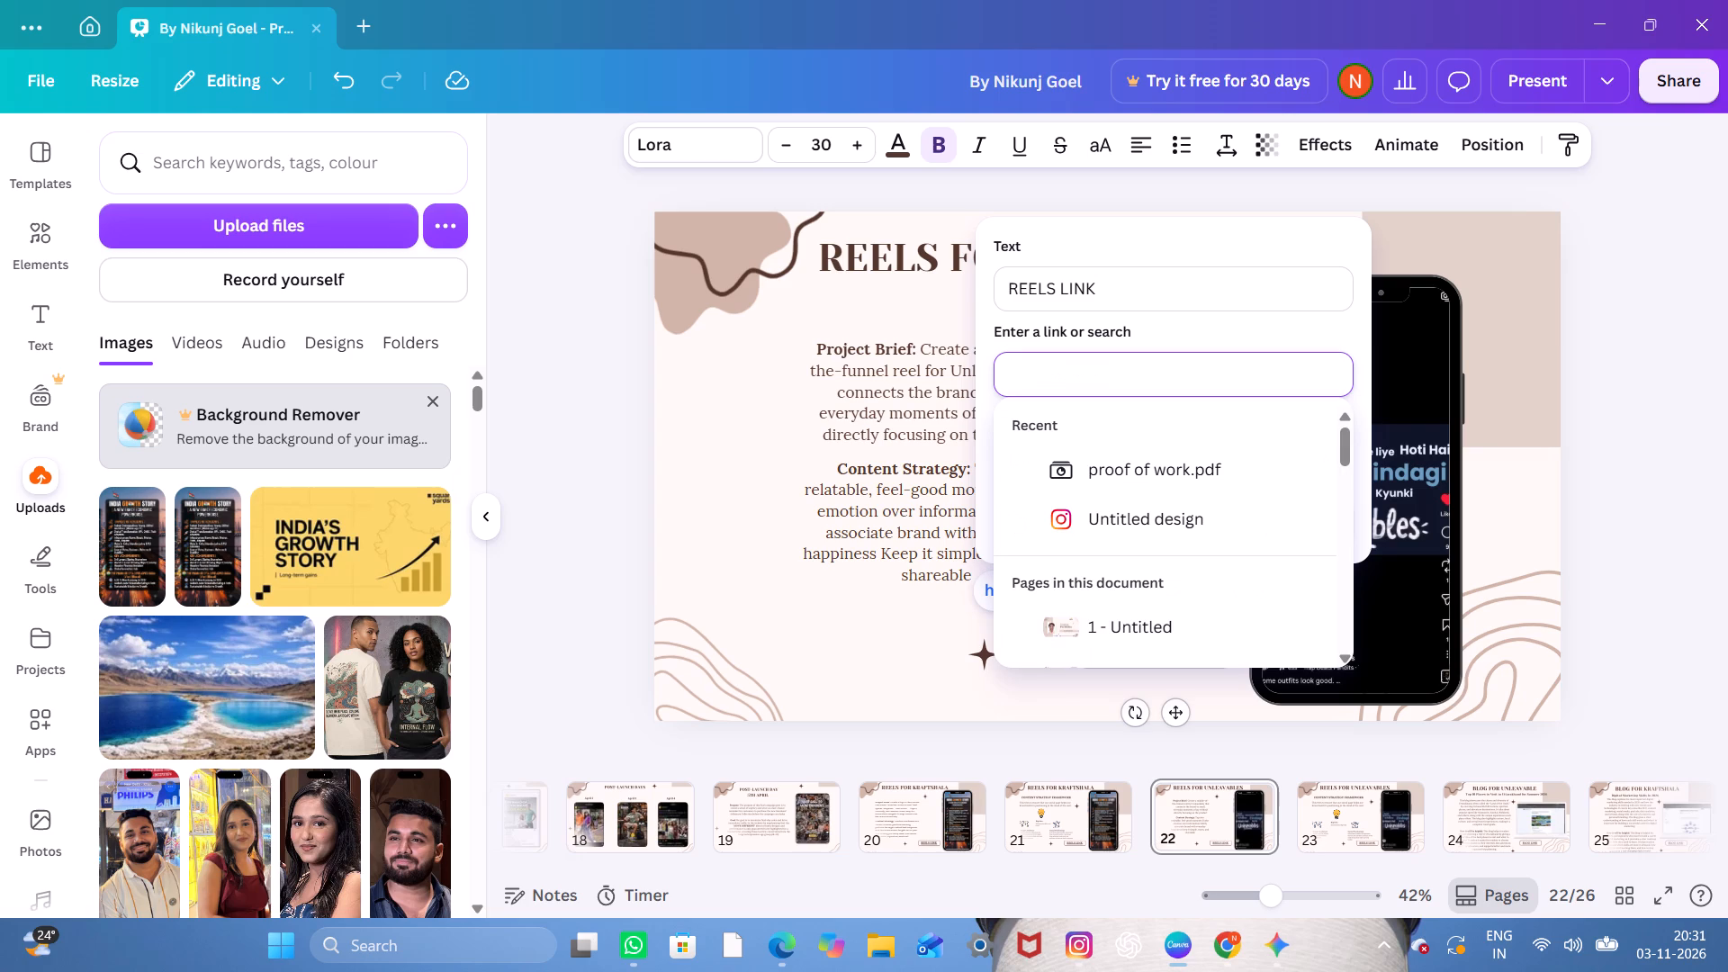
{"action": "key", "text": "ctrl+v"}
{"action": "left_click", "coordinate": [1315, 501]}
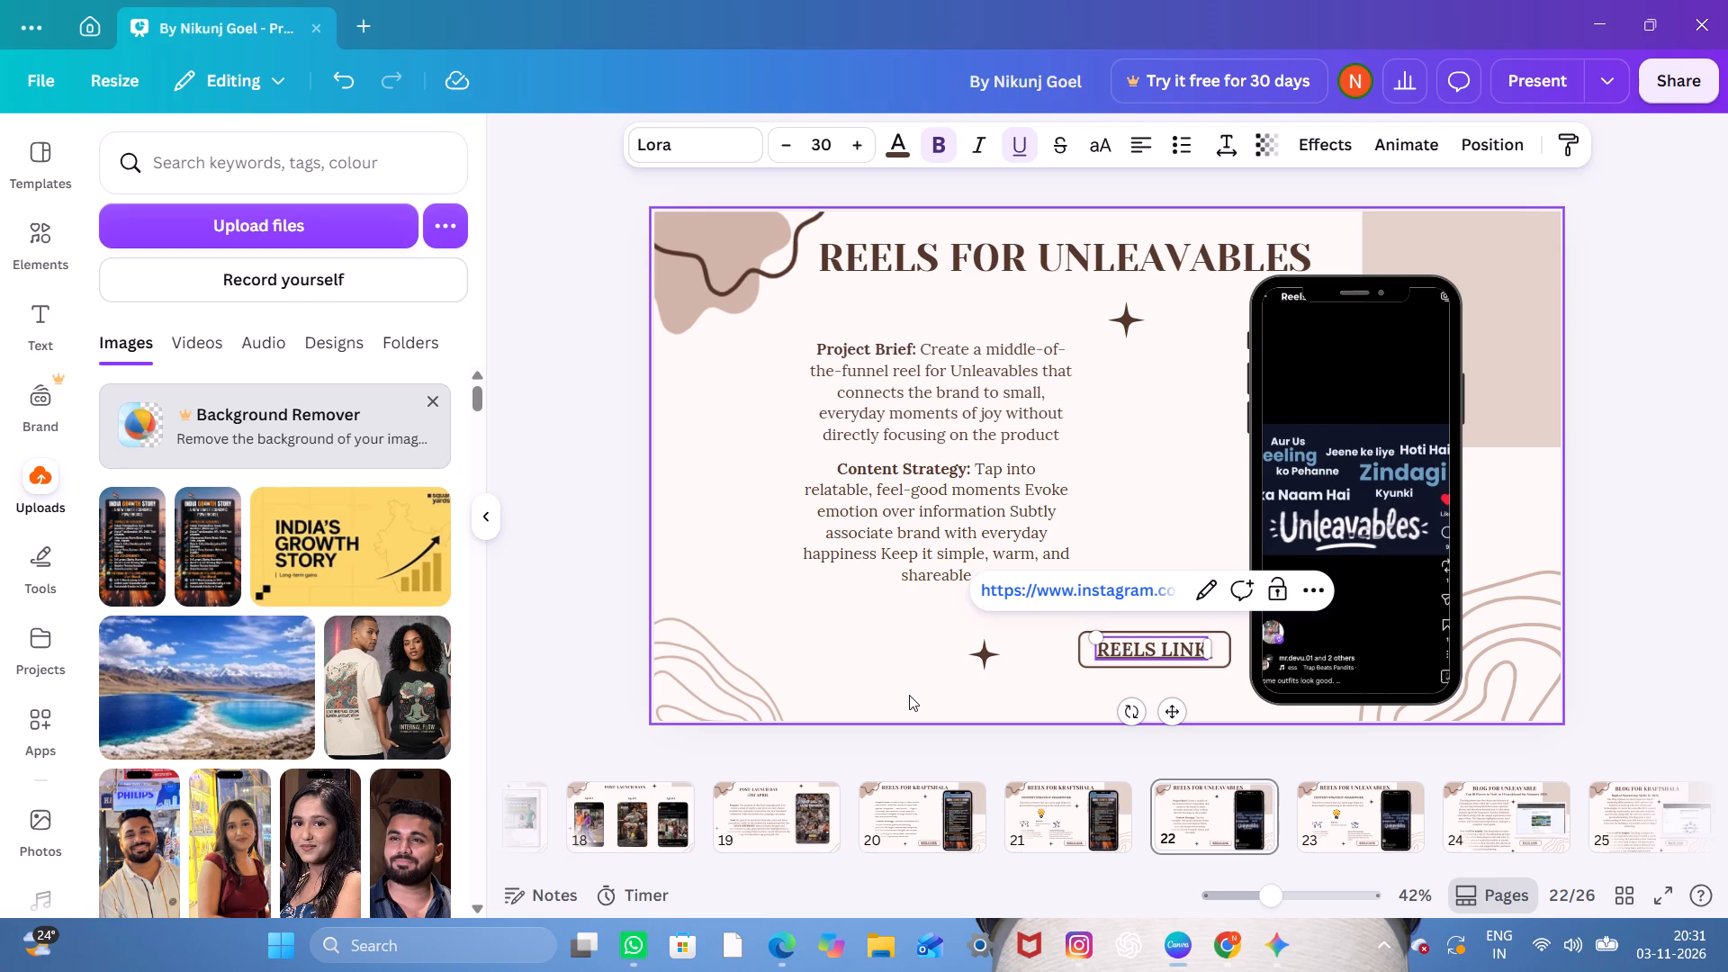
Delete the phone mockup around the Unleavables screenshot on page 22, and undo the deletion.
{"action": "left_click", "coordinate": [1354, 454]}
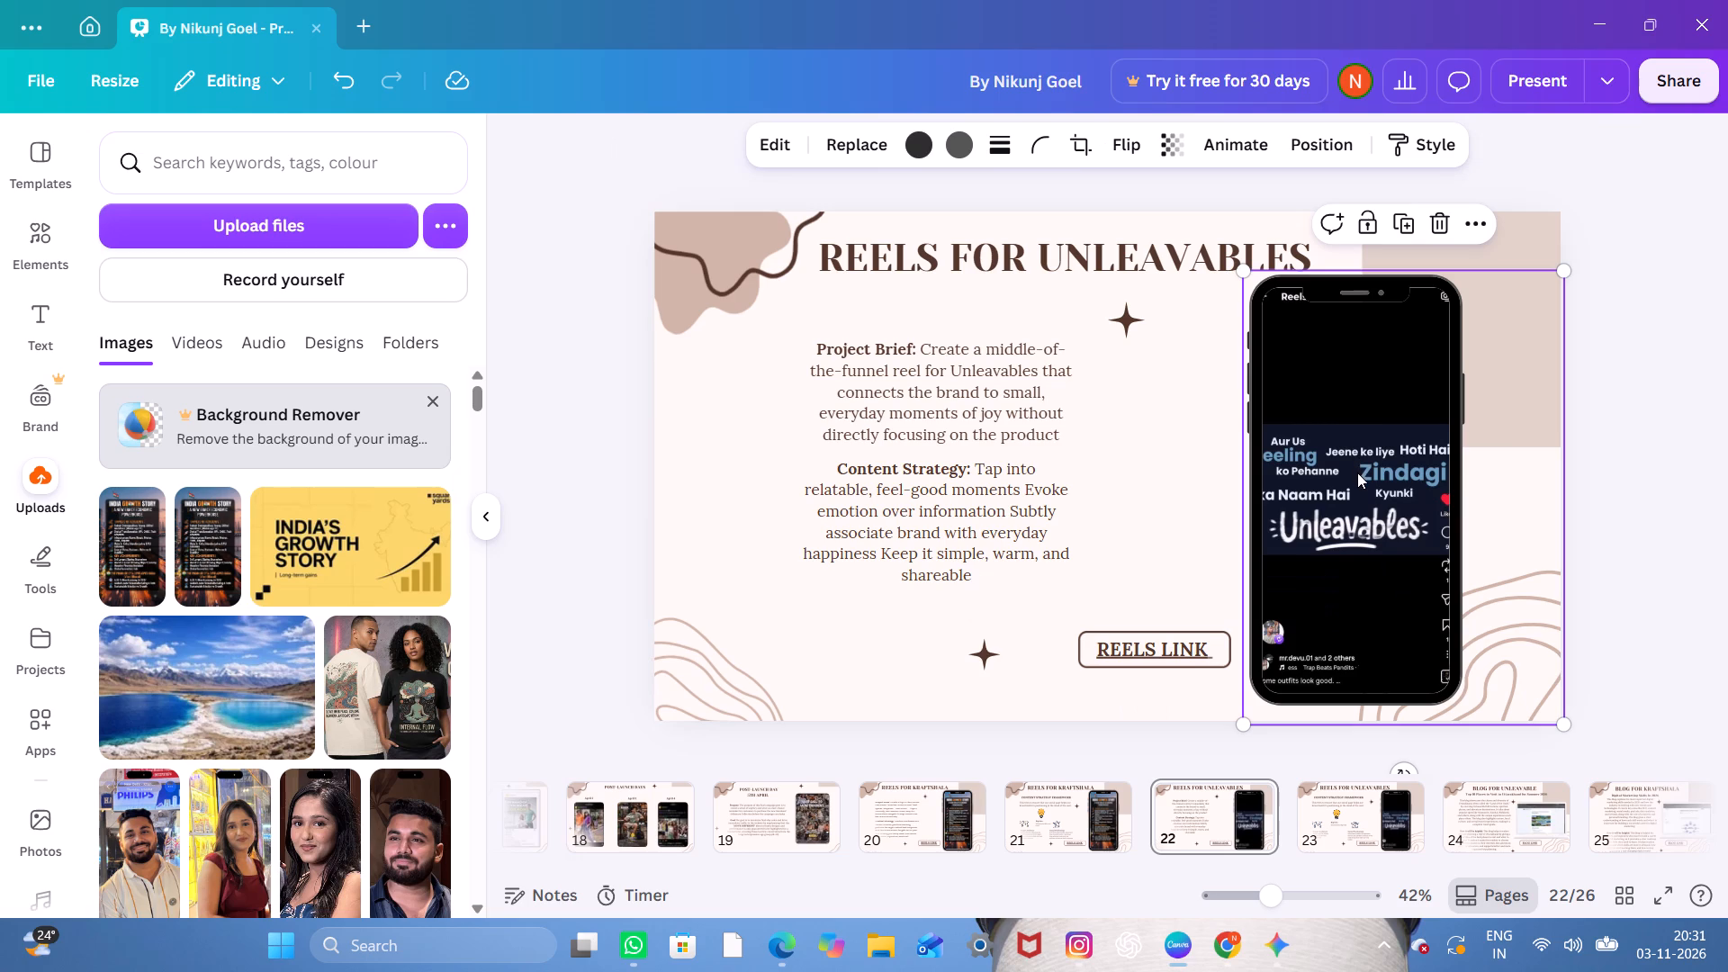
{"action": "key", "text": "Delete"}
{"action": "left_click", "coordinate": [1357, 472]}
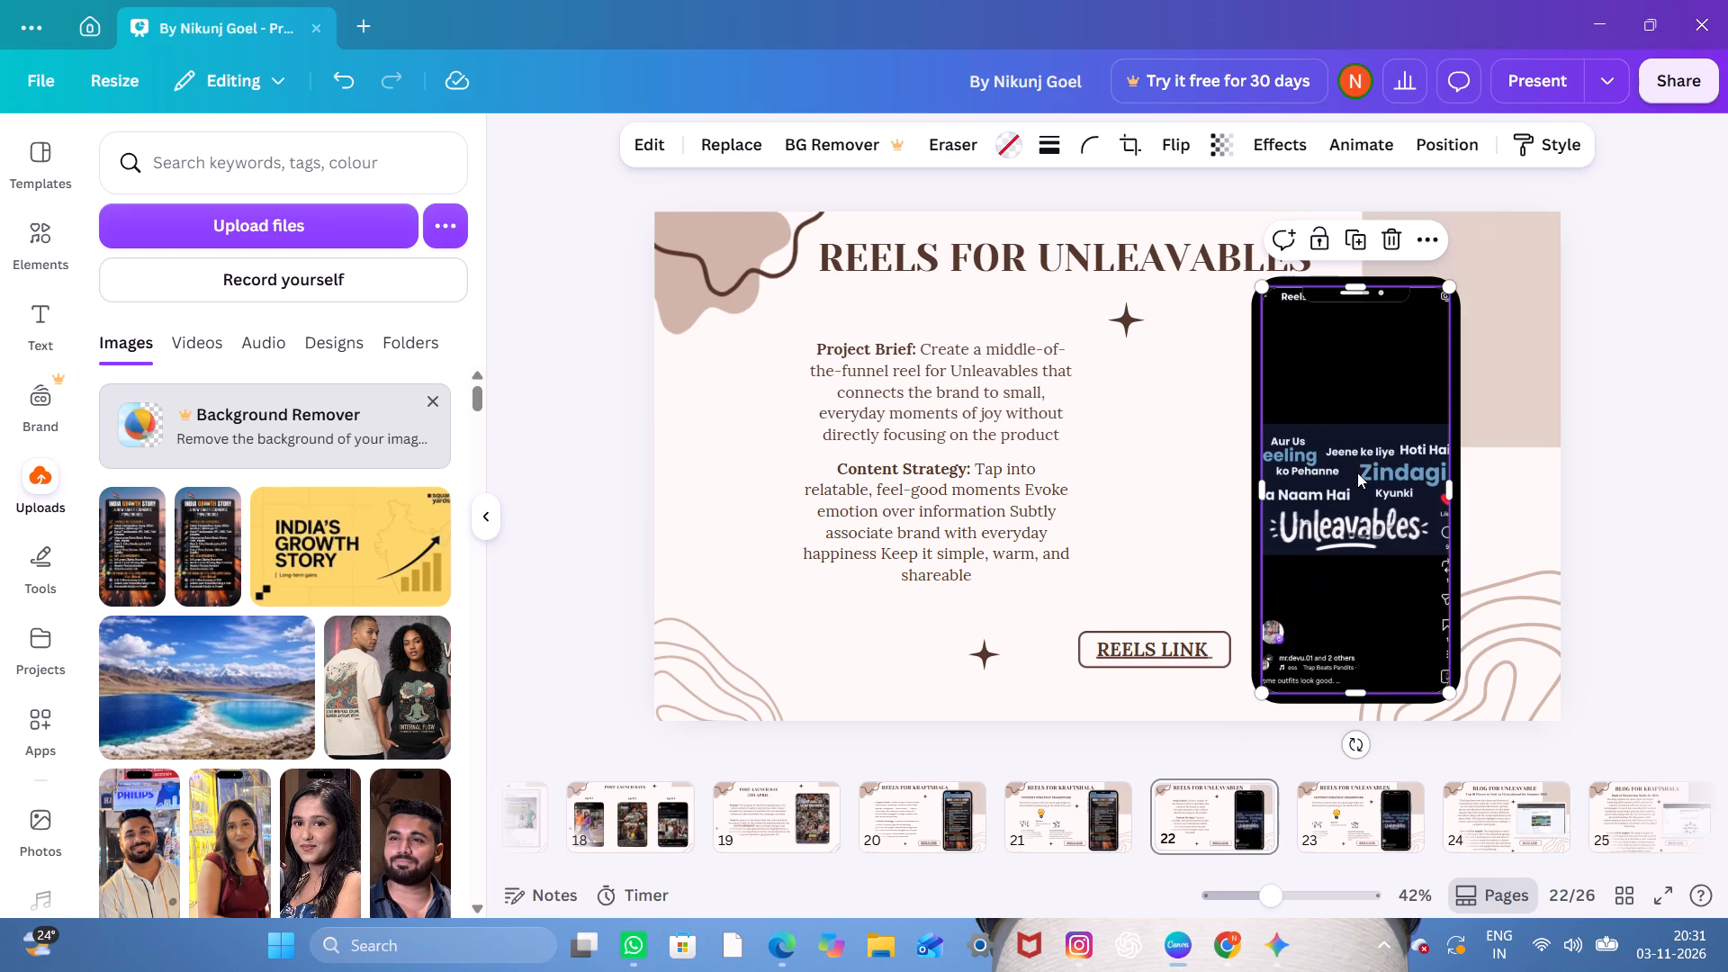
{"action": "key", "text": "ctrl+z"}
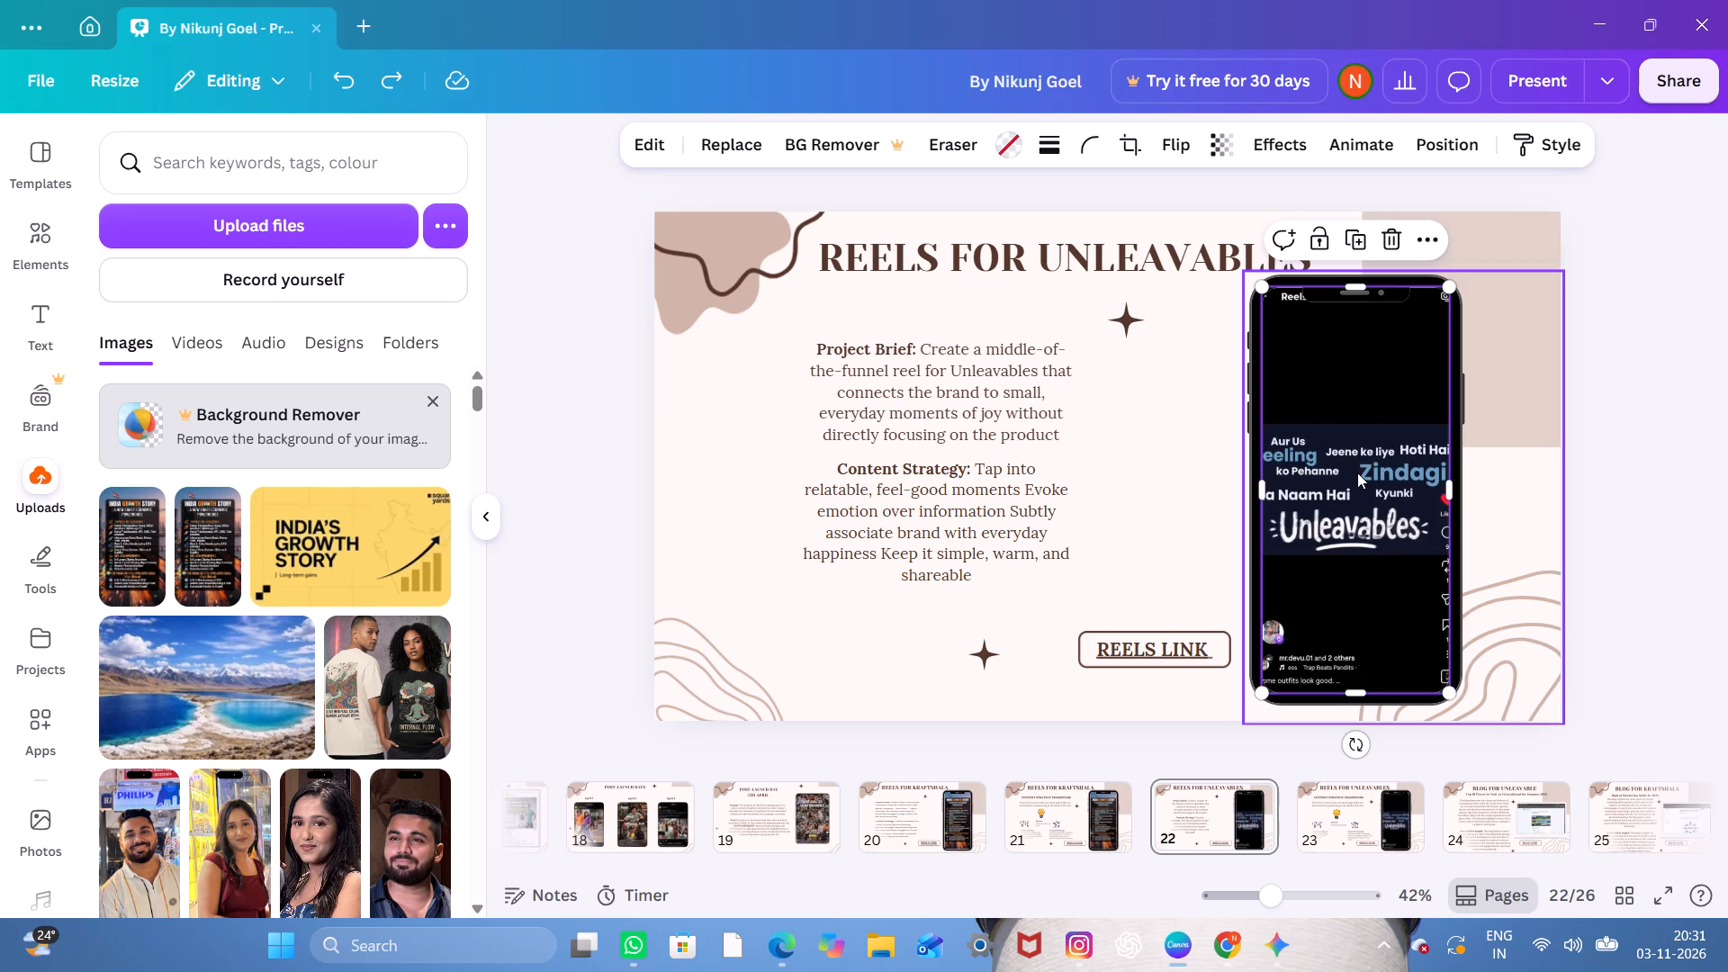
Delete only the Unleavables image inside page 22's phone mockup, keeping its frame.
{"action": "left_click", "coordinate": [1386, 241]}
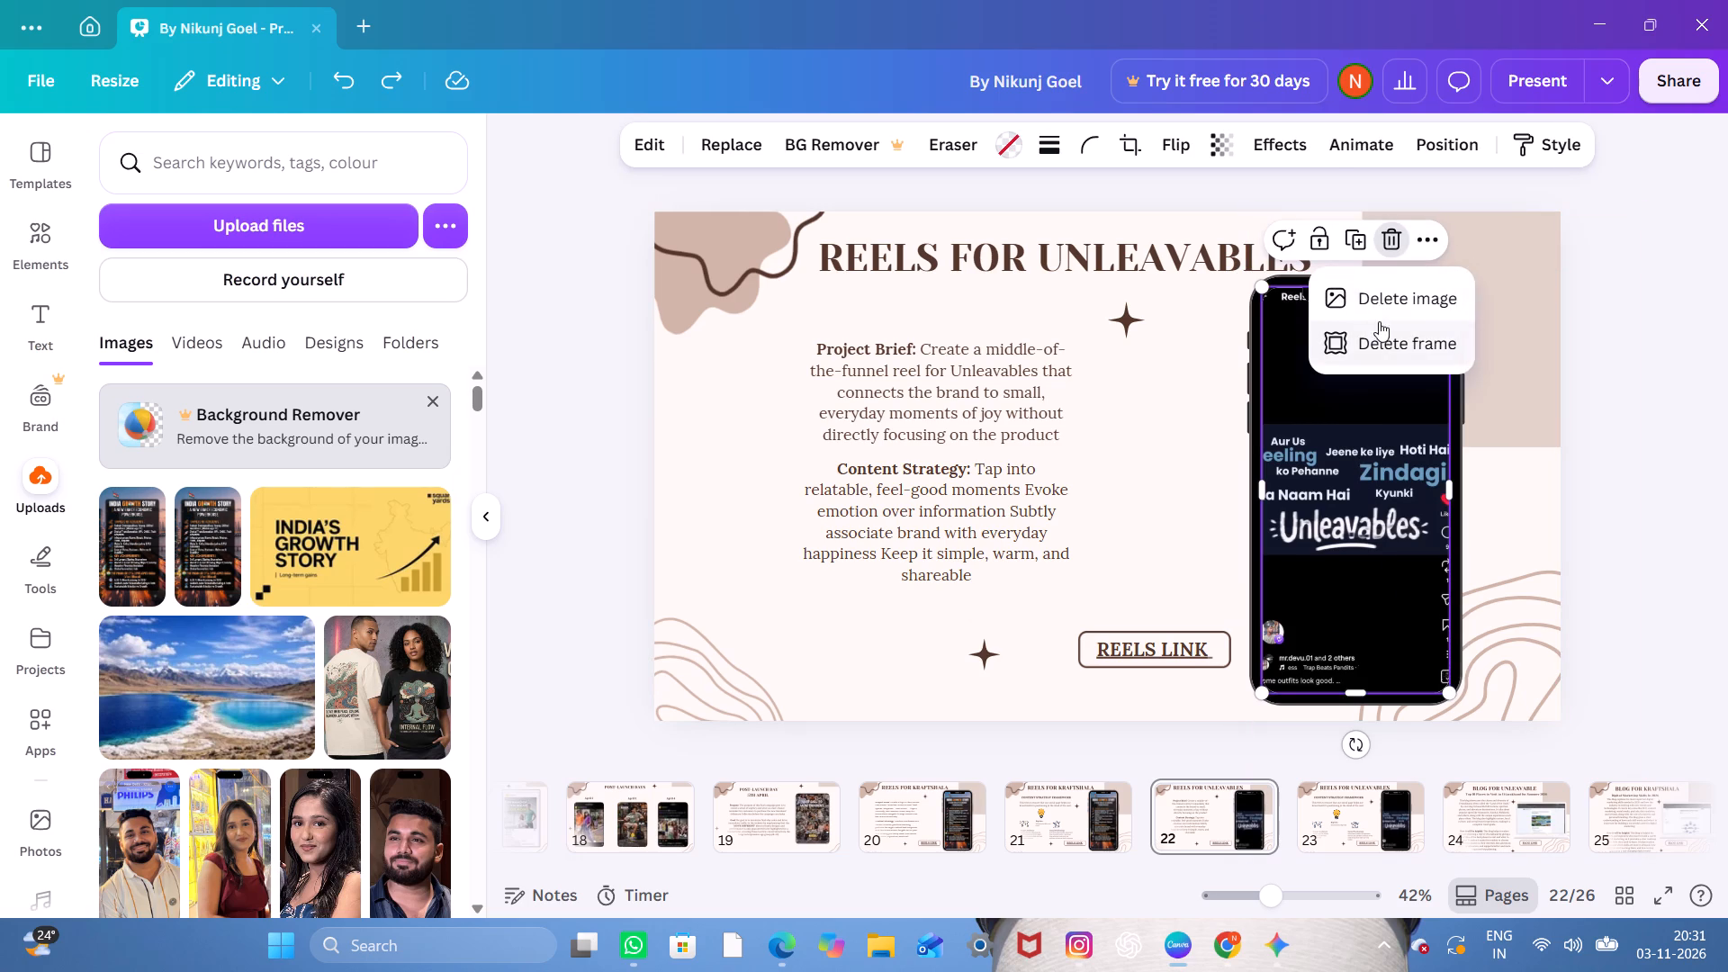
{"action": "left_click", "coordinate": [1386, 297]}
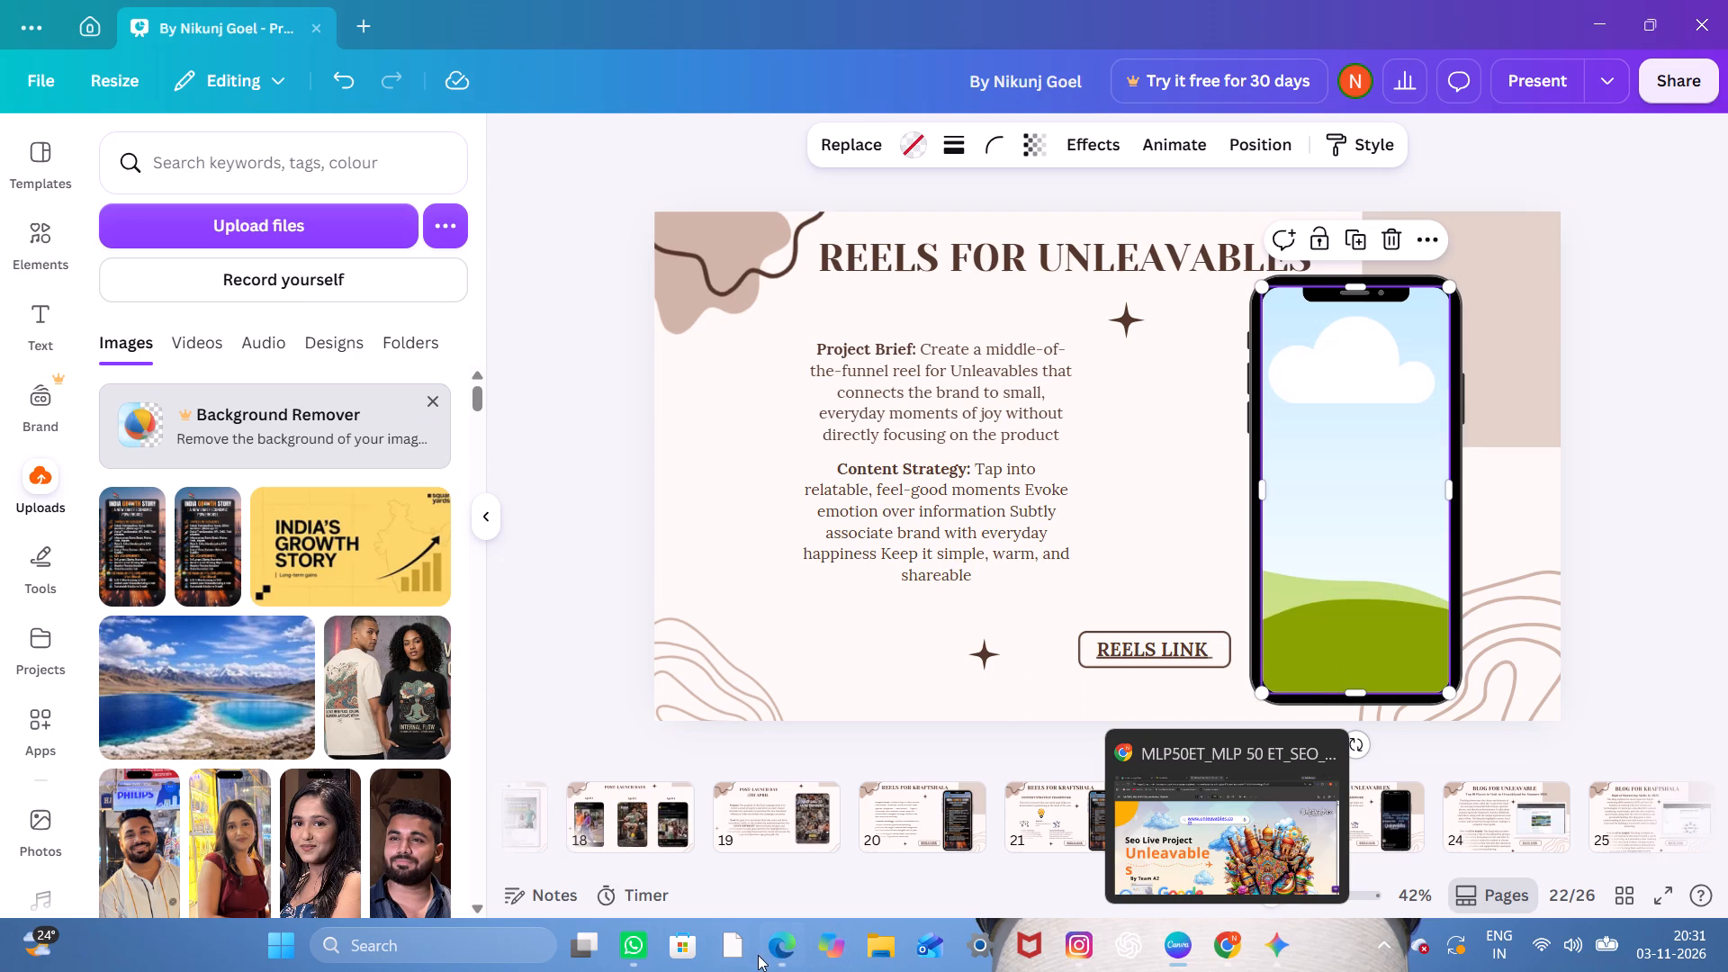
Back in Edge, pause the Unleavables reel at "Wo 0.5 second jab lagta hai koi samajh gaya" and capture a screenshot of the reel frame only.
{"action": "left_click", "coordinate": [788, 831]}
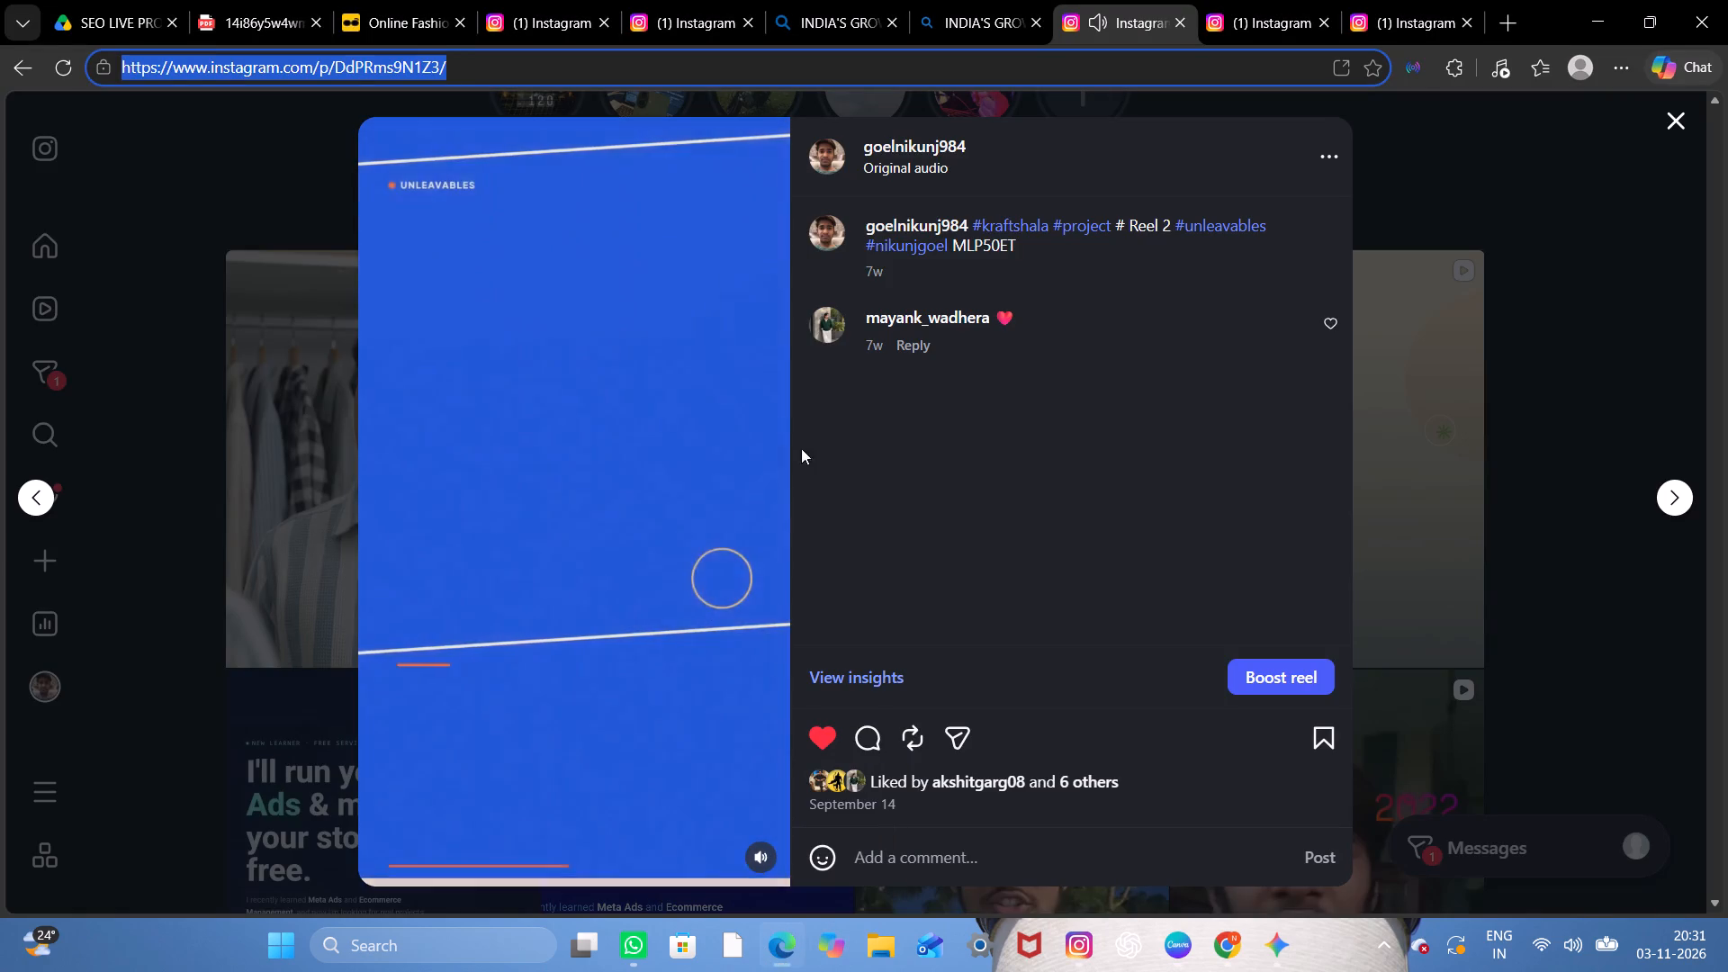
{"action": "left_click", "coordinate": [658, 528]}
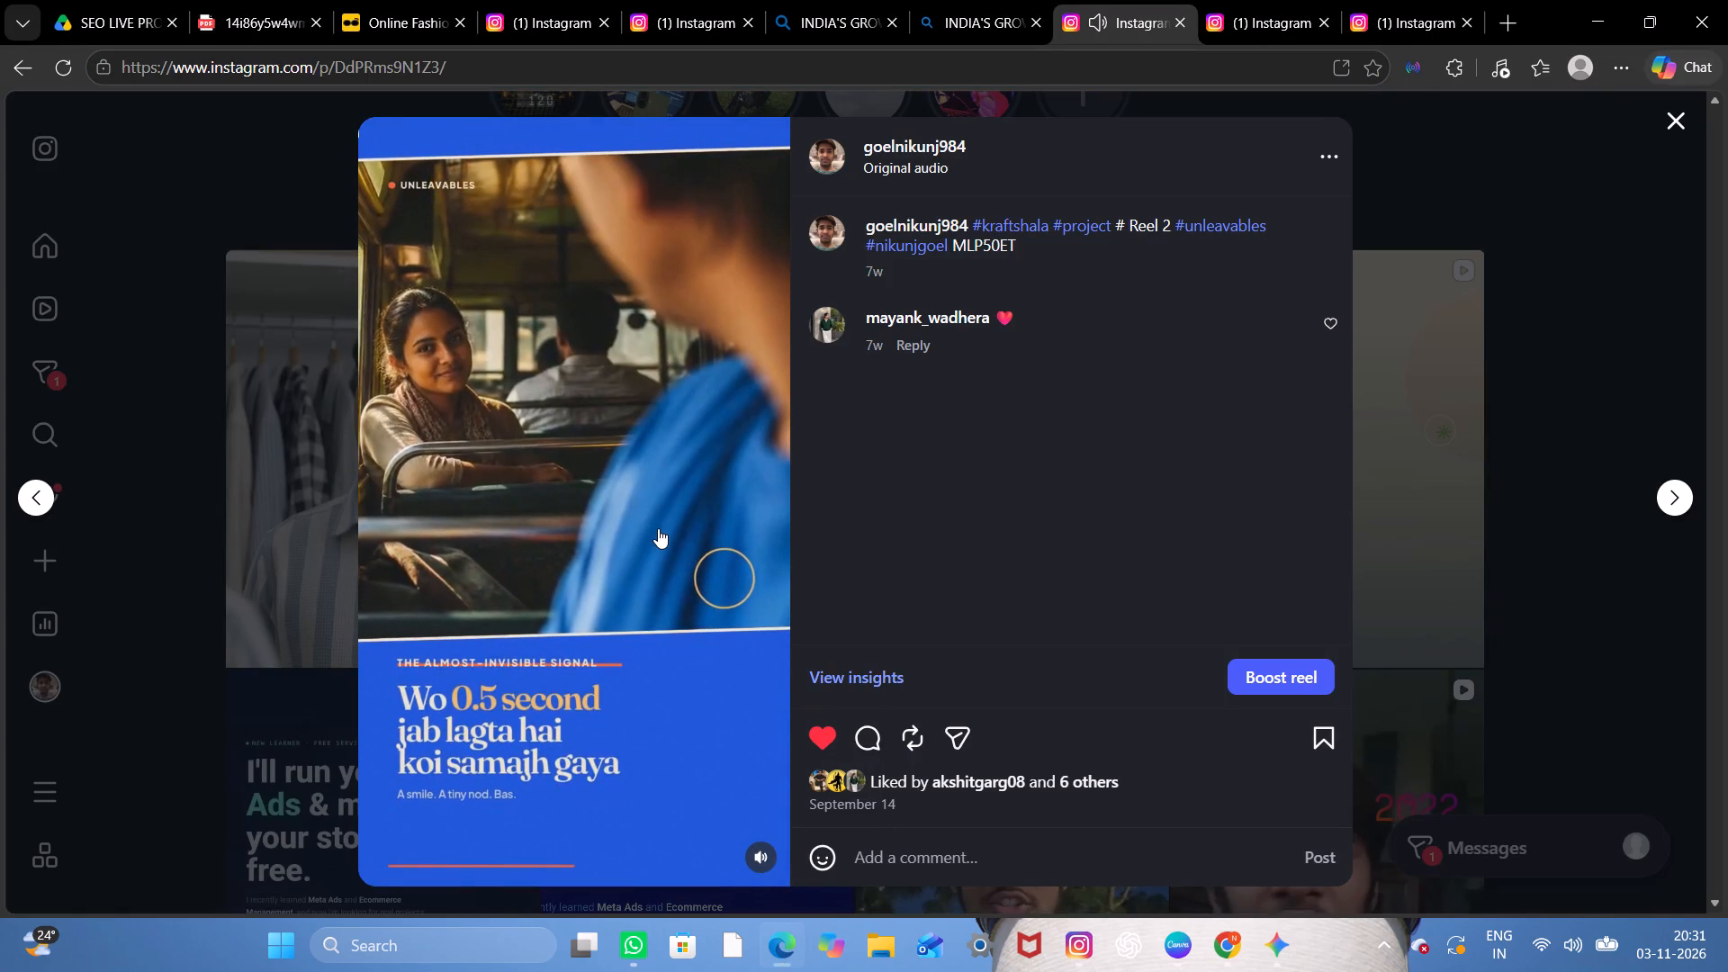
{"action": "key", "text": "shift+super+s"}
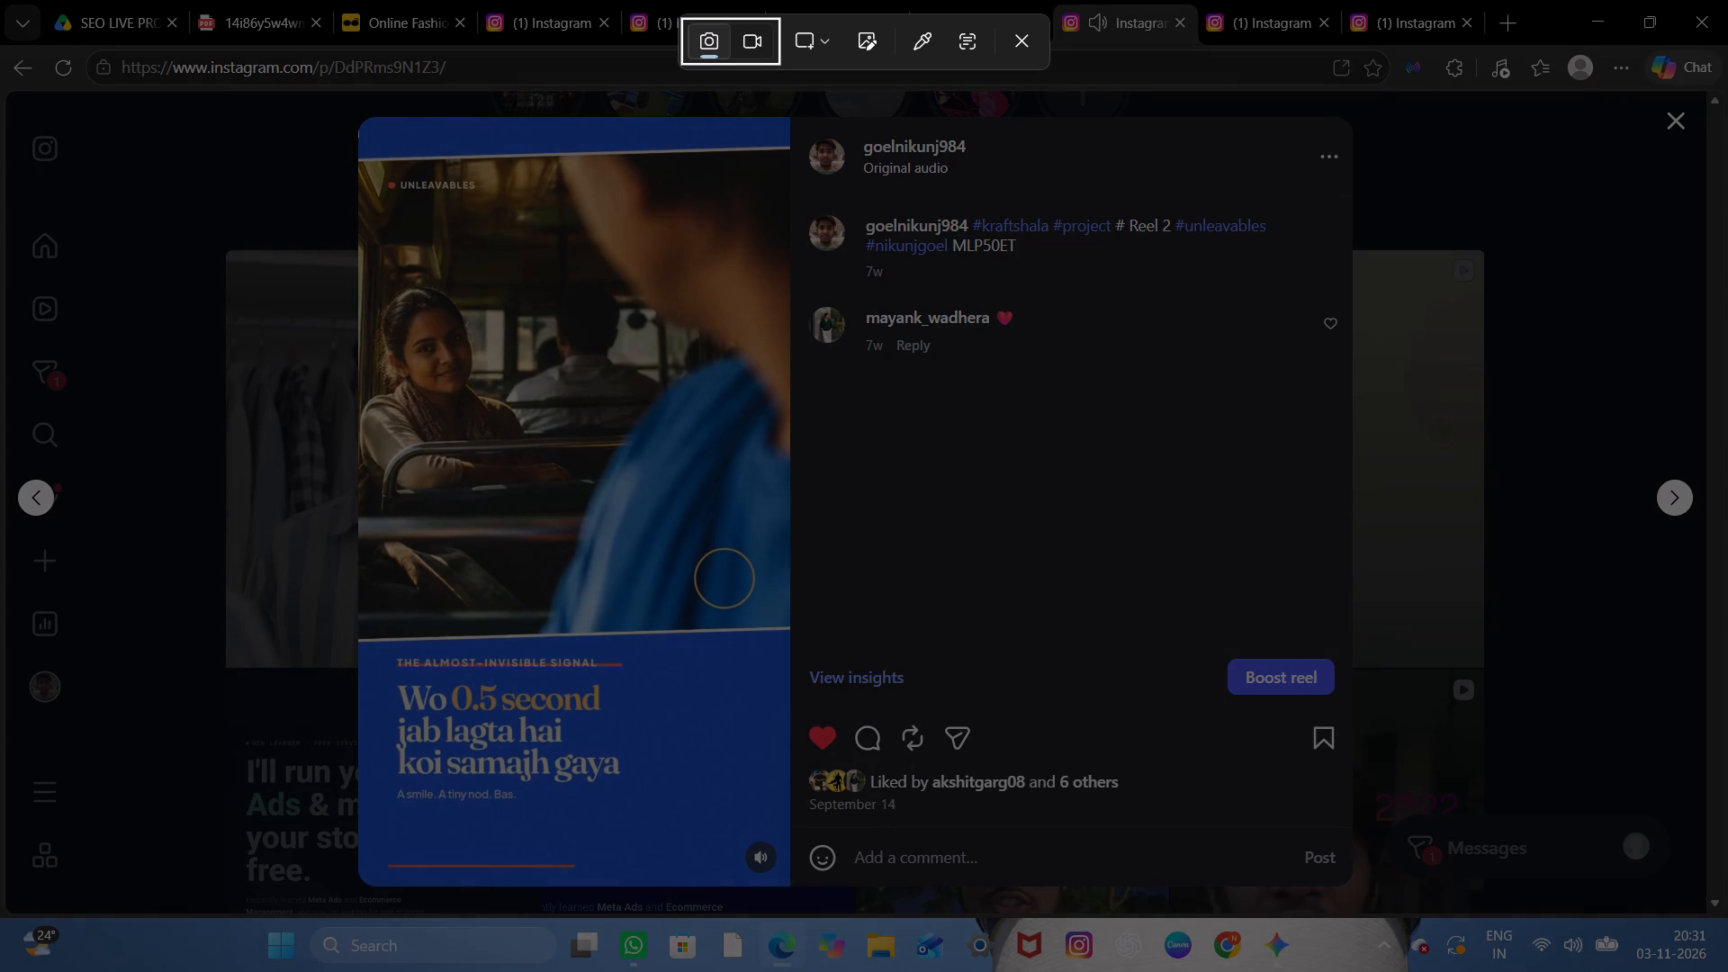
{"action": "left_click_drag", "start_coordinate": [364, 127], "coordinate": [796, 867]}
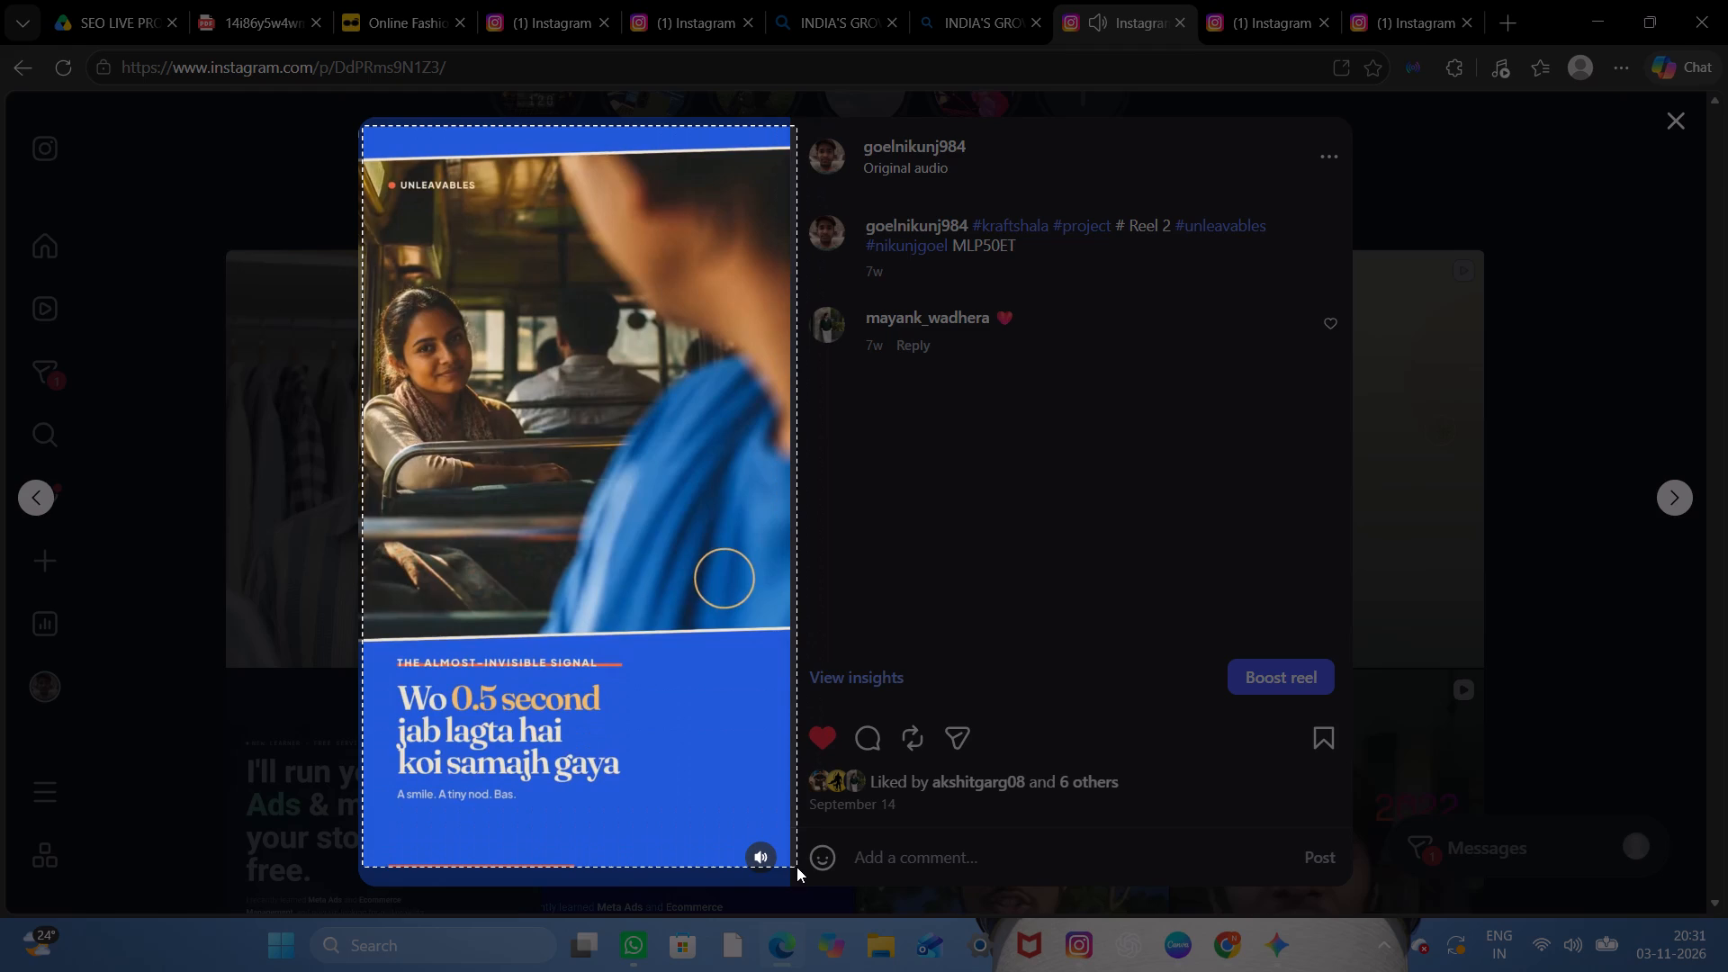
{"action": "left_click_drag", "start_coordinate": [796, 867], "coordinate": [788, 882]}
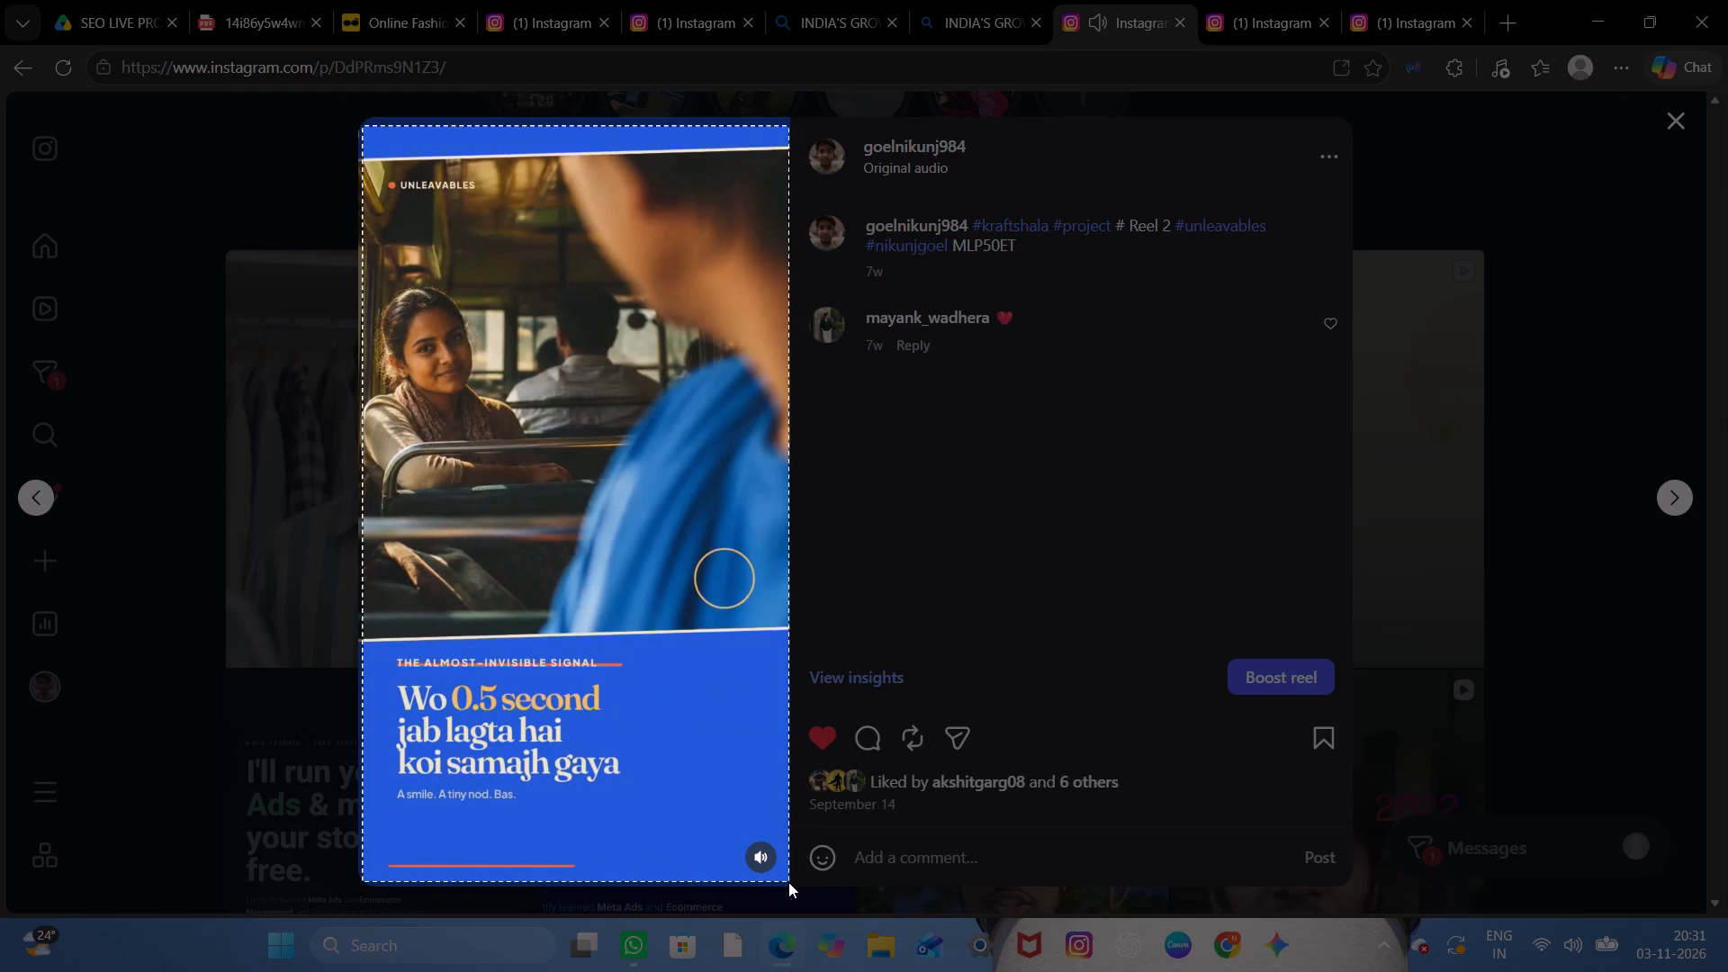
{"action": "left_click_drag", "start_coordinate": [788, 882], "coordinate": [788, 883]}
{"action": "left_click", "coordinate": [788, 883]}
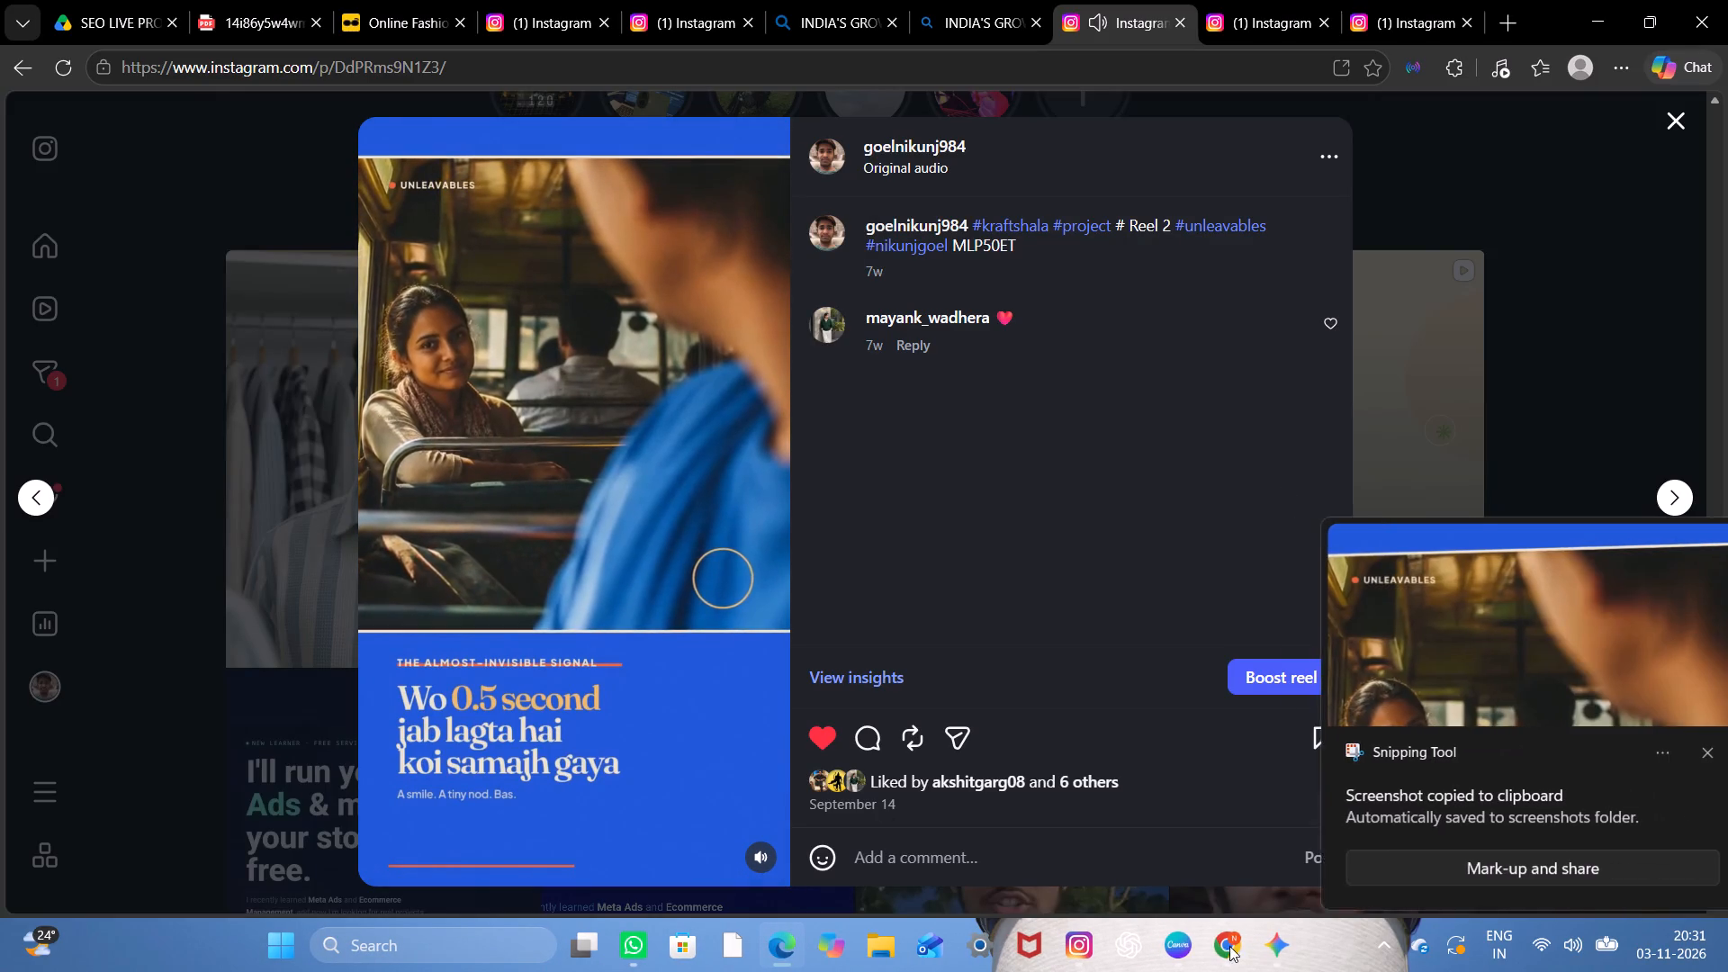
Switch to Canva, paste the reel screenshot onto the first Reels for Unleavables slide, fit it into the phone frame, and open slide 23.
{"action": "left_click", "coordinate": [1184, 822]}
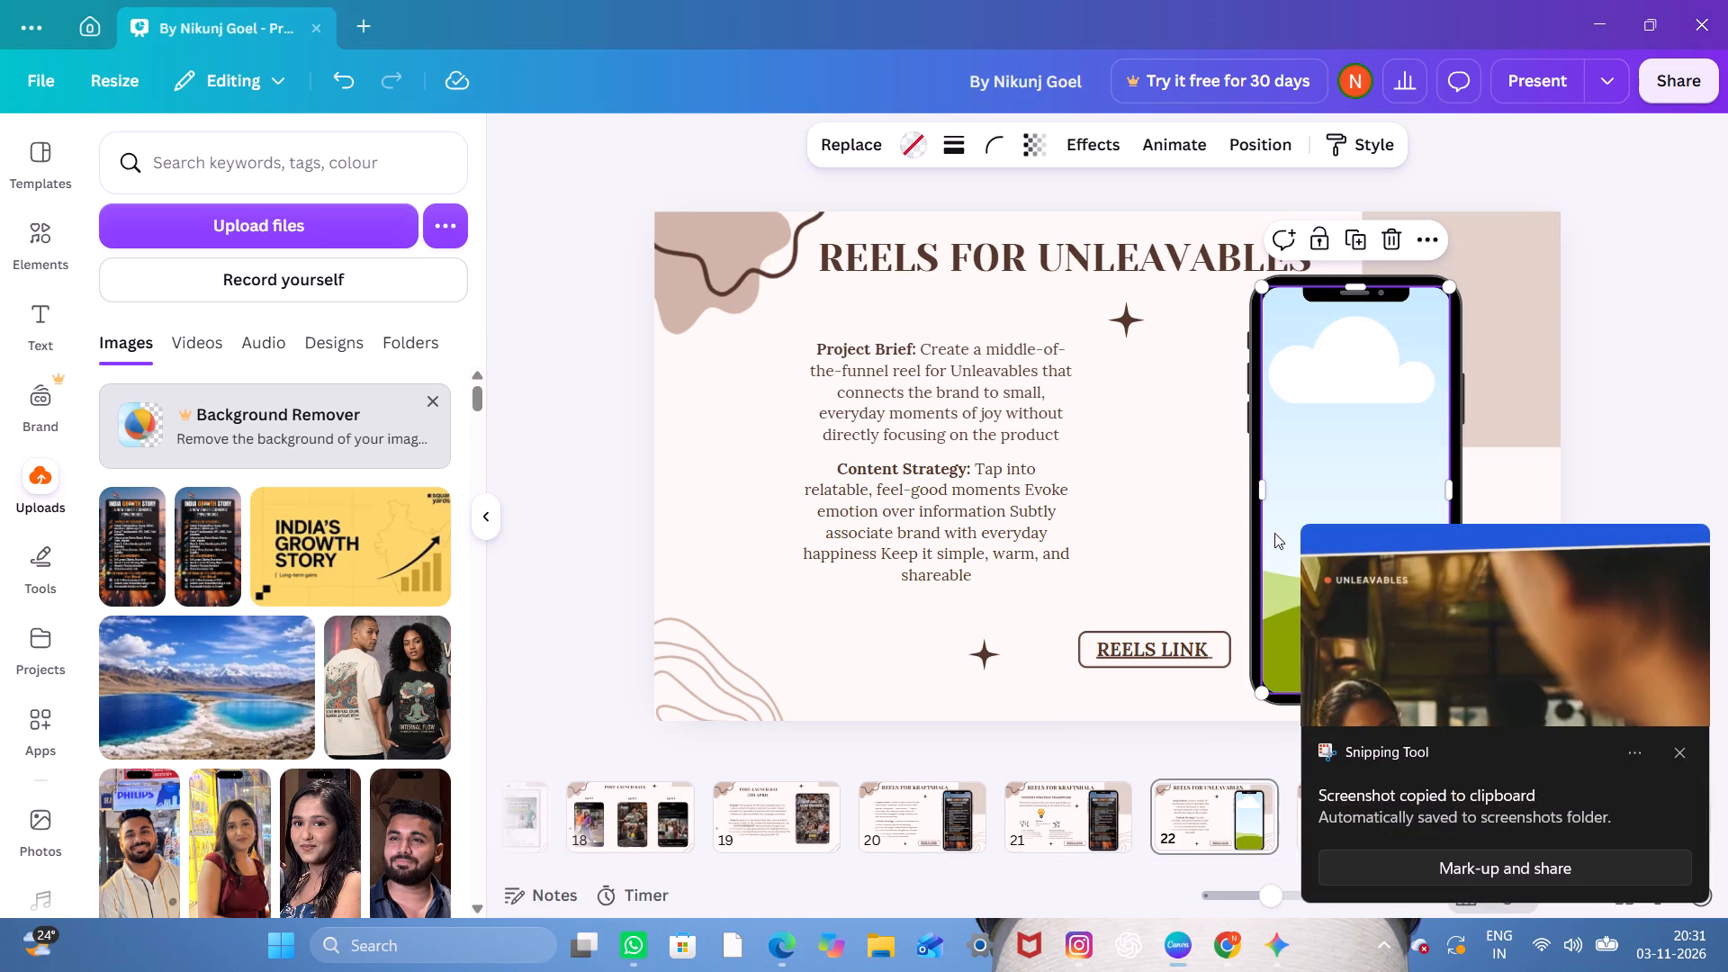
{"action": "key", "text": "ctrl+v"}
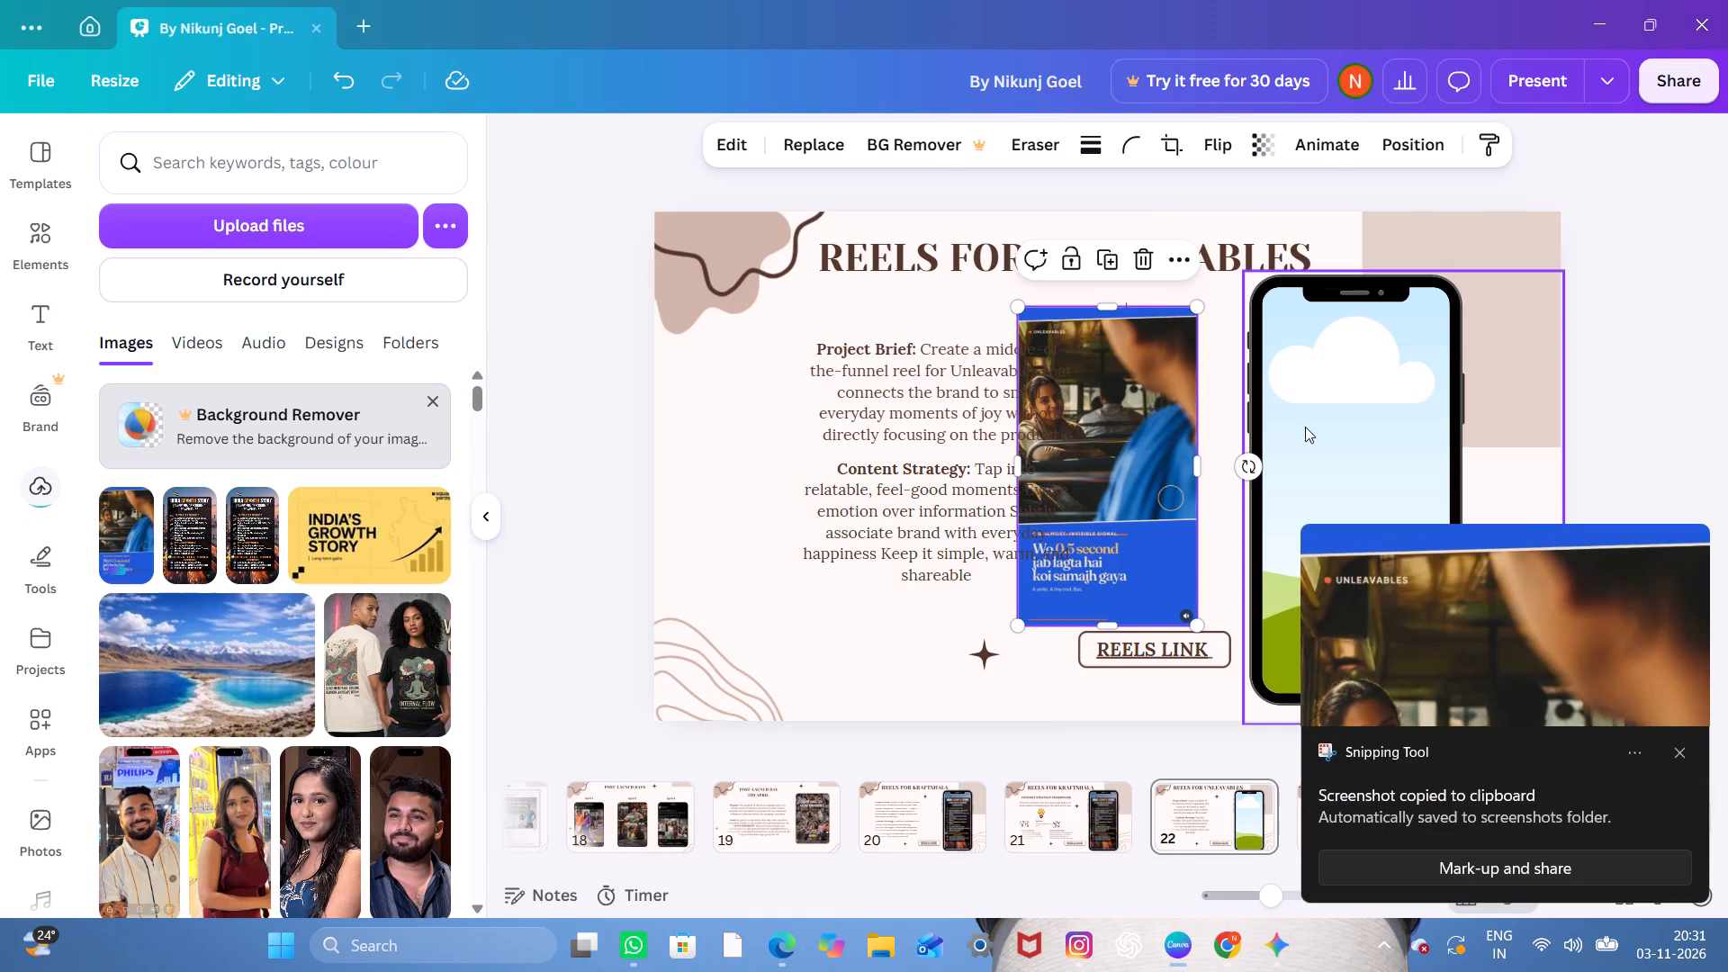
{"action": "left_click_drag", "start_coordinate": [1114, 408], "coordinate": [1320, 436]}
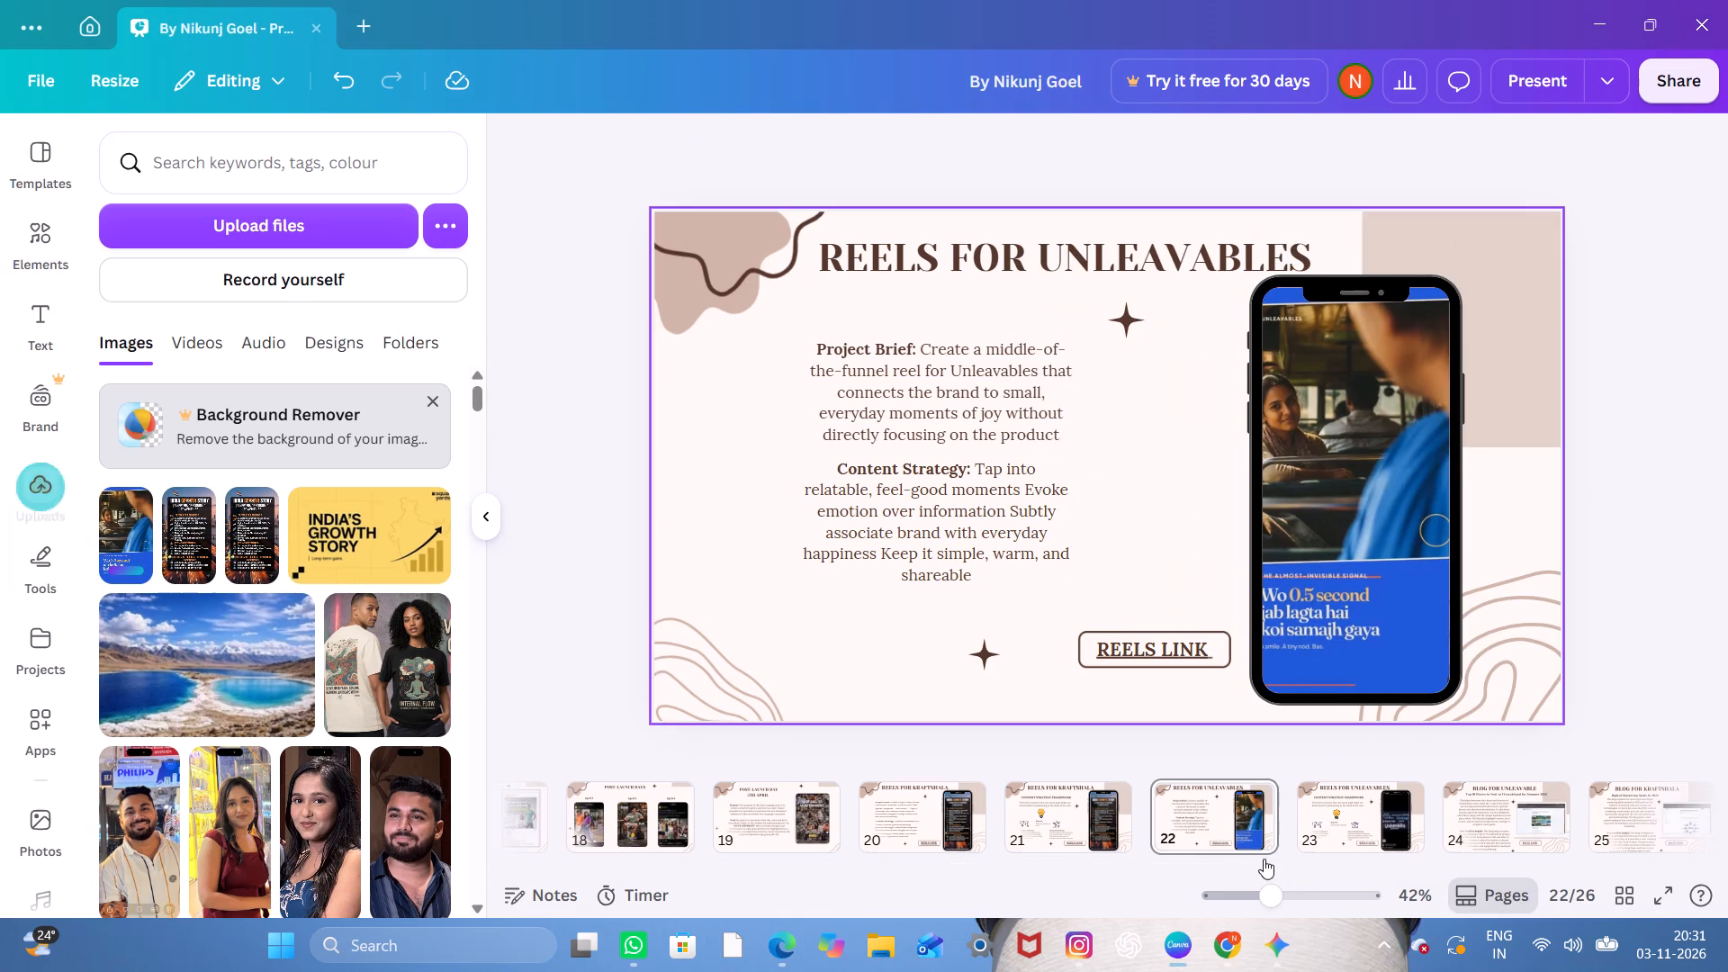
{"action": "left_click", "coordinate": [1328, 794]}
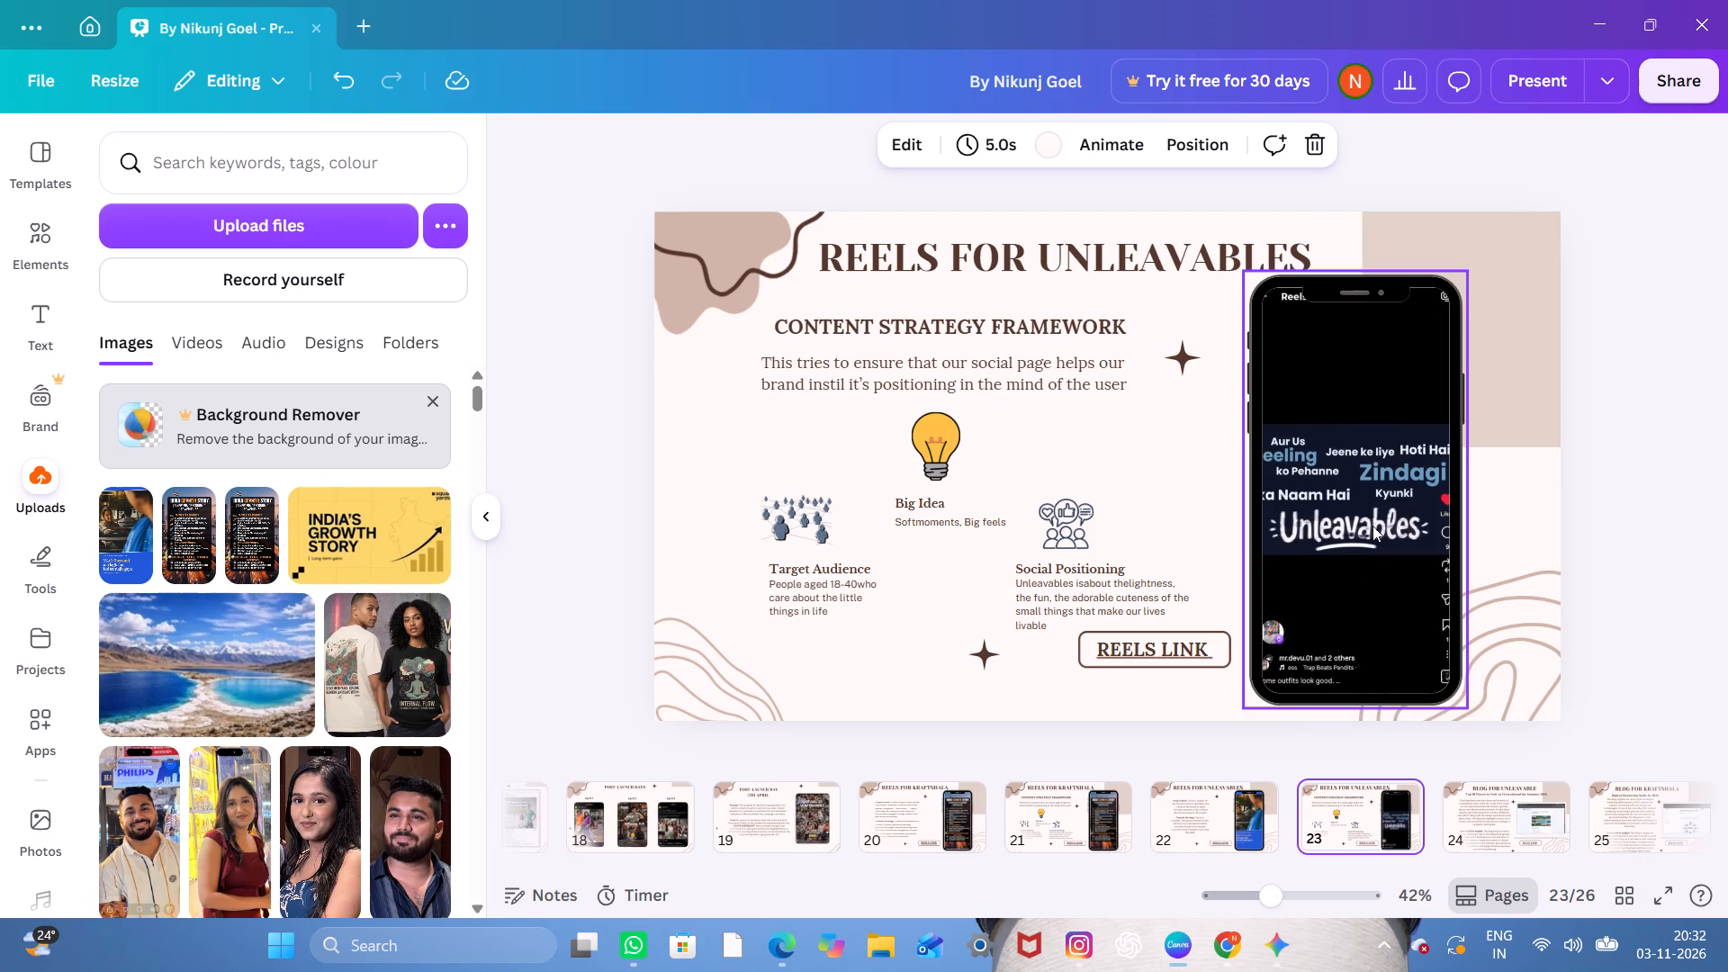
Open the REELS LINK hyperlink on slide 23 for editing and clear its existing web address.
{"action": "left_click", "coordinate": [1223, 843]}
{"action": "left_click", "coordinate": [1327, 816]}
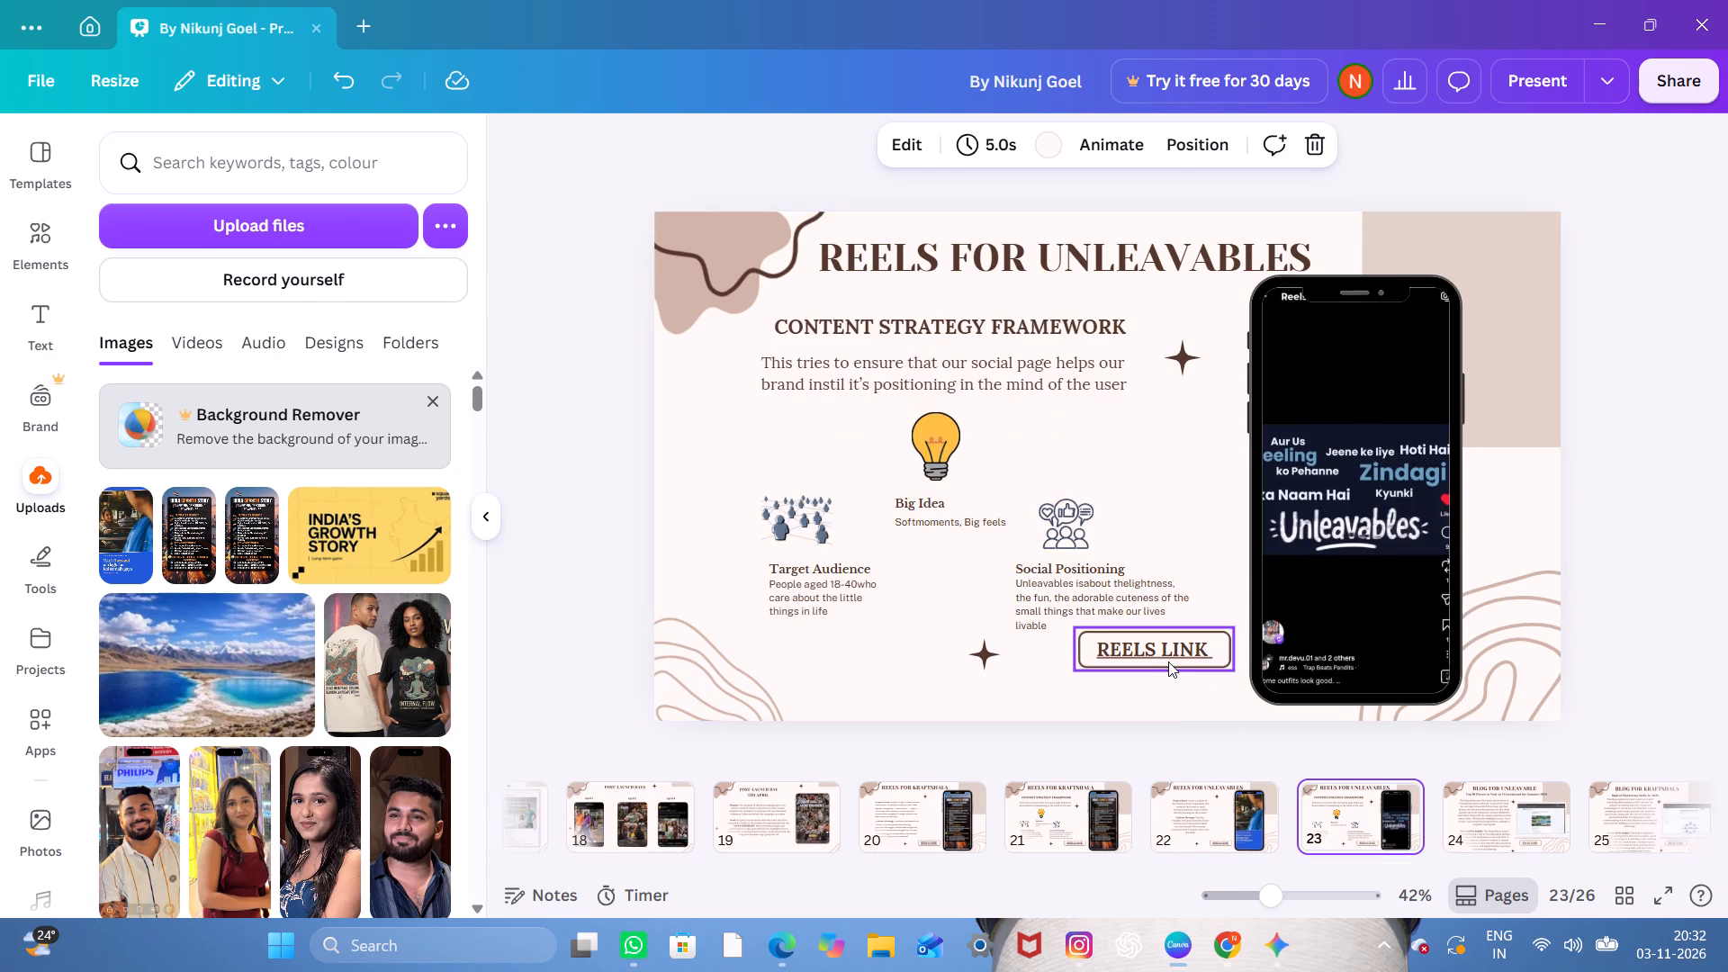
{"action": "left_click", "coordinate": [1167, 656]}
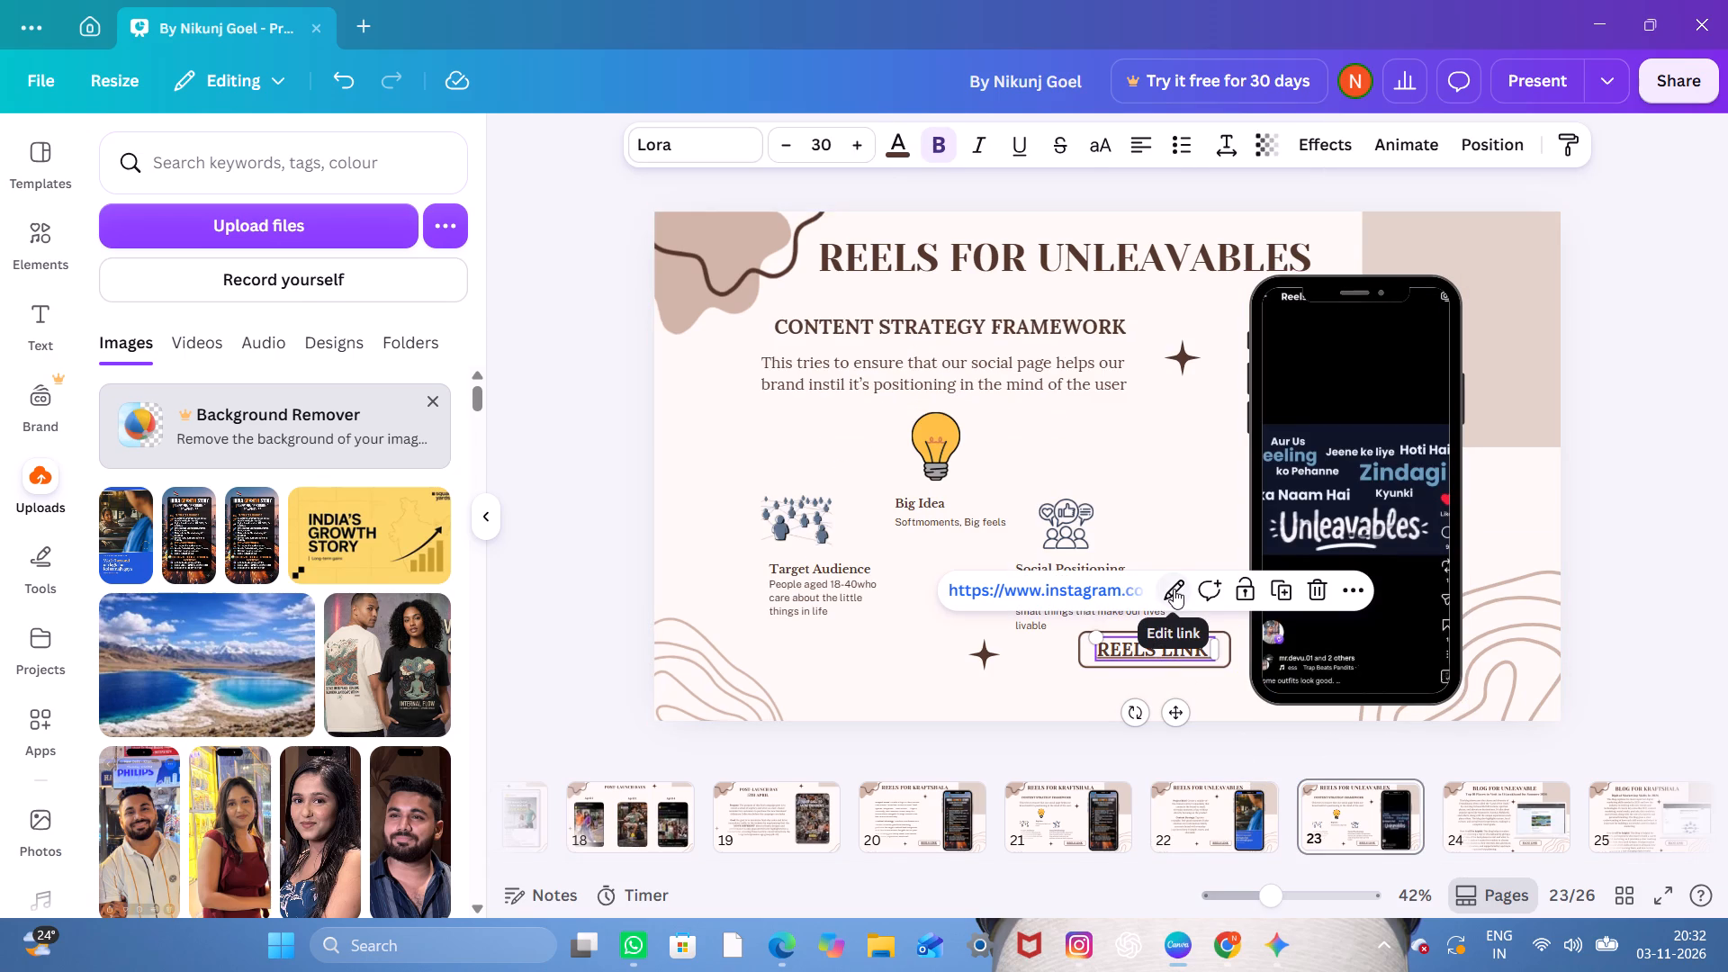
{"action": "left_click", "coordinate": [1174, 589]}
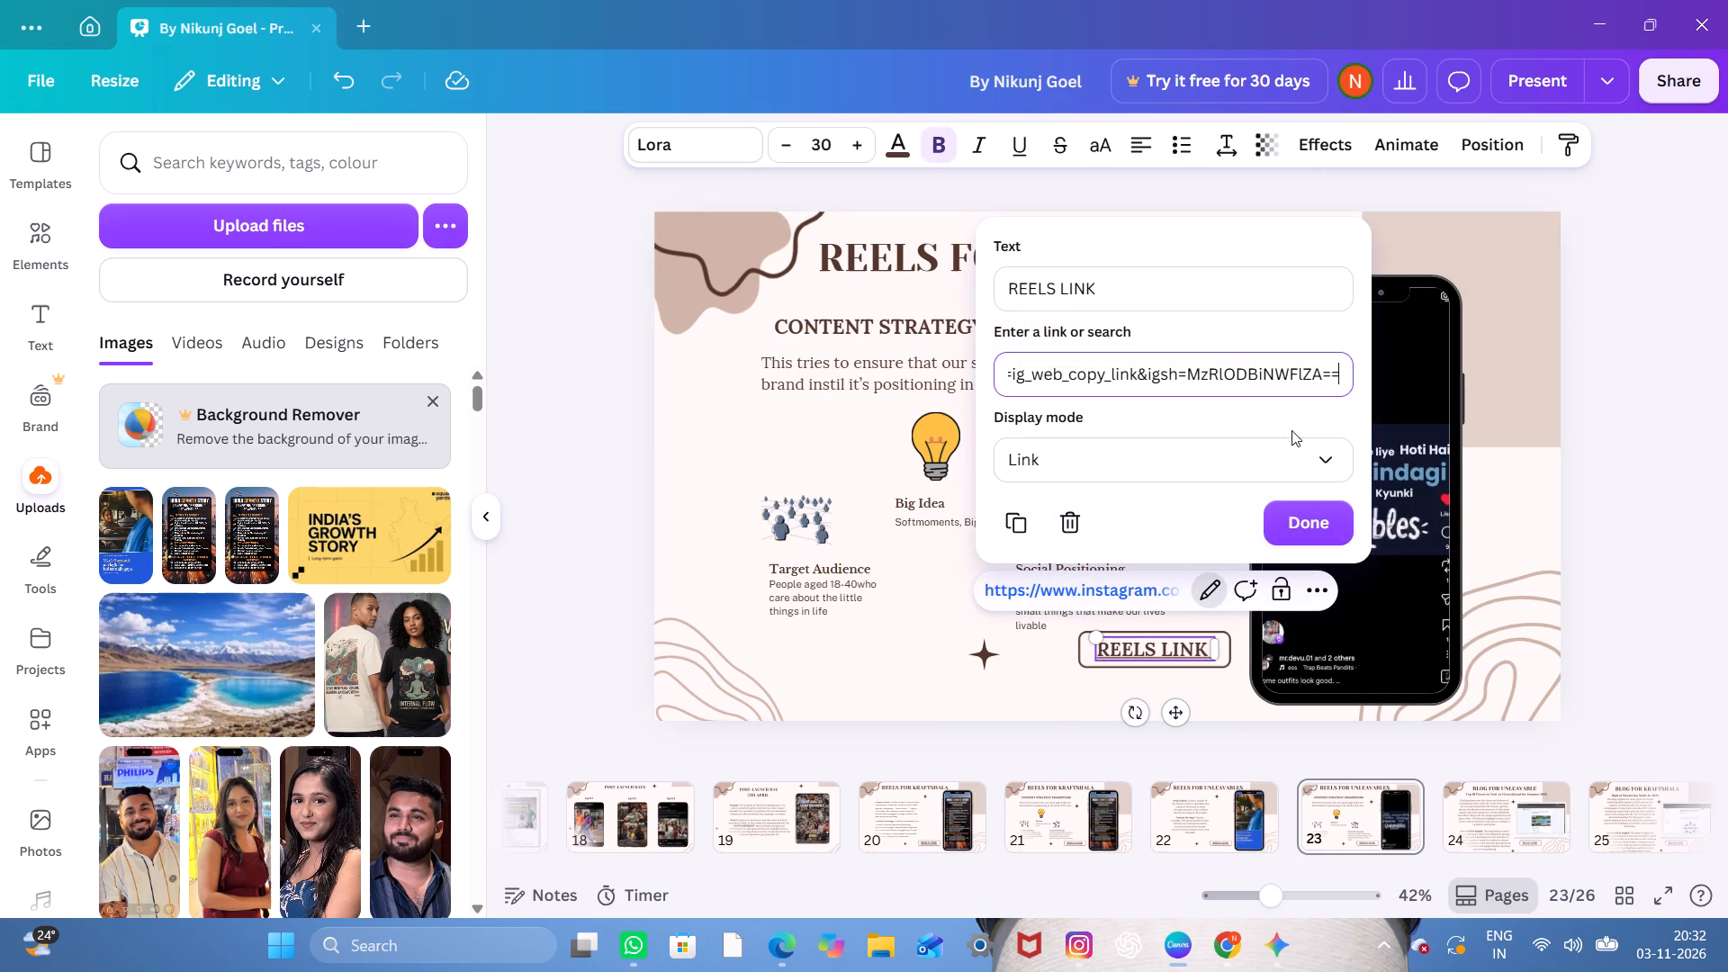
{"action": "key", "text": "BackSpace"}
{"action": "key", "text": "BackSpace"}
{"action": "key", "text": "BackSpace"}
{"action": "key", "text": "BackSpace"}
{"action": "key", "text": "BackSpace"}
{"action": "key", "text": "BackSpace"}
{"action": "key", "text": "BackSpace"}
{"action": "key", "text": "BackSpace"}
{"action": "key", "text": "BackSpace"}
{"action": "key", "text": "BackSpace"}
{"action": "key", "text": "BackSpace"}
{"action": "key", "text": "BackSpace"}
{"action": "key", "text": "BackSpace"}
{"action": "key", "text": "BackSpace"}
{"action": "key", "text": "BackSpace"}
{"action": "key", "text": "BackSpace"}
{"action": "key", "text": "BackSpace"}
{"action": "key", "text": "BackSpace"}
{"action": "key", "text": "BackSpace"}
{"action": "key", "text": "BackSpace"}
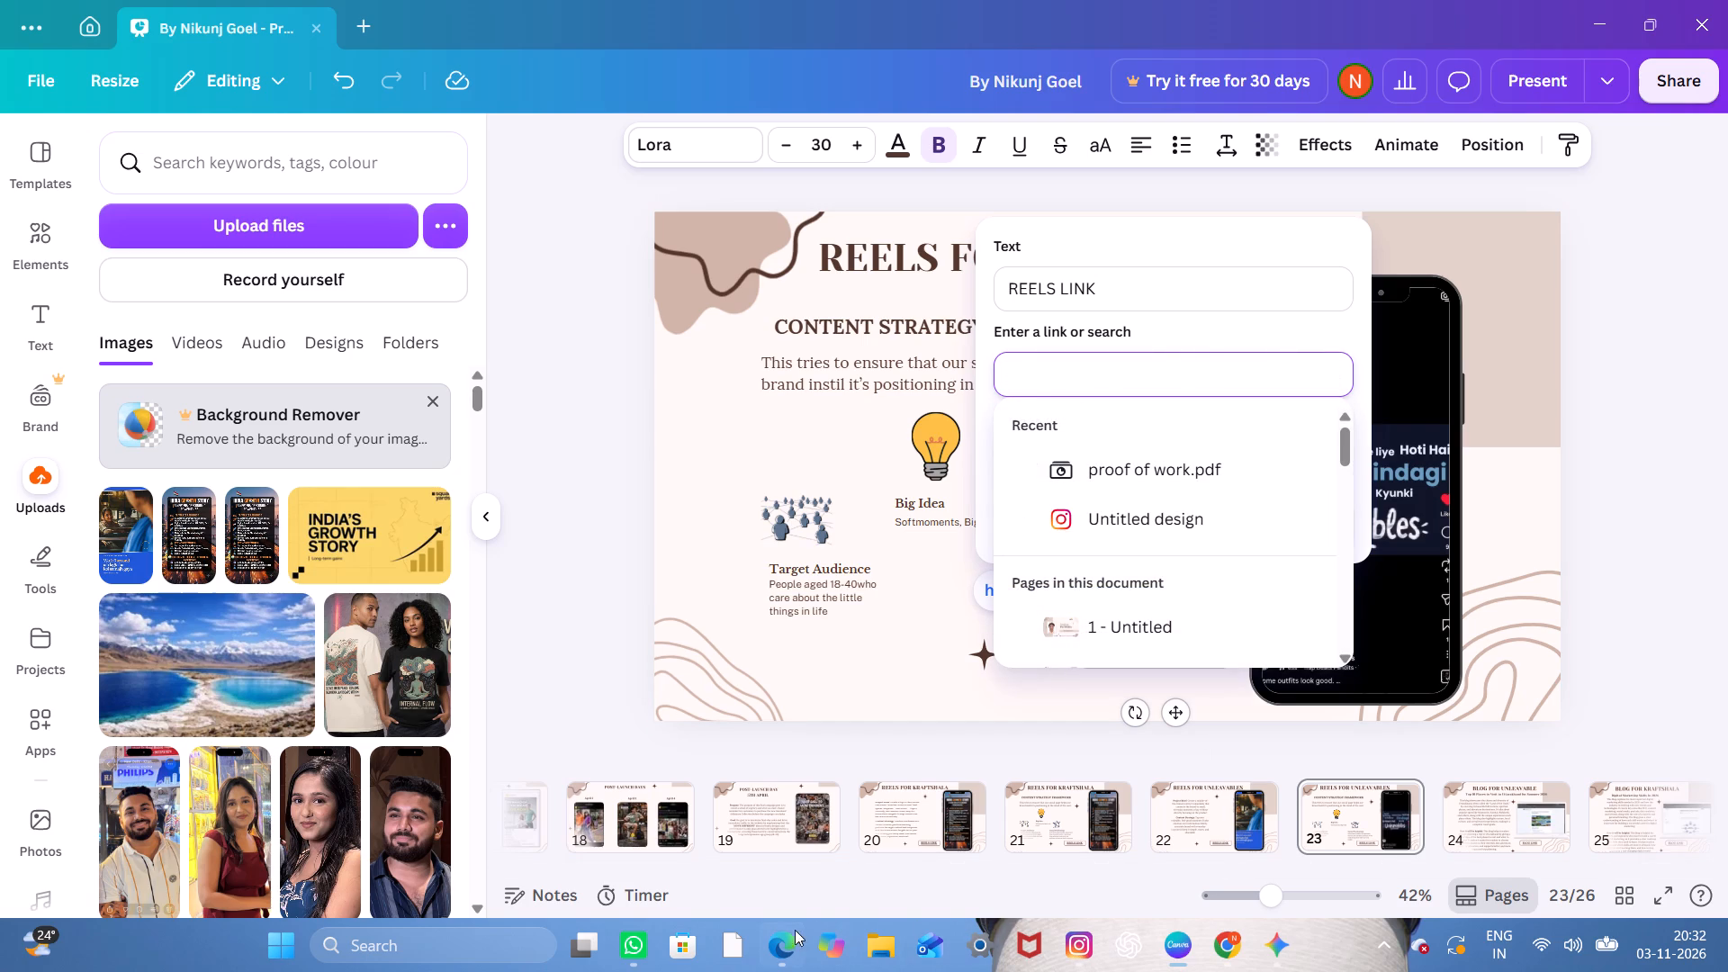
Switch to Edge, open the "3 AM. Can't sleep." reel from the Instagram profile grid, and copy its web address.
{"action": "left_click", "coordinate": [780, 856]}
{"action": "scroll", "coordinate": [567, 404], "scroll_direction": "up", "scroll_amount": 1}
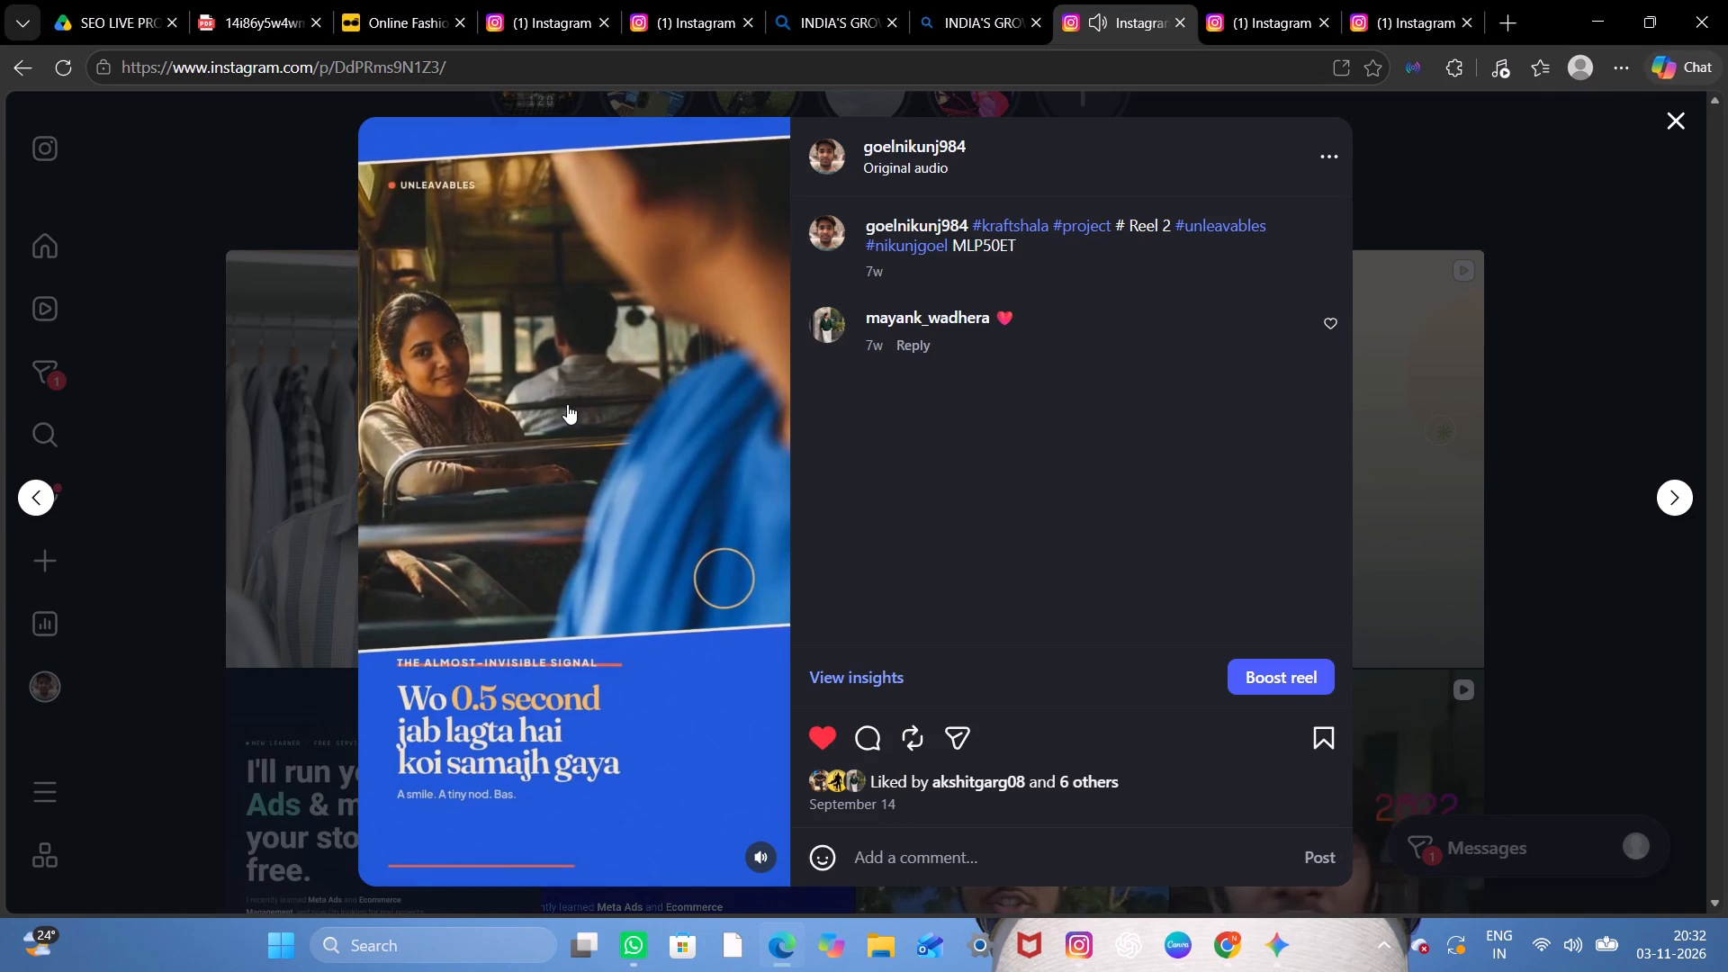
{"action": "scroll", "coordinate": [567, 404], "scroll_direction": "up", "scroll_amount": 1}
{"action": "left_click", "coordinate": [261, 364]}
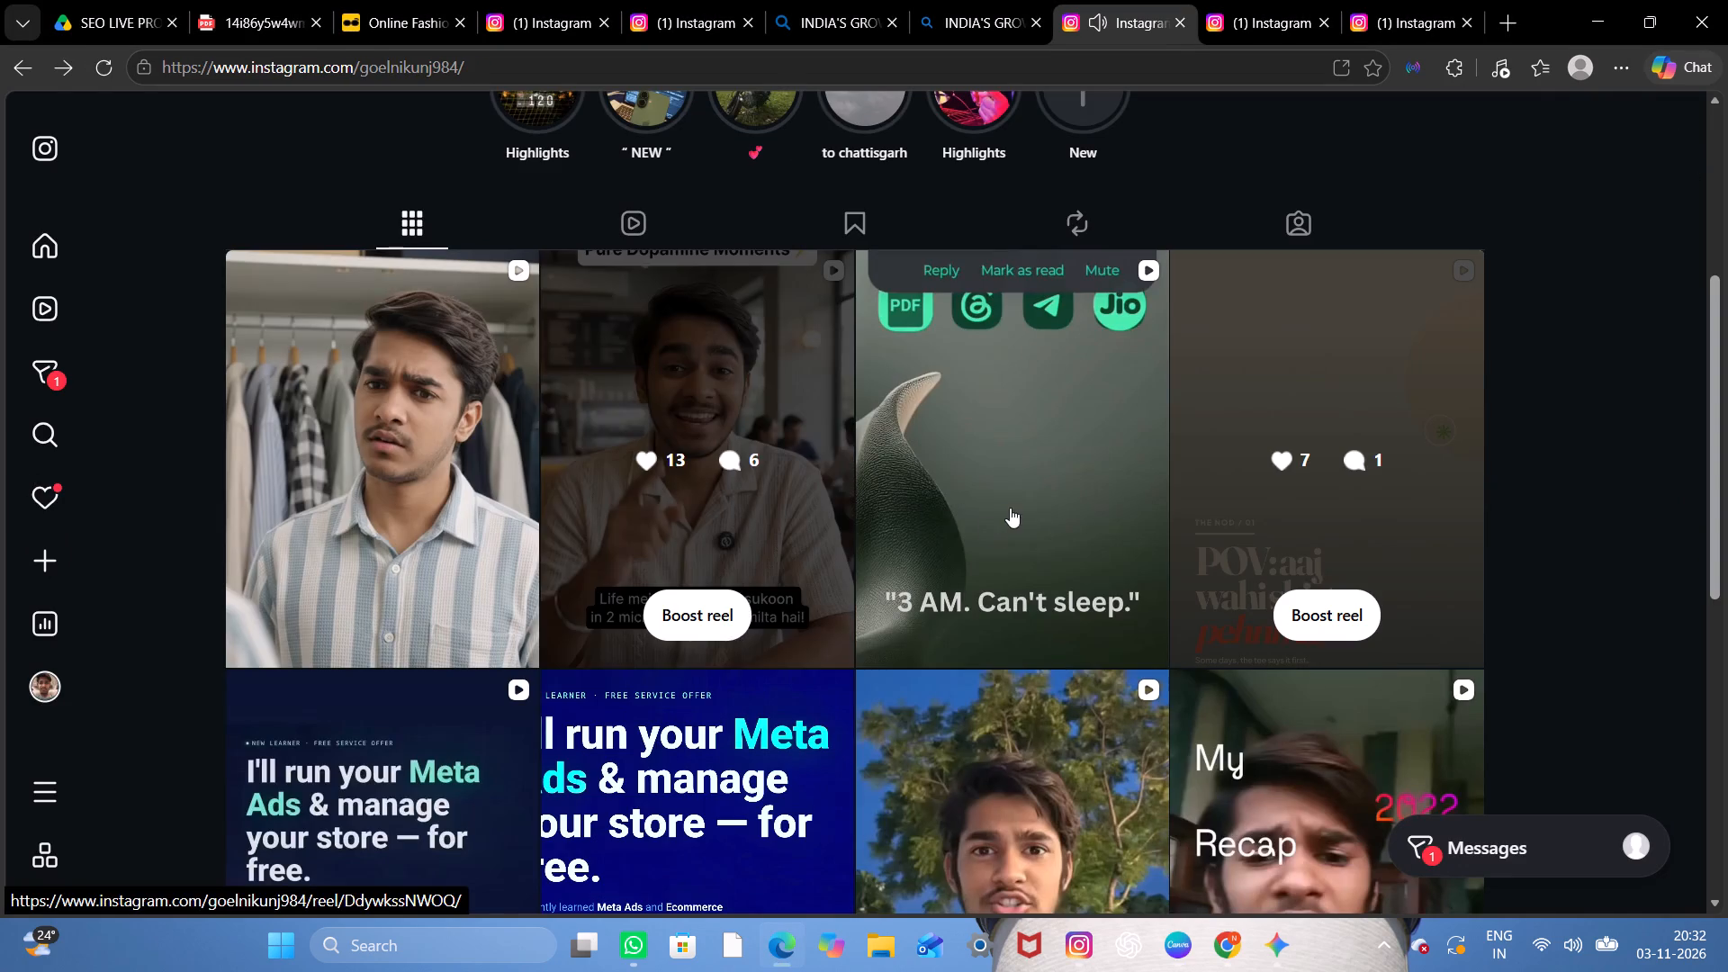
{"action": "left_click", "coordinate": [1036, 494]}
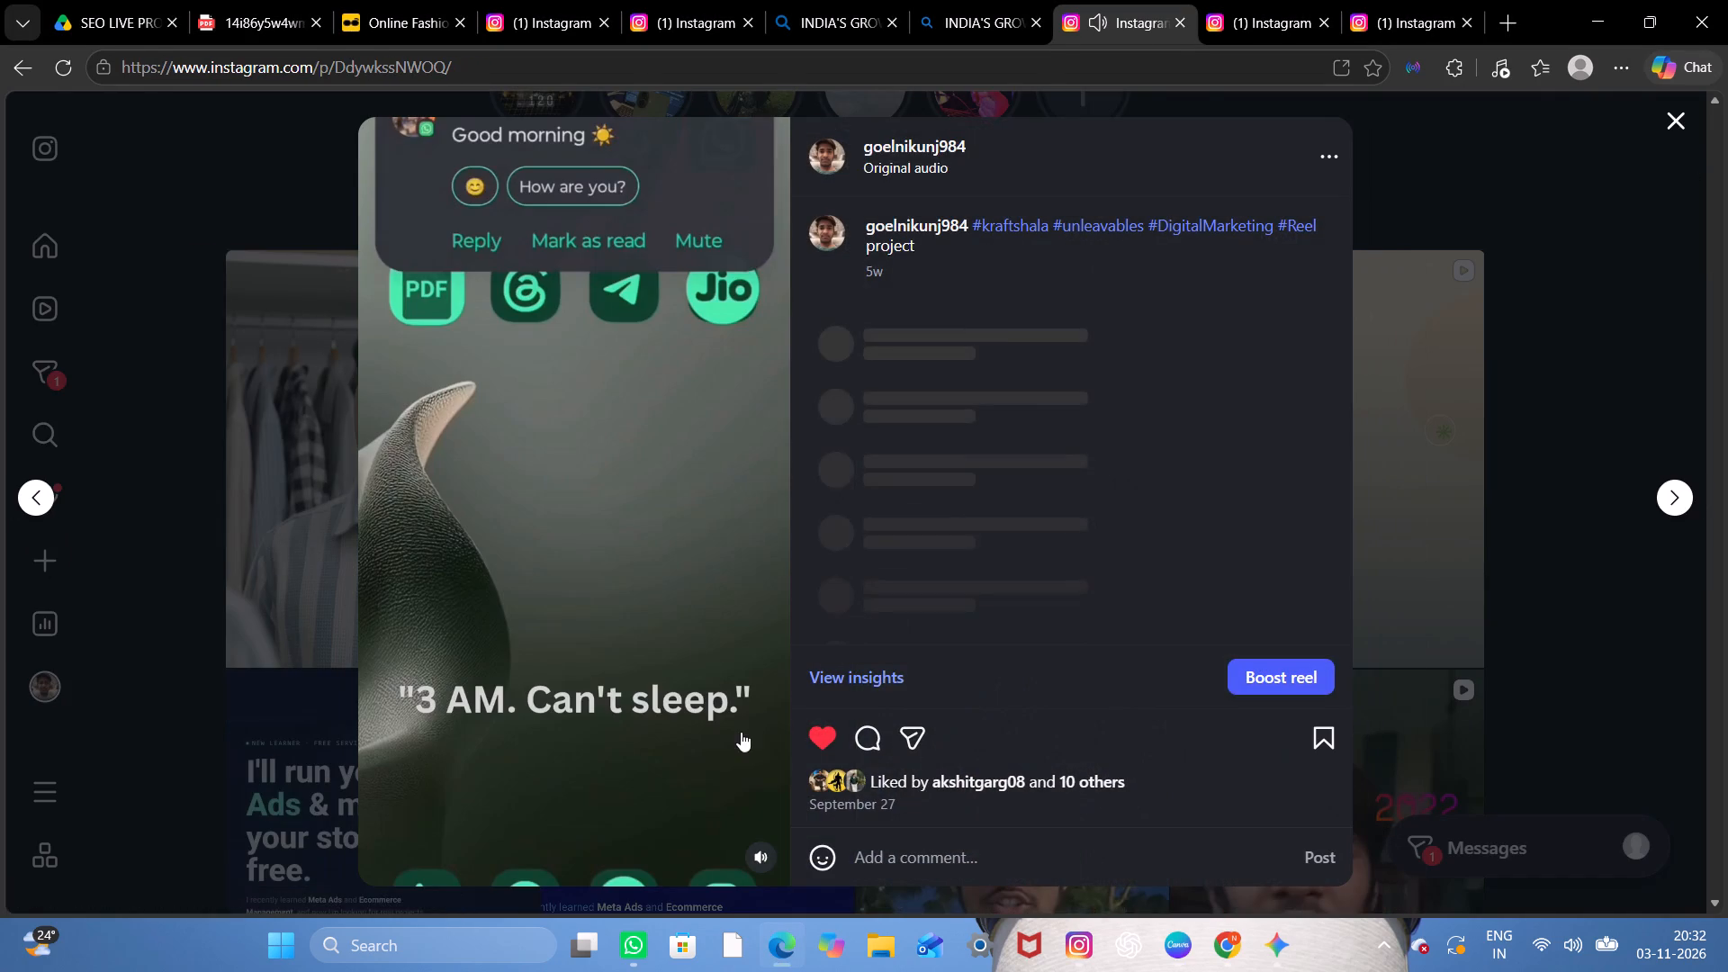
{"action": "triple_click", "coordinate": [480, 69]}
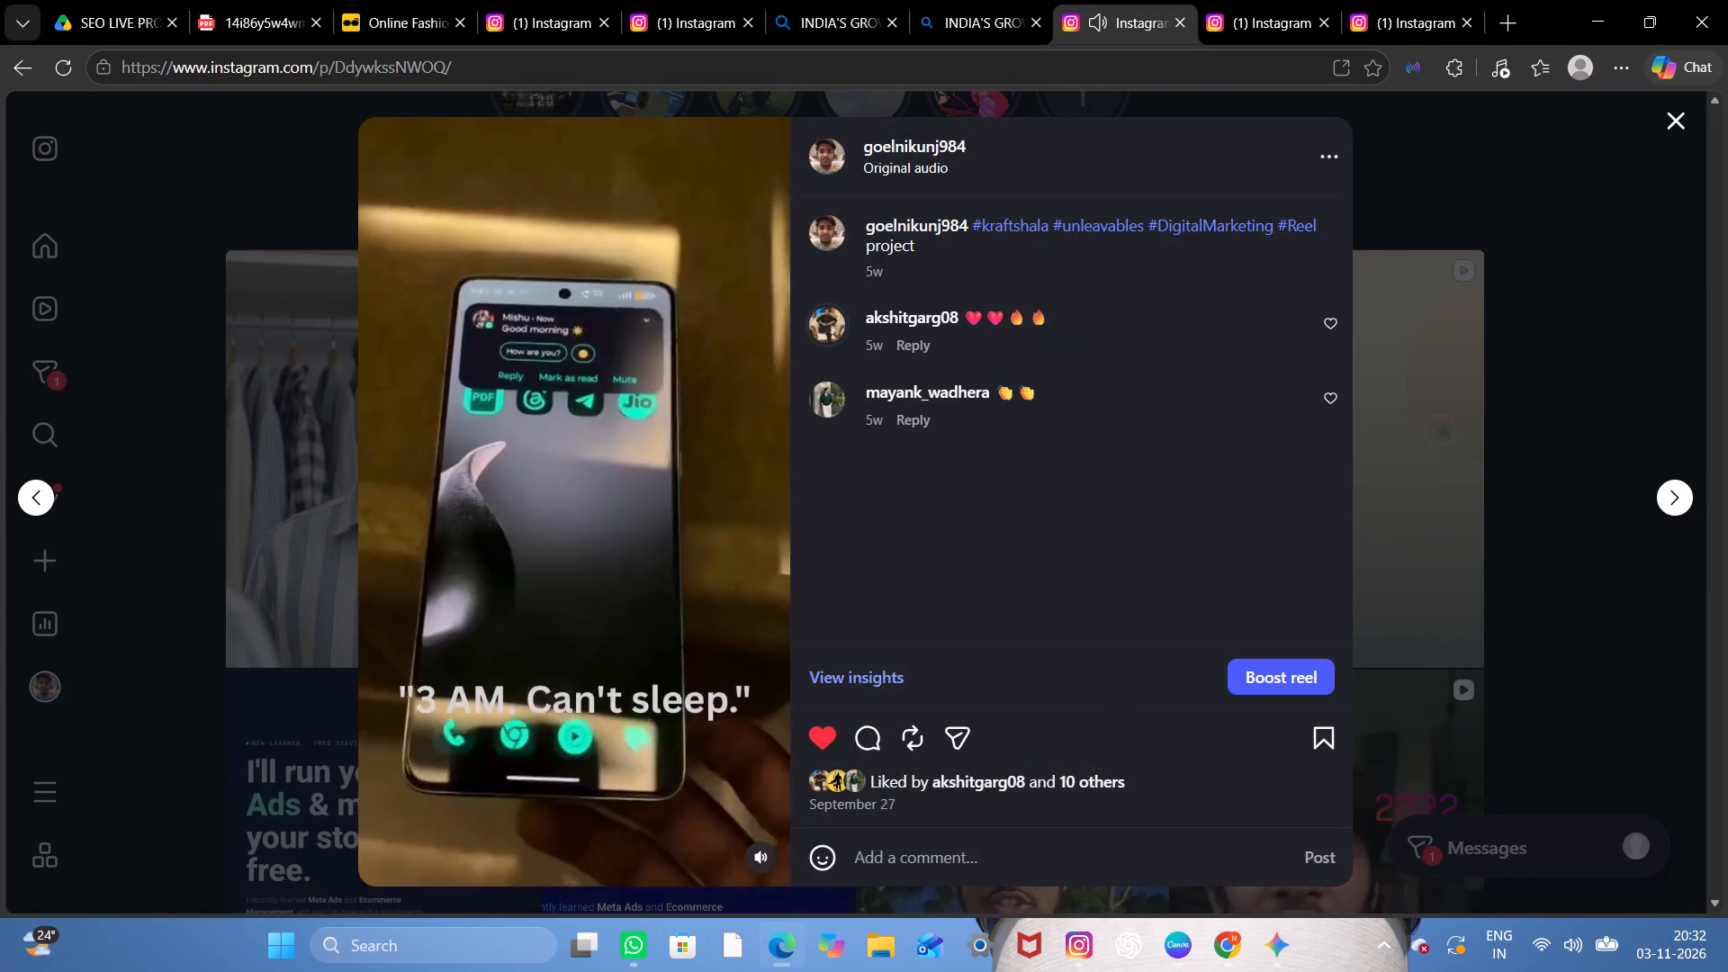
{"action": "key", "text": "ctrl+c"}
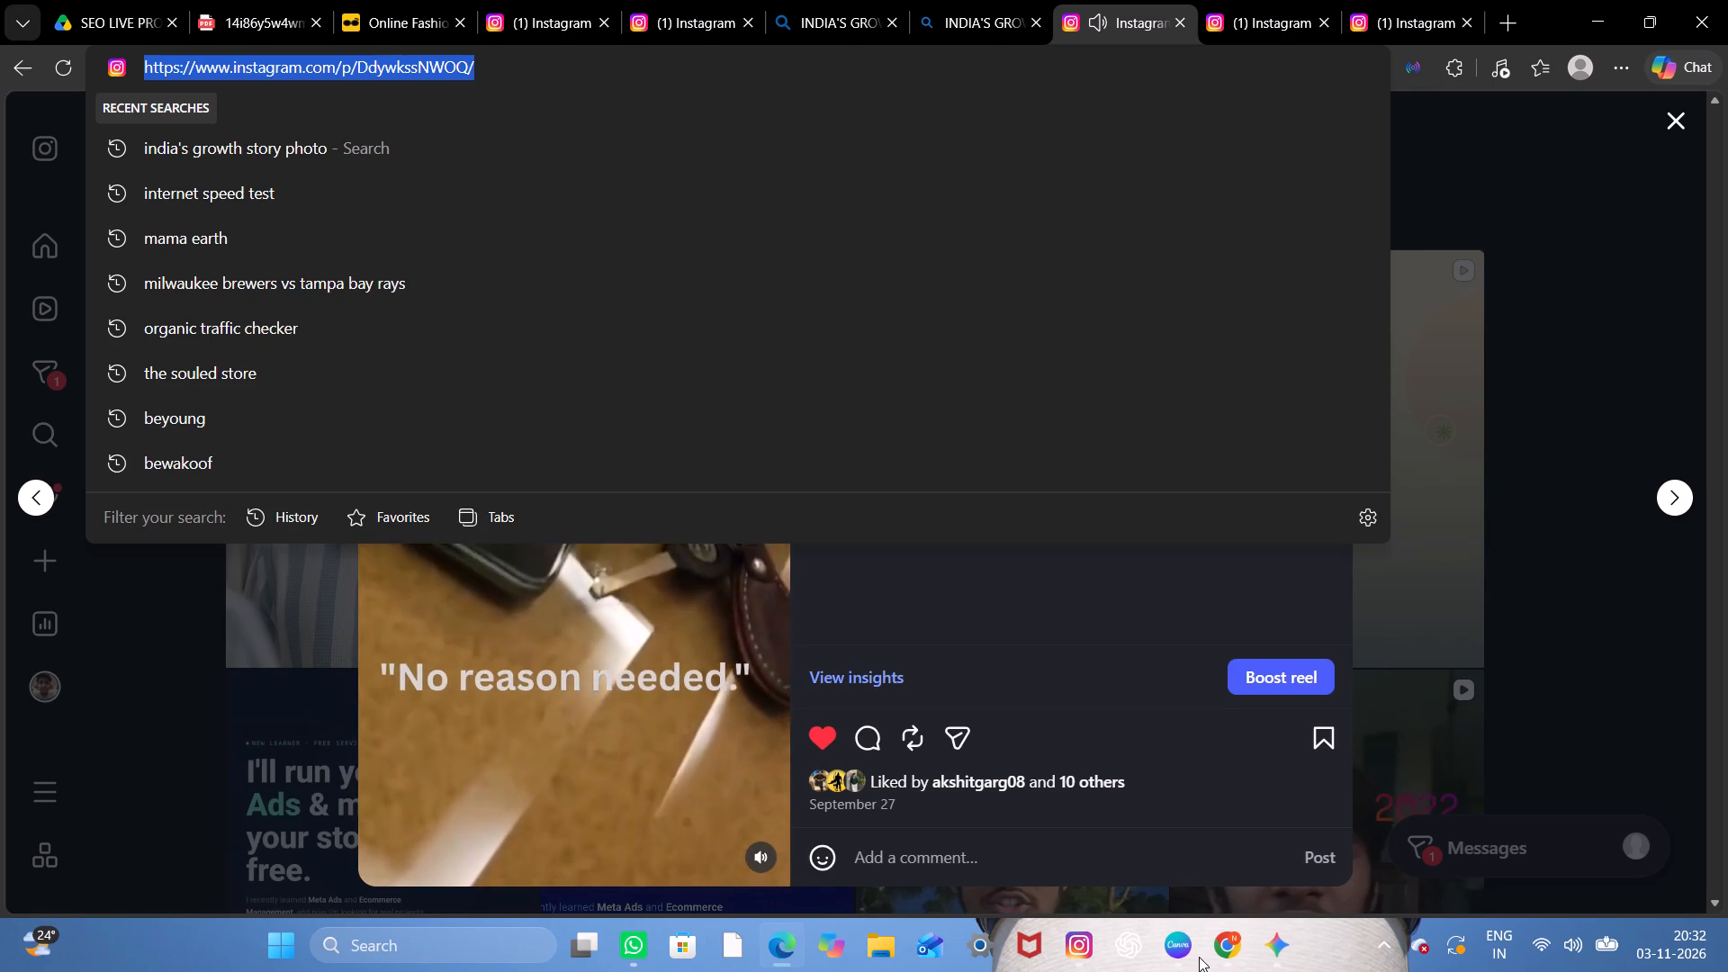
{"action": "left_click", "coordinate": [1171, 837]}
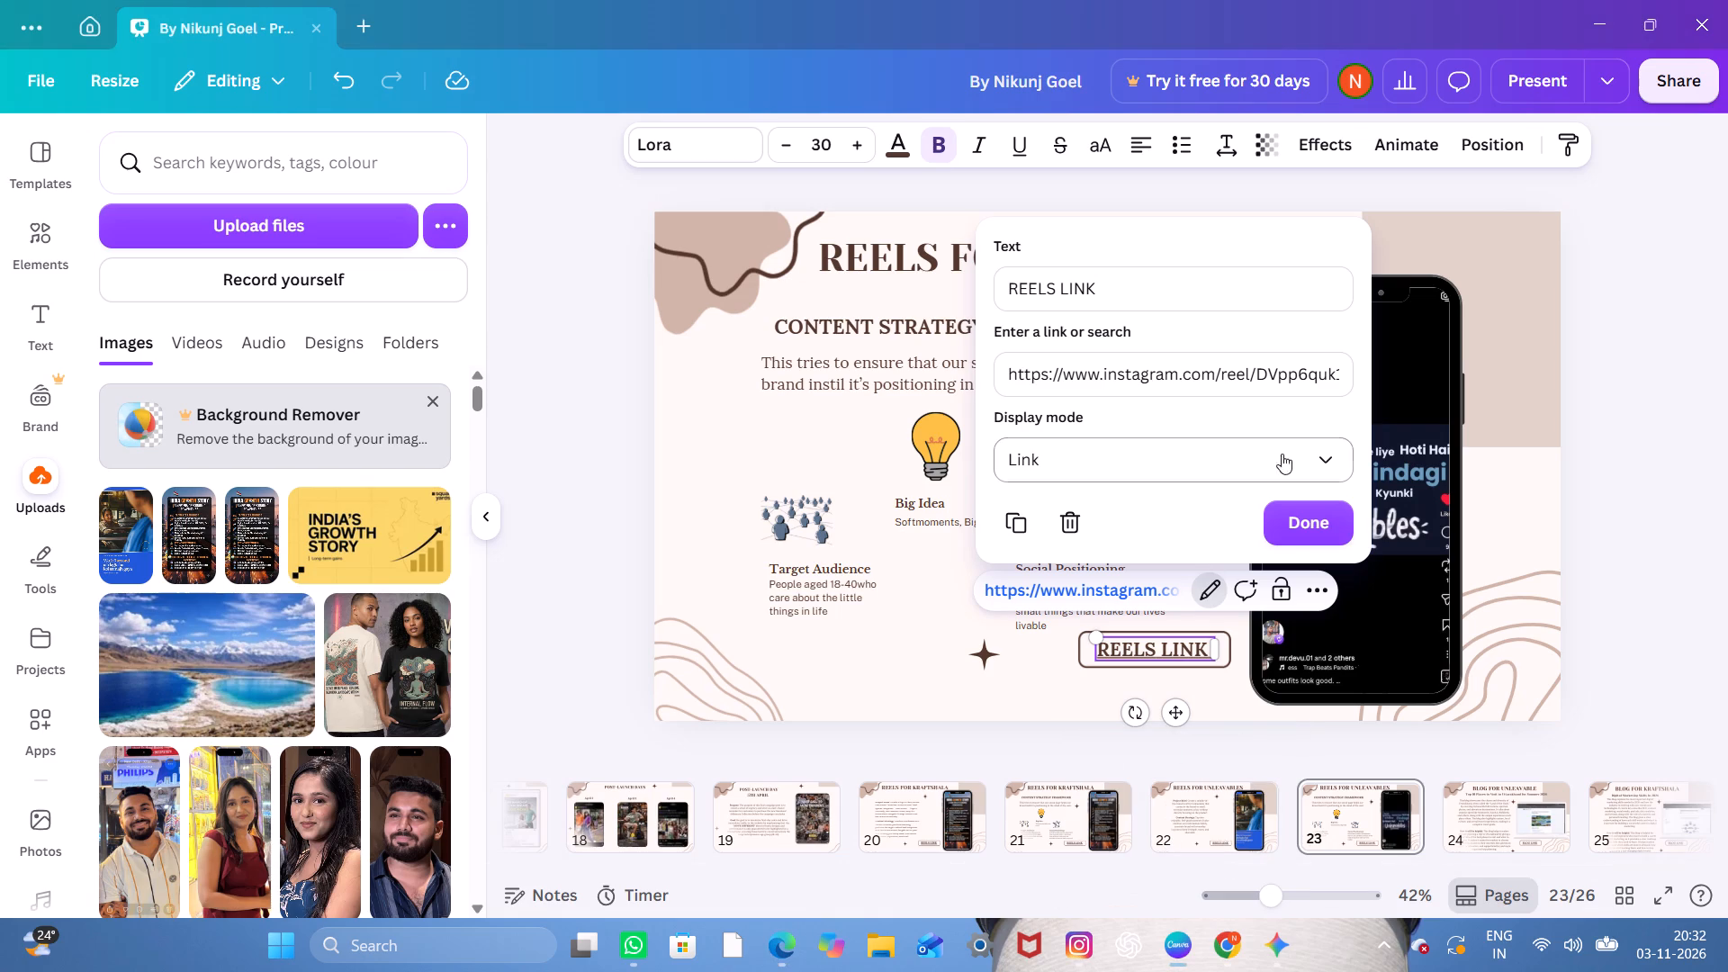
{"action": "scroll", "coordinate": [1331, 373], "scroll_direction": "left", "scroll_amount": 3}
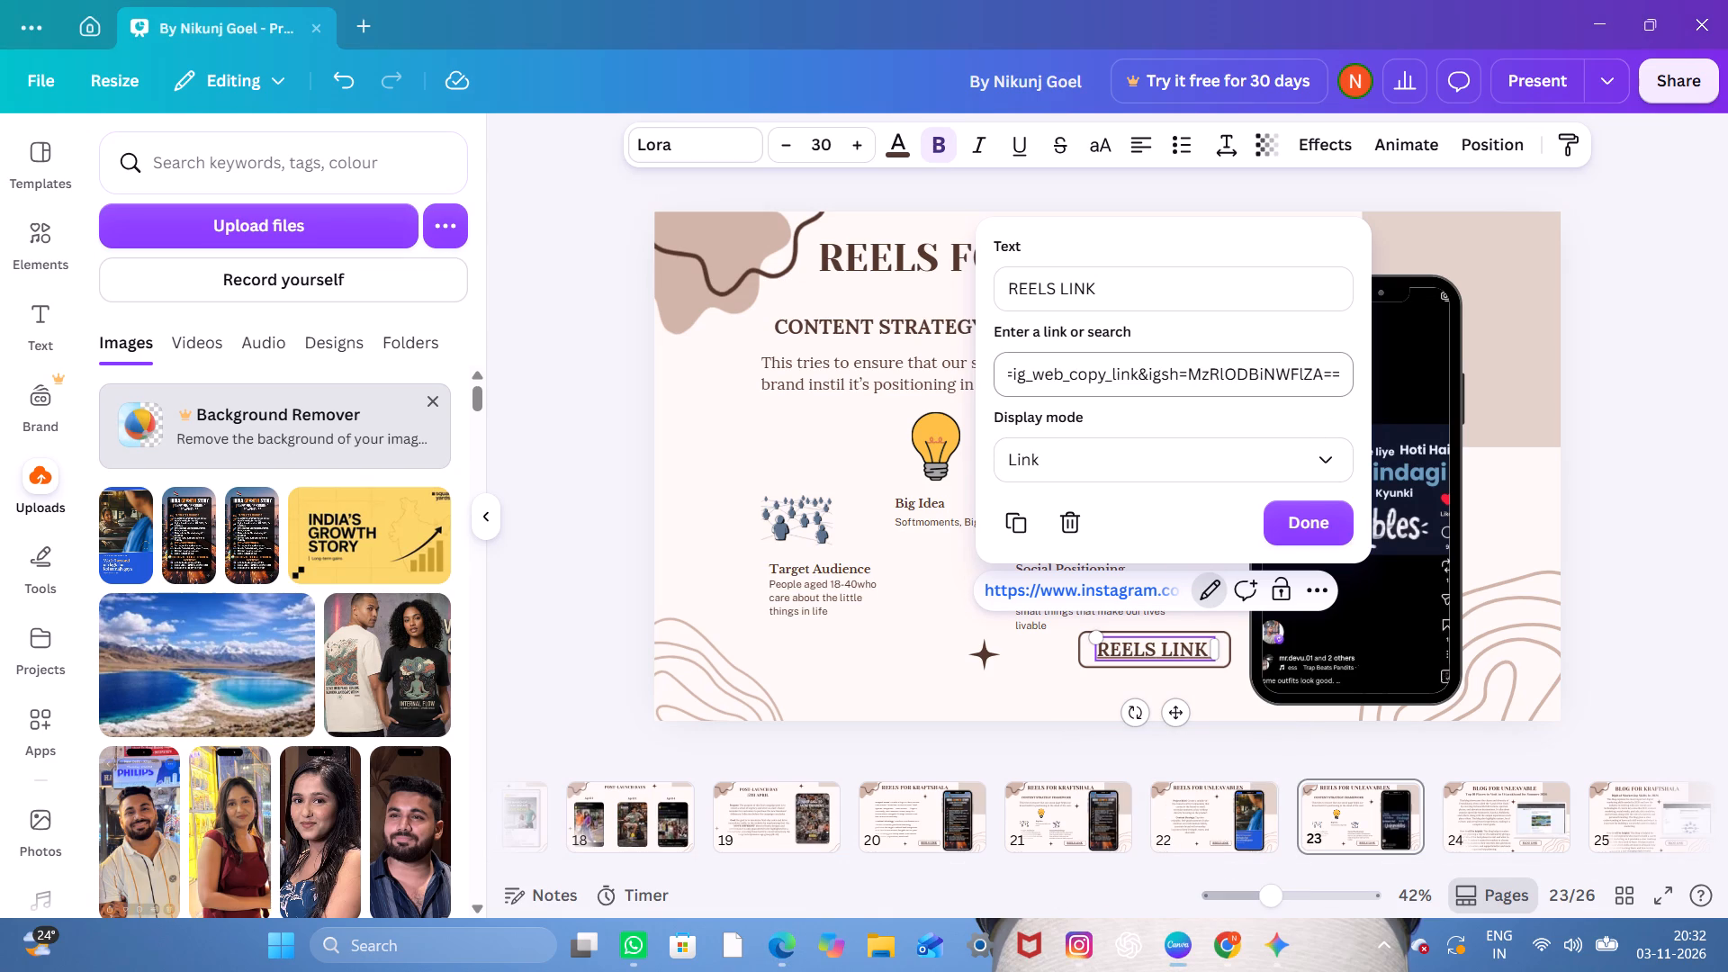
{"action": "scroll", "coordinate": [1325, 371], "scroll_direction": "left", "scroll_amount": 3}
{"action": "left_click", "coordinate": [1341, 375]}
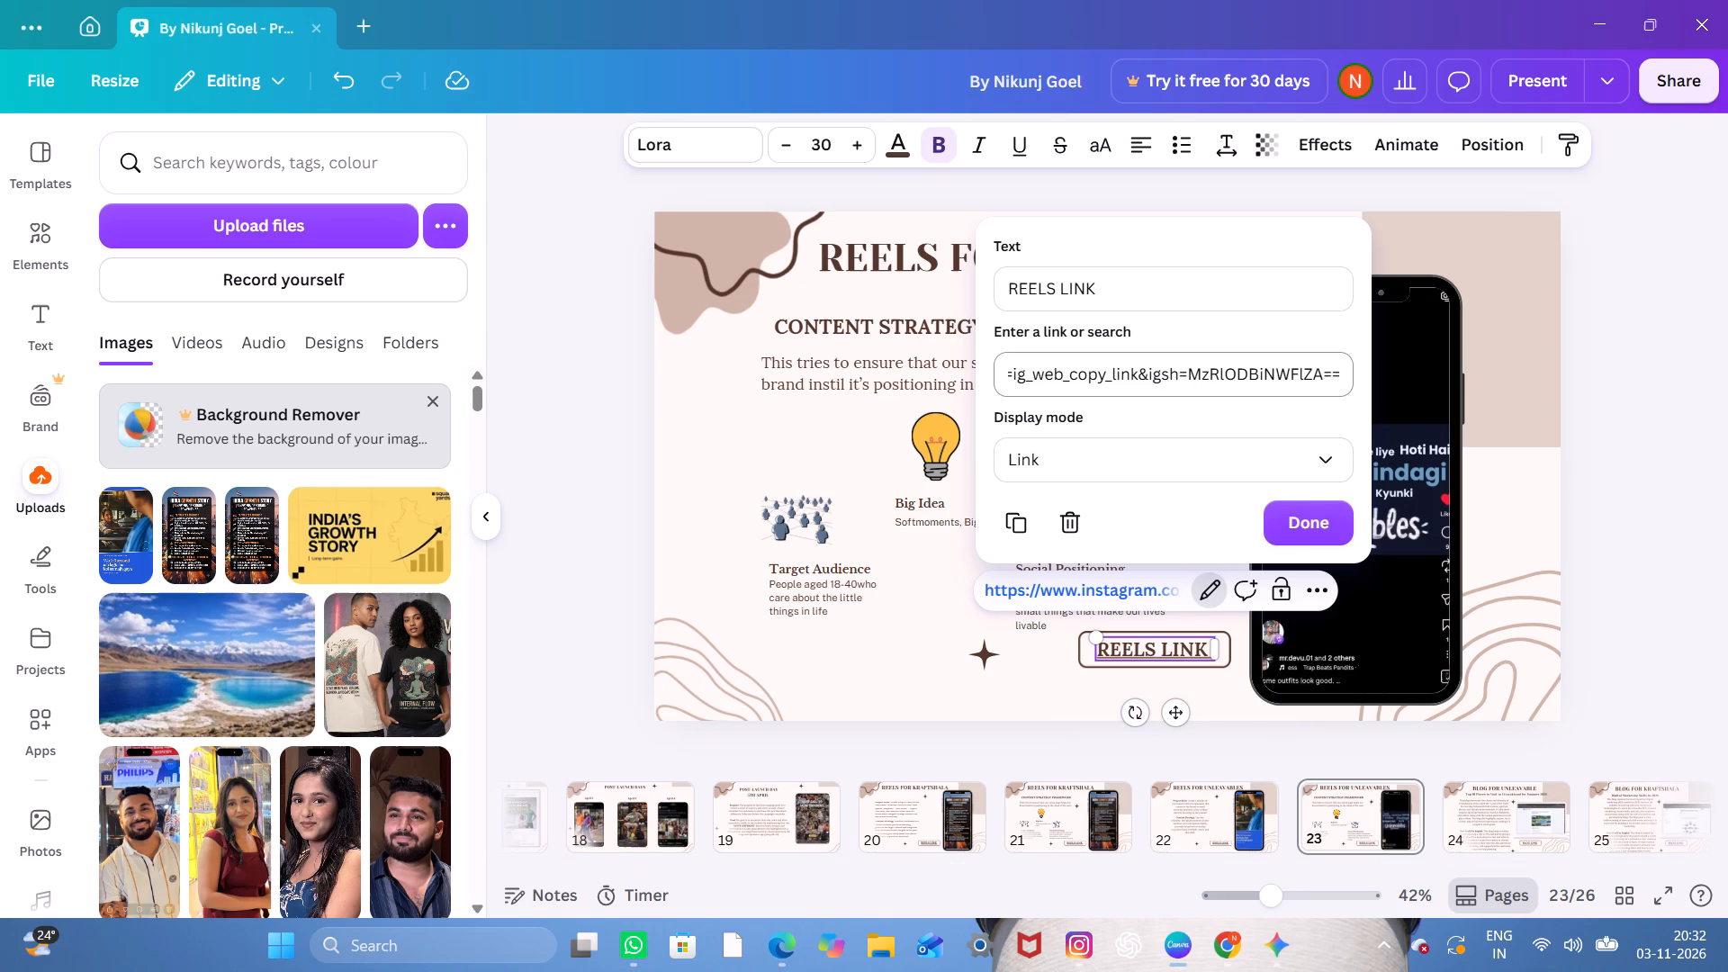
{"action": "left_click", "coordinate": [1341, 375]}
{"action": "left_click", "coordinate": [1341, 375]}
{"action": "double_click", "coordinate": [1324, 380]}
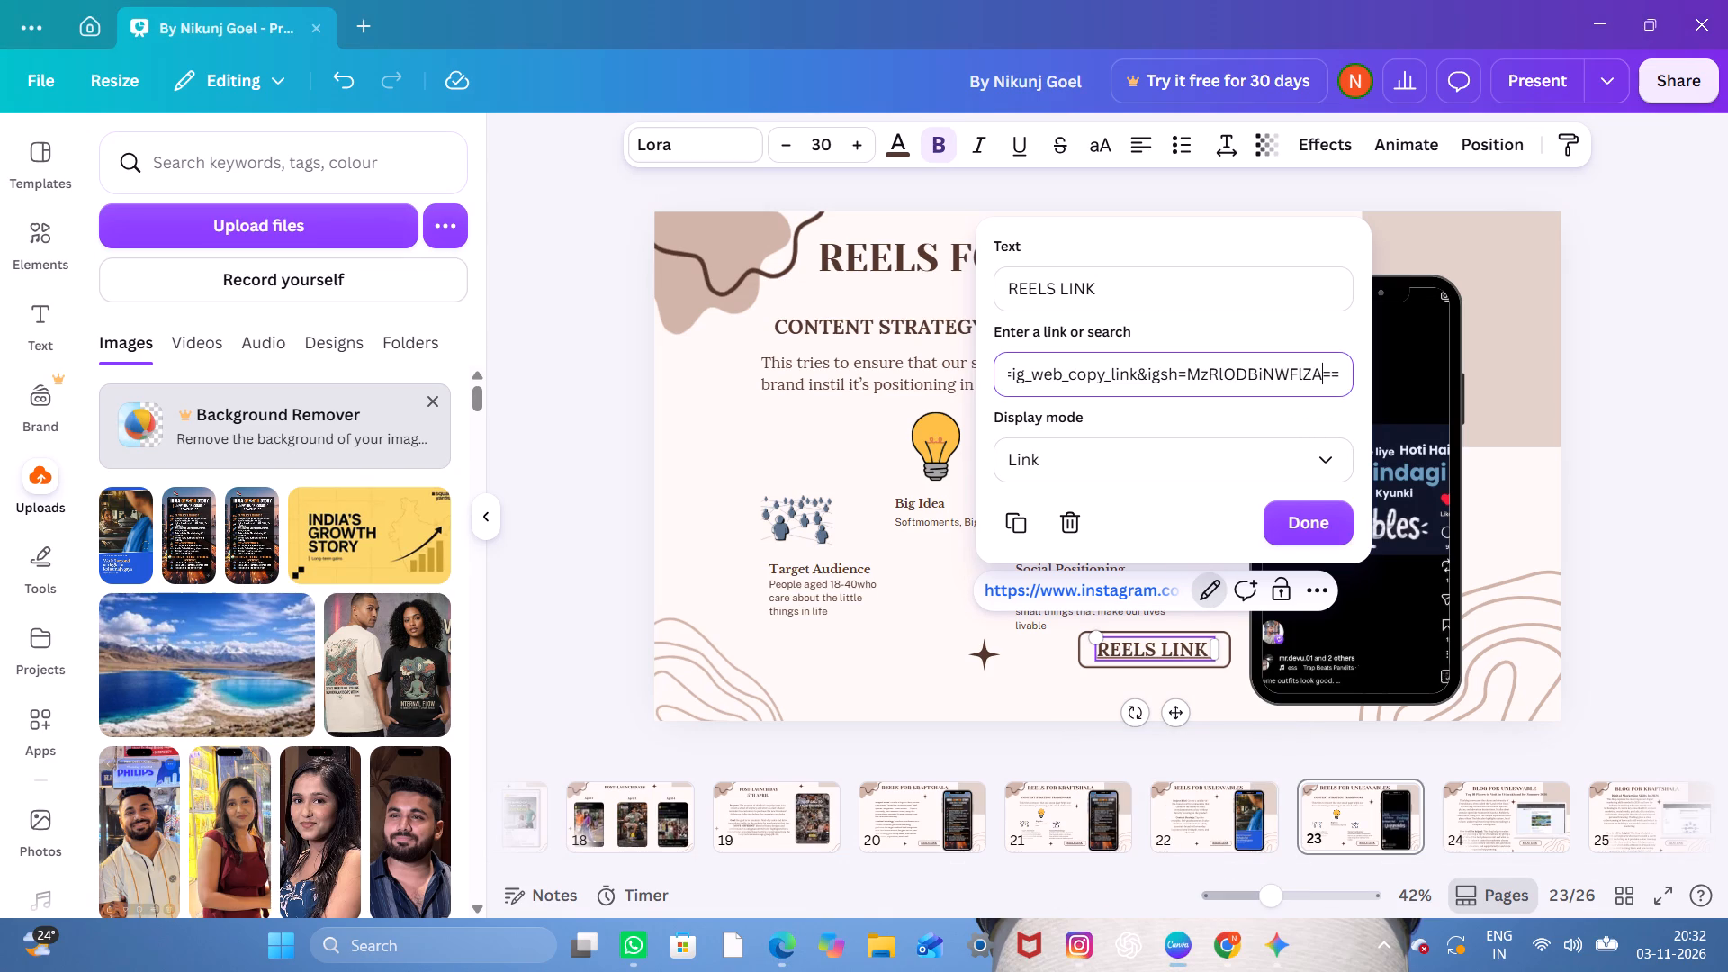
{"action": "left_click", "coordinate": [1324, 380]}
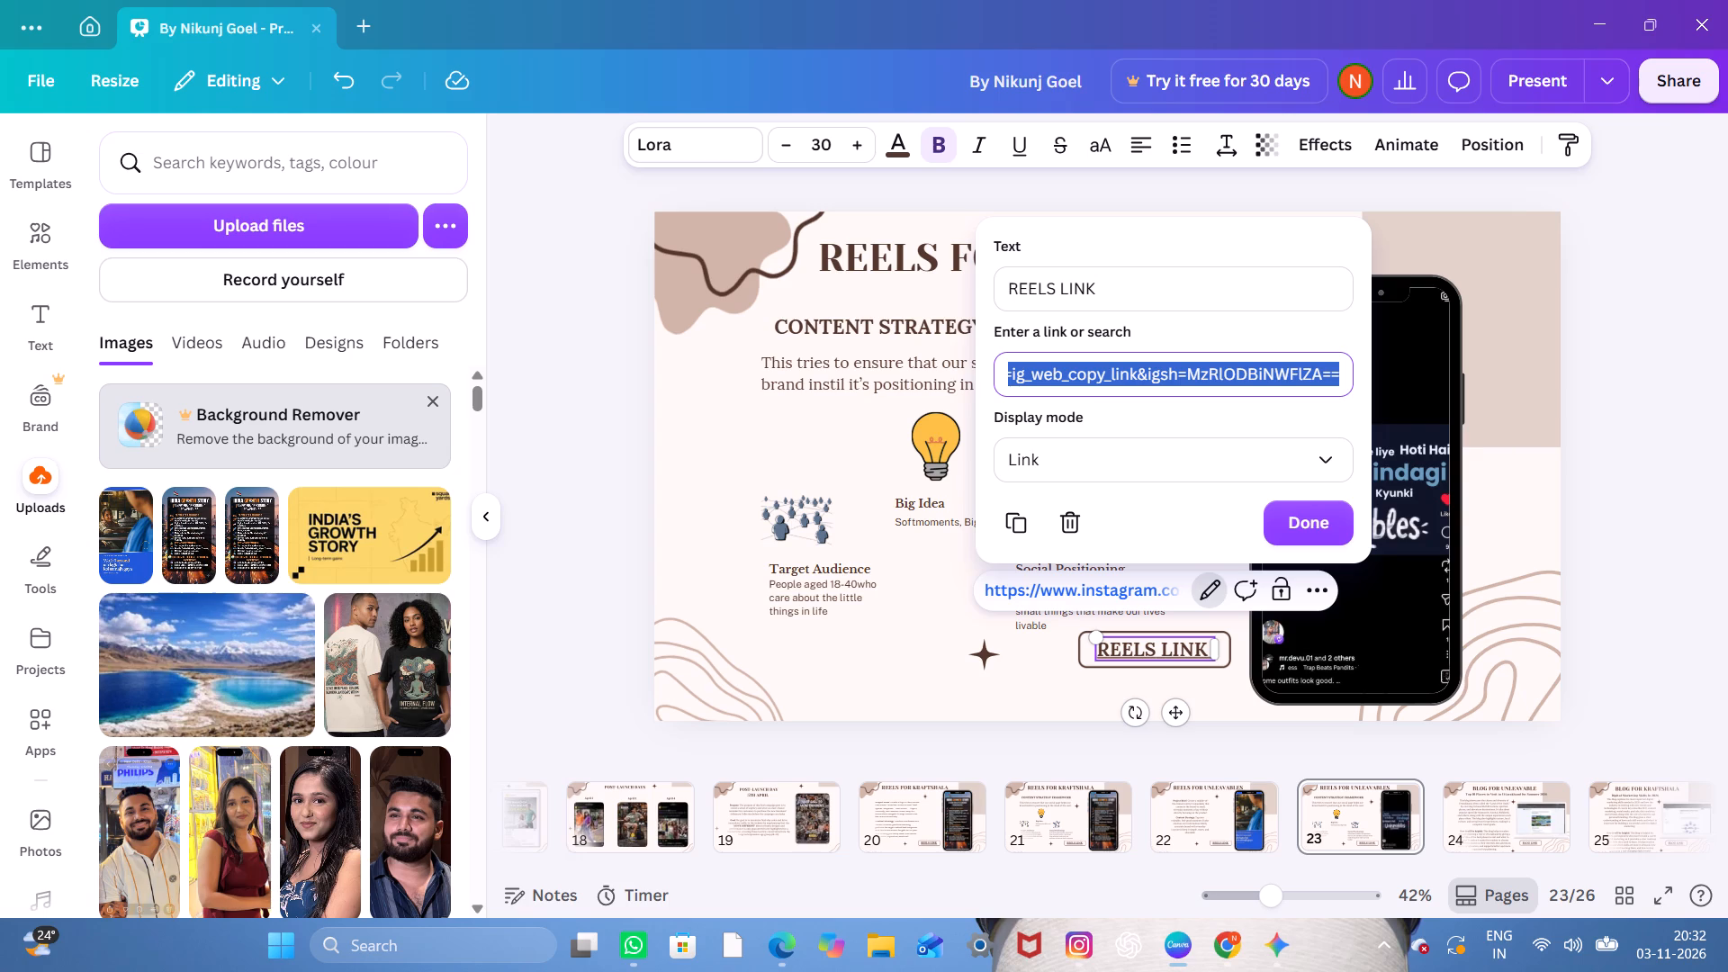
{"action": "key", "text": "Delete"}
{"action": "key", "text": "ctrl+v"}
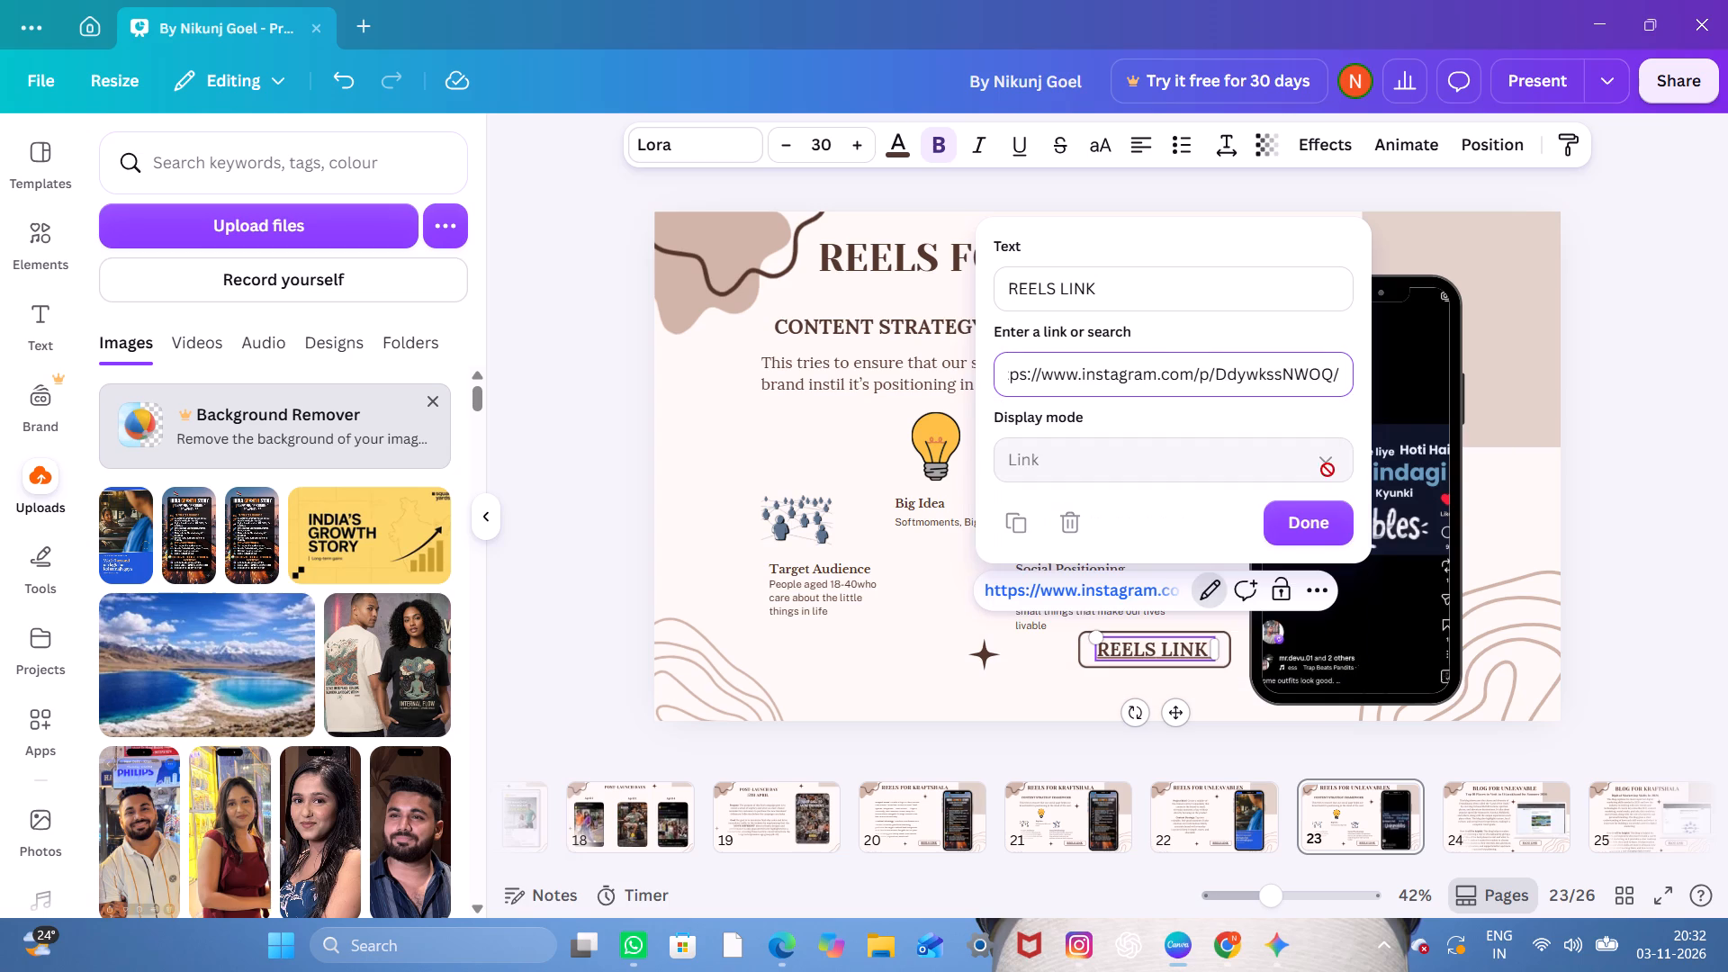
{"action": "left_click", "coordinate": [1311, 533]}
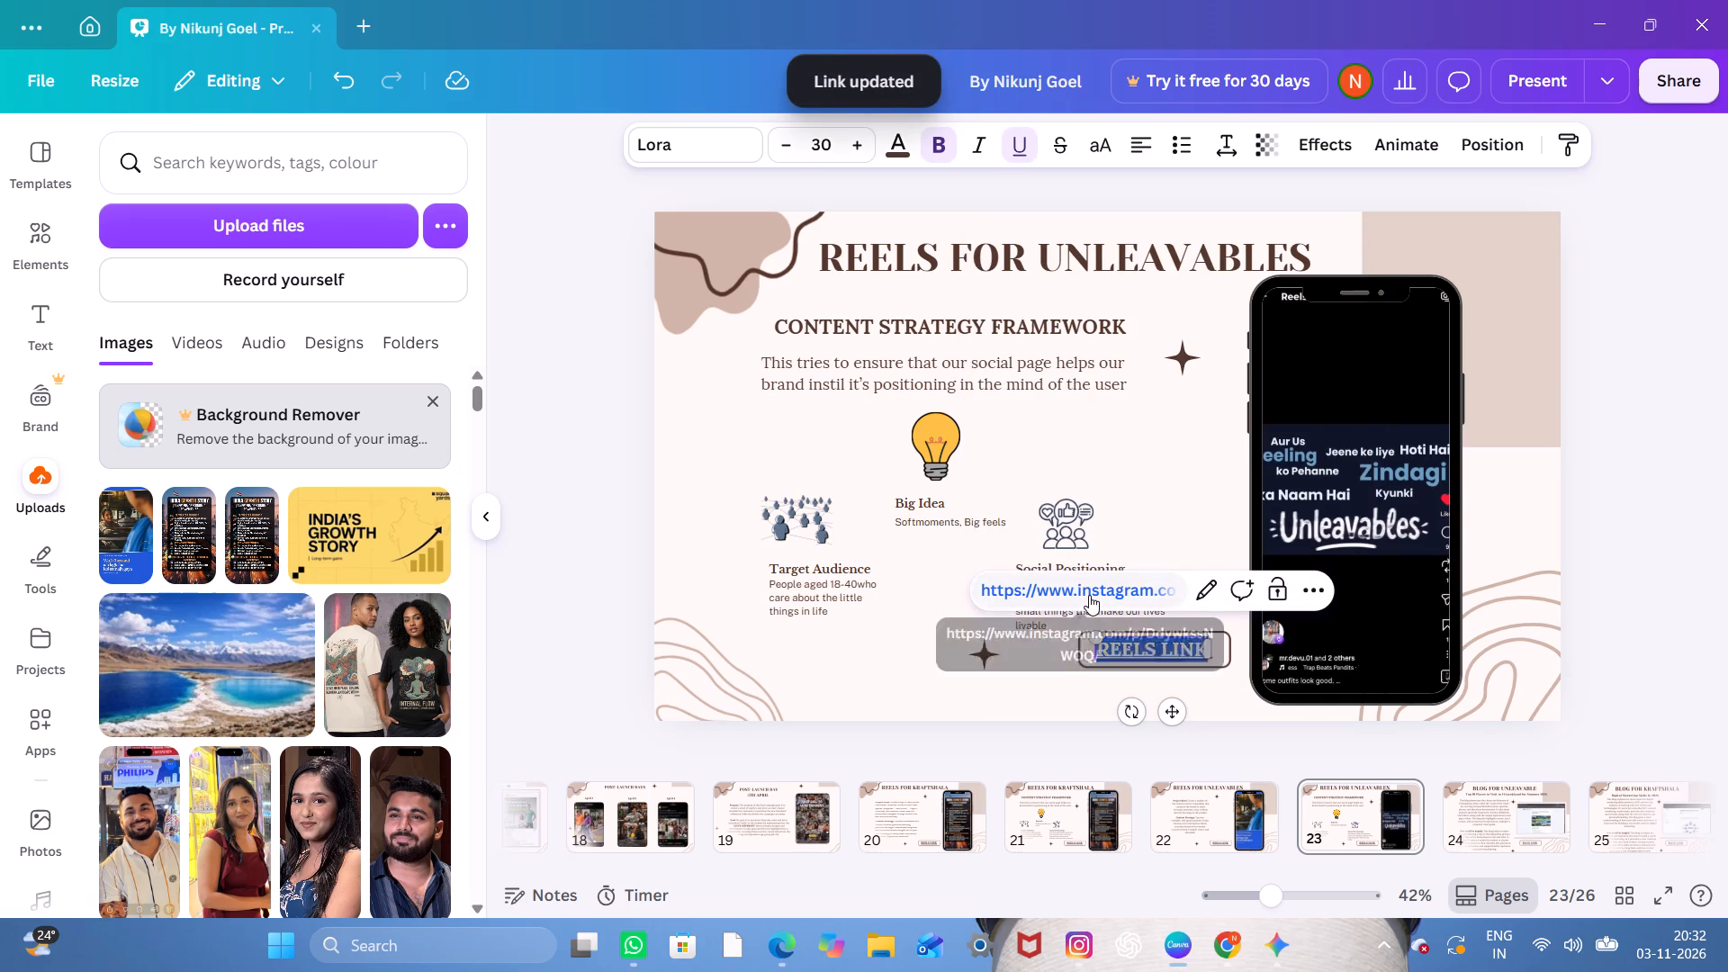
Open the updated reel link and capture a screenshot of the reel paused at "Unleavables – full of little gems".
{"action": "left_click", "coordinate": [1089, 595]}
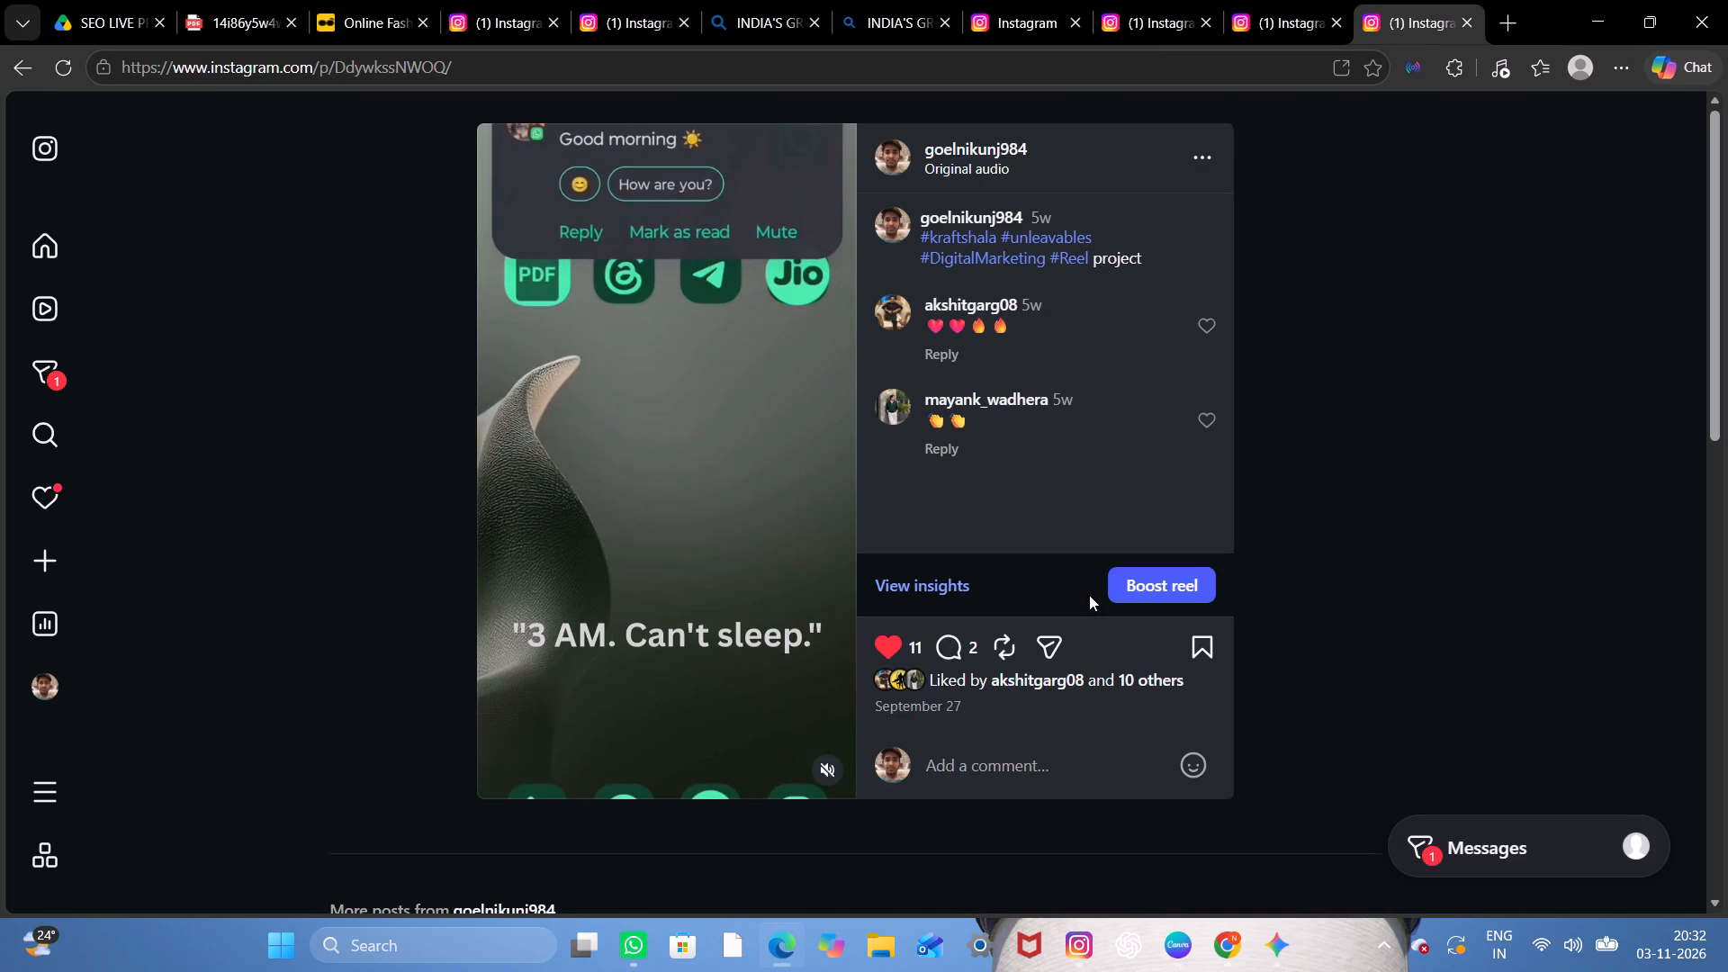
{"action": "key", "text": "shift+super+s"}
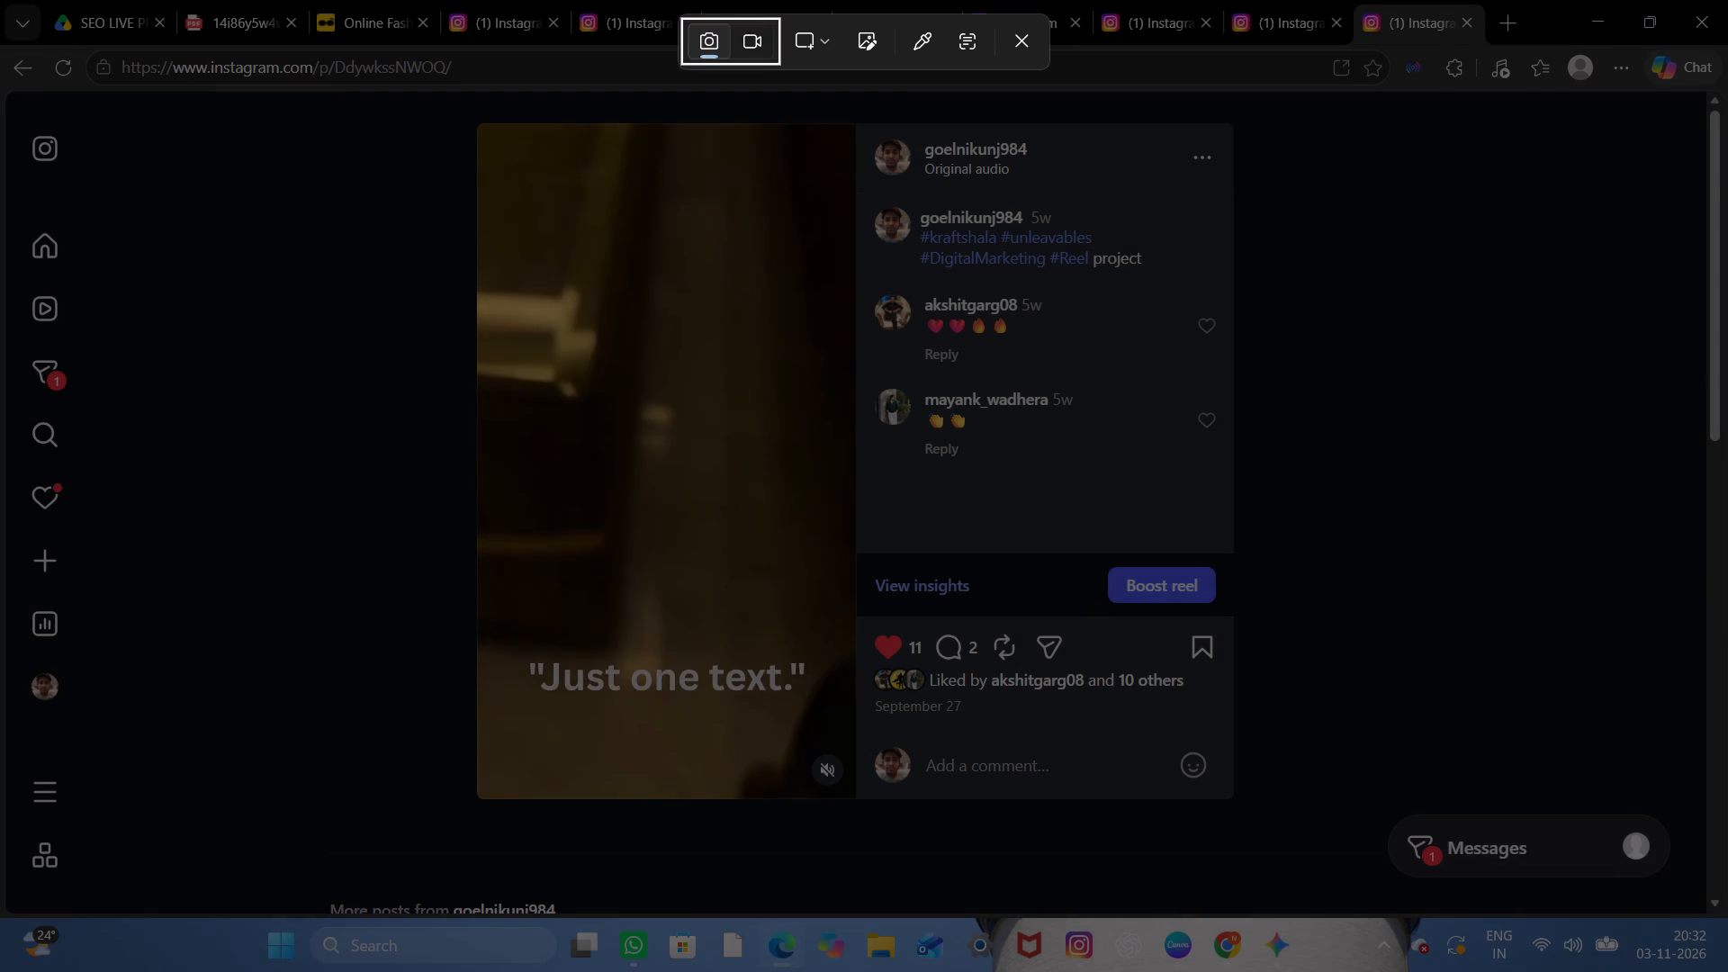
{"action": "left_click", "coordinate": [1025, 56]}
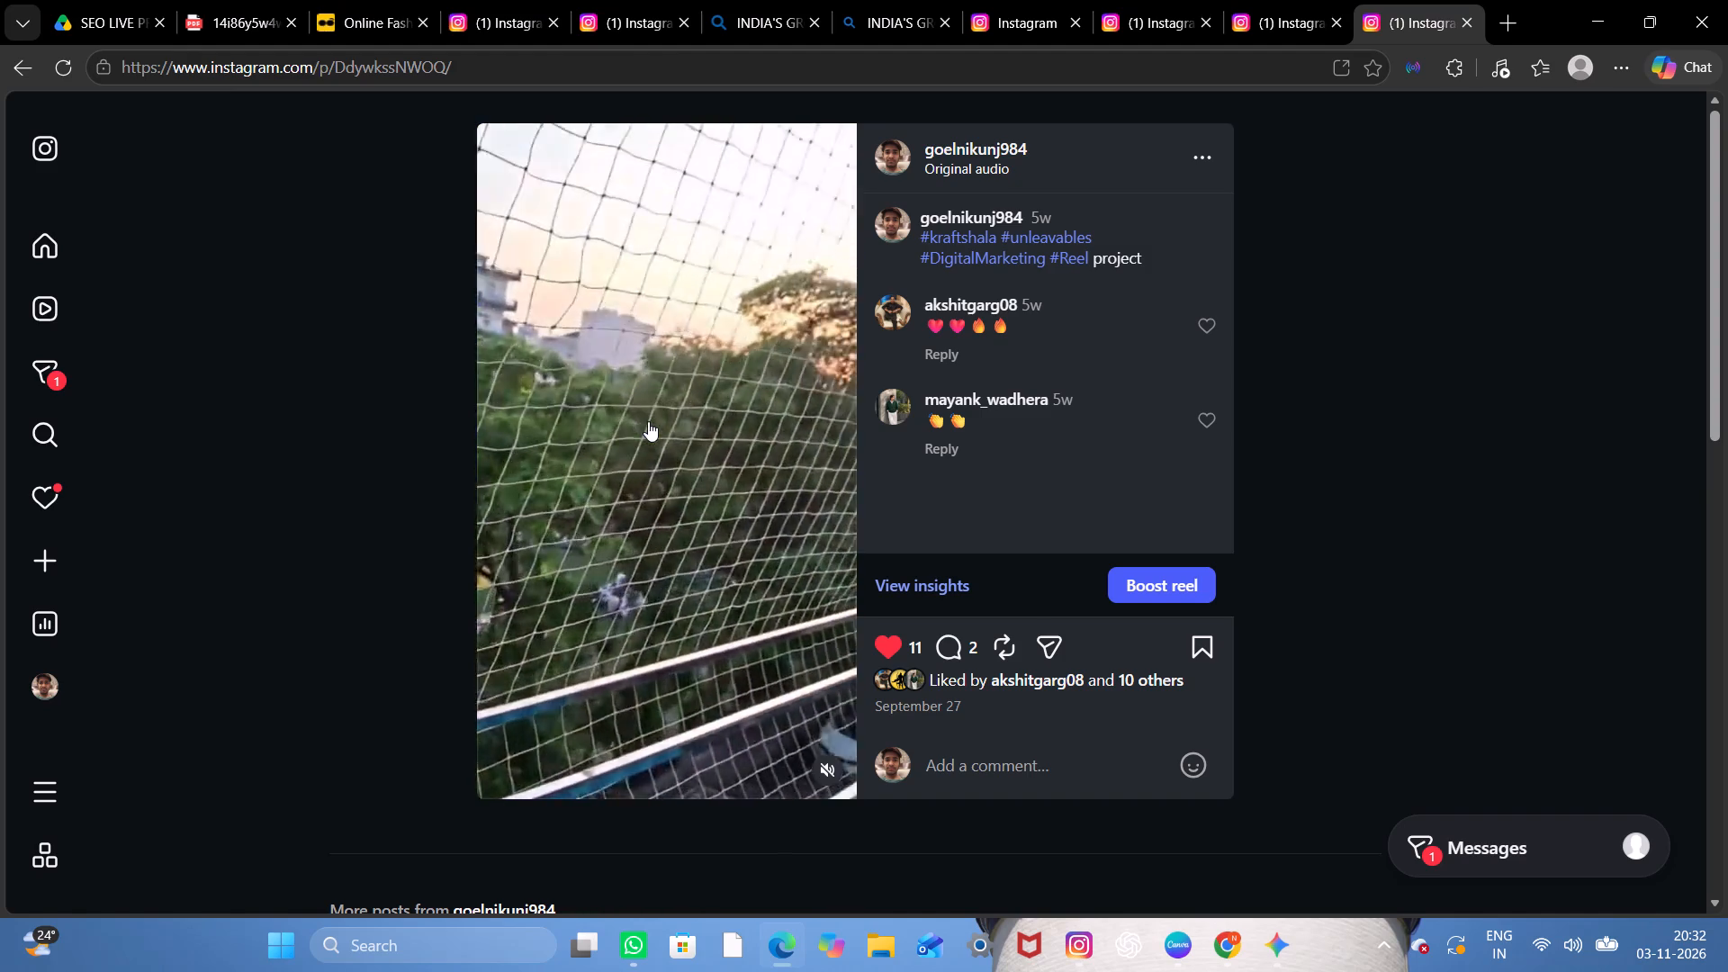
{"action": "left_click", "coordinate": [648, 421]}
{"action": "left_click", "coordinate": [648, 421]}
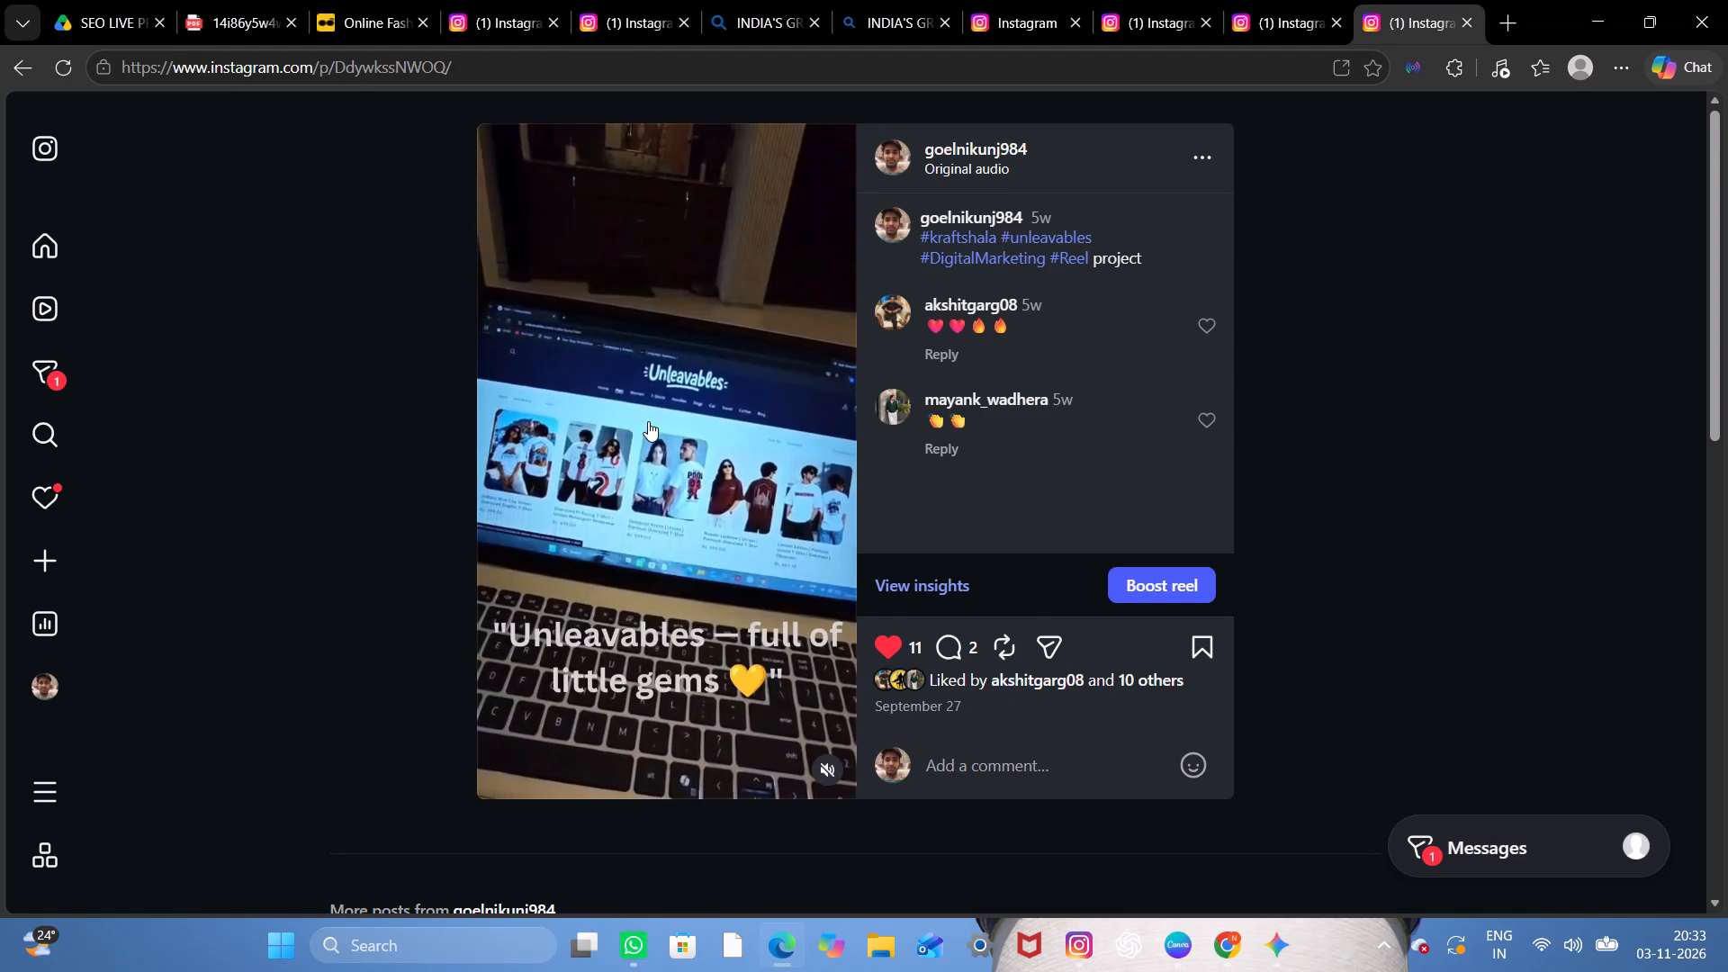
{"action": "left_click", "coordinate": [648, 421]}
{"action": "key", "text": "shift+super+s"}
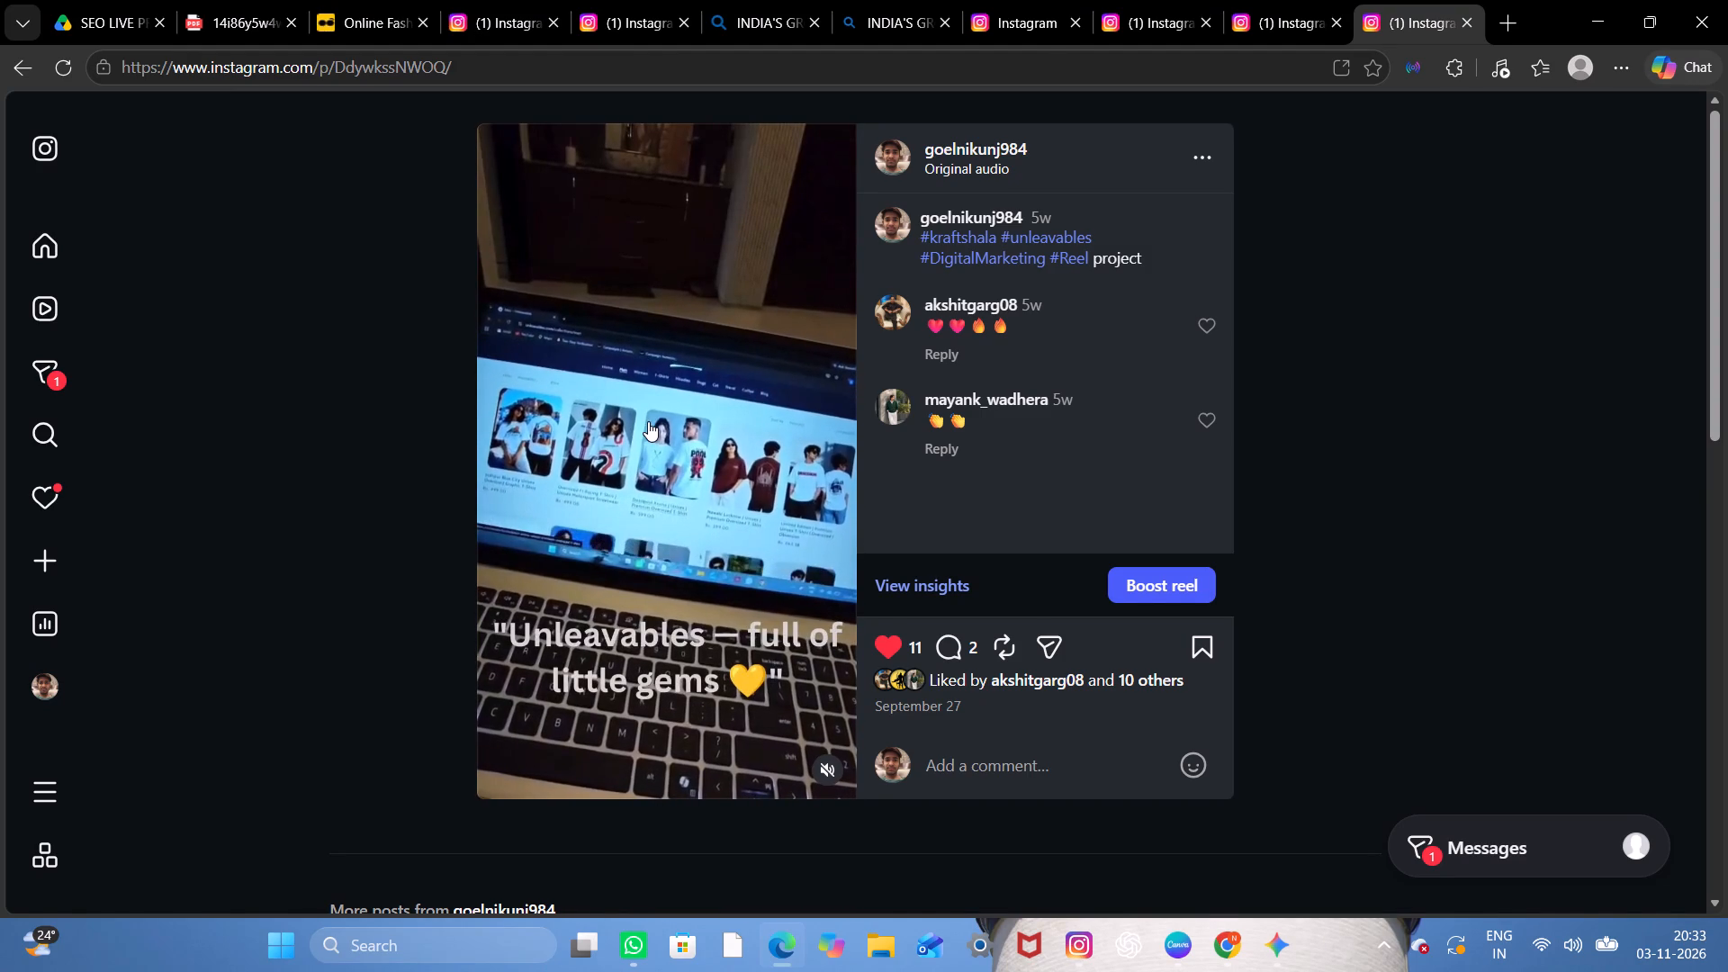
{"action": "left_click_drag", "start_coordinate": [479, 119], "coordinate": [601, 365]}
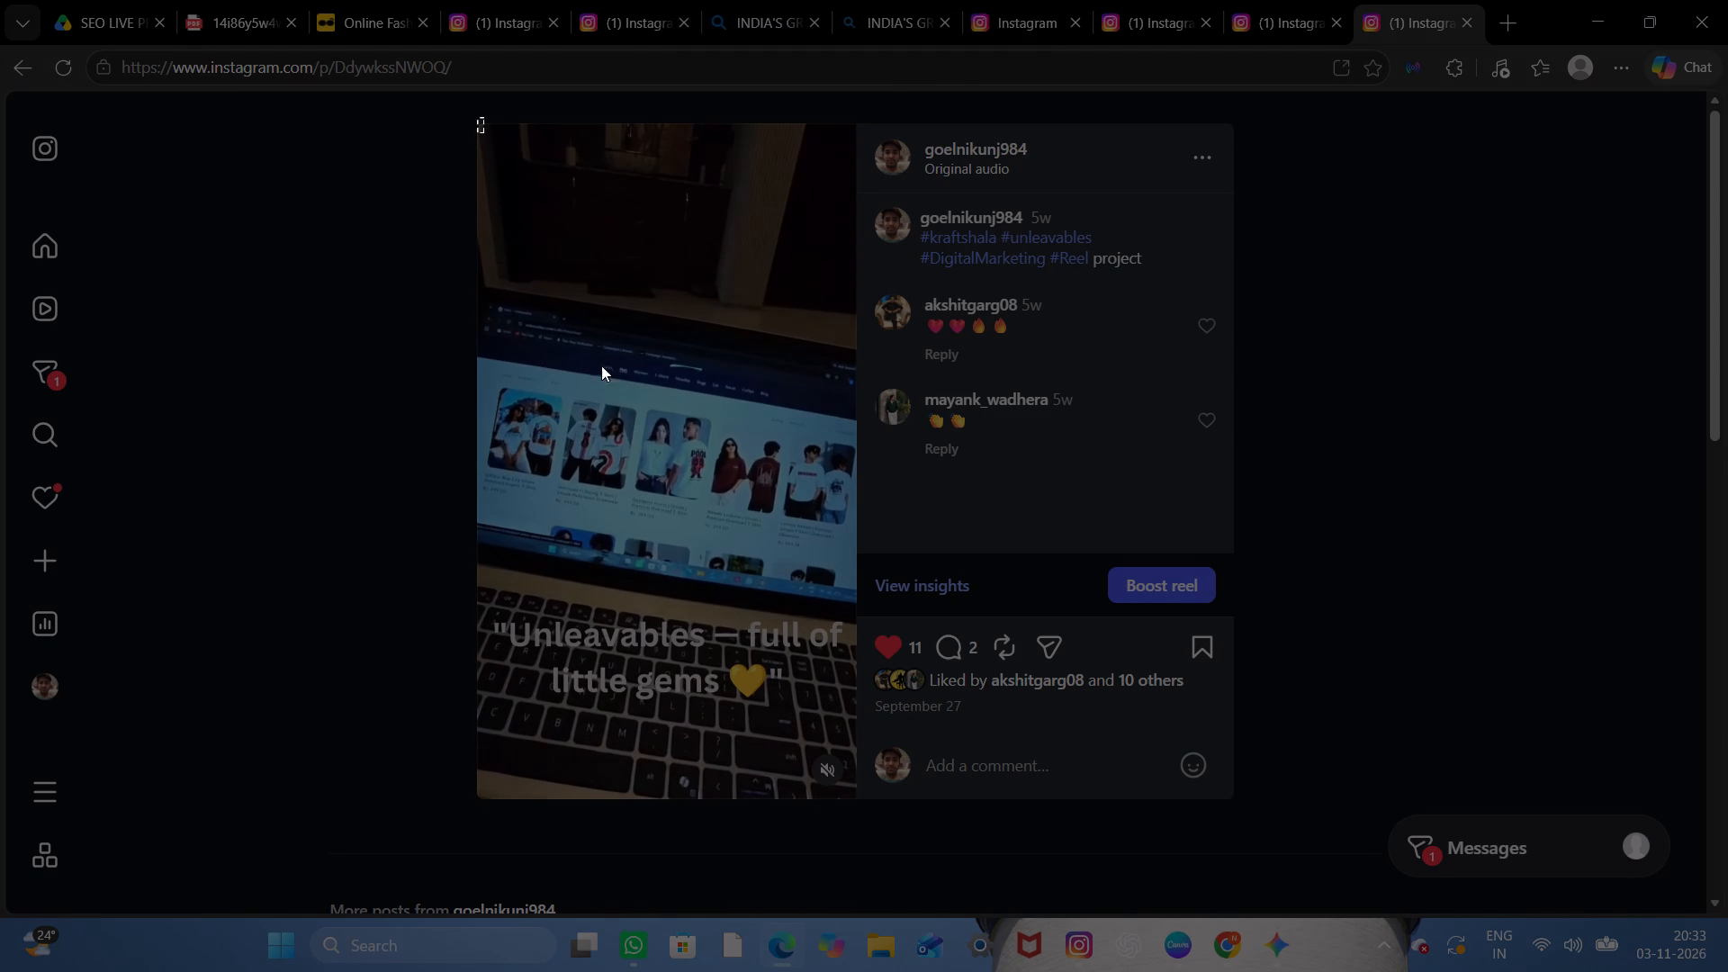
{"action": "left_click_drag", "start_coordinate": [601, 365], "coordinate": [865, 792]}
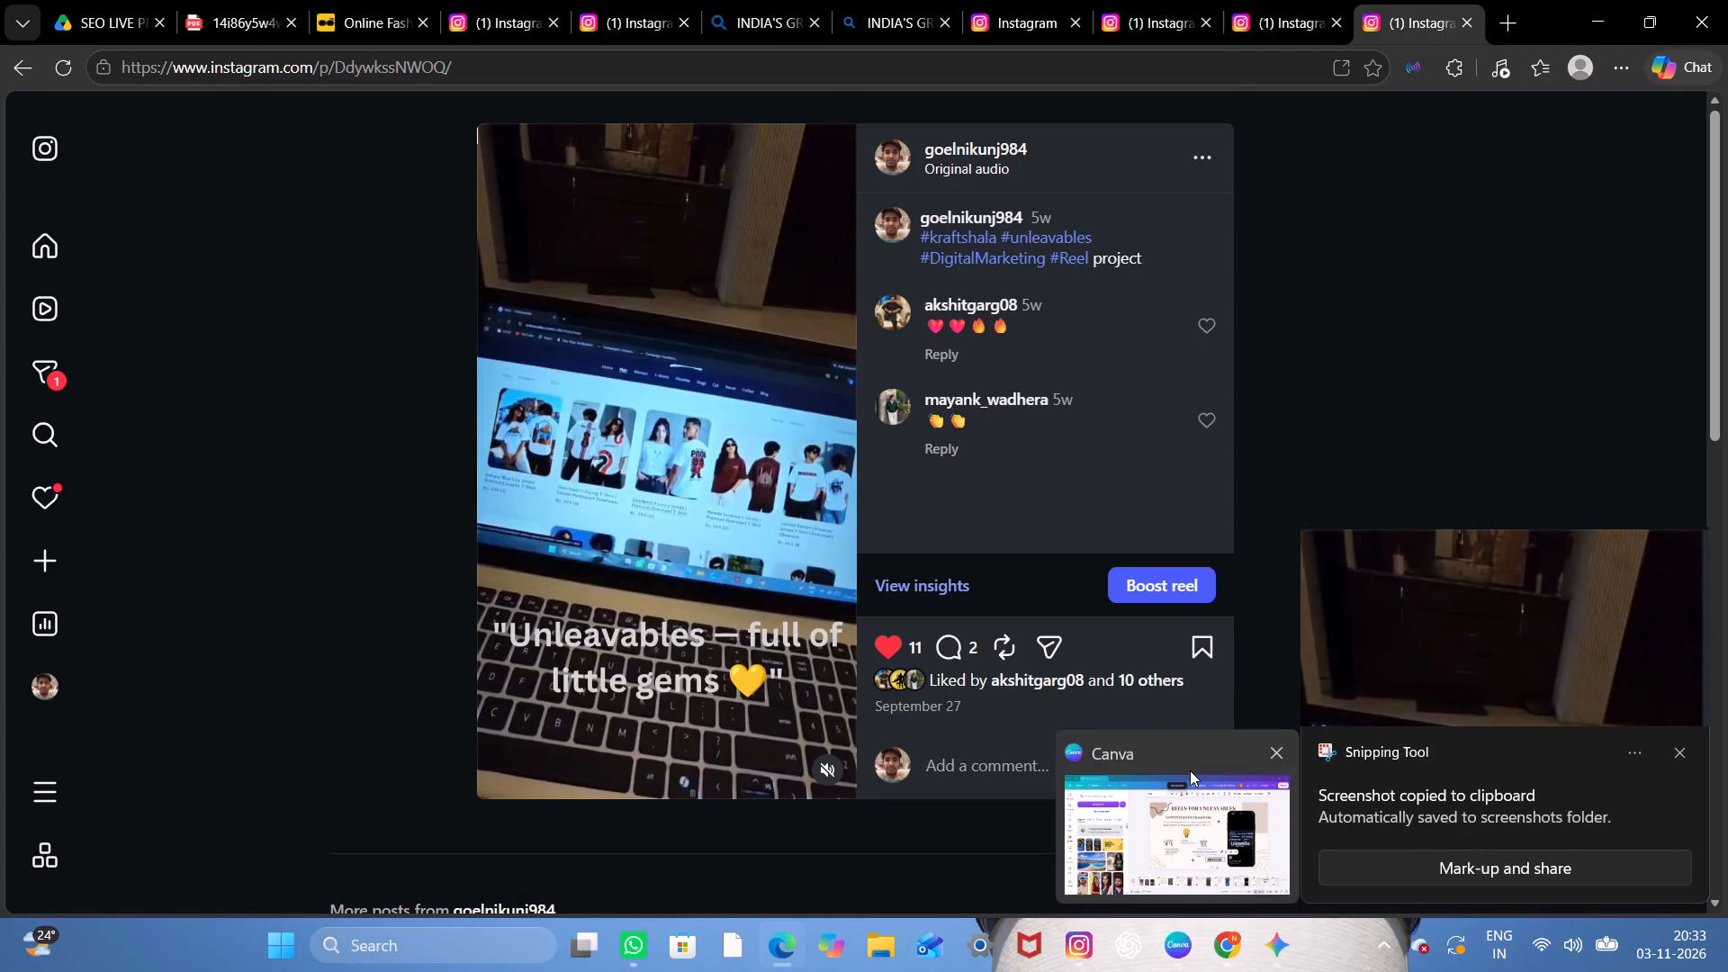
Switch to Canva and replace the image inside slide 23's phone frame with the captured reel screenshot.
{"action": "left_click", "coordinate": [1190, 770]}
{"action": "left_click", "coordinate": [1318, 406]}
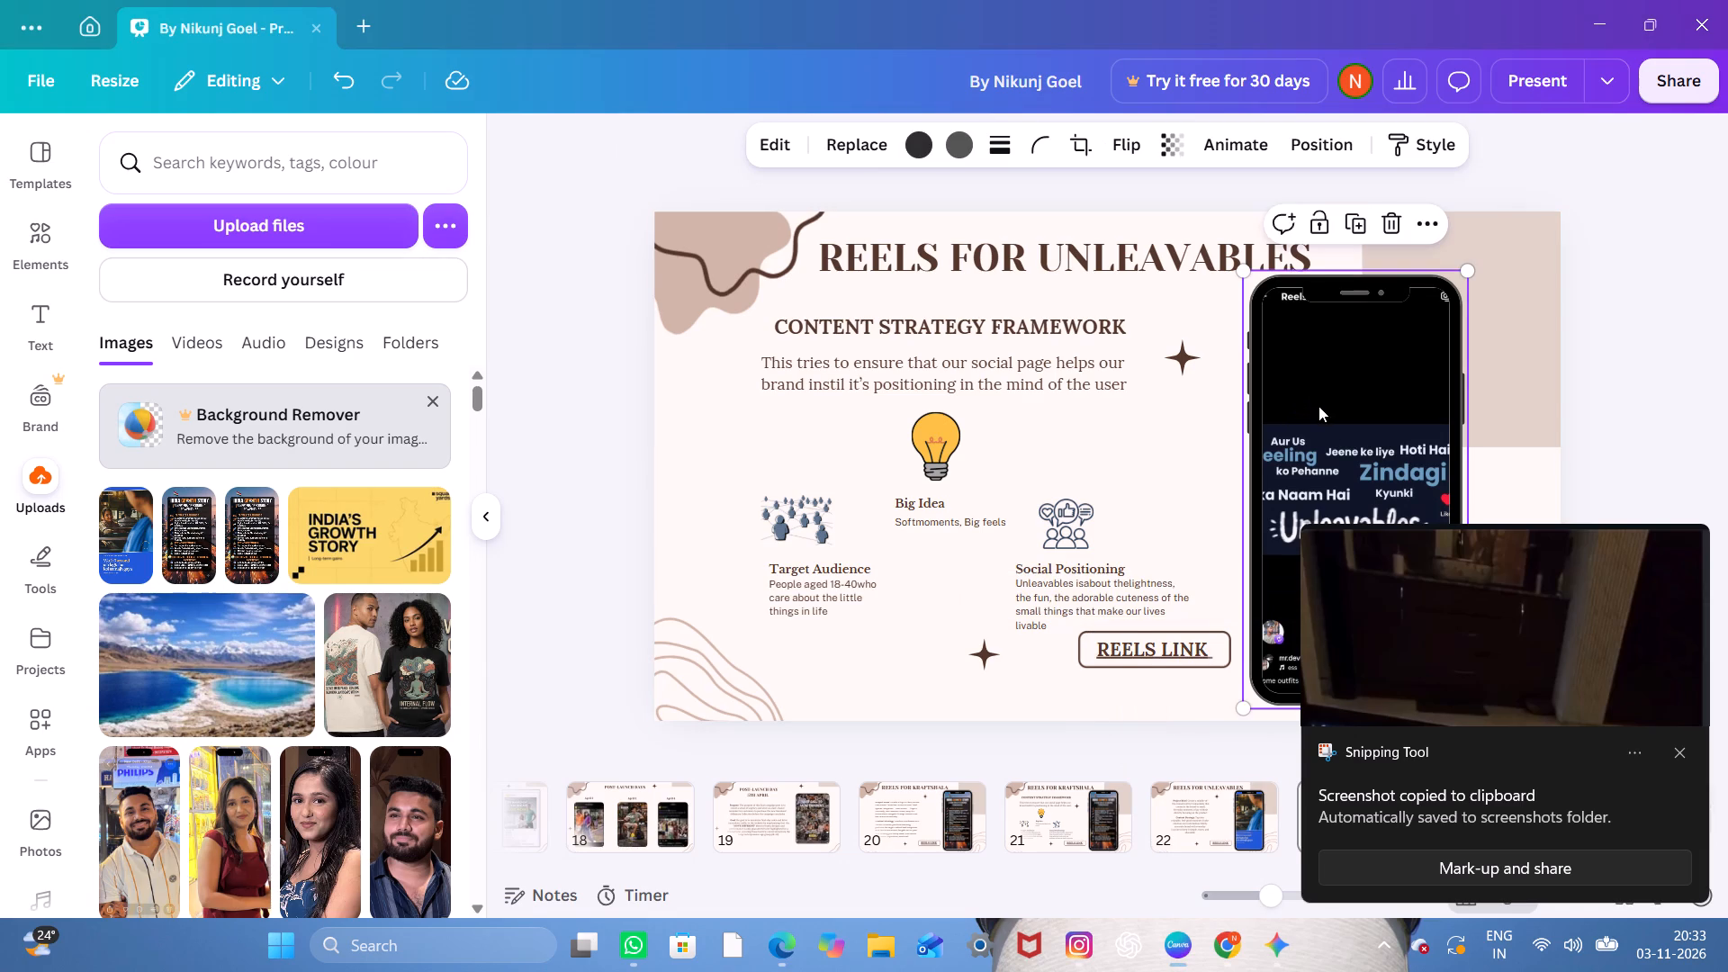
{"action": "left_click", "coordinate": [1279, 476]}
{"action": "left_click", "coordinate": [1376, 364]}
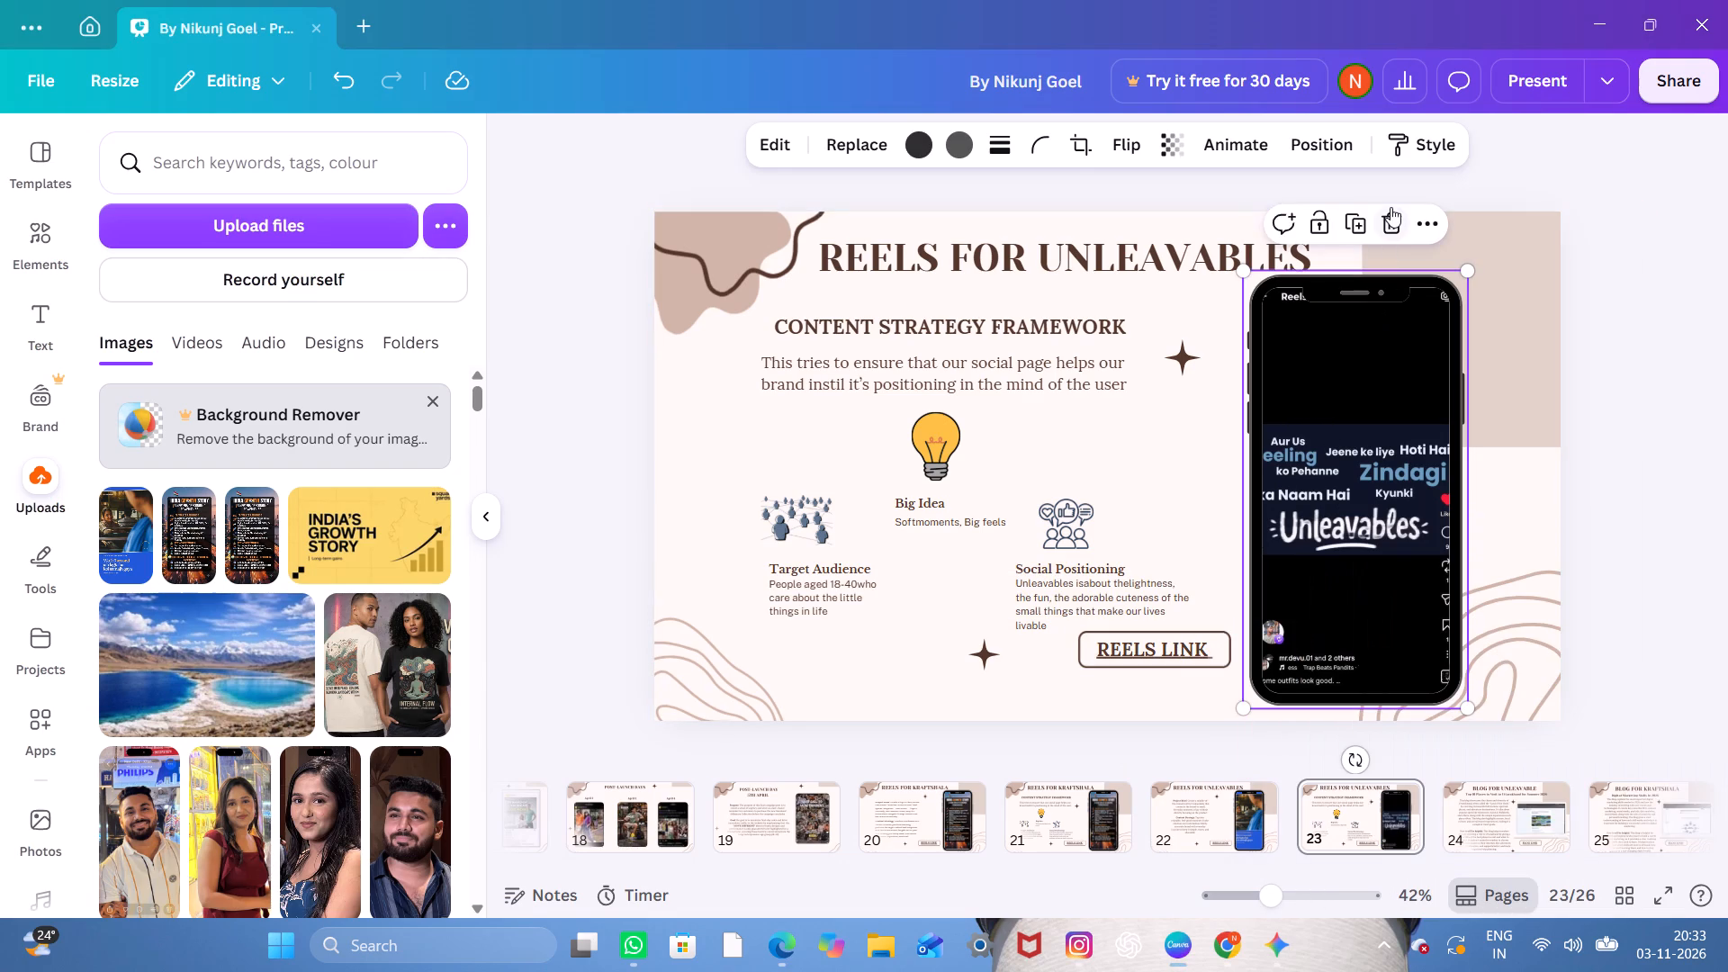
{"action": "left_click", "coordinate": [1390, 207]}
{"action": "left_click", "coordinate": [1378, 416]}
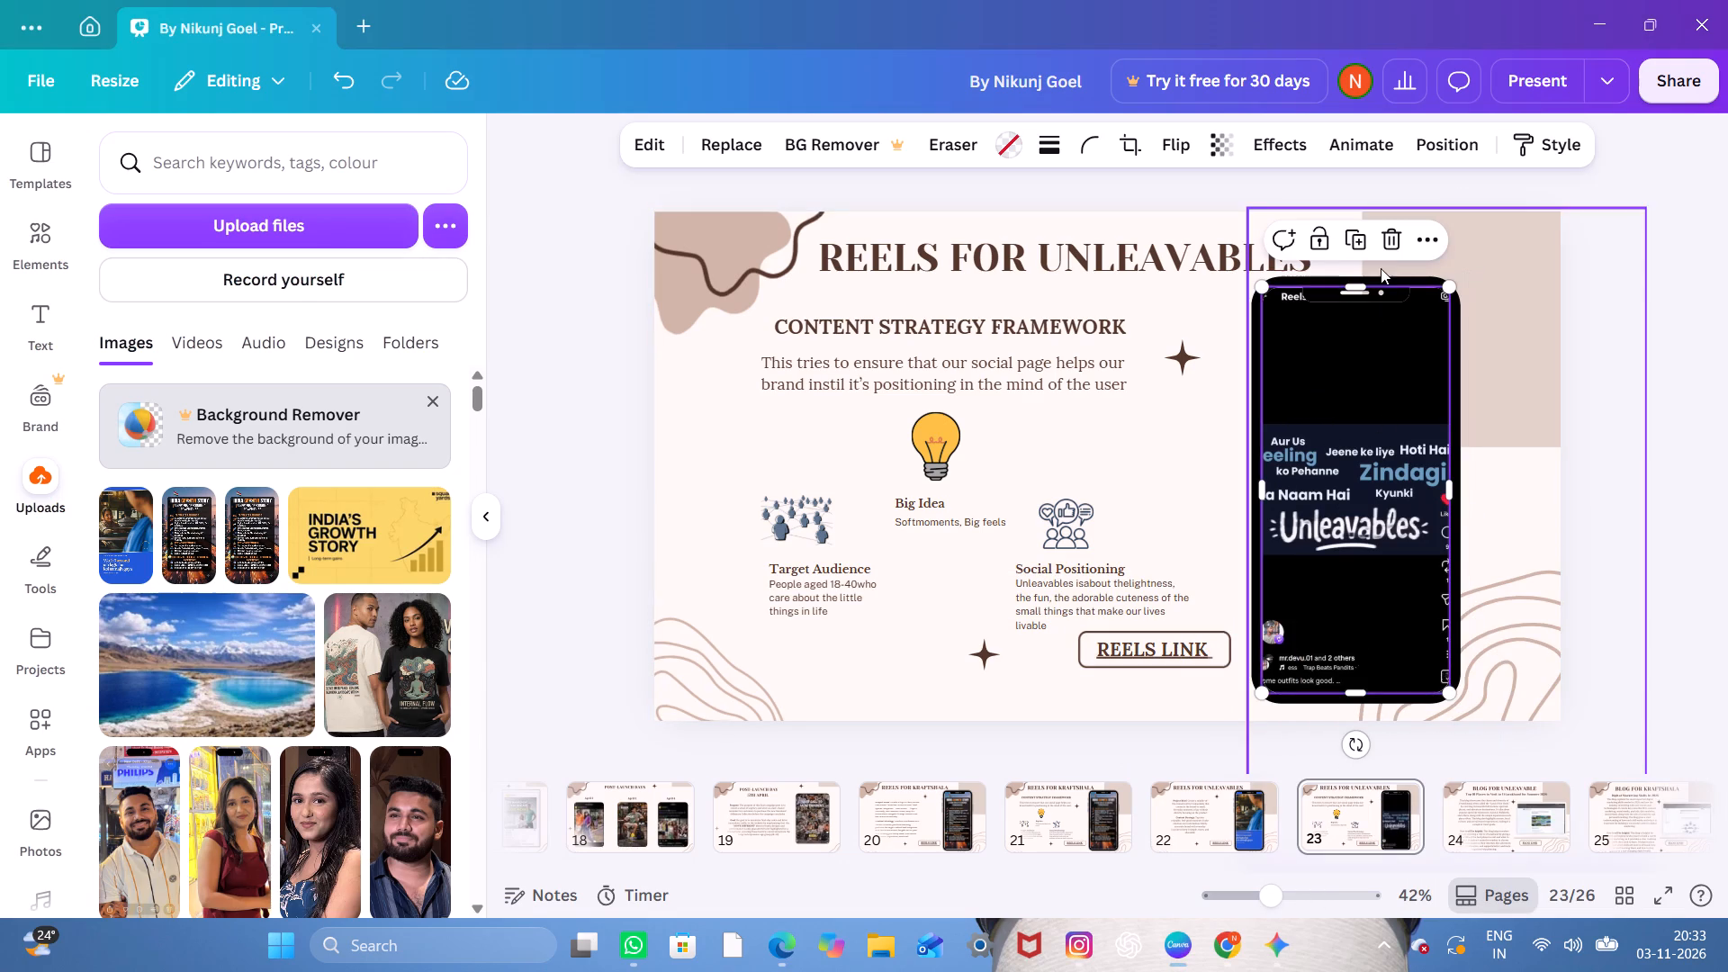
{"action": "key", "text": "ctrl+z"}
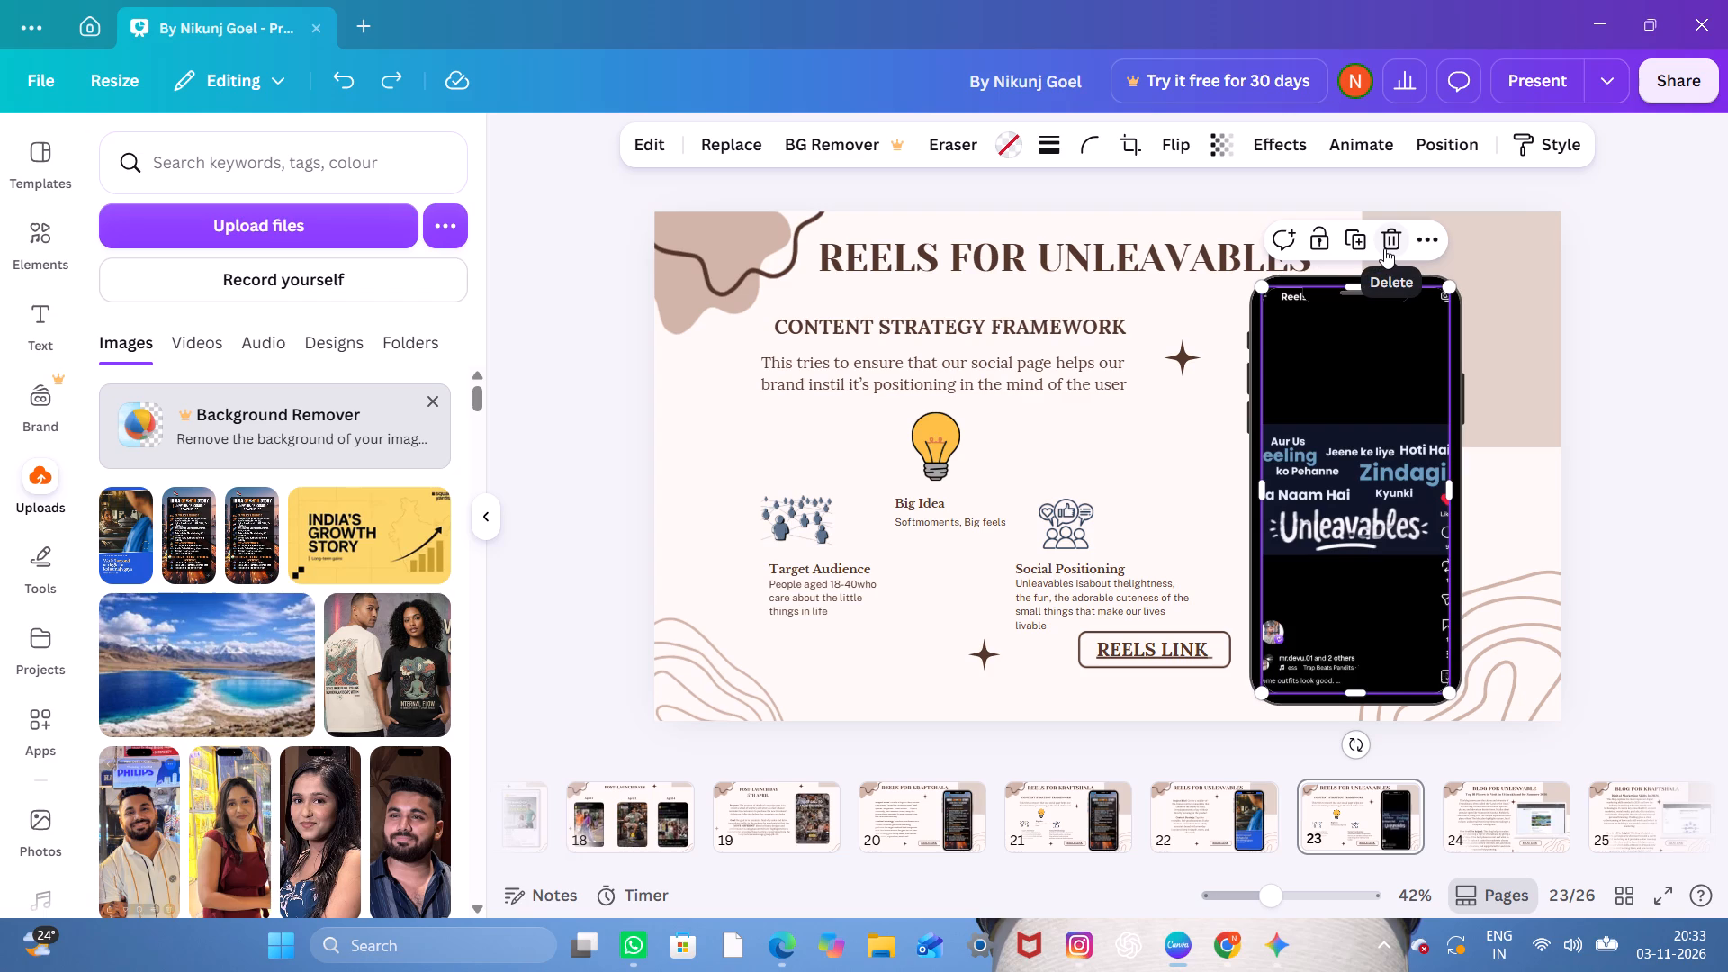
{"action": "left_click", "coordinate": [1384, 248]}
{"action": "left_click", "coordinate": [1390, 292]}
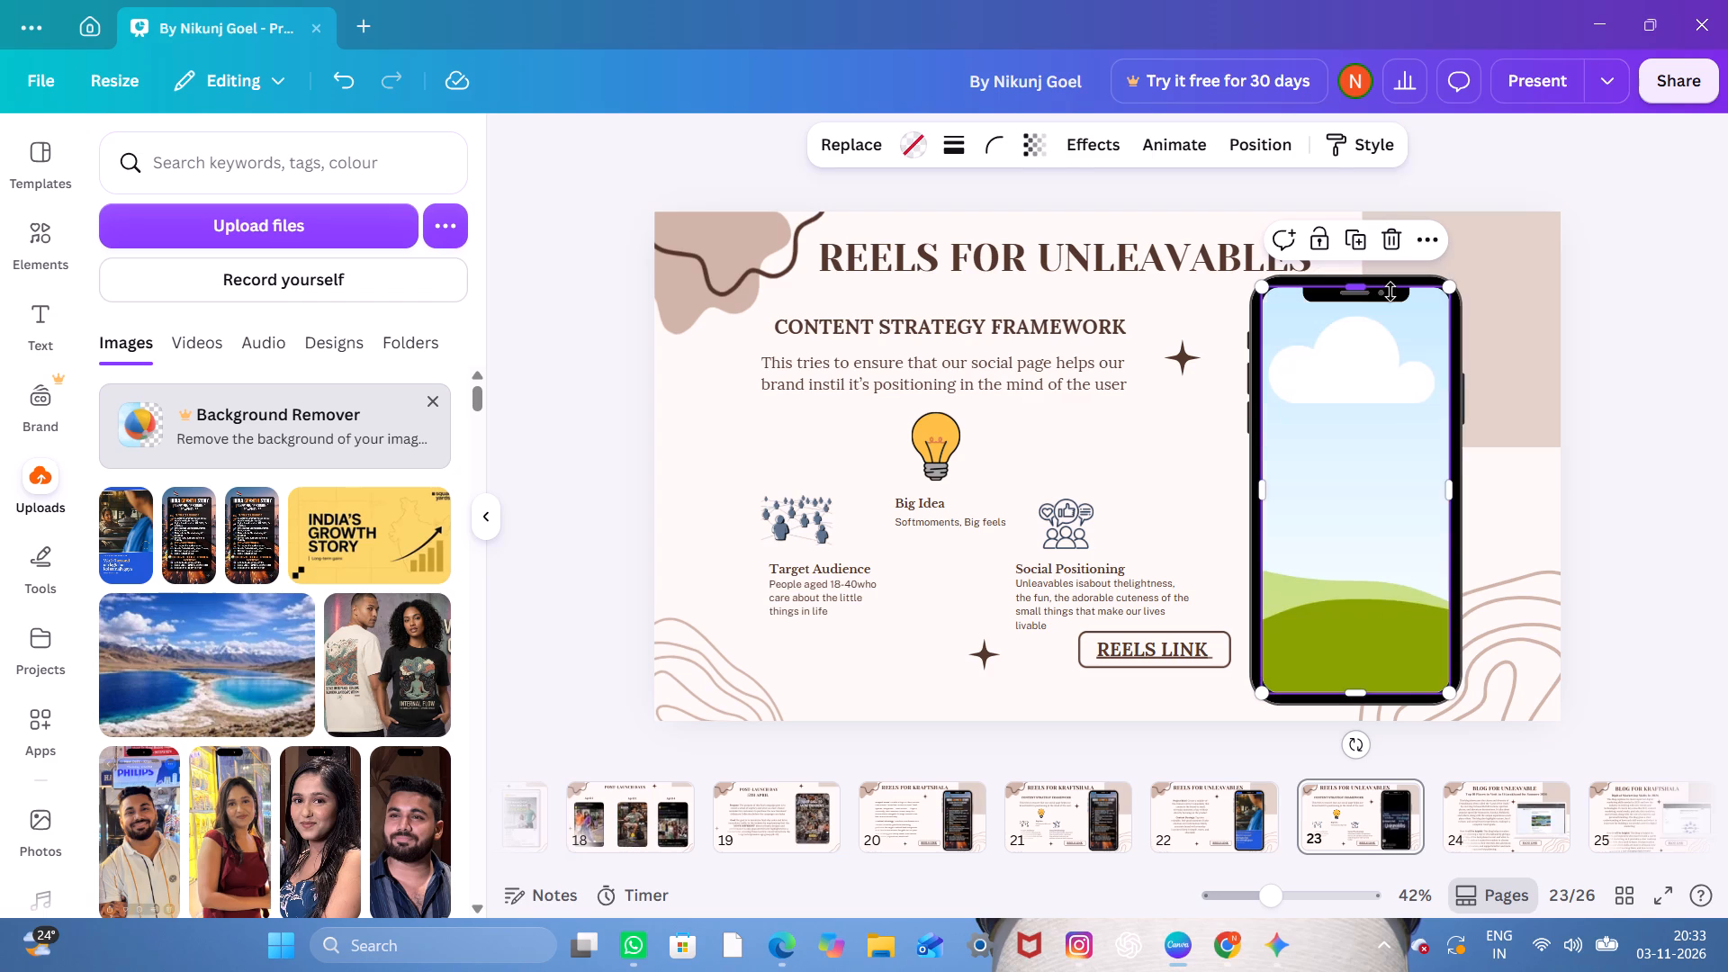
{"action": "key", "text": "ctrl+v"}
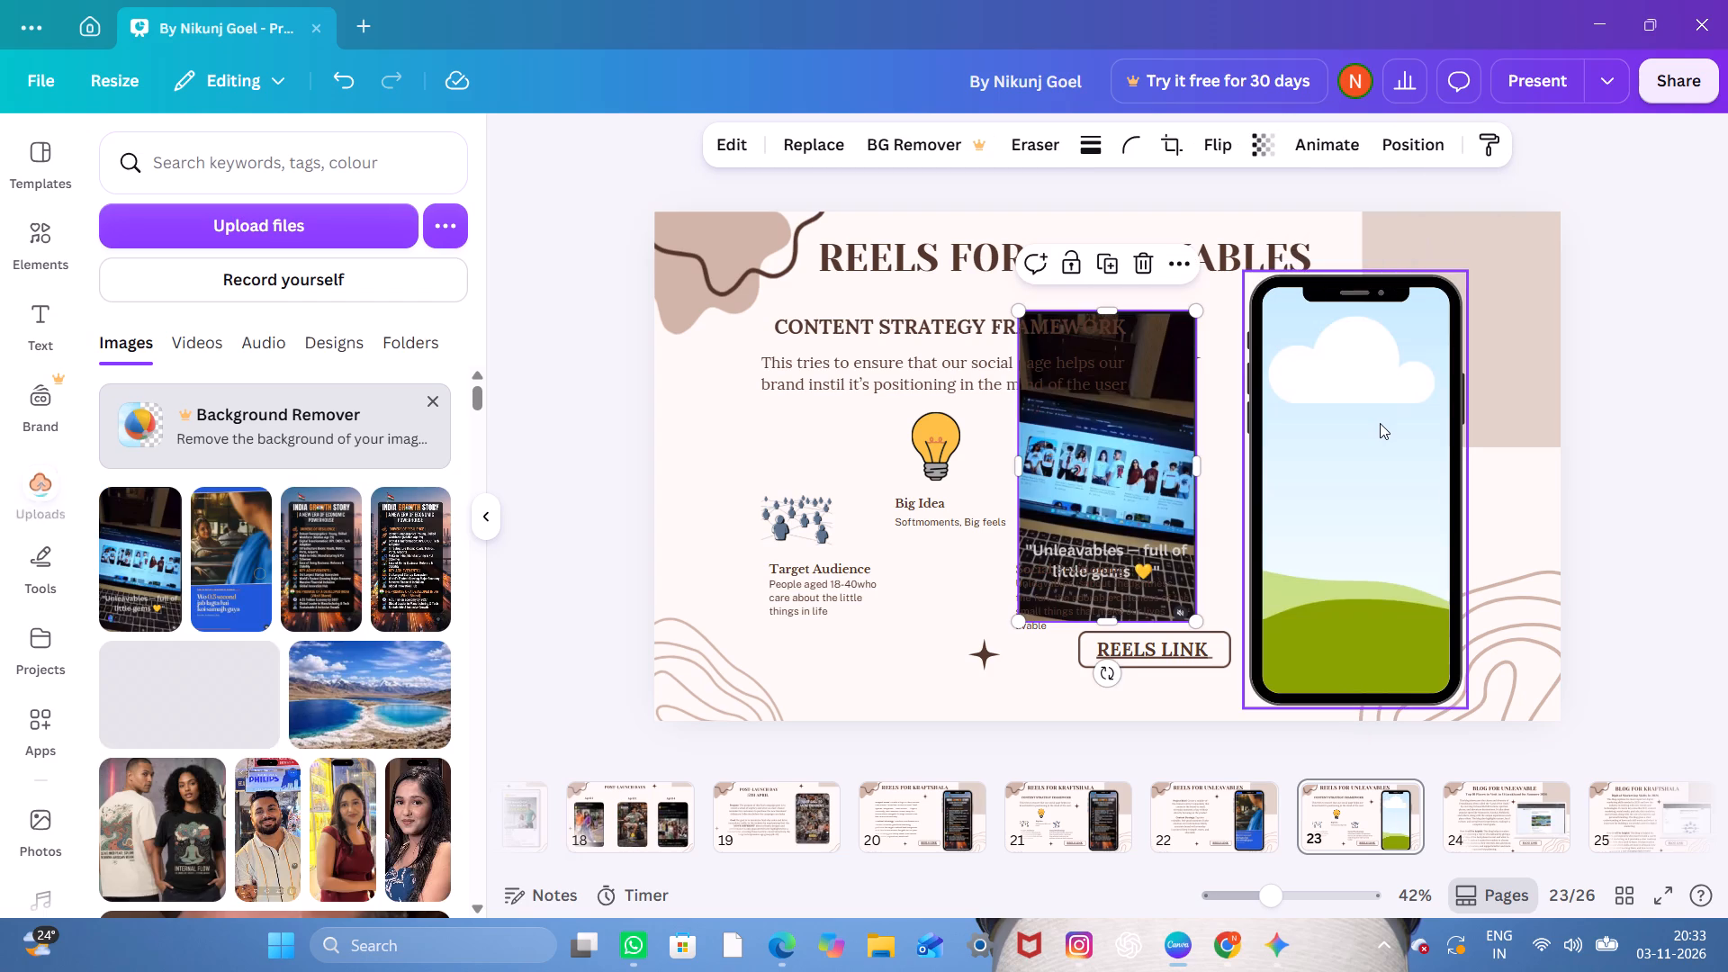
{"action": "left_click_drag", "start_coordinate": [1143, 419], "coordinate": [1302, 455]}
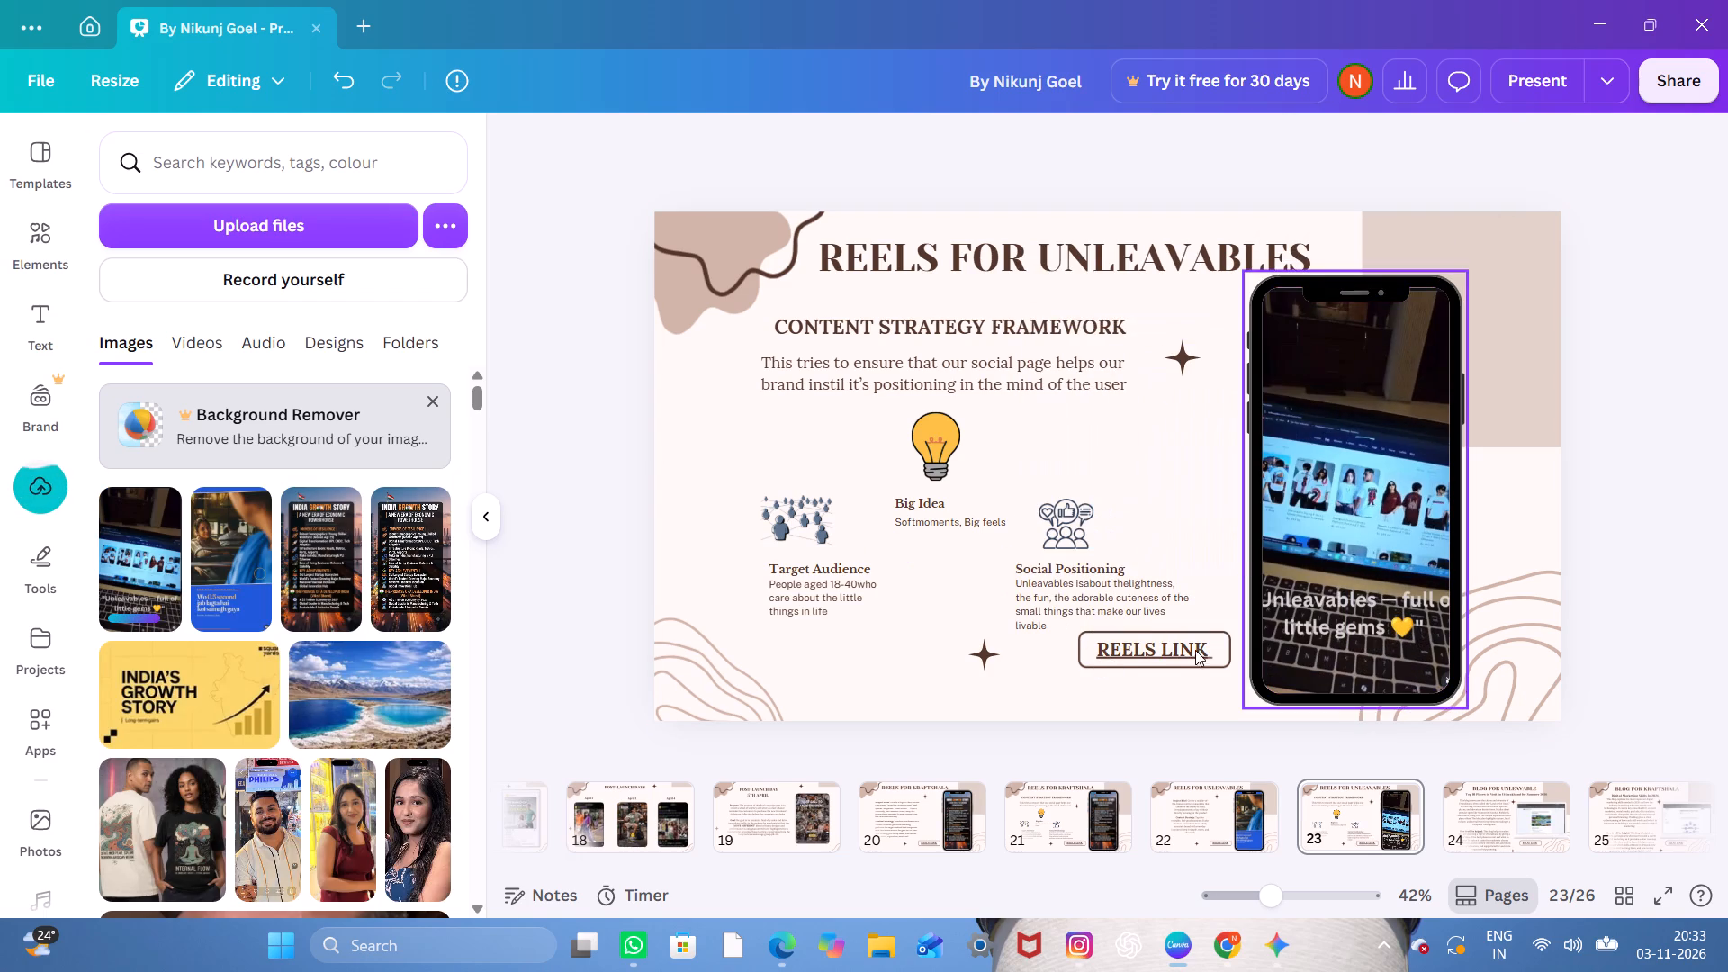
Open slide 23's REELS LINK in the browser to check its target, and return to Canva.
{"action": "left_click_drag", "start_coordinate": [1167, 683], "coordinate": [1165, 652]}
{"action": "left_click", "coordinate": [1165, 652]}
{"action": "left_click", "coordinate": [1124, 574]}
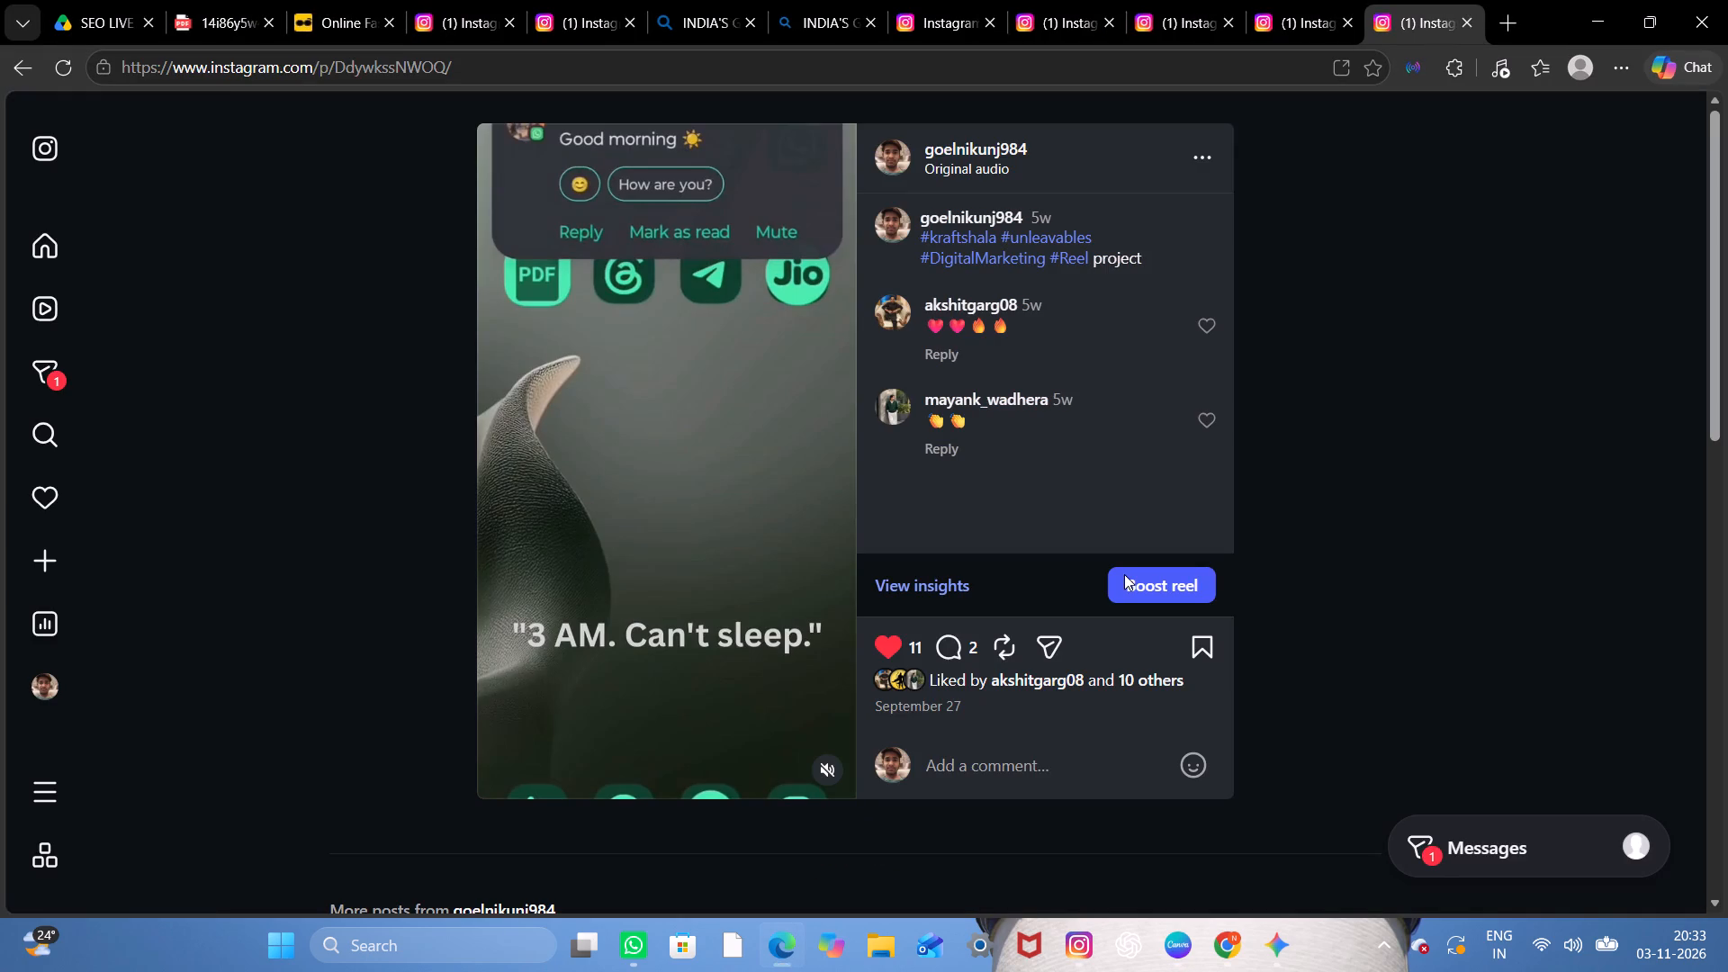
{"action": "left_click", "coordinate": [1160, 794]}
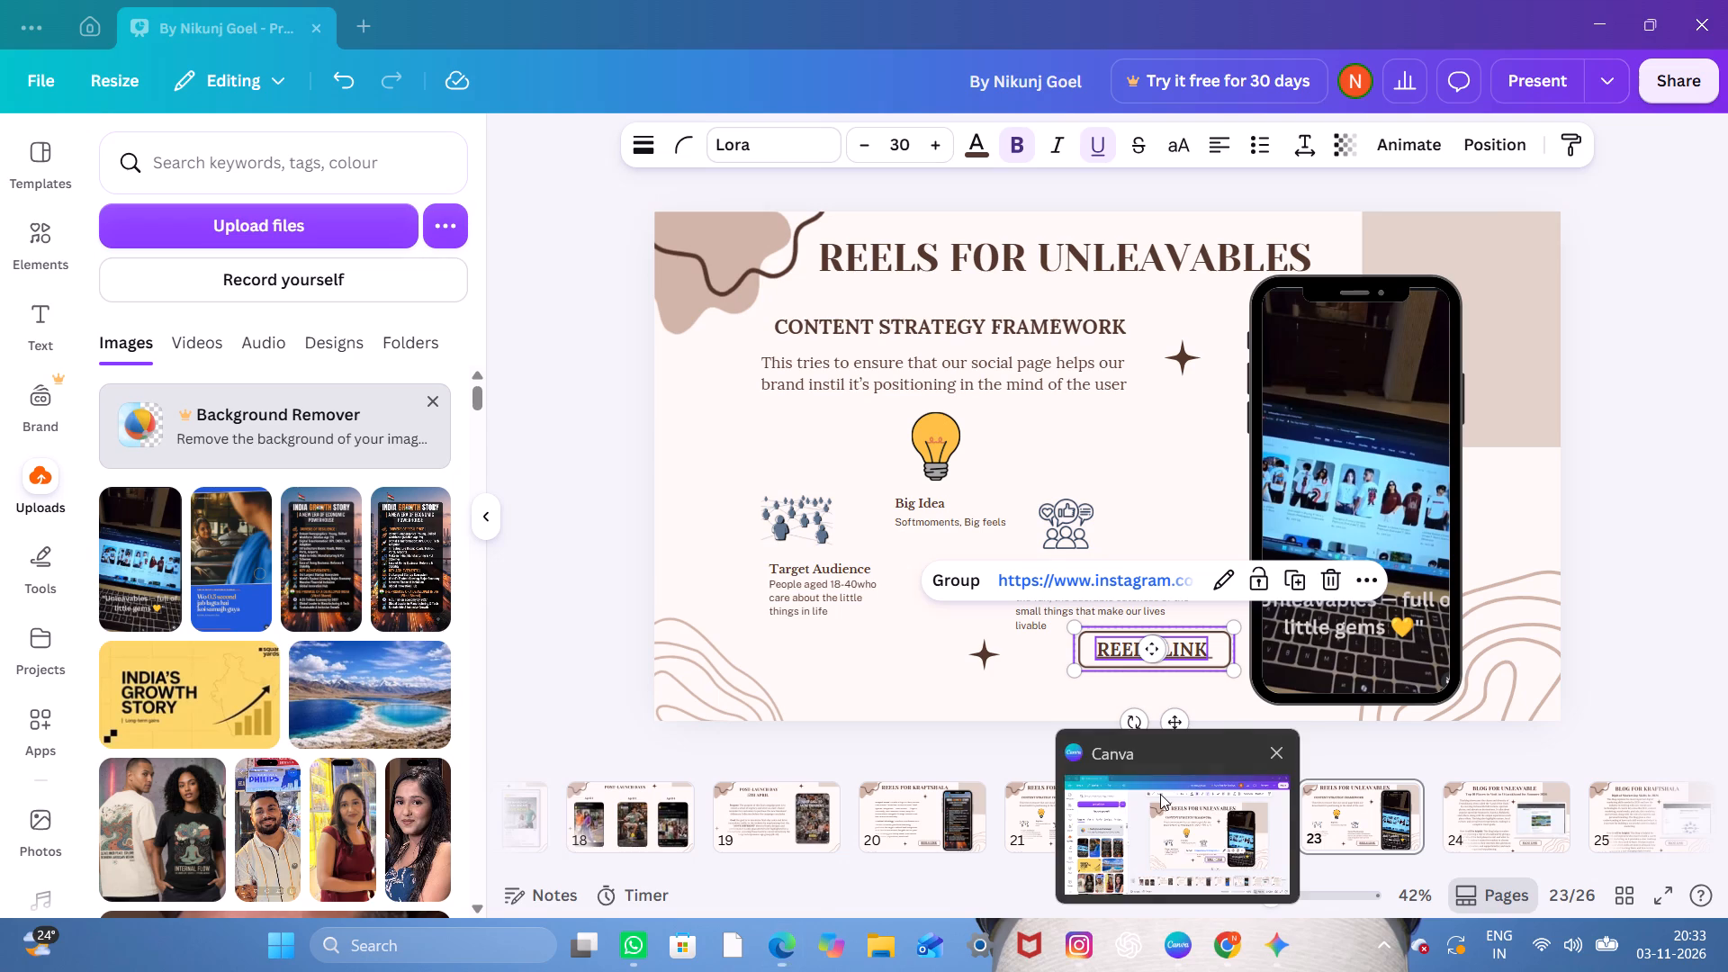
{"action": "left_click", "coordinate": [580, 588]}
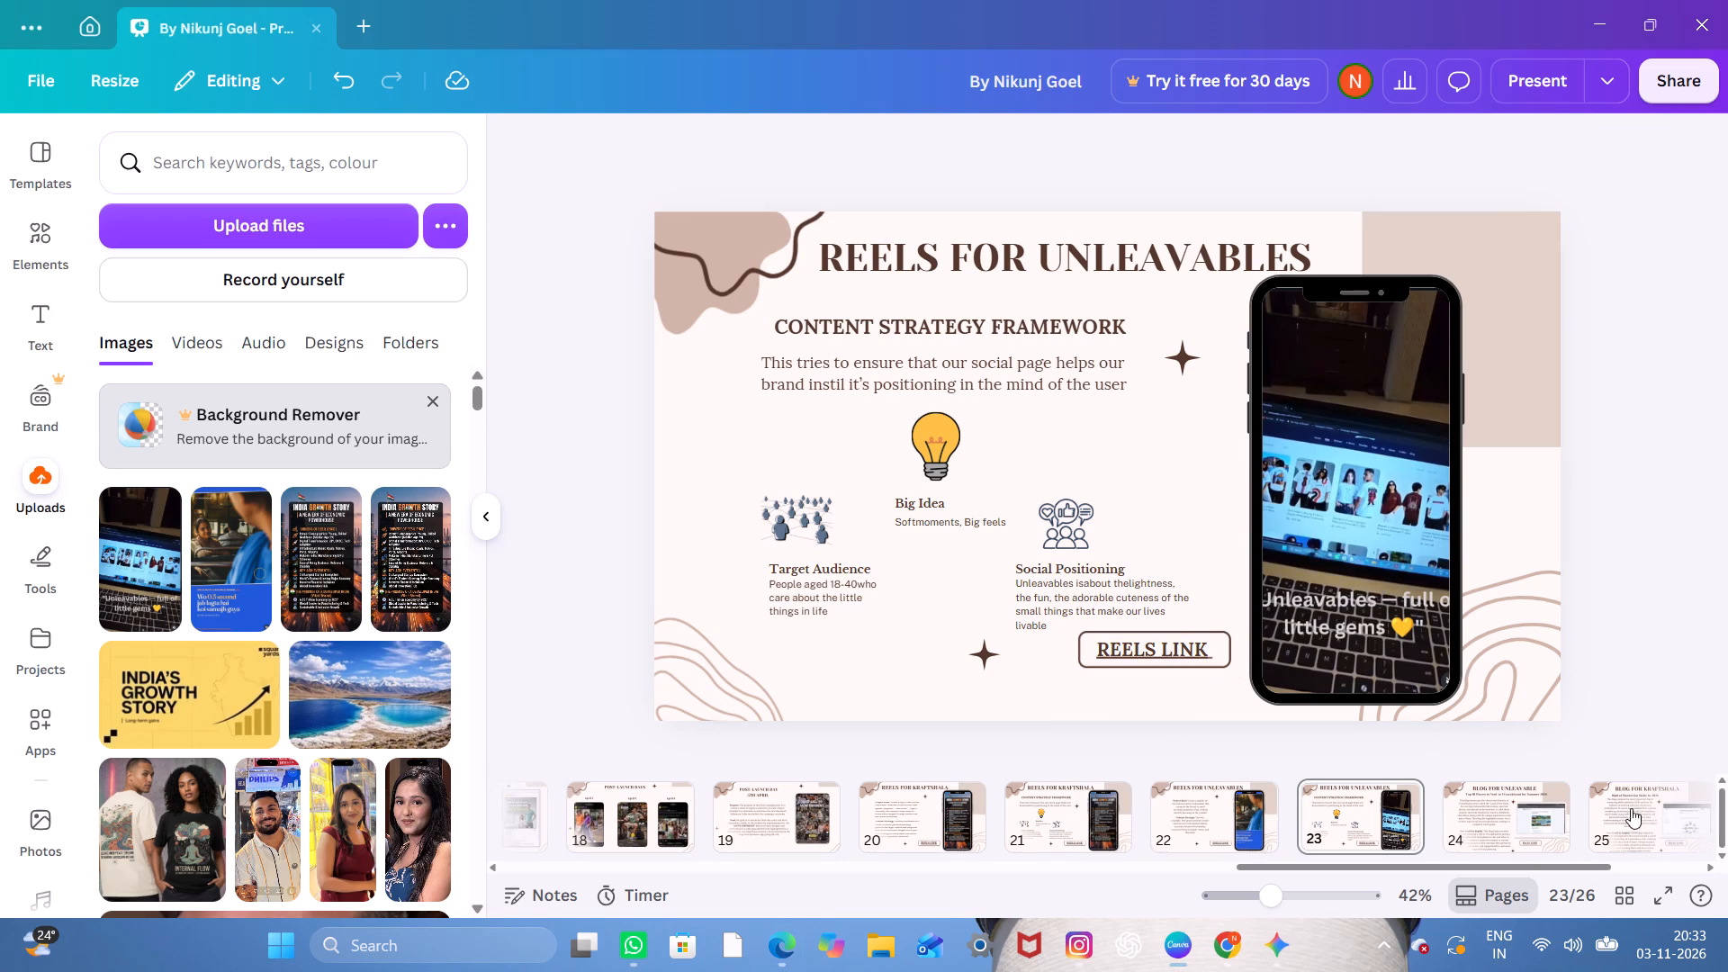
Open slide 24, Blog for Unleavable, and select its title text box.
{"action": "left_click", "coordinate": [1506, 796]}
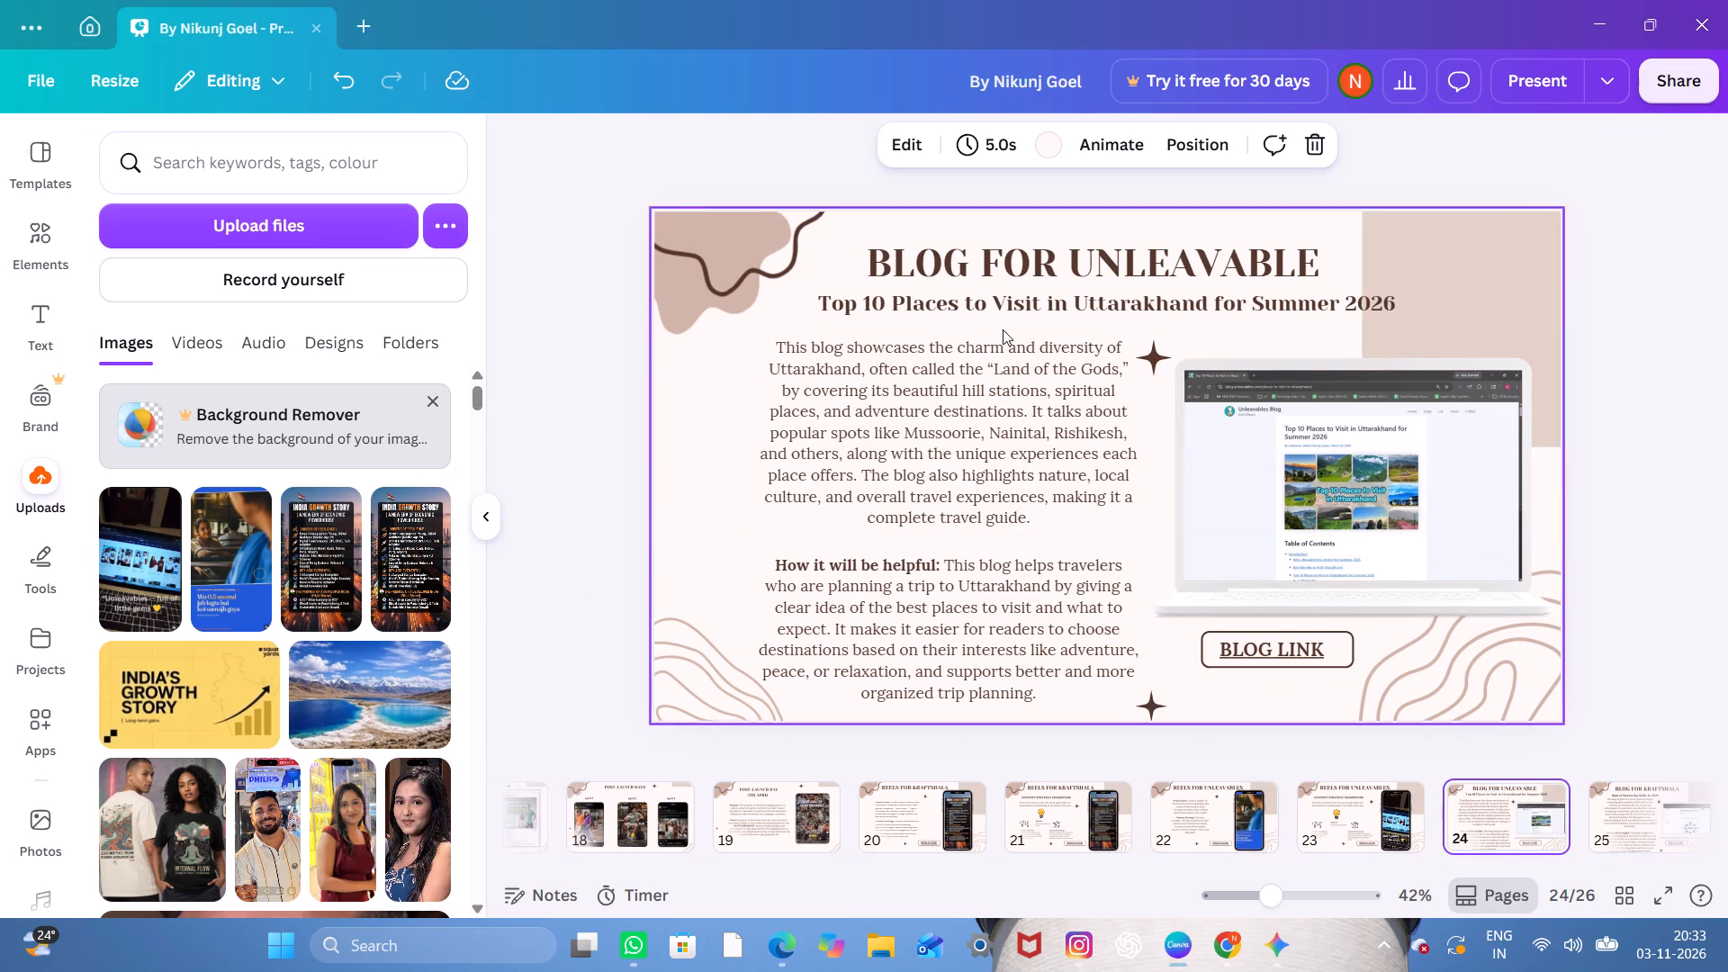
{"action": "left_click", "coordinate": [1343, 304]}
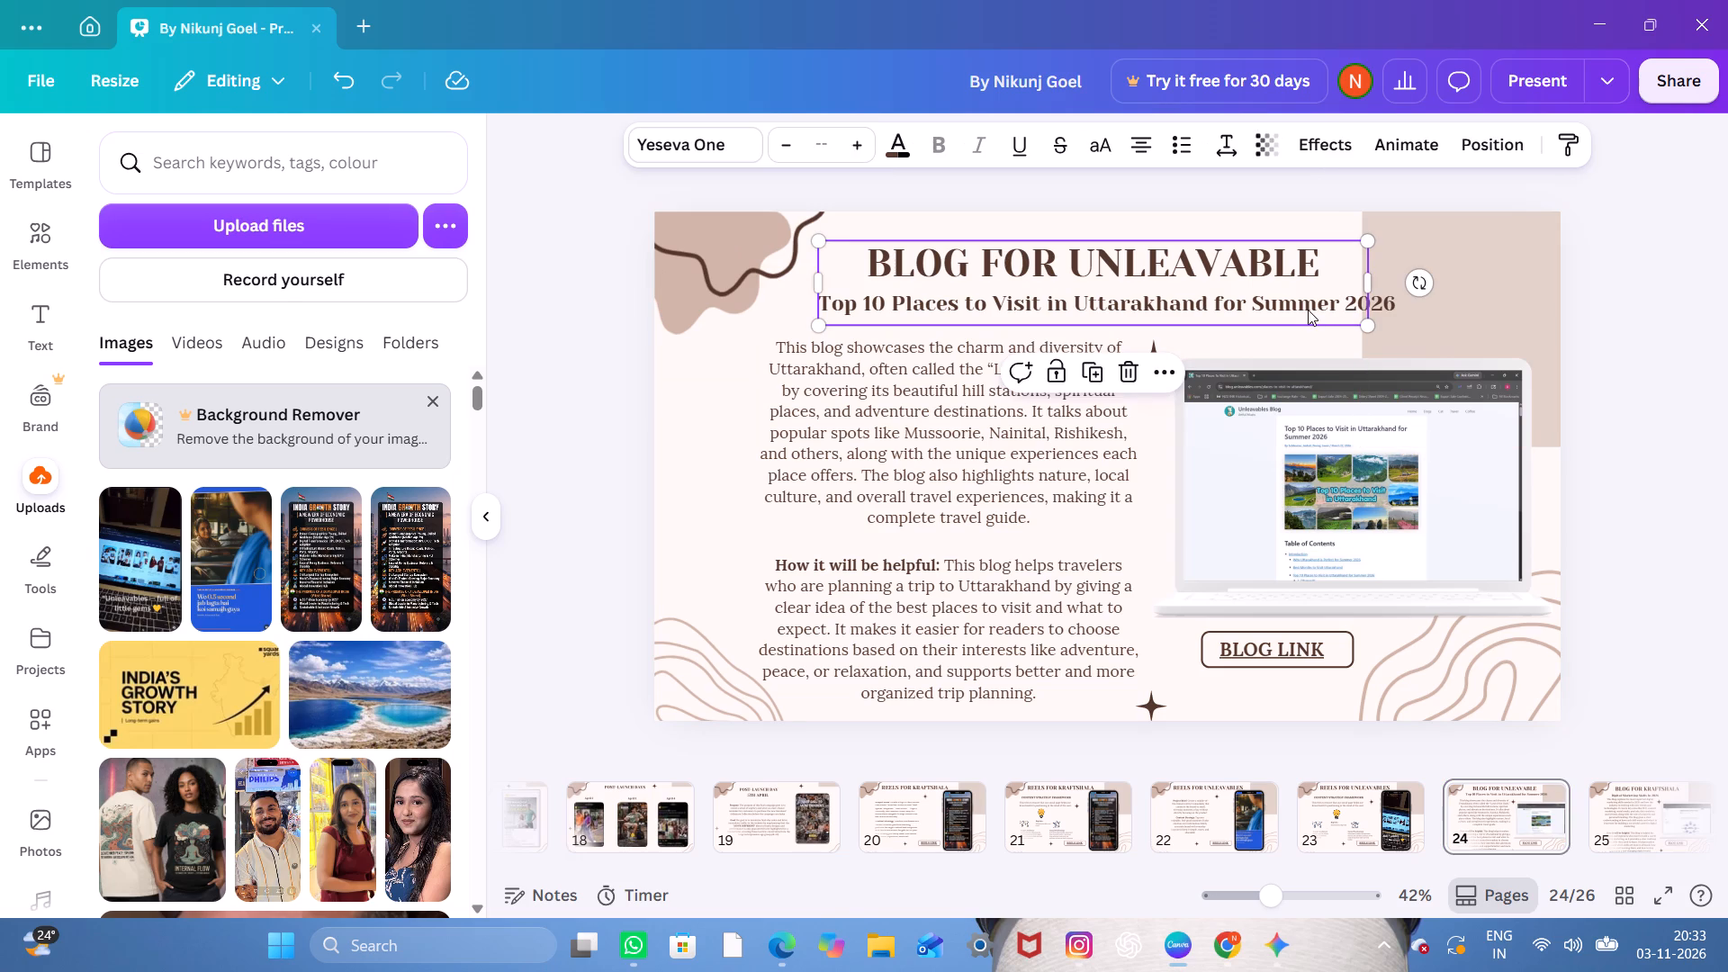
On the Blog for Unleavable slide 24, replace "Uttarakhand for Summer 2026" in the subtitle with "India".
{"action": "left_click", "coordinate": [1308, 310]}
{"action": "left_click", "coordinate": [1308, 310]}
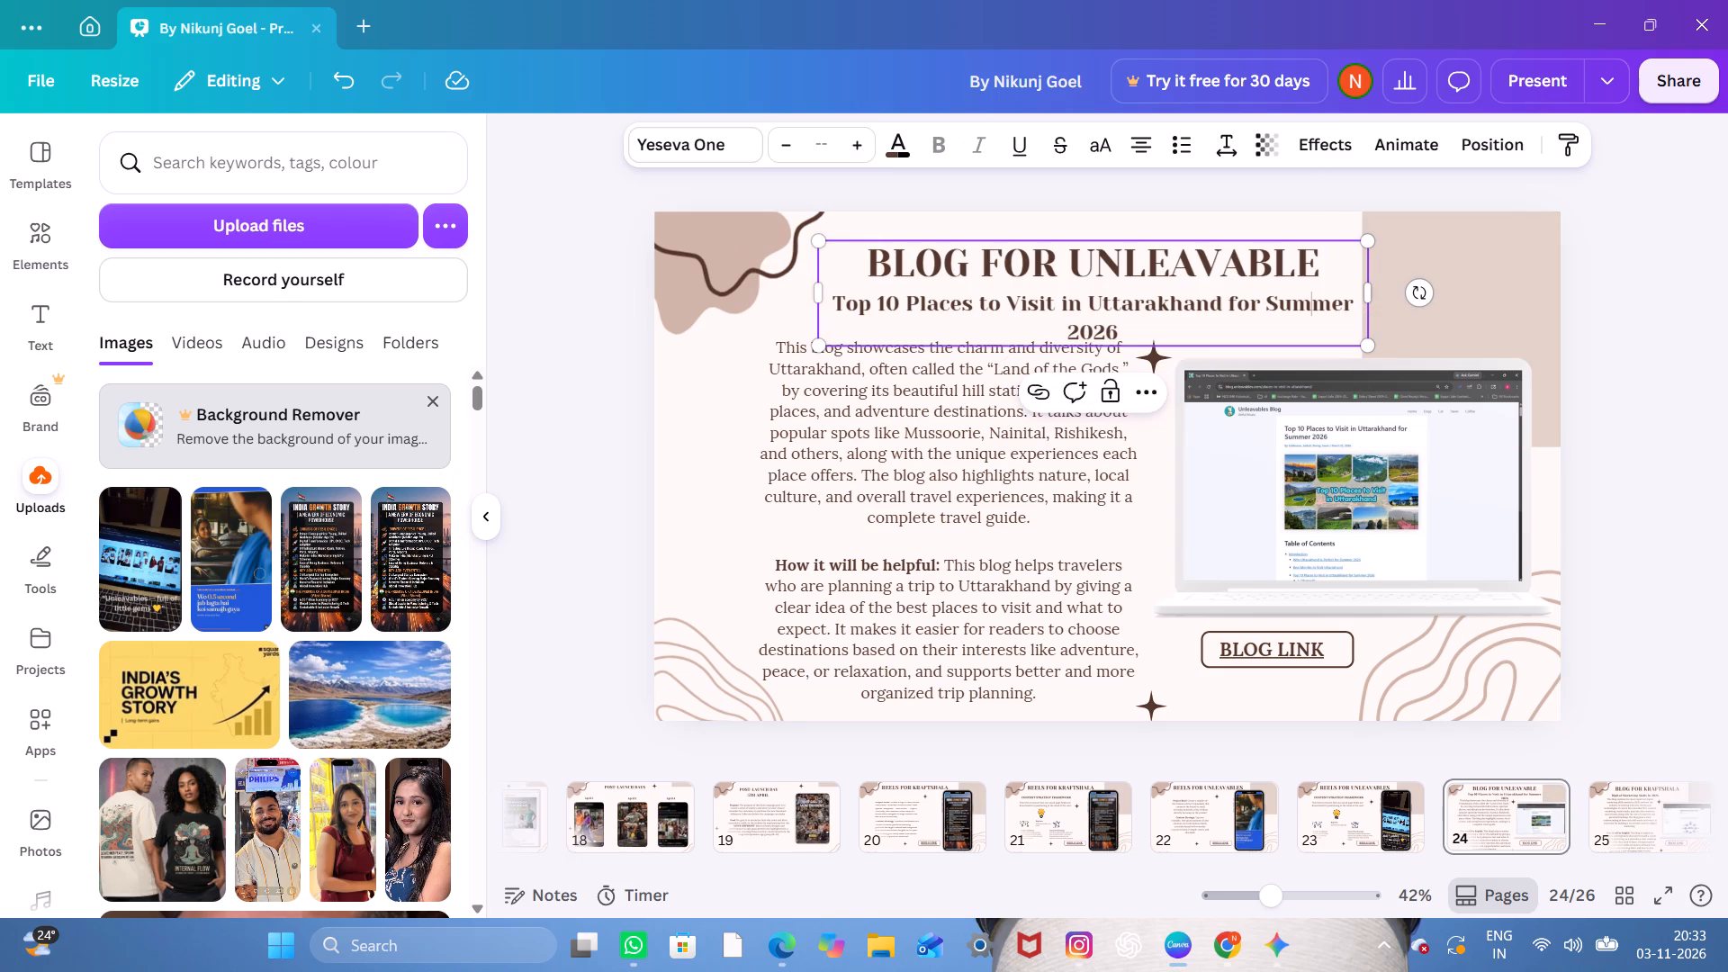
{"action": "left_click", "coordinate": [1210, 330]}
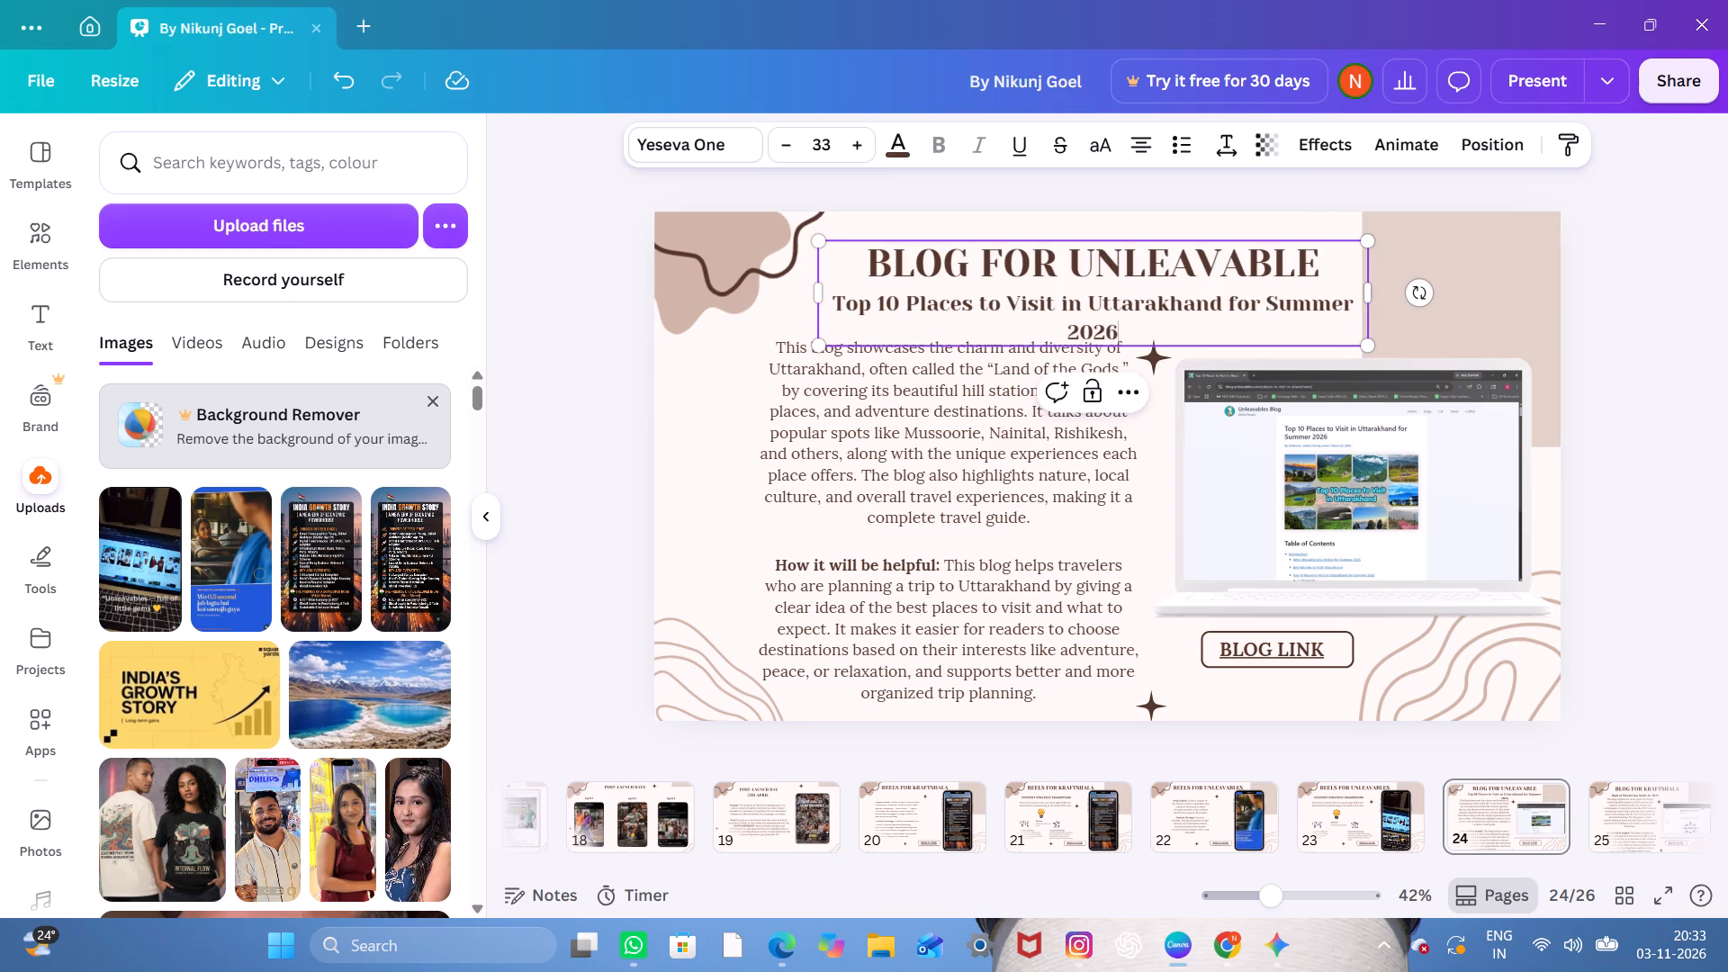
{"action": "key", "text": "BackSpace"}
{"action": "key", "text": "BackSpace"}
{"action": "key", "text": "BackSpace"}
{"action": "key", "text": "BackSpace"}
{"action": "key", "text": "BackSpace"}
{"action": "key", "text": "BackSpace"}
{"action": "key", "text": "BackSpace"}
{"action": "key", "text": "BackSpace"}
{"action": "key", "text": "BackSpace"}
{"action": "key", "text": "BackSpace"}
{"action": "key", "text": "BackSpace"}
{"action": "key", "text": "BackSpace"}
{"action": "key", "text": "BackSpace"}
{"action": "key", "text": "BackSpace"}
{"action": "key", "text": "BackSpace"}
{"action": "key", "text": "BackSpace"}
{"action": "key", "text": "BackSpace"}
{"action": "key", "text": "BackSpace"}
{"action": "key", "text": "BackSpace"}
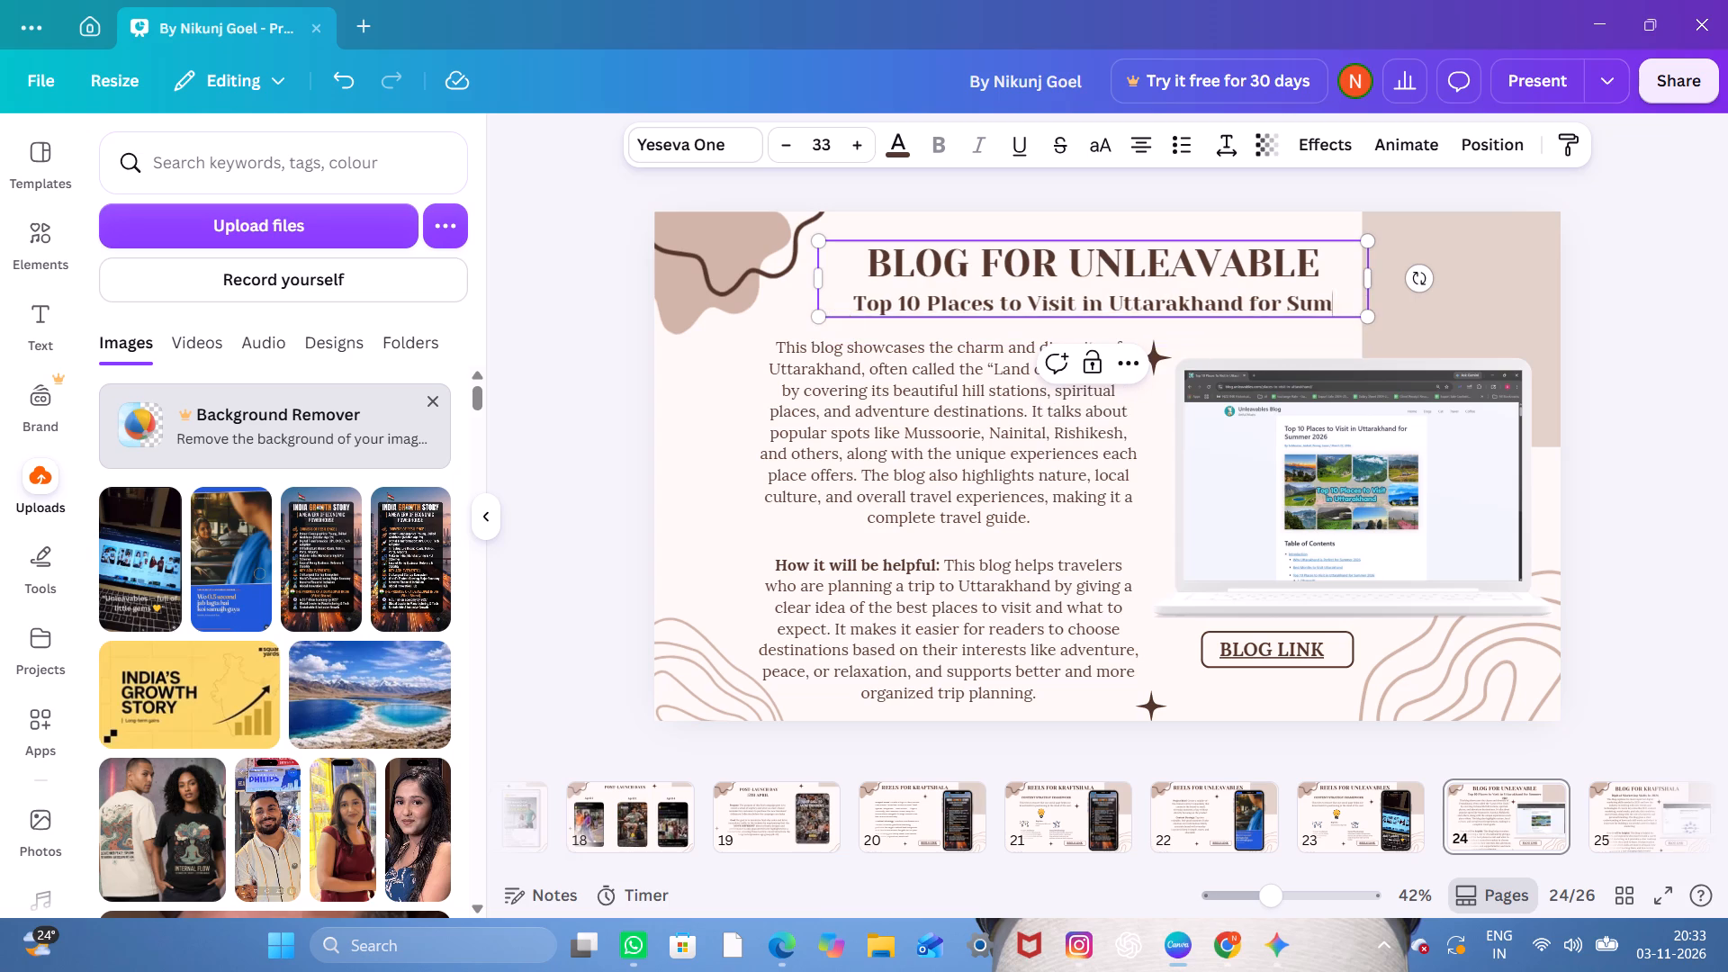
{"action": "key", "text": "BackSpace"}
{"action": "key", "text": "BackSpace"}
{"action": "key", "text": "BackSpace"}
{"action": "key", "text": "BackSpace"}
{"action": "key", "text": "BackSpace"}
{"action": "key", "text": "BackSpace"}
{"action": "key", "text": "BackSpace"}
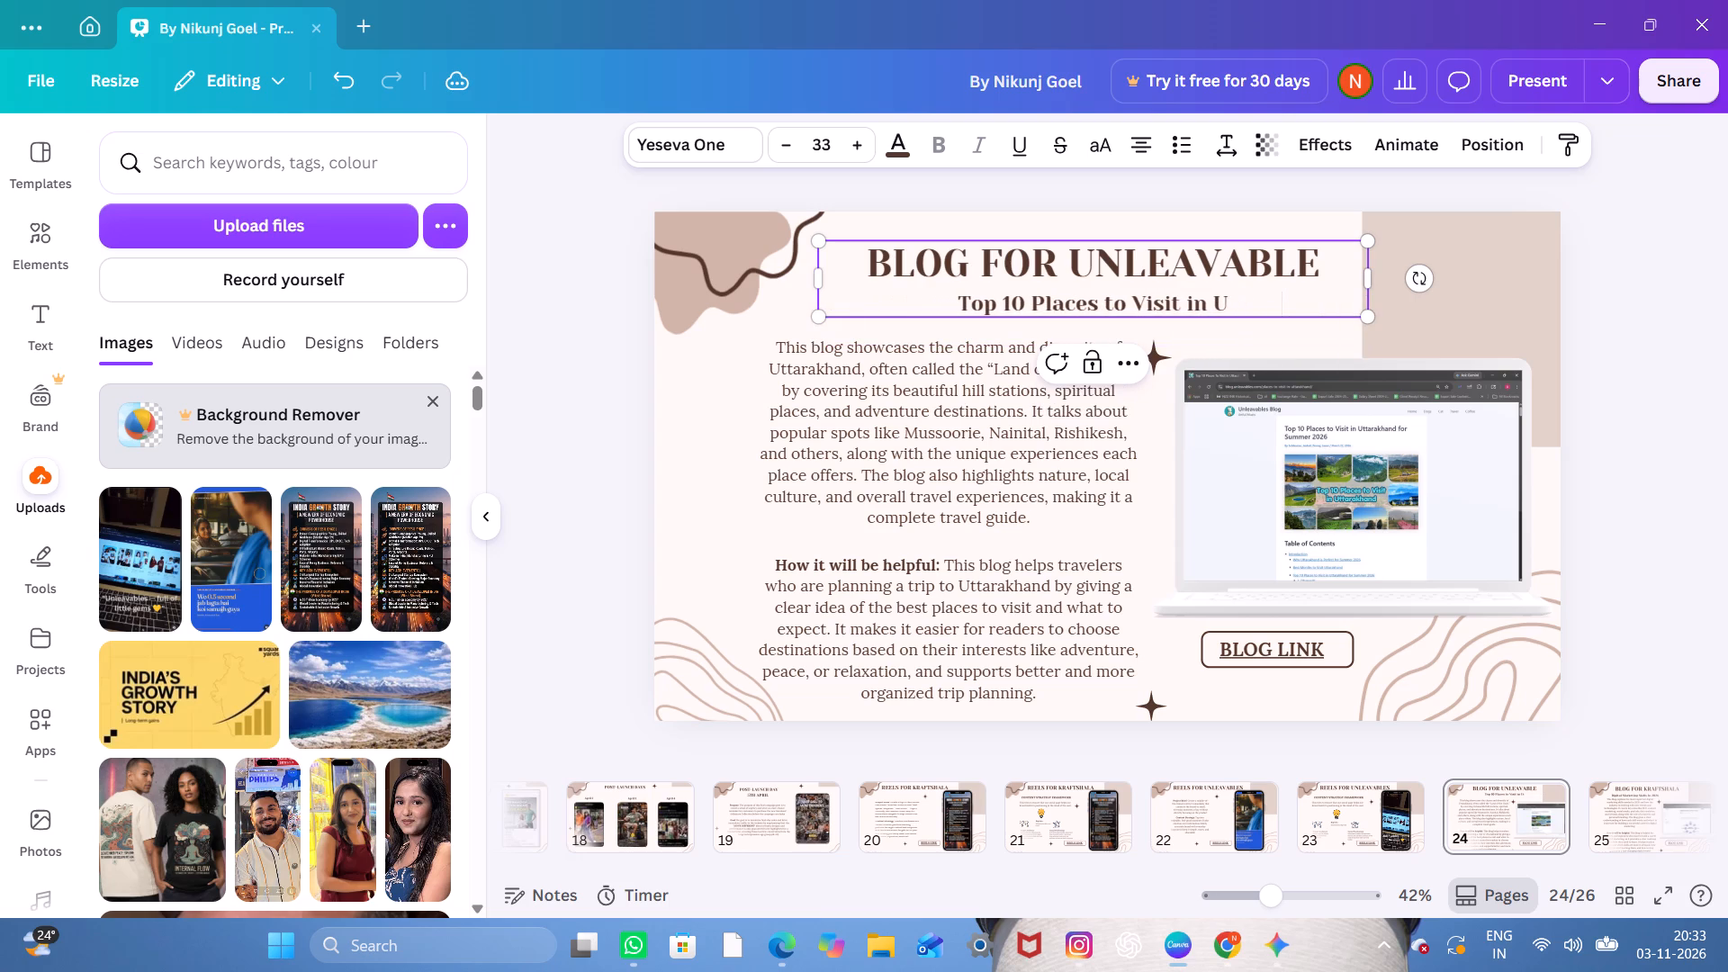
{"action": "key", "text": "BackSpace"}
{"action": "key", "text": "i"}
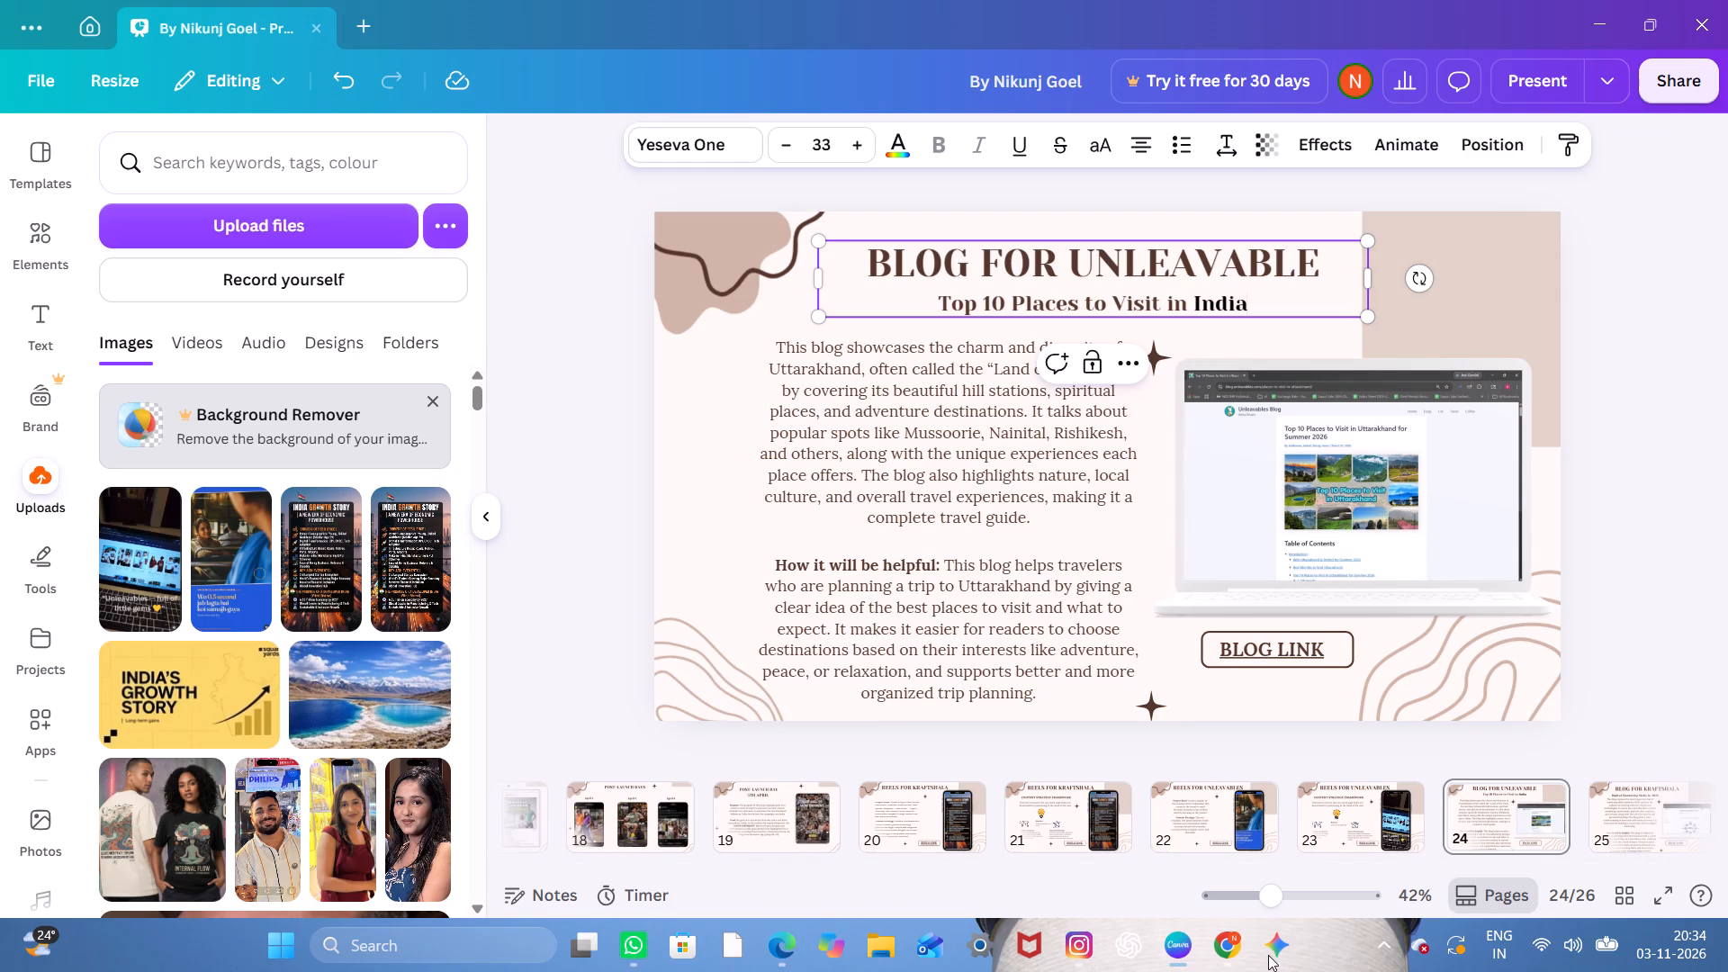
Switch to Chrome and look through the Unleavables SEO Live Project PDF for the selected blog topic and its keywords.
{"action": "left_click", "coordinate": [1205, 842]}
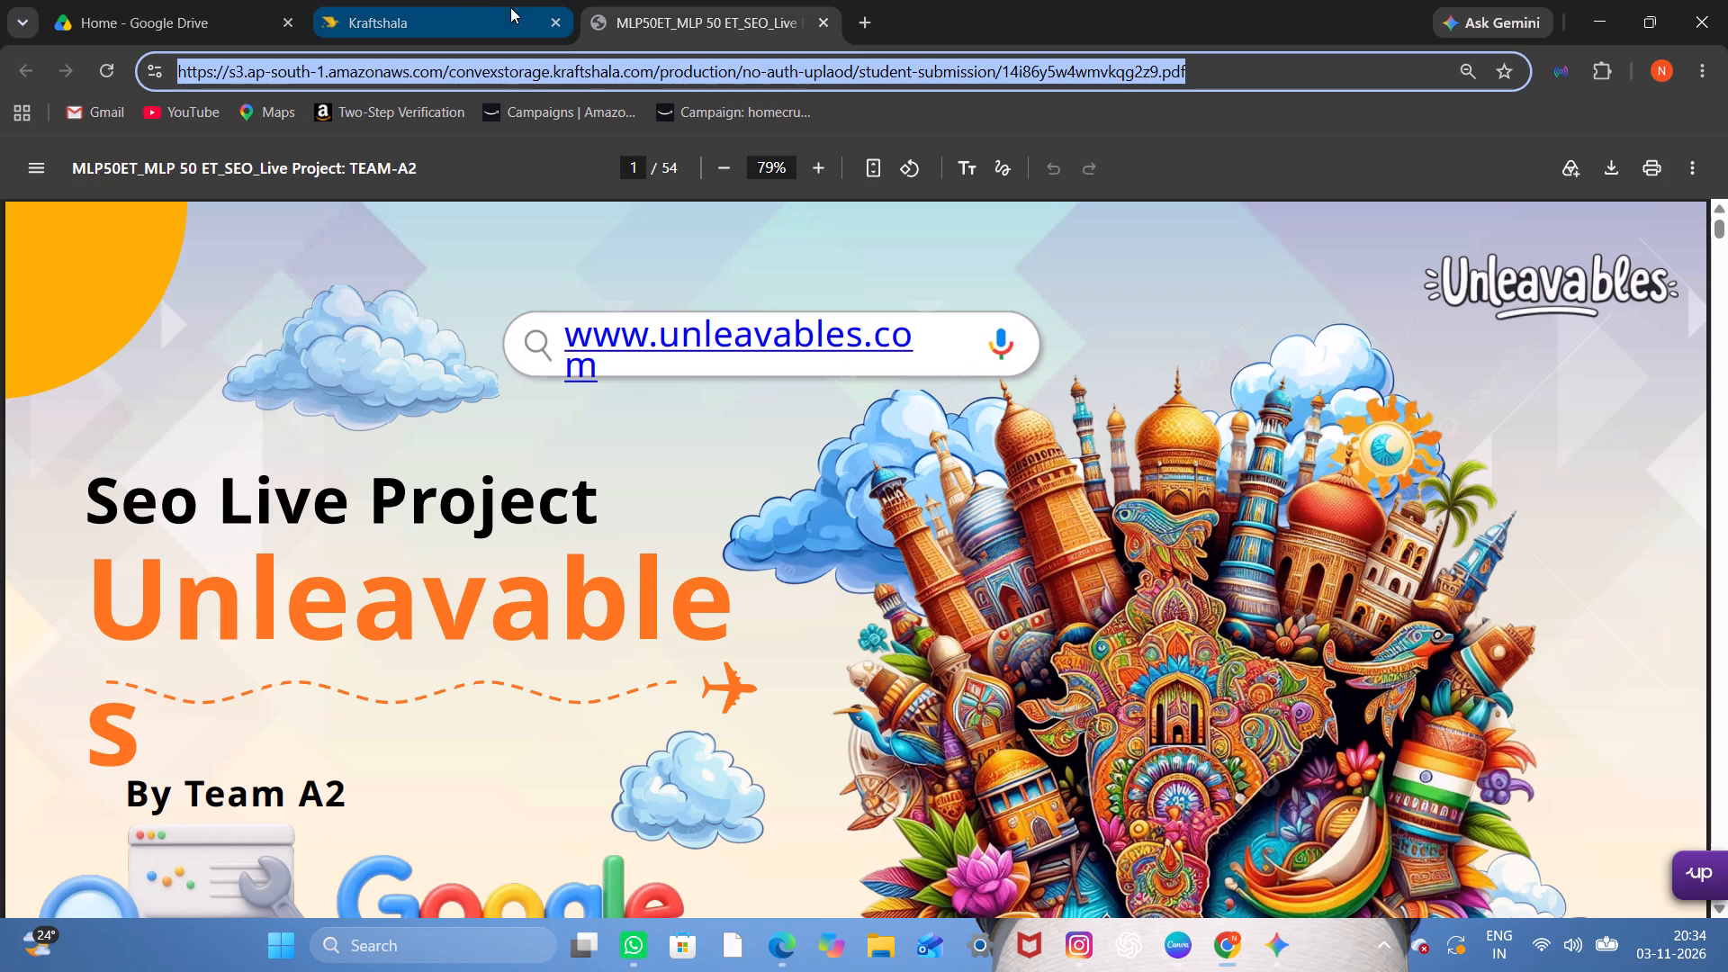
{"action": "left_click", "coordinate": [480, 0]}
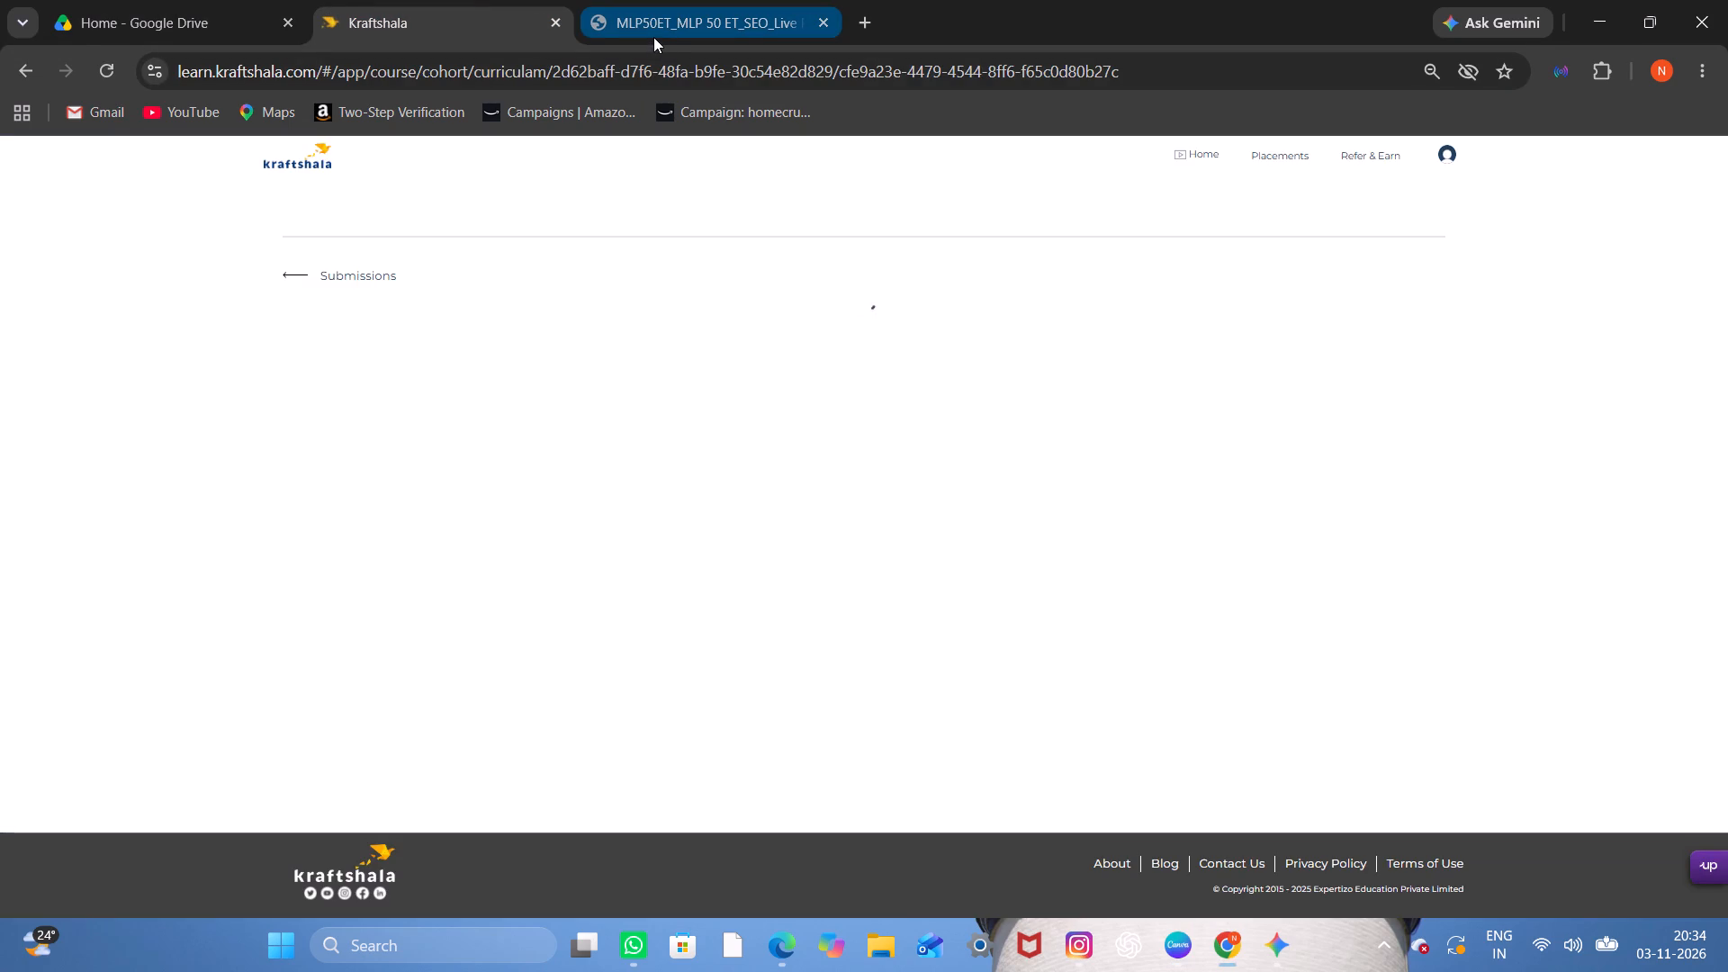
{"action": "left_click", "coordinate": [653, 37]}
{"action": "scroll", "coordinate": [445, 666], "scroll_direction": "down", "scroll_amount": 1}
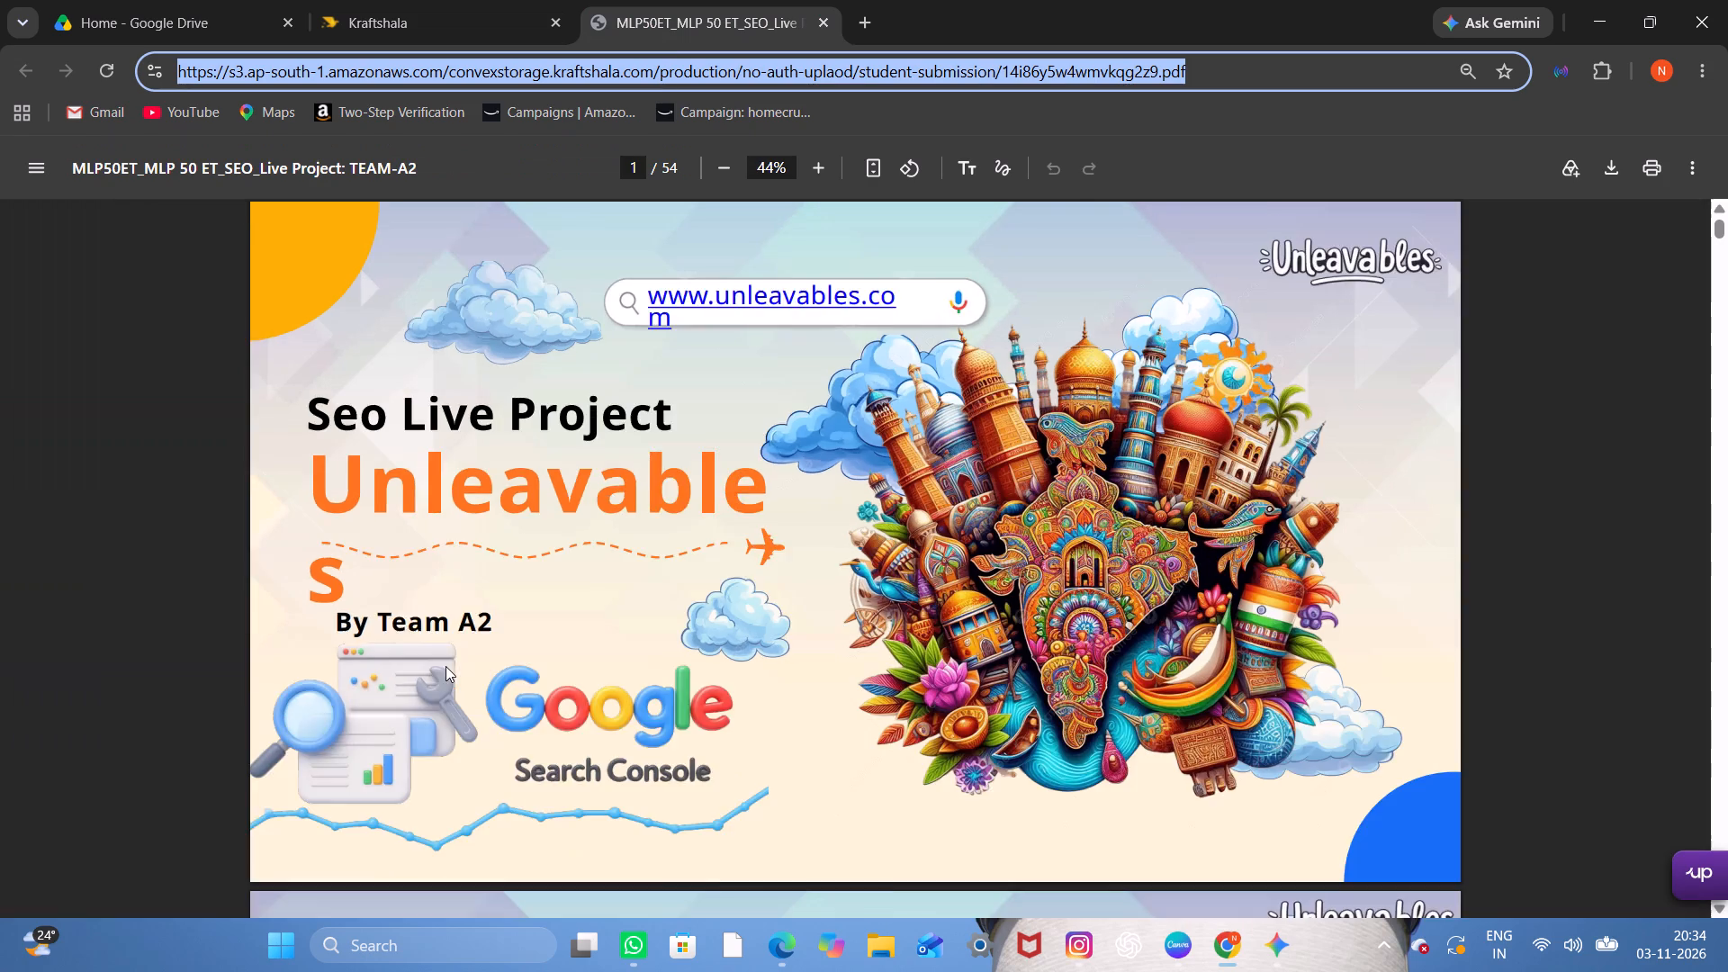
{"action": "scroll", "coordinate": [445, 666], "scroll_direction": "down", "scroll_amount": 5}
{"action": "scroll", "coordinate": [268, 656], "scroll_direction": "down", "scroll_amount": 5}
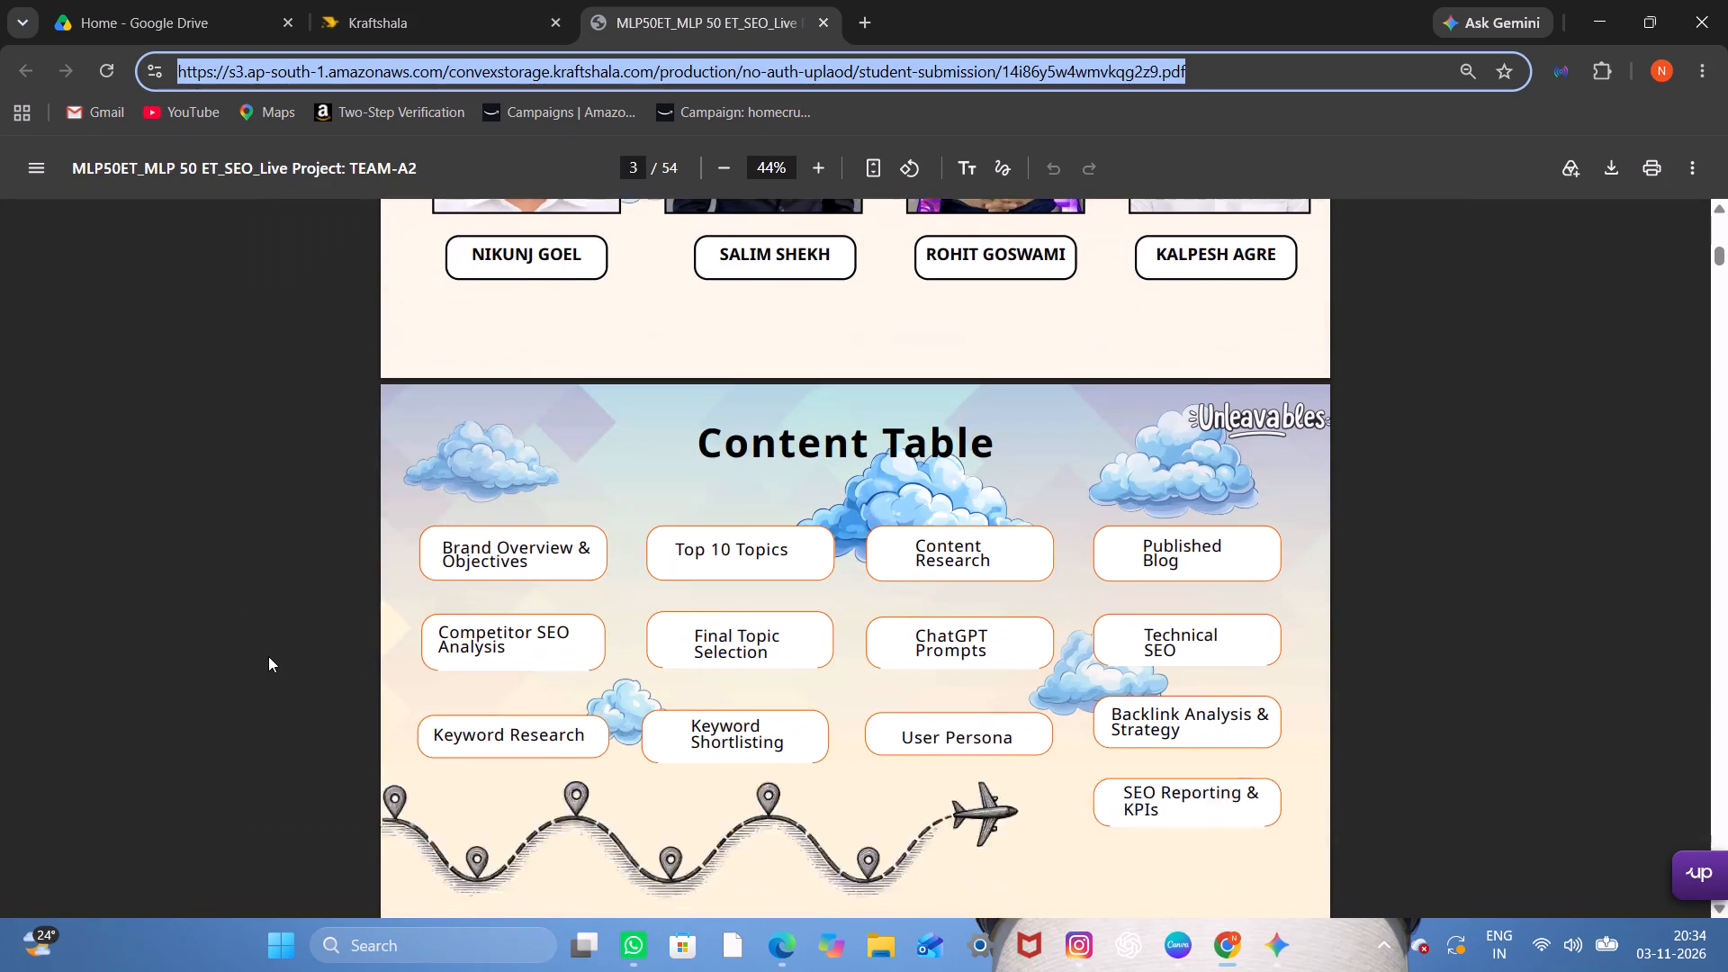
{"action": "scroll", "coordinate": [268, 656], "scroll_direction": "down", "scroll_amount": 6}
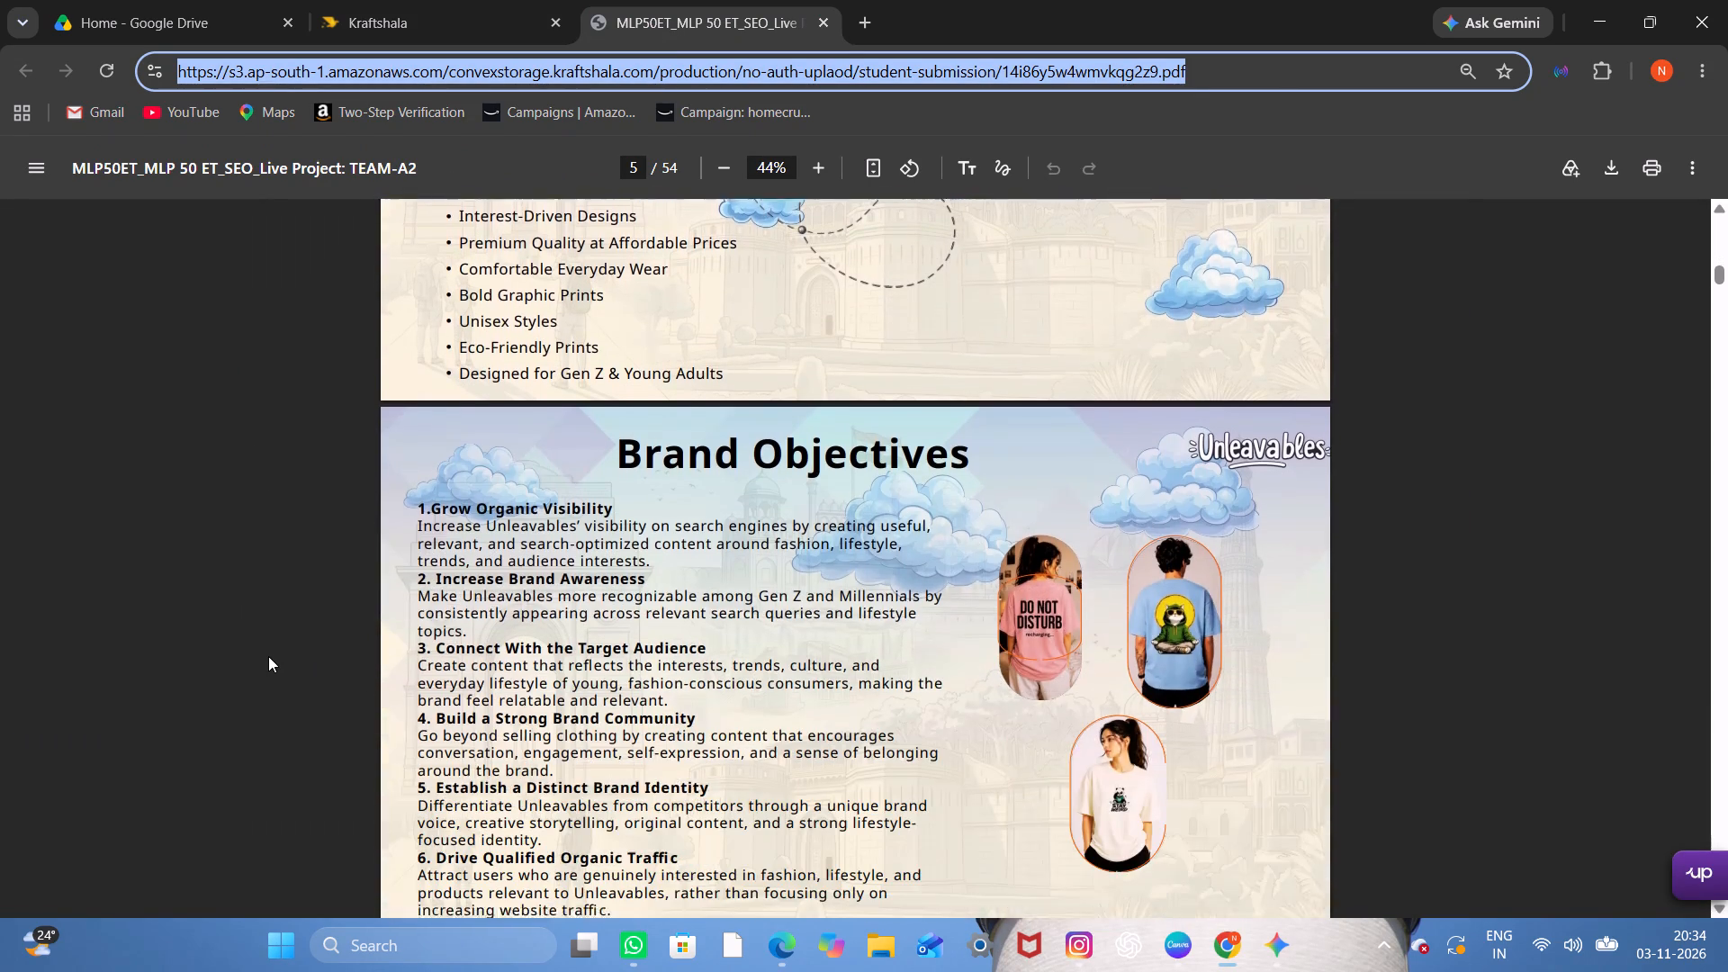
{"action": "scroll", "coordinate": [268, 656], "scroll_direction": "down", "scroll_amount": 11}
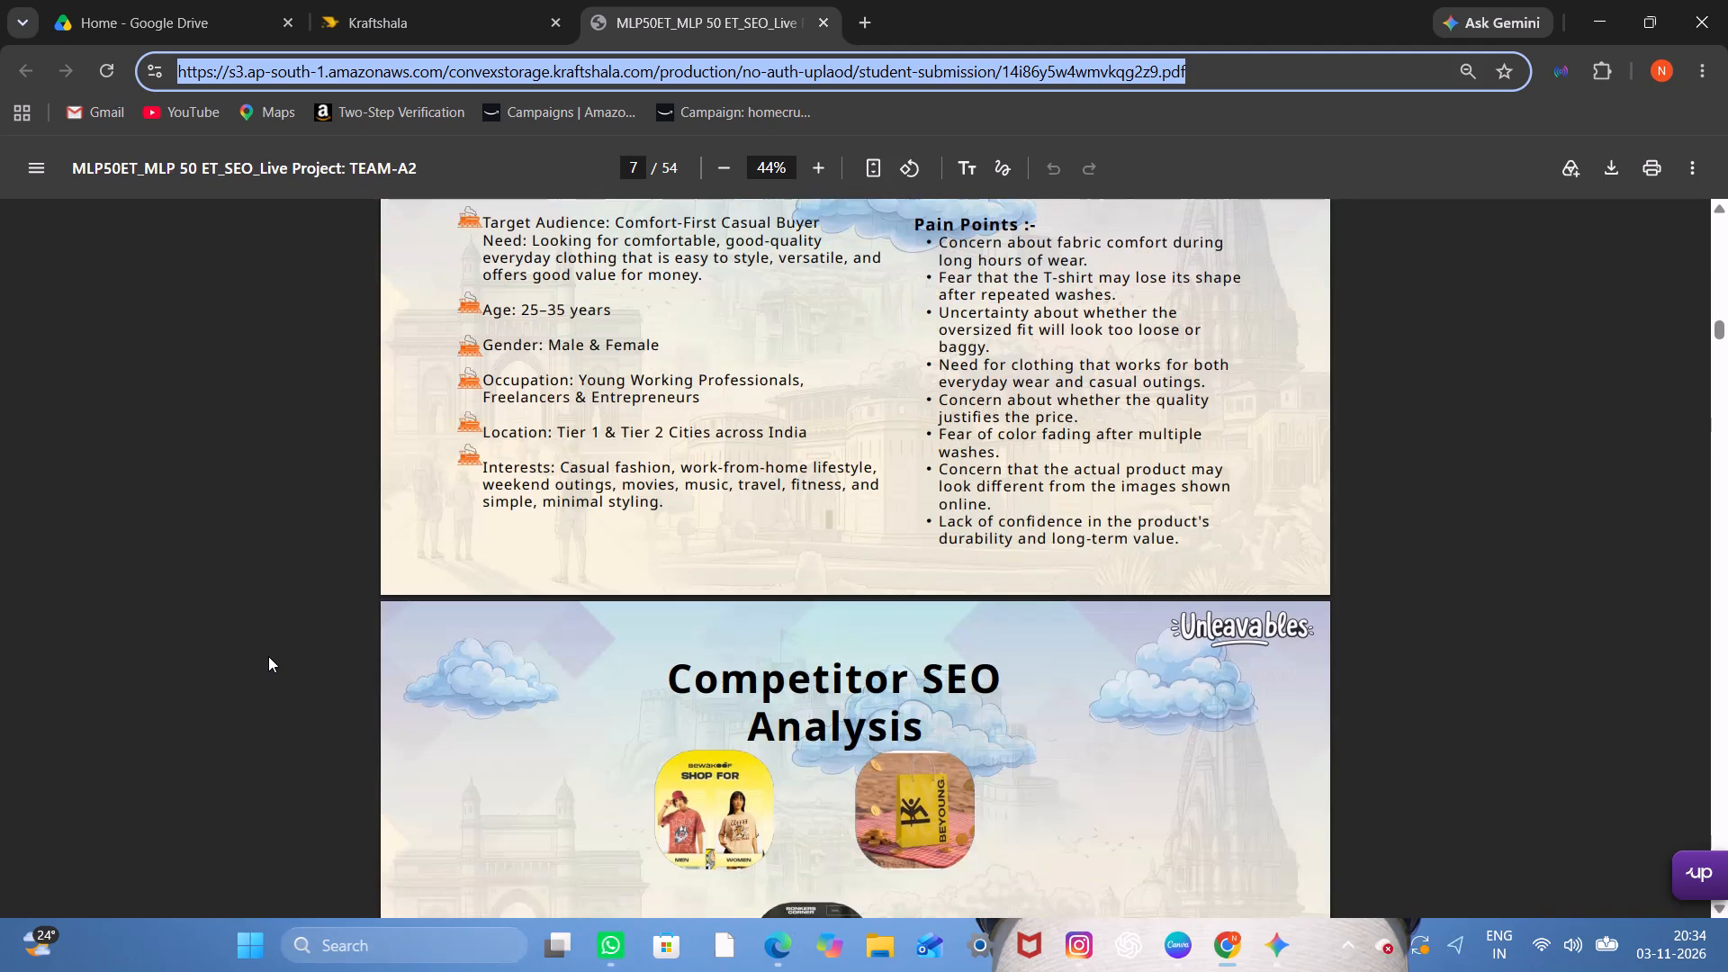
{"action": "scroll", "coordinate": [268, 656], "scroll_direction": "down", "scroll_amount": 9}
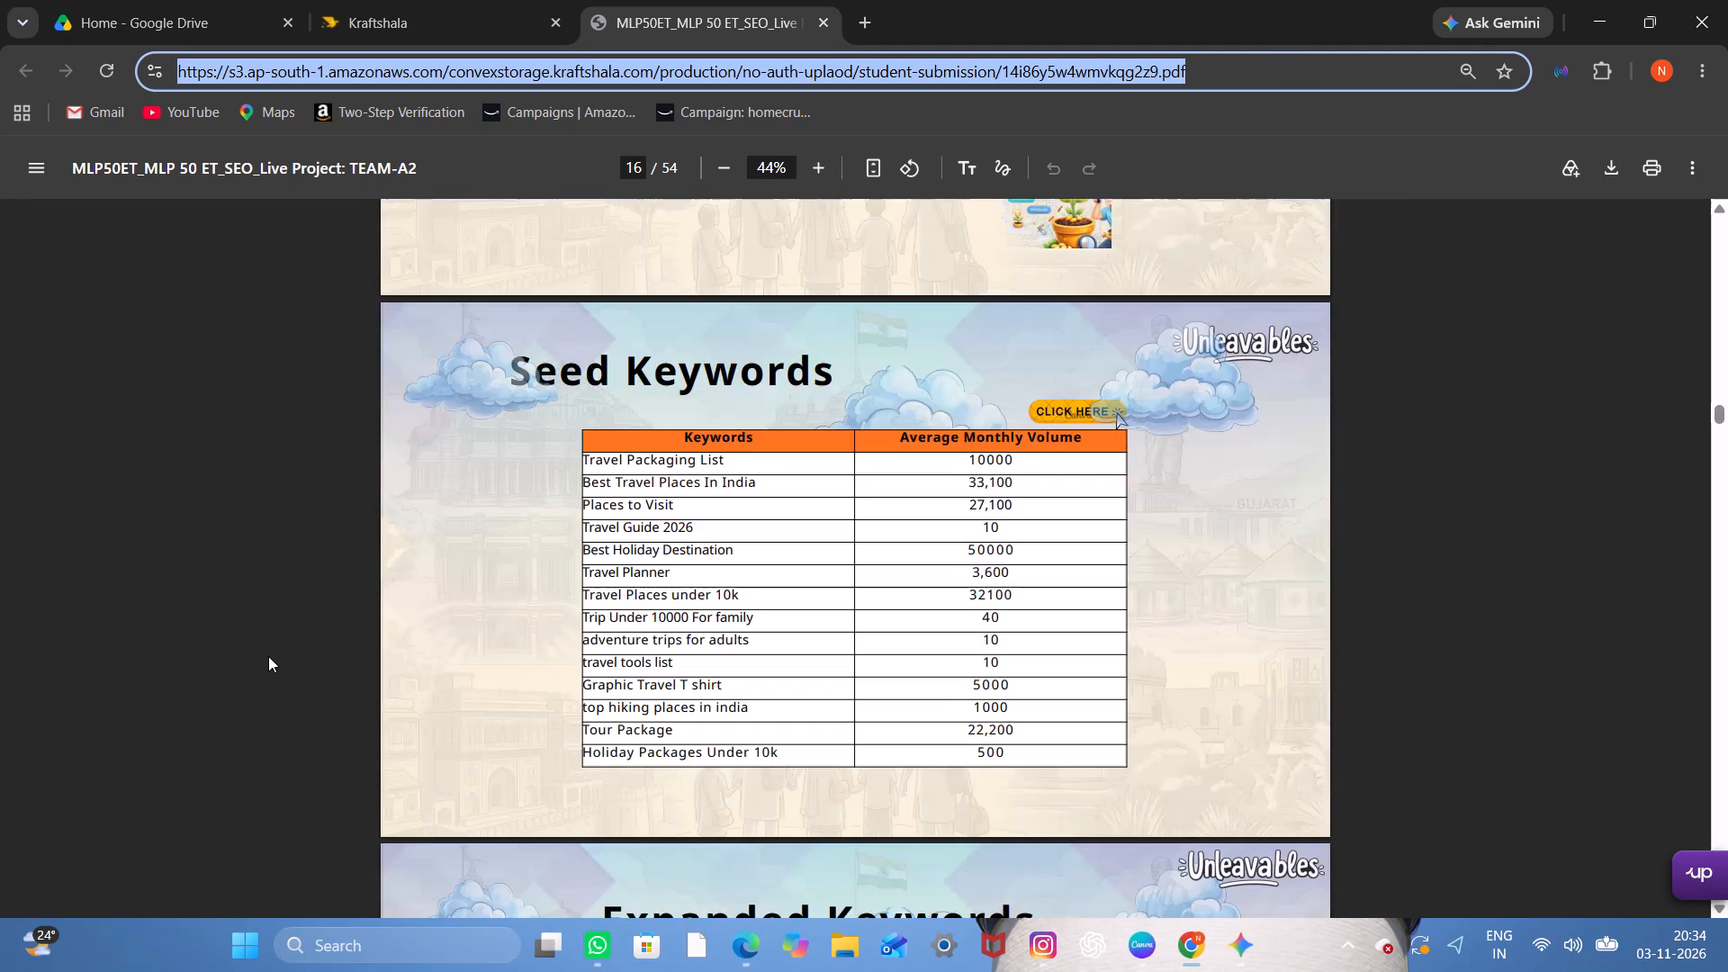
{"action": "scroll", "coordinate": [268, 656], "scroll_direction": "down", "scroll_amount": 8}
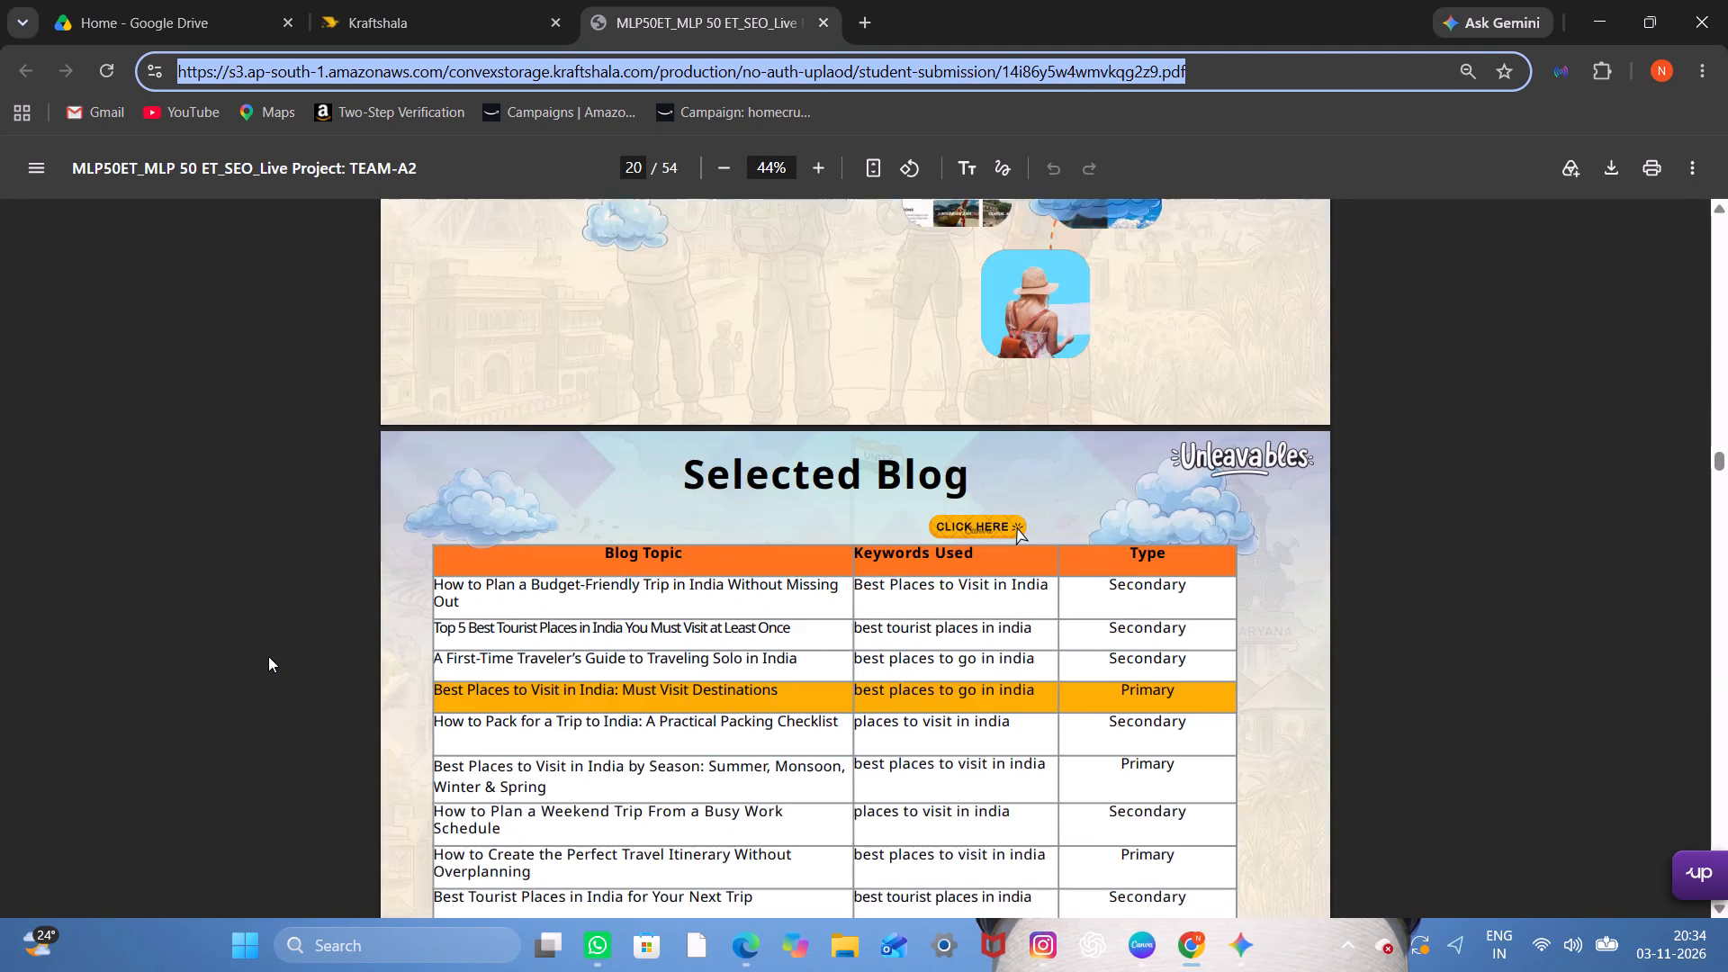
{"action": "scroll", "coordinate": [268, 656], "scroll_direction": "down", "scroll_amount": 5}
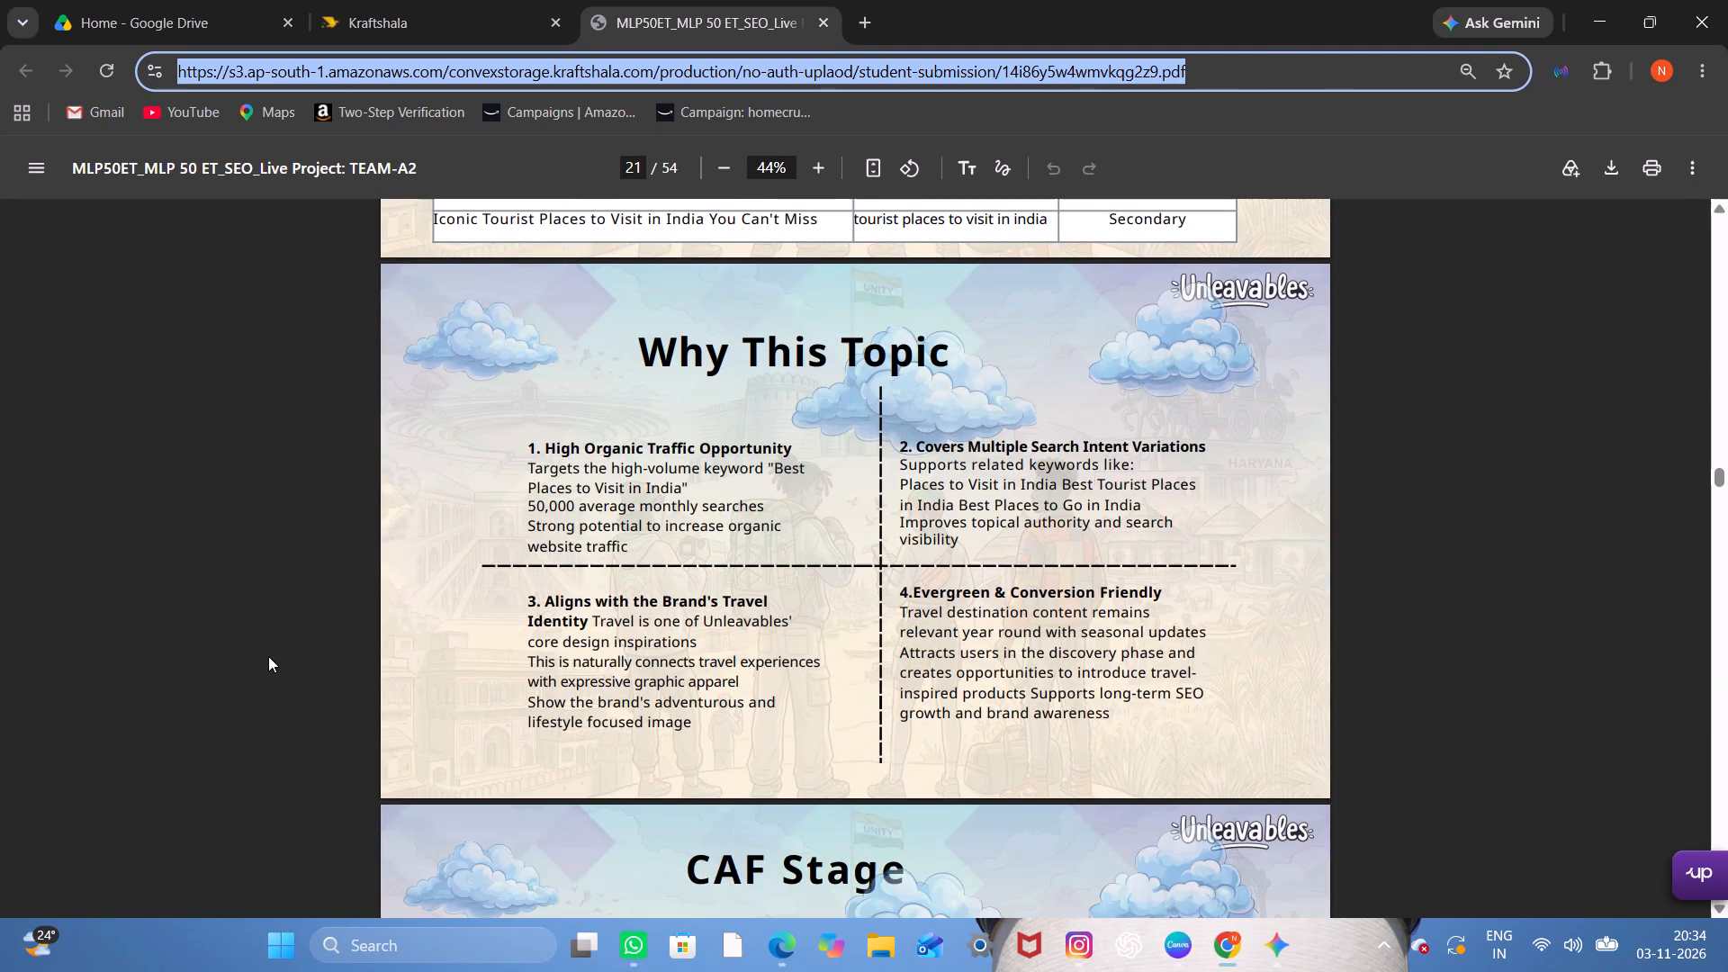
{"action": "scroll", "coordinate": [268, 656], "scroll_direction": "up", "scroll_amount": 9}
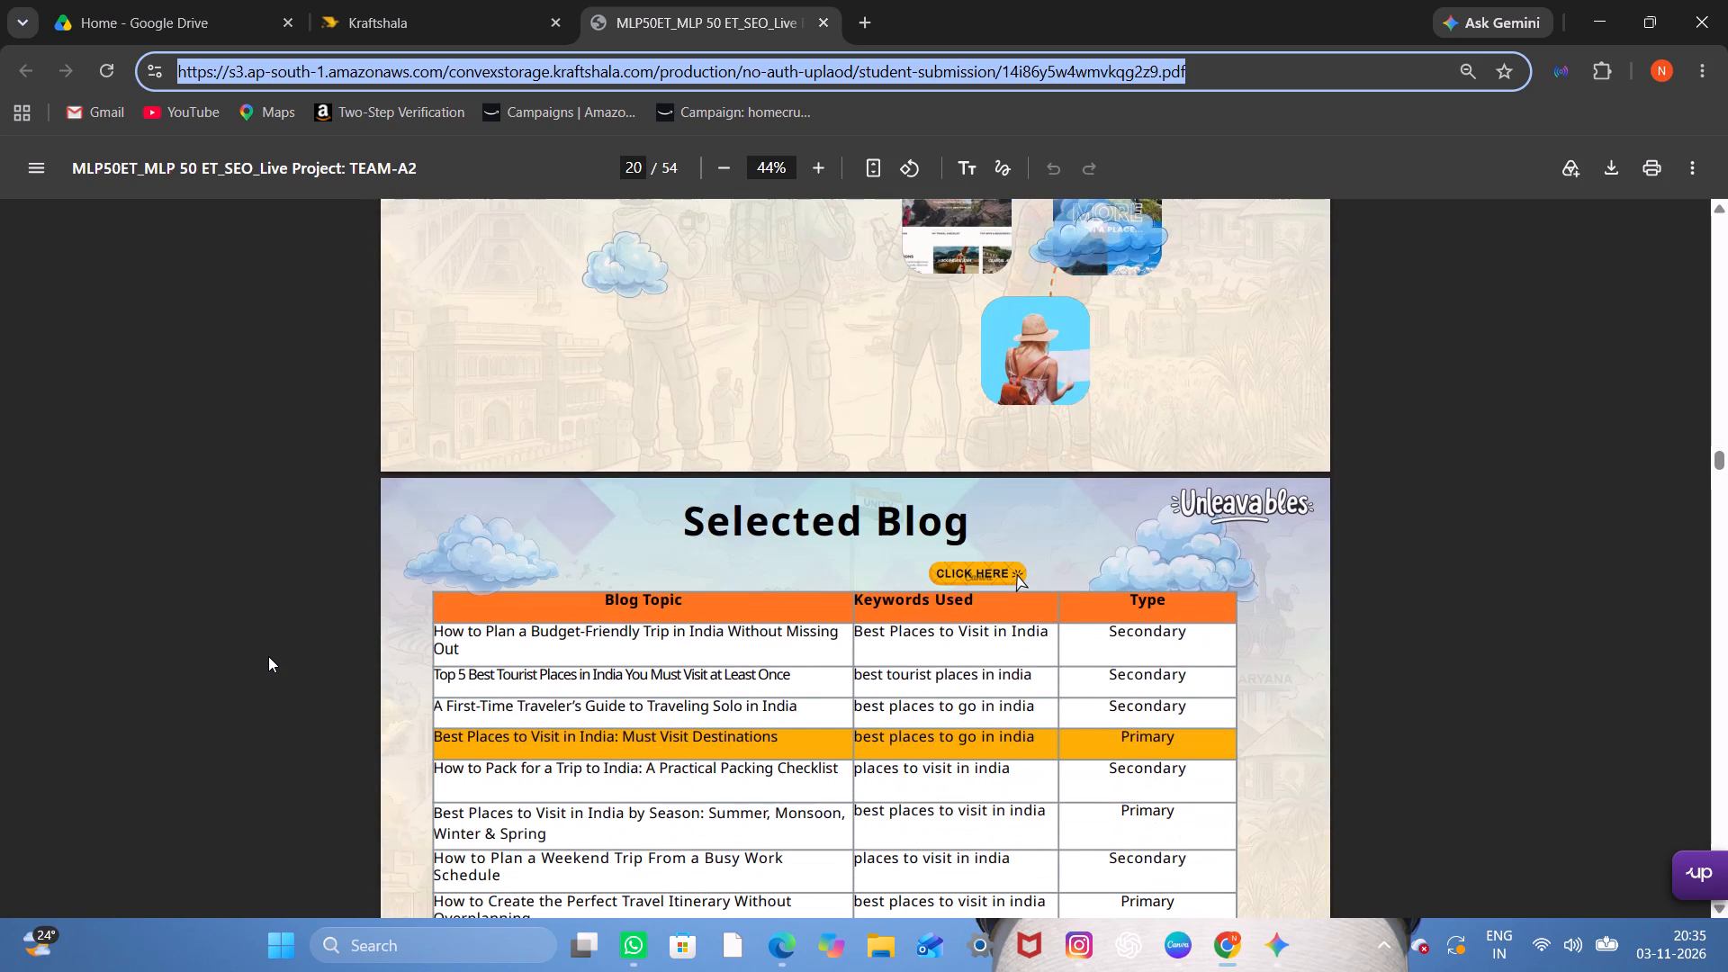
{"action": "scroll", "coordinate": [268, 656], "scroll_direction": "up", "scroll_amount": 2}
{"action": "scroll", "coordinate": [268, 656], "scroll_direction": "down", "scroll_amount": 2}
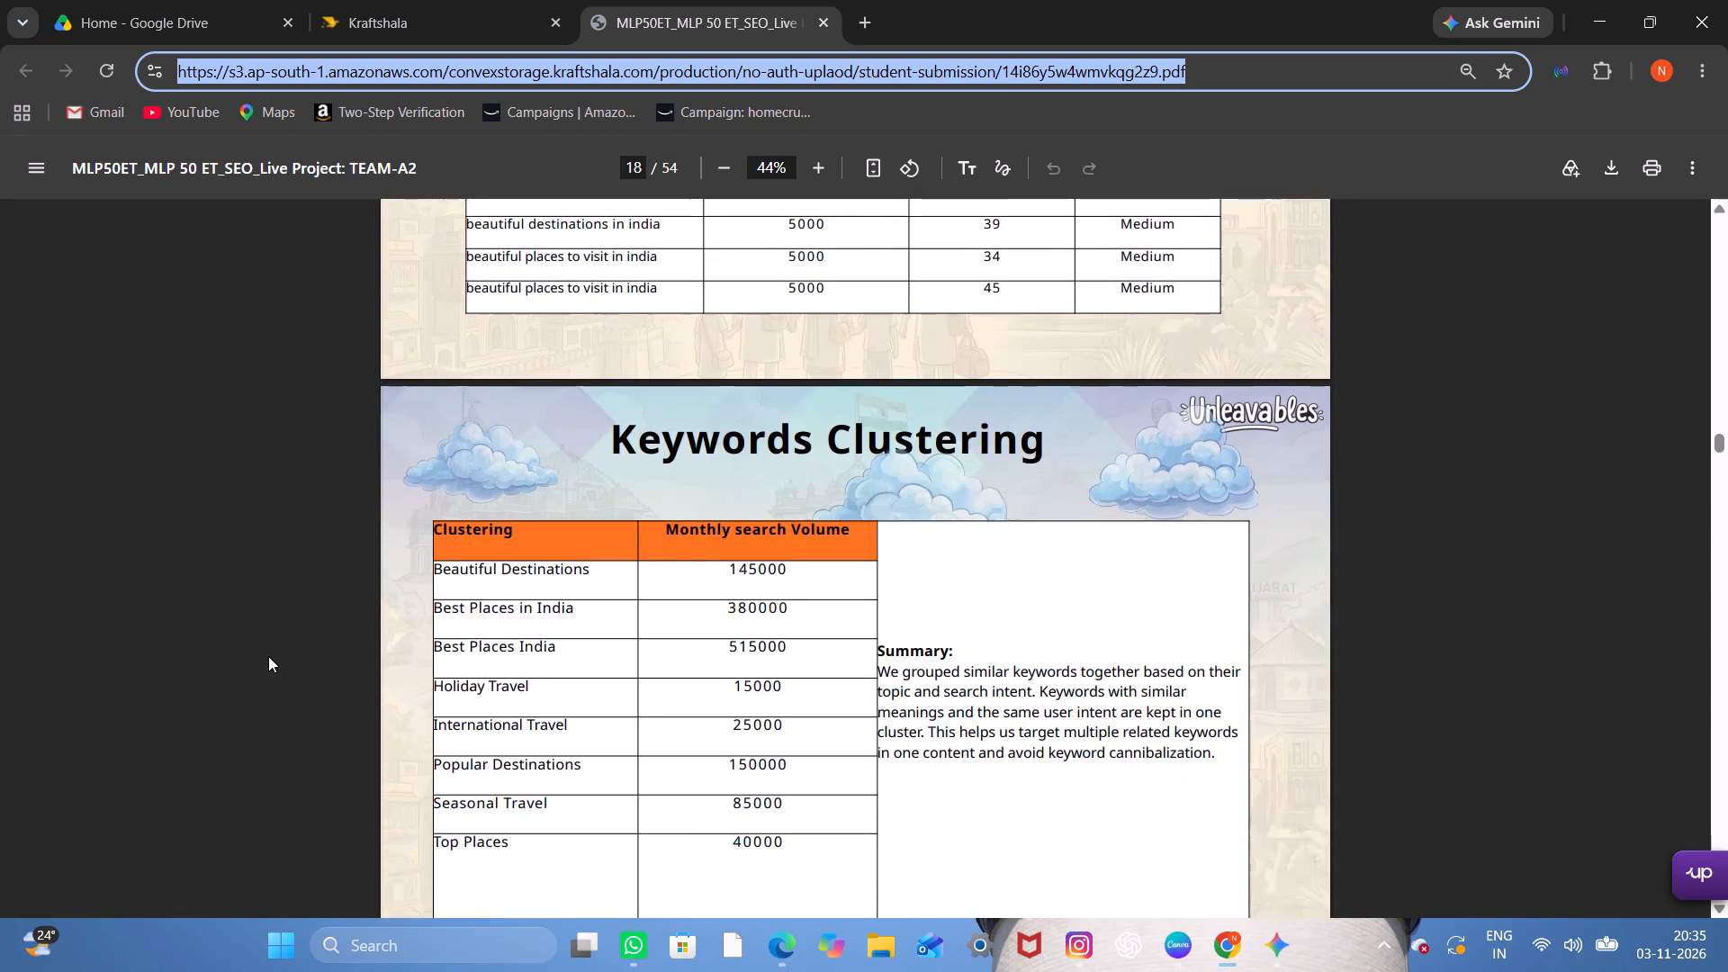
{"action": "scroll", "coordinate": [268, 656], "scroll_direction": "down", "scroll_amount": 7}
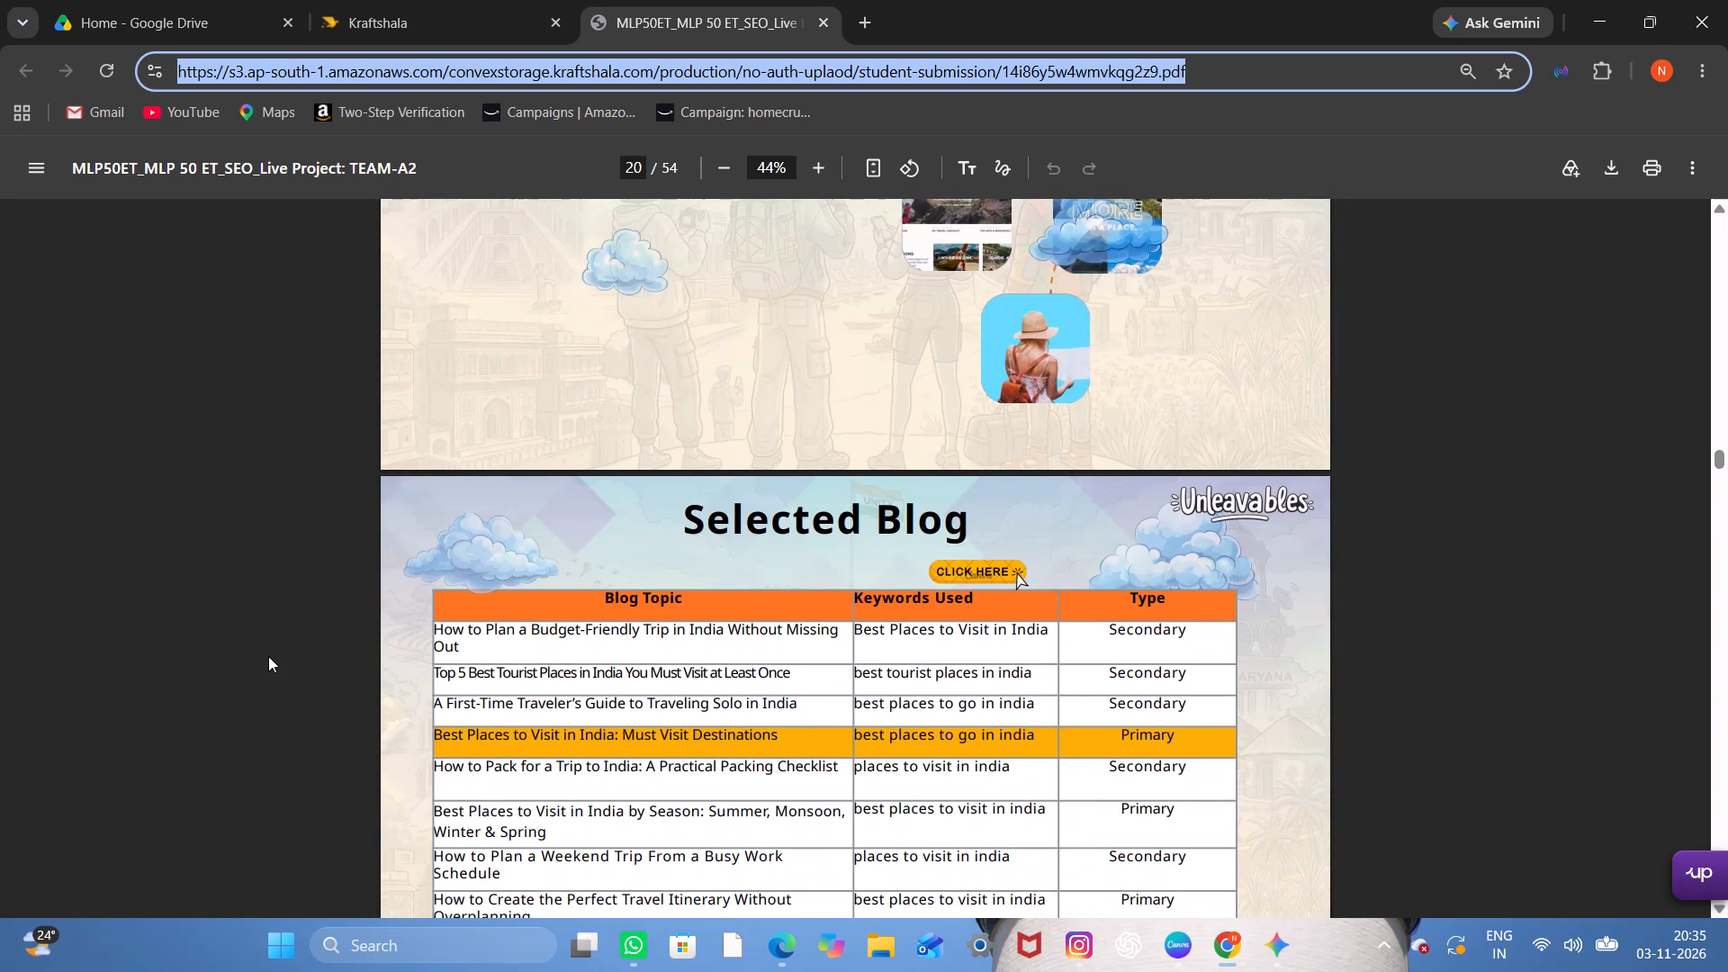
{"action": "scroll", "coordinate": [268, 656], "scroll_direction": "down", "scroll_amount": 2}
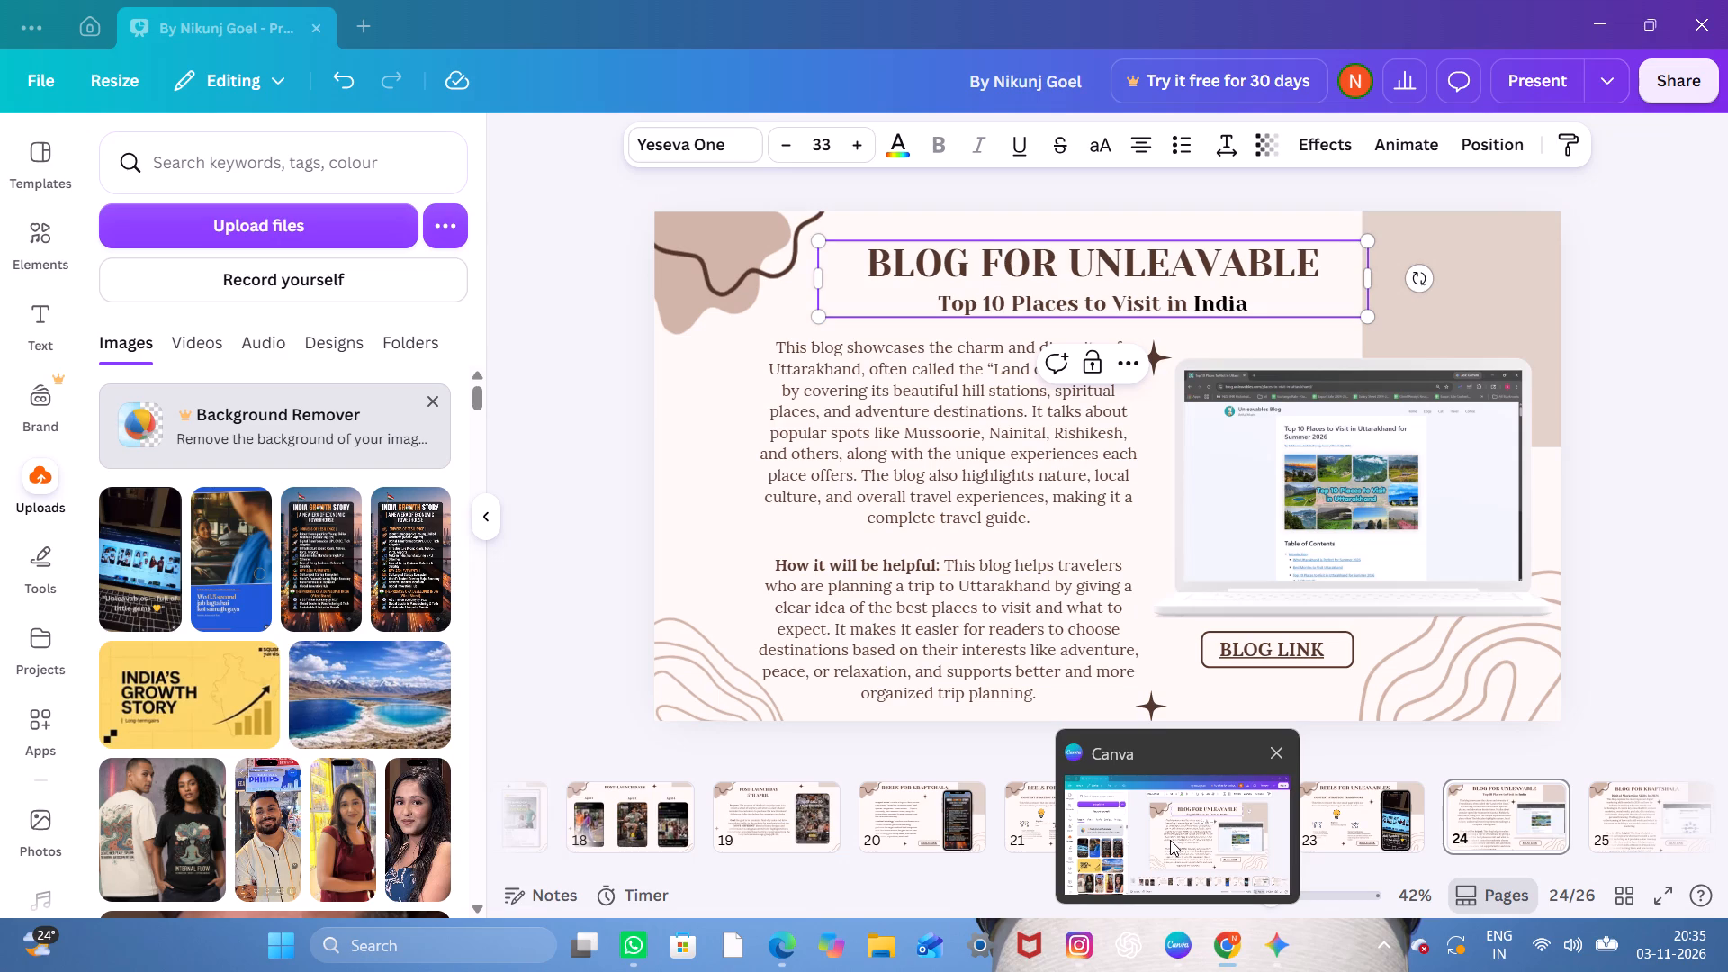
Back in Canva, replace "Top 10" with "Best" in the subtitle of the Blog for Unleavable slide.
{"action": "left_click", "coordinate": [1170, 840]}
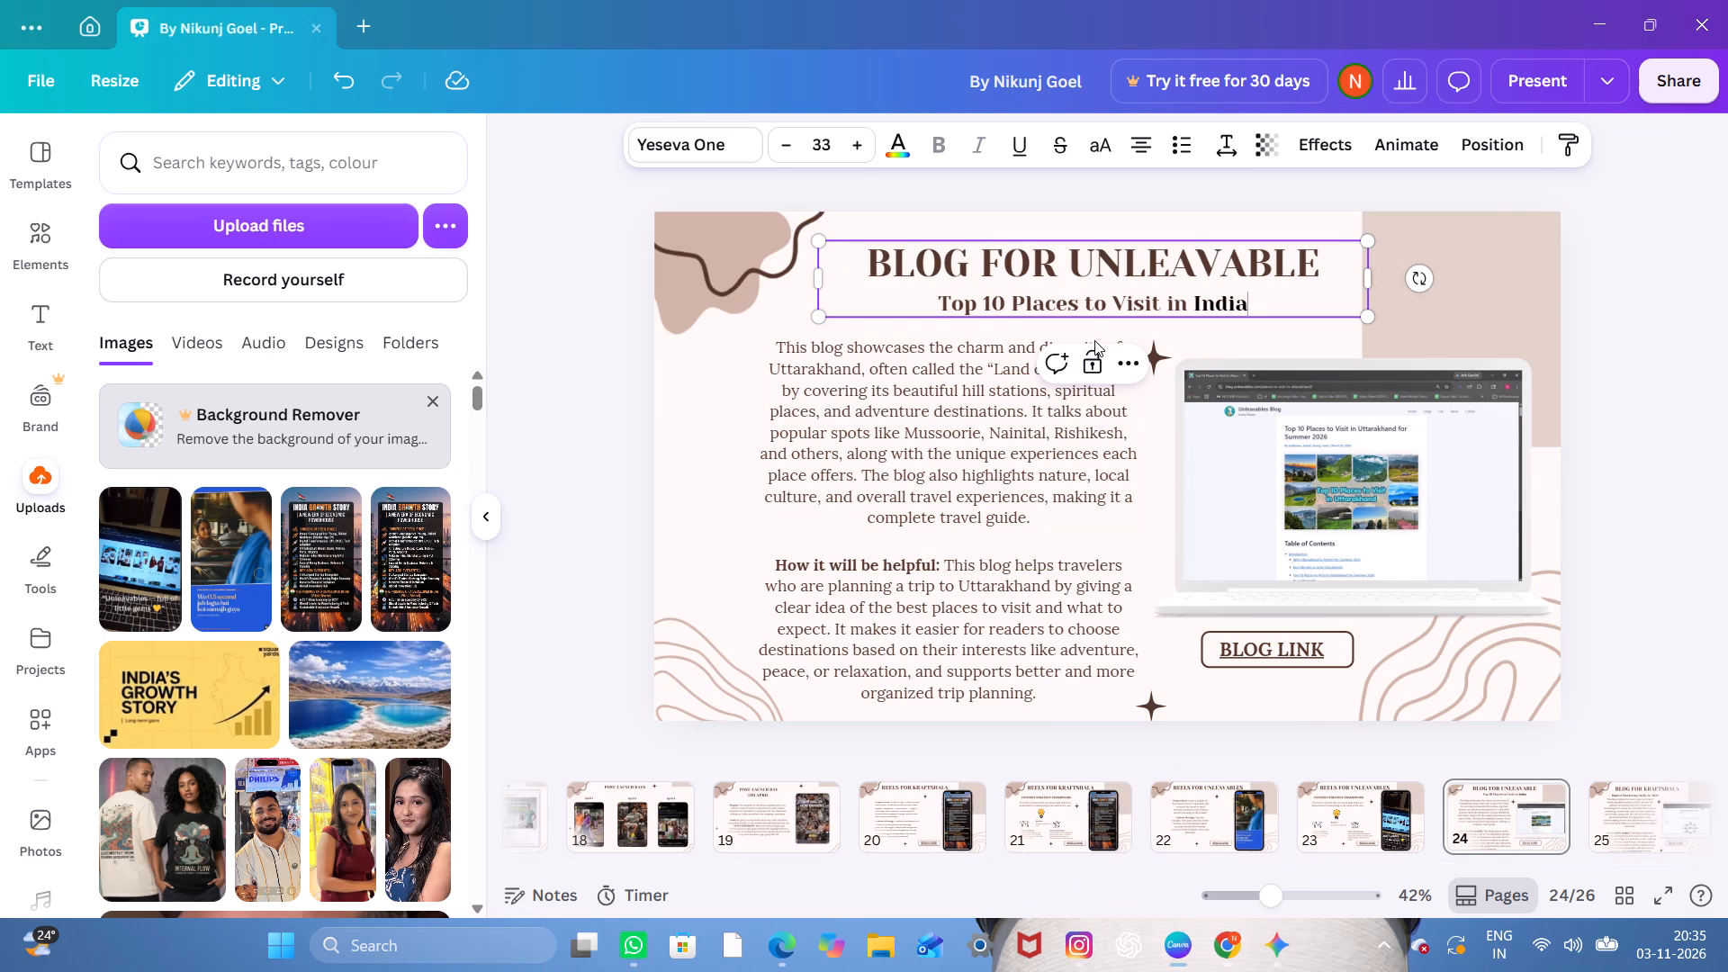
{"action": "left_click", "coordinate": [1004, 301]}
{"action": "key", "text": "BackSpace"}
{"action": "key", "text": "BackSpace"}
{"action": "key", "text": "BackSpace"}
{"action": "key", "text": "BackSpace"}
{"action": "key", "text": "BackSpace"}
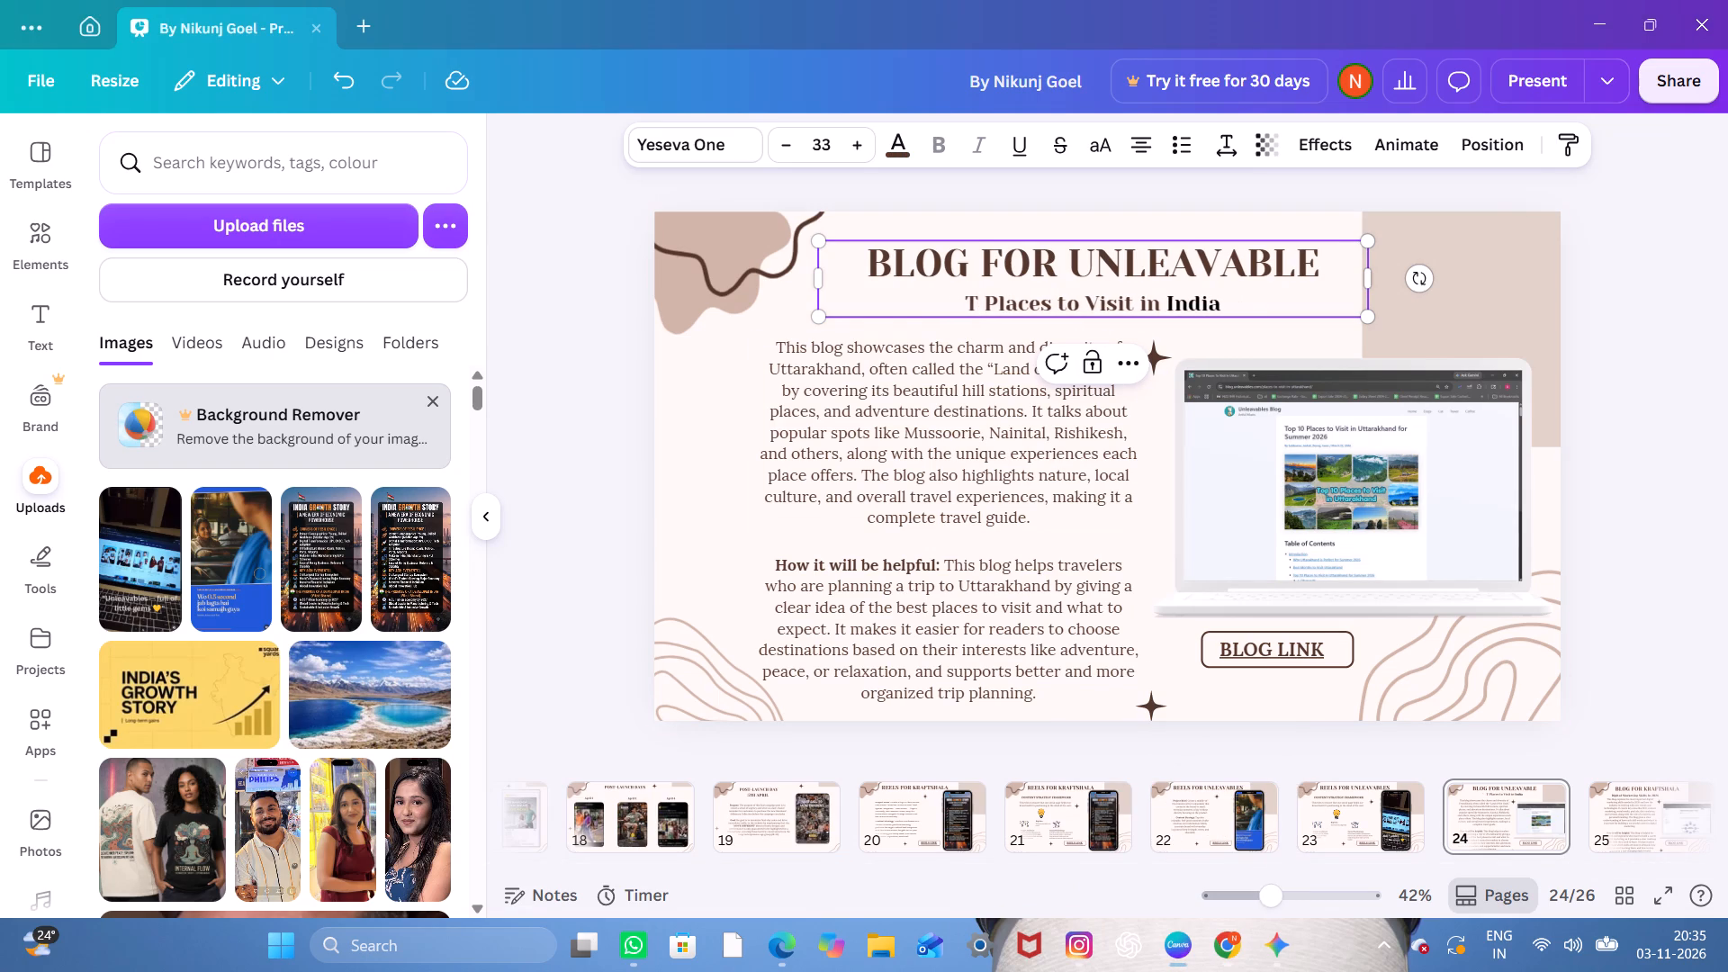
{"action": "key", "text": "BackSpace"}
{"action": "type", "text": "est"}
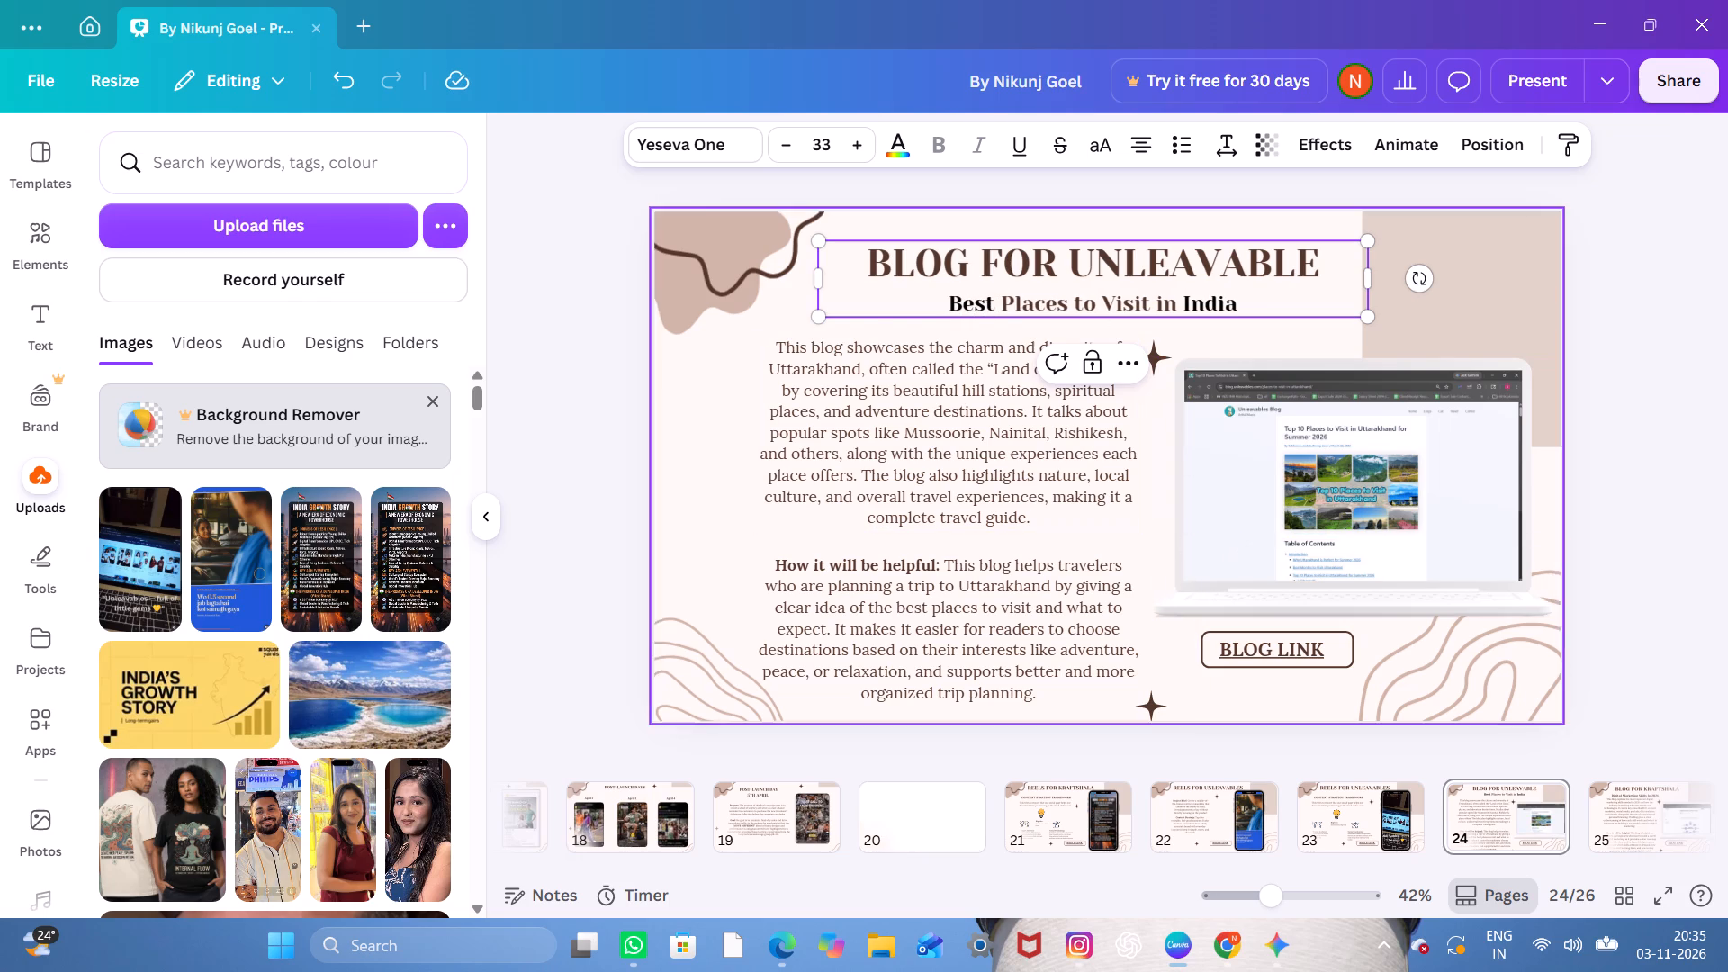
Select the whole subtitle "Best Places to Visit in India" on the Blog for Unleavable slide.
{"action": "left_click_drag", "start_coordinate": [947, 305], "coordinate": [1237, 301]}
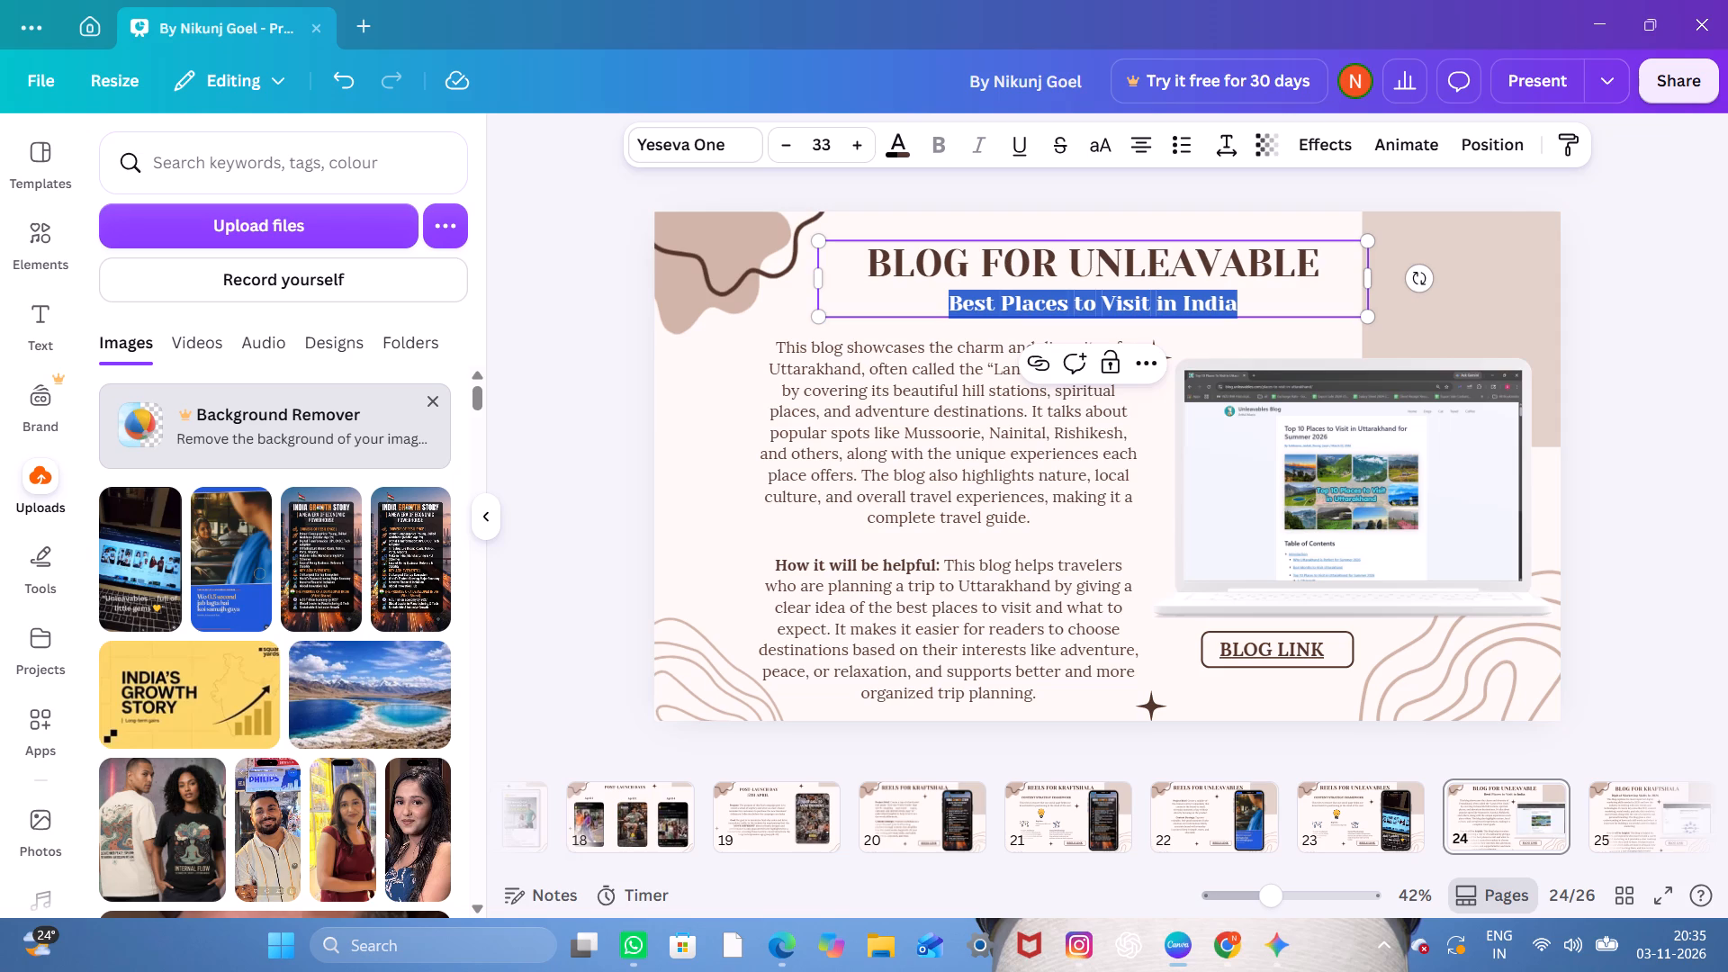
Apply the dark grey-brown text colour to the subtitle "Best Places to Visit in India" and deselect it.
{"action": "left_click", "coordinate": [895, 147]}
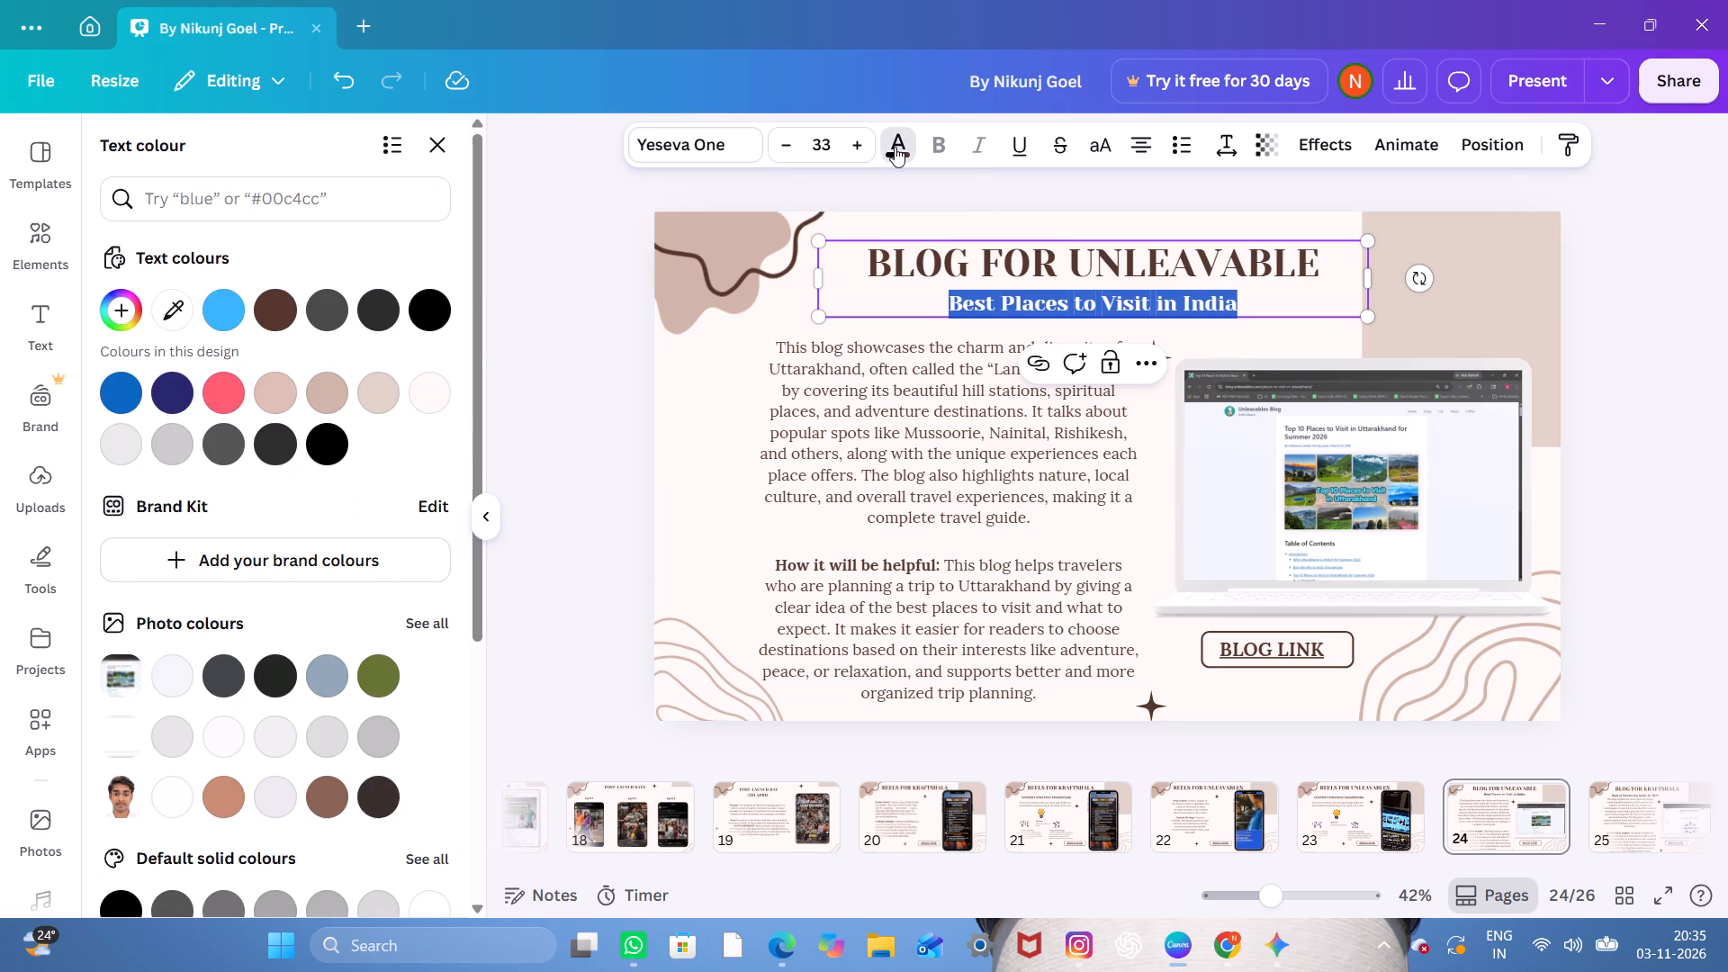
{"action": "left_click", "coordinate": [281, 300]}
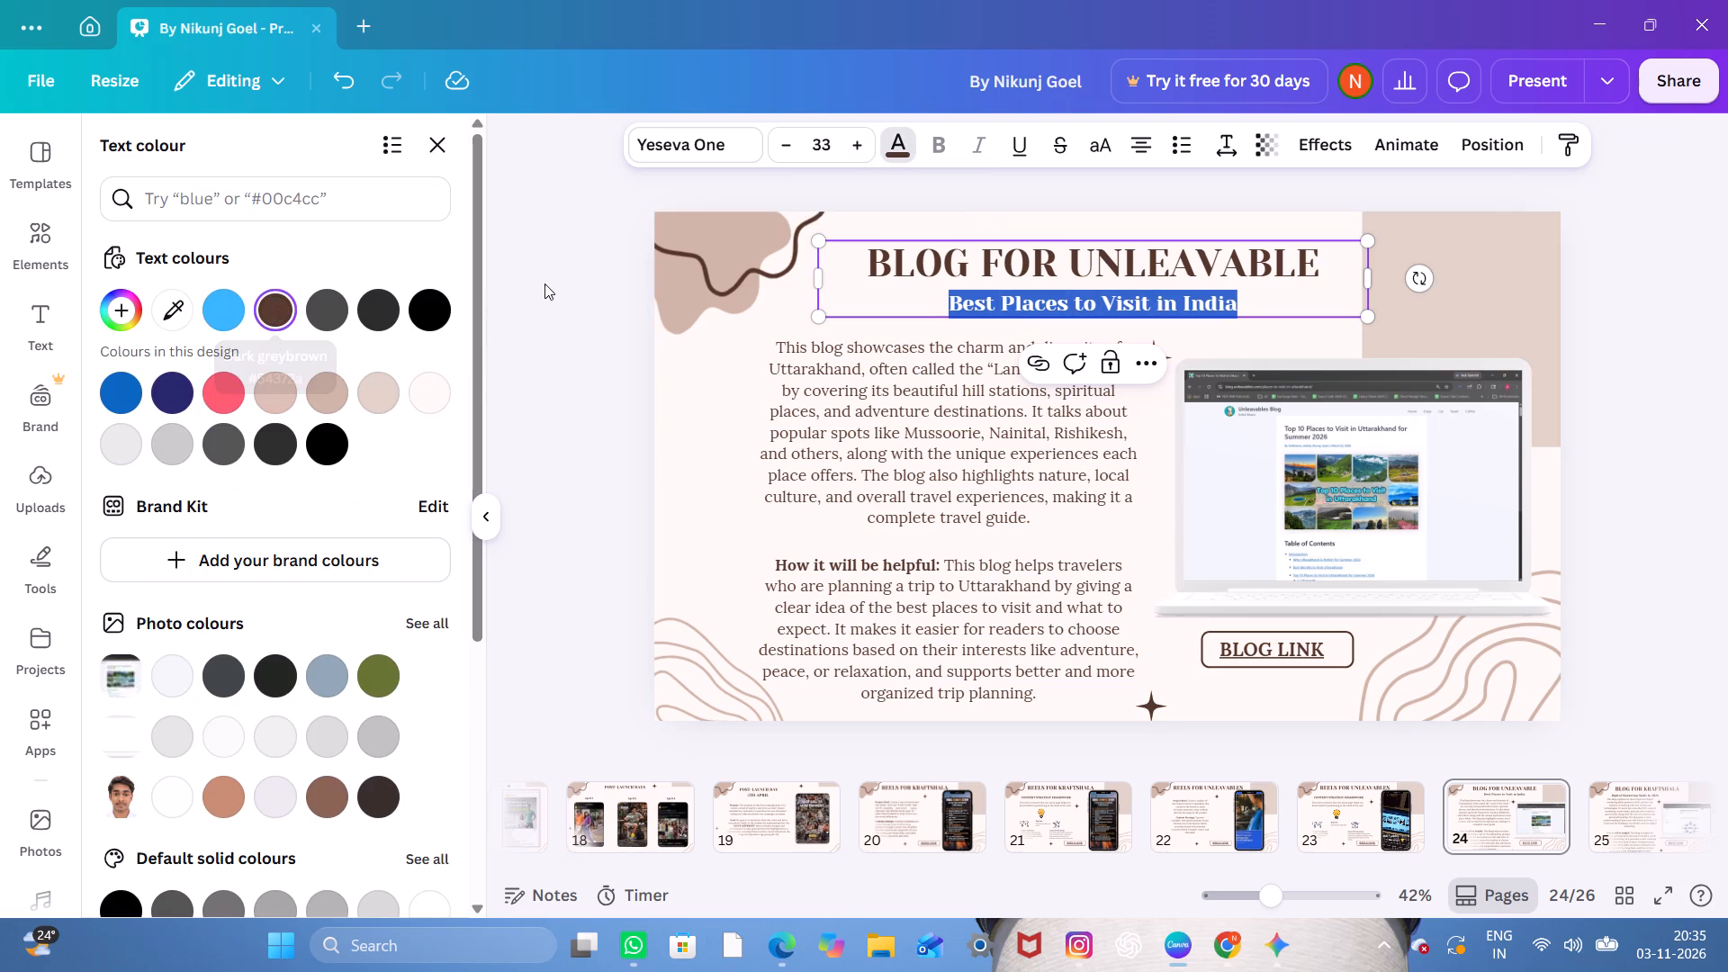
{"action": "left_click", "coordinate": [544, 283]}
{"action": "left_click", "coordinate": [631, 403]}
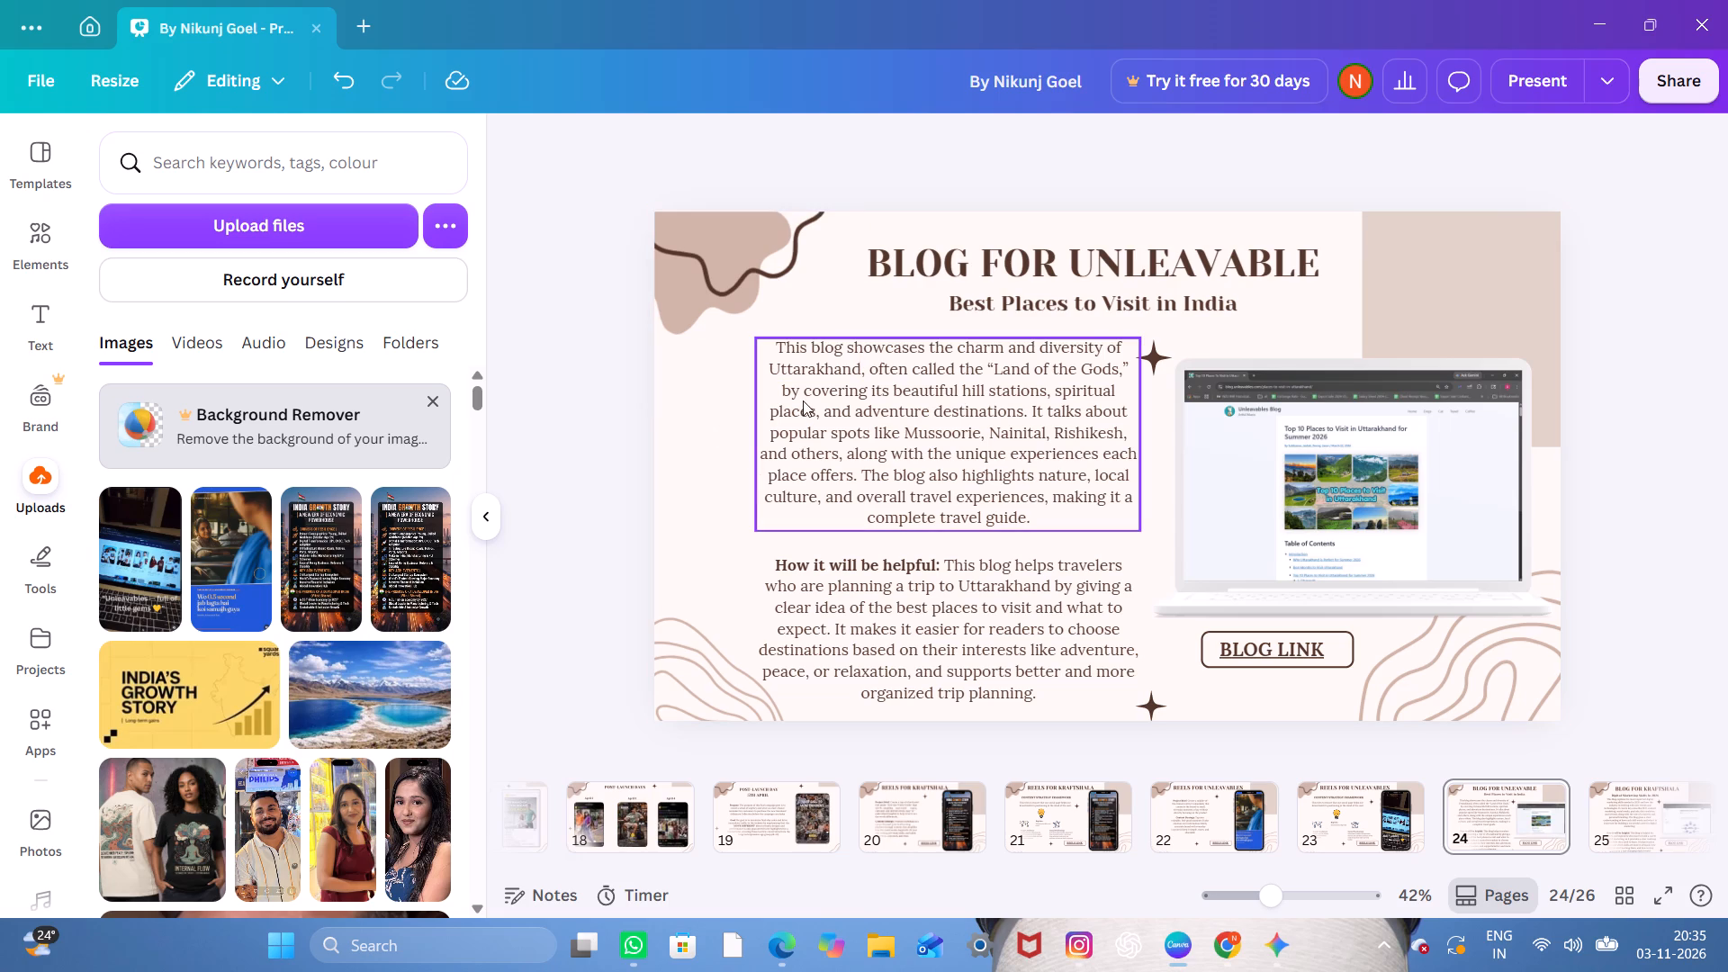
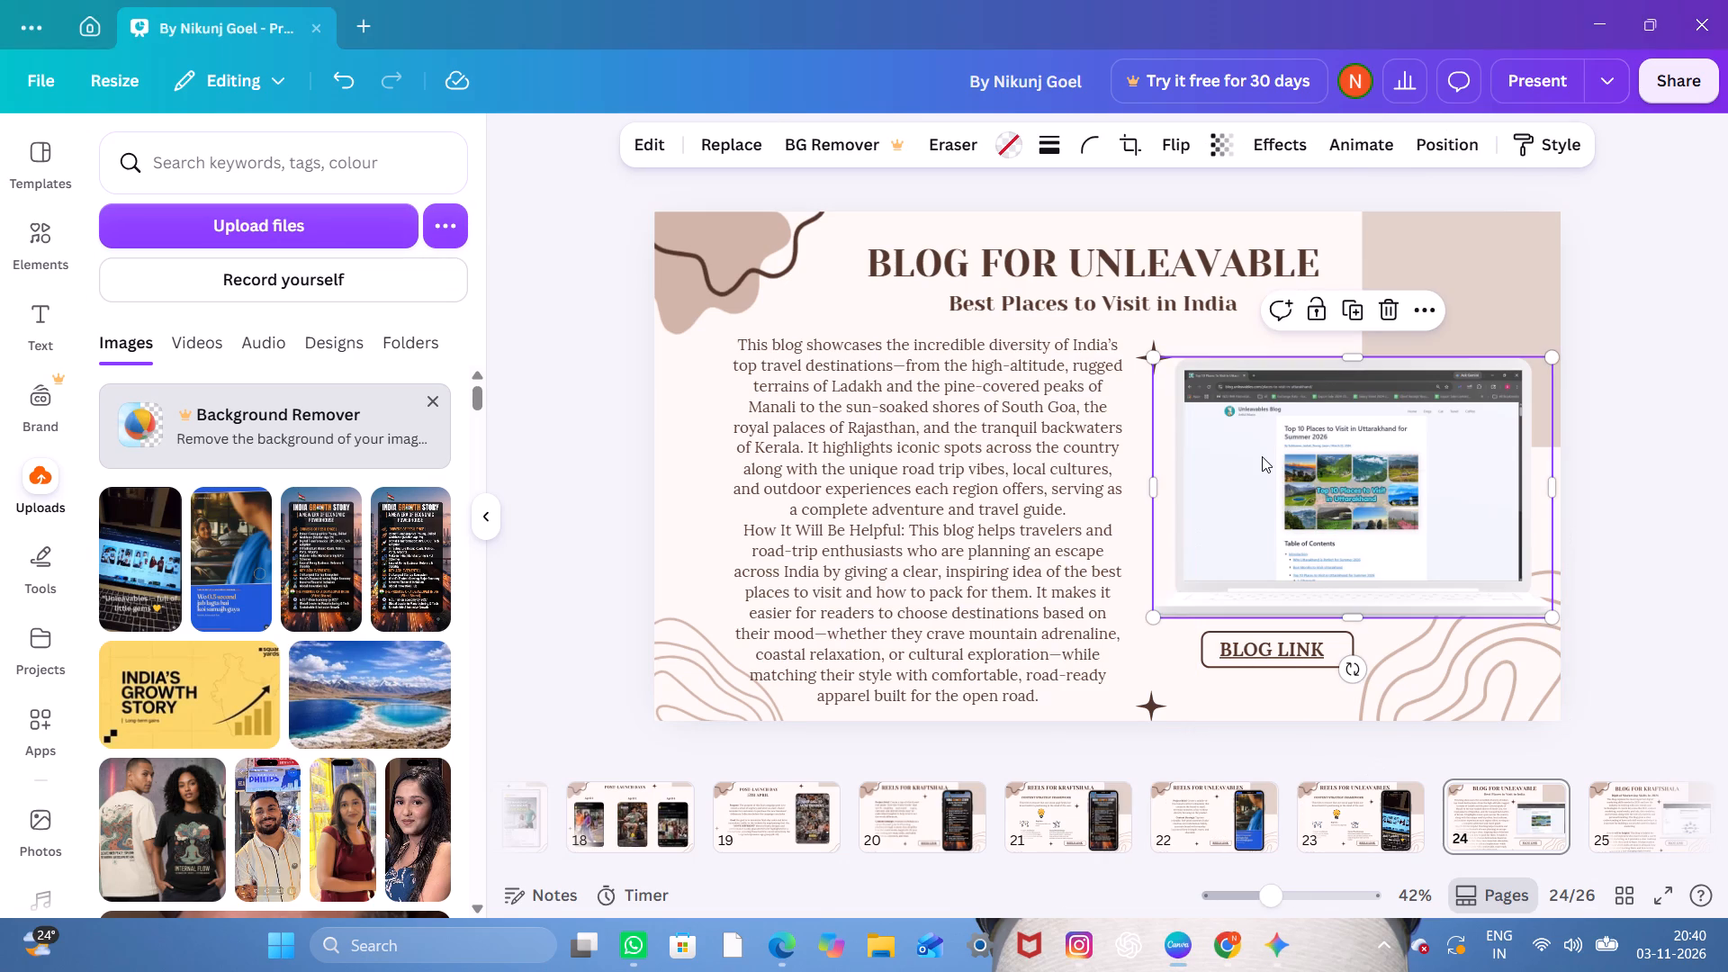
{"action": "key", "text": "Delete"}
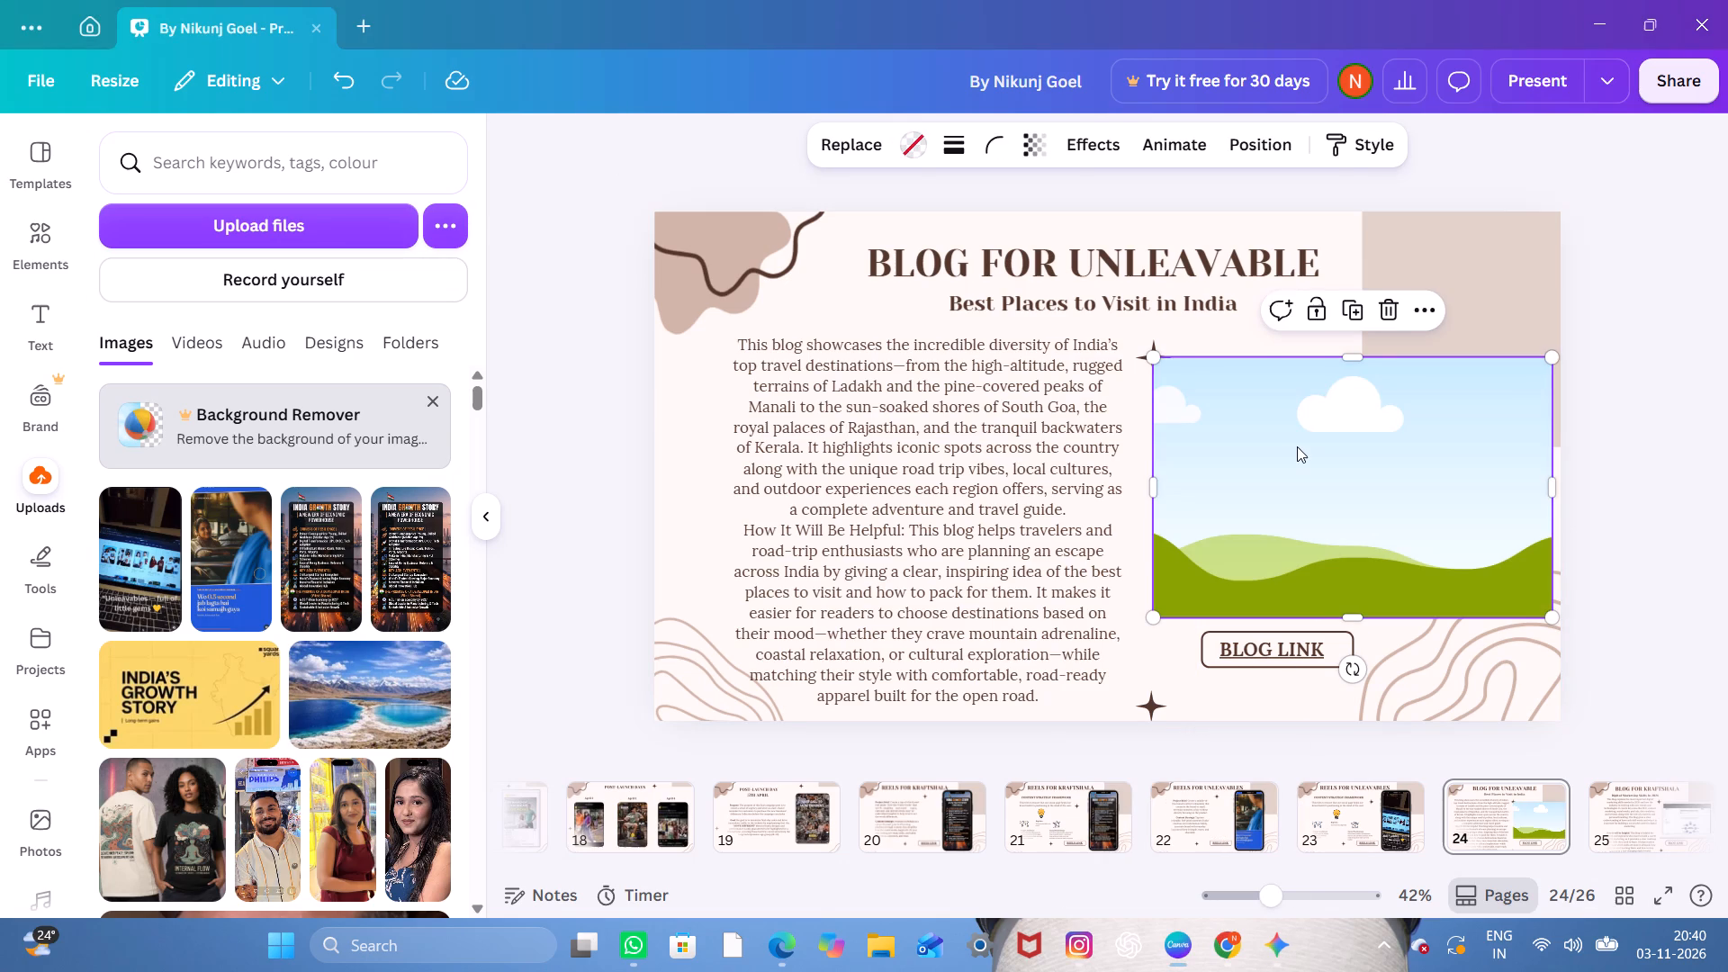
{"action": "key", "text": "ctrl+v"}
{"action": "left_click_drag", "start_coordinate": [1242, 441], "coordinate": [1365, 447]}
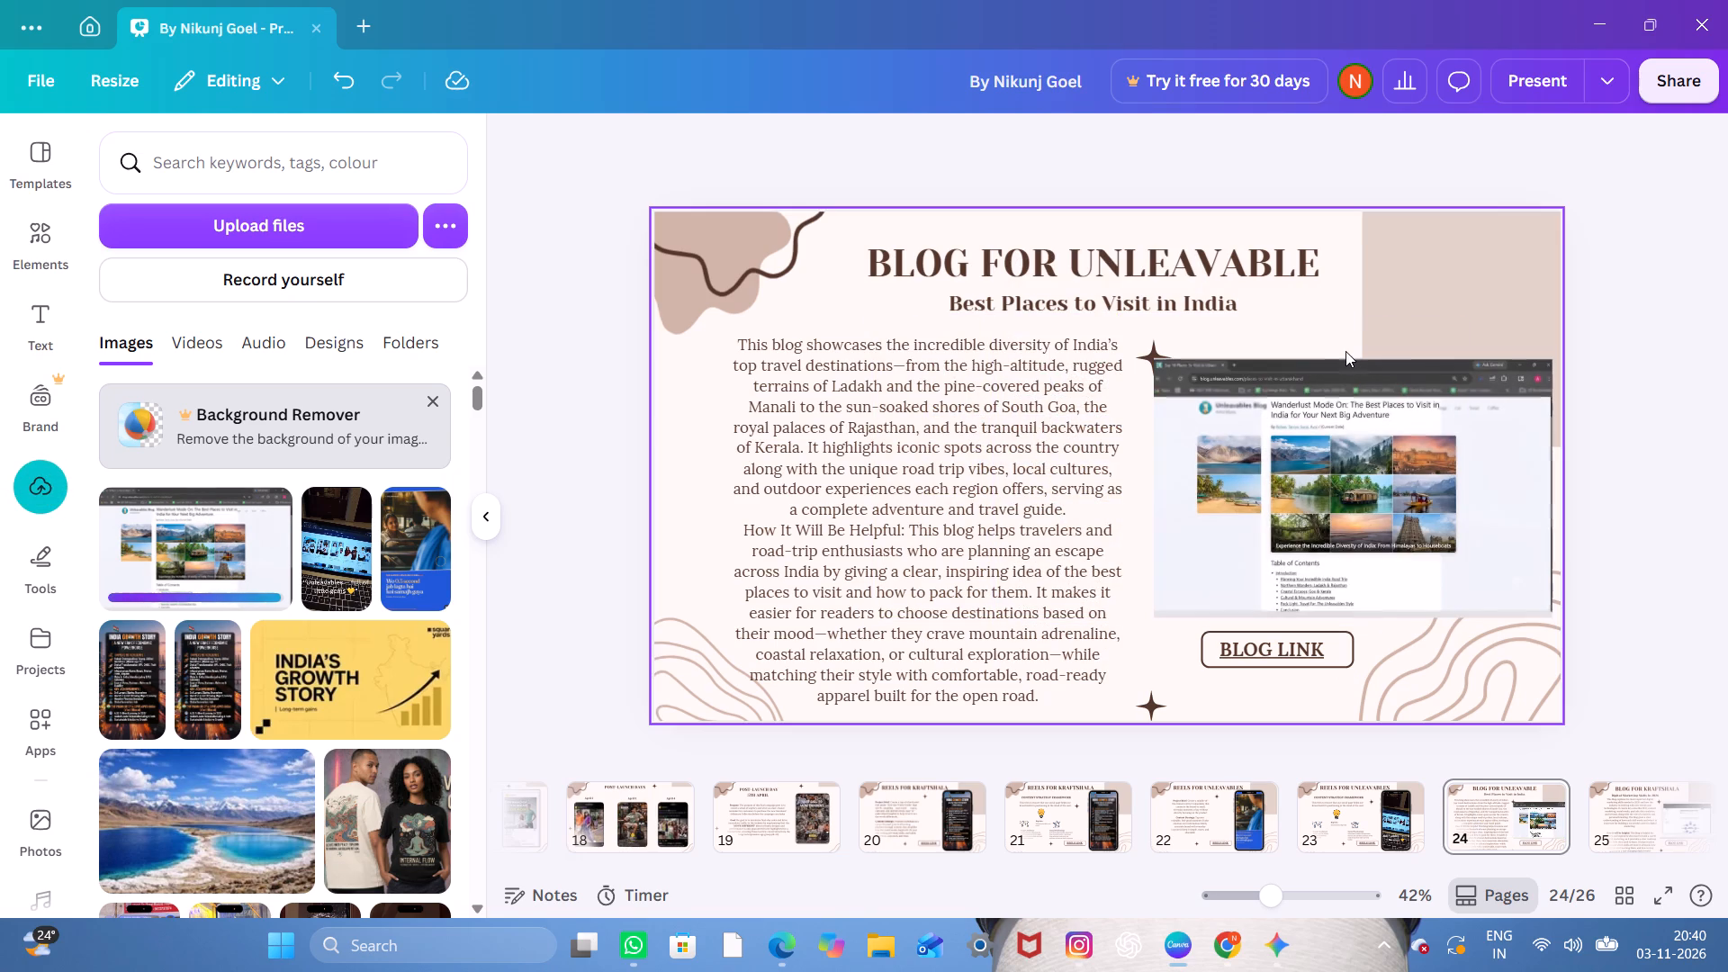
Crop the India blog picture down from its upper edge to a low strip, uncovering the Uttarakhand screenshot behind it.
{"action": "left_click", "coordinate": [1348, 364]}
{"action": "left_click_drag", "start_coordinate": [1354, 355], "coordinate": [1358, 392]}
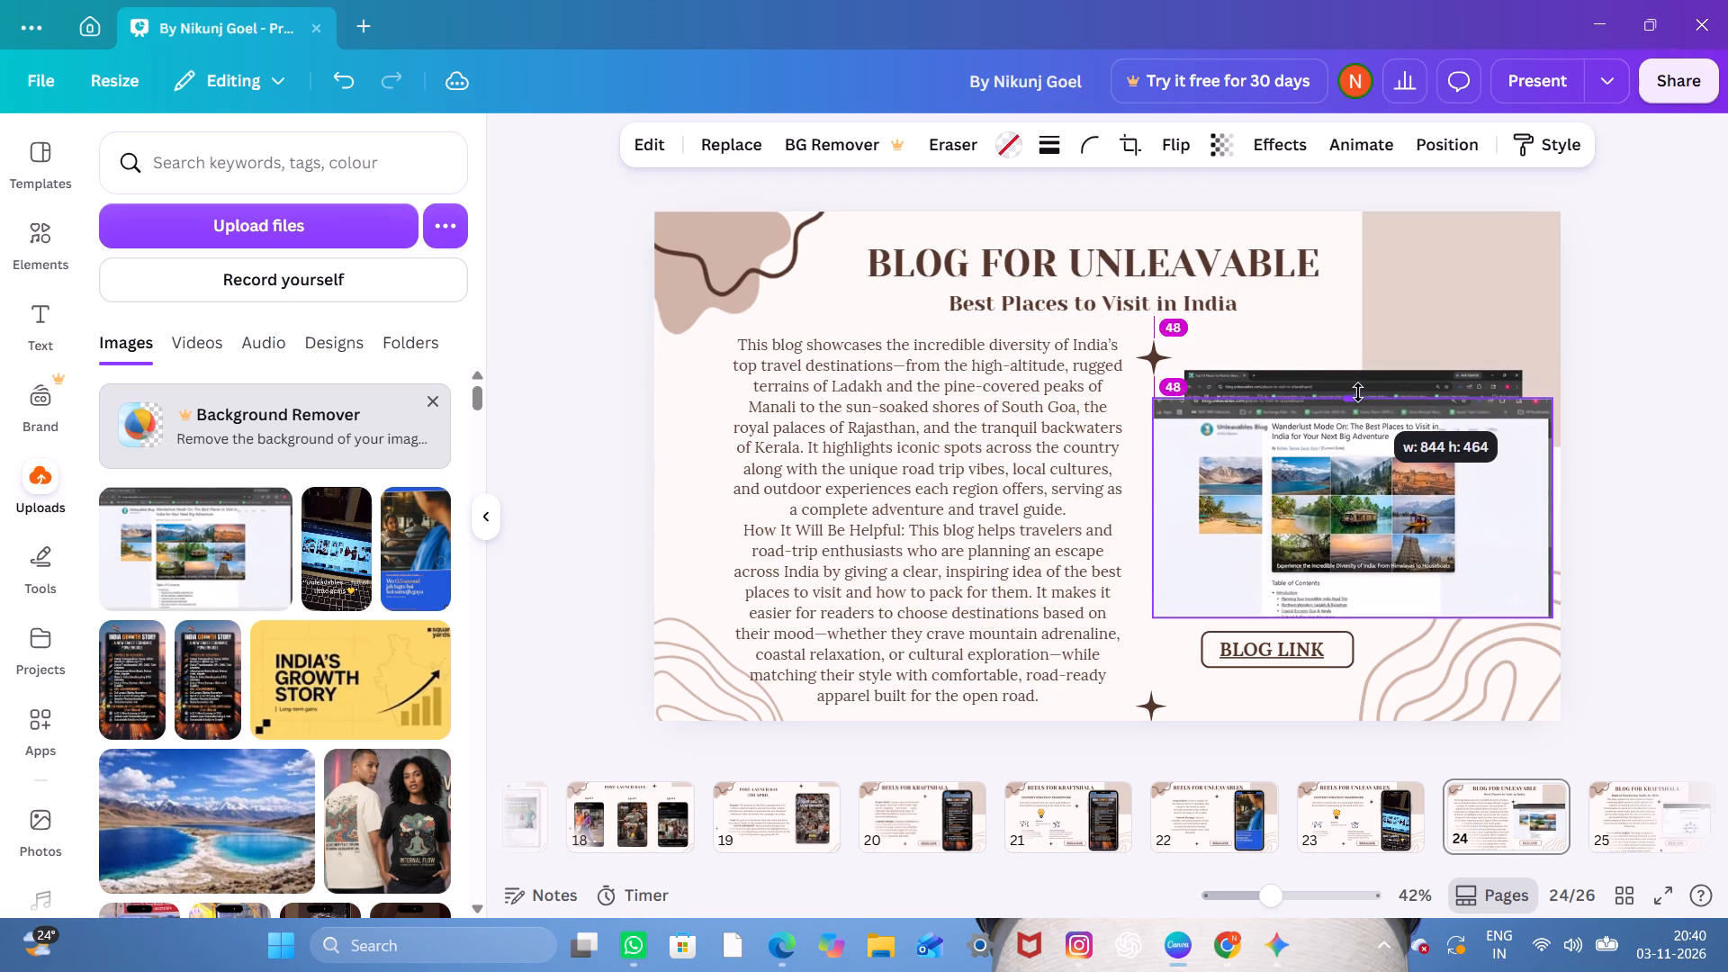
{"action": "left_click_drag", "start_coordinate": [1358, 392], "coordinate": [1350, 520]}
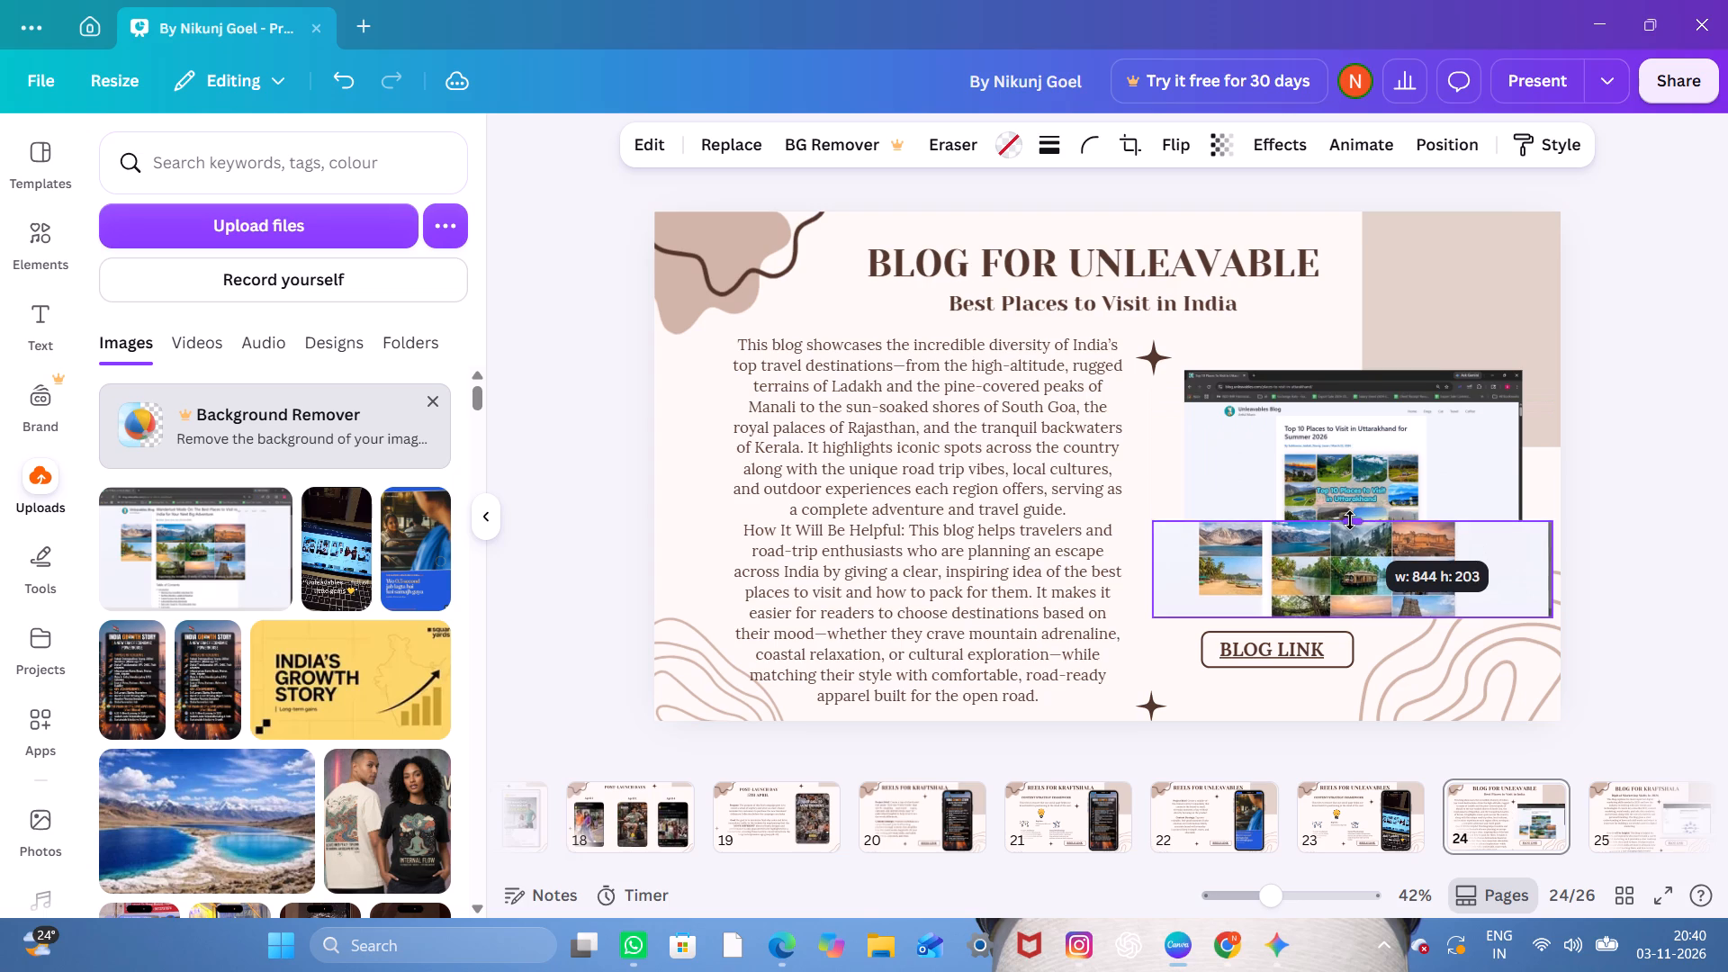
{"action": "left_click_drag", "start_coordinate": [1350, 520], "coordinate": [1358, 514]}
Delete the Uttarakhand blog screenshot from the smaller screen frame, keeping the empty frame on the slide.
{"action": "left_click", "coordinate": [1240, 406]}
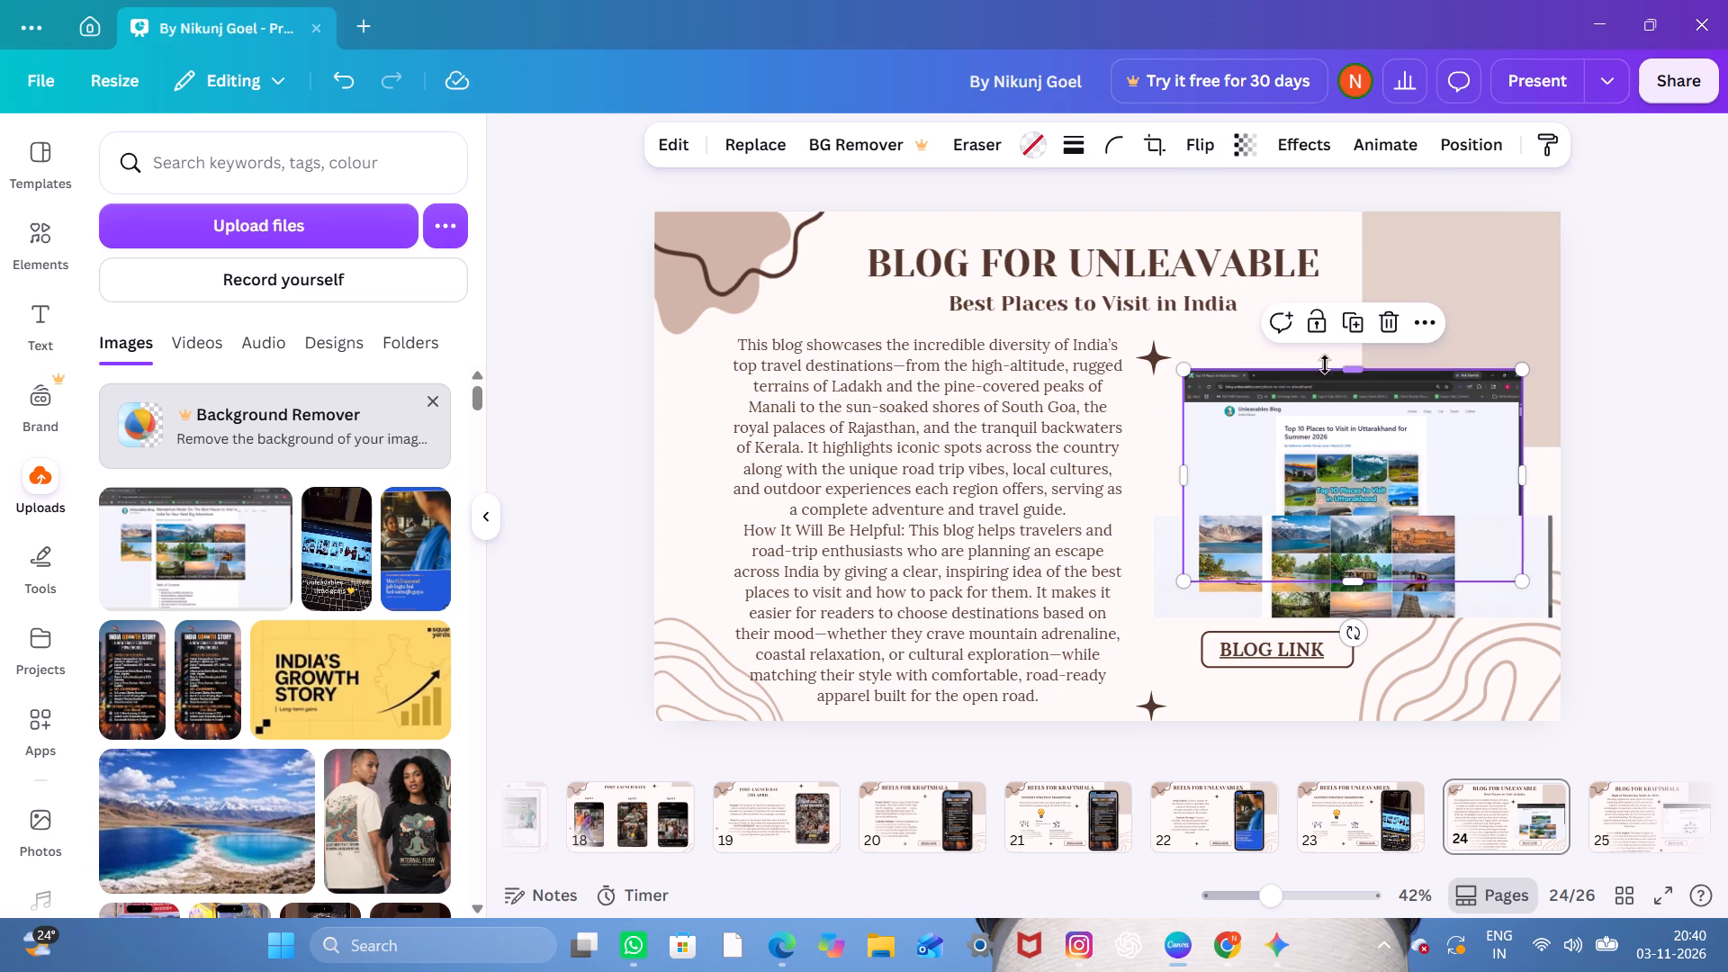
{"action": "left_click", "coordinate": [1399, 318]}
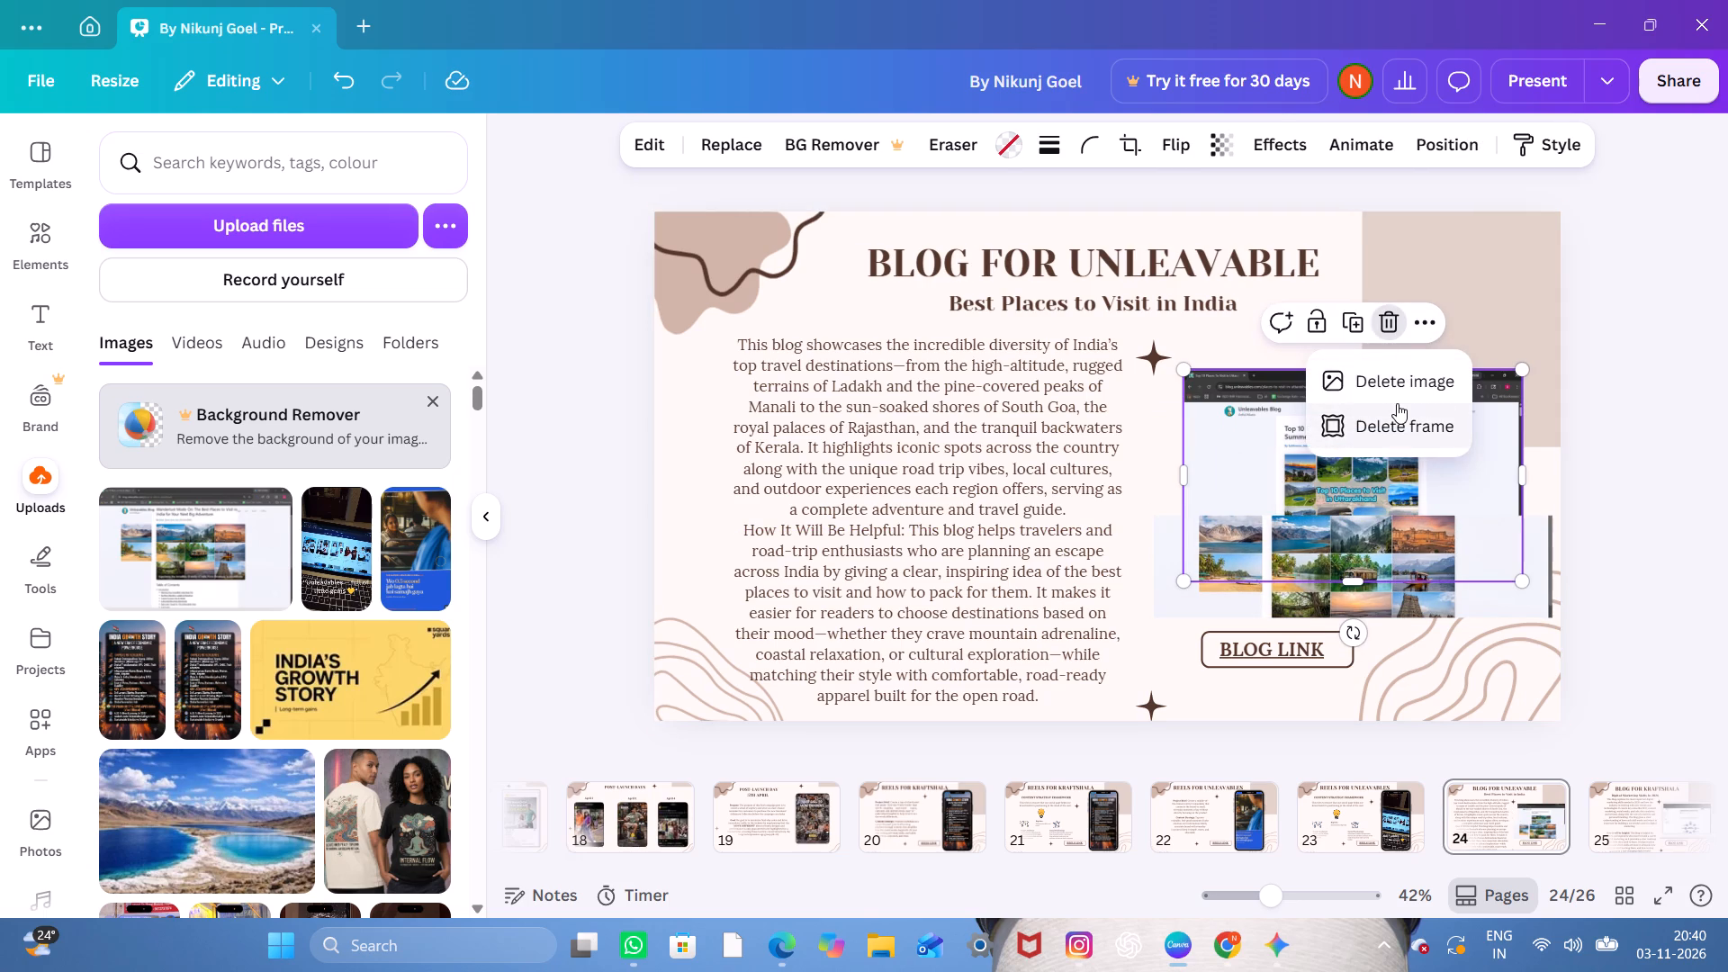
{"action": "left_click", "coordinate": [1397, 400]}
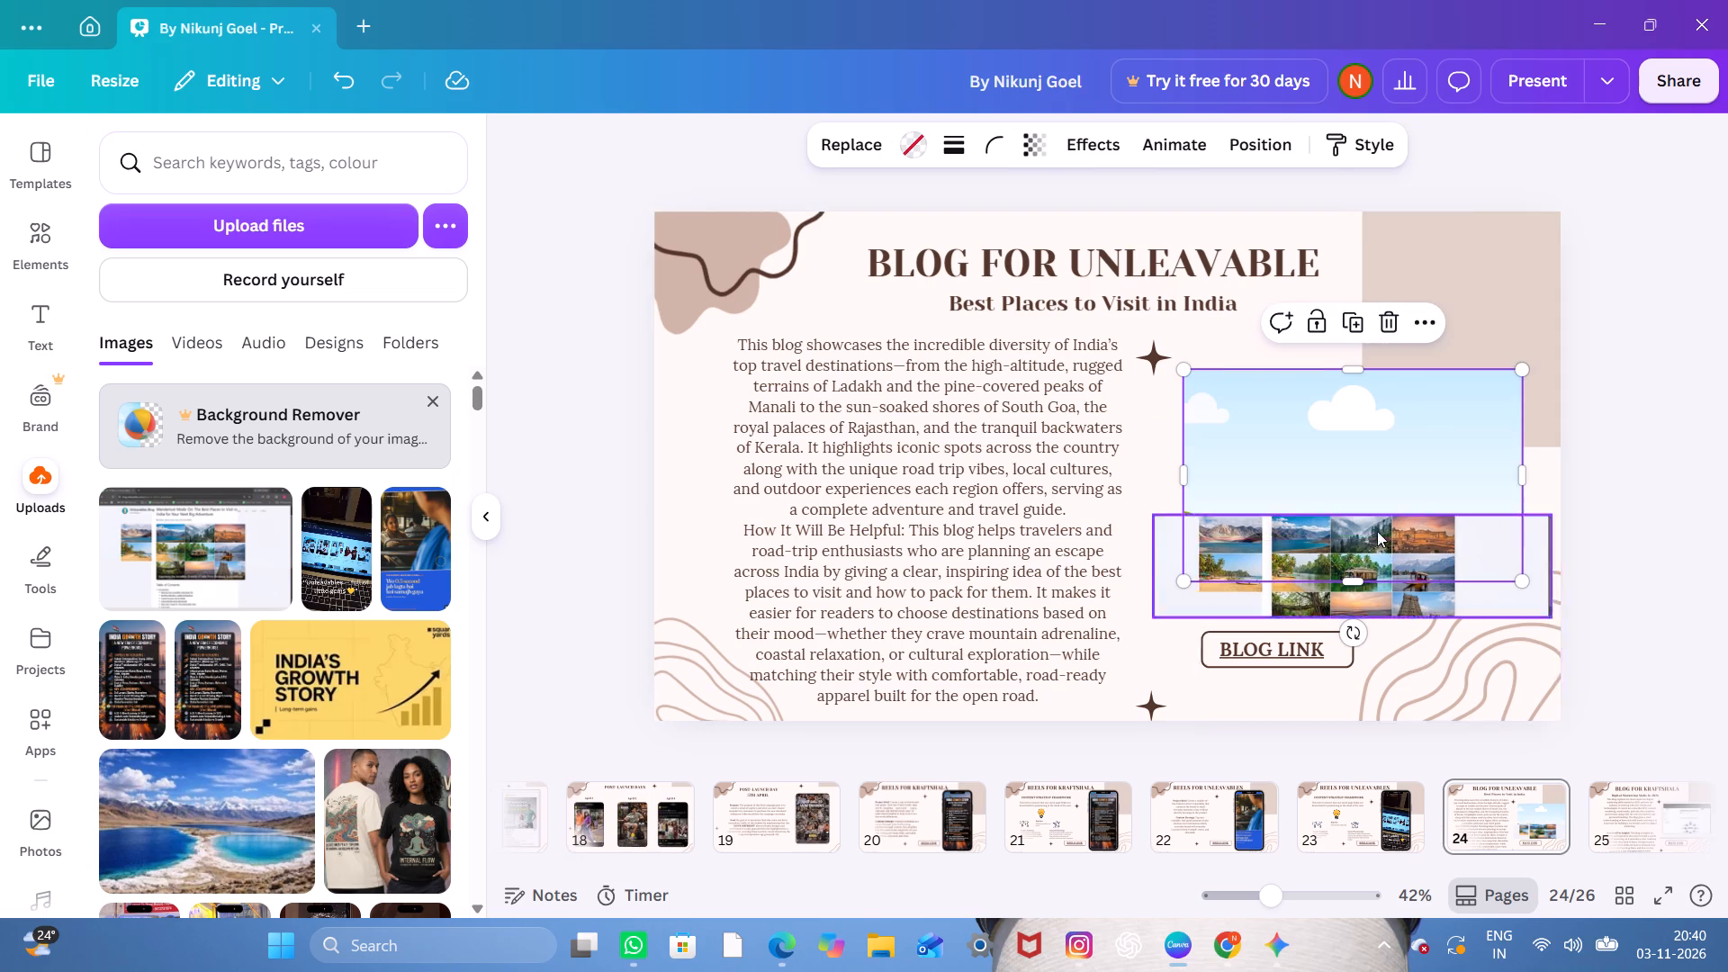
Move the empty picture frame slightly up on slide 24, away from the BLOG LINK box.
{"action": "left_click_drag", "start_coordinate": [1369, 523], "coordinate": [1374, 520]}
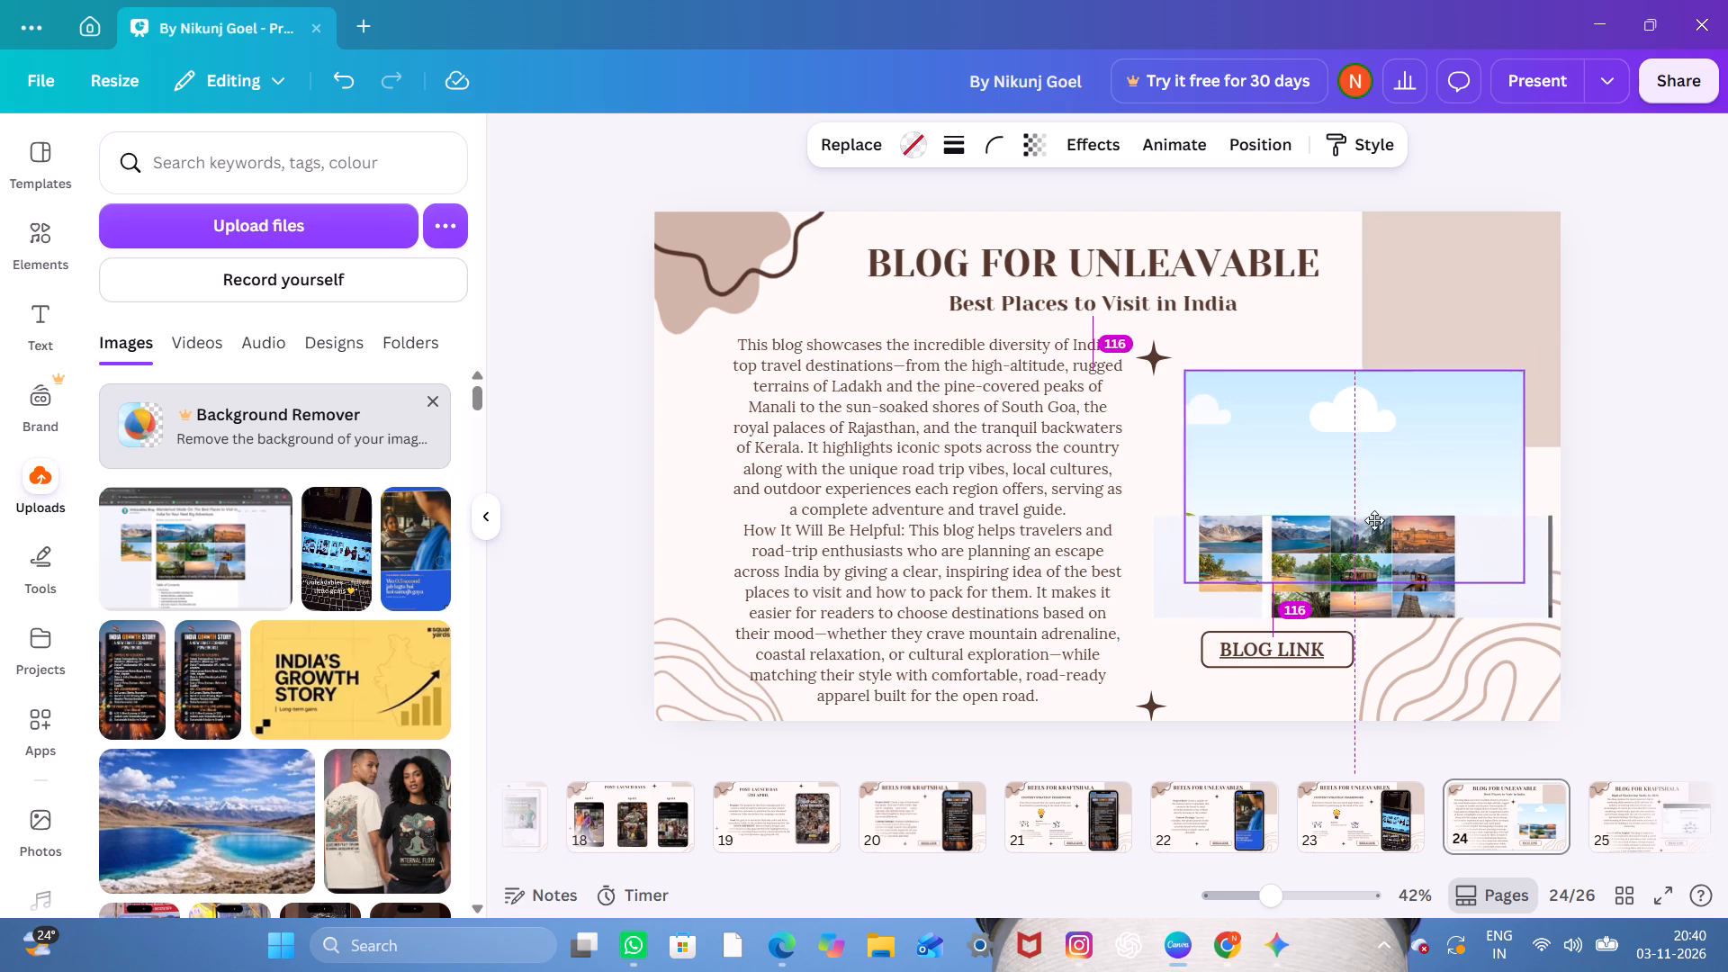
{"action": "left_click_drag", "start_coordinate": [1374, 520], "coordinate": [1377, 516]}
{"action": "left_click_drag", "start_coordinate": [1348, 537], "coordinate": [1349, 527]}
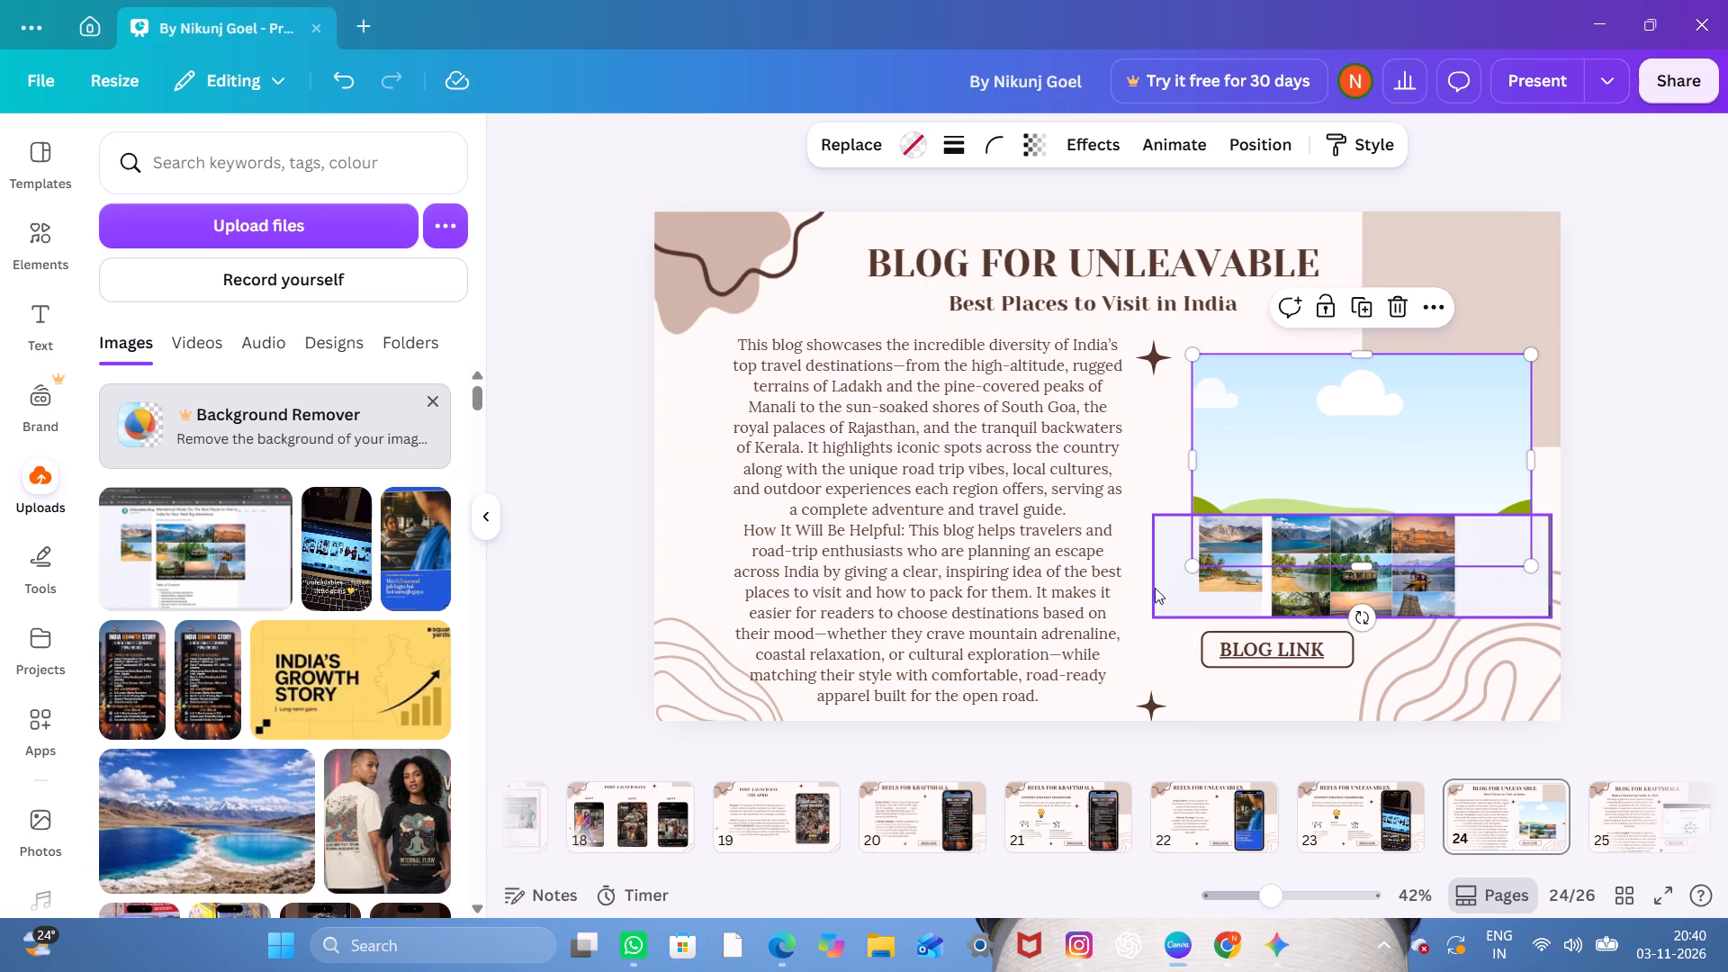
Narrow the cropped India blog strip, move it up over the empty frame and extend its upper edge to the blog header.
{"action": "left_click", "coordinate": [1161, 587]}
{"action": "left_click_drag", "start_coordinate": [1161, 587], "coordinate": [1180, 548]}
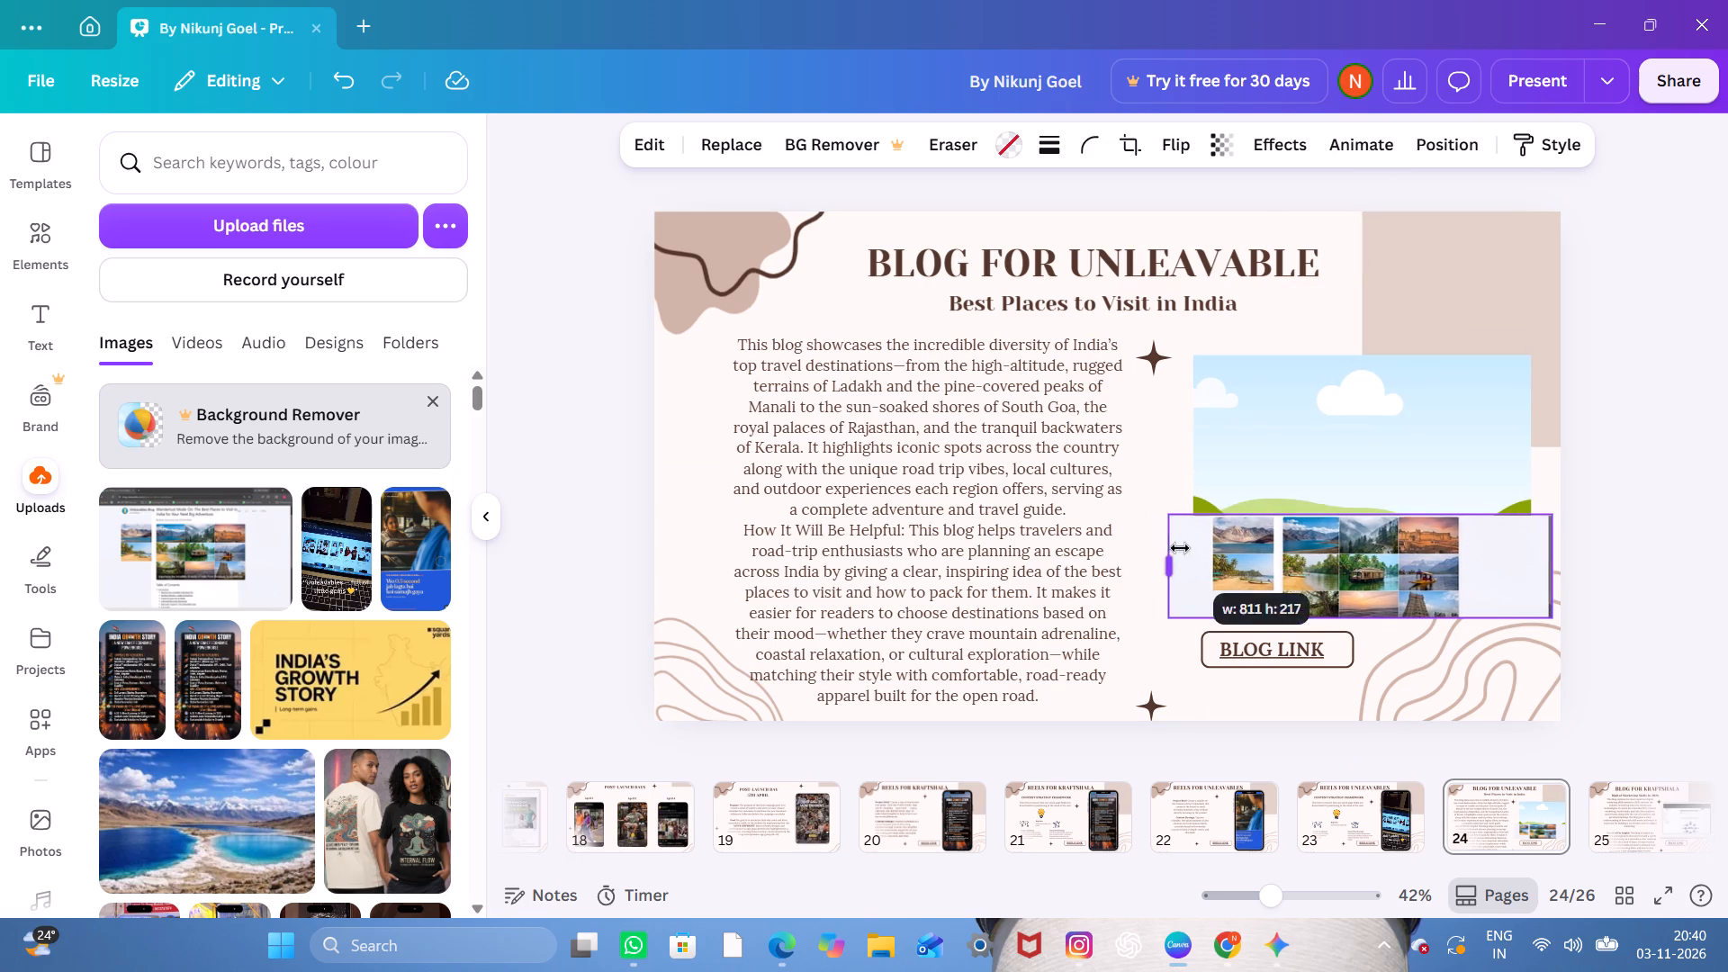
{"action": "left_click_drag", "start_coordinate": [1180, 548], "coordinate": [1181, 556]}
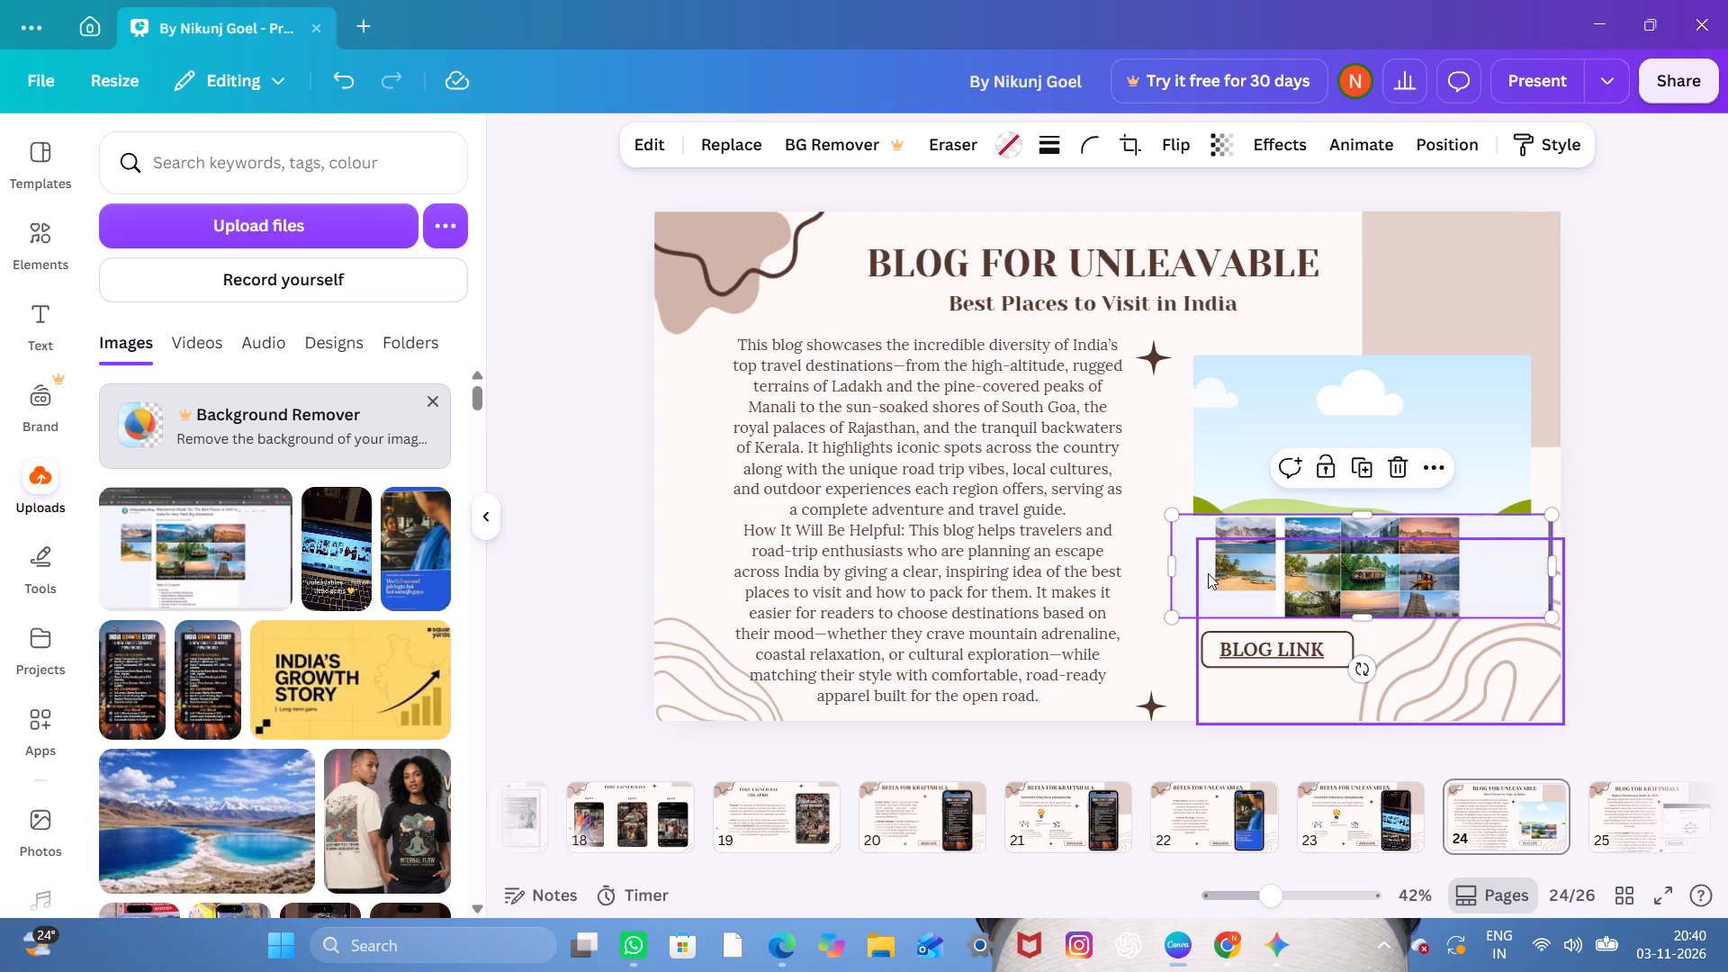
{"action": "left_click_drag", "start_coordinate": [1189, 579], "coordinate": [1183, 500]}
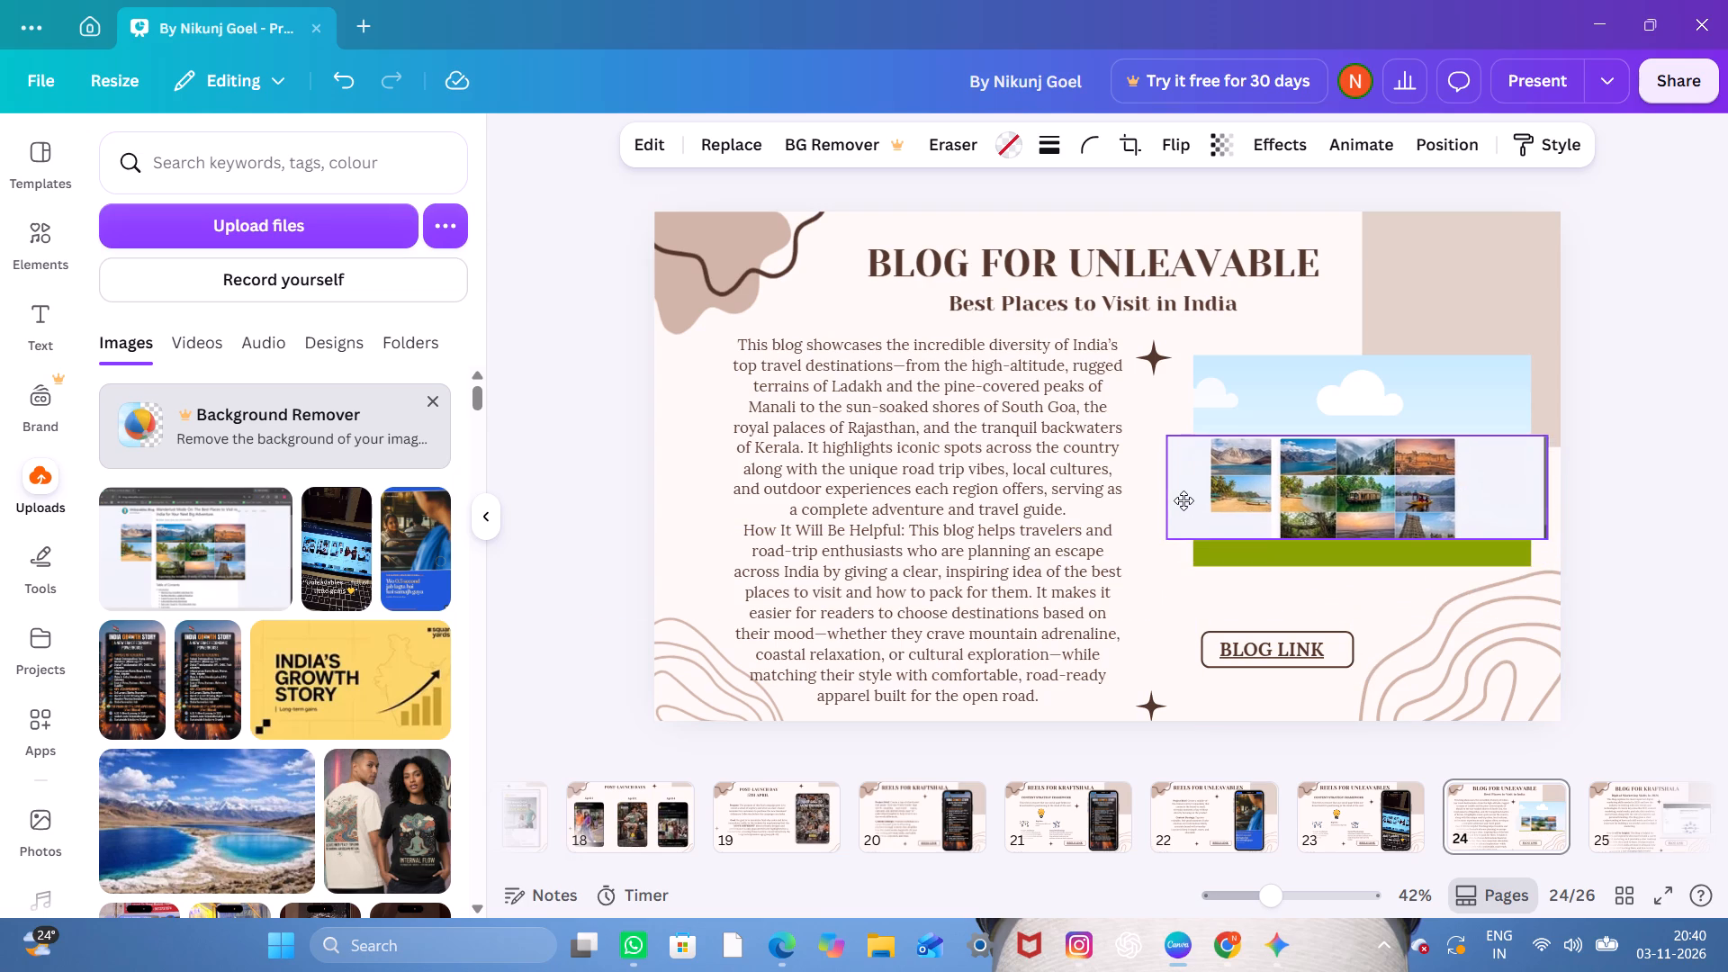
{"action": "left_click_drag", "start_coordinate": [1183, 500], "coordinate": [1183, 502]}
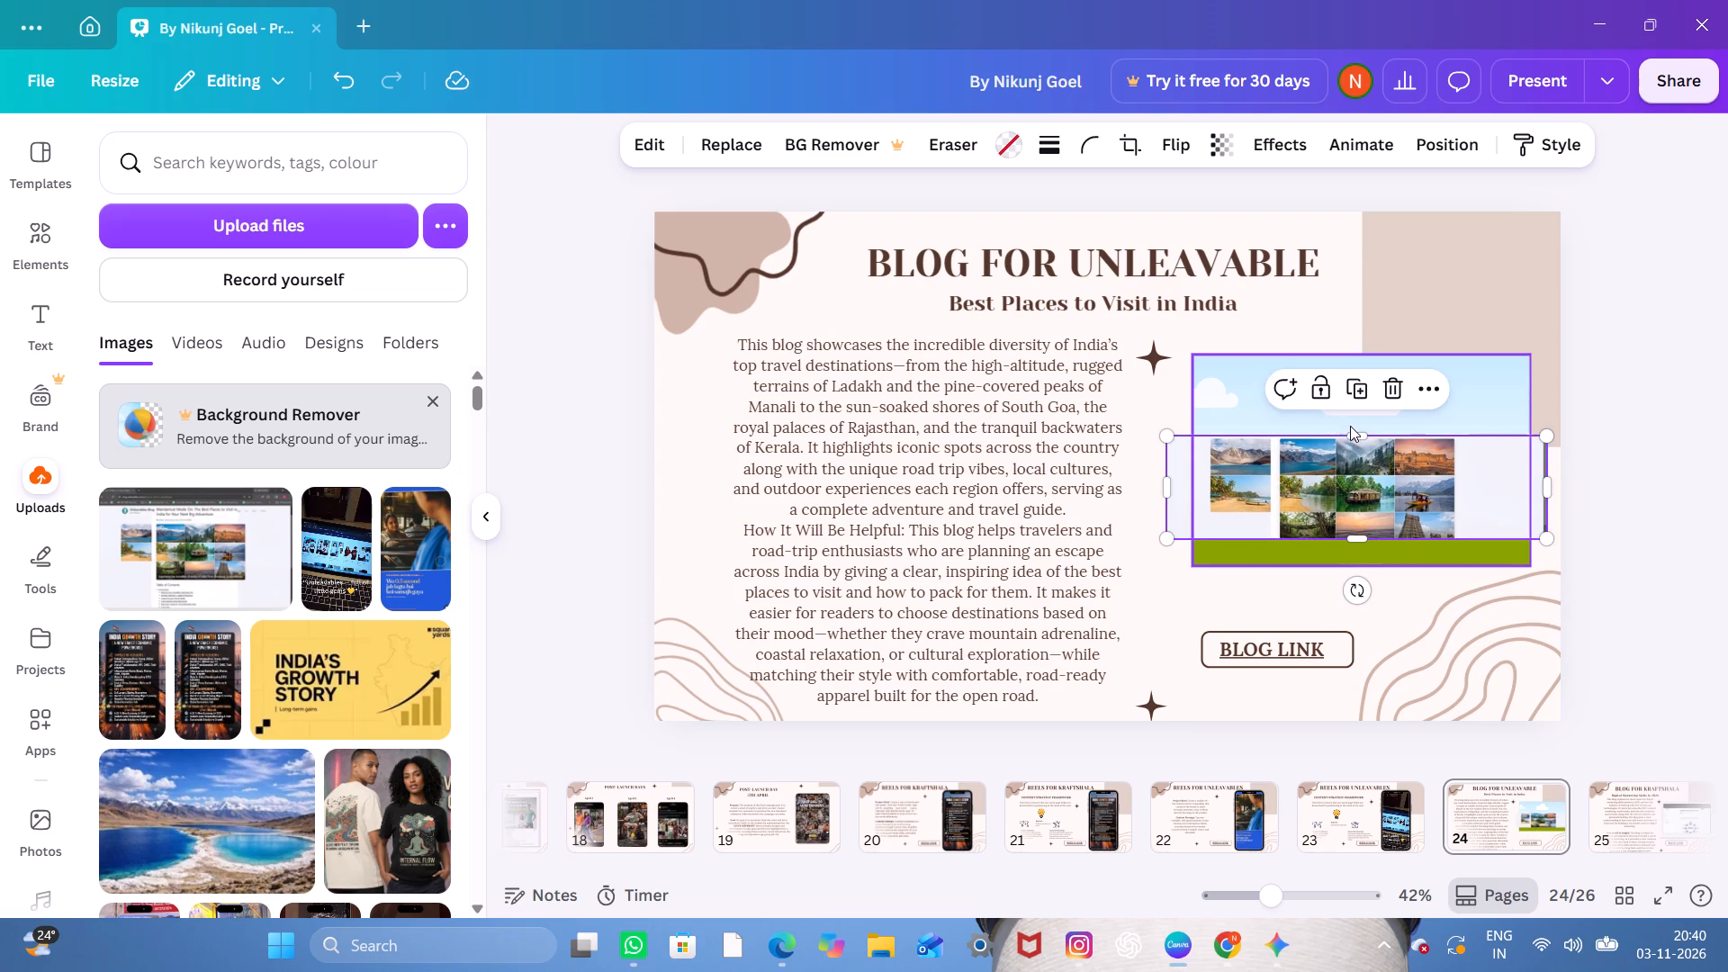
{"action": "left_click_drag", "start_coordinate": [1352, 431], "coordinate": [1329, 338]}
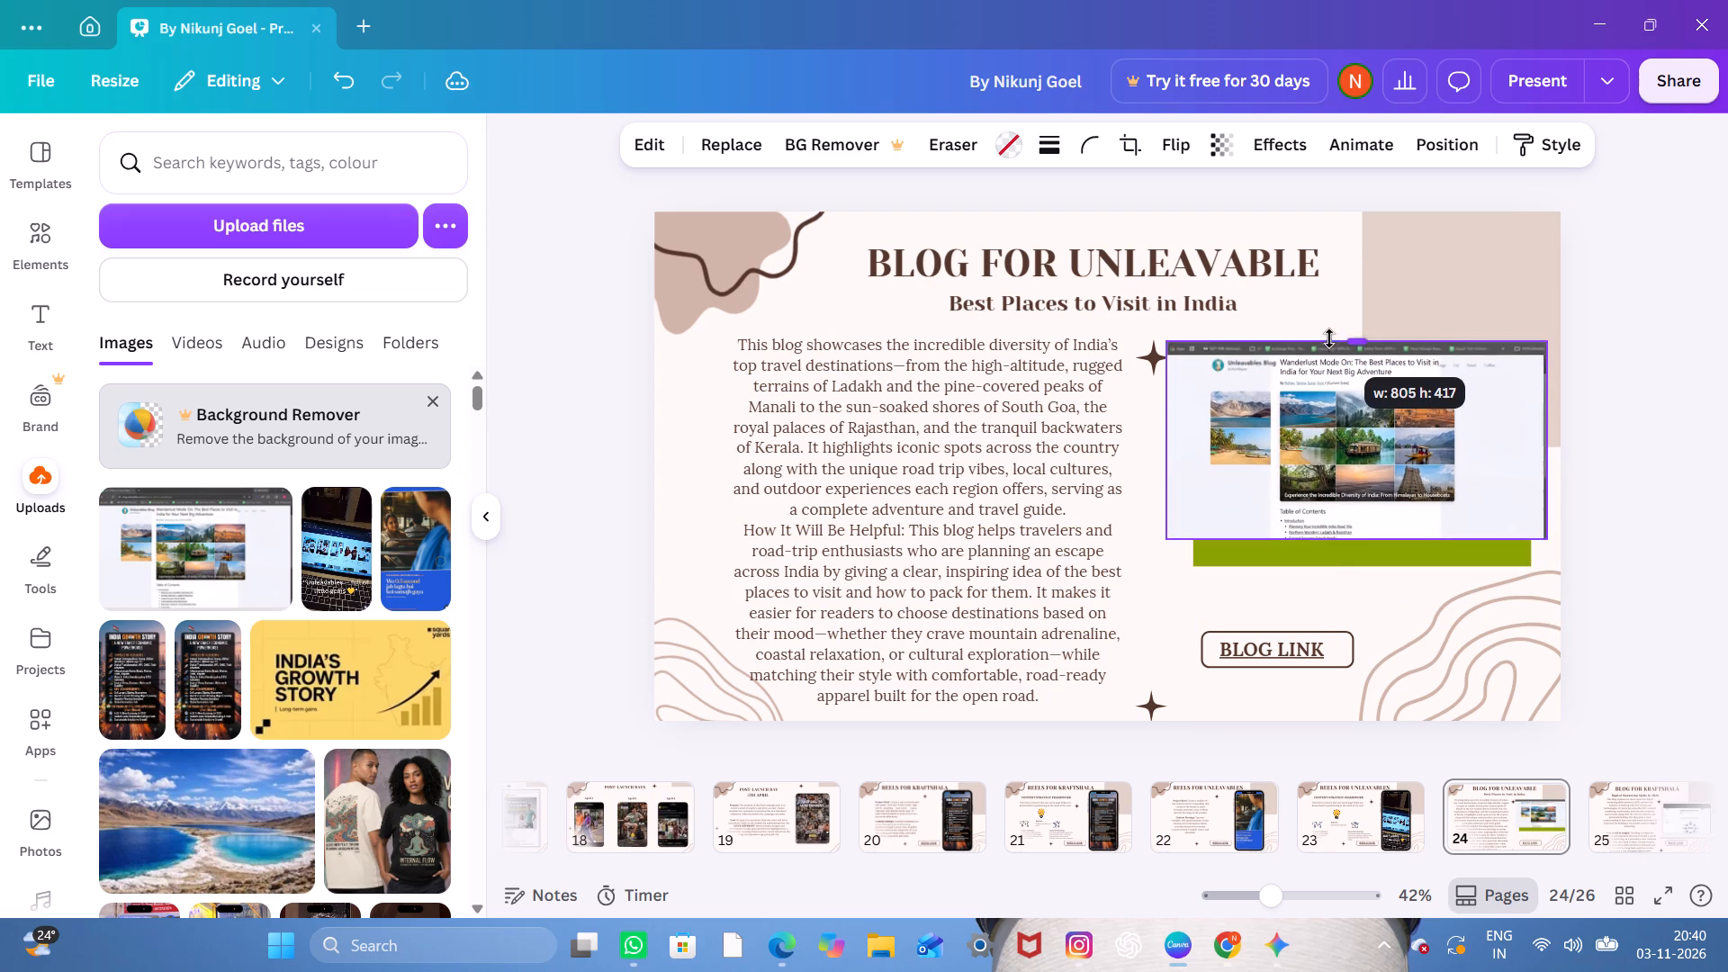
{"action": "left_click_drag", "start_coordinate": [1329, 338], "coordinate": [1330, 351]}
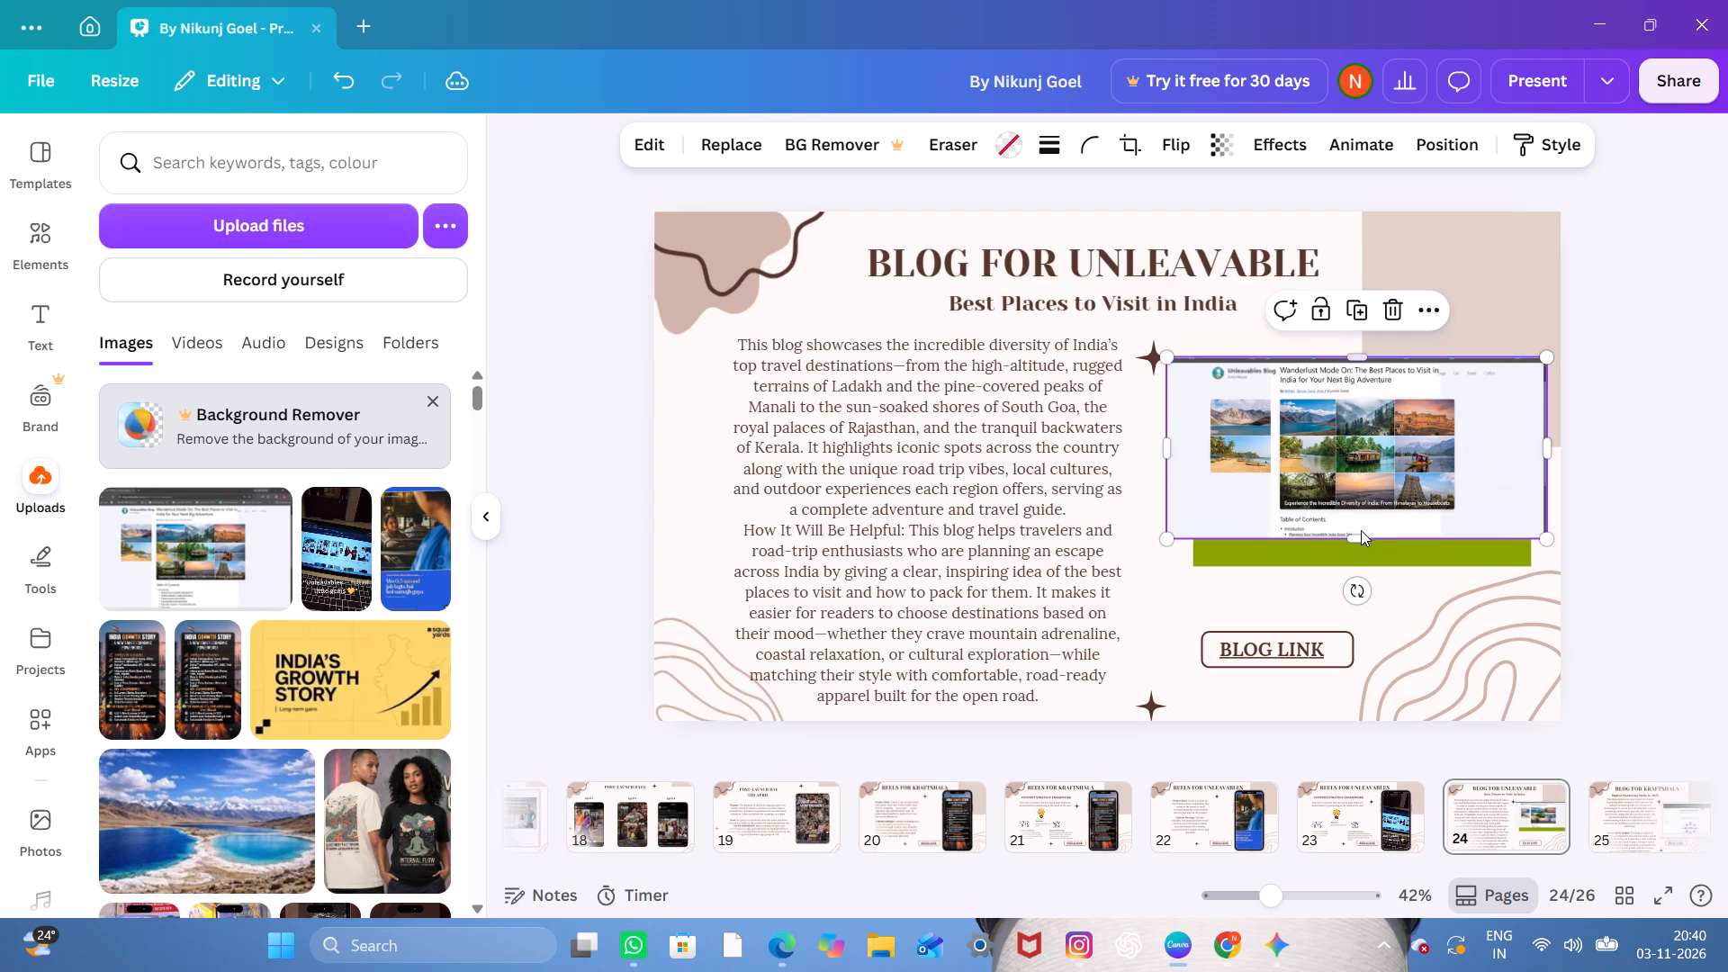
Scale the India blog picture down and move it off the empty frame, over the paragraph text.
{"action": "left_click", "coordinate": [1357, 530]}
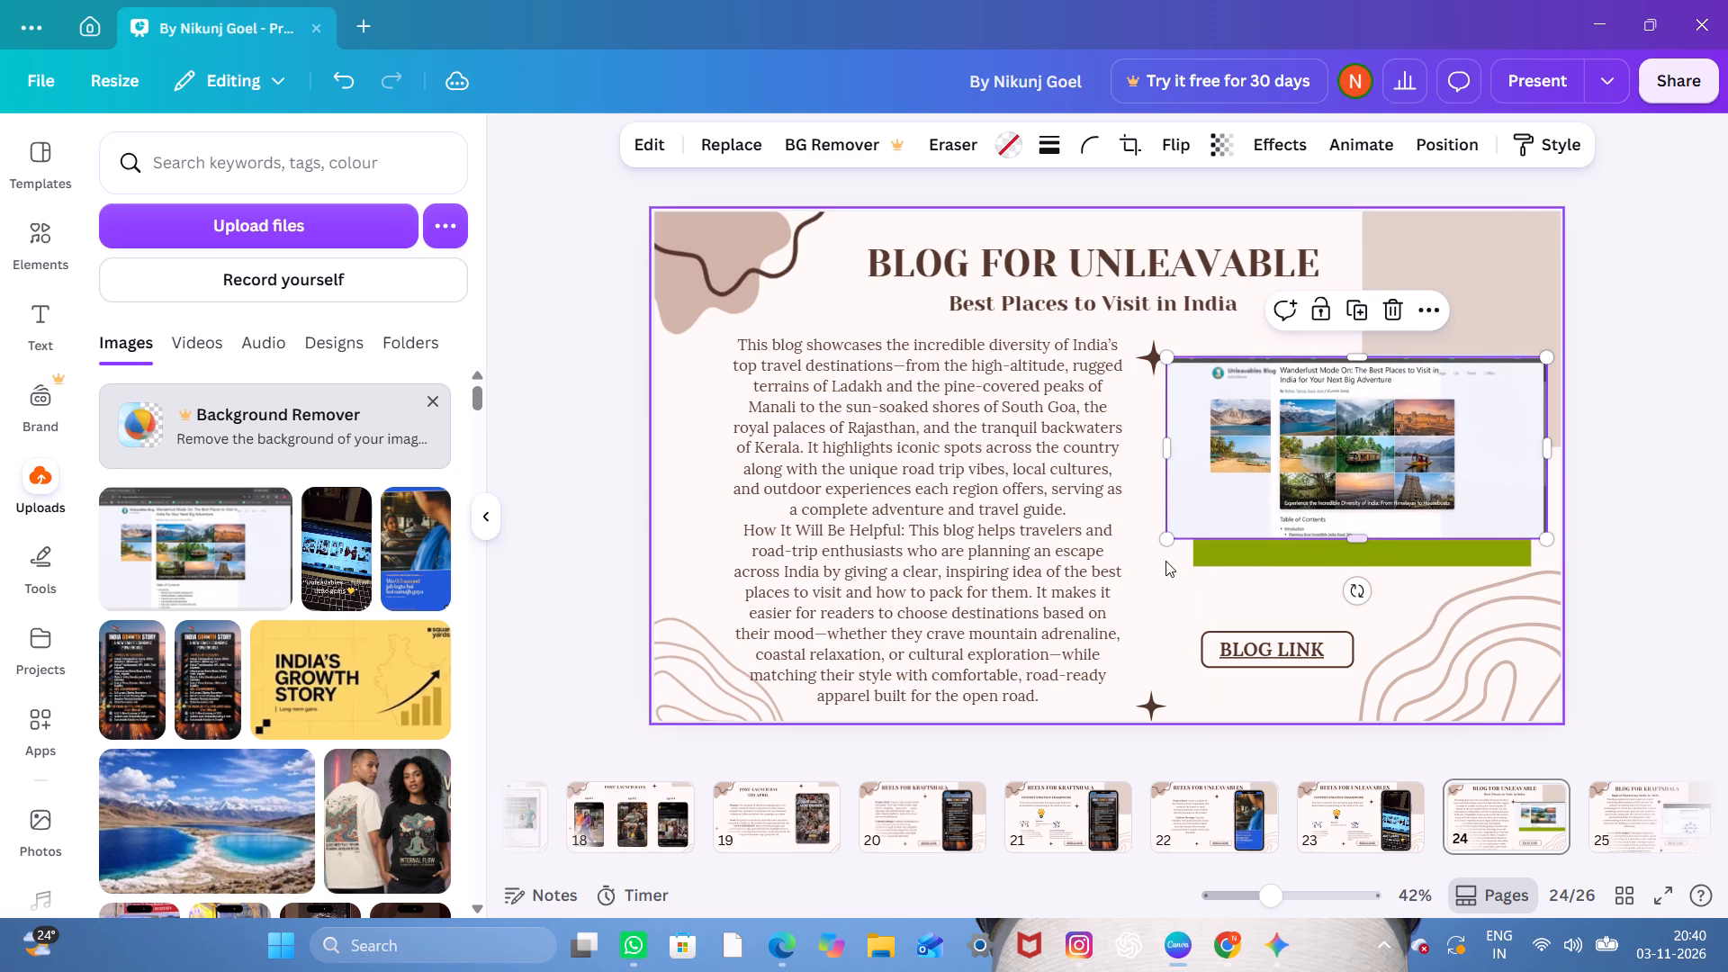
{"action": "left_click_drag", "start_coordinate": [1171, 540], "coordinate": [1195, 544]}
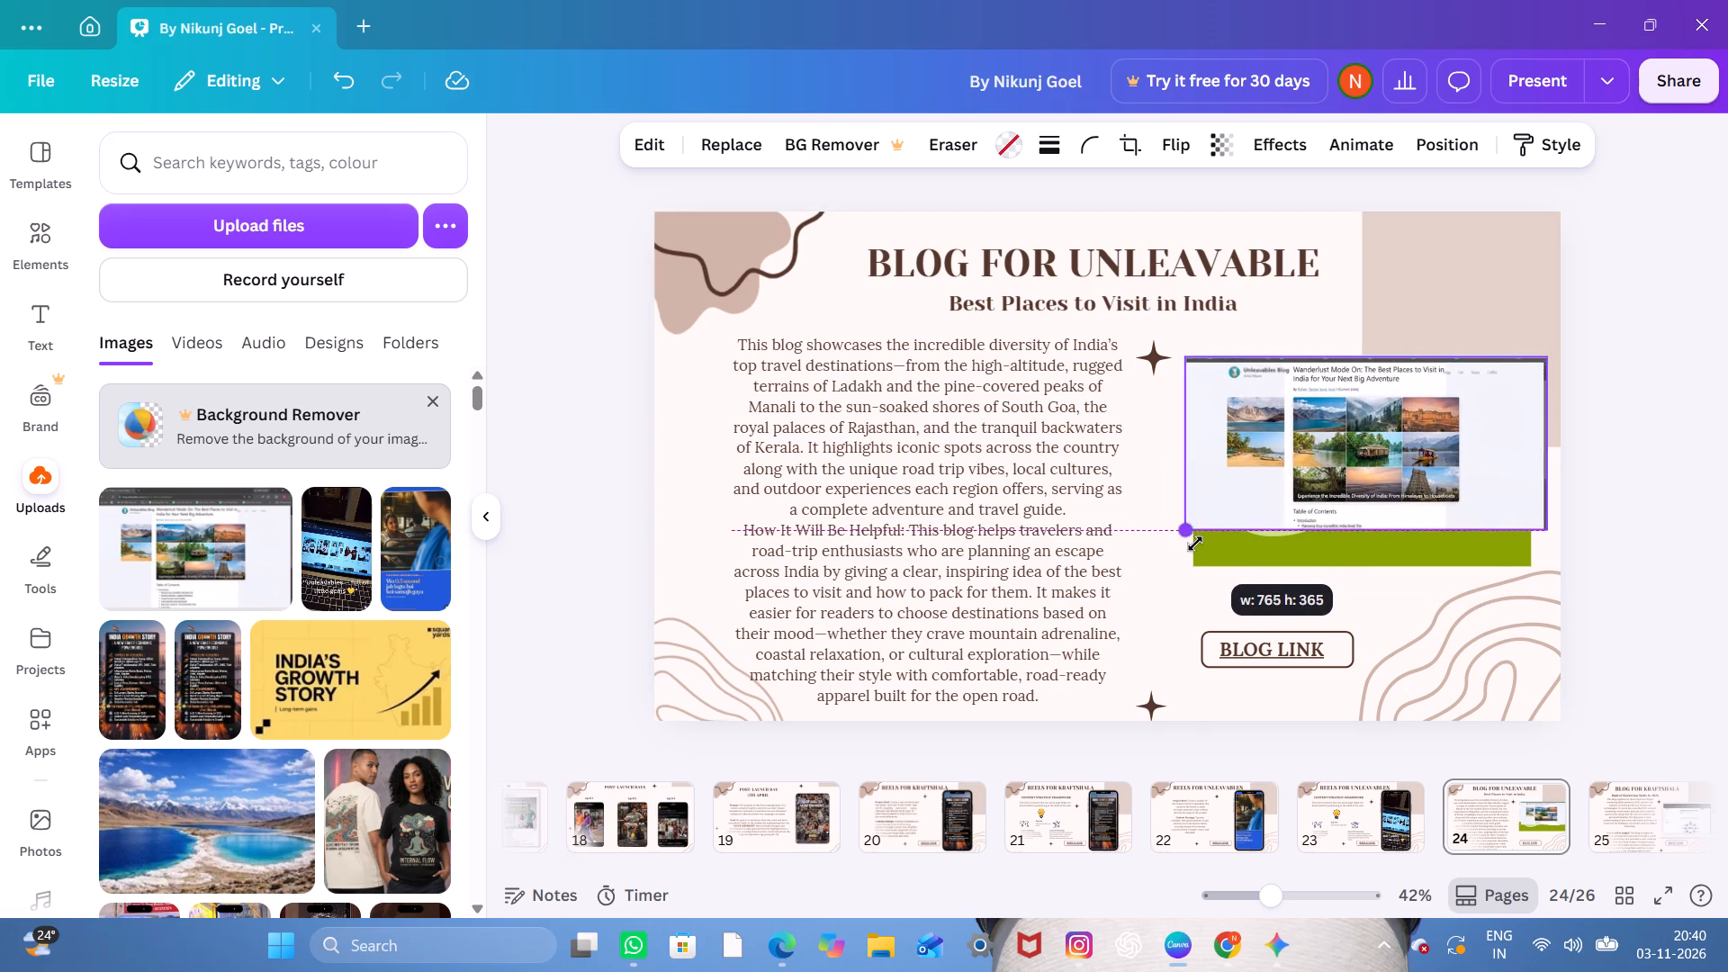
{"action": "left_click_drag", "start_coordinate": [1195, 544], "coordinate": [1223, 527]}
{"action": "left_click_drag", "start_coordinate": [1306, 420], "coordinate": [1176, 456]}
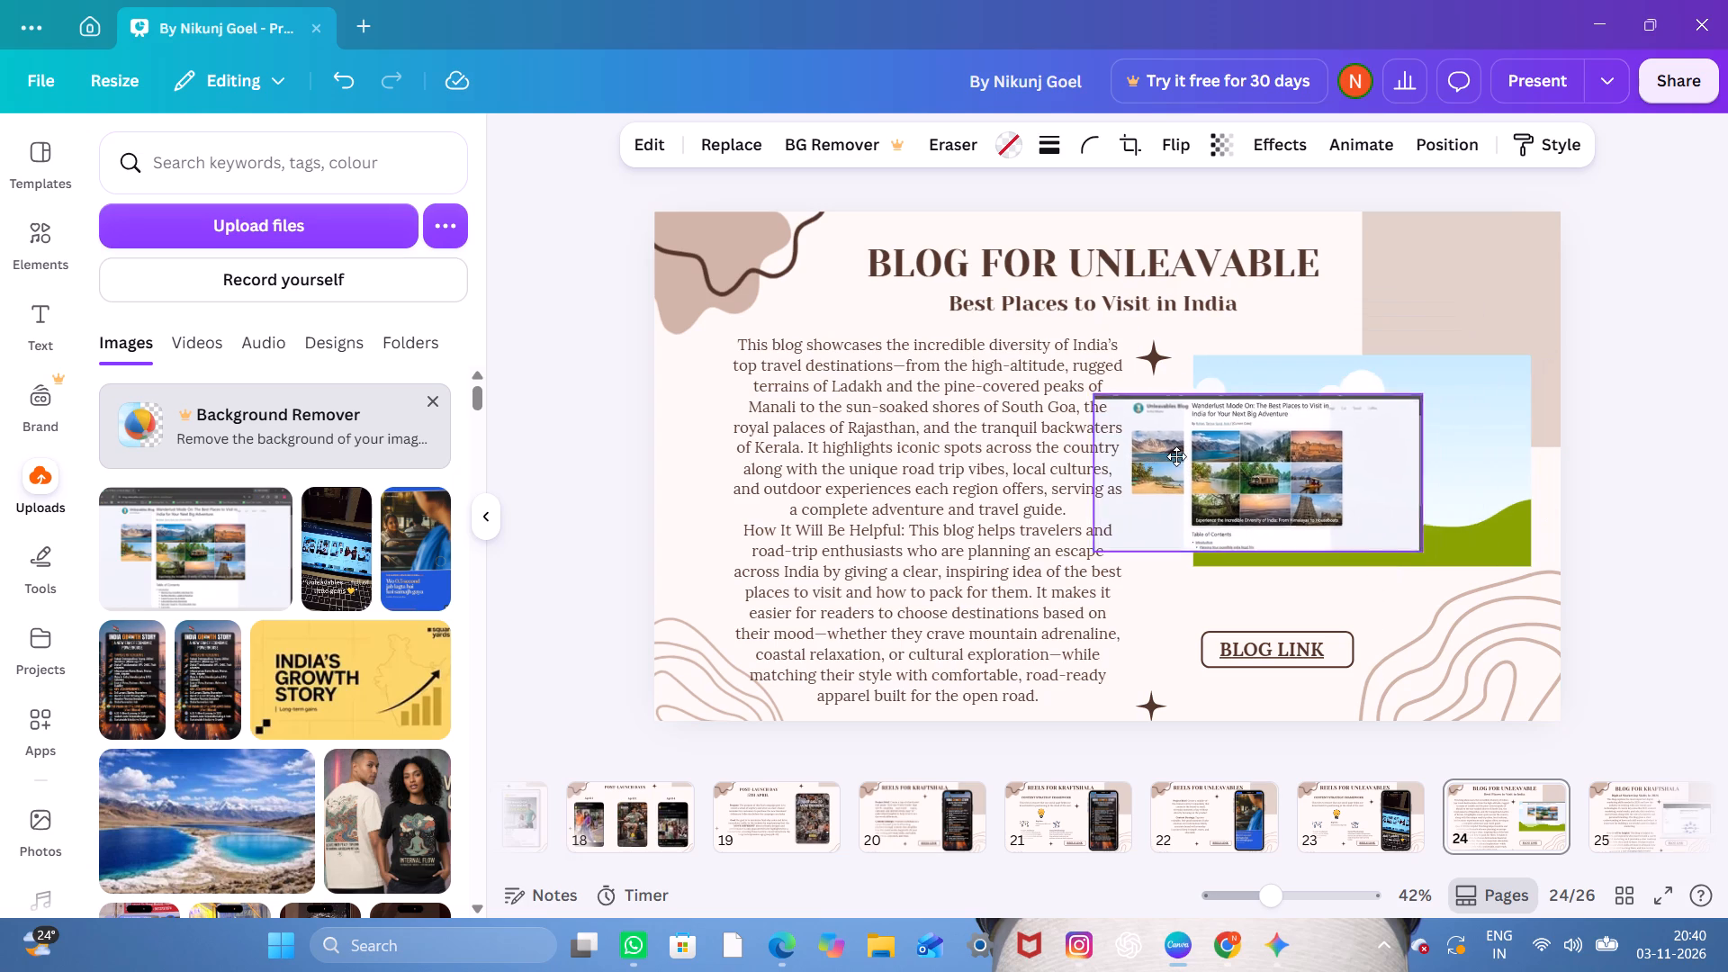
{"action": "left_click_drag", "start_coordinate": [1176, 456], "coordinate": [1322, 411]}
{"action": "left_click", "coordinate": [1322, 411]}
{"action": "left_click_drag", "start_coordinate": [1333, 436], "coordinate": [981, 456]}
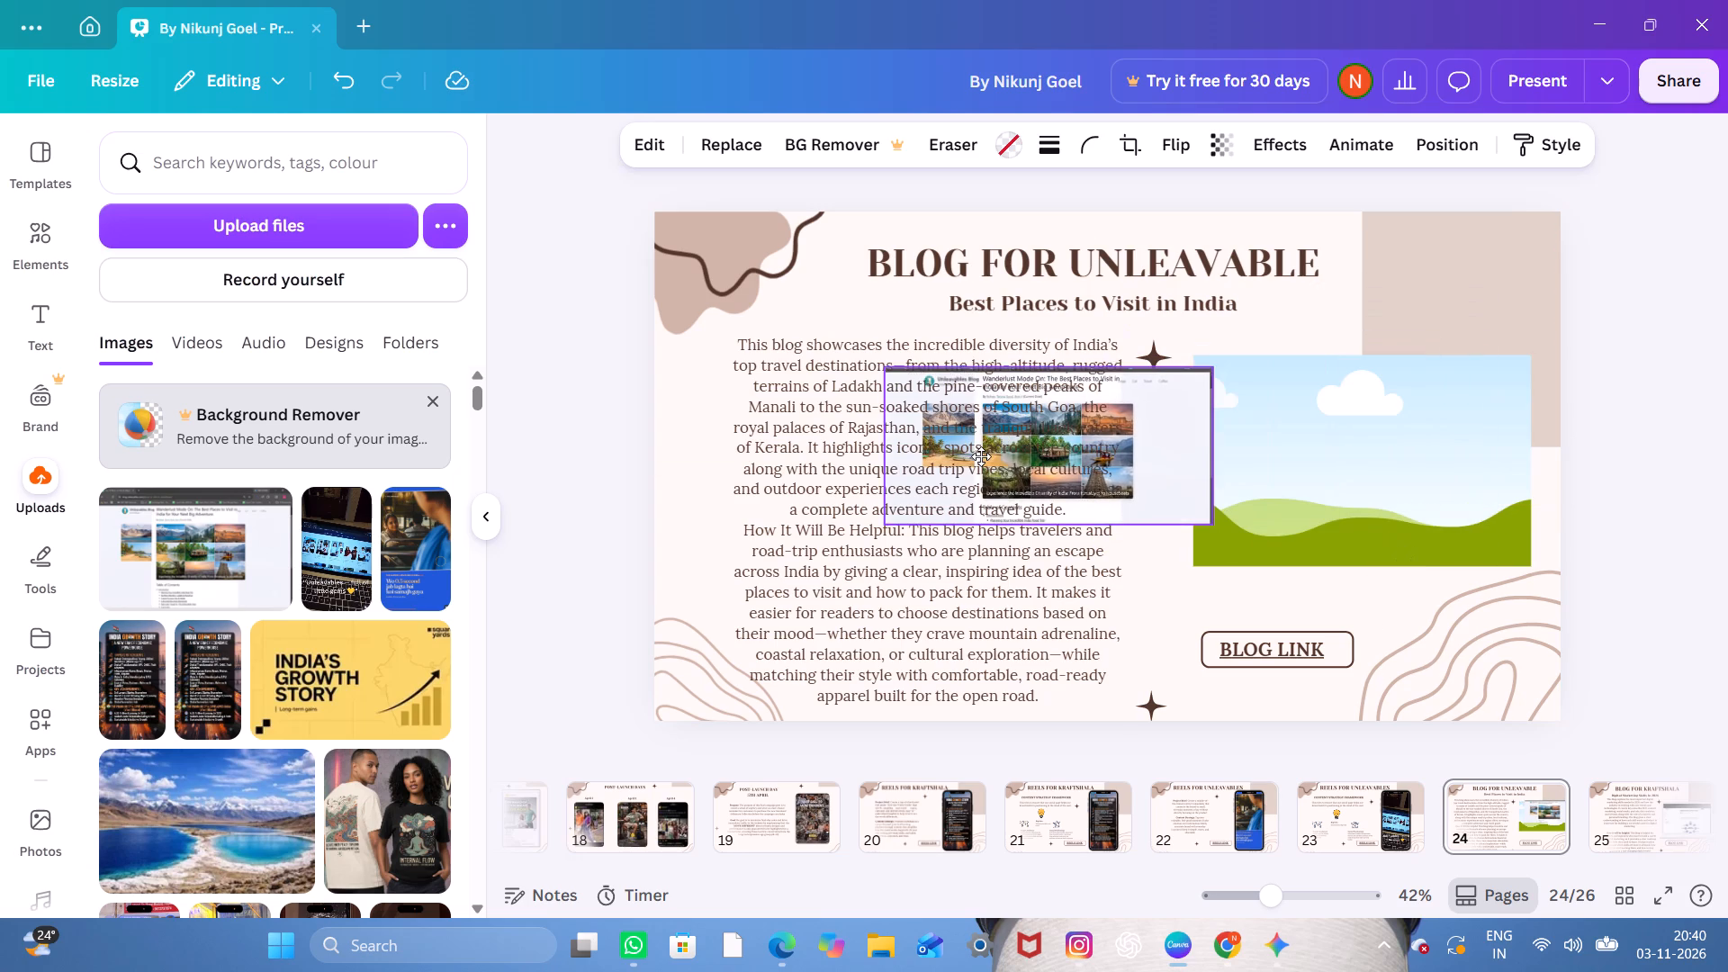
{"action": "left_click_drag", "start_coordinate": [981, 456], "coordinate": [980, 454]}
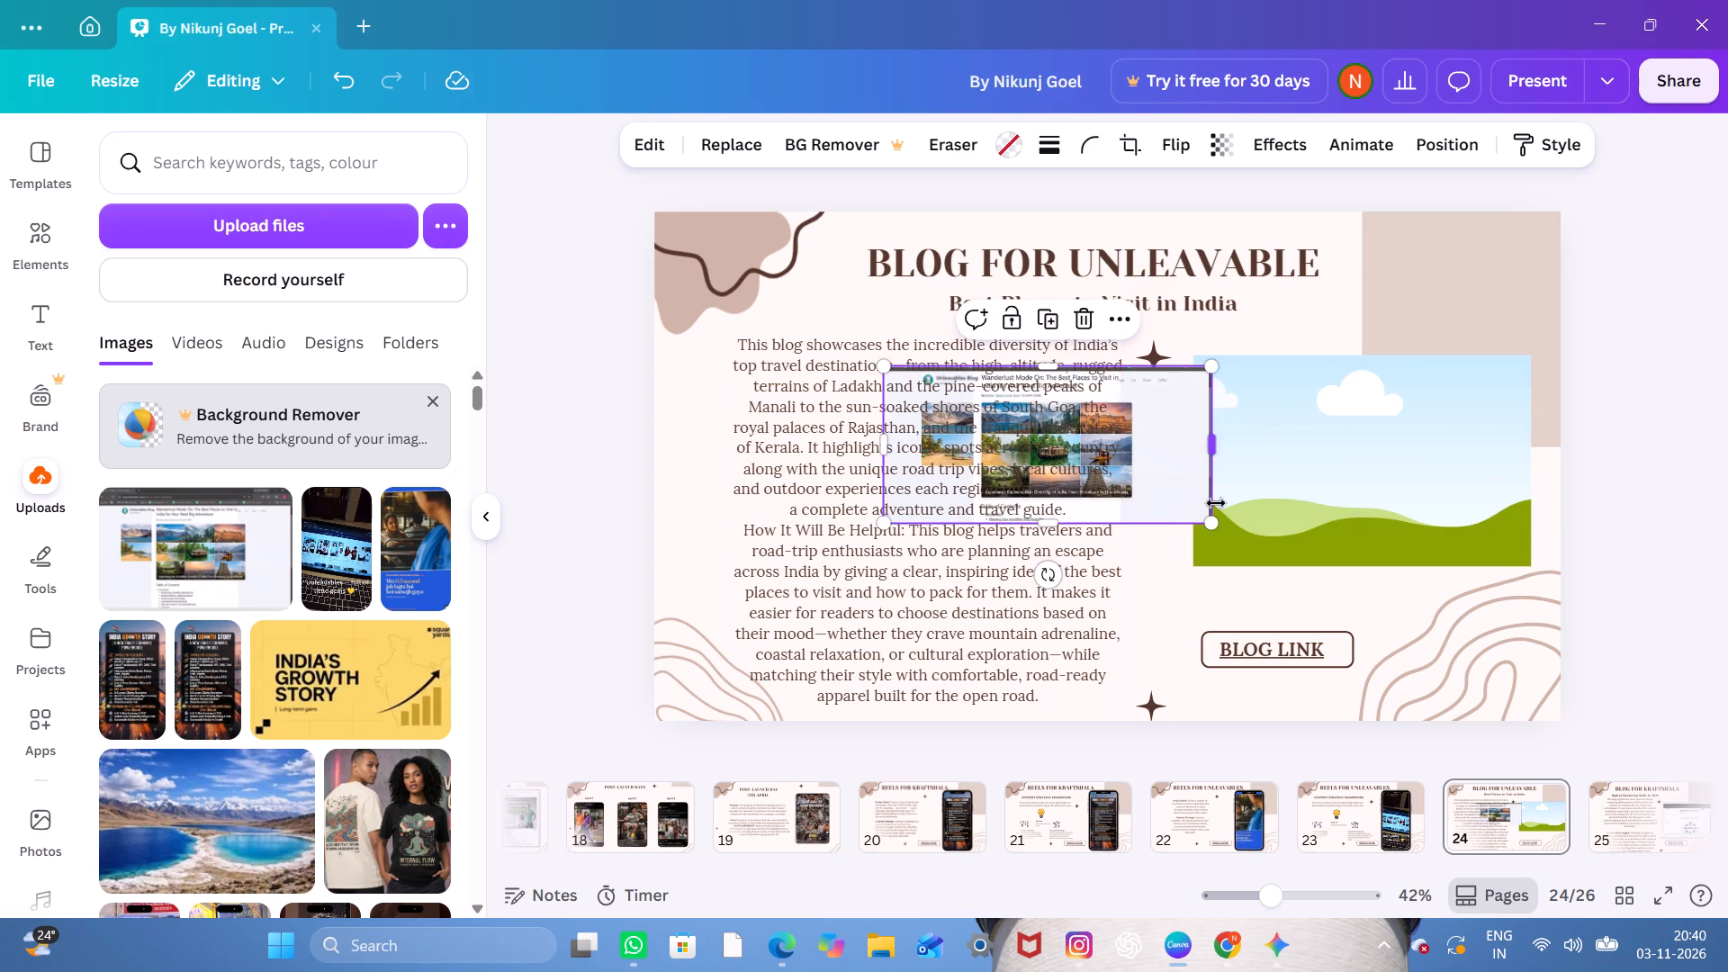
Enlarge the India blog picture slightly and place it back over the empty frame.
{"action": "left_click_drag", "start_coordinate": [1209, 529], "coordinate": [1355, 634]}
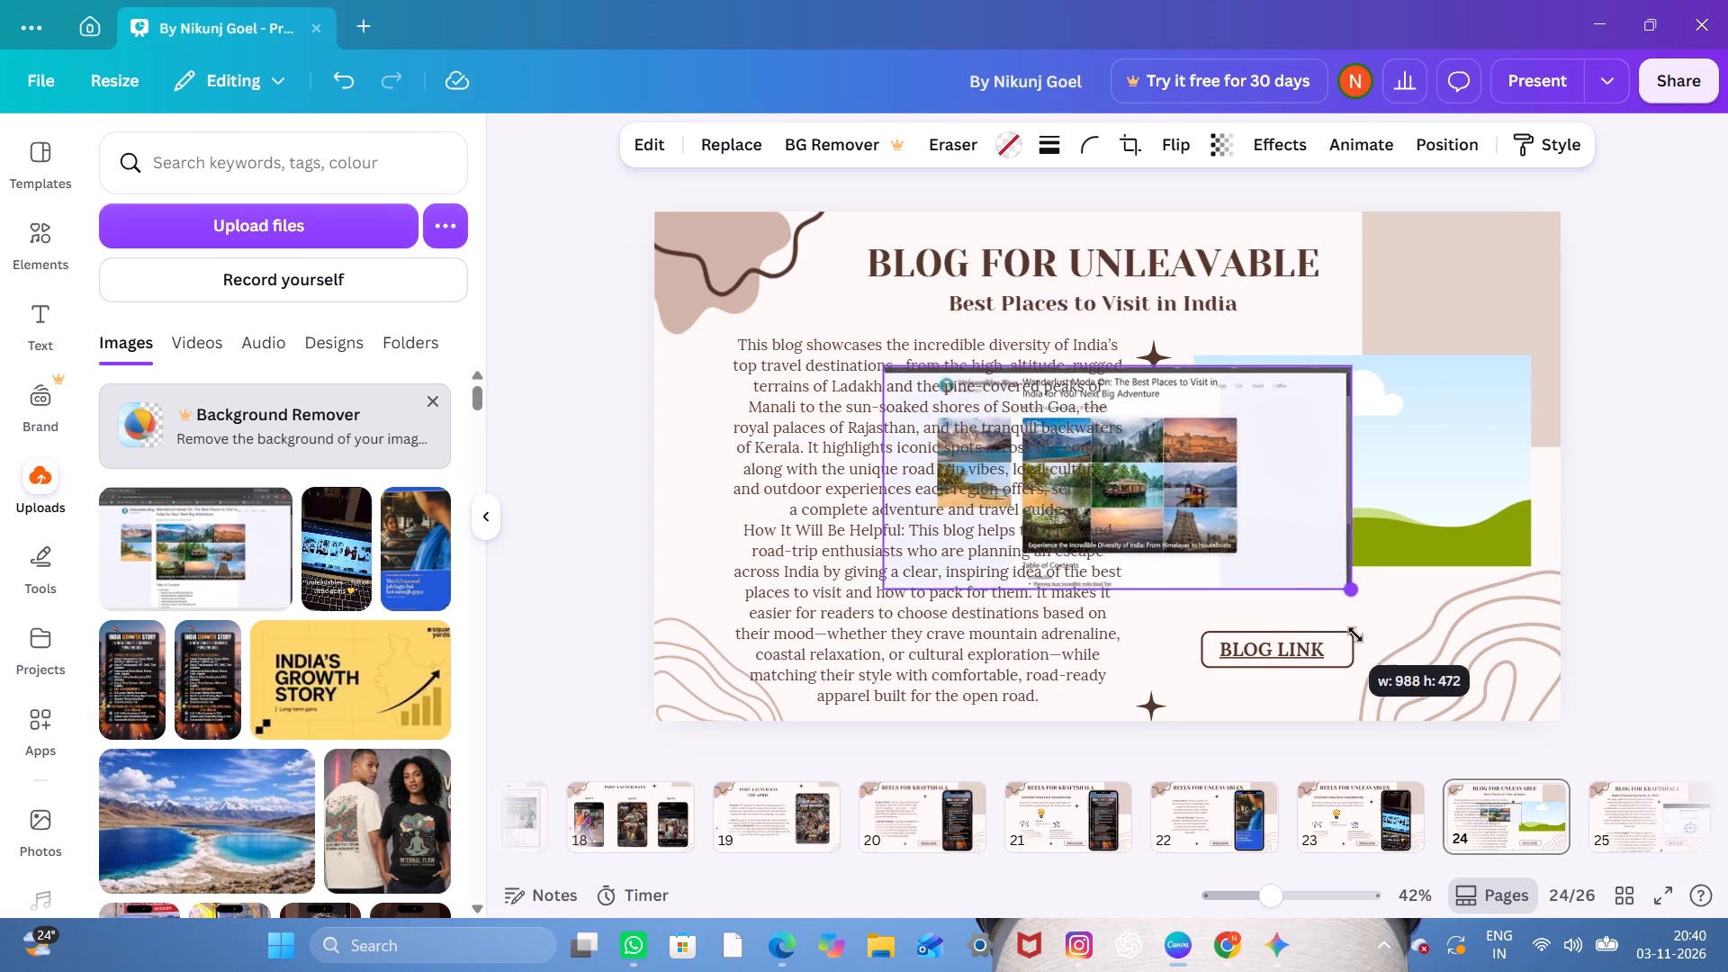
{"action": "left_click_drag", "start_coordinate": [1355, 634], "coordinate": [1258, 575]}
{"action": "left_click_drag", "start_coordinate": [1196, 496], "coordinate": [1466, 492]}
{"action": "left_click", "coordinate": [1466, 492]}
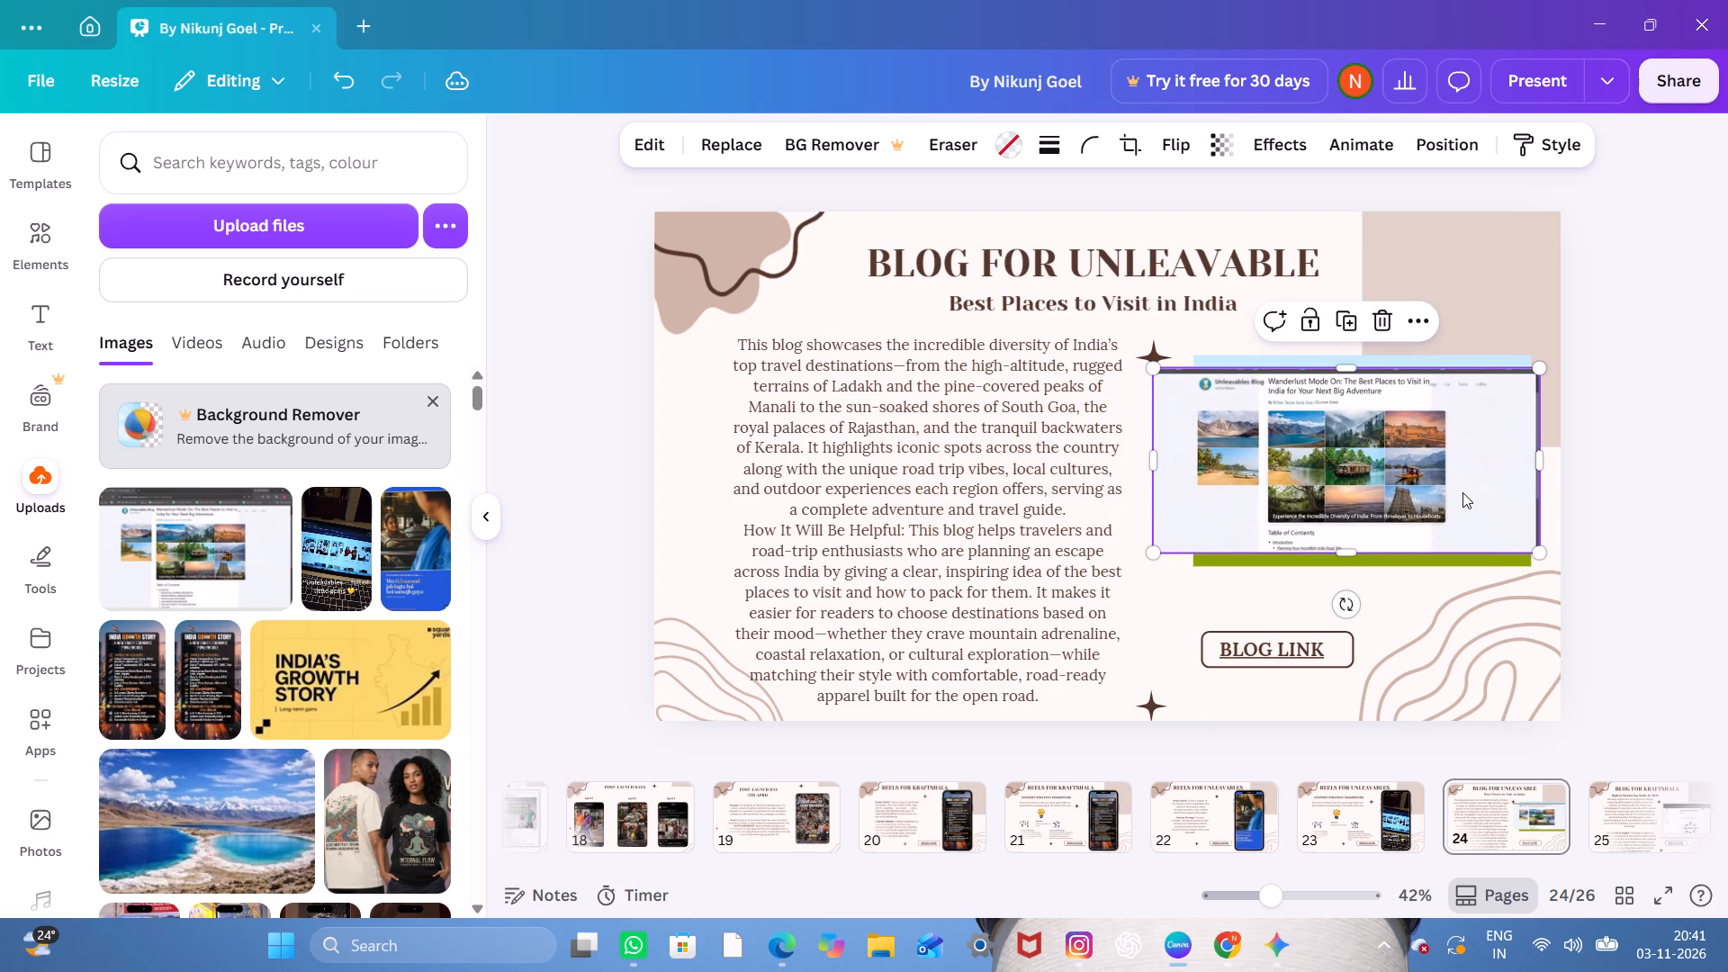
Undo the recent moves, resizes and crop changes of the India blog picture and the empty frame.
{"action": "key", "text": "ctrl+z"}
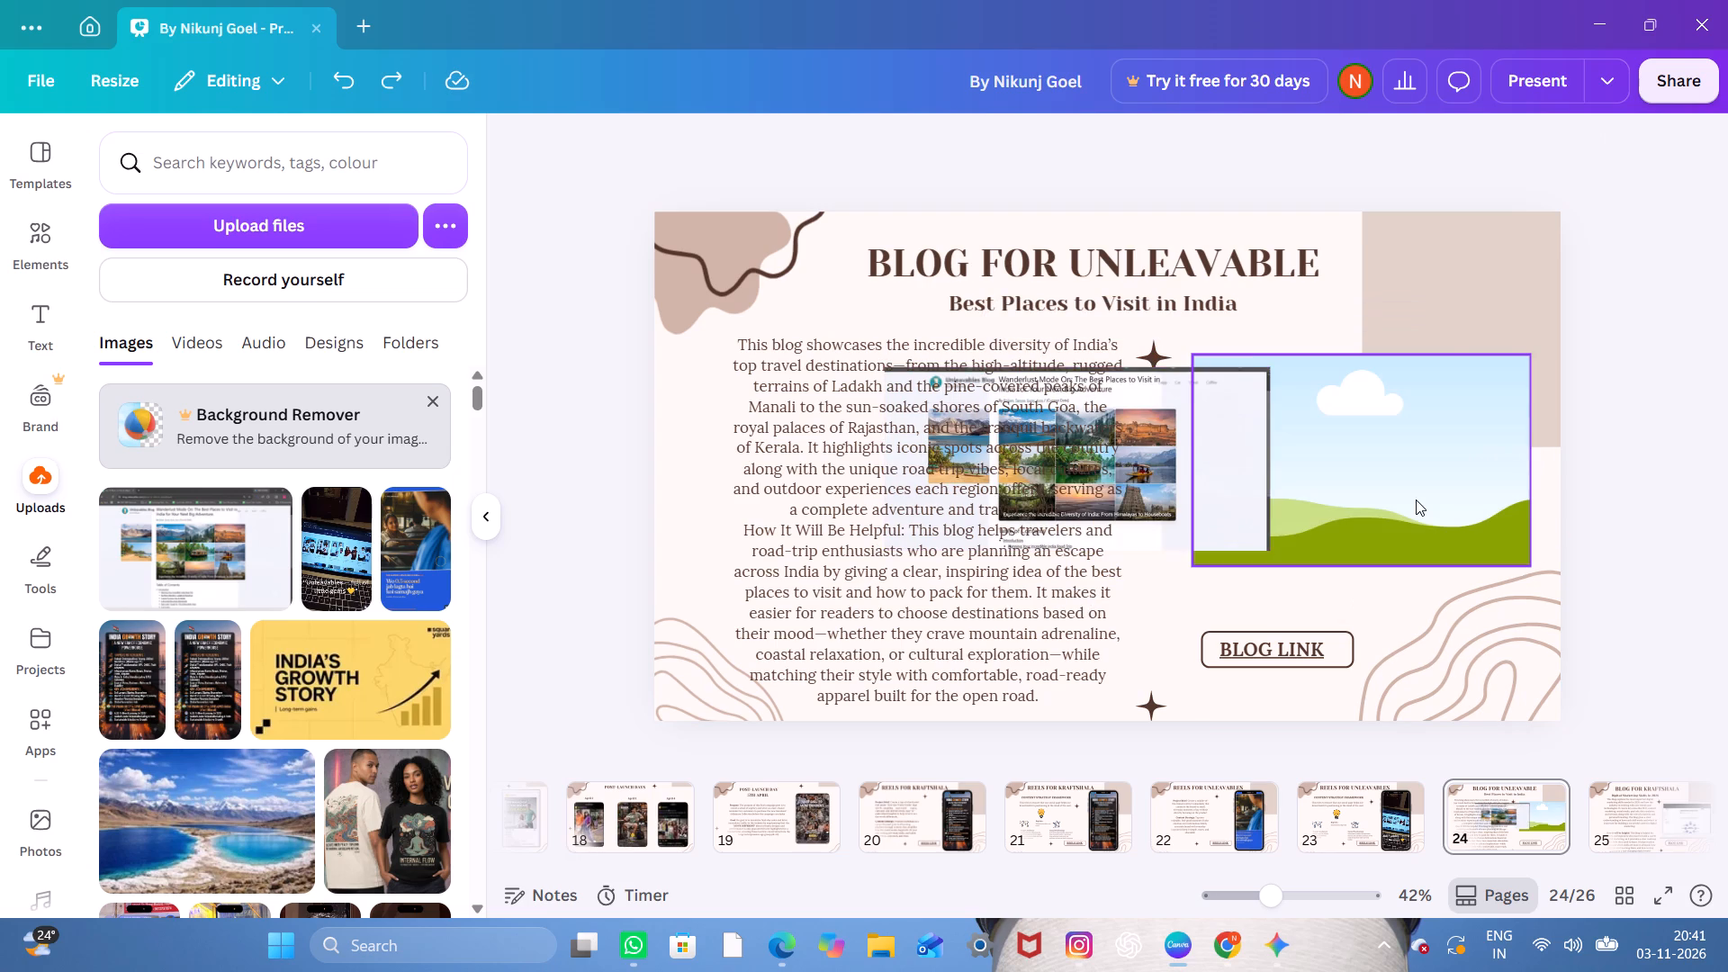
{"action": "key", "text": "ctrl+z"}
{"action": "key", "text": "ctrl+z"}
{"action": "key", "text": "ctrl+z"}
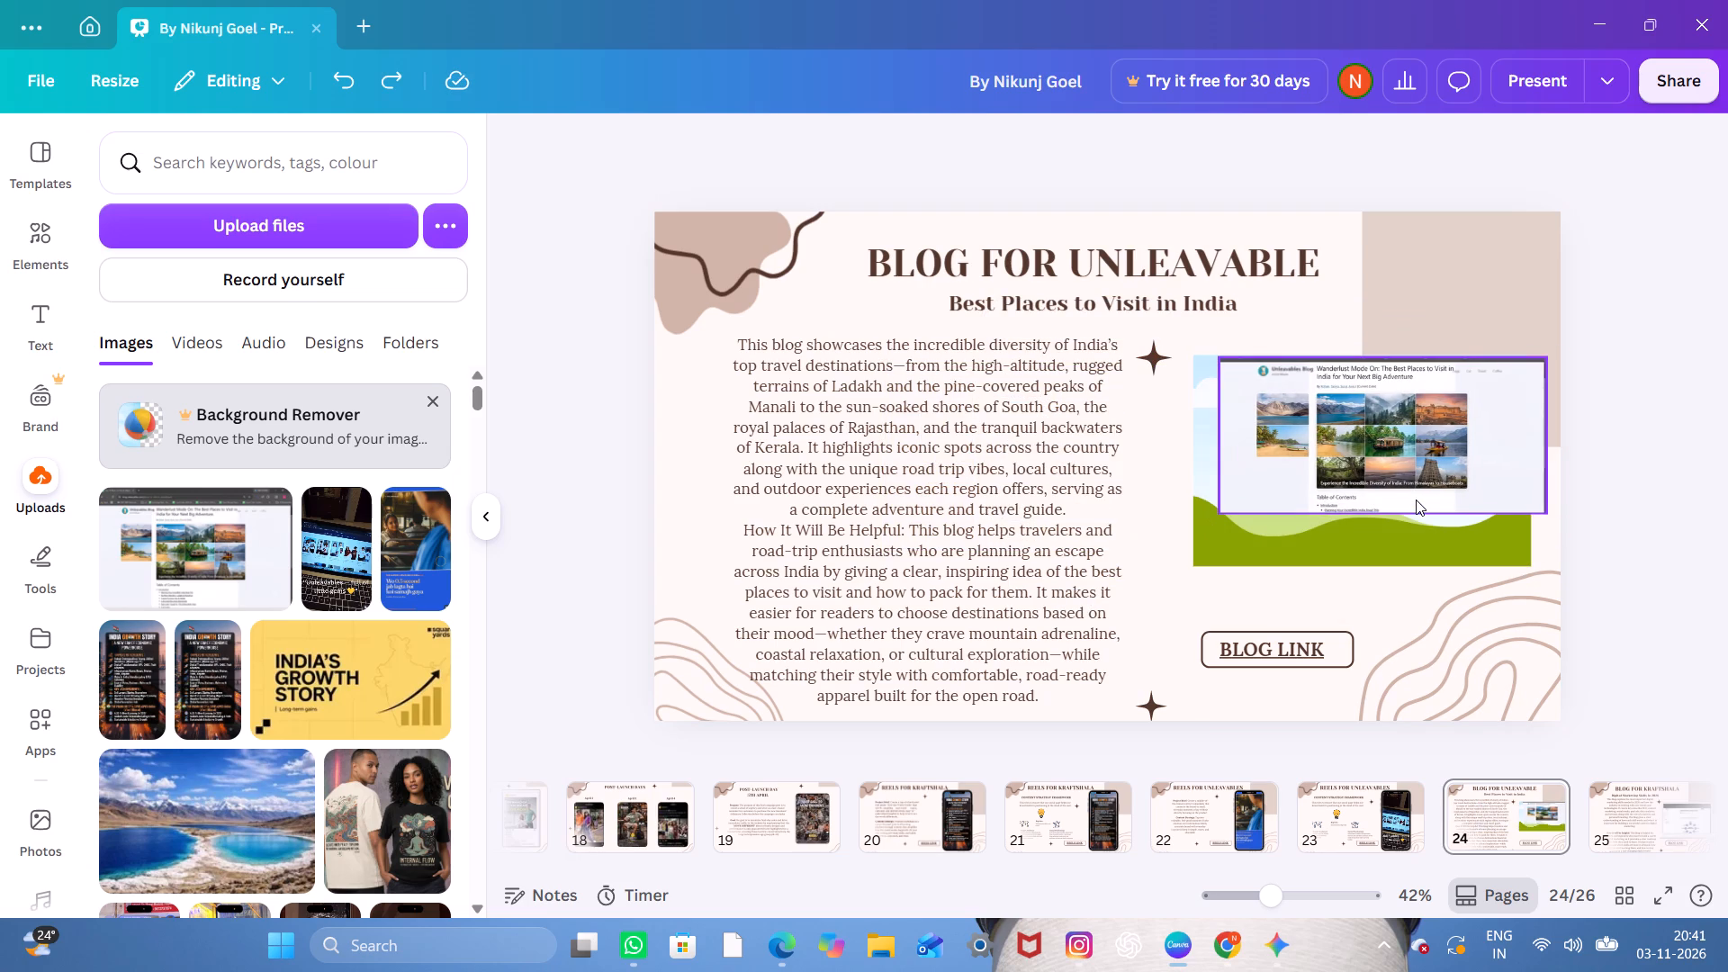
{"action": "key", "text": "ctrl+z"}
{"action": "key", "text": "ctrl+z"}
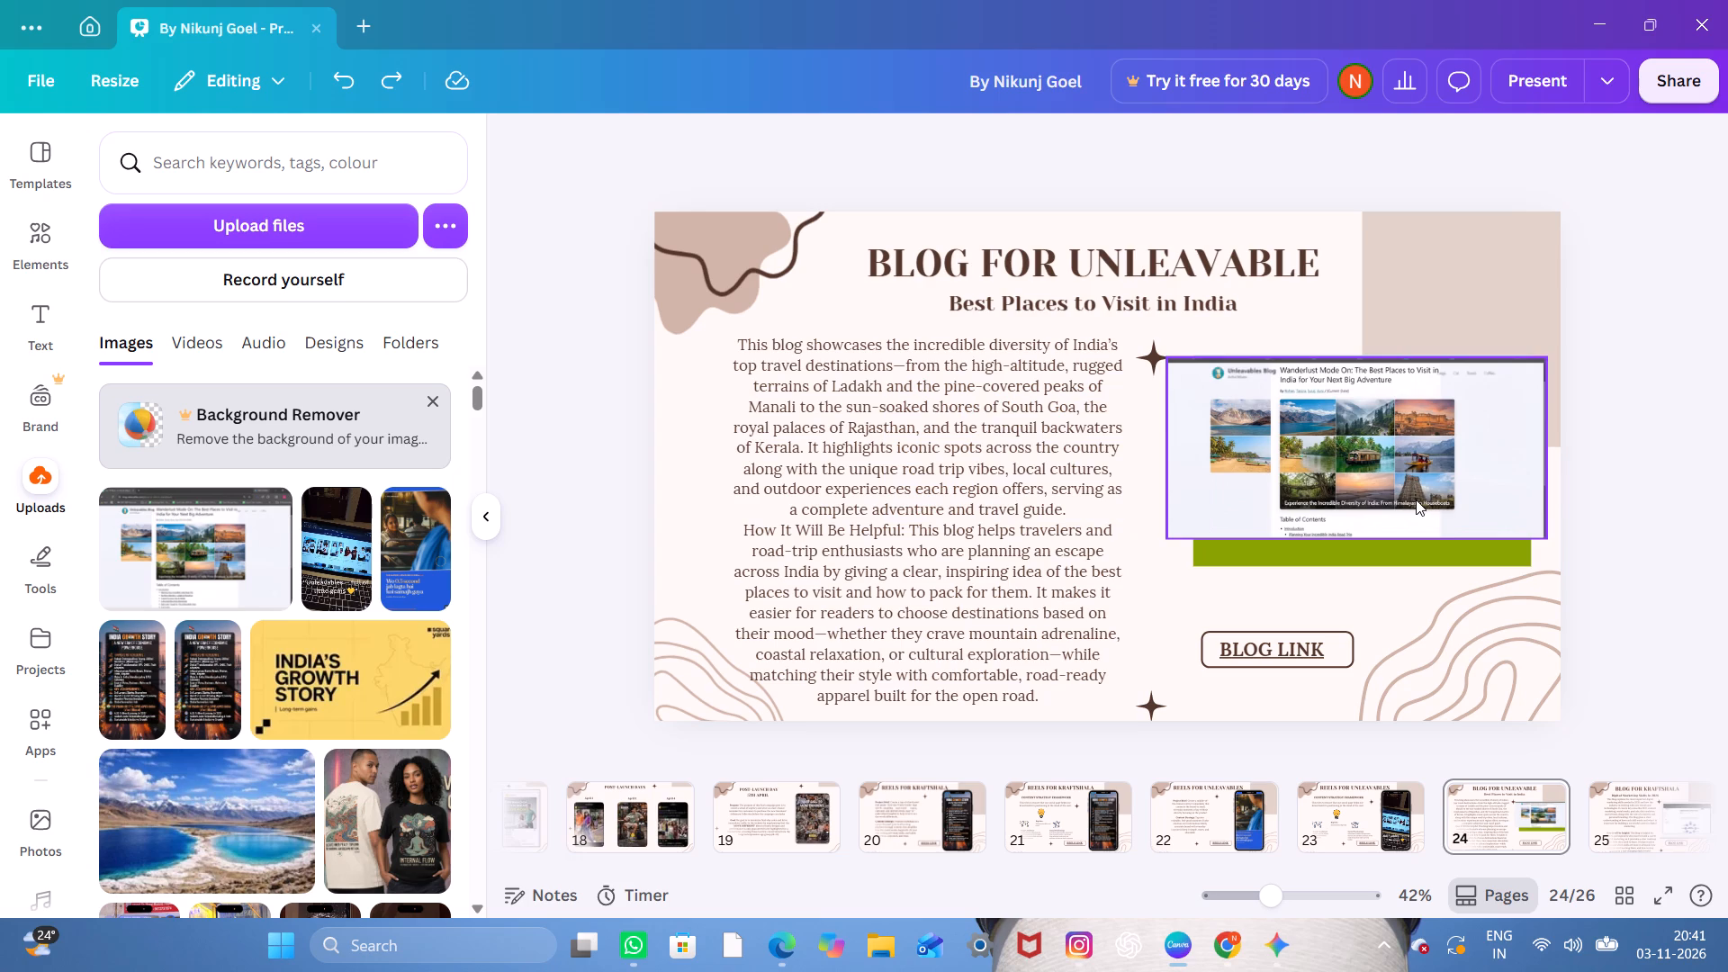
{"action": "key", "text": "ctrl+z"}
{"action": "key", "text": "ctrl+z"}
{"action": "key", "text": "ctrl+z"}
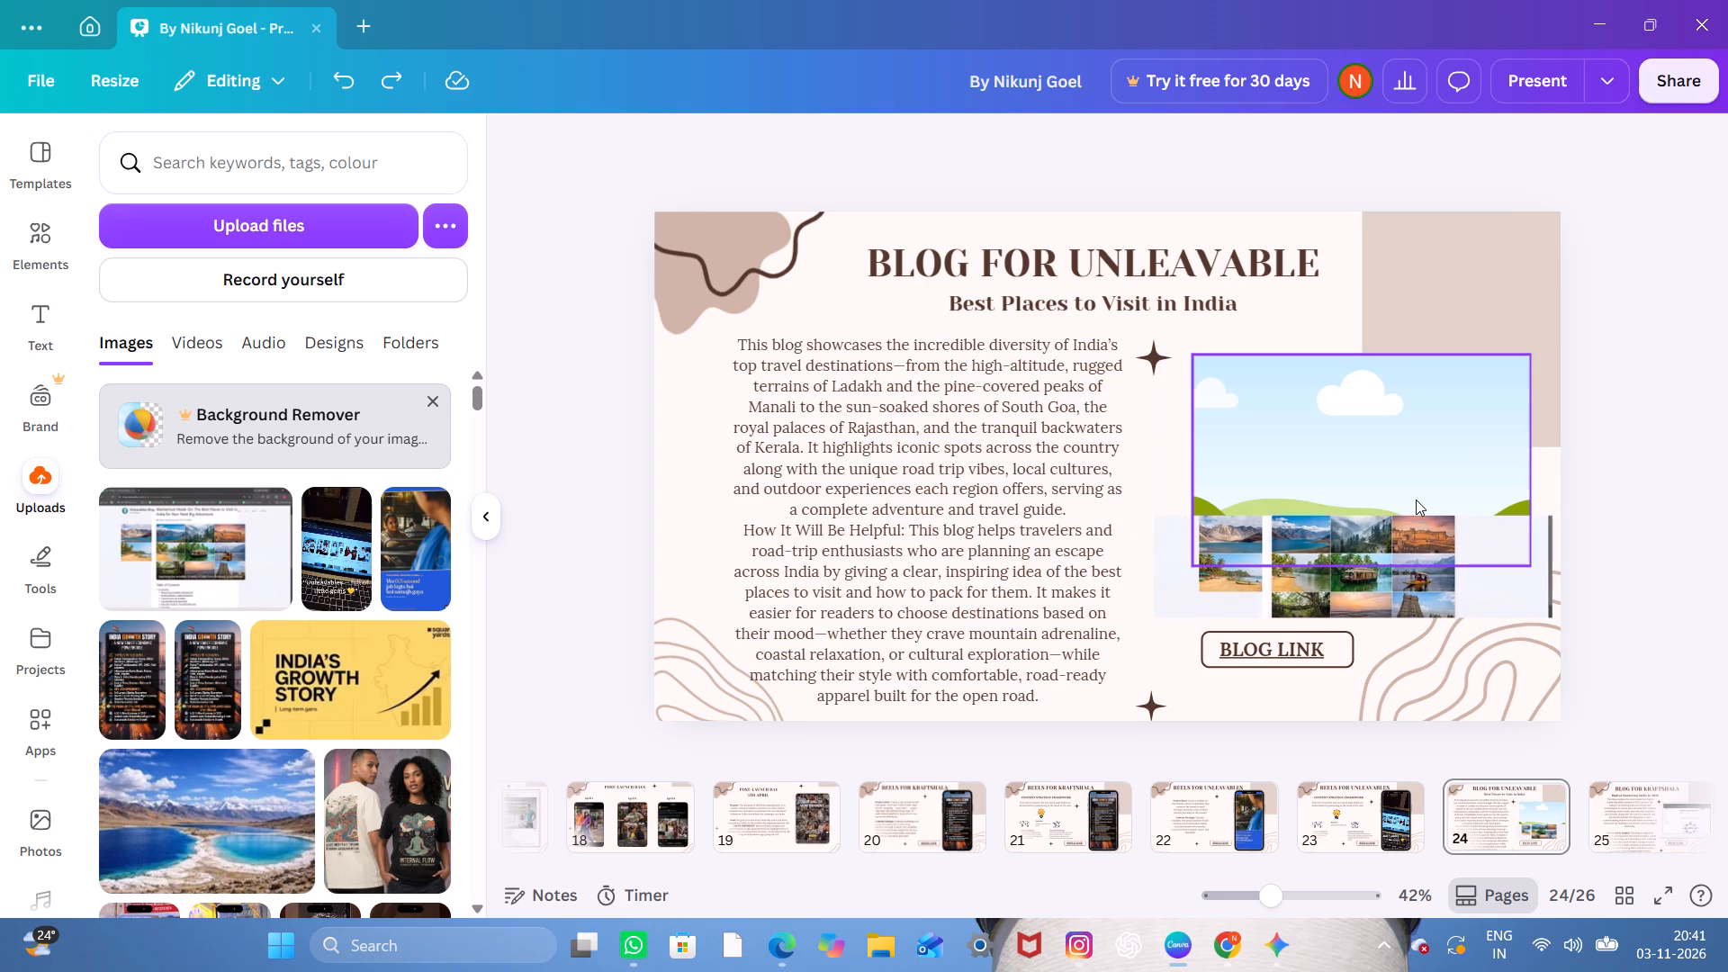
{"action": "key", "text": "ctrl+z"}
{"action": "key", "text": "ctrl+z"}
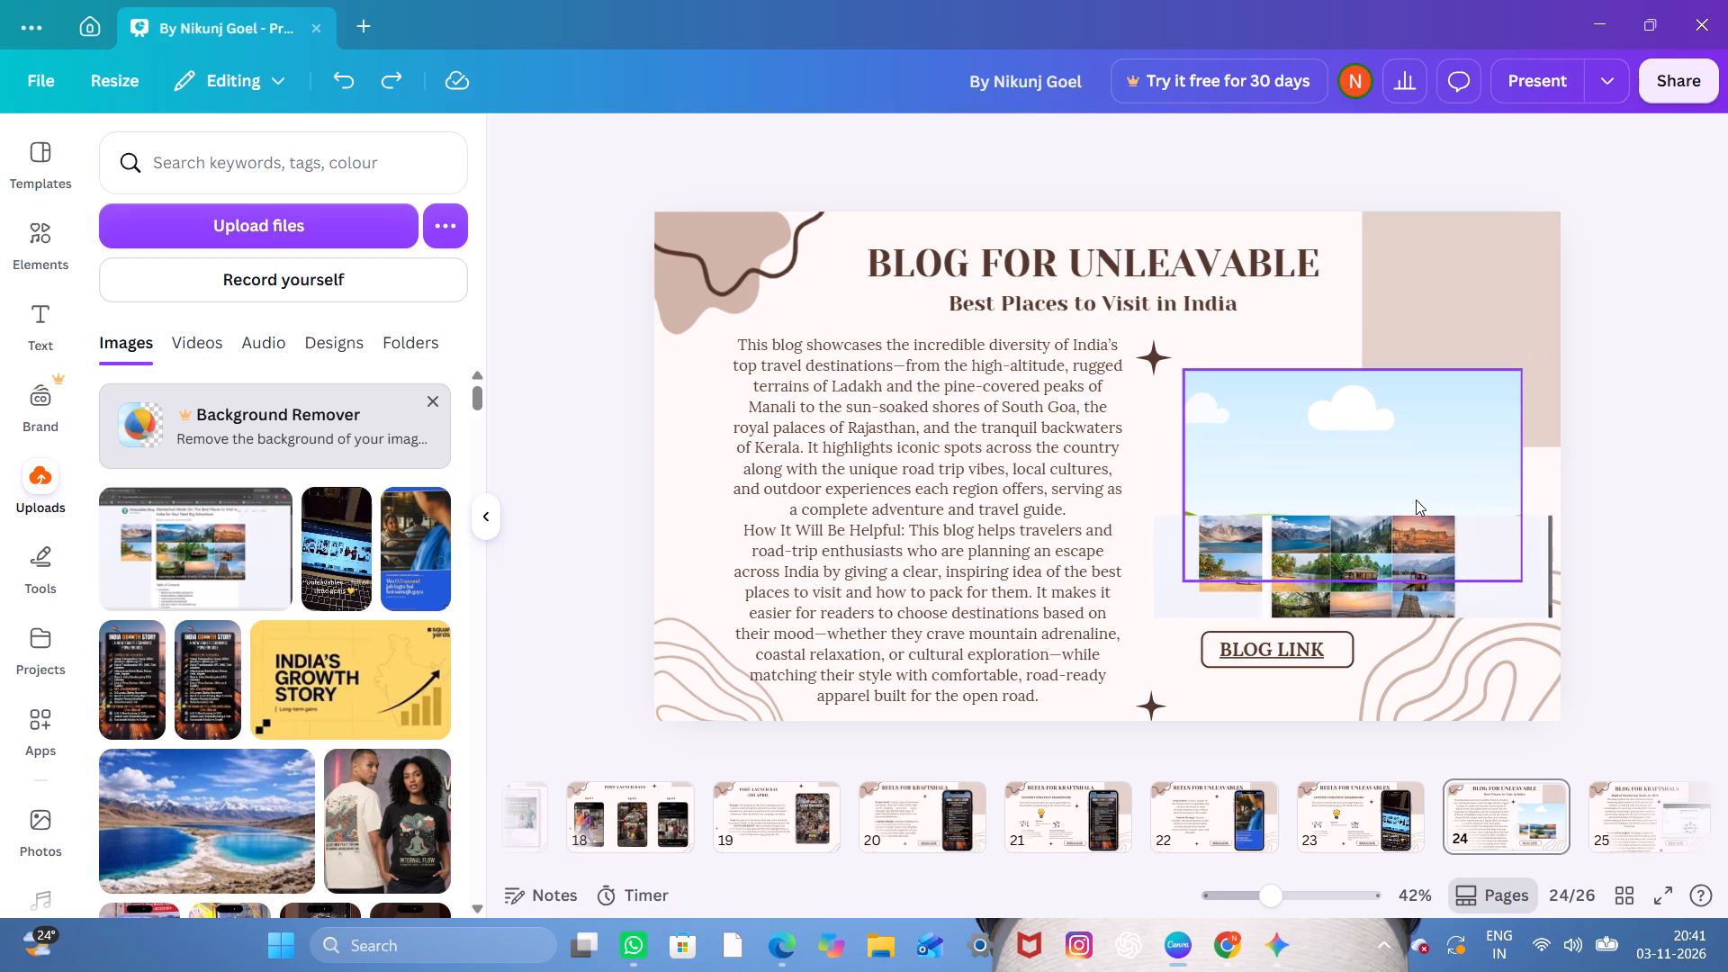
Undo the deletion of the Uttarakhand screenshot and the cropping of the India blog picture, and deselect everything.
{"action": "key", "text": "ctrl+z"}
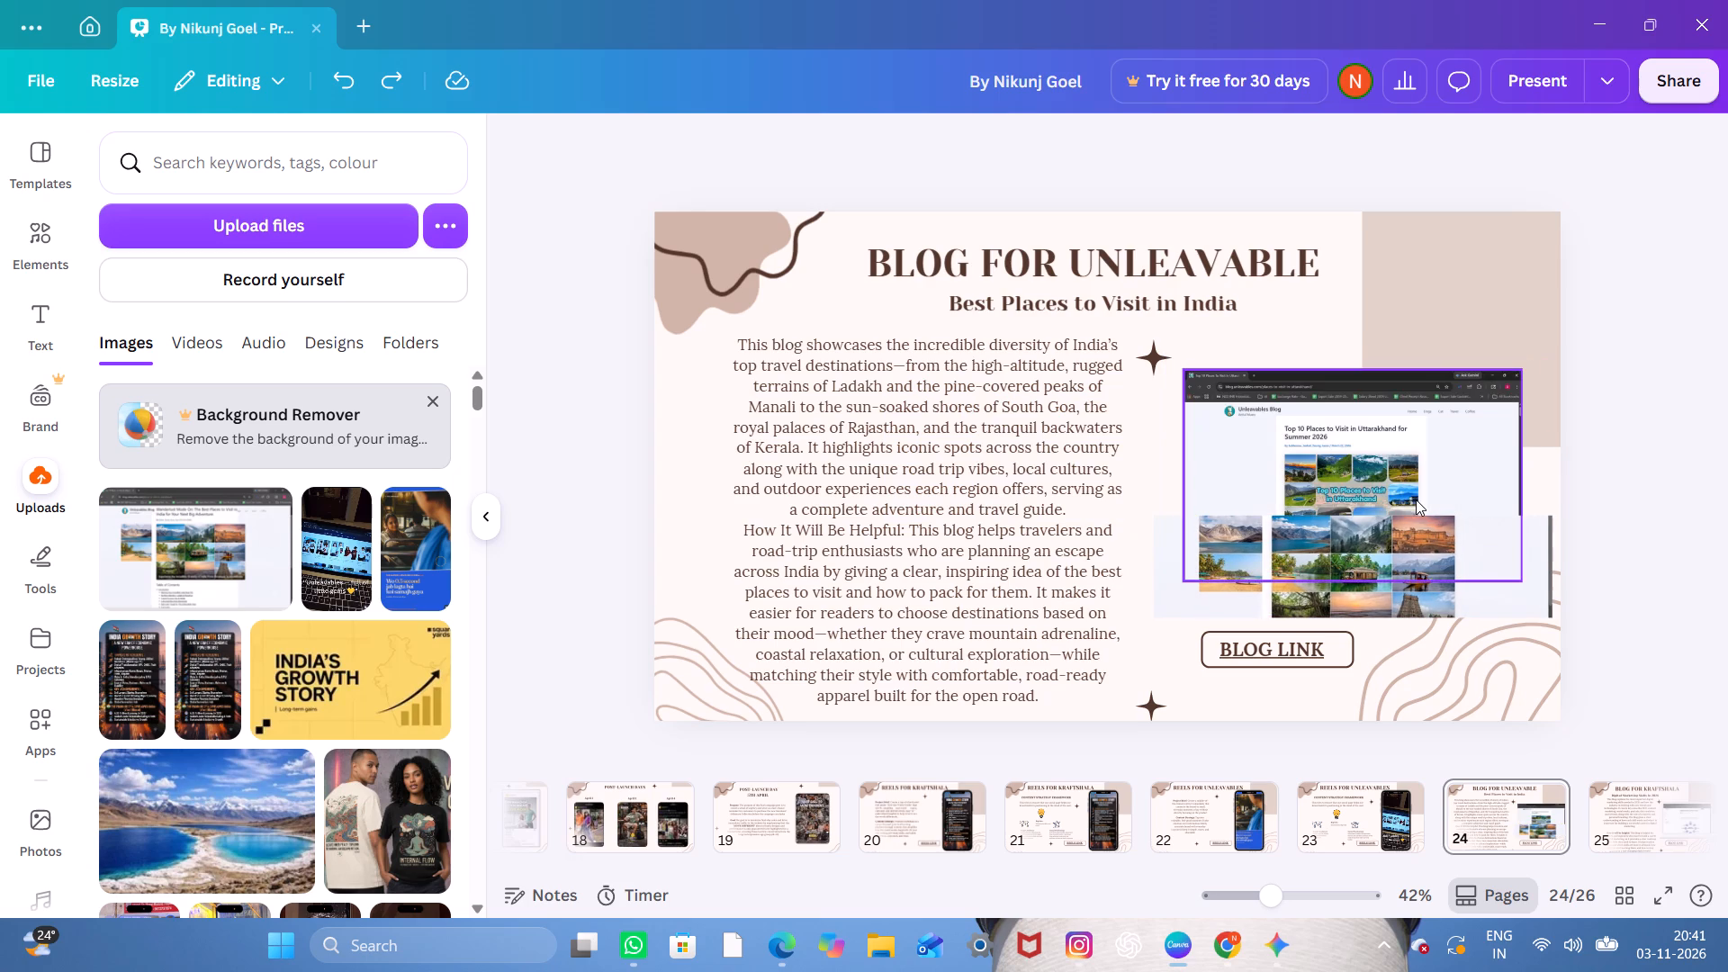
{"action": "key", "text": "ctrl+z"}
{"action": "left_click", "coordinate": [1679, 466]}
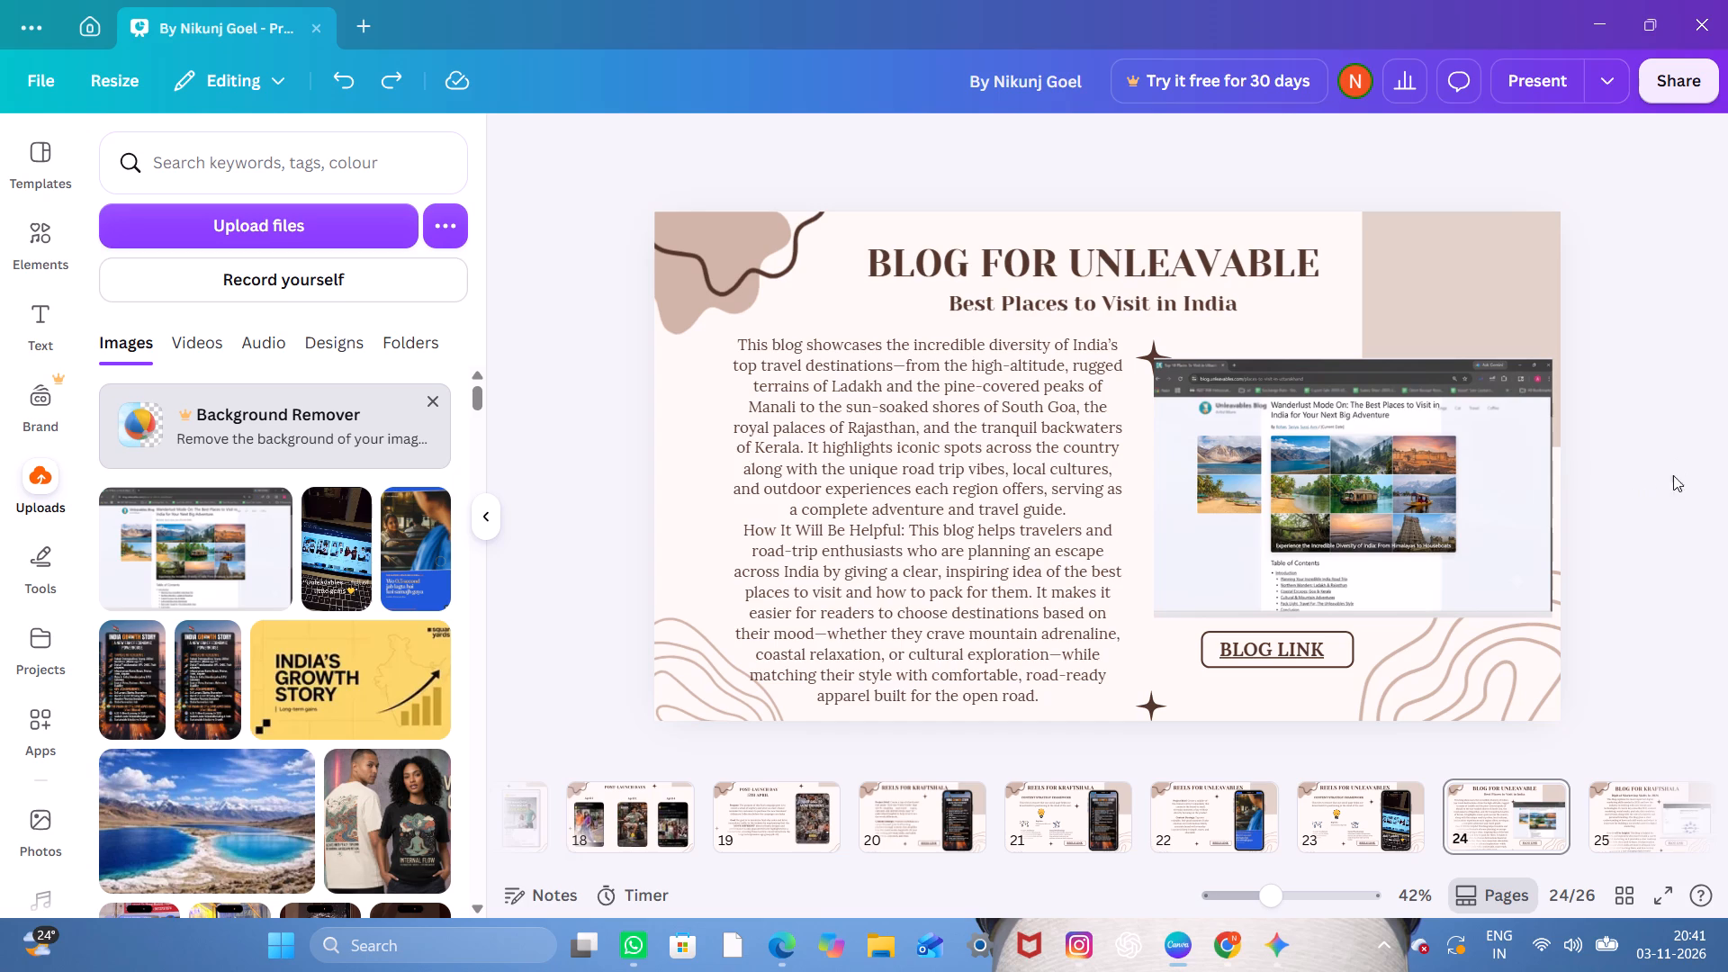
Open the hyperlink of the BLOG LINK text on slide 24 for editing.
{"action": "left_click", "coordinate": [1275, 651]}
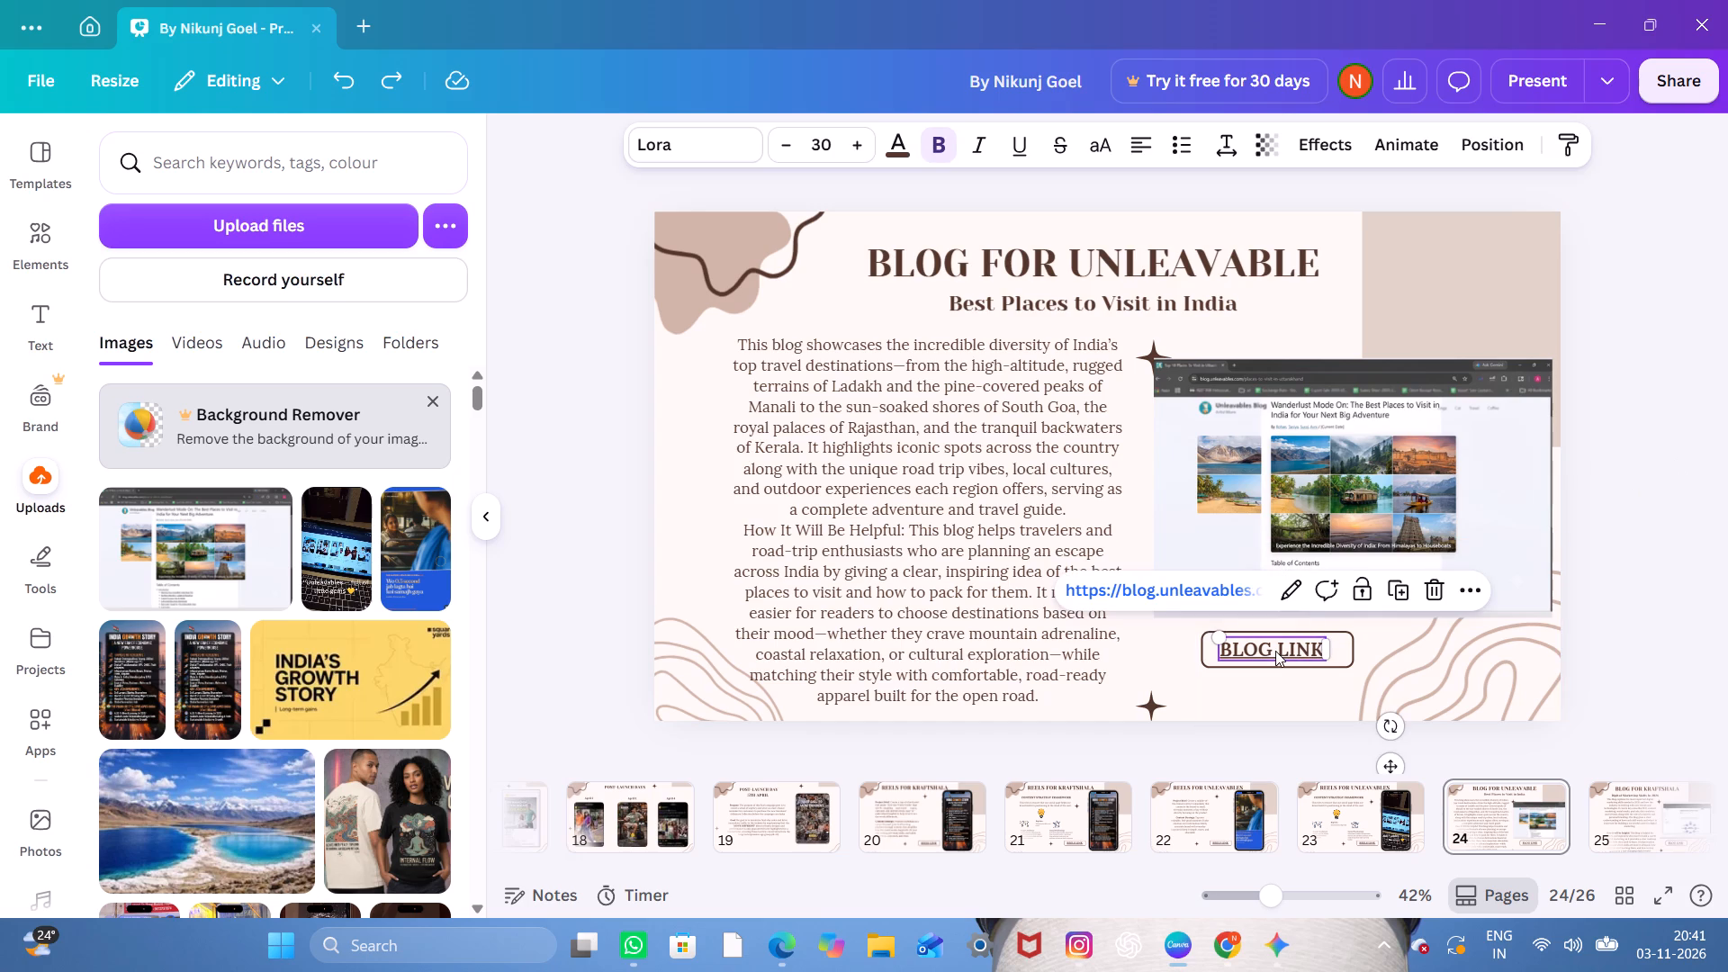
{"action": "left_click", "coordinate": [1284, 589]}
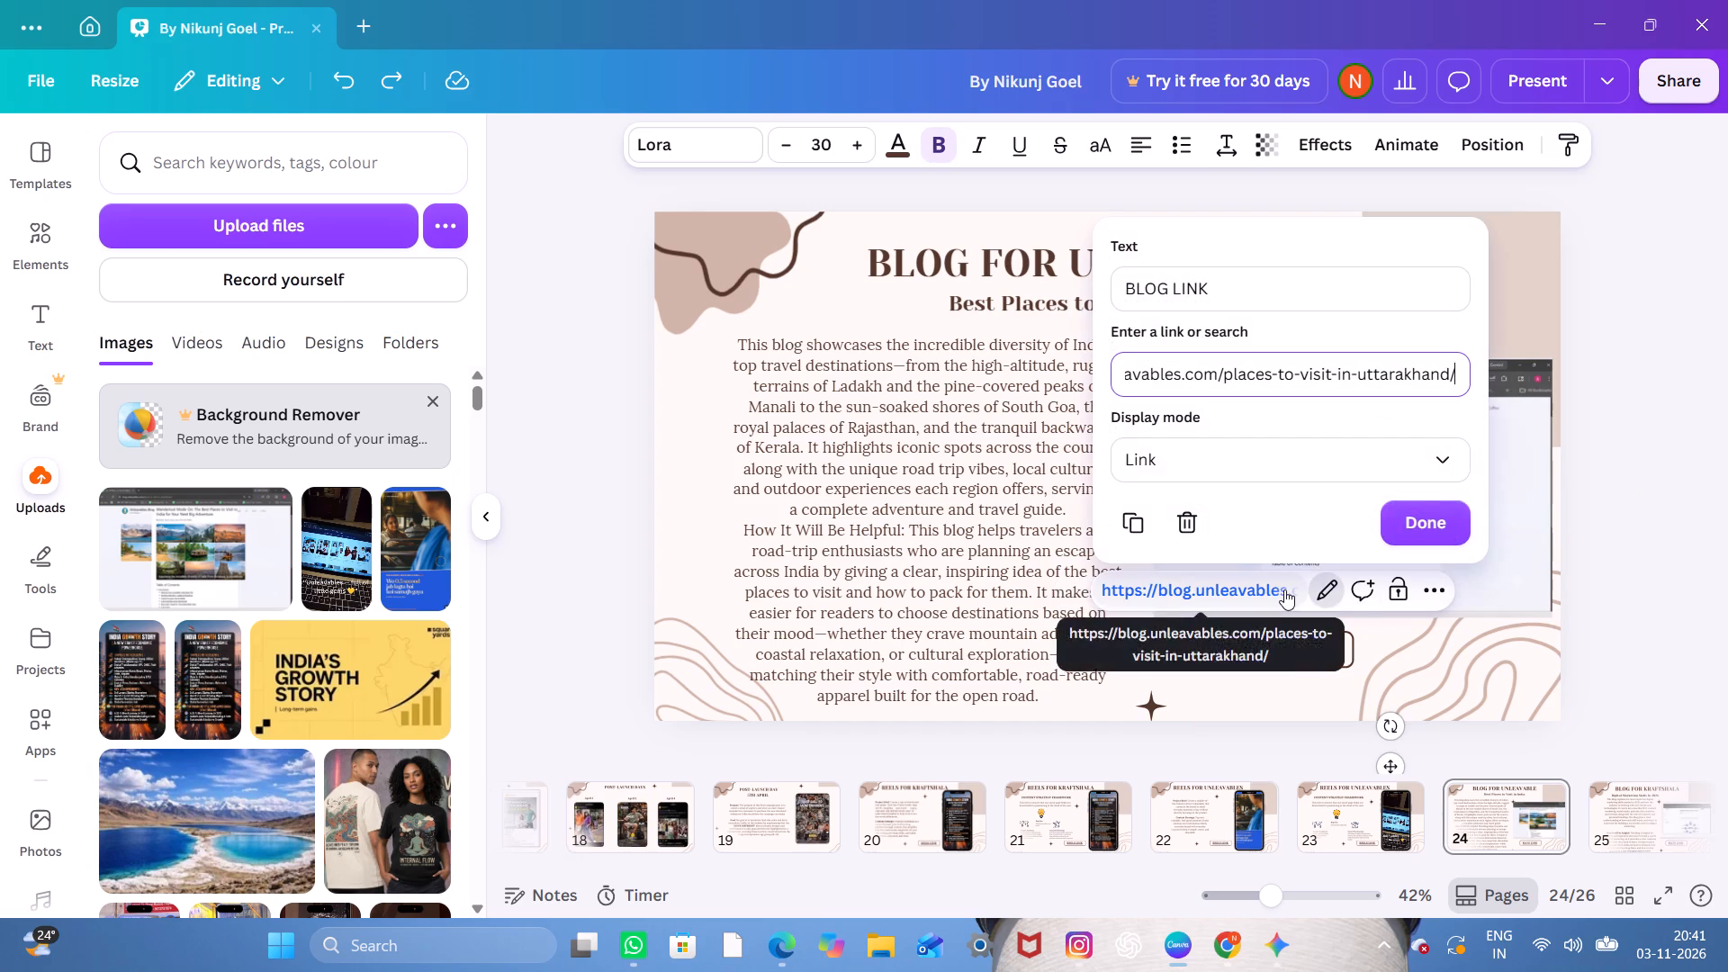
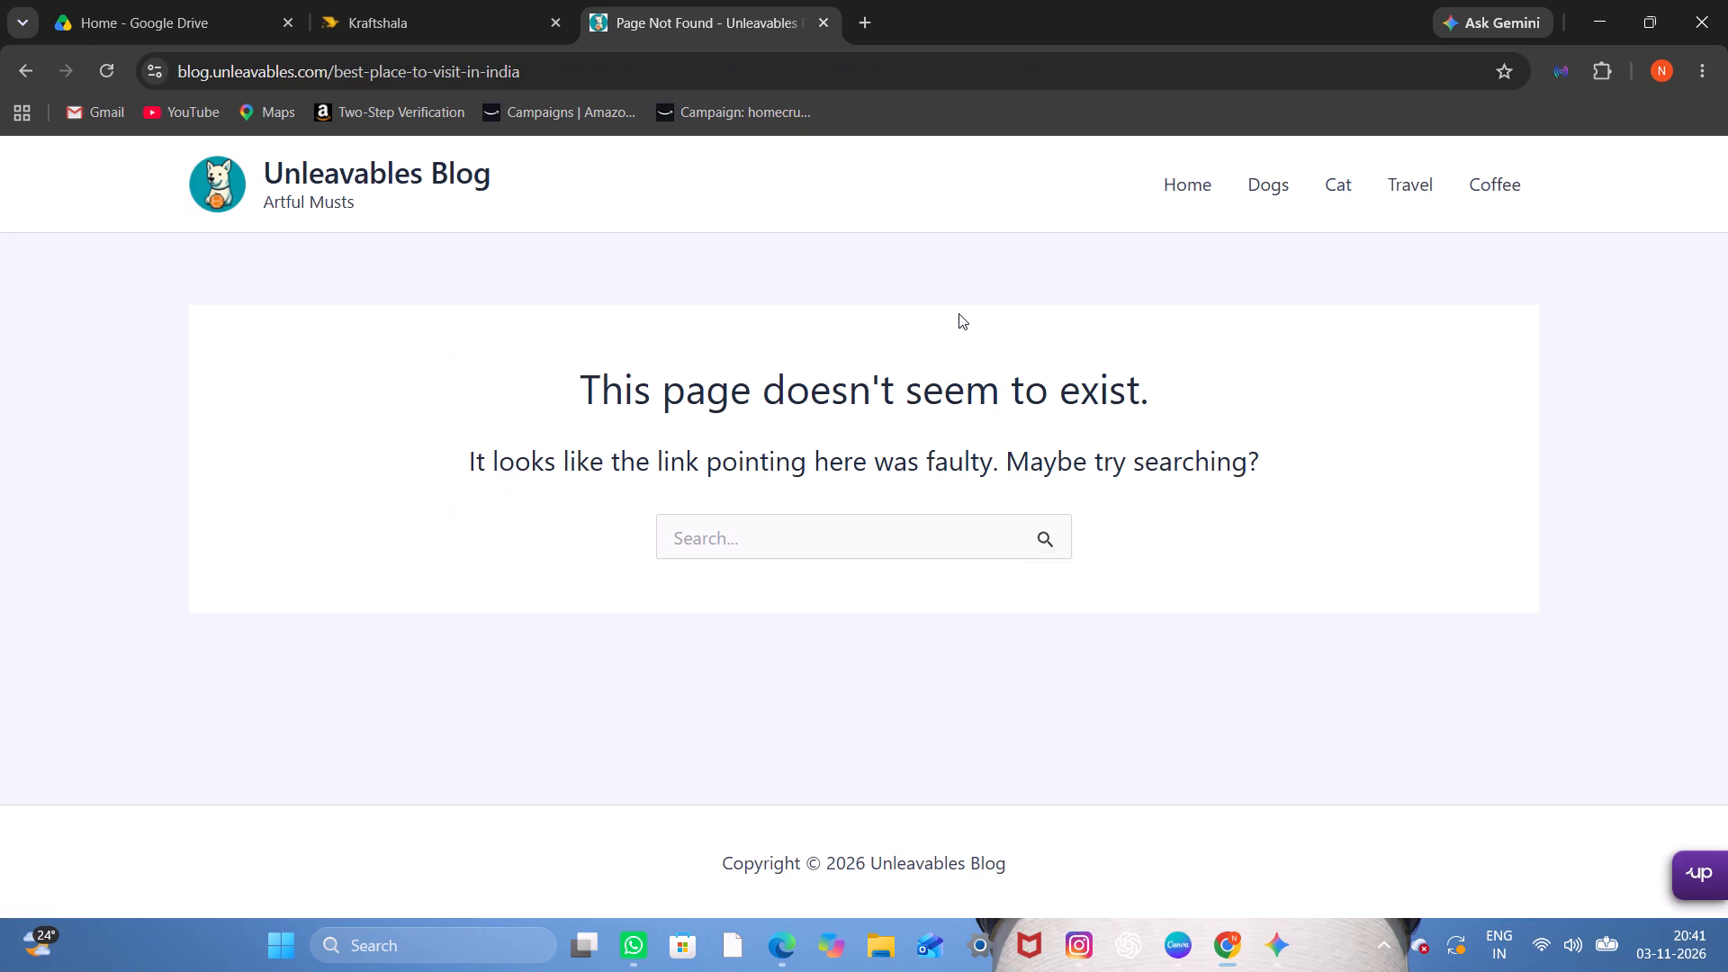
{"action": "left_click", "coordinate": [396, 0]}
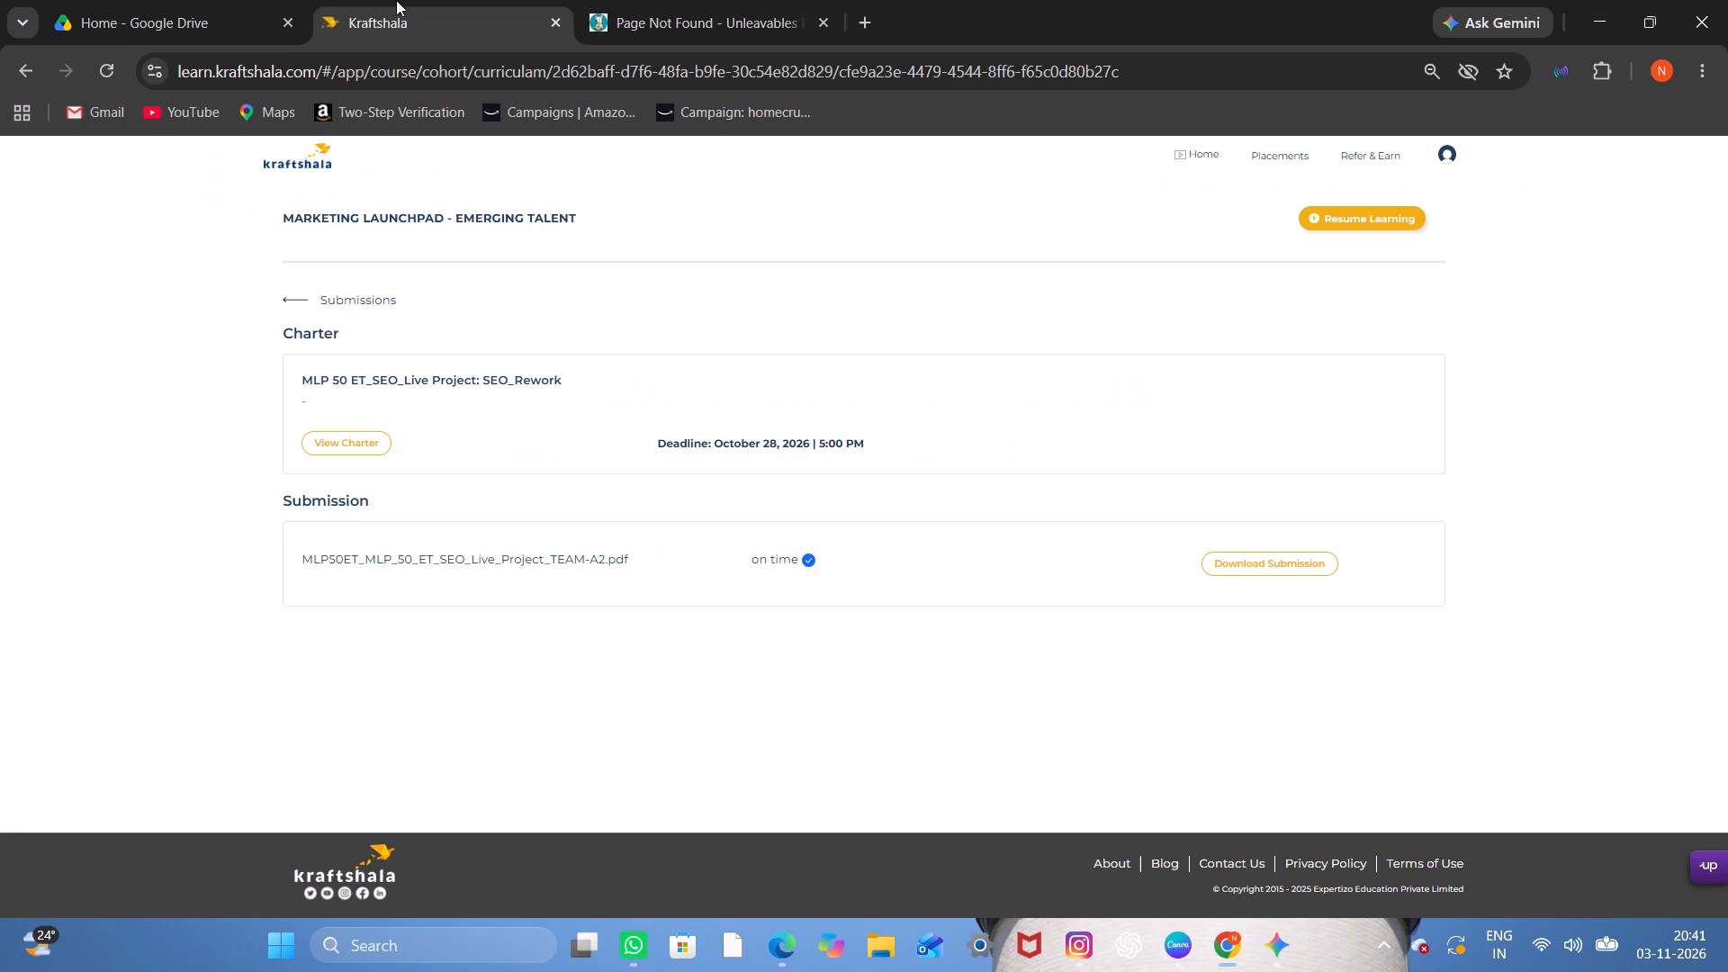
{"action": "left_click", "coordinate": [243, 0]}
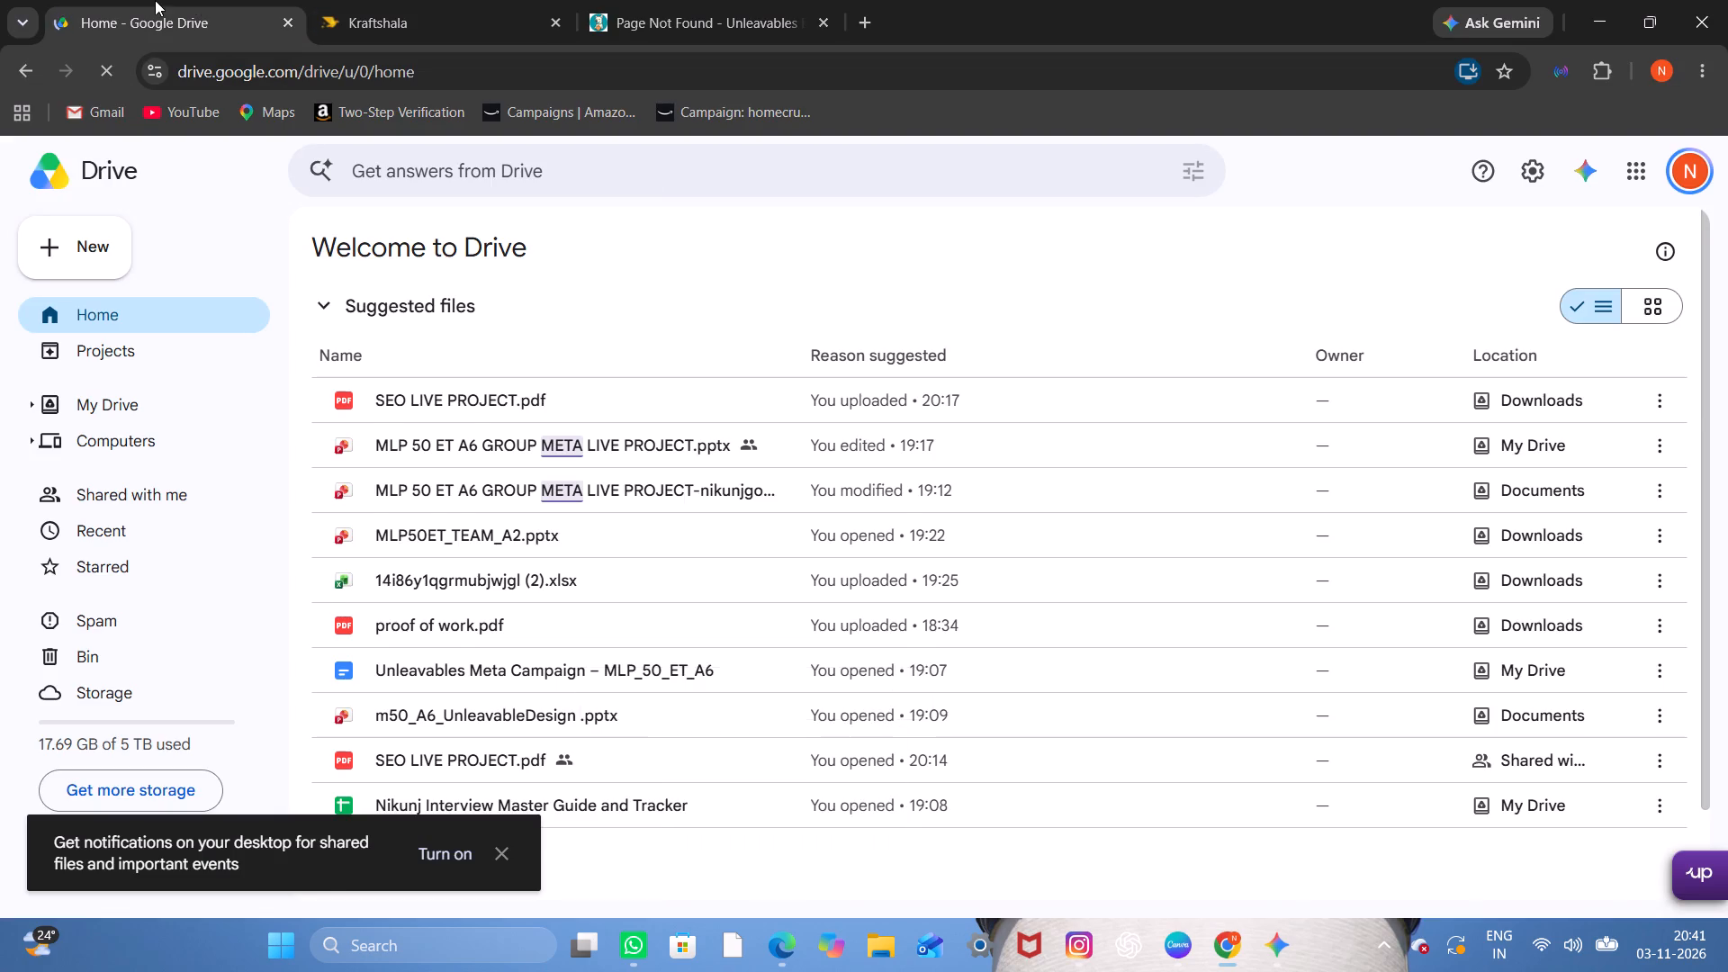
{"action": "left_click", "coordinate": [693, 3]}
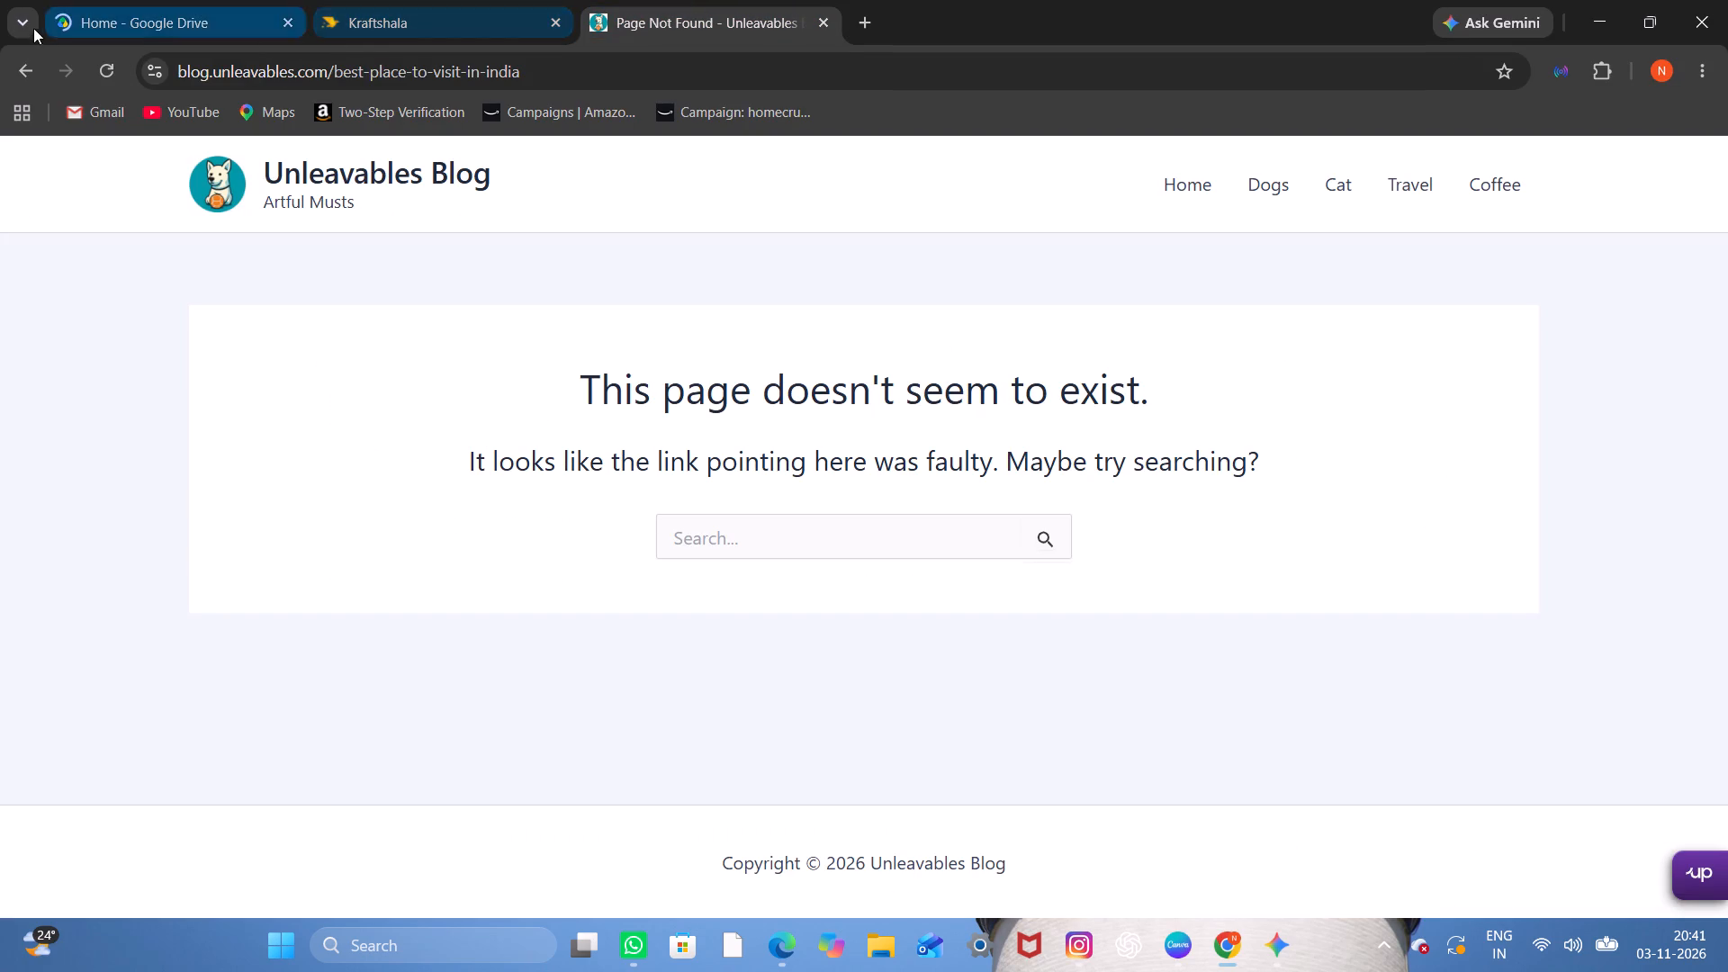
Return to the SEO project PDF and look through its slides from the cover to the Content Brief table.
{"action": "left_click", "coordinate": [25, 55]}
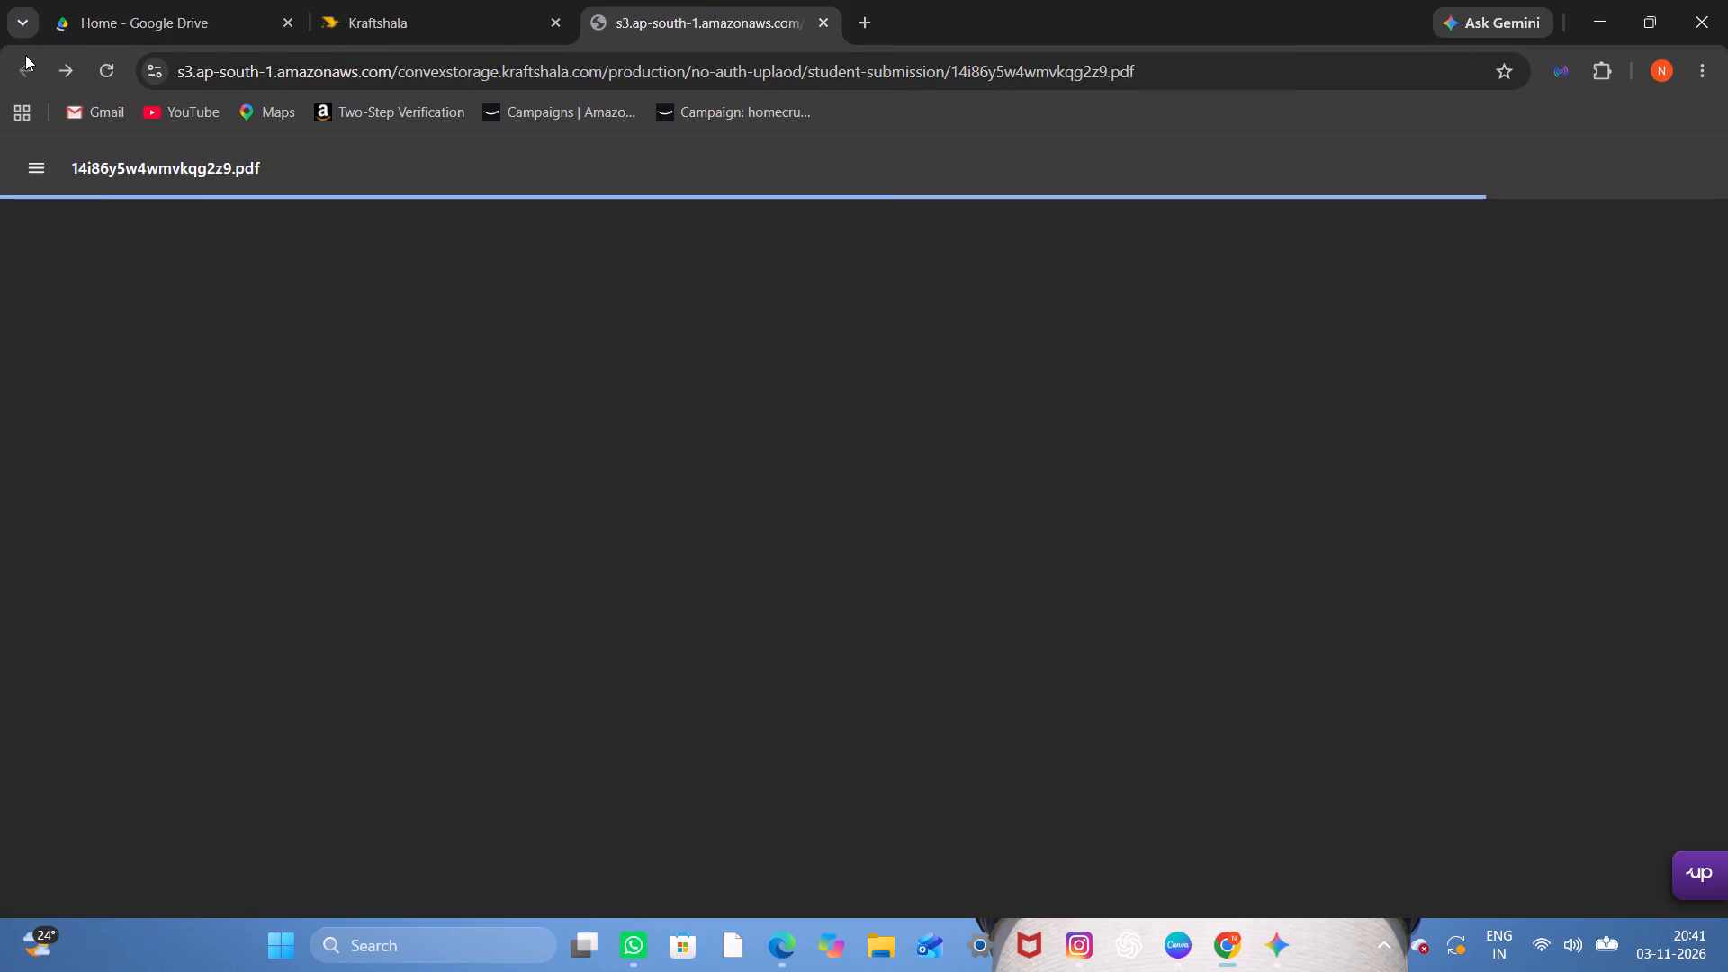
{"action": "scroll", "coordinate": [796, 472], "scroll_direction": "down", "scroll_amount": 6}
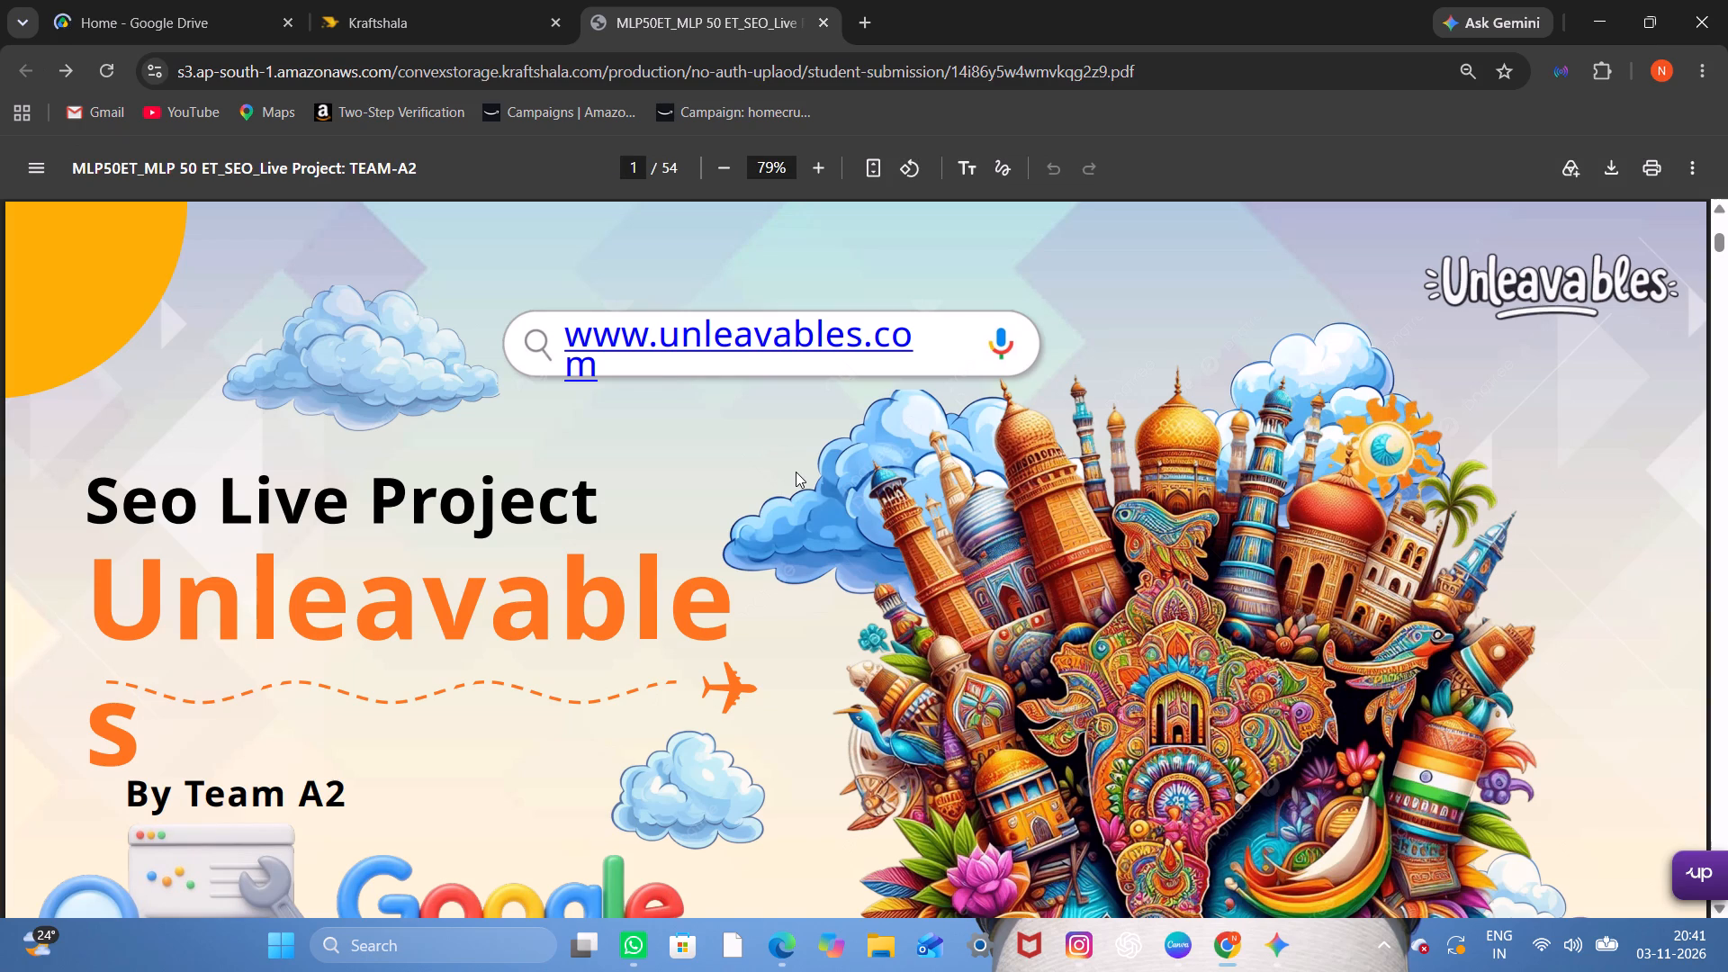
{"action": "scroll", "coordinate": [796, 472], "scroll_direction": "down", "scroll_amount": 10}
{"action": "scroll", "coordinate": [796, 472], "scroll_direction": "up", "scroll_amount": 1}
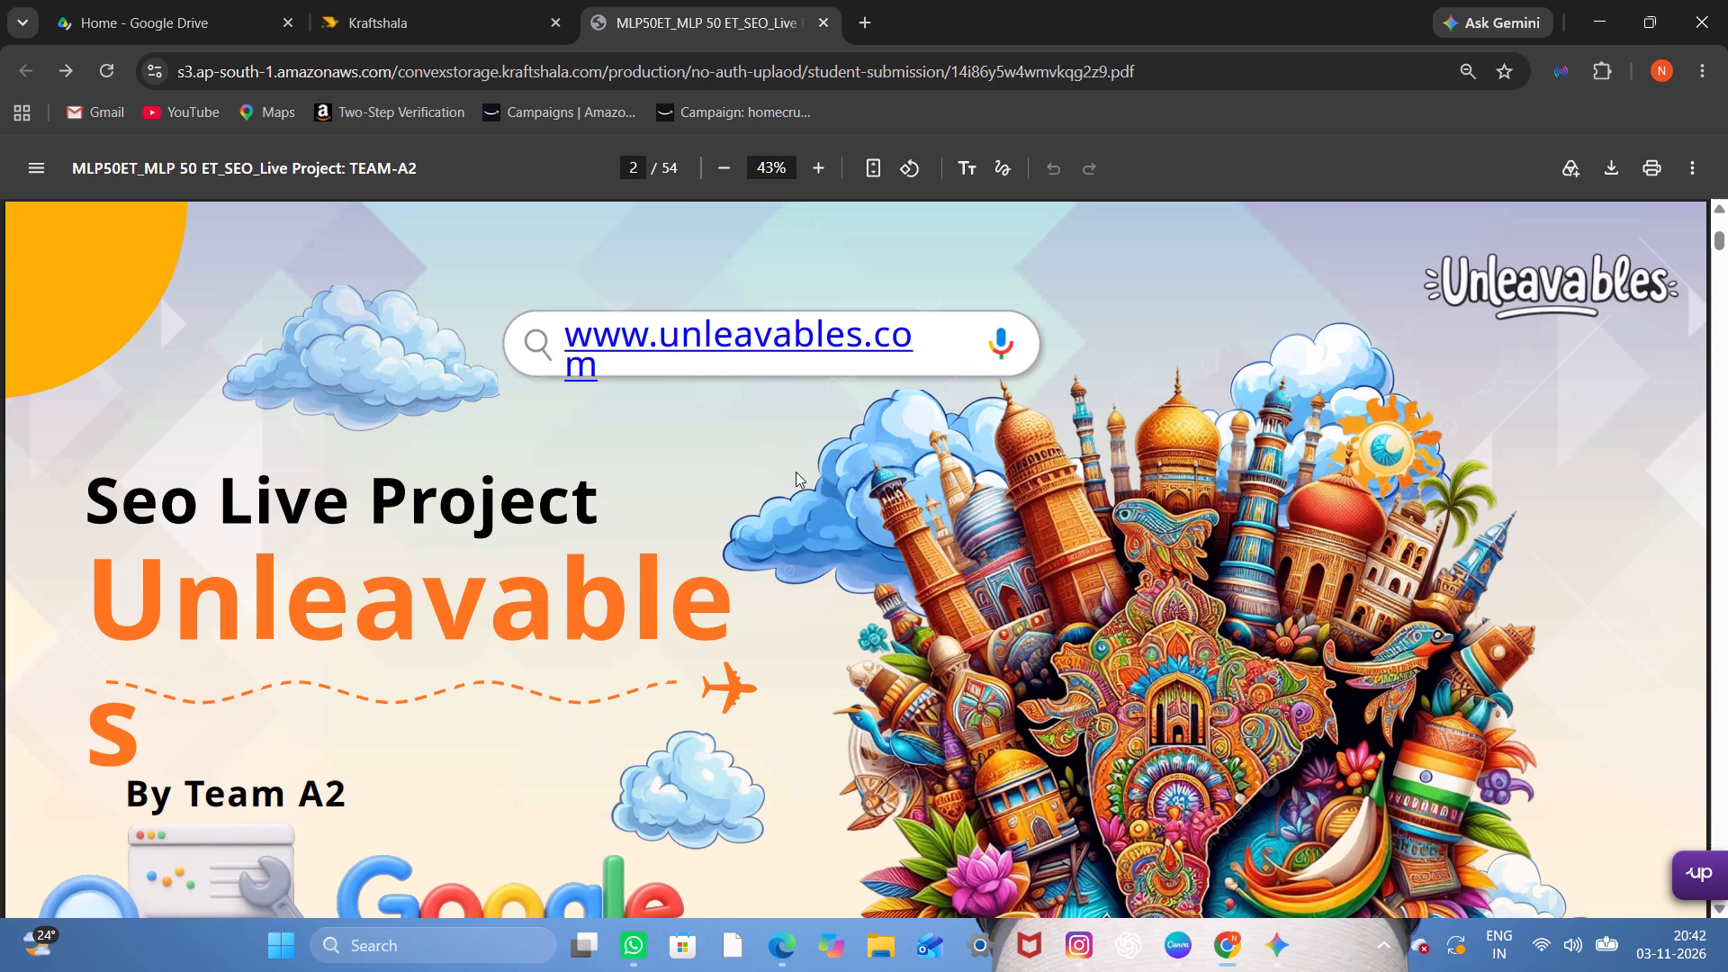
{"action": "scroll", "coordinate": [796, 472], "scroll_direction": "down", "scroll_amount": 10}
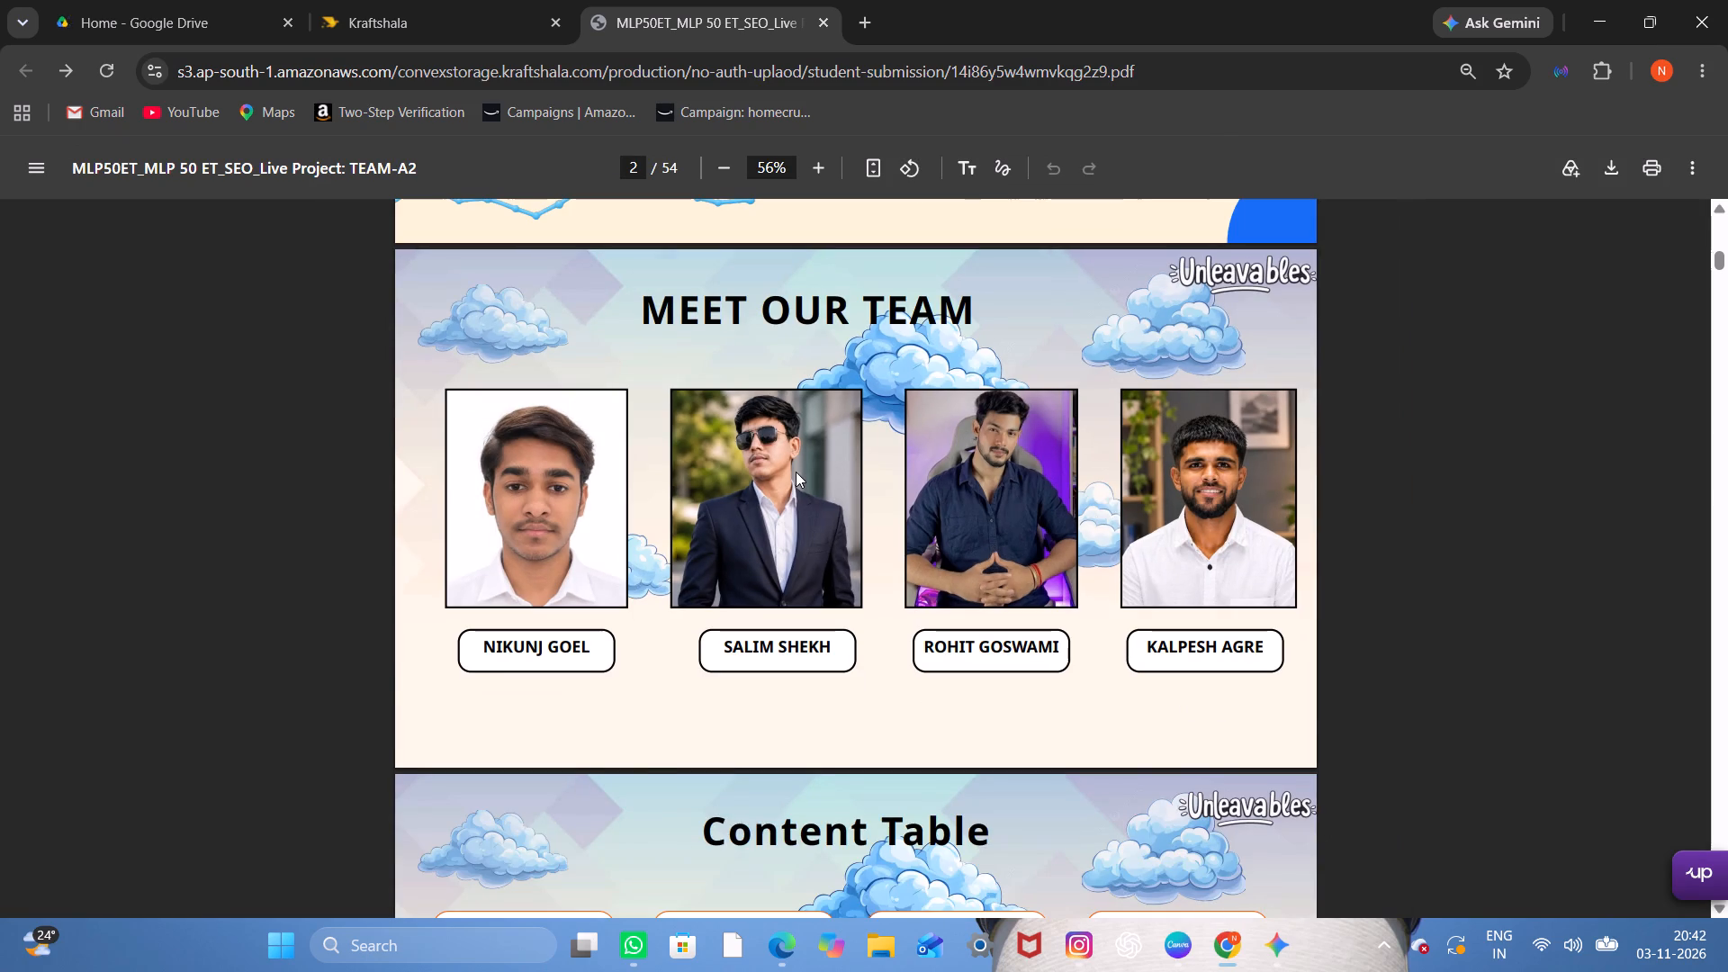
{"action": "scroll", "coordinate": [796, 472], "scroll_direction": "down", "scroll_amount": 5}
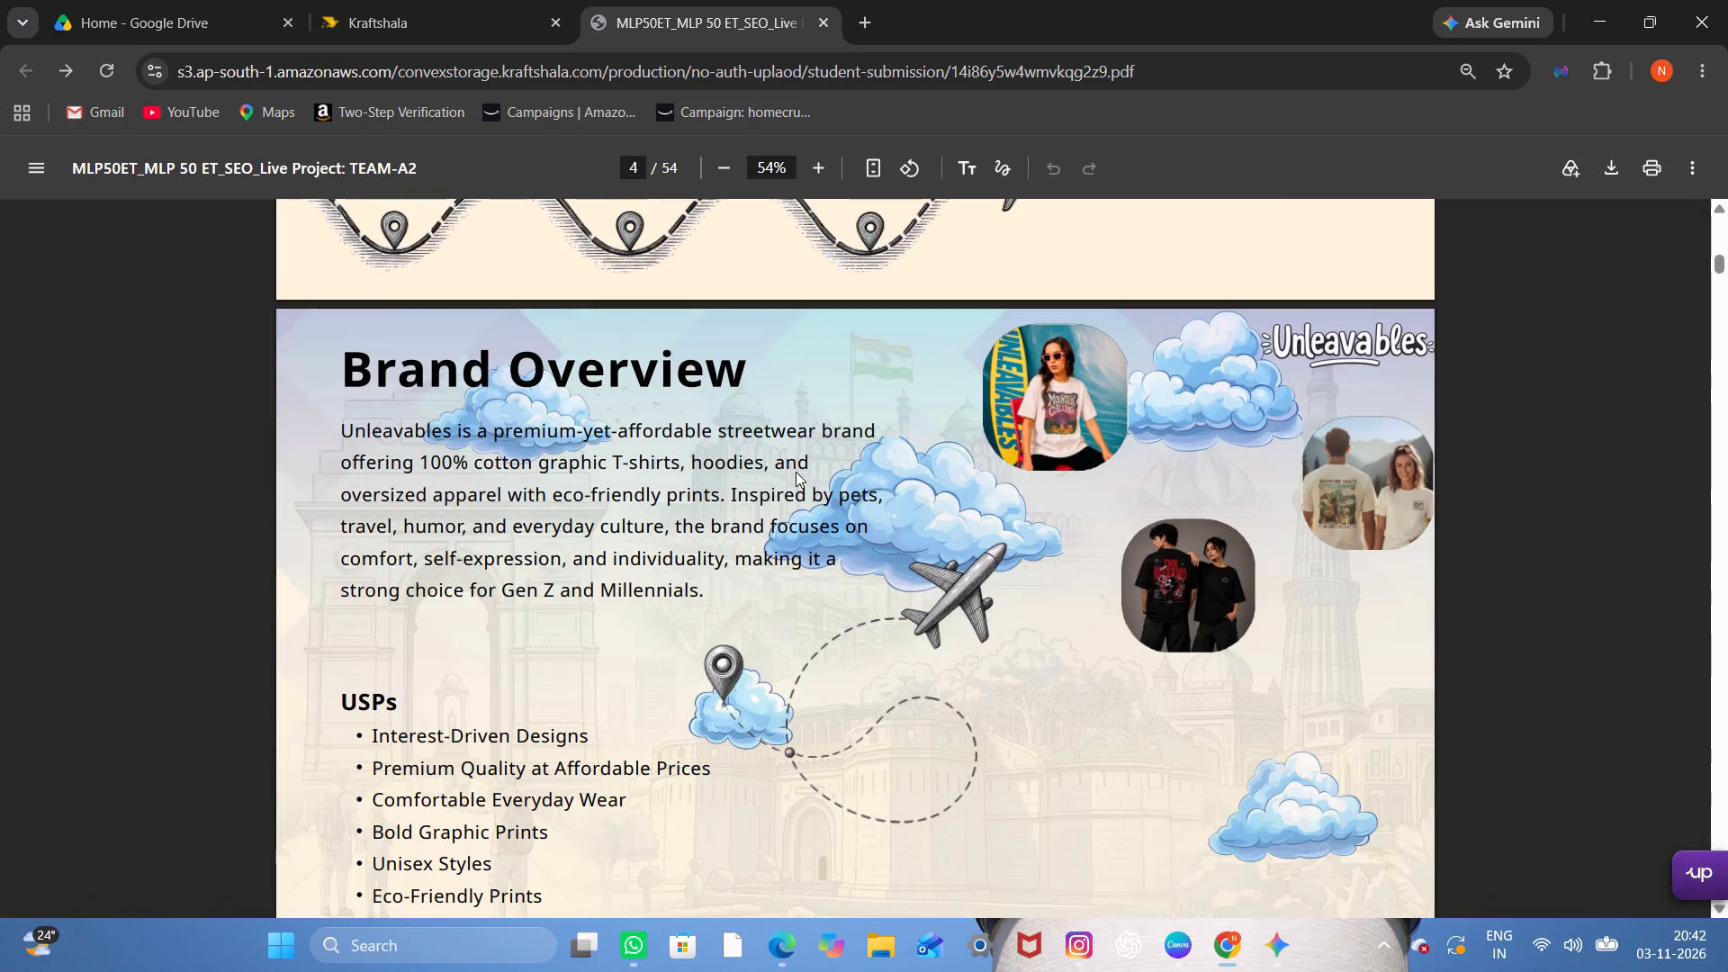
{"action": "scroll", "coordinate": [796, 472], "scroll_direction": "down", "scroll_amount": 6}
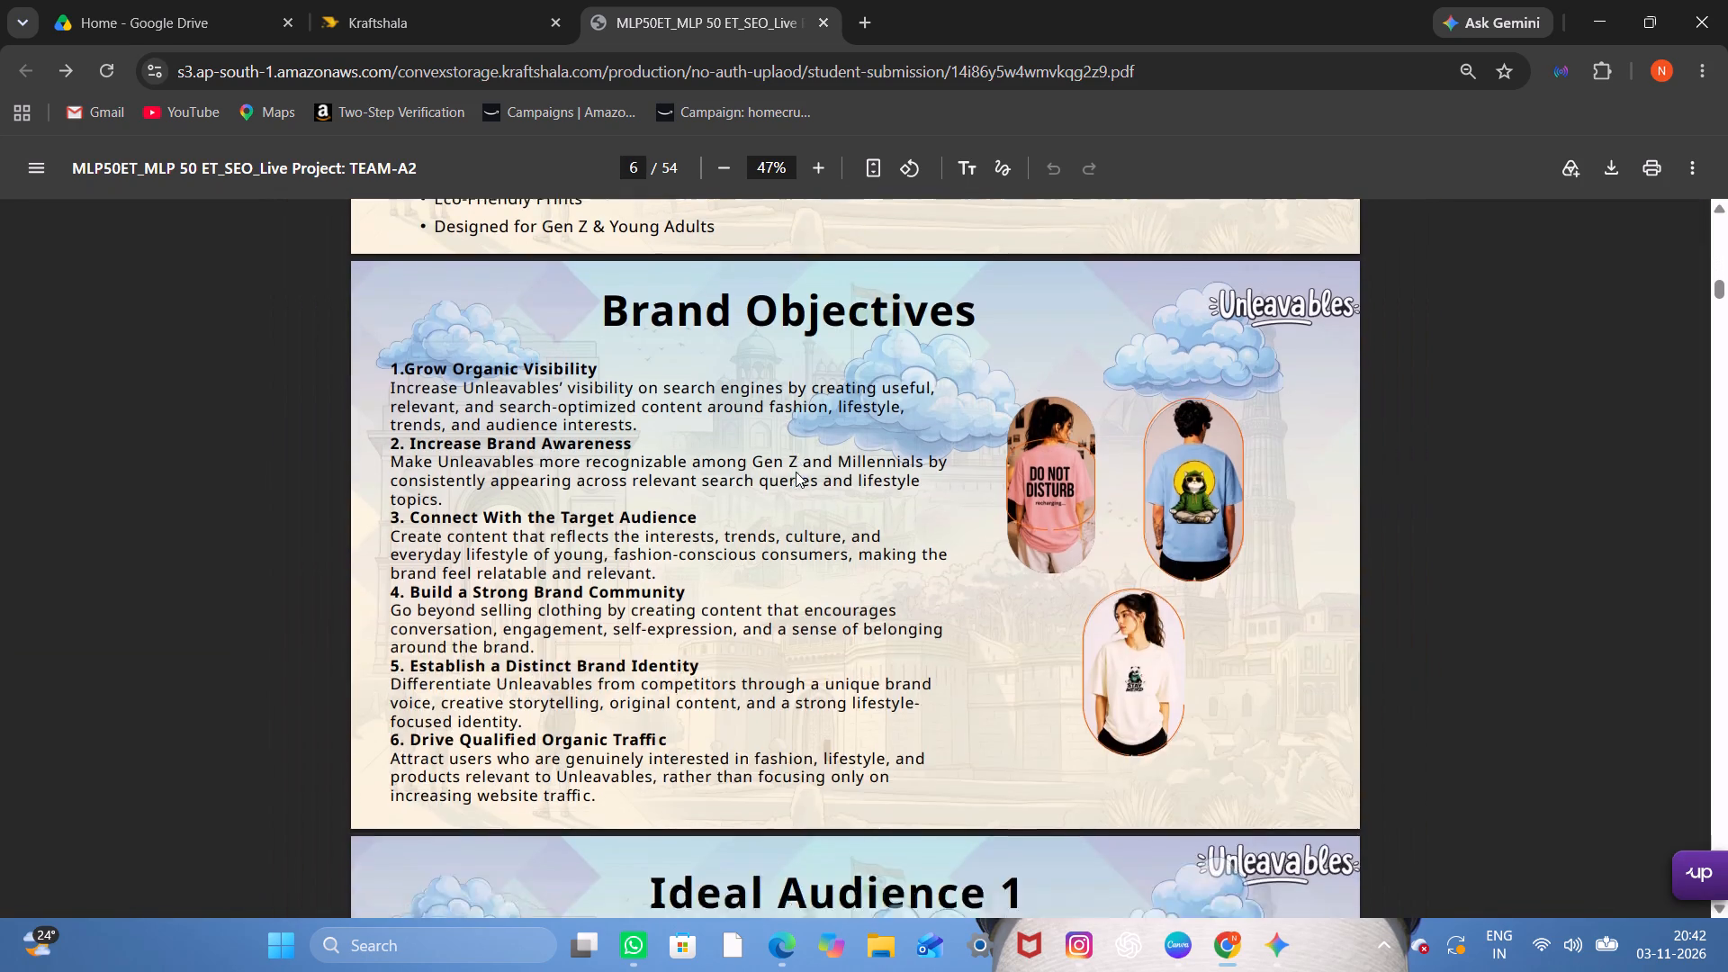
{"action": "scroll", "coordinate": [796, 472], "scroll_direction": "down", "scroll_amount": 14}
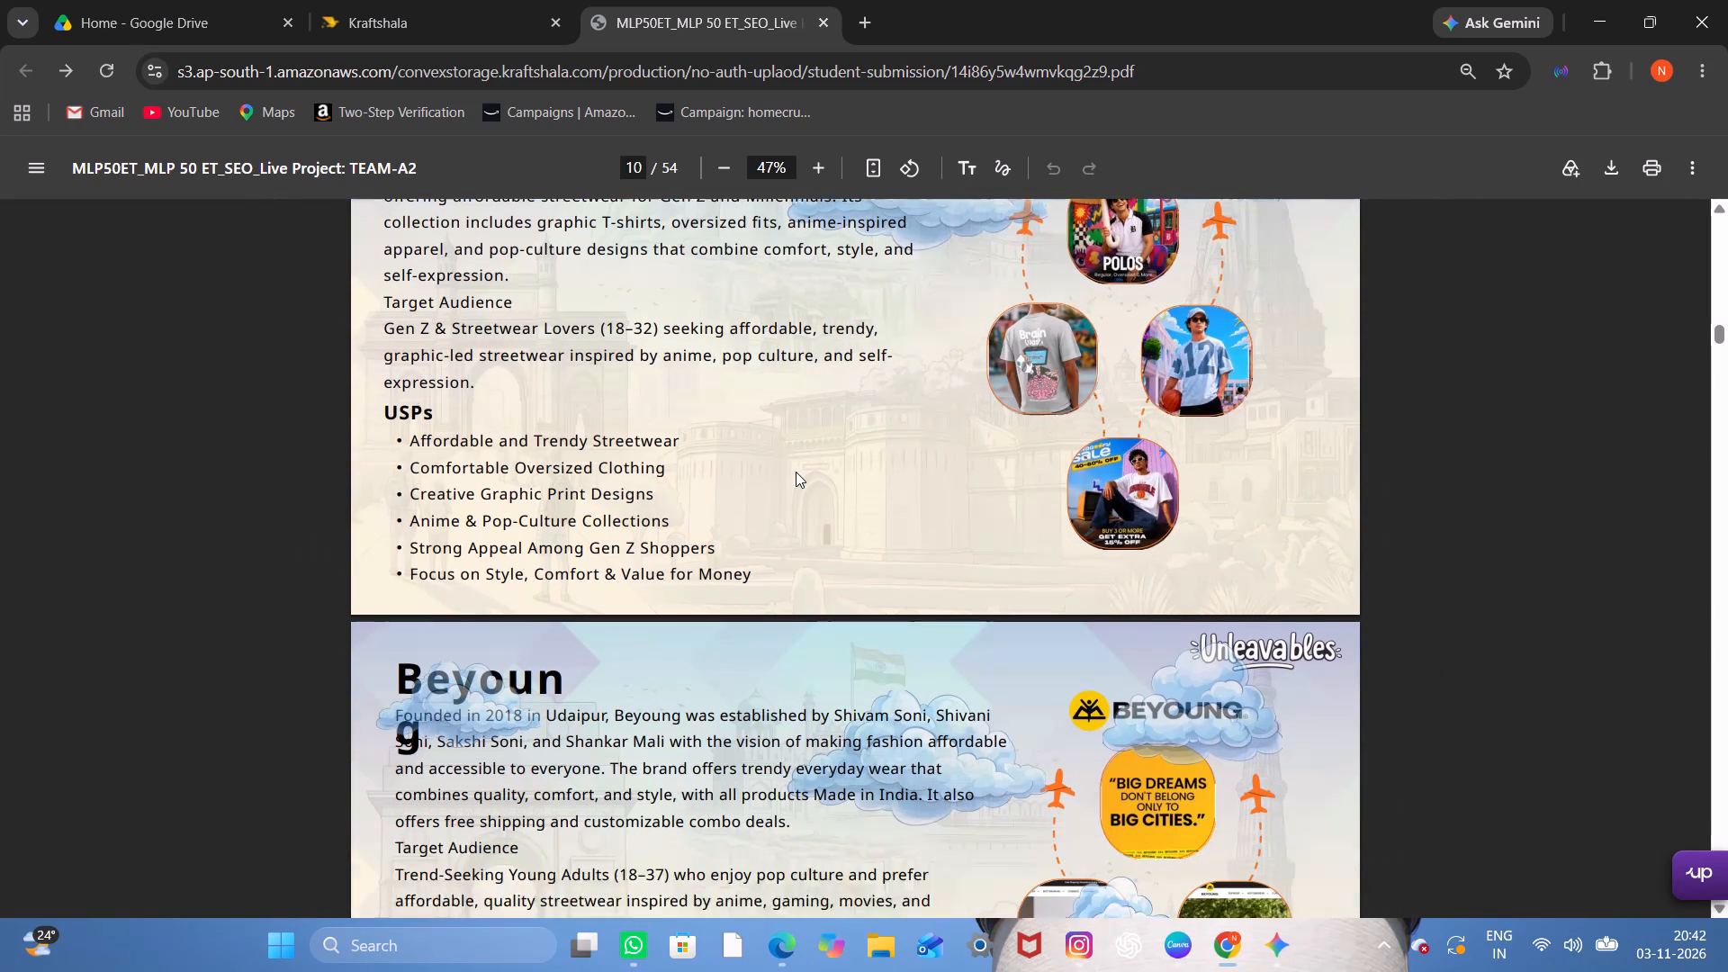
{"action": "scroll", "coordinate": [796, 472], "scroll_direction": "down", "scroll_amount": 6}
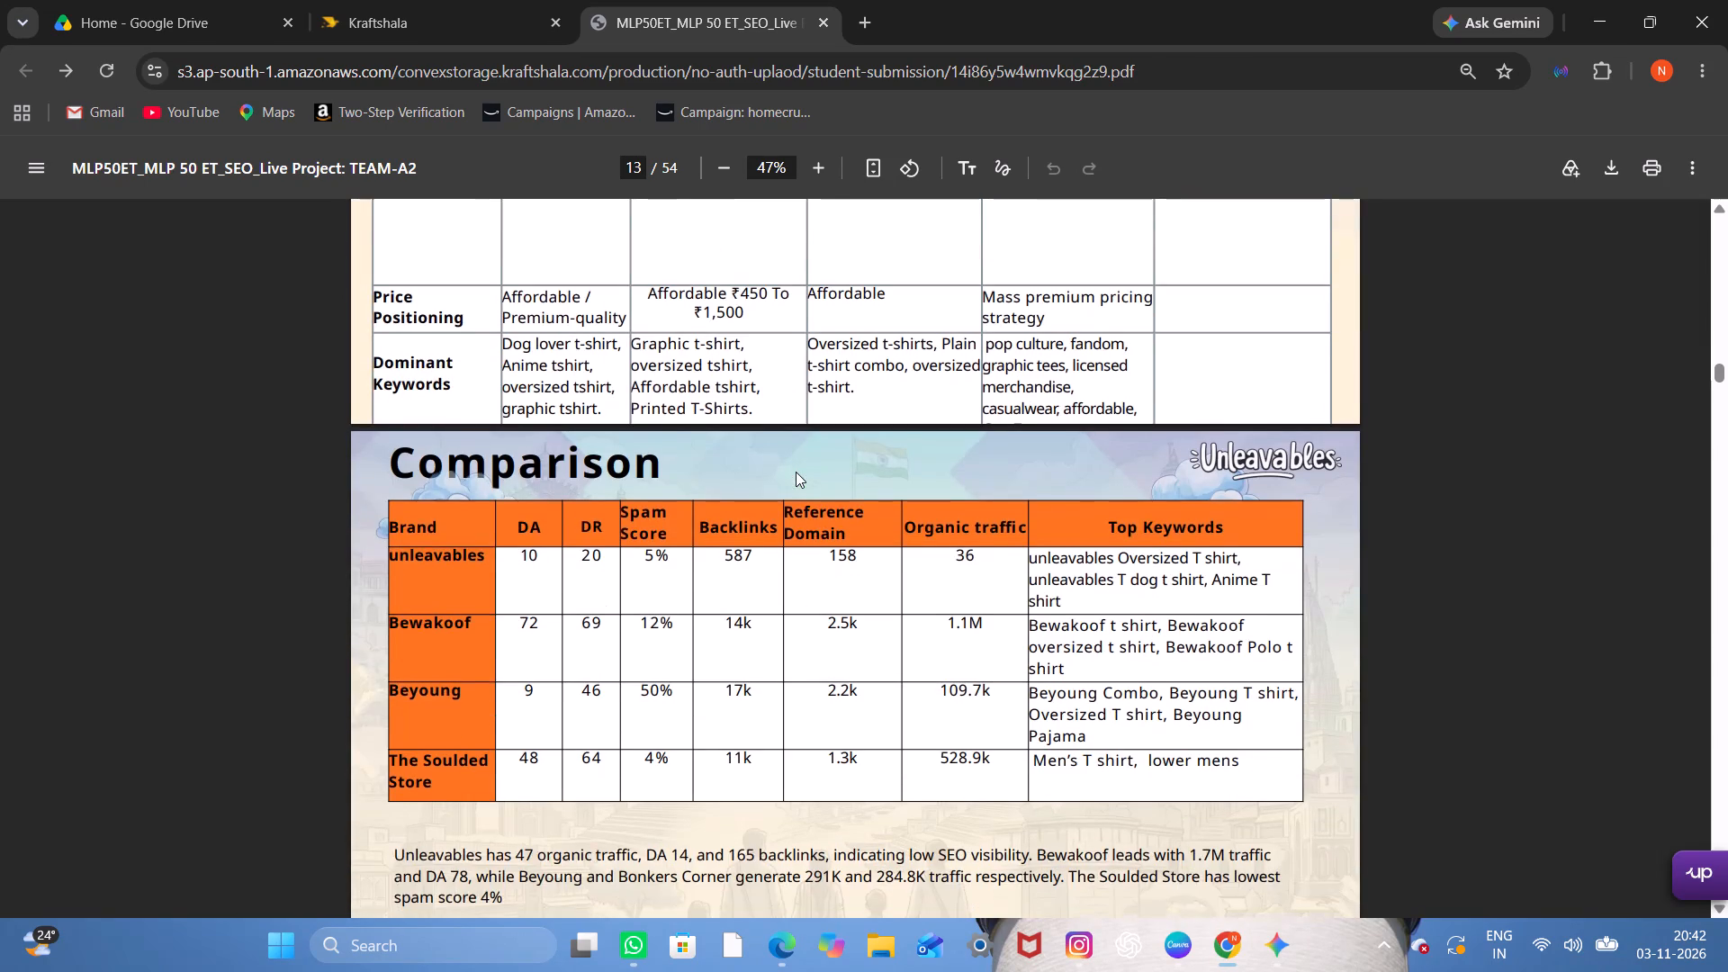
{"action": "scroll", "coordinate": [796, 472], "scroll_direction": "down", "scroll_amount": 9}
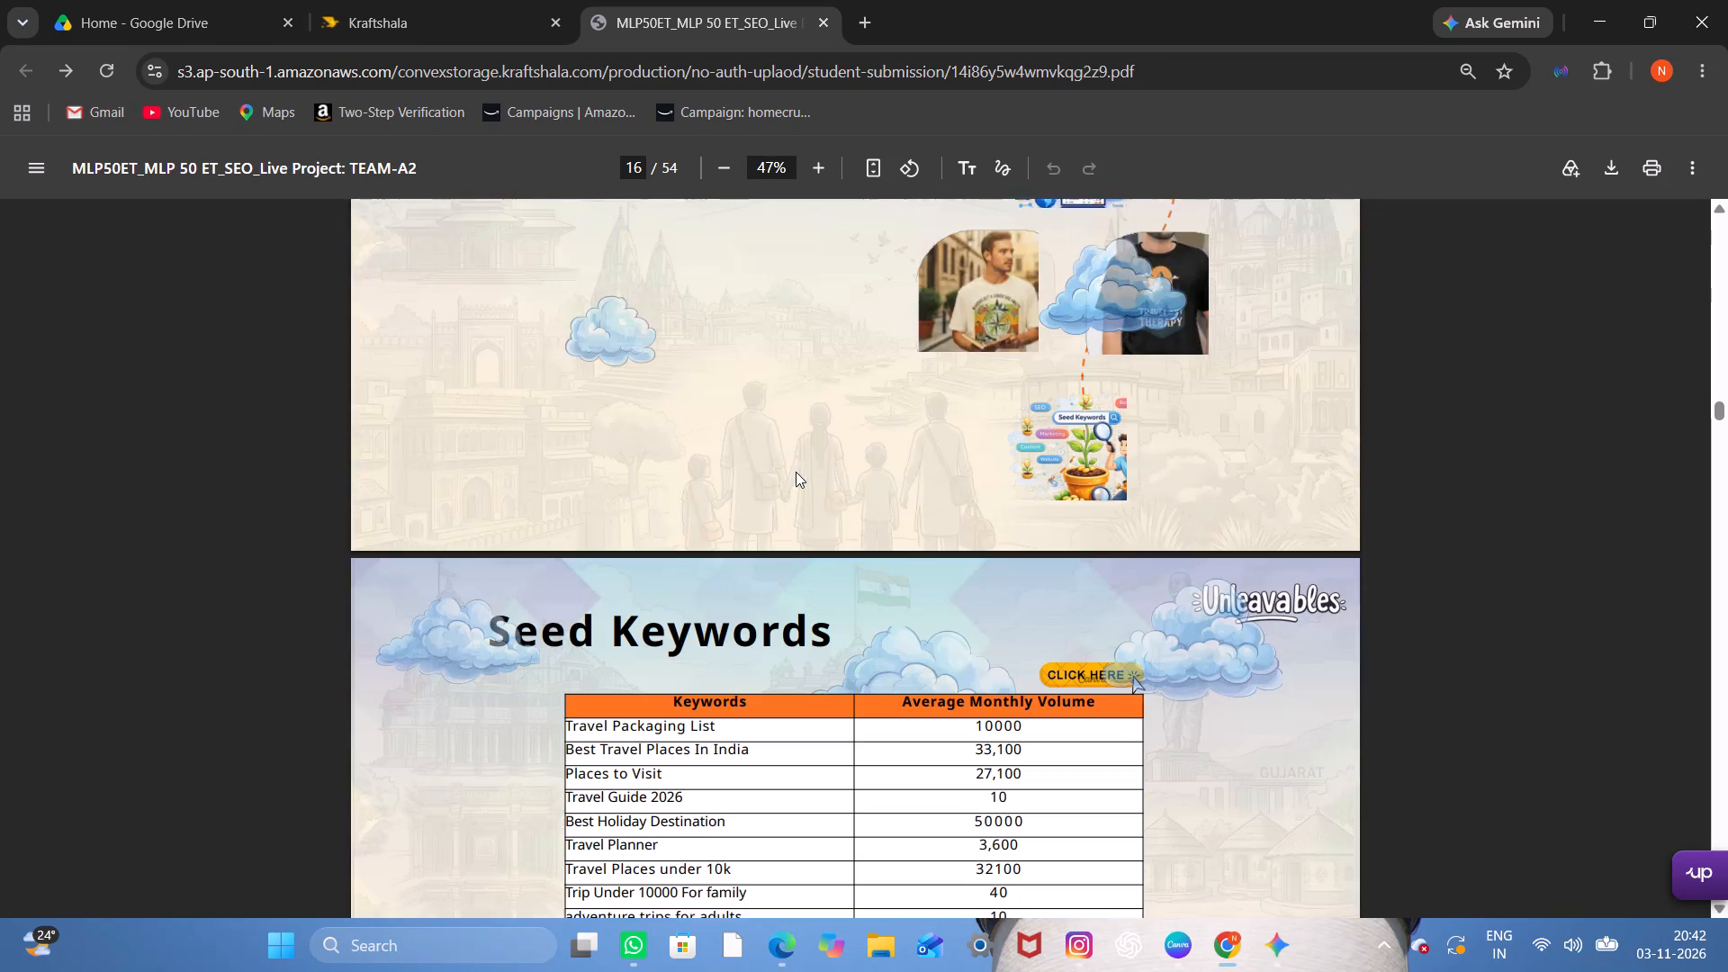
{"action": "scroll", "coordinate": [796, 472], "scroll_direction": "down", "scroll_amount": 8}
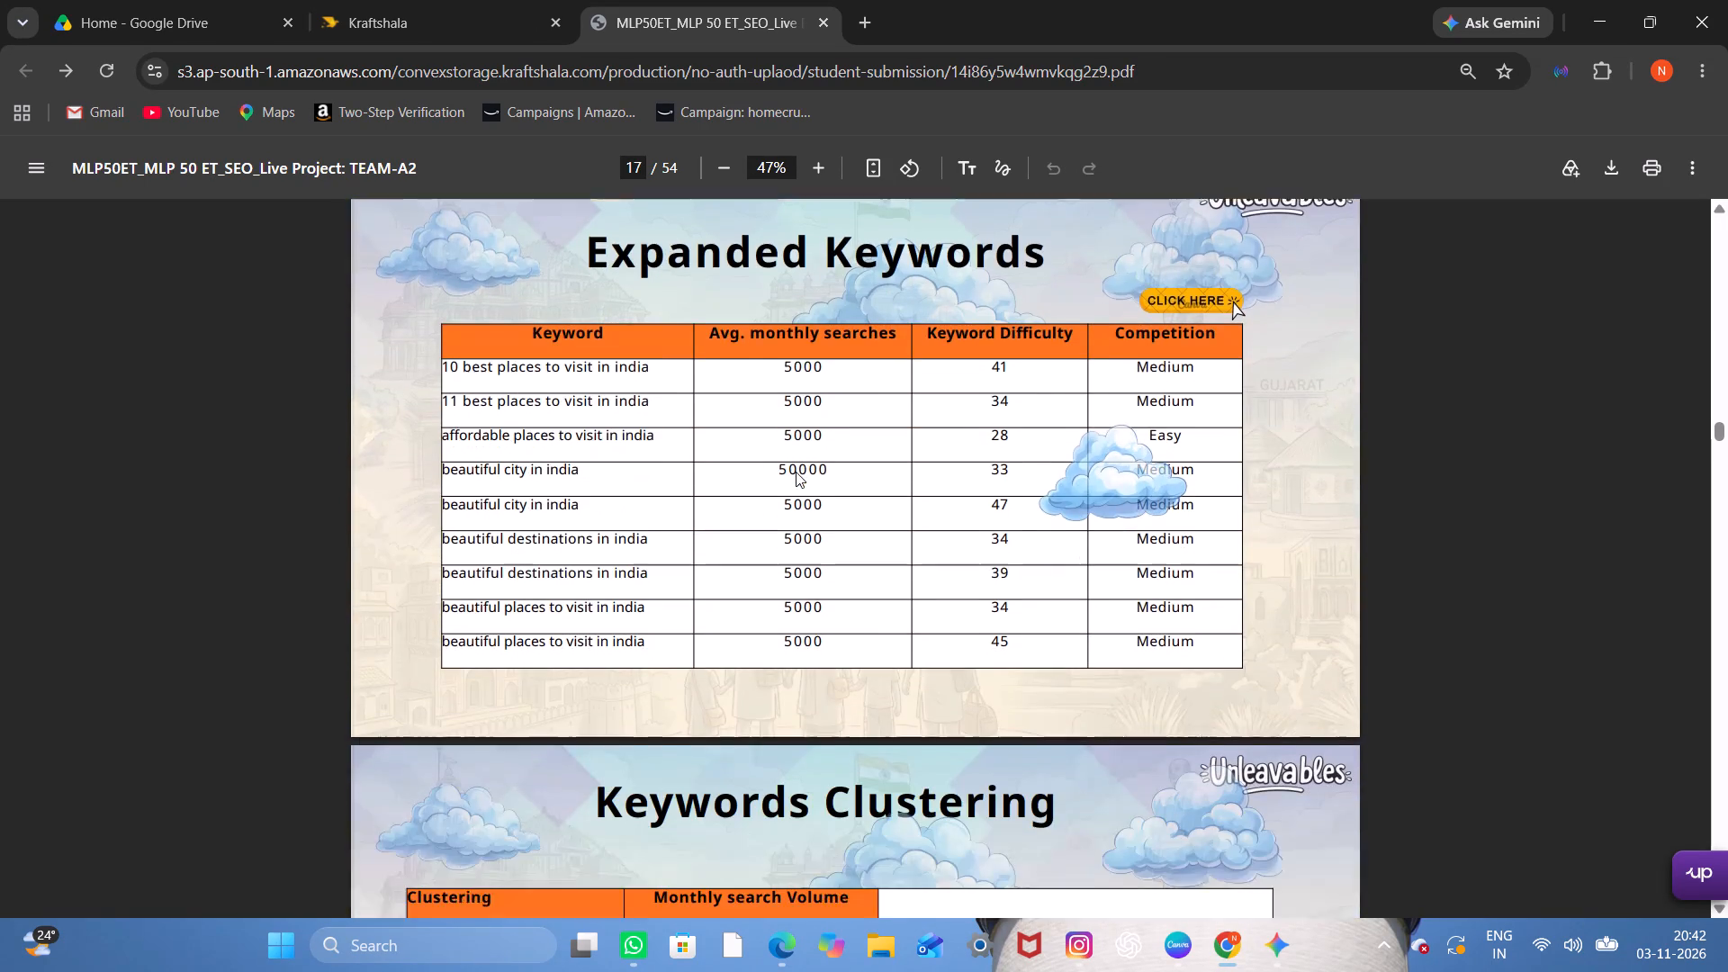
{"action": "scroll", "coordinate": [796, 472], "scroll_direction": "down", "scroll_amount": 8}
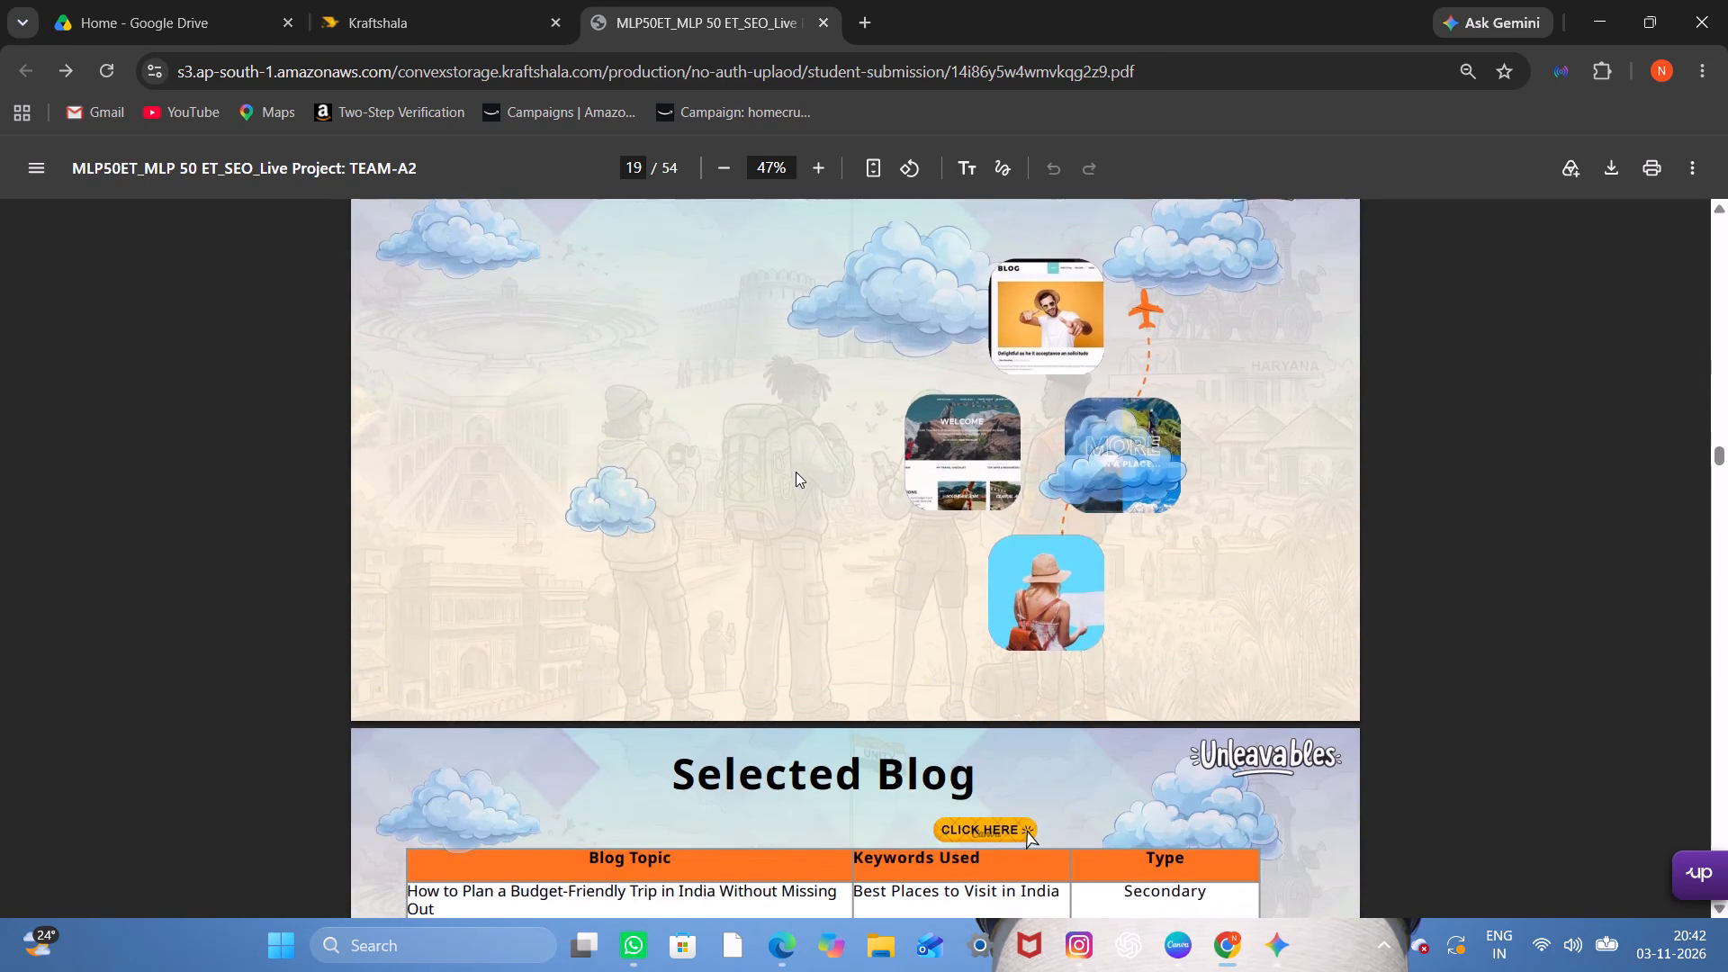
{"action": "scroll", "coordinate": [796, 472], "scroll_direction": "down", "scroll_amount": 6}
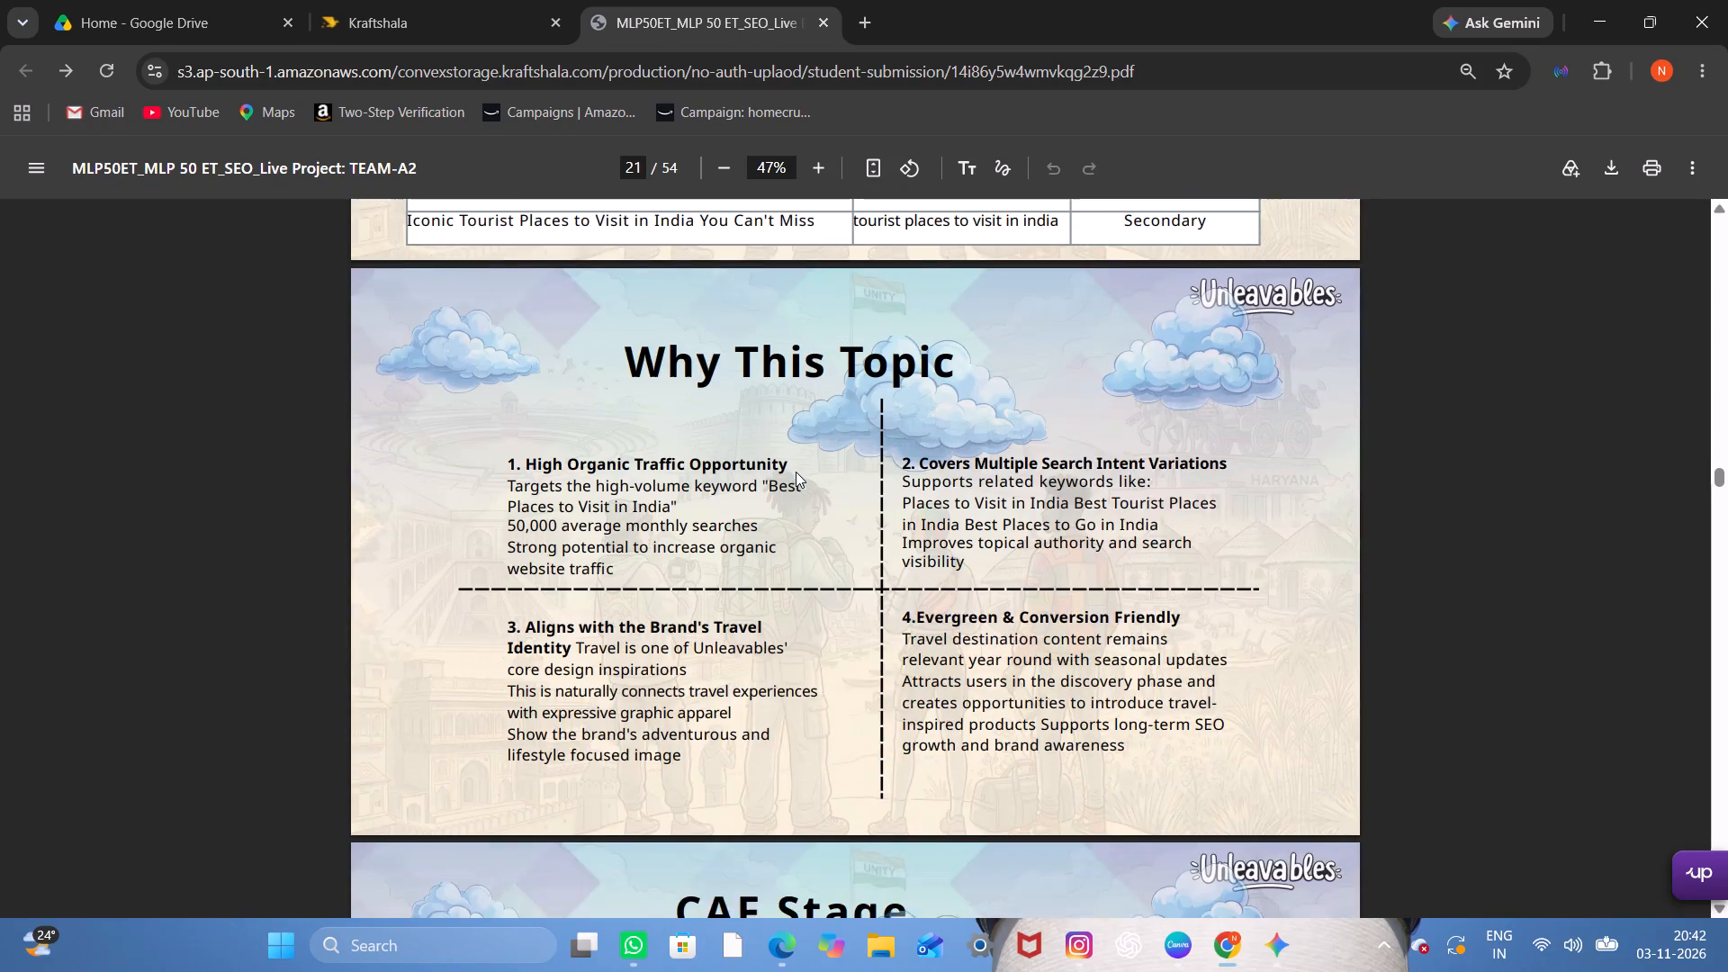
{"action": "scroll", "coordinate": [796, 472], "scroll_direction": "down", "scroll_amount": 9}
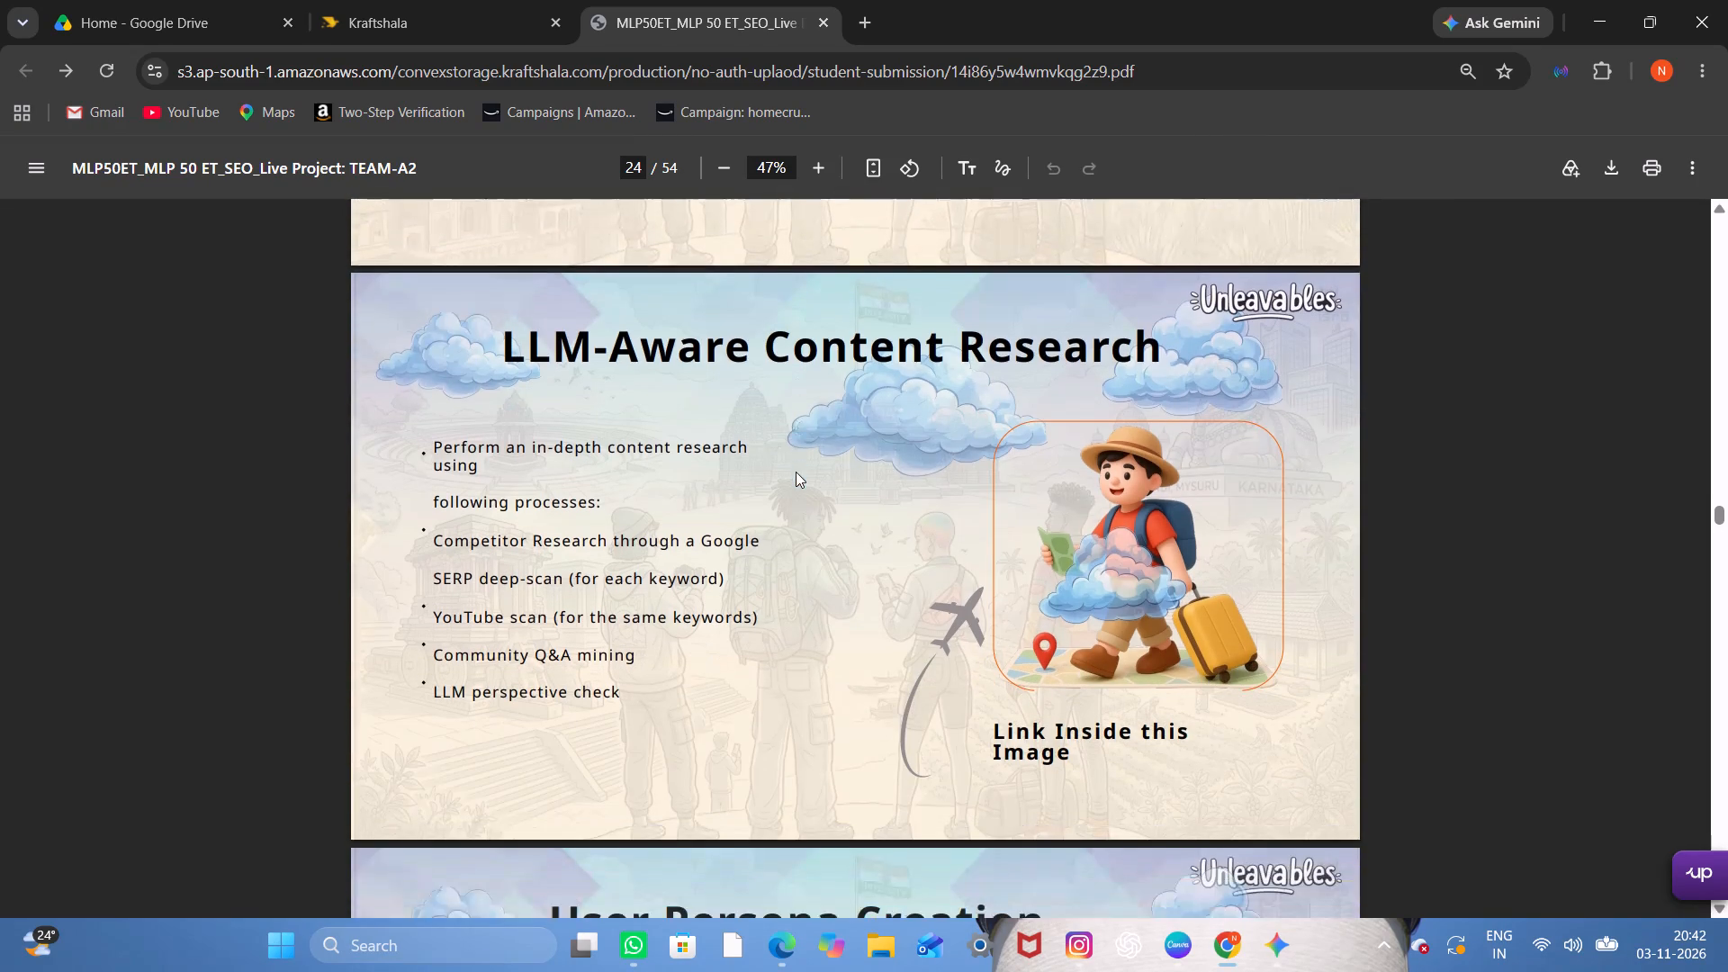
{"action": "scroll", "coordinate": [796, 472], "scroll_direction": "down", "scroll_amount": 7}
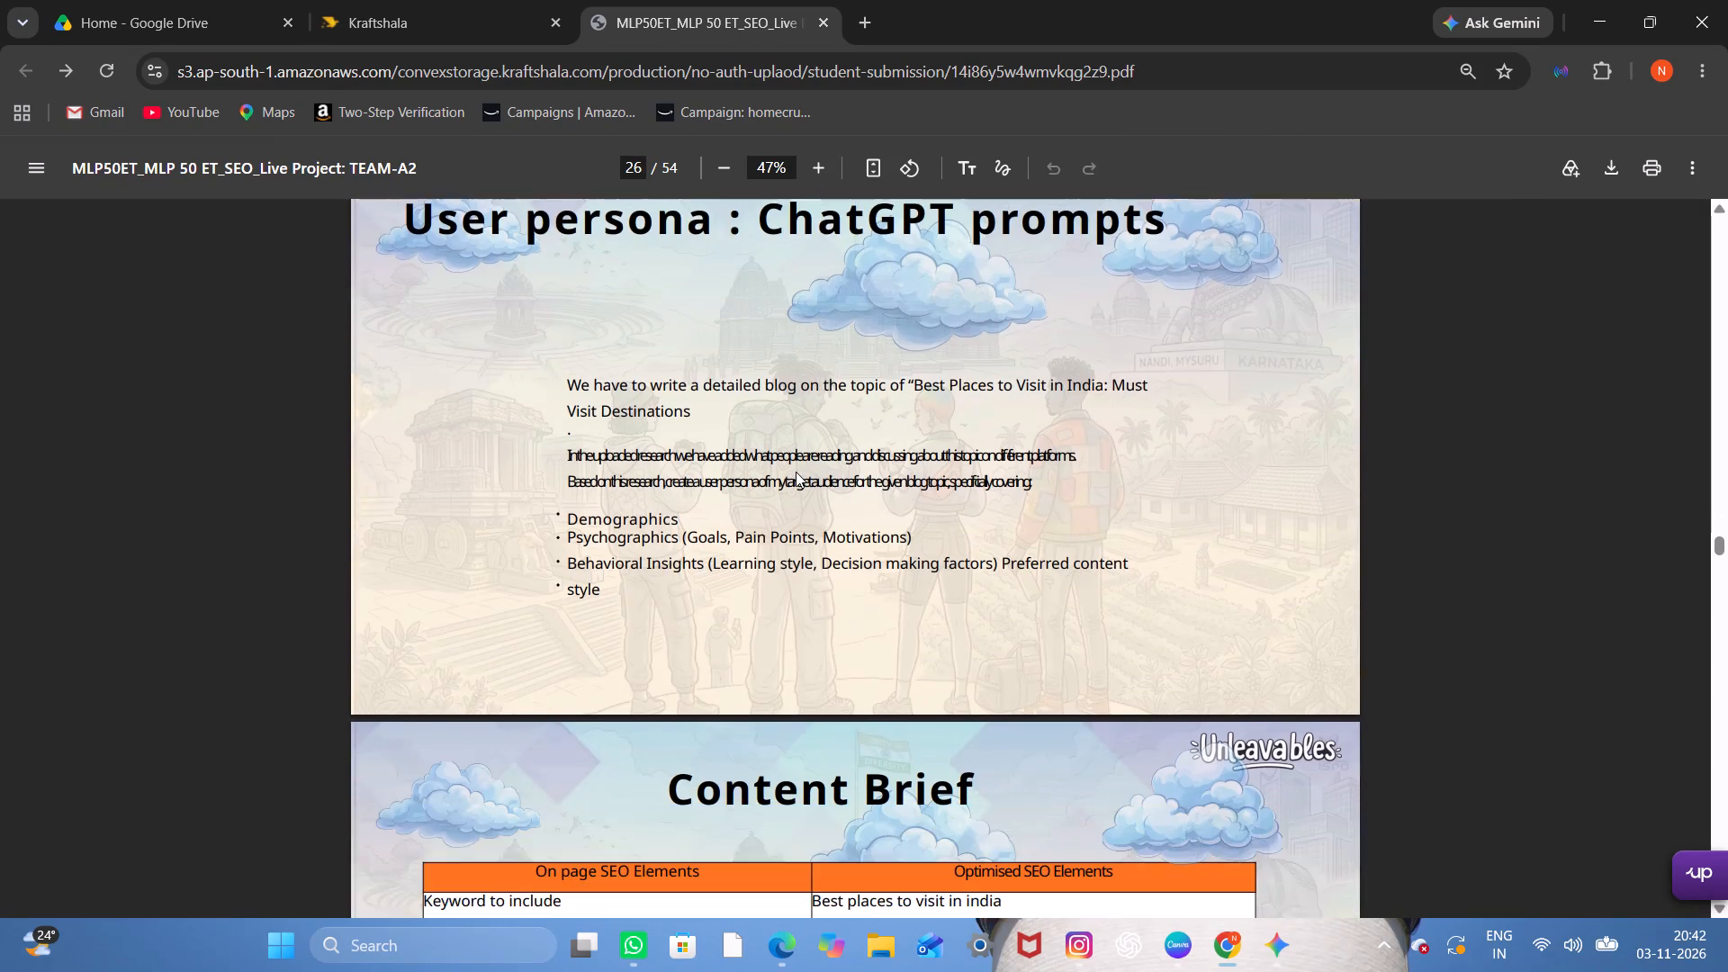
{"action": "scroll", "coordinate": [796, 472], "scroll_direction": "down", "scroll_amount": 3}
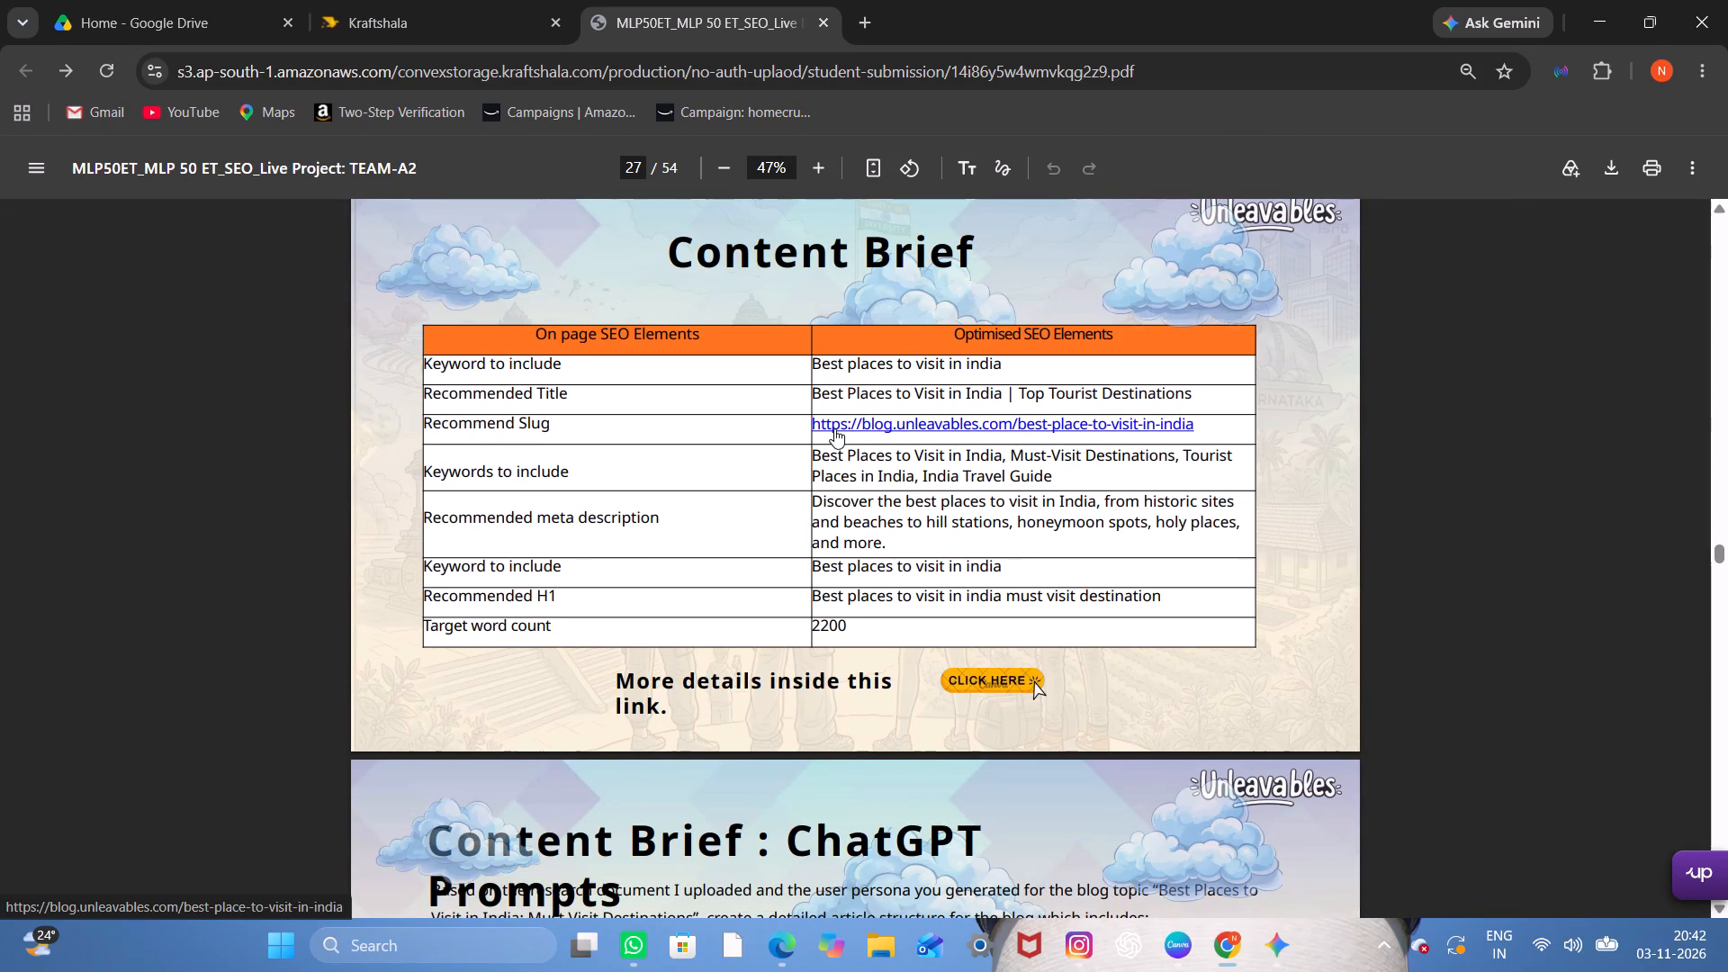
Open the Recommend Slug link from the Content Brief table and copy the page's full web address.
{"action": "left_click_drag", "start_coordinate": [812, 428], "coordinate": [860, 416]}
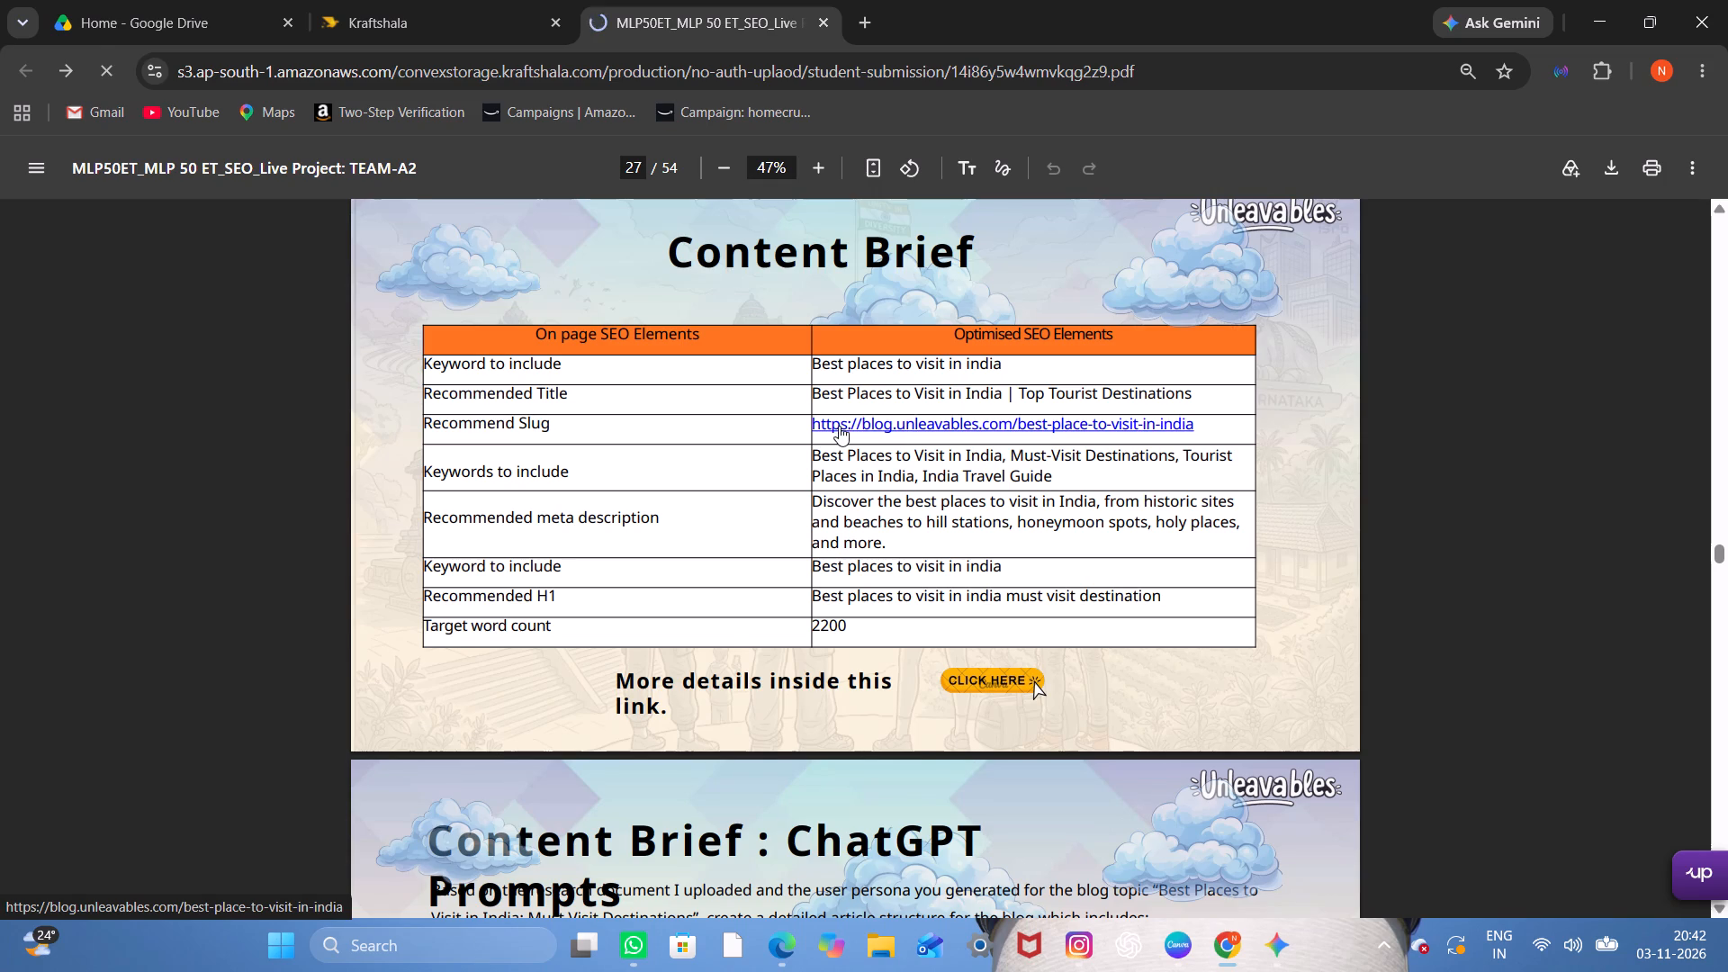
{"action": "left_click", "coordinate": [874, 417]}
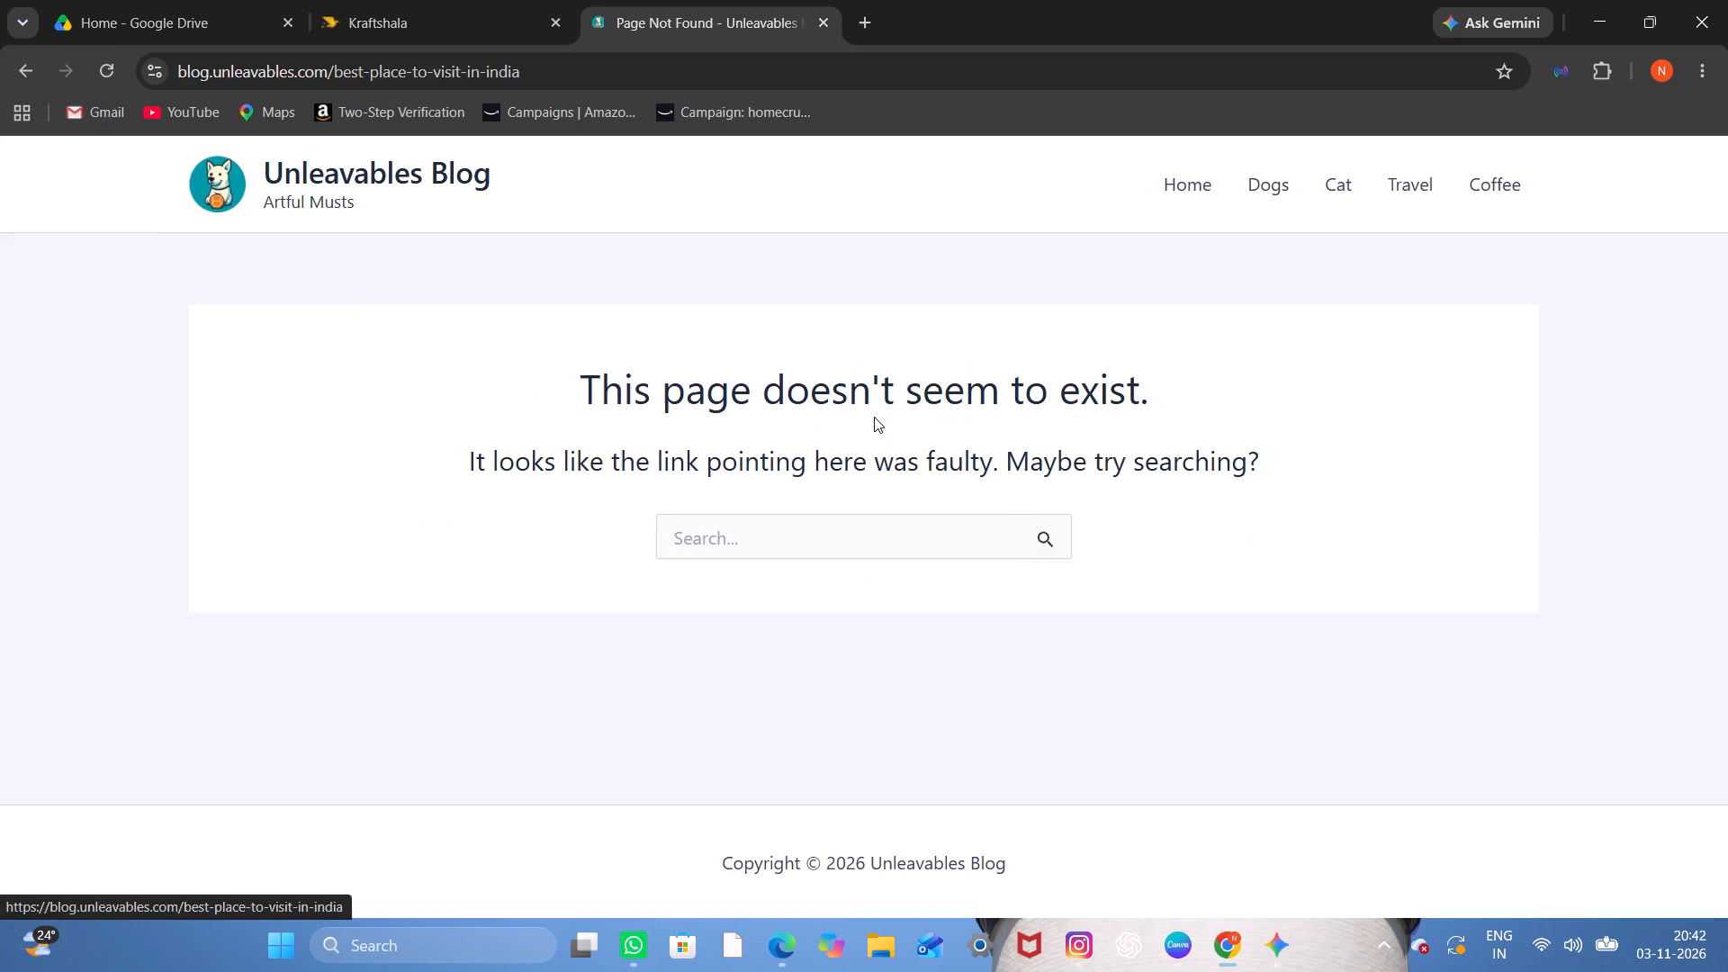
{"action": "double_click", "coordinate": [598, 71]}
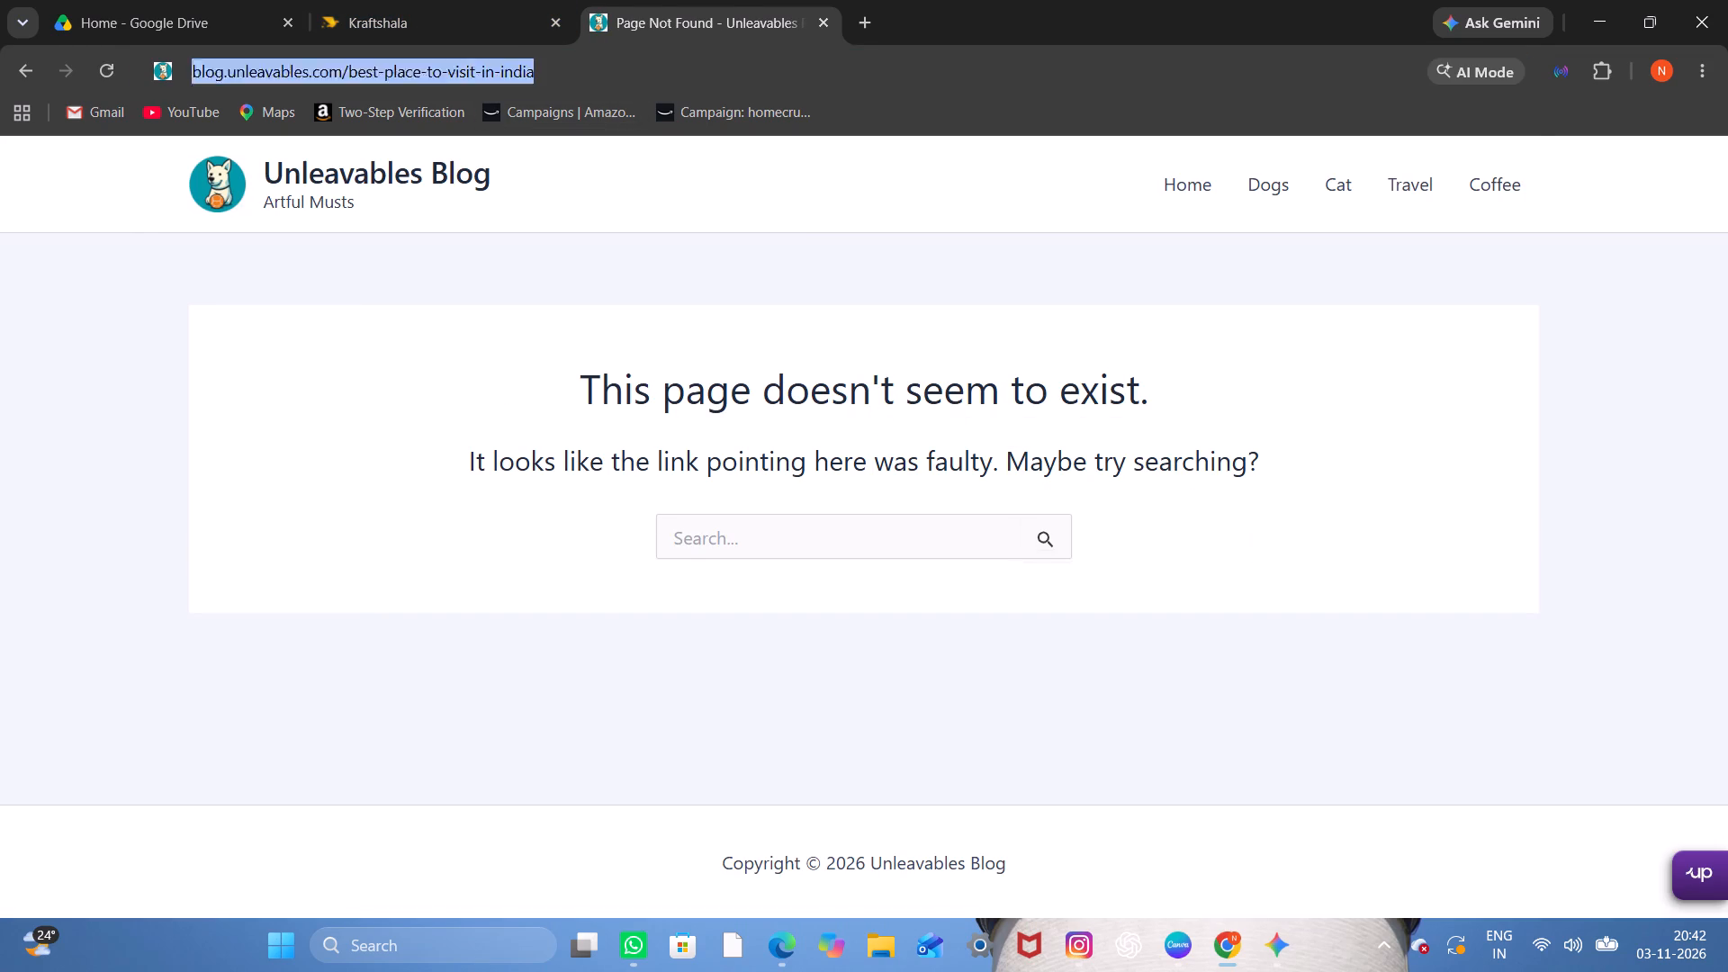
{"action": "triple_click", "coordinate": [598, 71]}
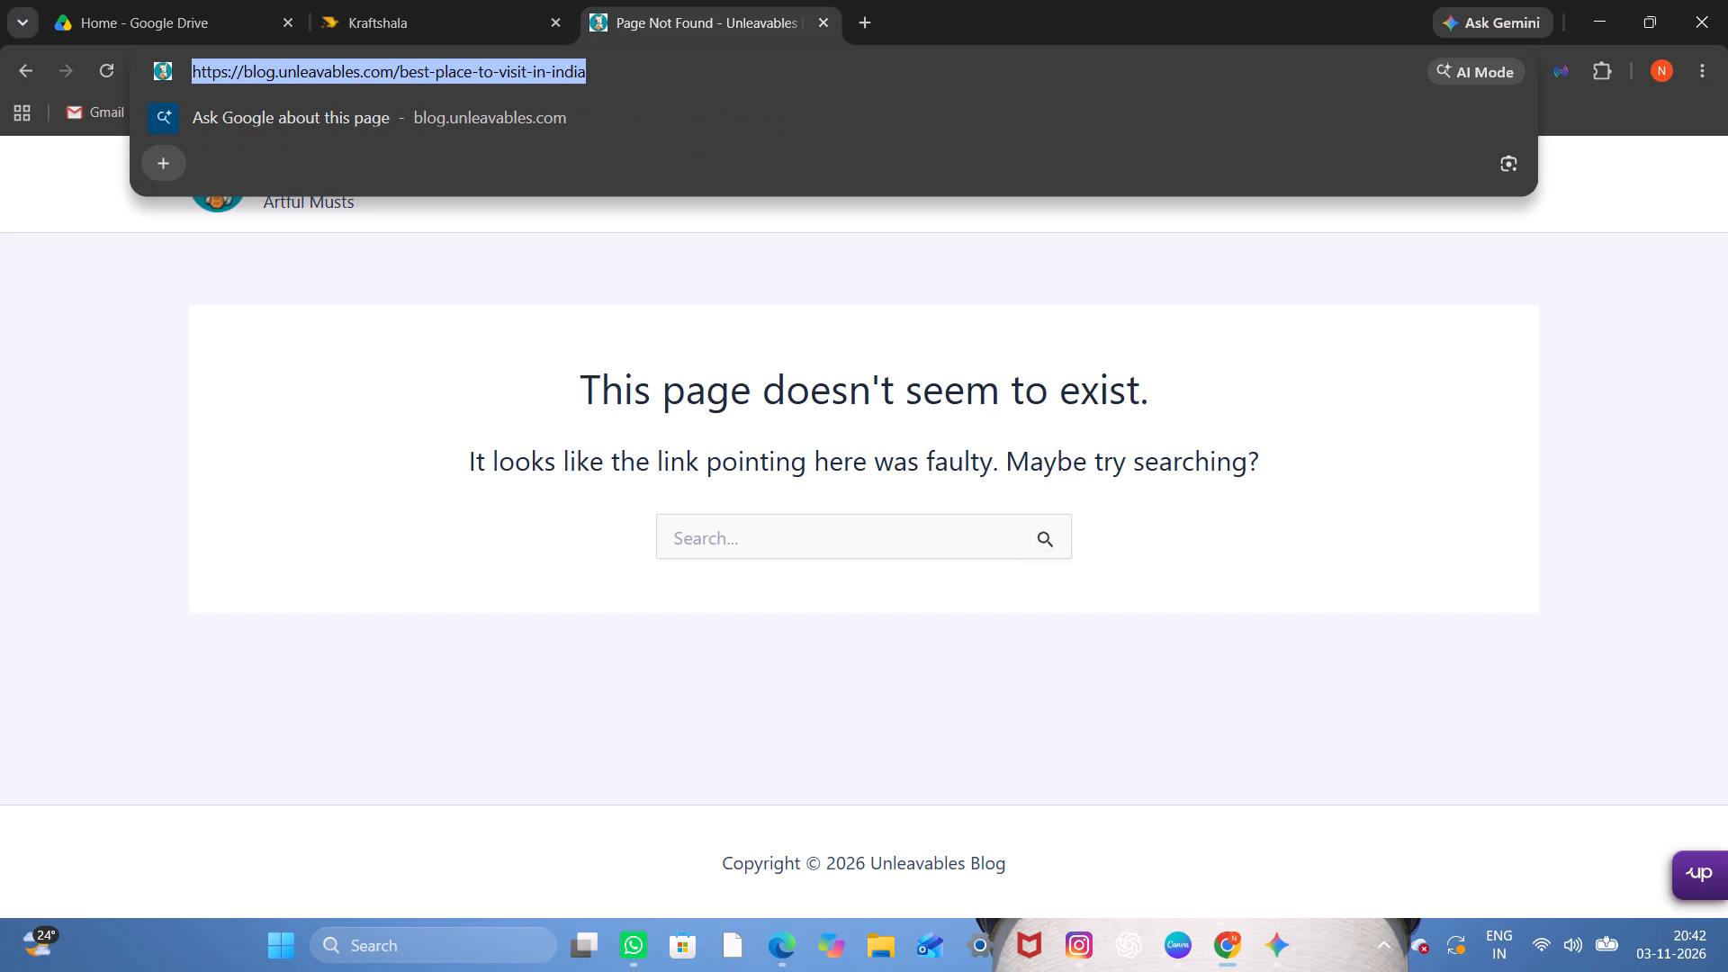
{"action": "key", "text": "ctrl+c"}
{"action": "left_click", "coordinate": [1175, 849]}
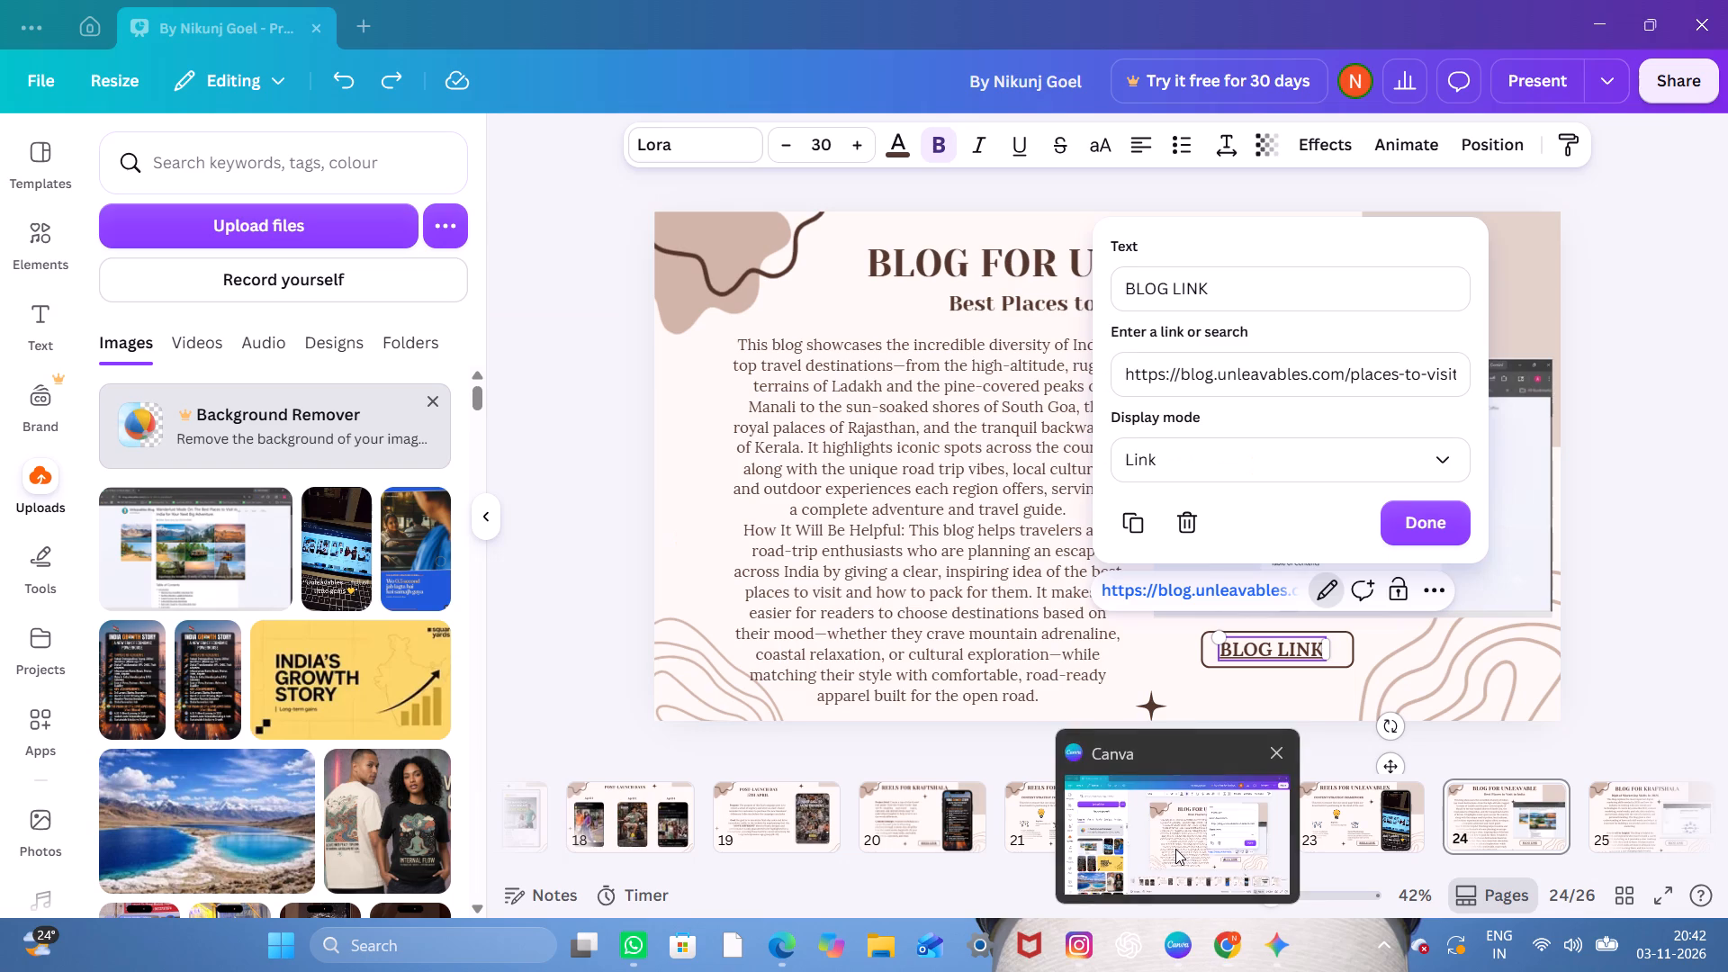
{"action": "scroll", "coordinate": [1444, 385], "scroll_direction": "left", "scroll_amount": 3}
{"action": "left_click", "coordinate": [1461, 372]}
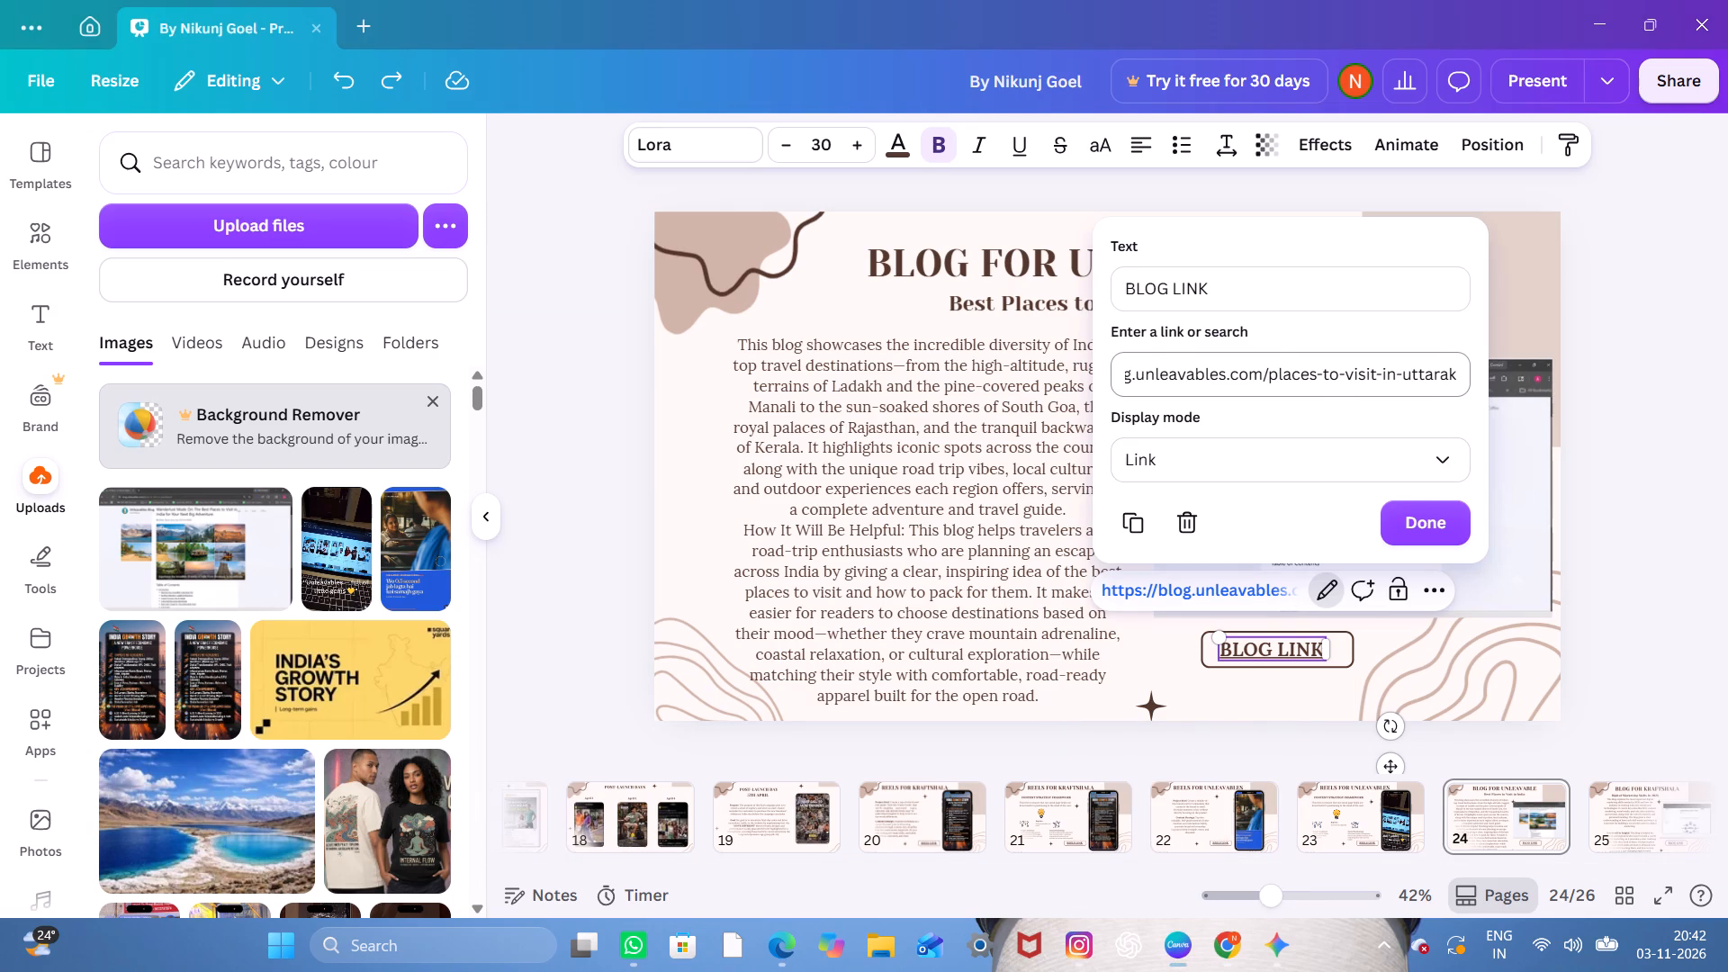
{"action": "left_click", "coordinate": [1461, 372]}
{"action": "left_click", "coordinate": [1461, 372]}
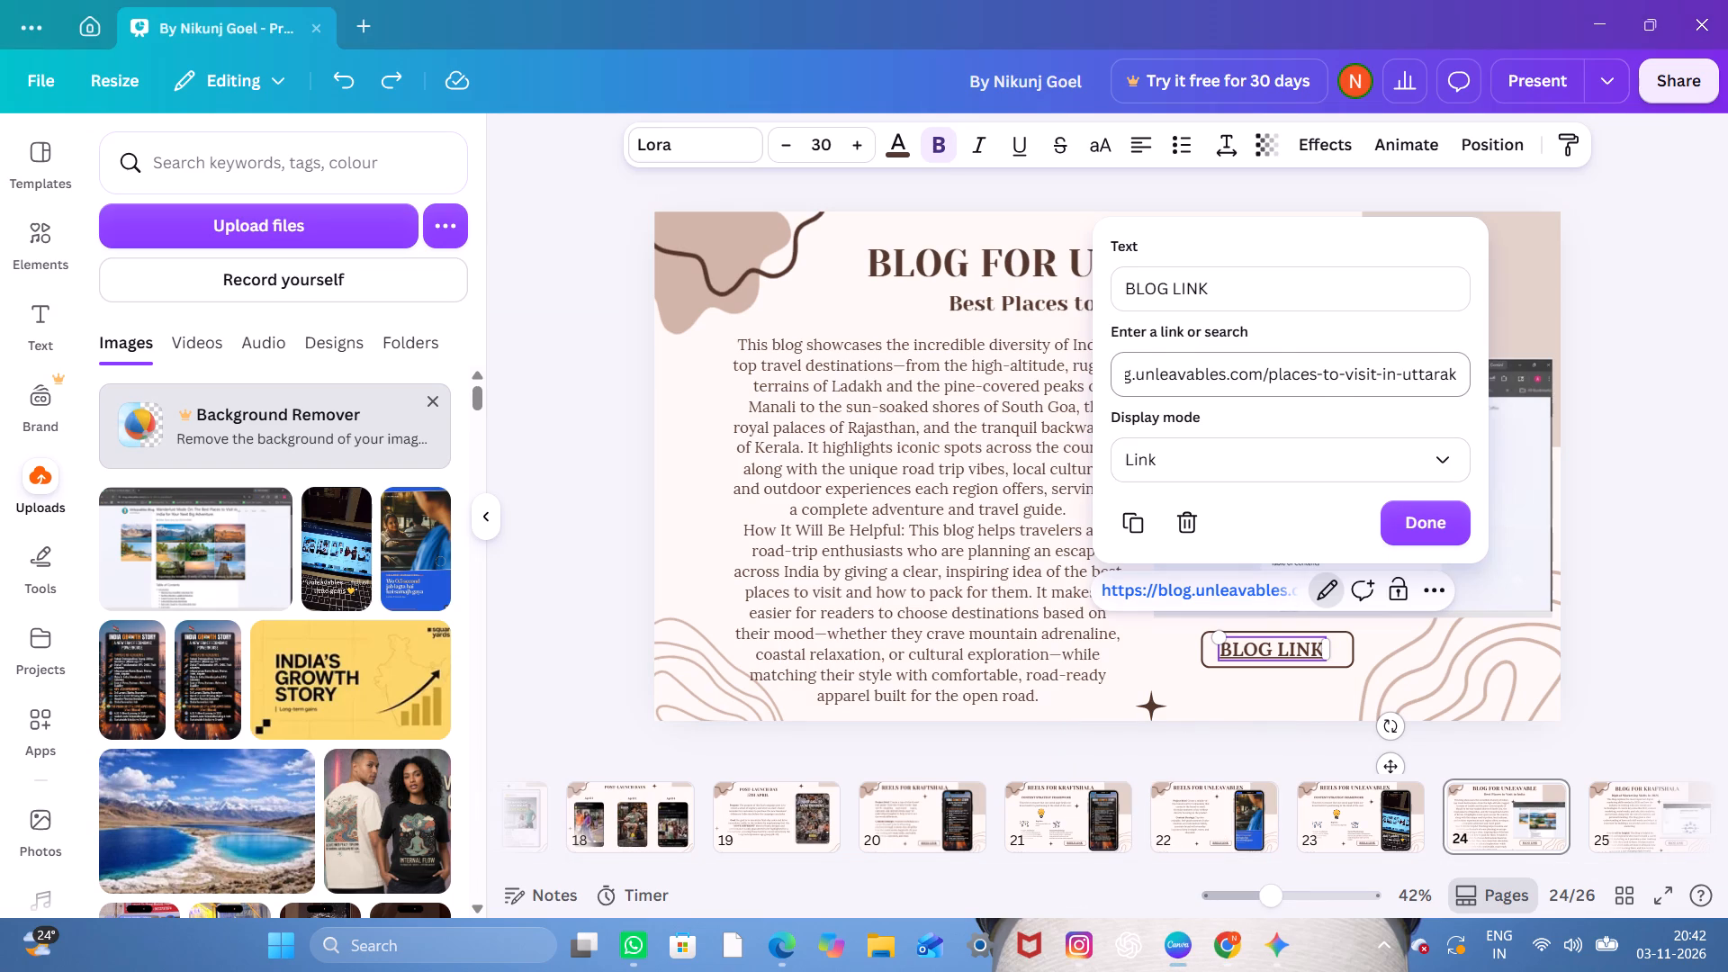
{"action": "left_click", "coordinate": [1459, 373]}
{"action": "left_click", "coordinate": [1453, 378]}
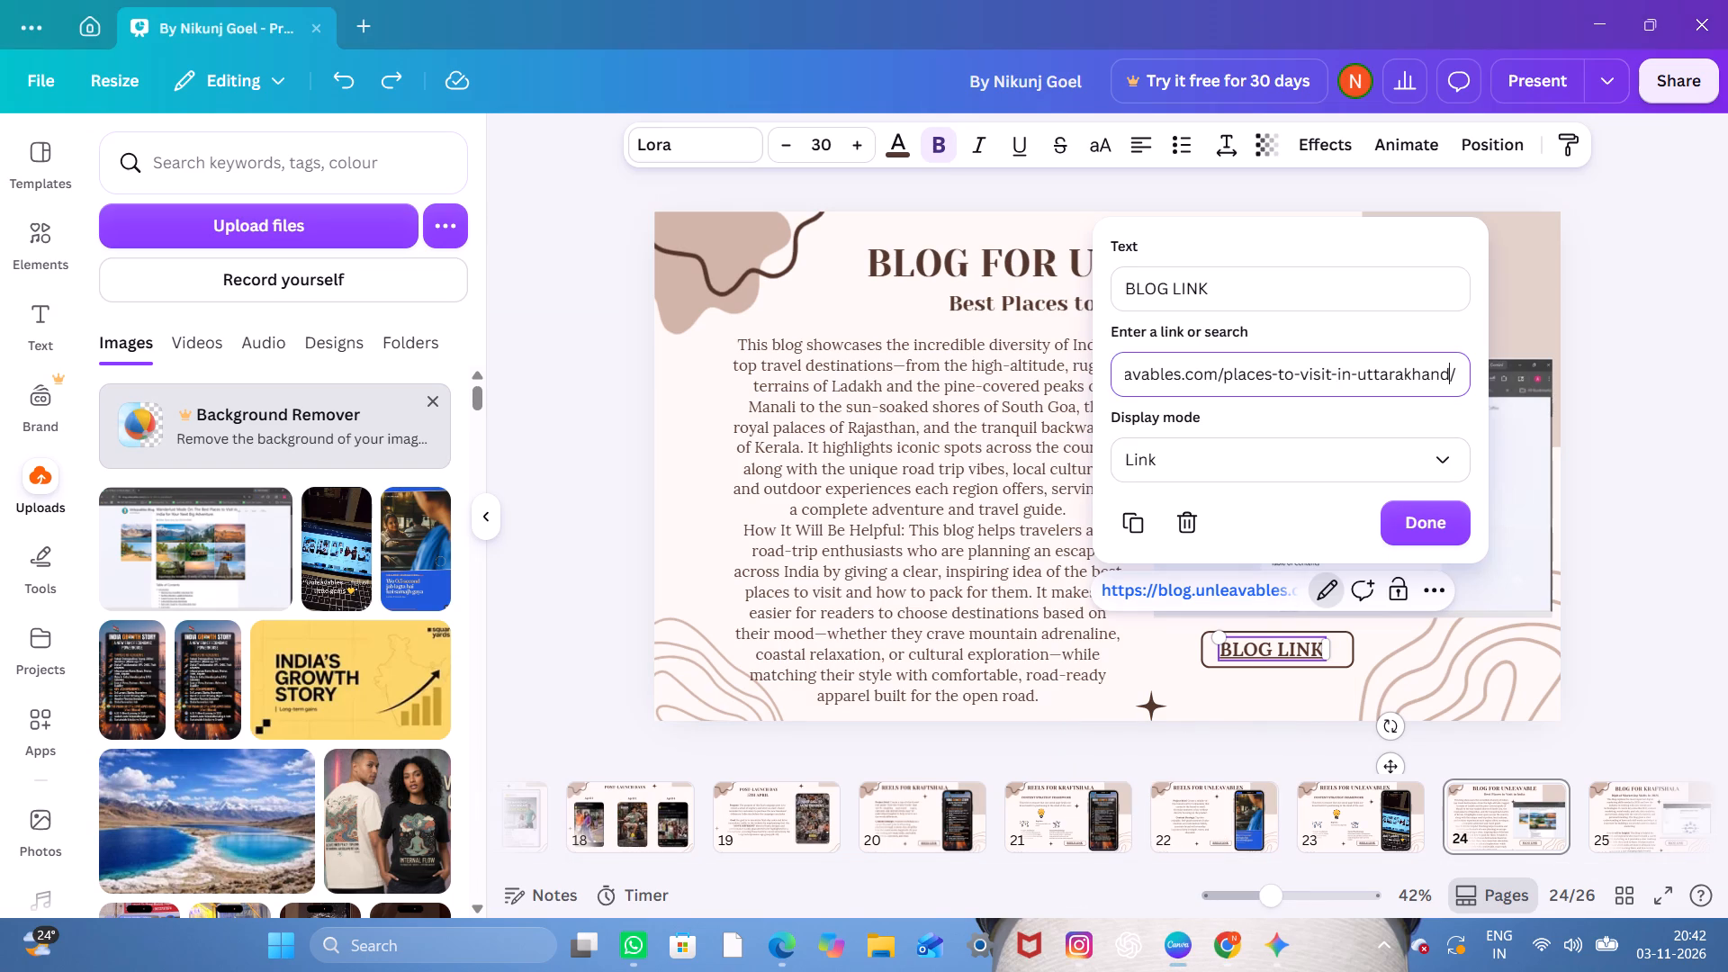
{"action": "key", "text": "Right"}
{"action": "key", "text": "BackSpace"}
{"action": "key", "text": "BackSpace"}
{"action": "key", "text": "BackSpace"}
{"action": "key", "text": "BackSpace"}
{"action": "key", "text": "BackSpace"}
{"action": "key", "text": "BackSpace"}
{"action": "key", "text": "BackSpace"}
{"action": "key", "text": "BackSpace"}
{"action": "key", "text": "BackSpace"}
{"action": "key", "text": "BackSpace"}
{"action": "key", "text": "BackSpace"}
{"action": "key", "text": "BackSpace"}
{"action": "key", "text": "BackSpace"}
{"action": "key", "text": "BackSpace"}
{"action": "key", "text": "BackSpace"}
{"action": "key", "text": "BackSpace"}
{"action": "key", "text": "BackSpace"}
{"action": "key", "text": "BackSpace"}
{"action": "key", "text": "BackSpace"}
{"action": "key", "text": "BackSpace"}
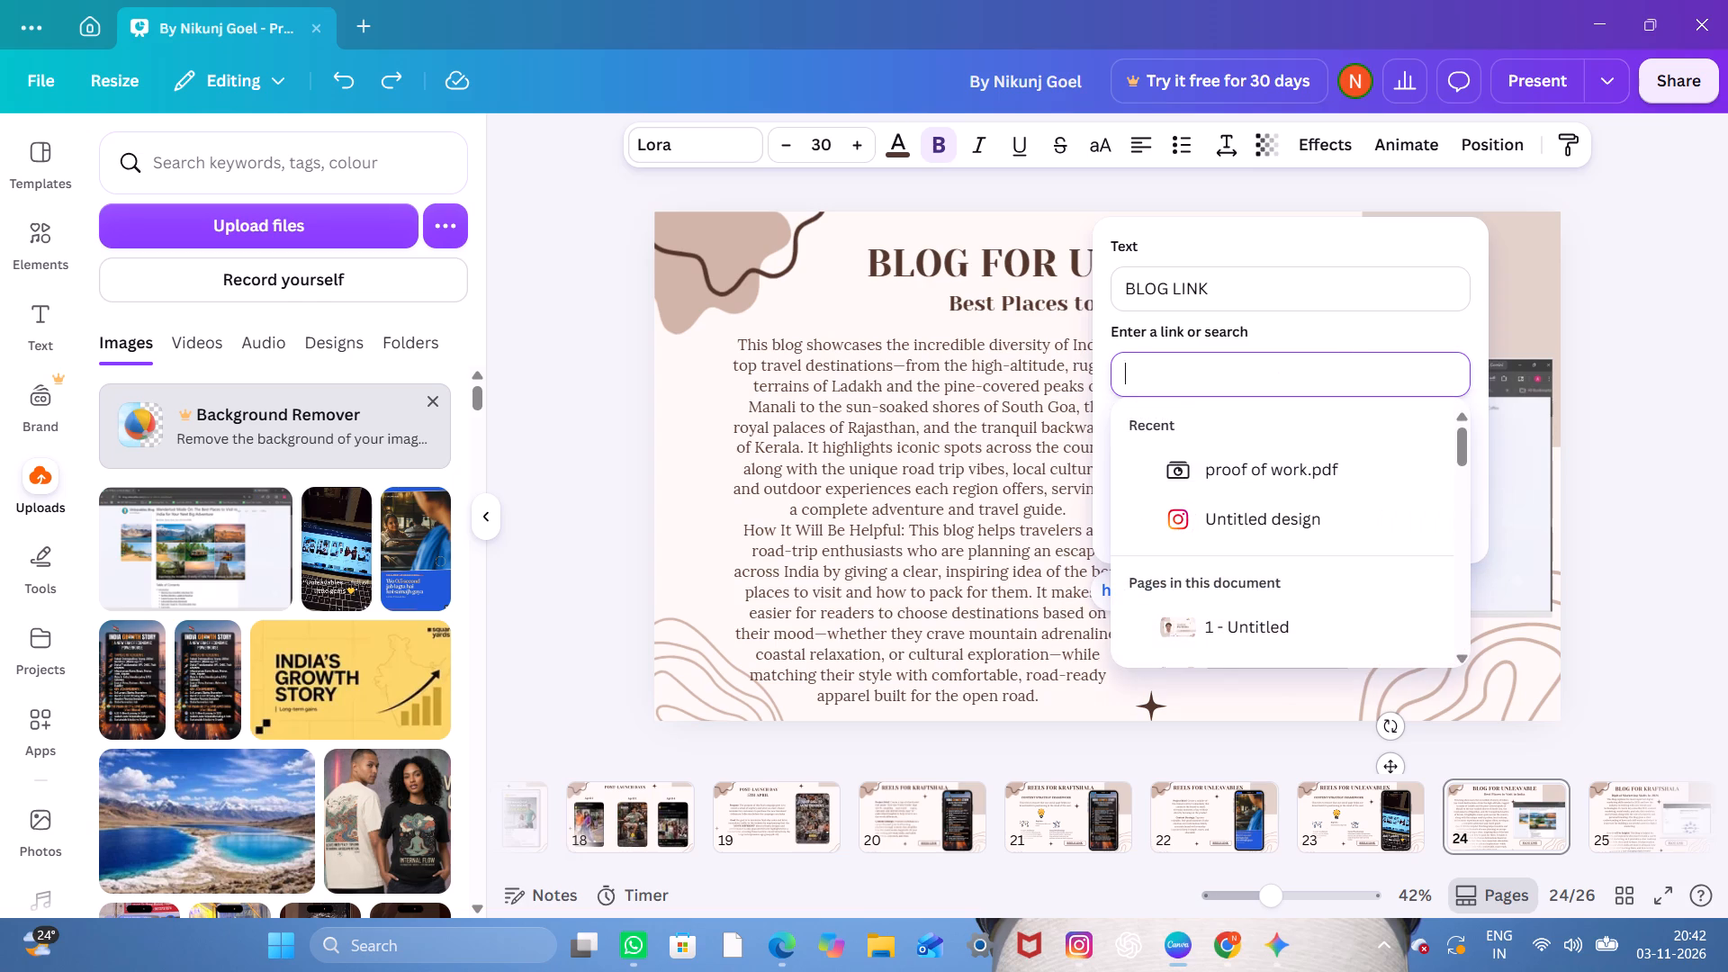
{"action": "key", "text": "ctrl+v"}
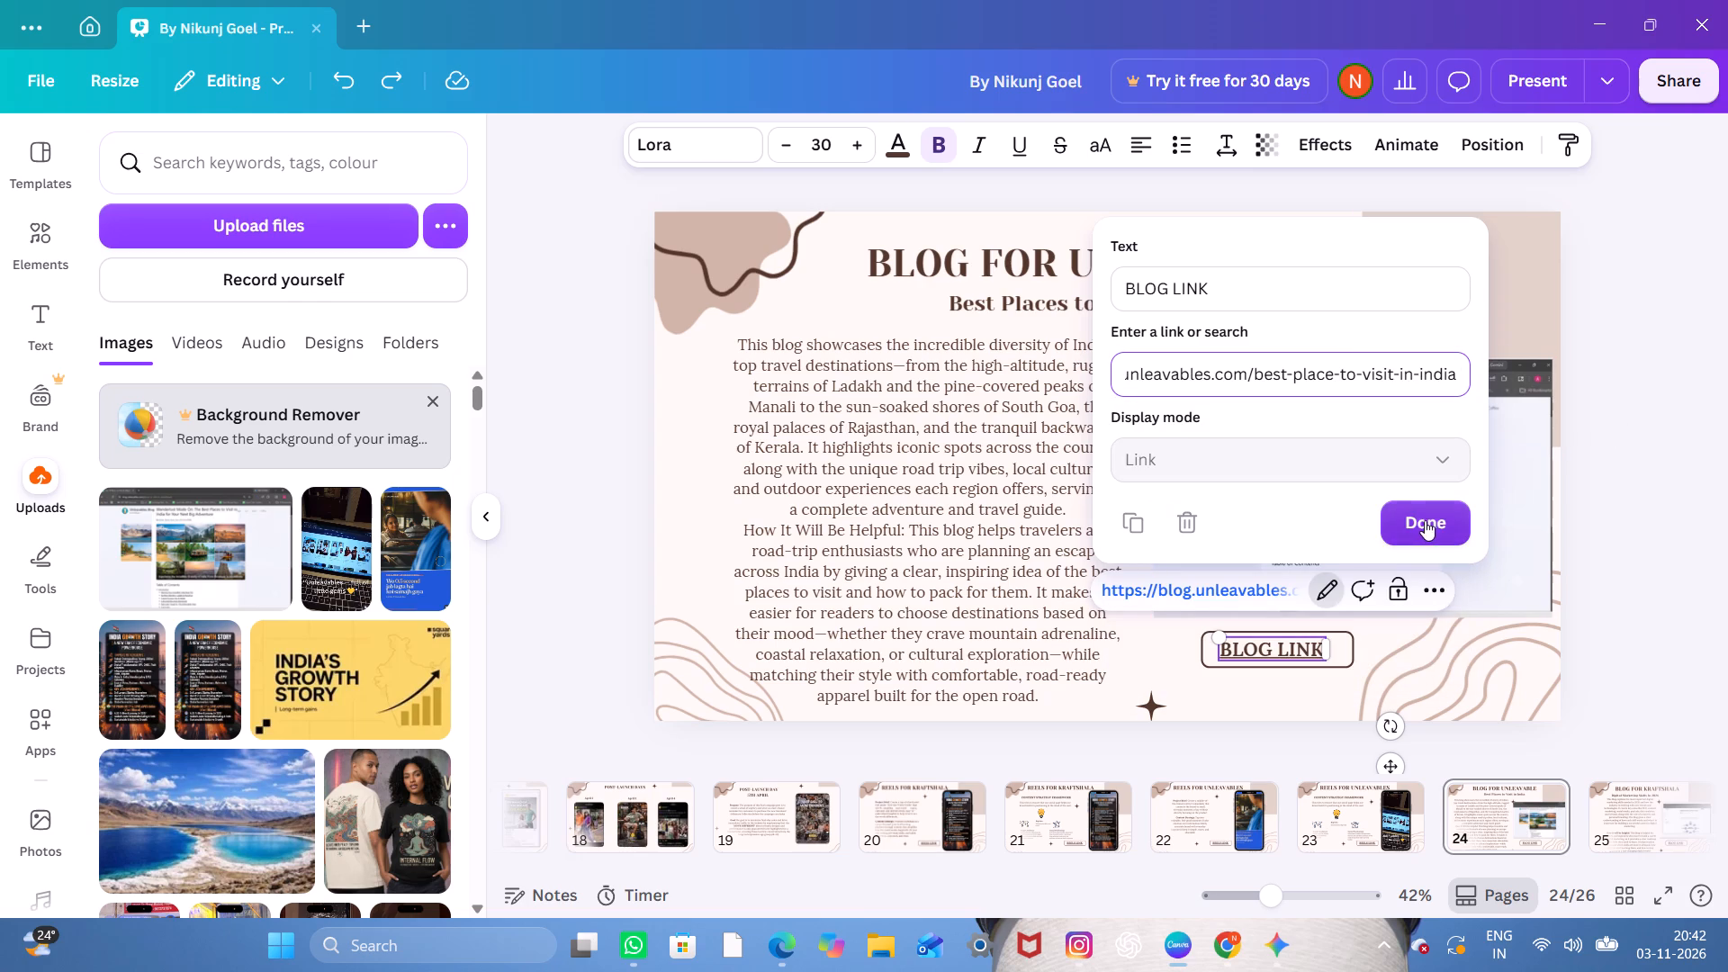
{"action": "left_click", "coordinate": [1421, 521]}
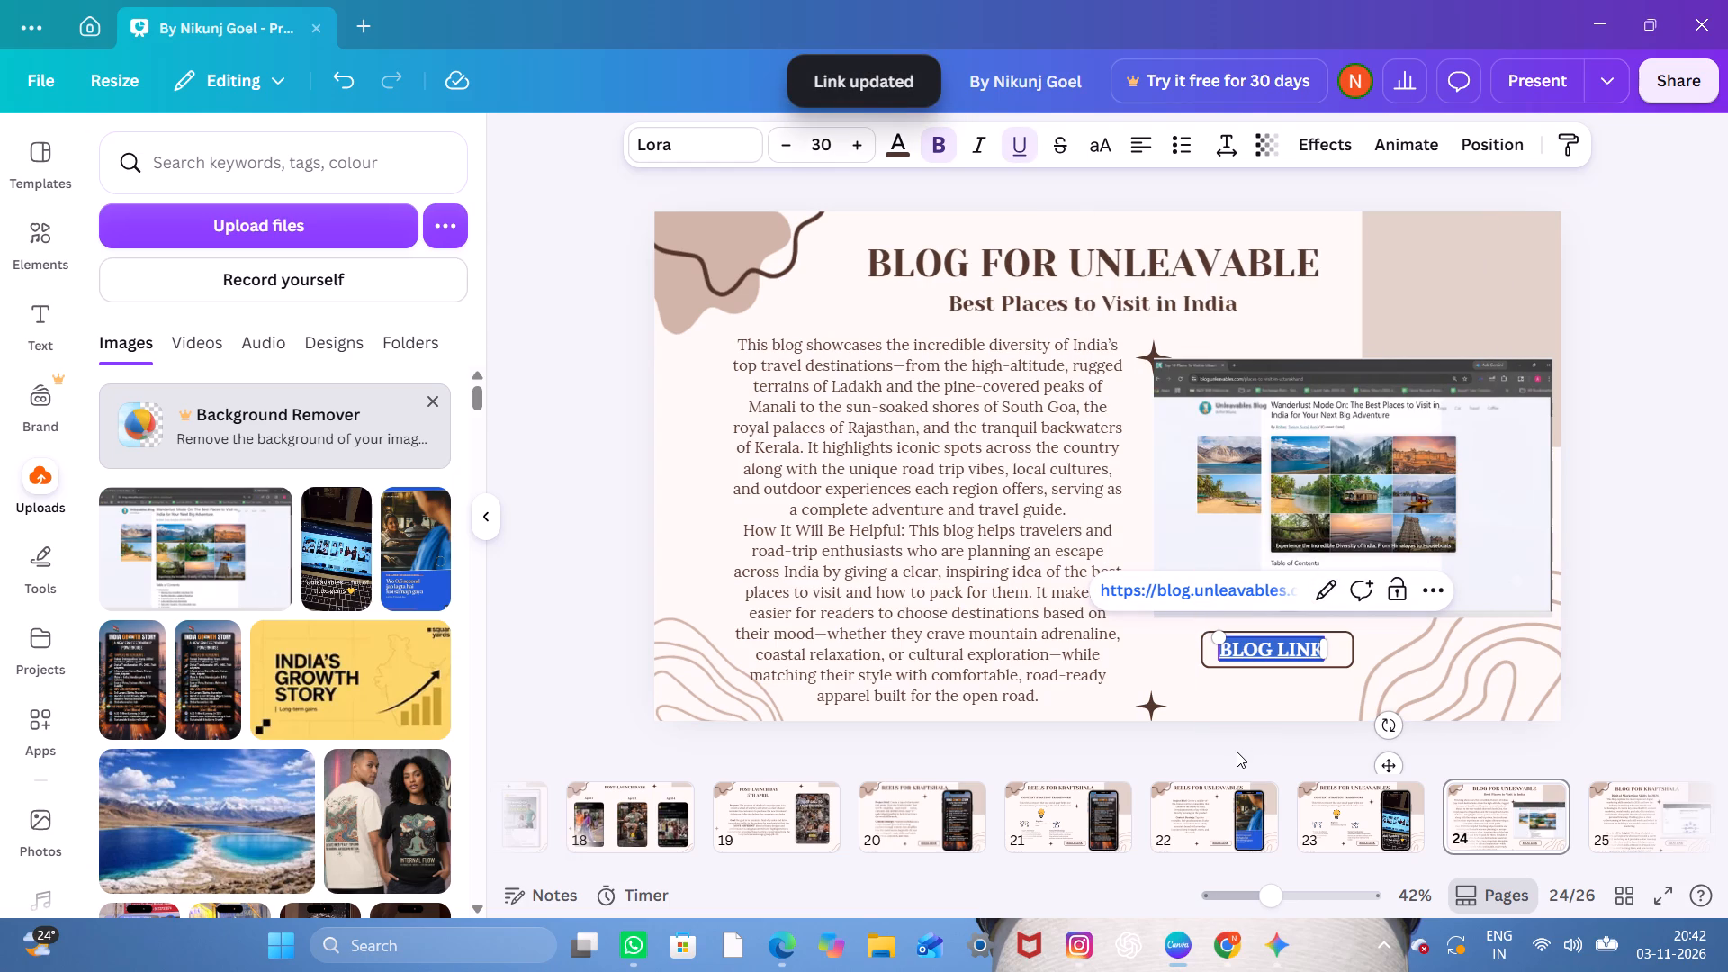
{"action": "left_click", "coordinate": [1244, 750]}
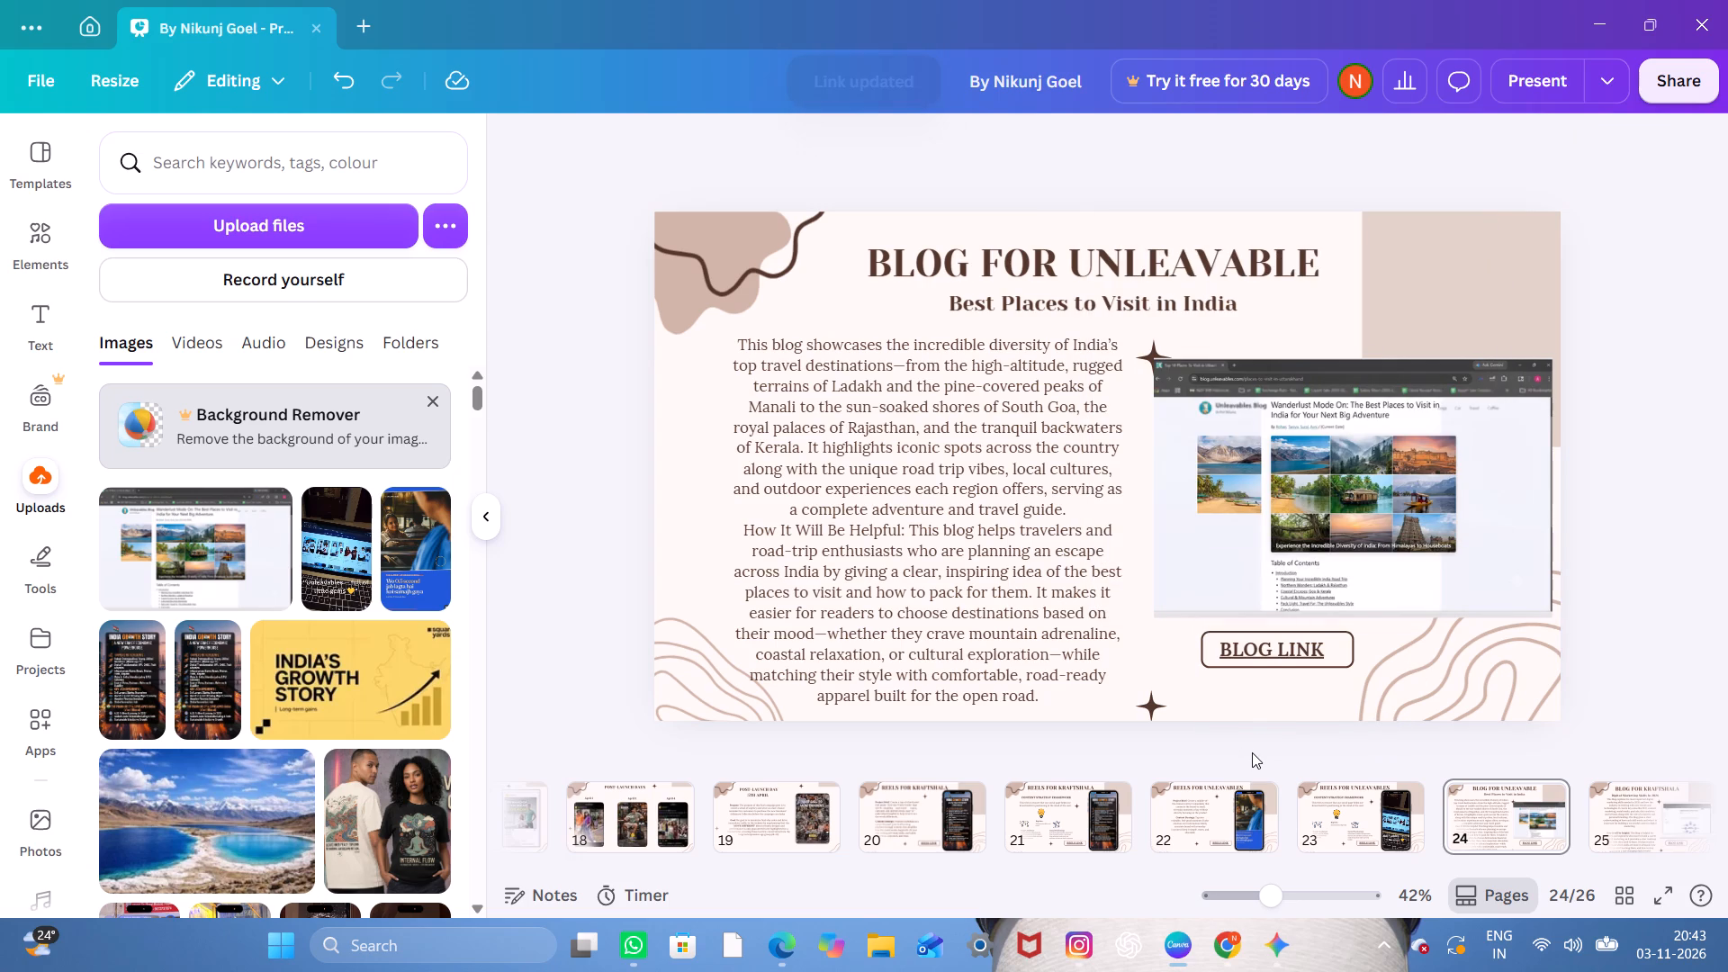
Go to the Blog for Kraftshala slide and open the web address linked from its BLOG LINK text.
{"action": "scroll", "coordinate": [1252, 752], "scroll_direction": "down", "scroll_amount": 1}
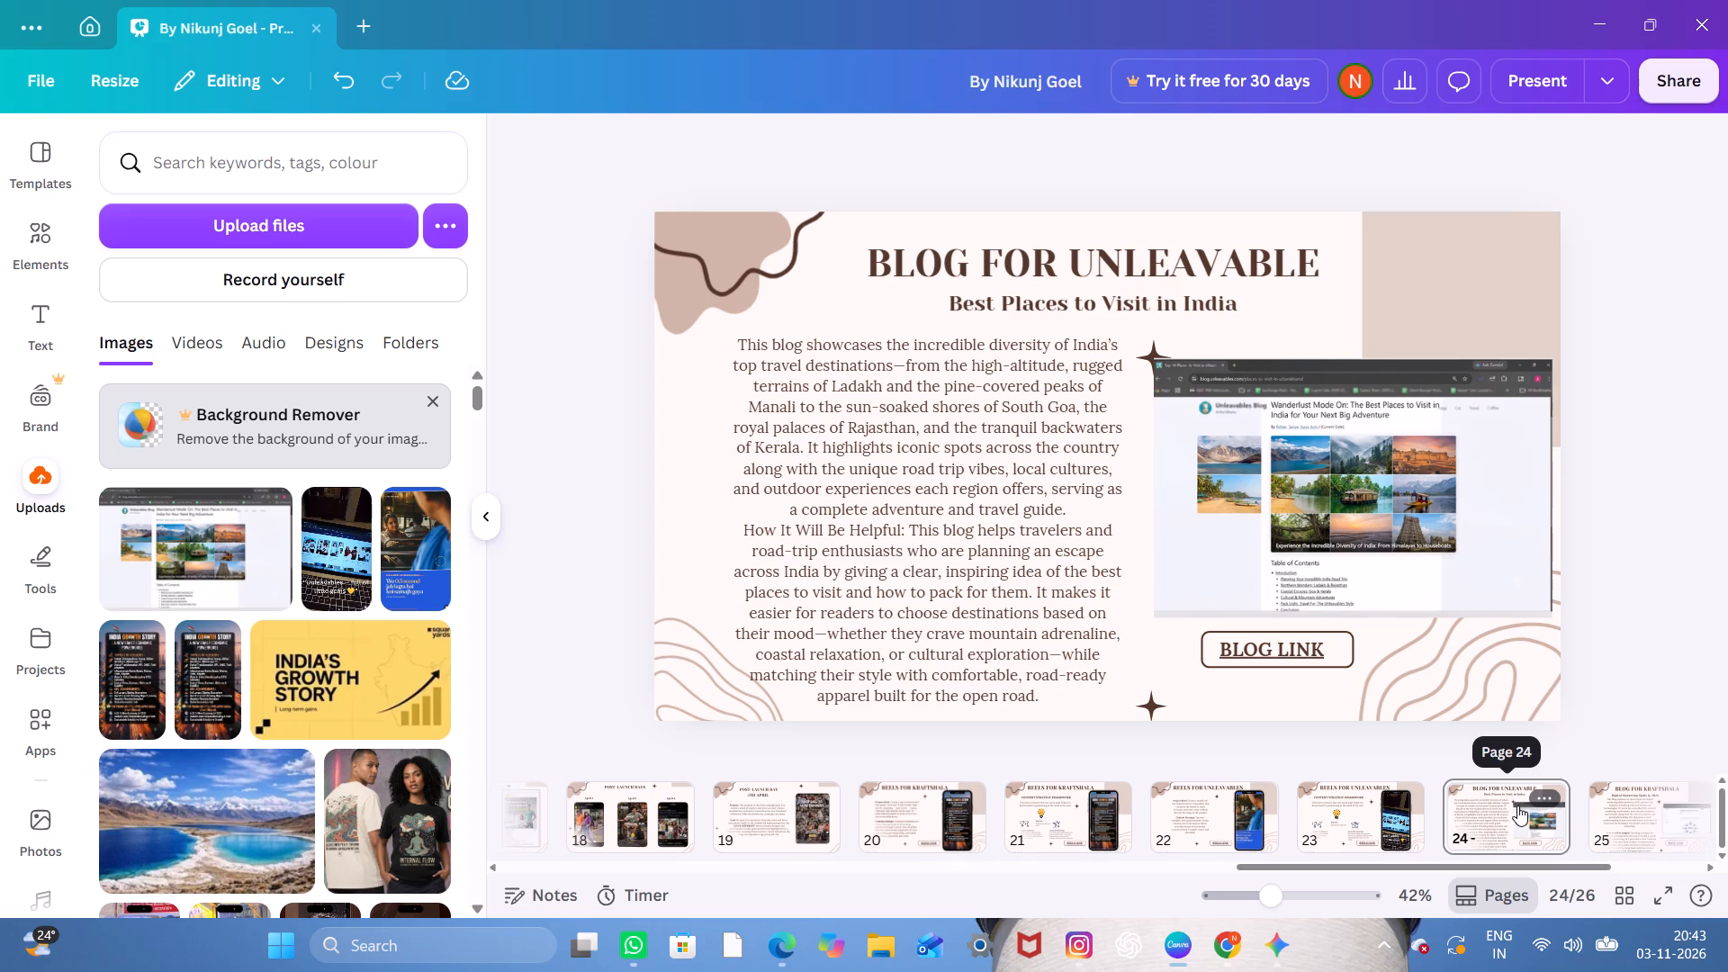
{"action": "scroll", "coordinate": [1498, 813], "scroll_direction": "left", "scroll_amount": 2}
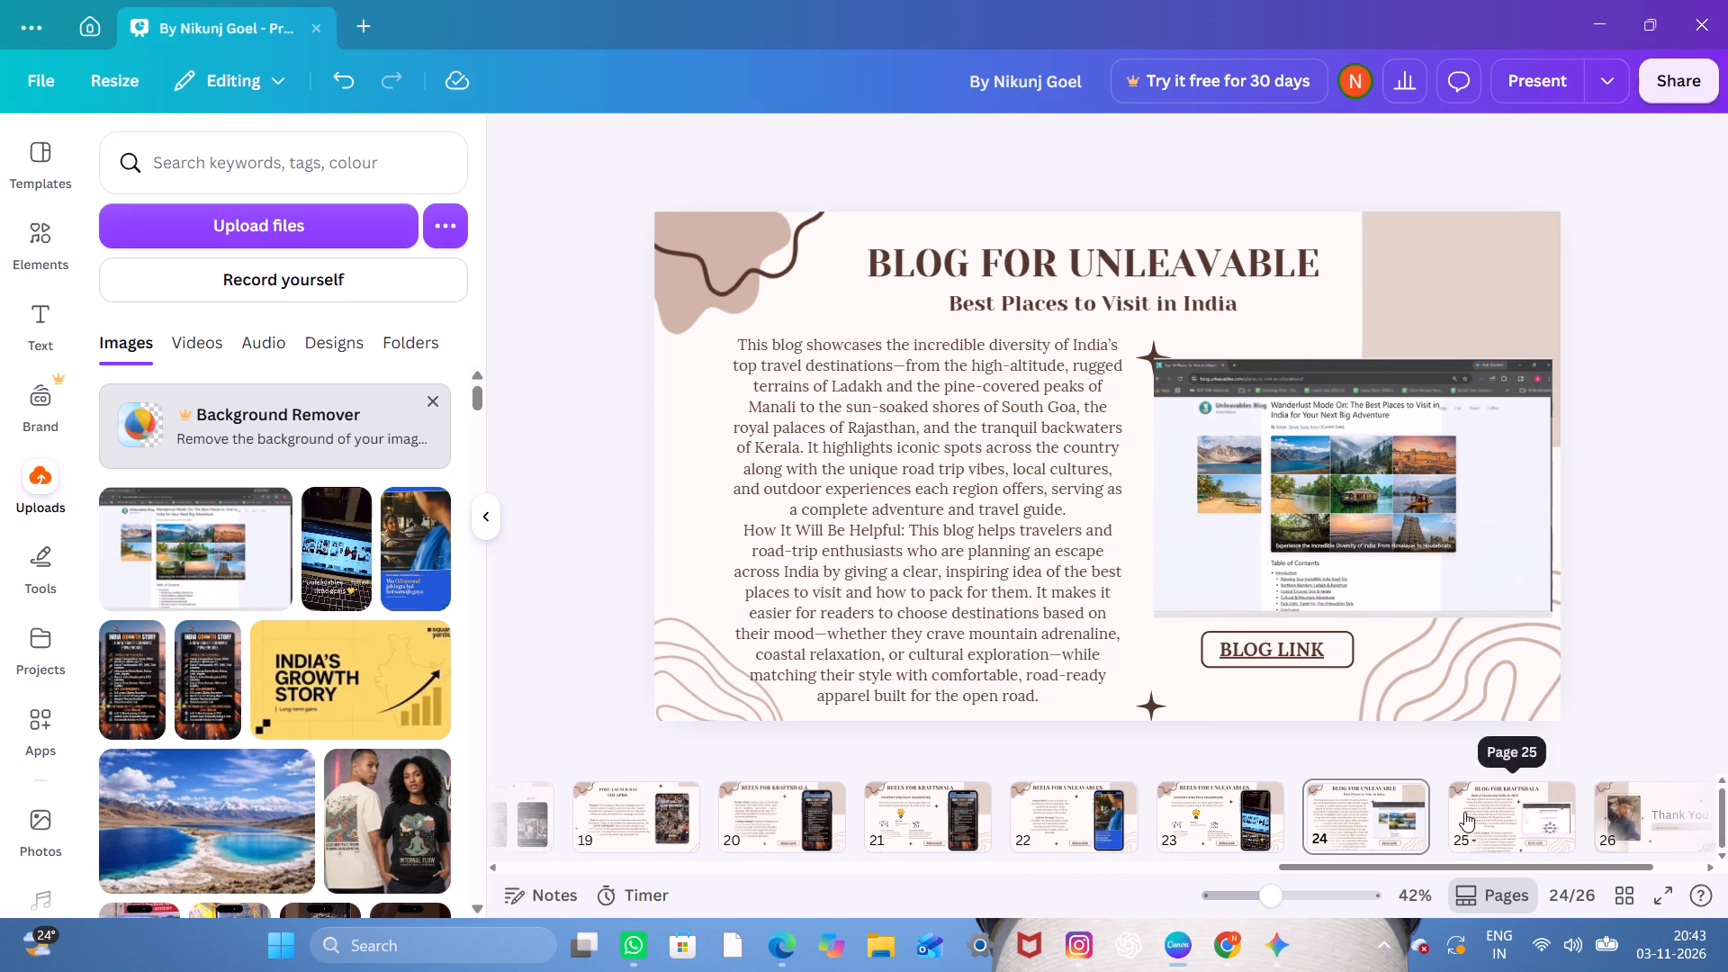
{"action": "left_click", "coordinate": [1464, 812]}
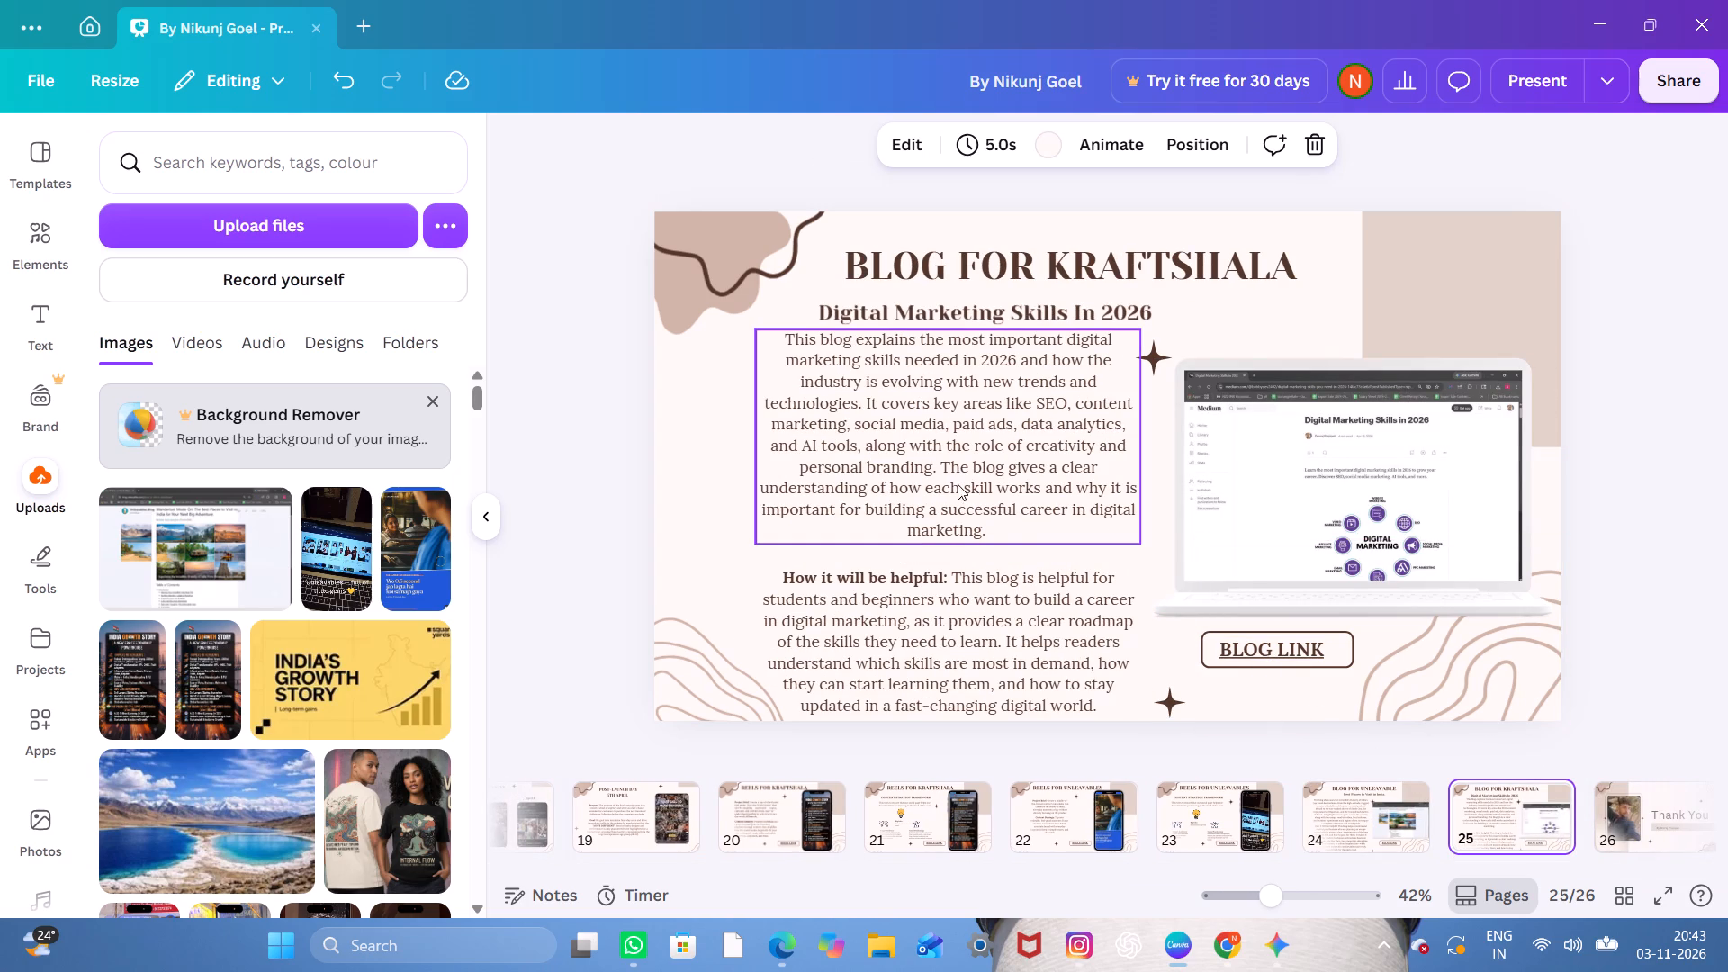
{"action": "left_click", "coordinate": [1264, 643]}
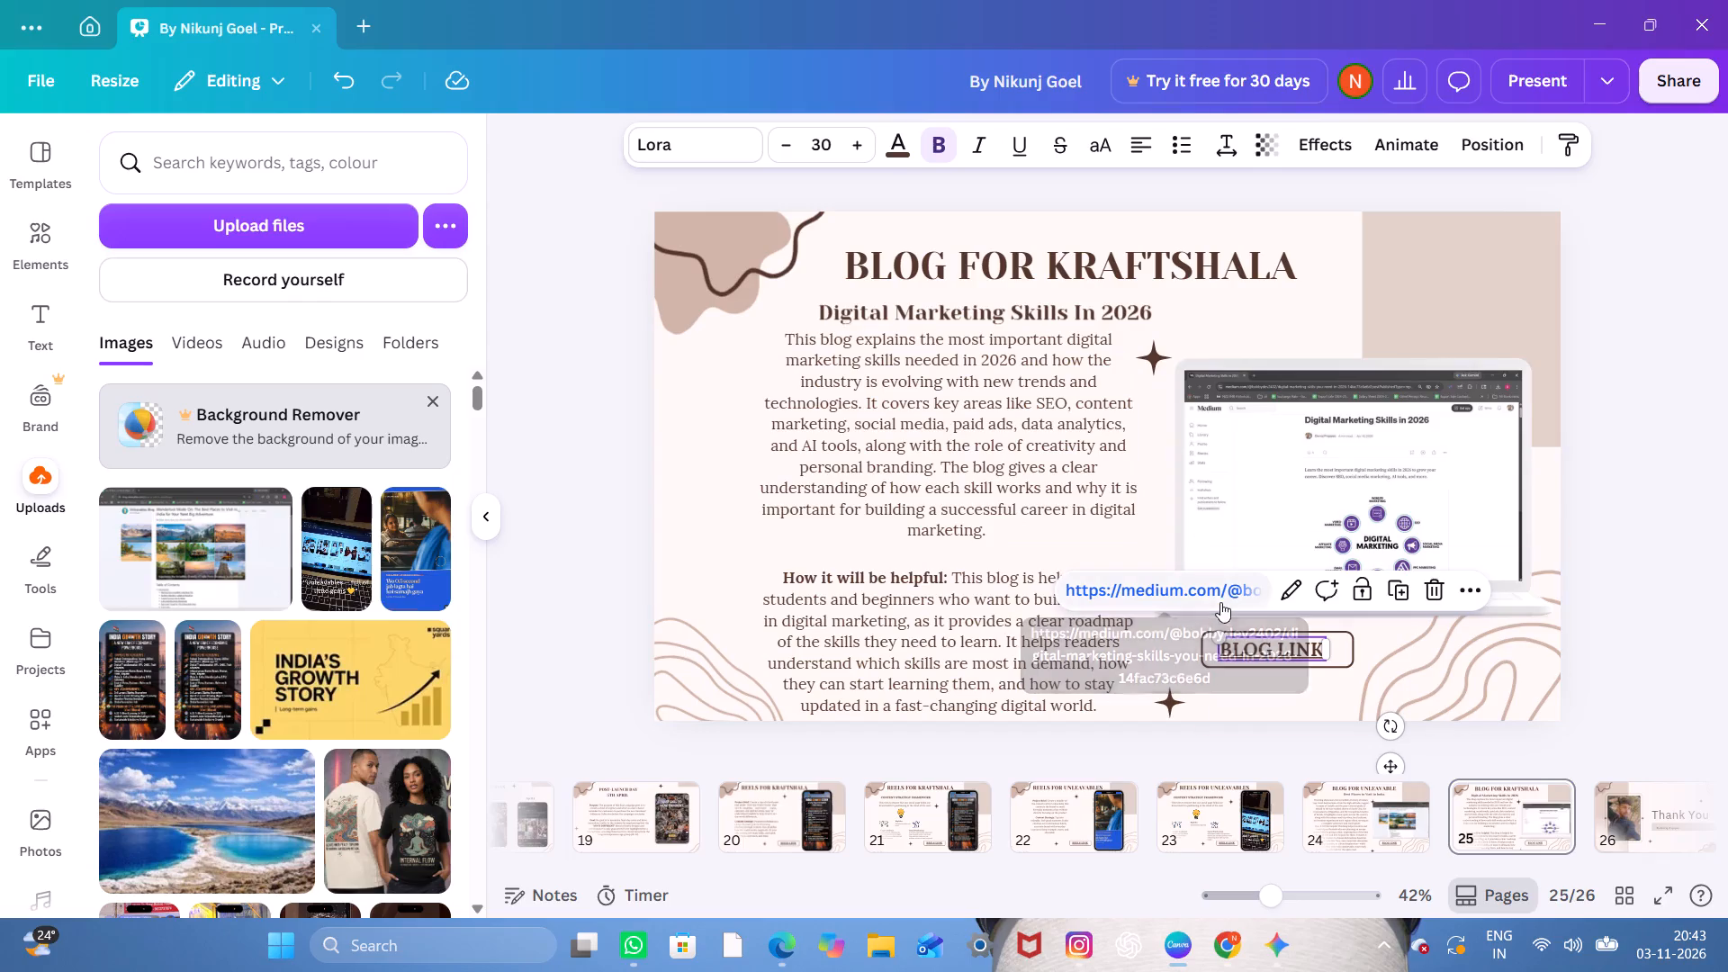
{"action": "left_click", "coordinate": [1206, 589]}
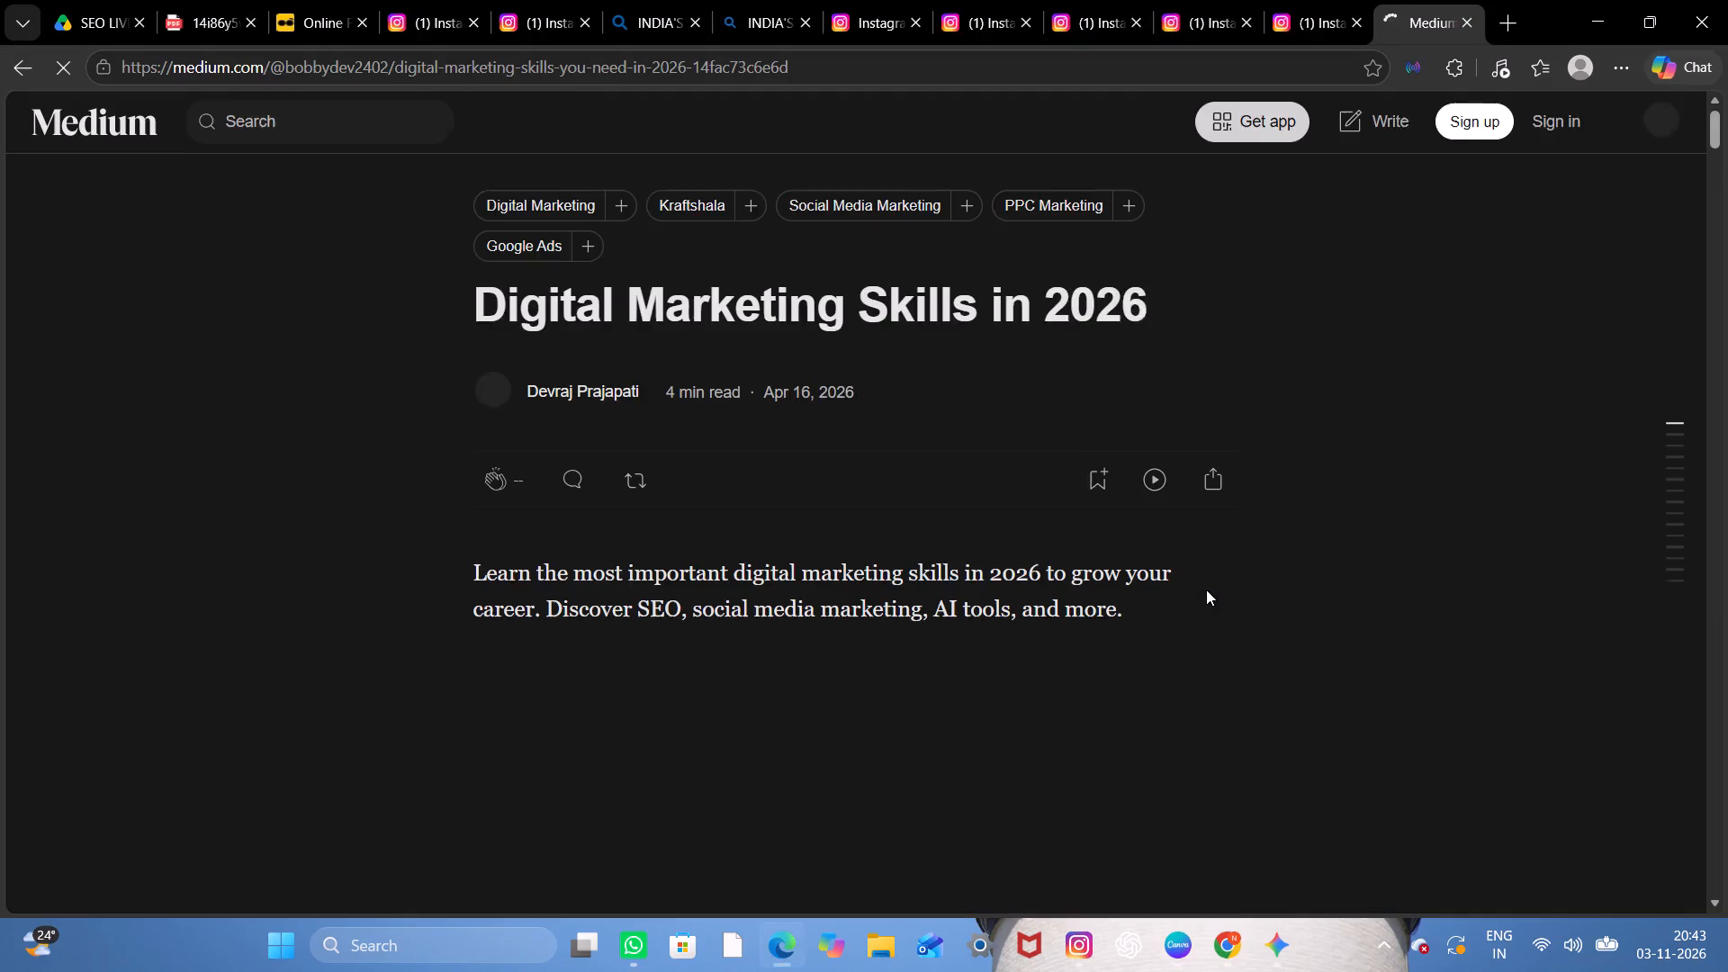
Look through the linked Medium article on Digital Marketing Skills in 2026 and close its page.
{"action": "scroll", "coordinate": [1150, 707], "scroll_direction": "down", "scroll_amount": 2}
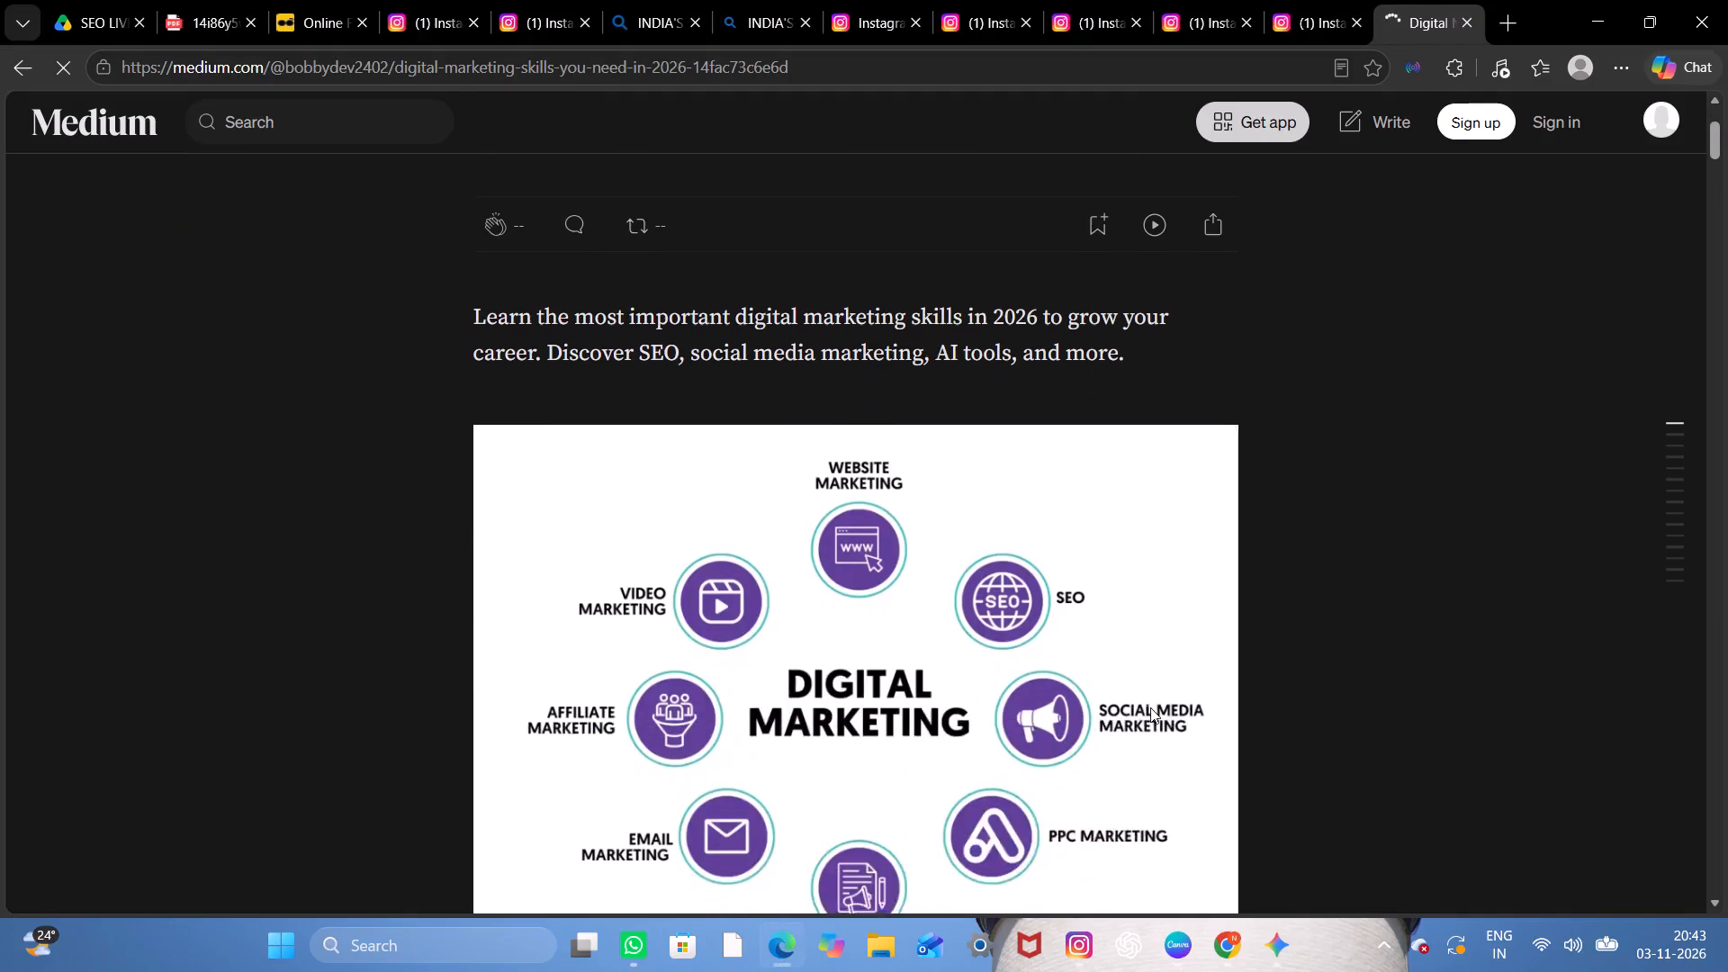
{"action": "scroll", "coordinate": [1150, 707], "scroll_direction": "down", "scroll_amount": 2}
{"action": "scroll", "coordinate": [1150, 707], "scroll_direction": "up", "scroll_amount": 3}
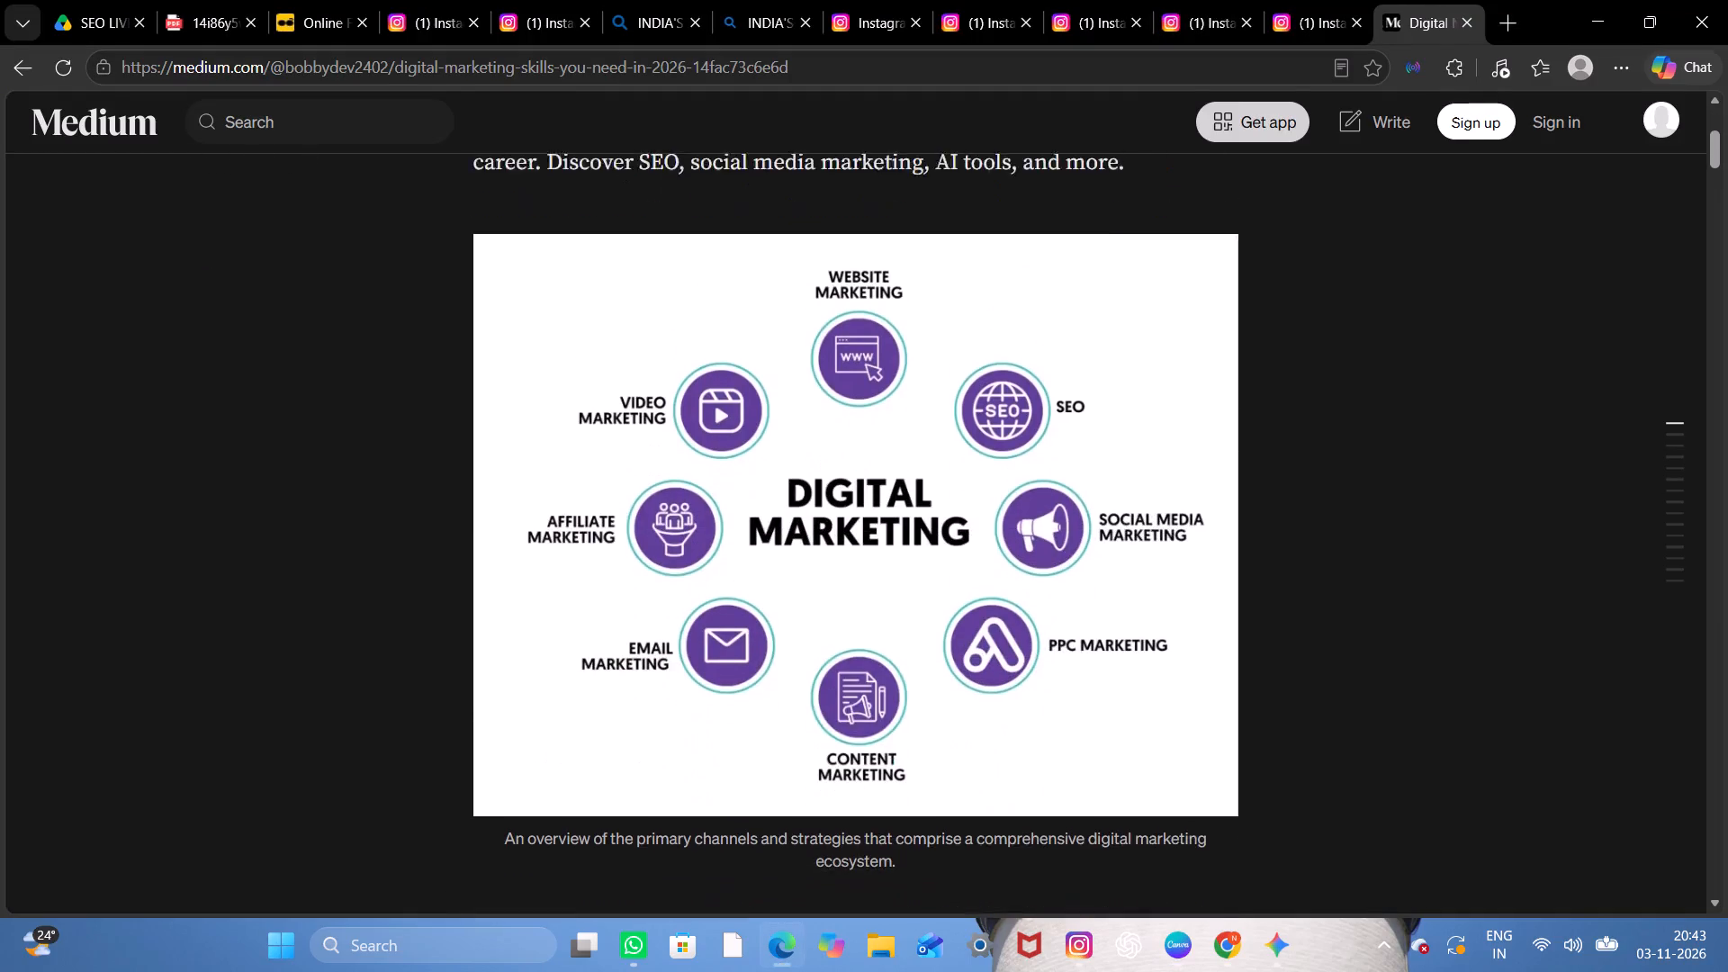
{"action": "scroll", "coordinate": [1150, 707], "scroll_direction": "up", "scroll_amount": 2}
{"action": "left_click", "coordinate": [1468, 21]}
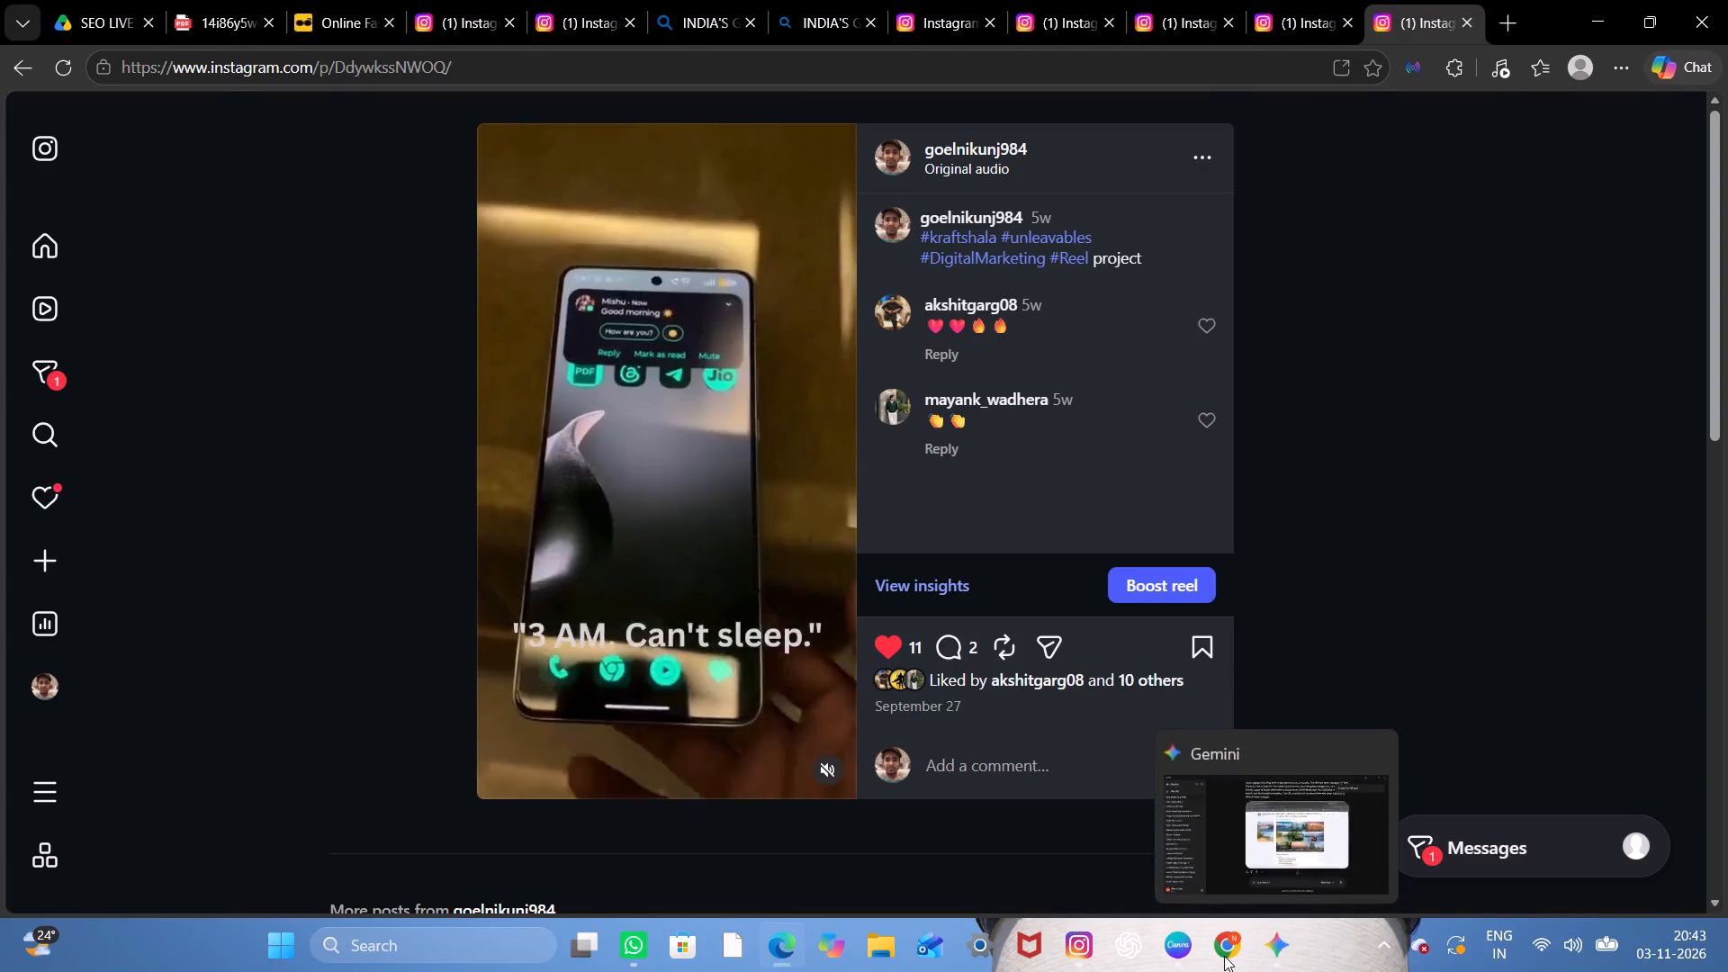
Switch back to Canva and delete the Blog for Kraftshala slide, page 25.
{"action": "left_click", "coordinate": [1182, 828]}
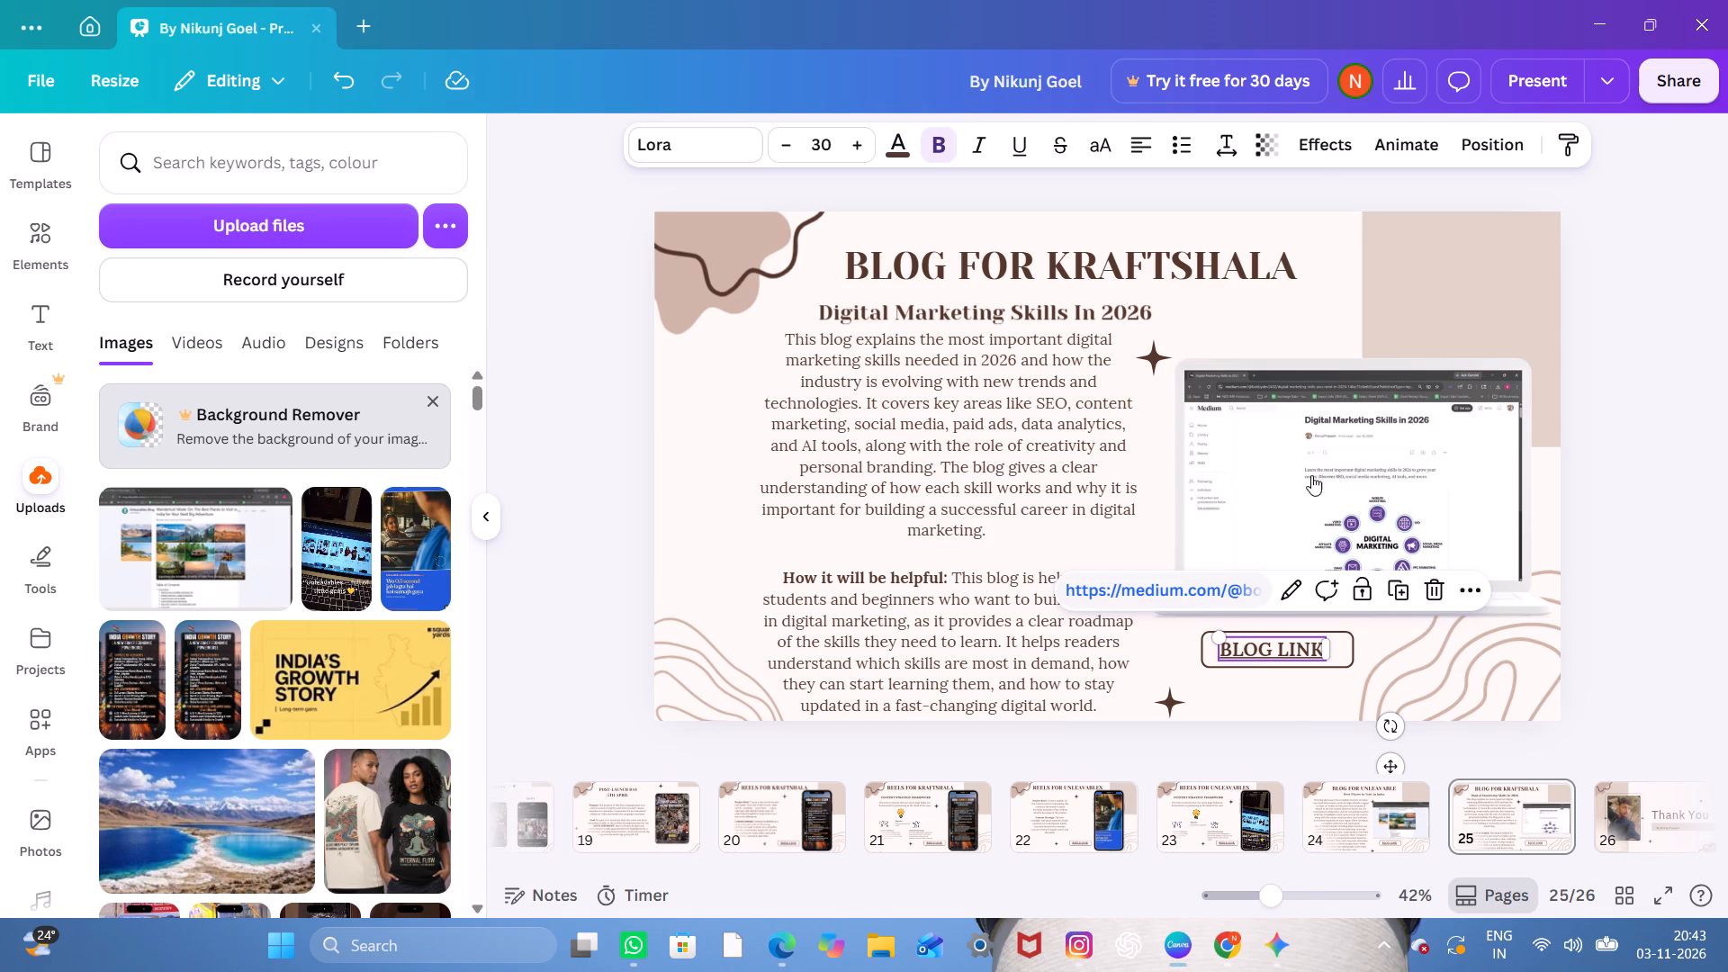
{"action": "left_click", "coordinate": [1552, 787]}
{"action": "left_click", "coordinate": [1552, 792]}
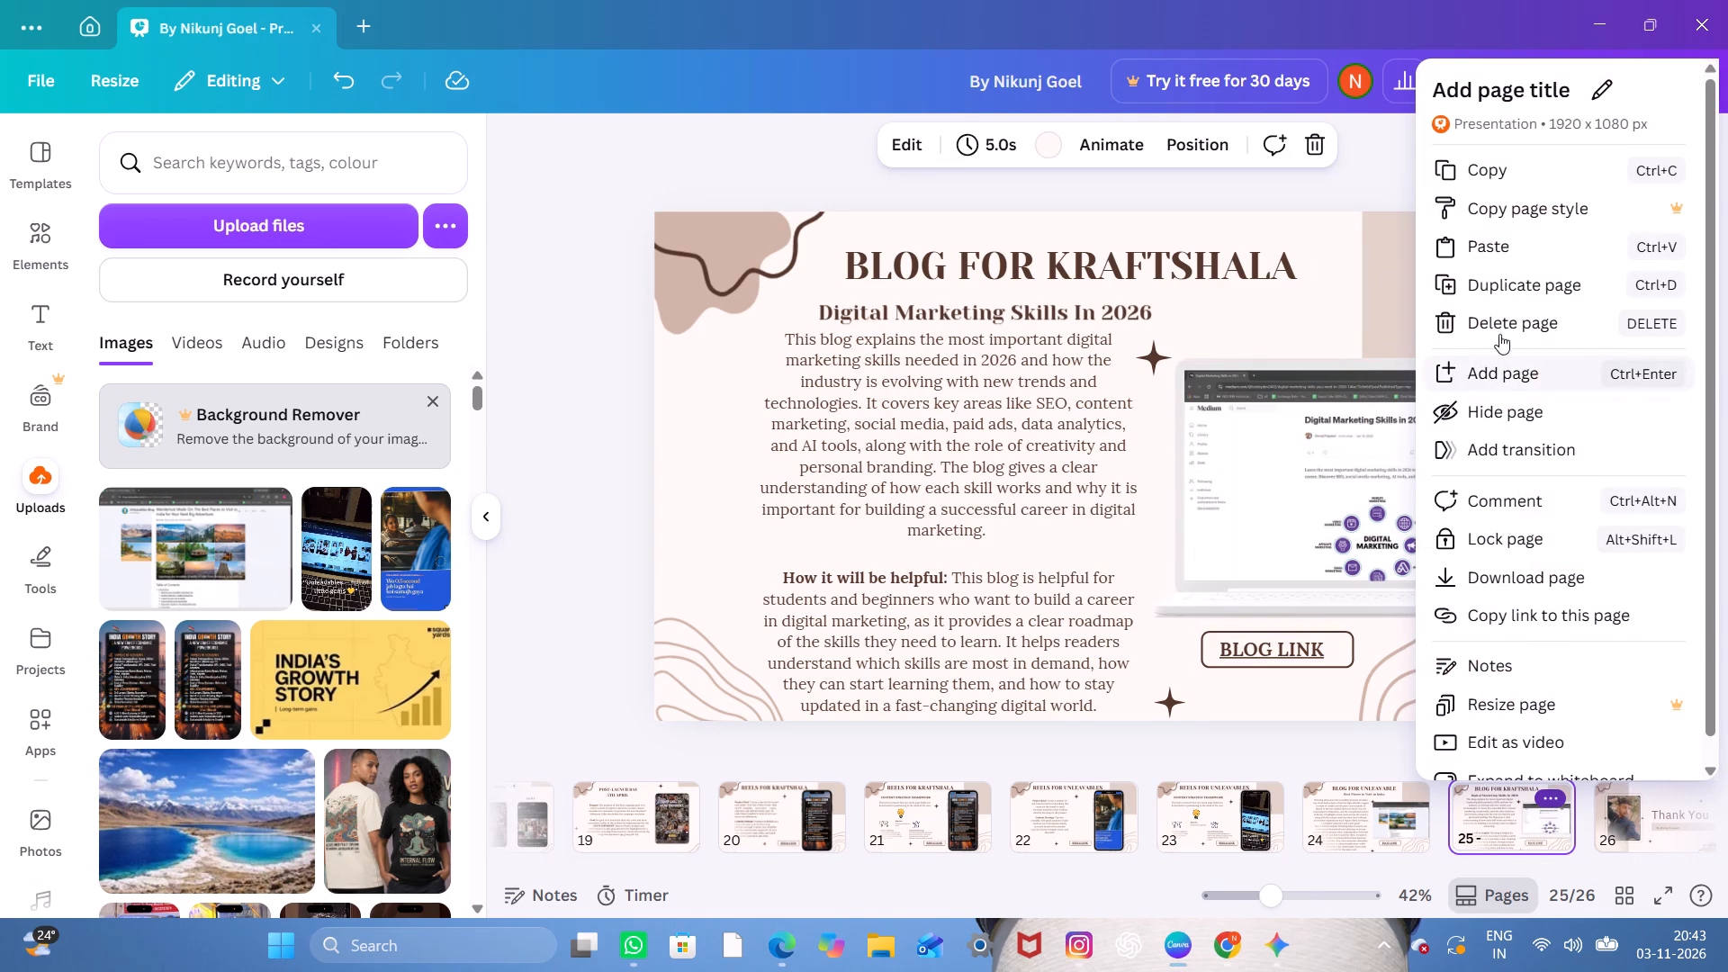
{"action": "left_click", "coordinate": [1500, 327]}
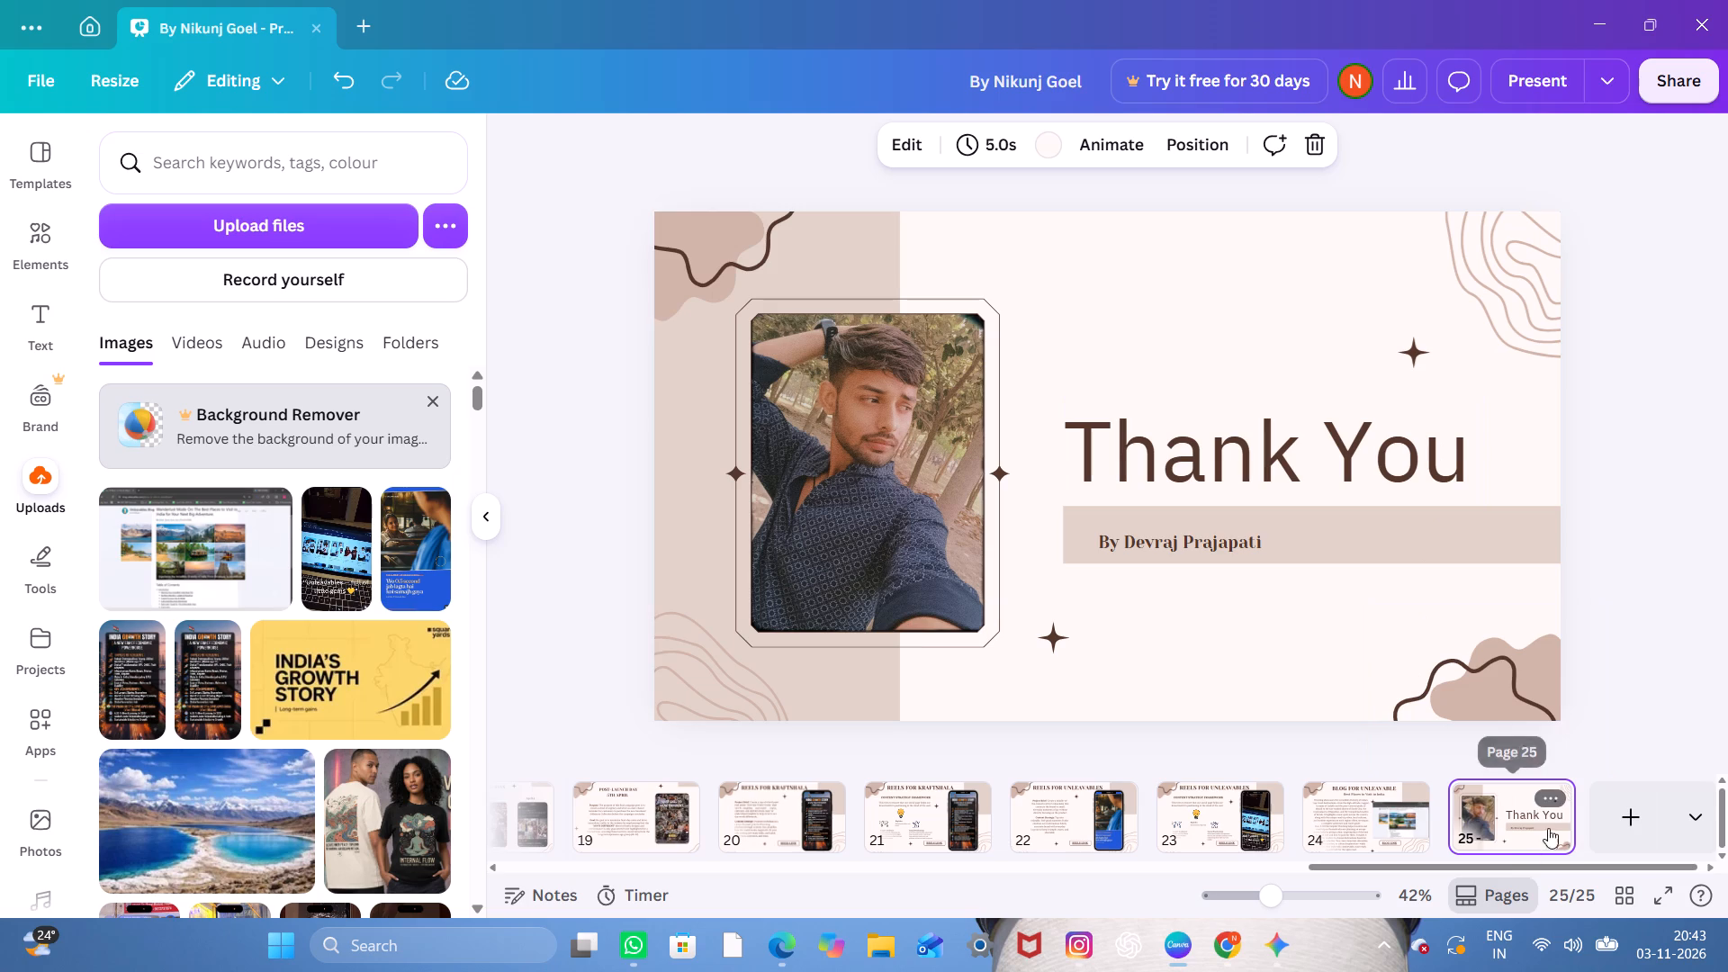
Open the author byline below Thank You on the closing slide for editing, with its whole text selected.
{"action": "double_click", "coordinate": [1184, 539]}
{"action": "left_click", "coordinate": [1220, 543]}
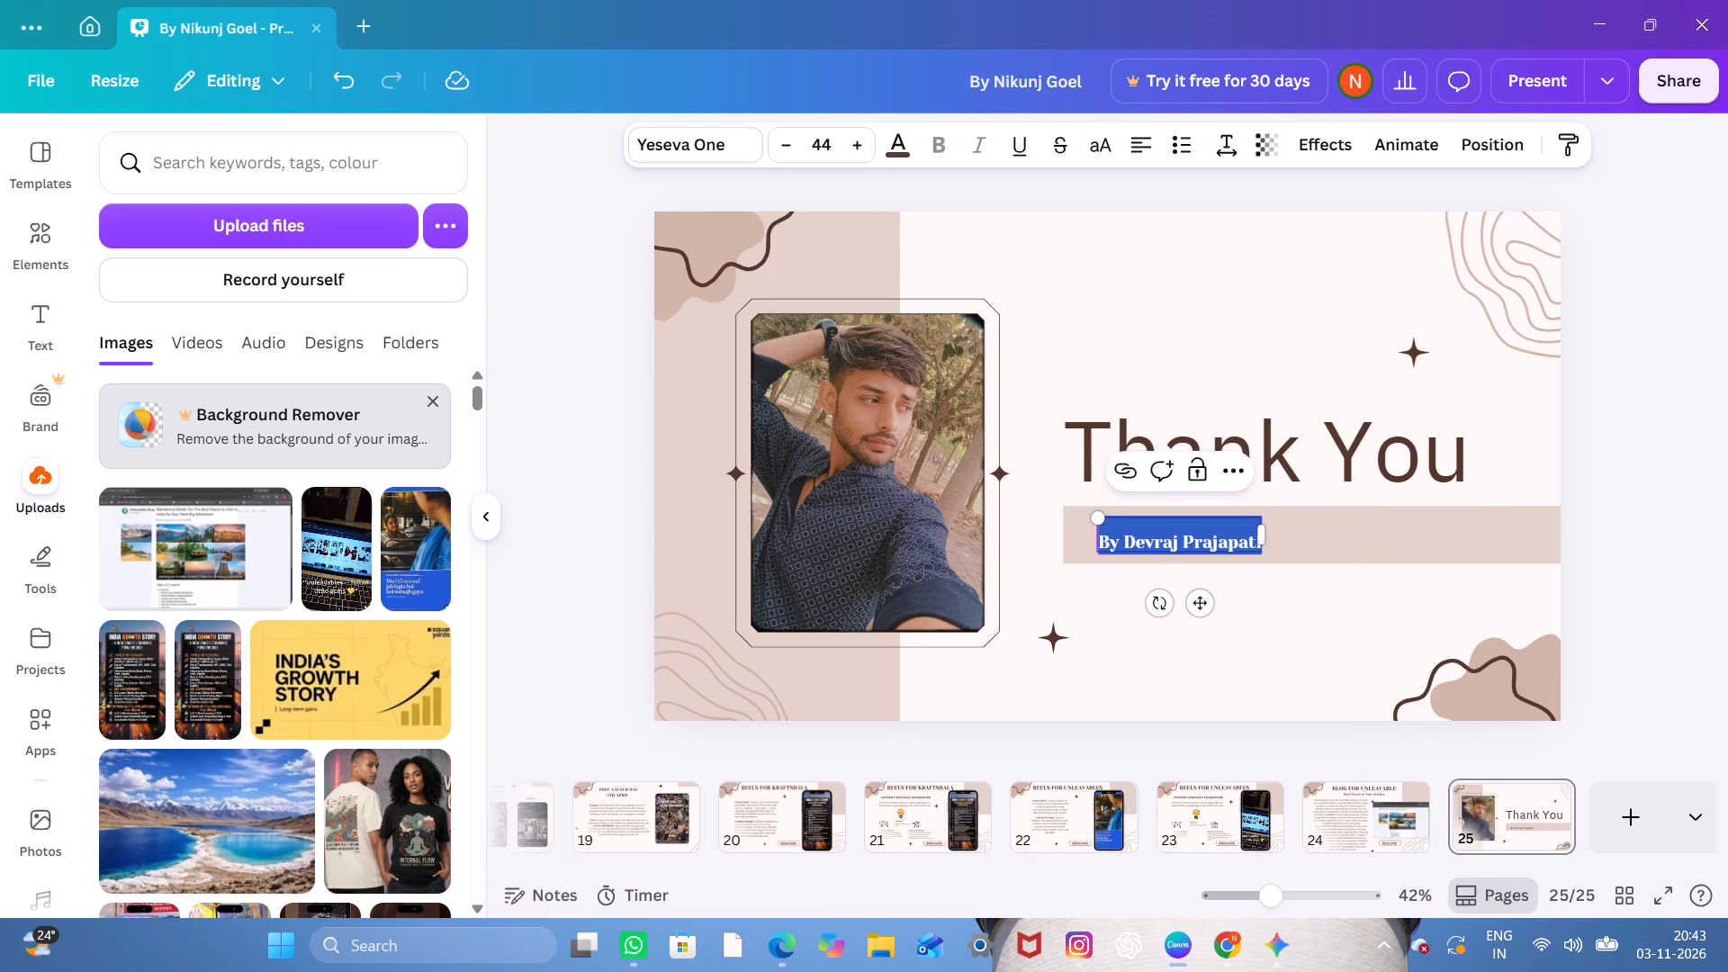
Replace the name after "By" in the byline of the Thank You slide with the presentation author's first name.
{"action": "key", "text": "Right"}
{"action": "key", "text": "Right"}
{"action": "key", "text": "Right"}
{"action": "key", "text": "Right"}
{"action": "key", "text": "Right"}
{"action": "key", "text": "Right"}
{"action": "key", "text": "Right"}
{"action": "key", "text": "Right"}
{"action": "key", "text": "Right"}
{"action": "key", "text": "Right"}
{"action": "key", "text": "Right"}
{"action": "key", "text": "Right"}
{"action": "key", "text": "Right"}
{"action": "key", "text": "Right"}
{"action": "key", "text": "Right"}
{"action": "key", "text": "Right"}
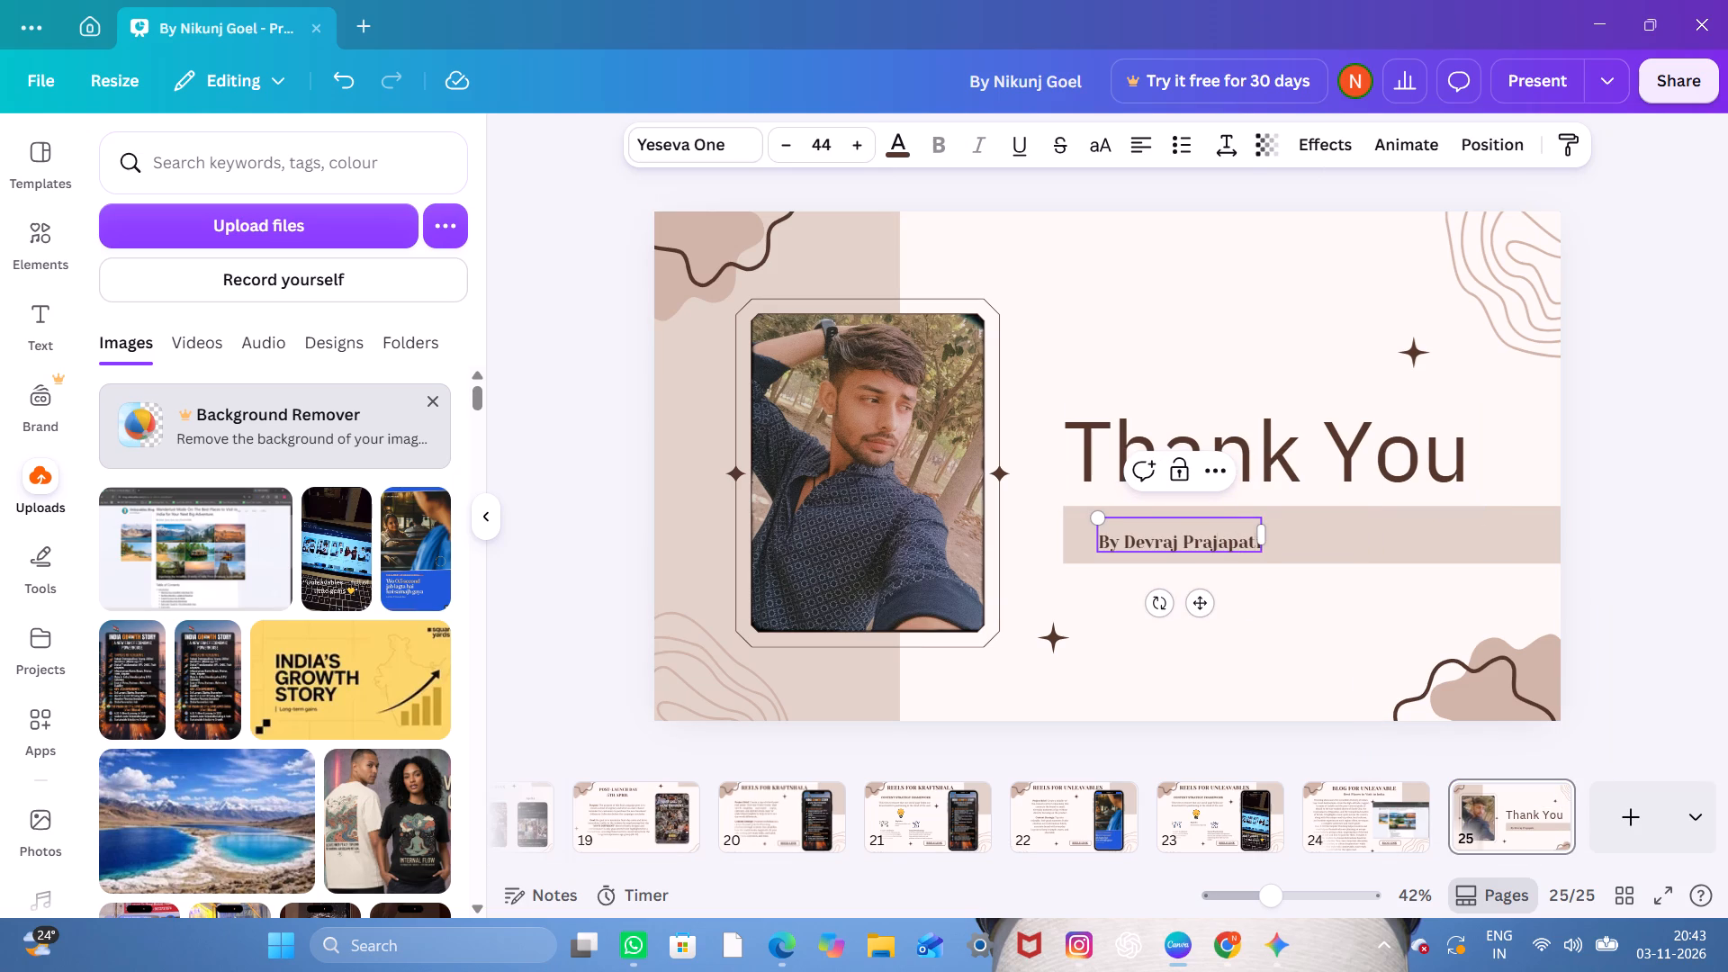
{"action": "key", "text": "BackSpace"}
{"action": "key", "text": "BackSpace"}
{"action": "key", "text": "BackSpace"}
{"action": "key", "text": "BackSpace"}
{"action": "key", "text": "BackSpace"}
{"action": "key", "text": "BackSpace"}
{"action": "key", "text": "BackSpace"}
{"action": "key", "text": "BackSpace"}
{"action": "key", "text": "BackSpace"}
{"action": "key", "text": "BackSpace"}
{"action": "key", "text": "BackSpace"}
{"action": "key", "text": "BackSpace"}
{"action": "key", "text": "BackSpace"}
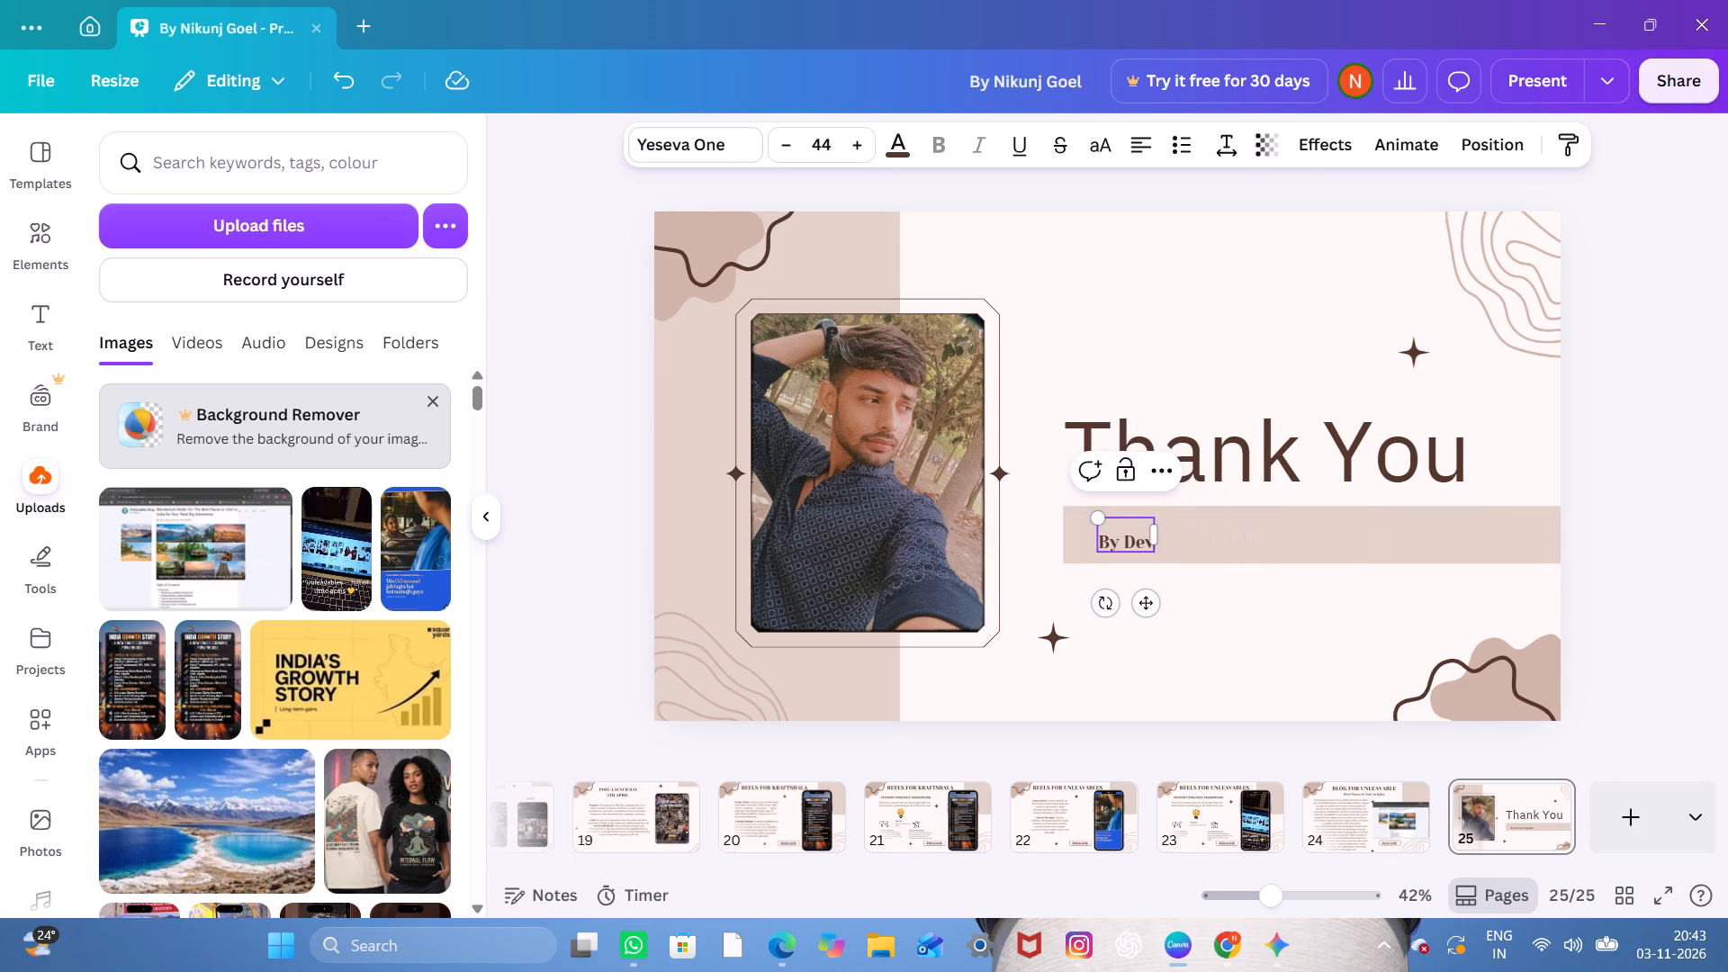
{"action": "key", "text": "BackSpace"}
{"action": "key", "text": "BackSpace"}
{"action": "key", "text": "BackSpace"}
{"action": "key", "text": "n"}
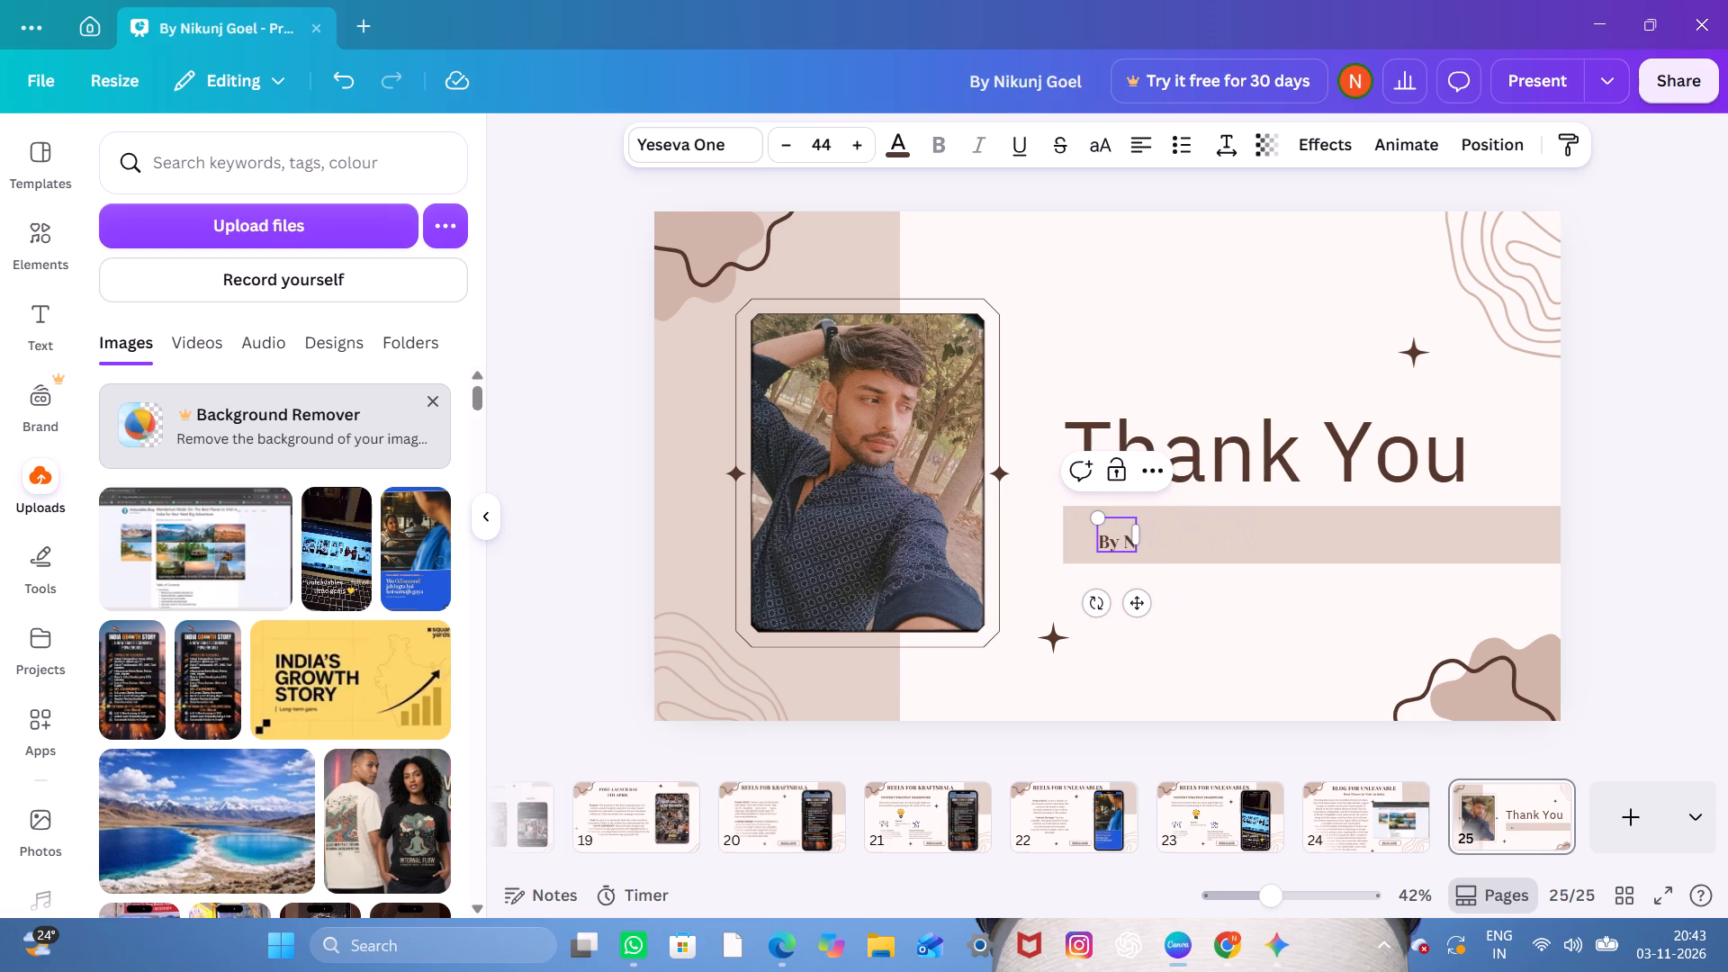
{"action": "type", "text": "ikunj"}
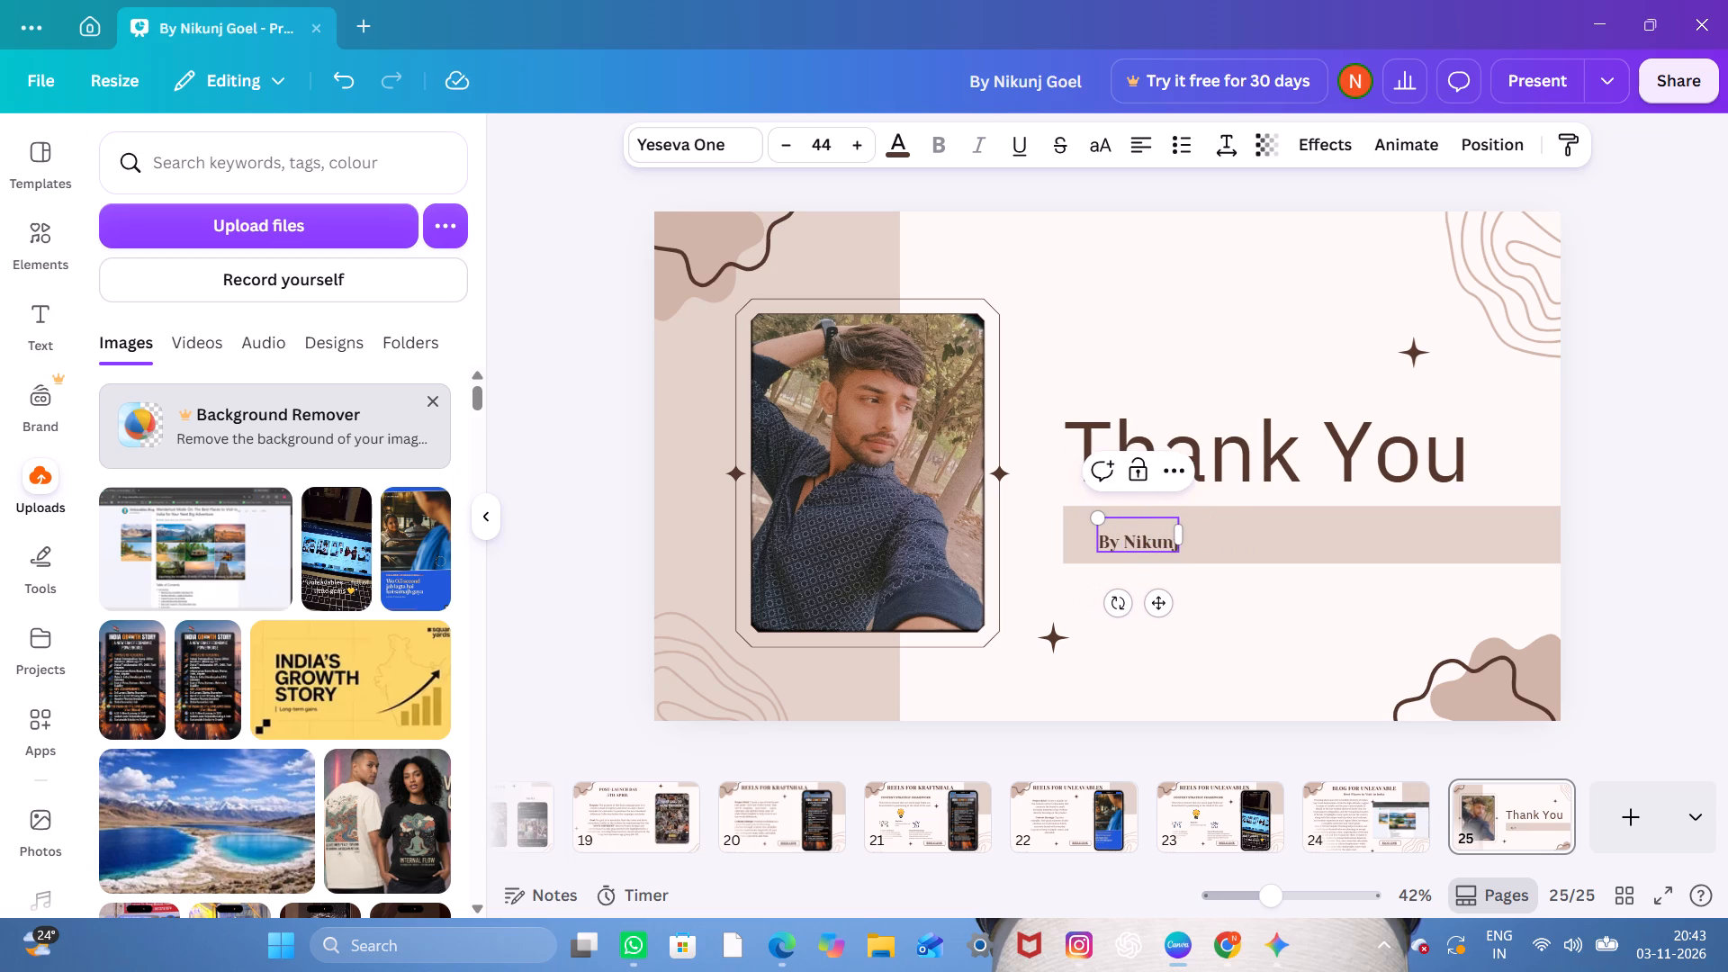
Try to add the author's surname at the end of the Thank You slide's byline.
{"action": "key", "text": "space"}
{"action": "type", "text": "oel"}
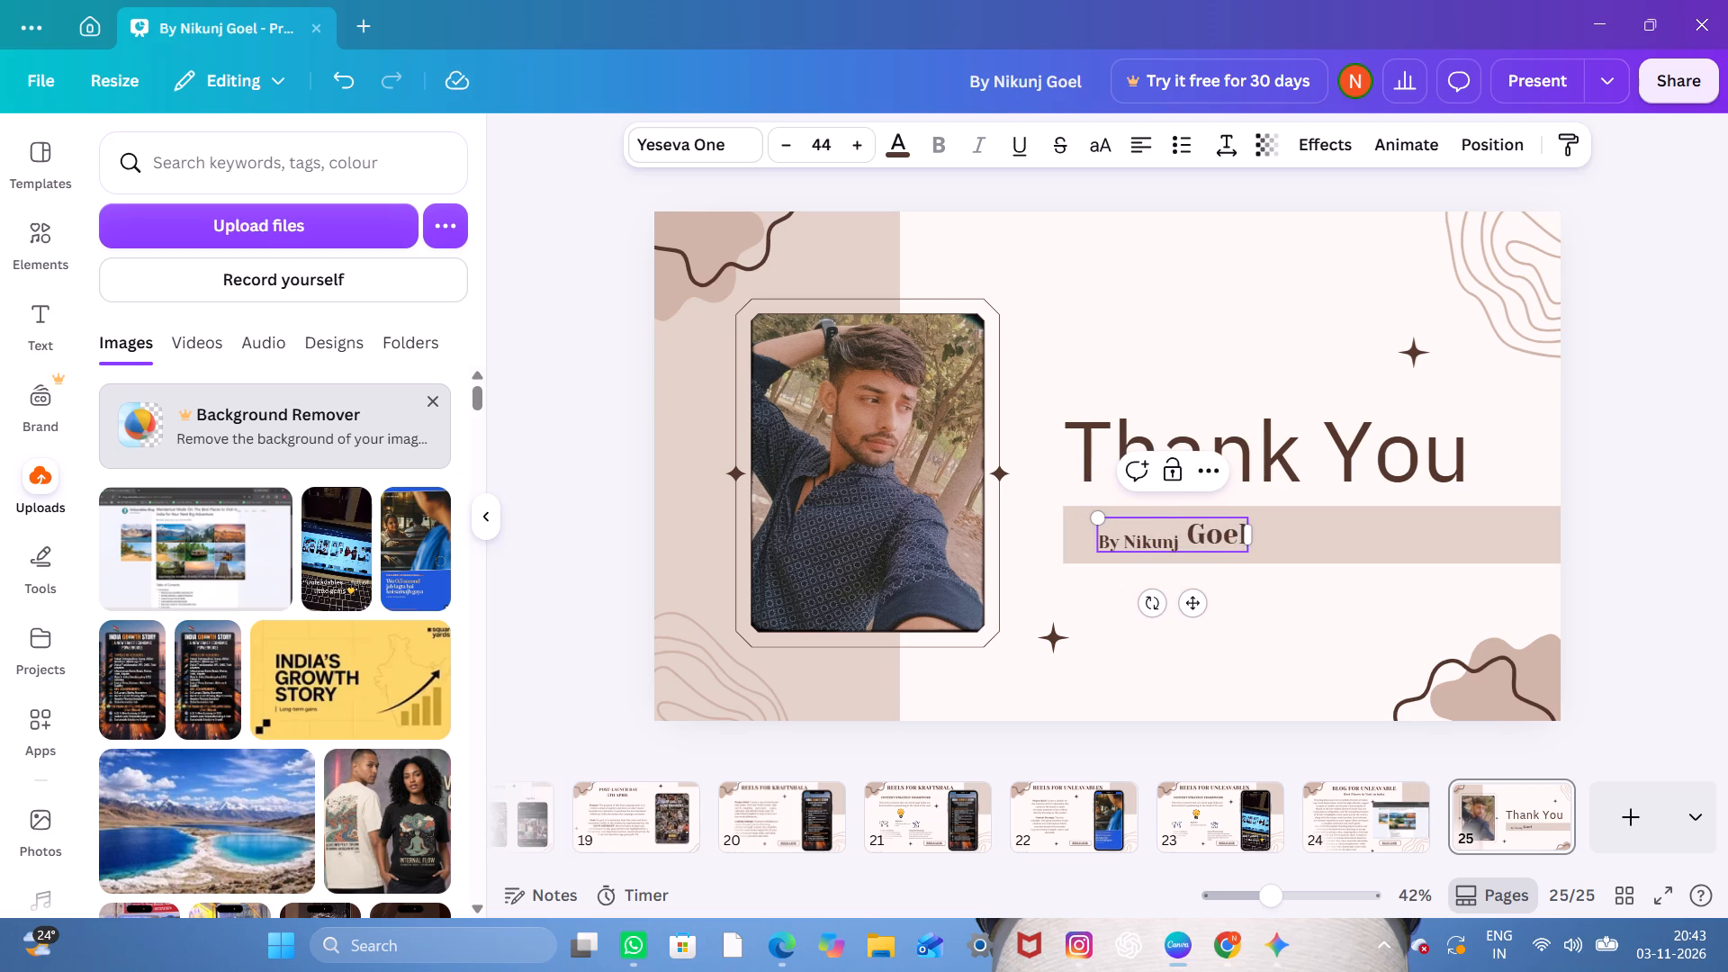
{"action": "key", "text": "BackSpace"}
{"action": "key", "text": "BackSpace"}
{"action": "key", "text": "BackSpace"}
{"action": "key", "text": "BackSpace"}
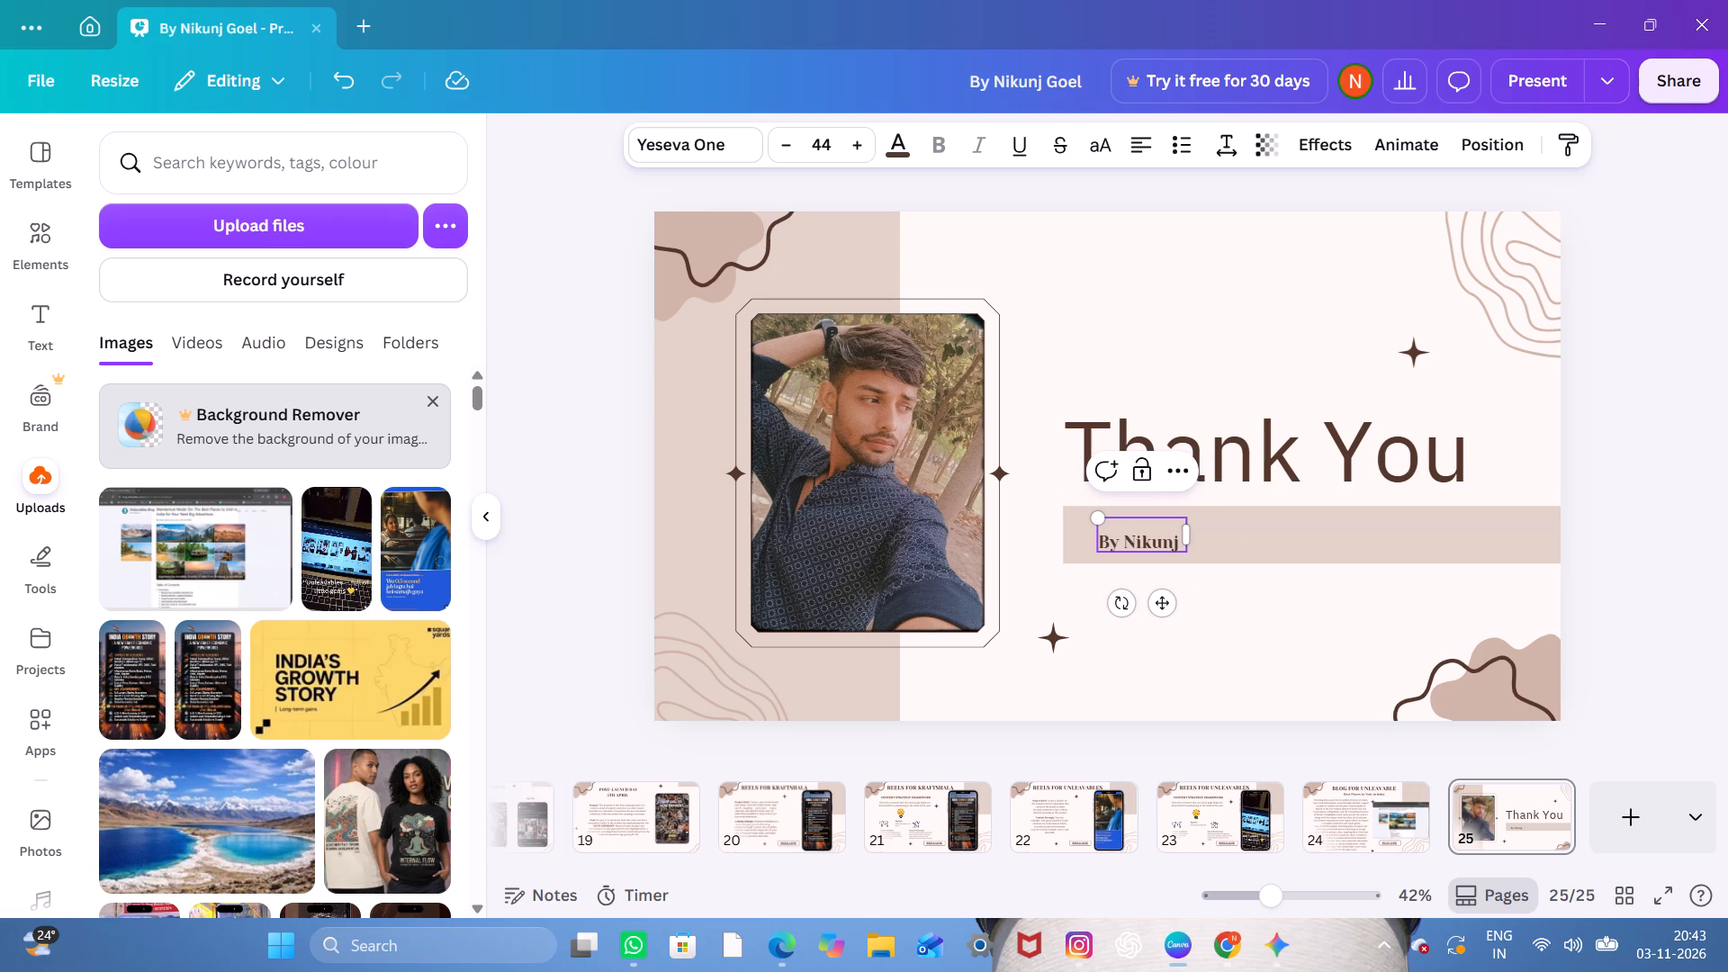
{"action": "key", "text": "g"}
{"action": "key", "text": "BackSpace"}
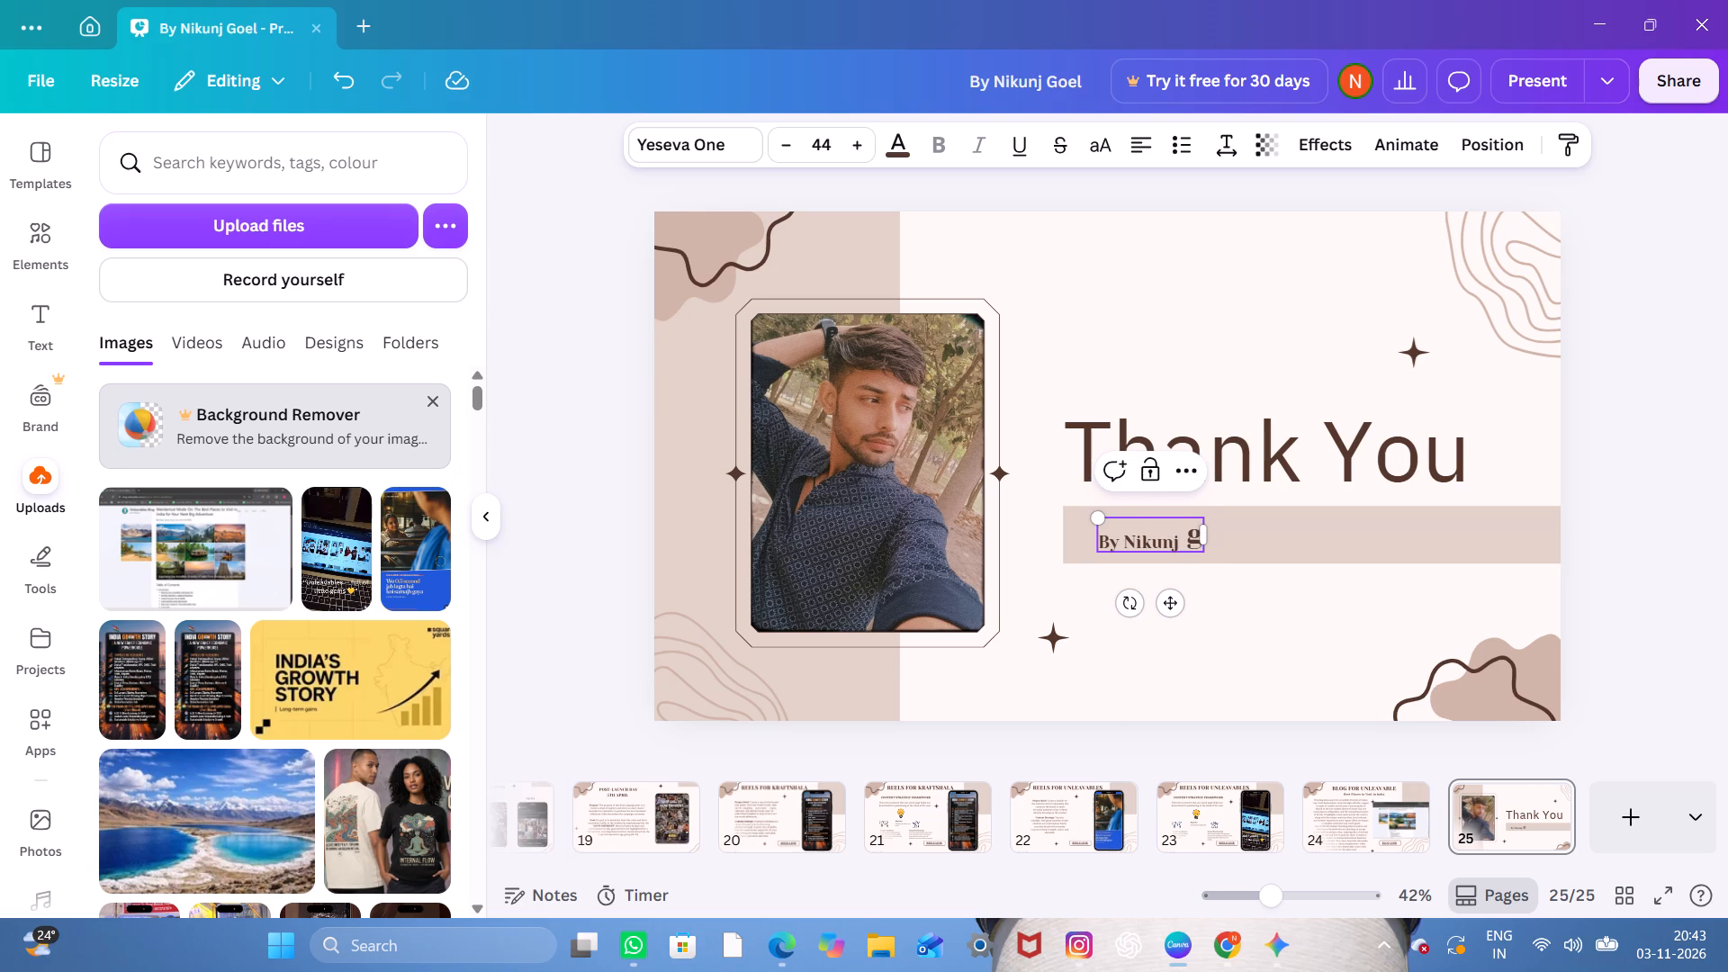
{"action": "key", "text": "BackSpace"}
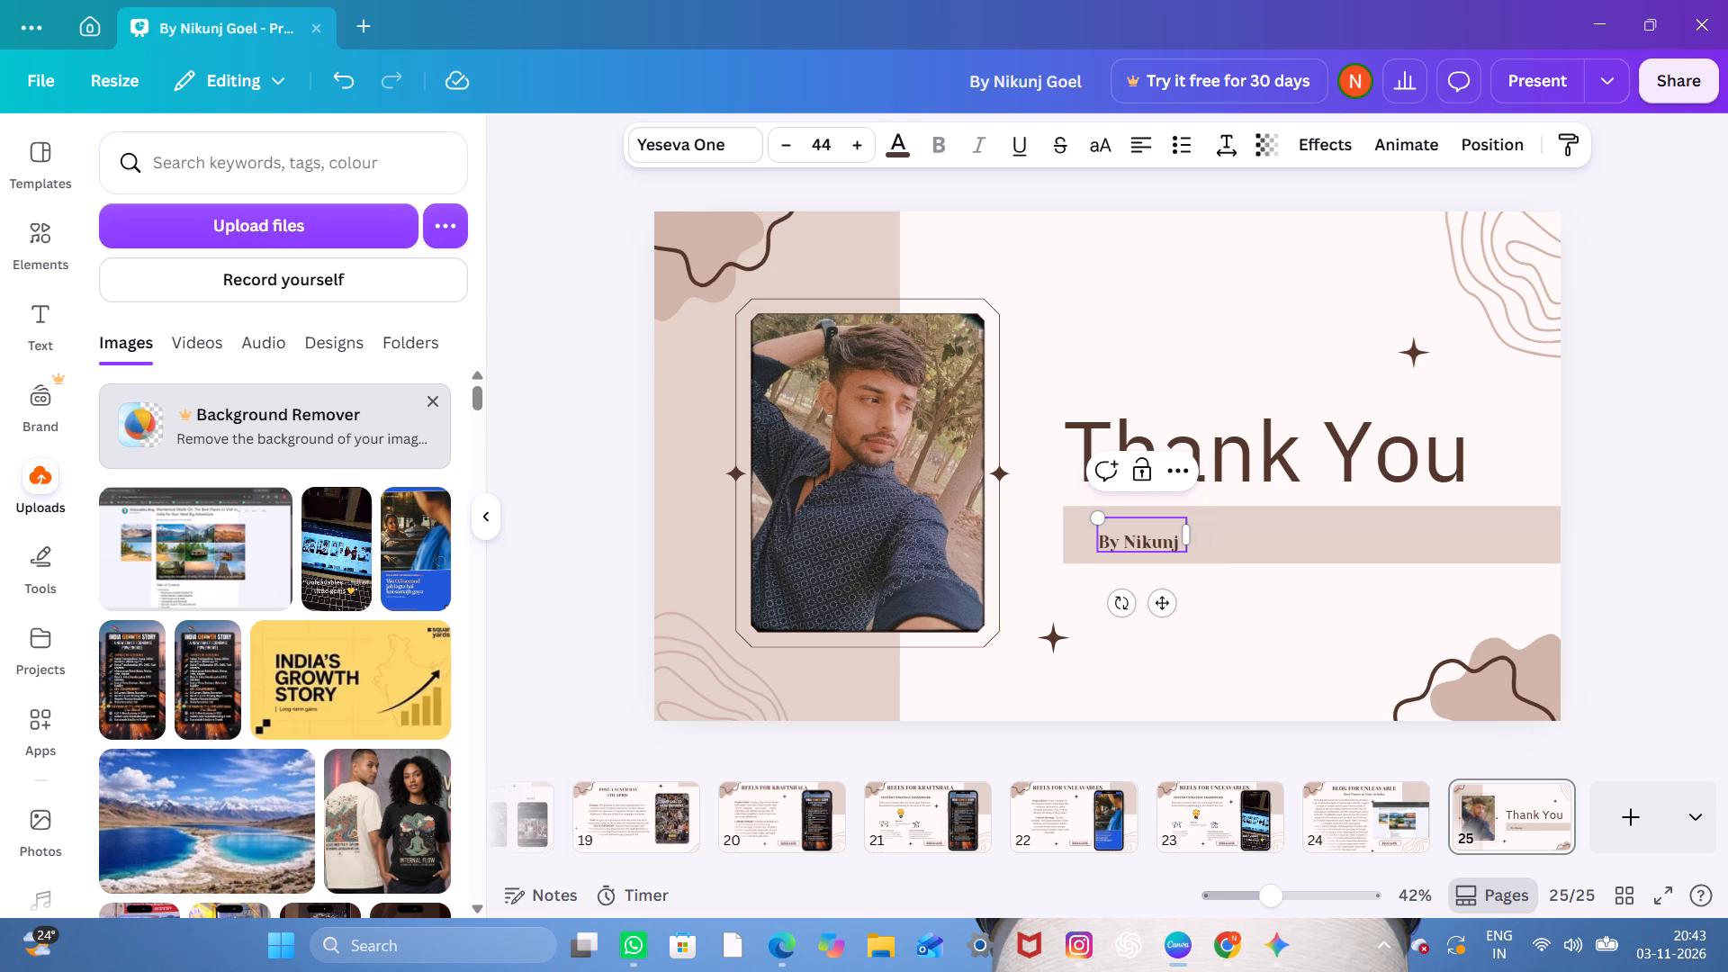
Replace the trailing space after the first name in the Thank You byline with a space and the author's surname.
{"action": "left_click", "coordinate": [1143, 530]}
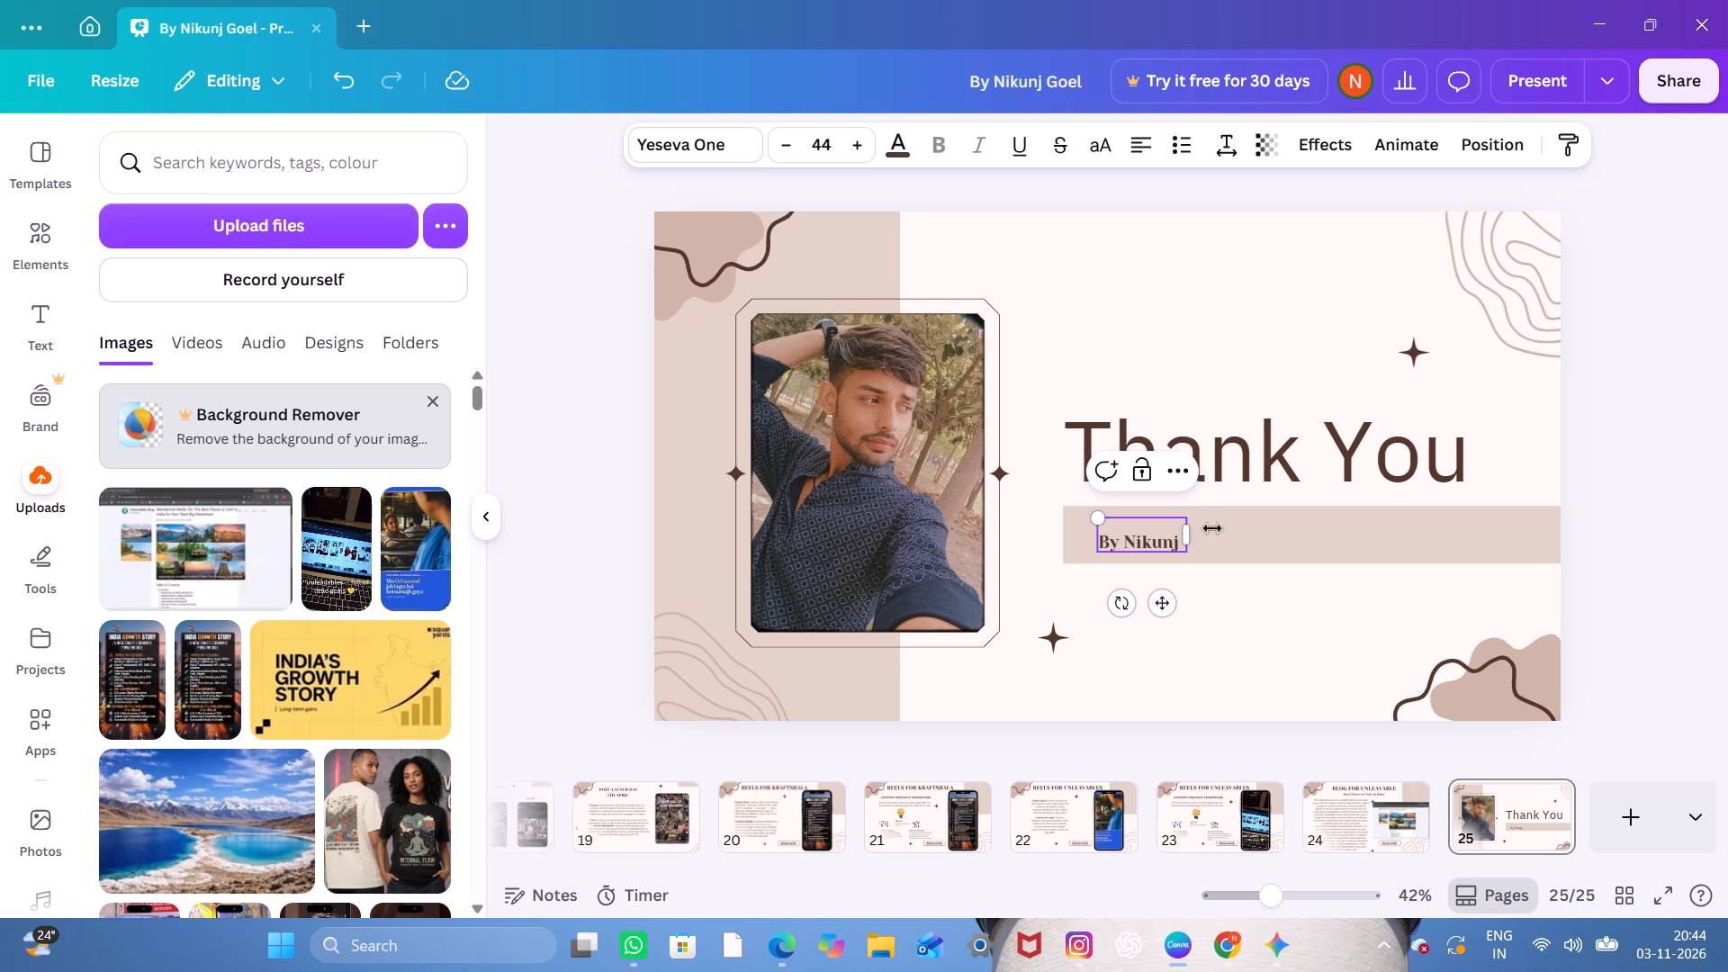
{"action": "left_click", "coordinate": [1214, 527]}
{"action": "left_click", "coordinate": [1157, 540]}
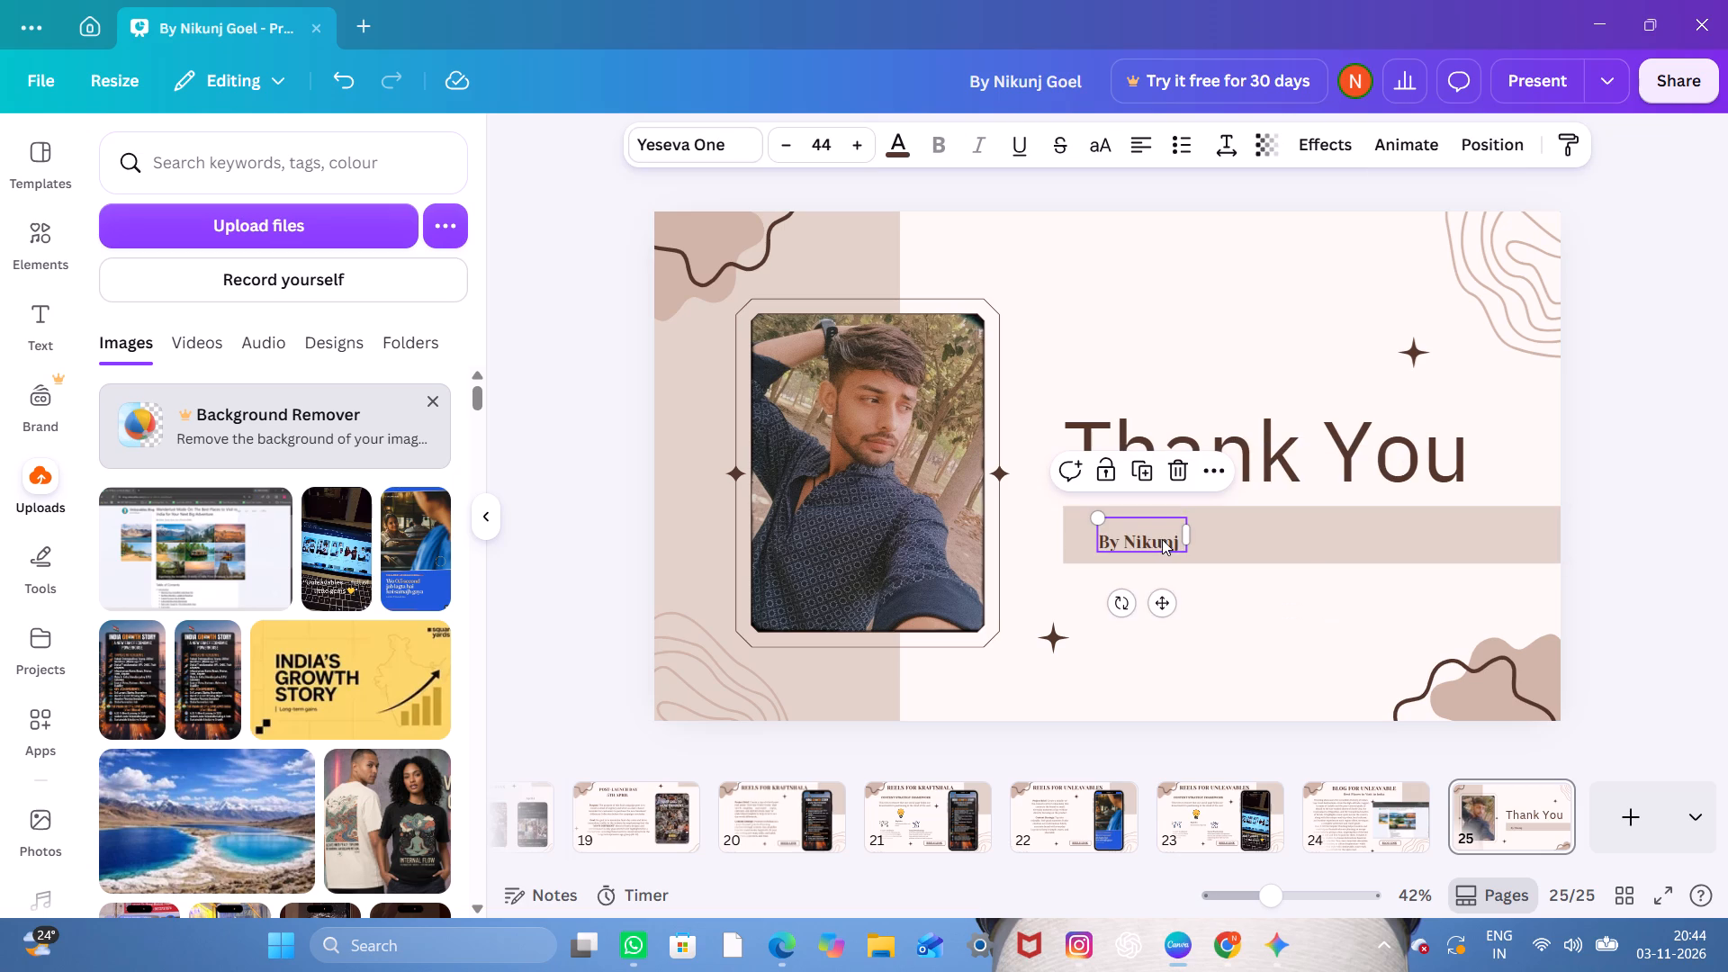
{"action": "double_click", "coordinate": [1177, 537]}
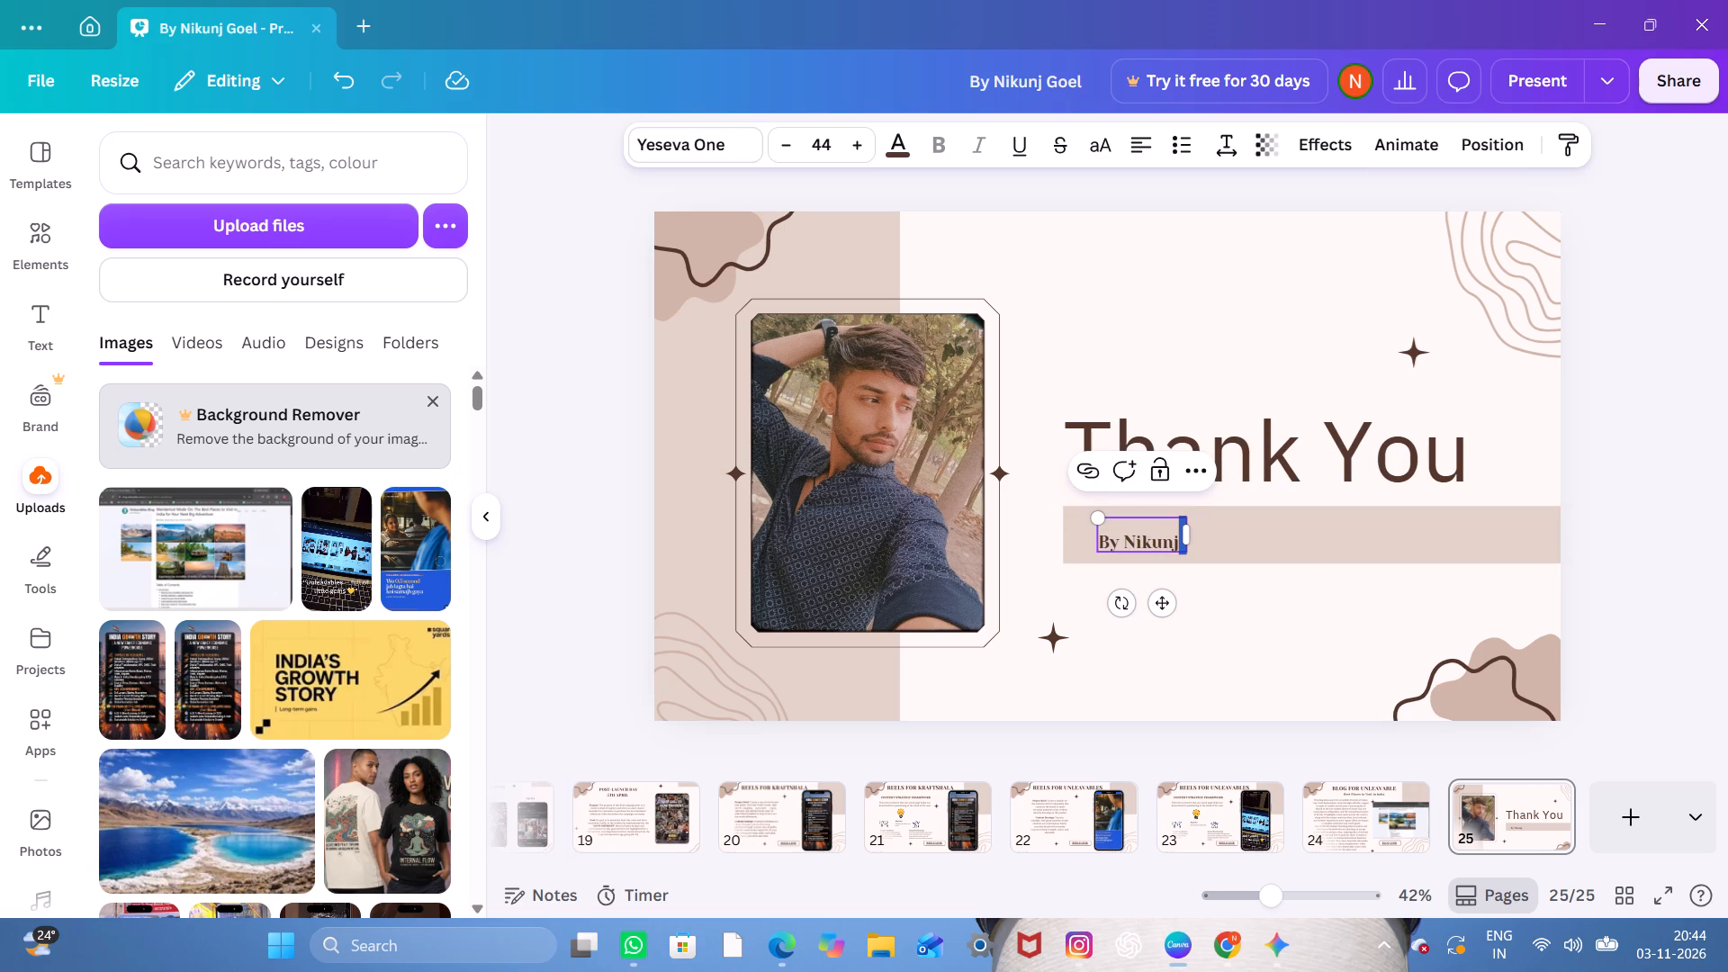
{"action": "key", "text": "space"}
{"action": "key", "text": "g"}
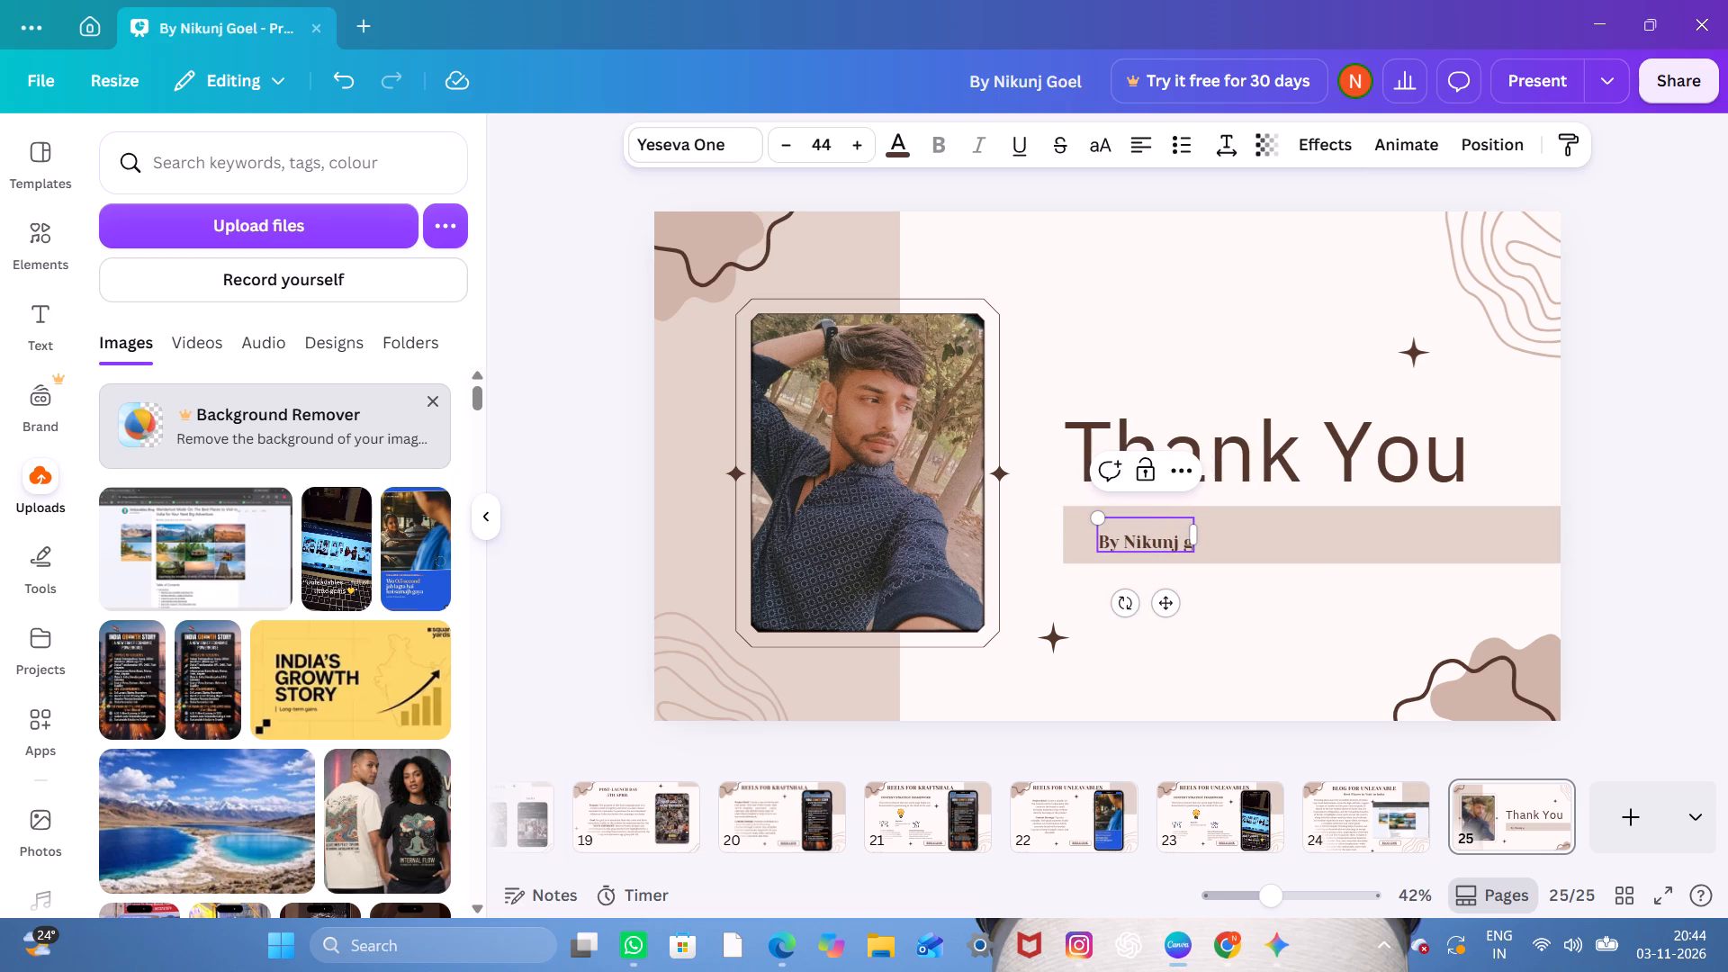
{"action": "key", "text": "BackSpace"}
{"action": "key", "text": "g"}
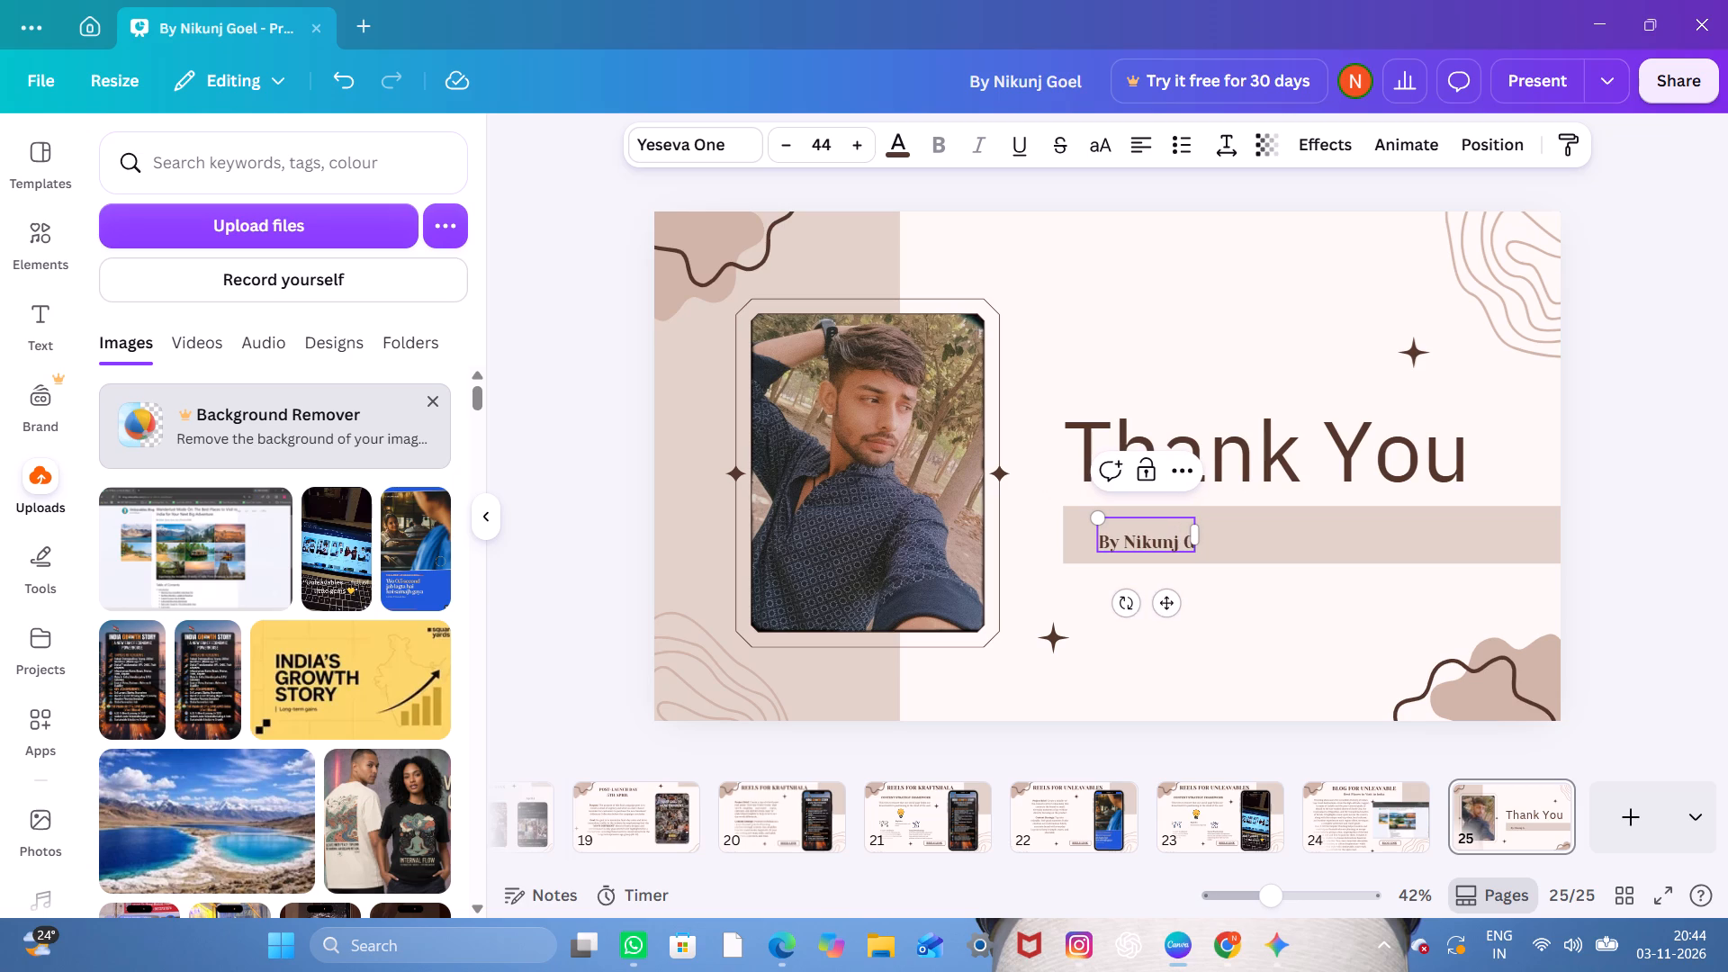
{"action": "type", "text": "oel"}
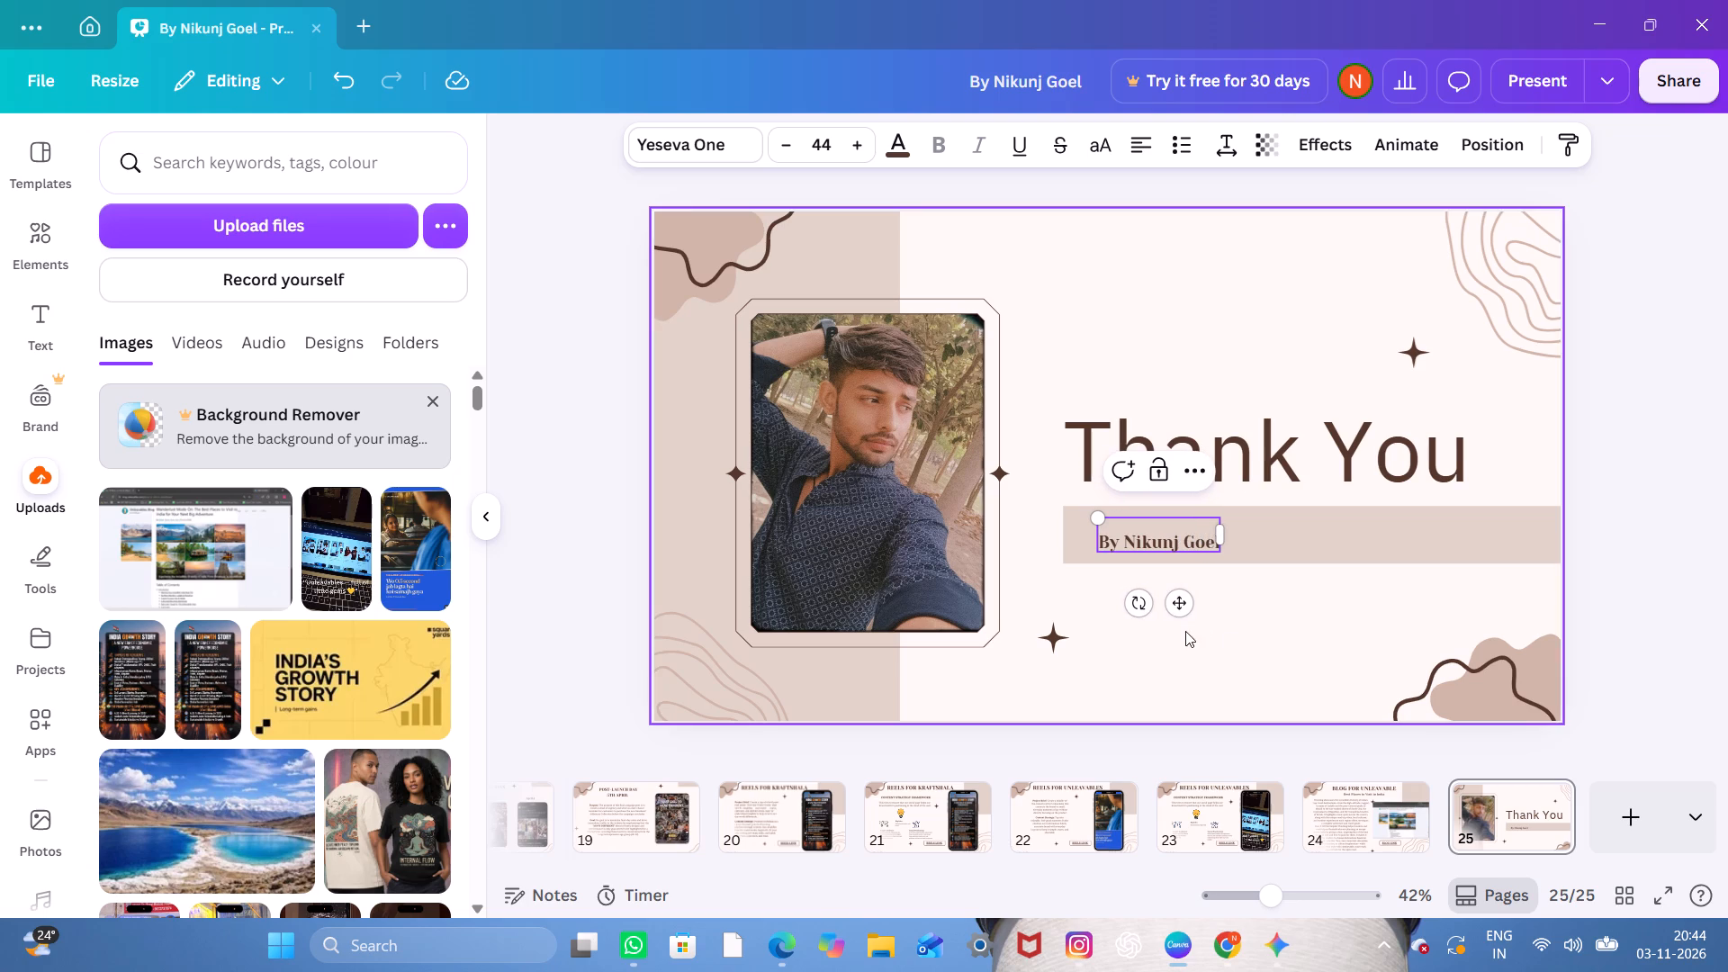
{"action": "left_click", "coordinate": [1182, 654]}
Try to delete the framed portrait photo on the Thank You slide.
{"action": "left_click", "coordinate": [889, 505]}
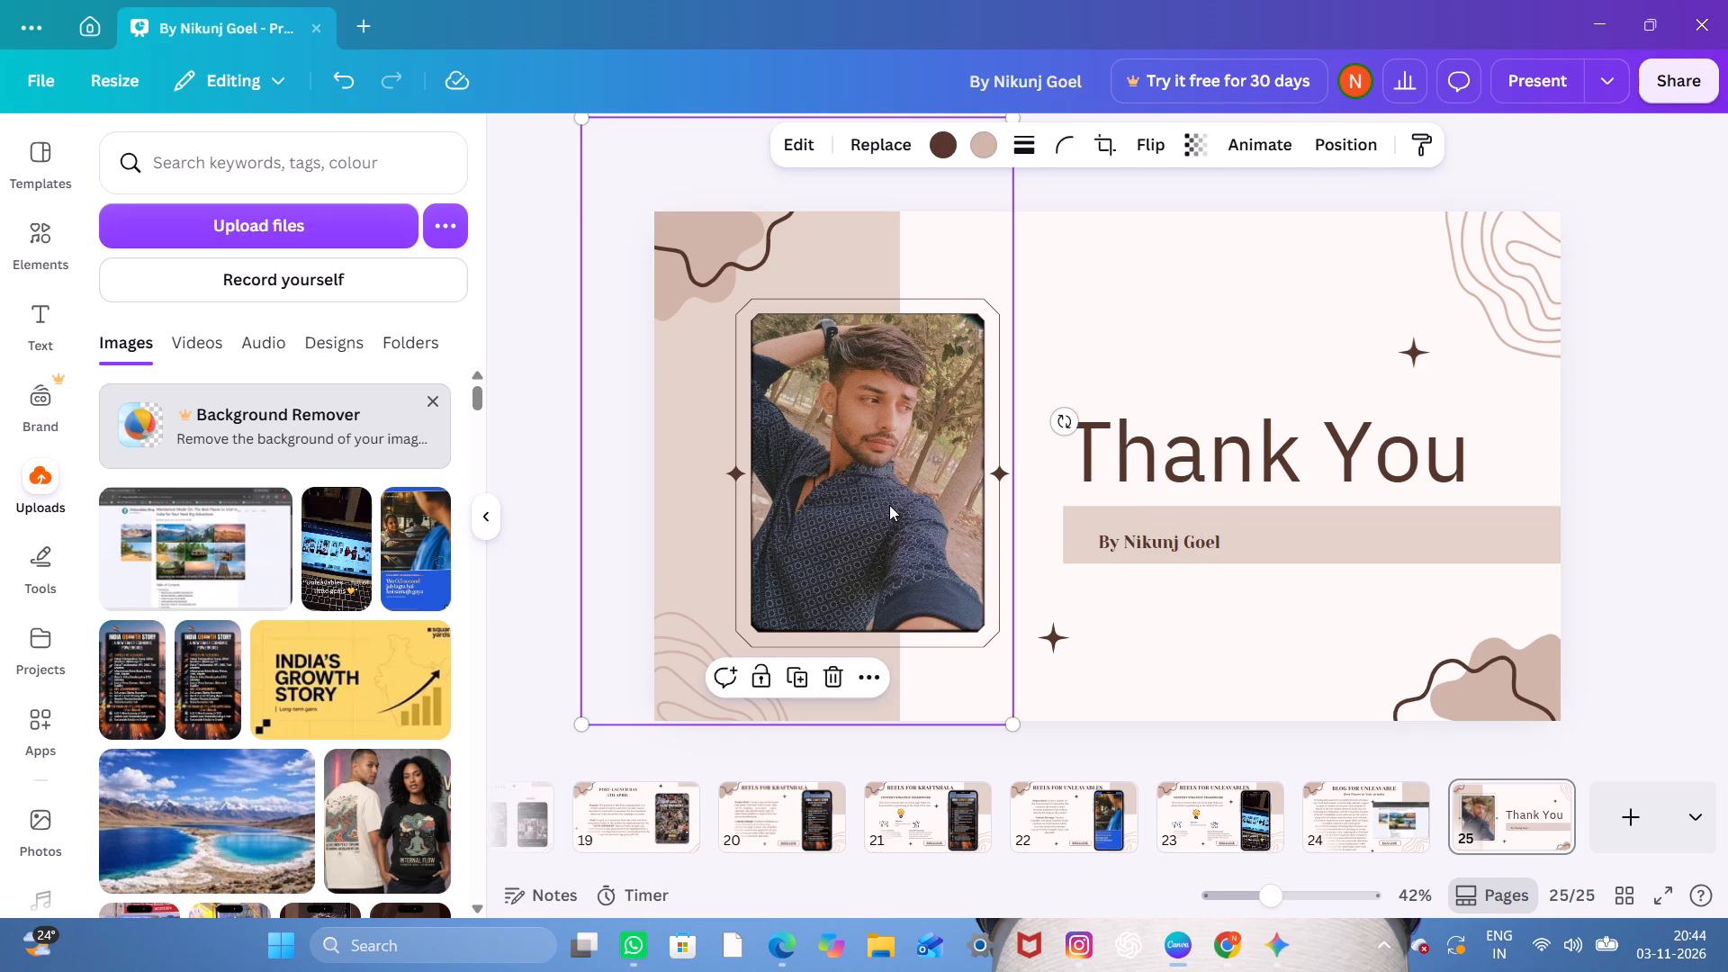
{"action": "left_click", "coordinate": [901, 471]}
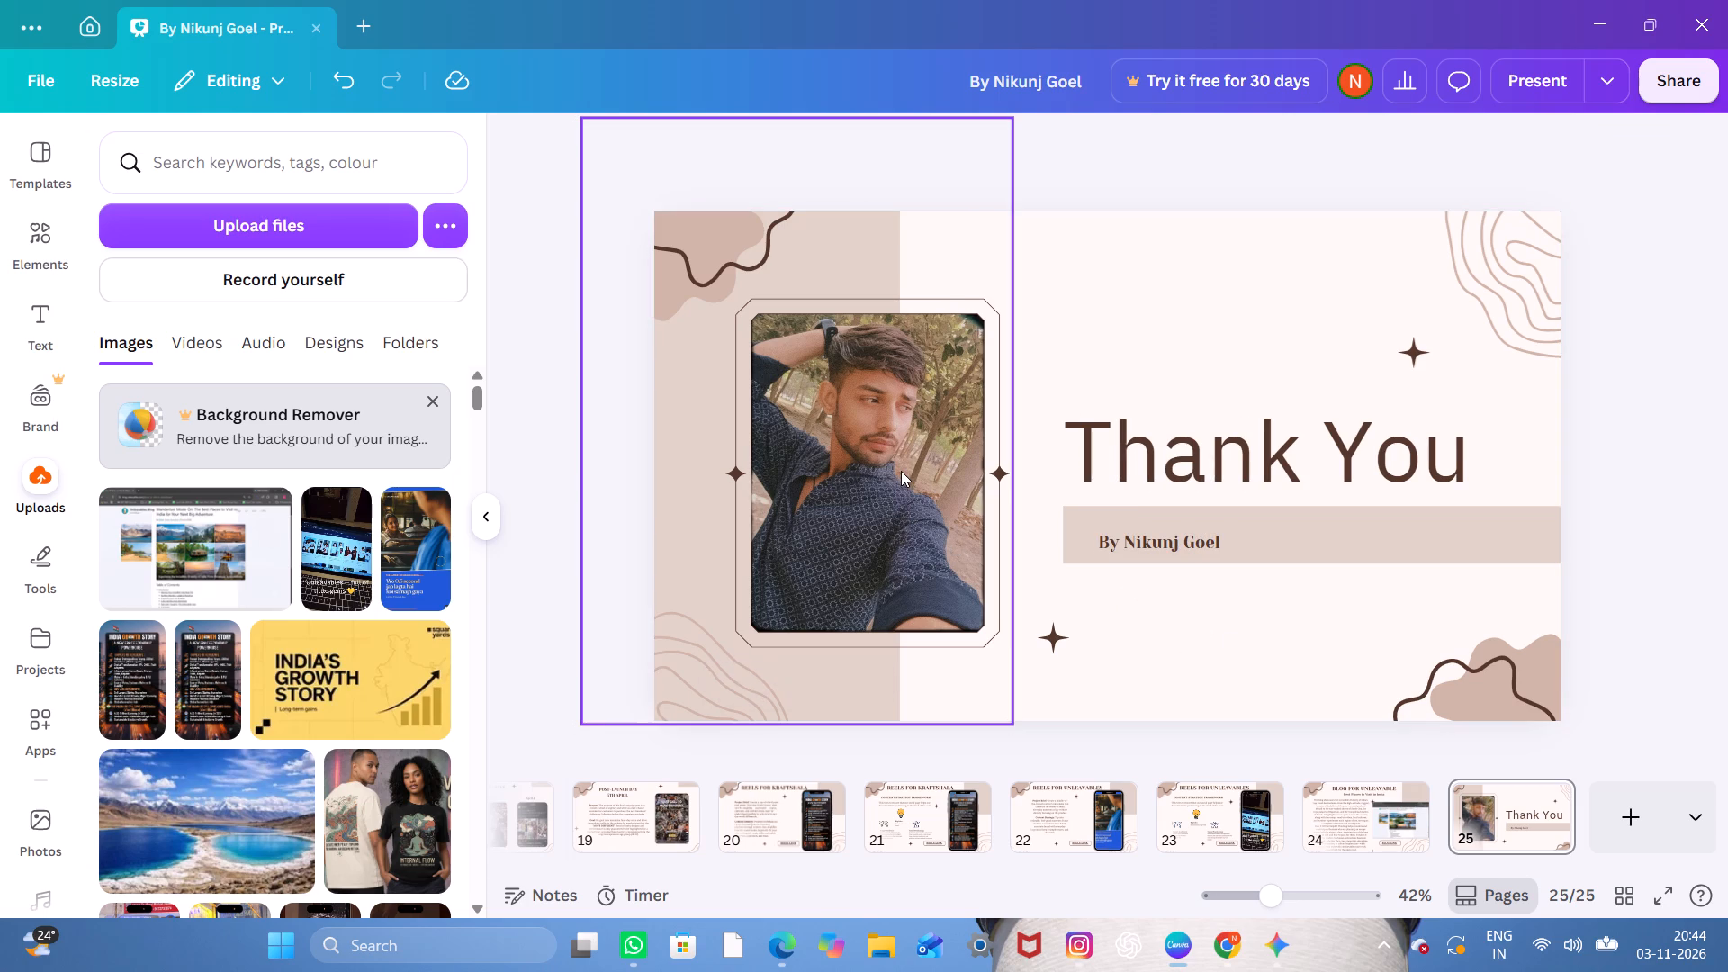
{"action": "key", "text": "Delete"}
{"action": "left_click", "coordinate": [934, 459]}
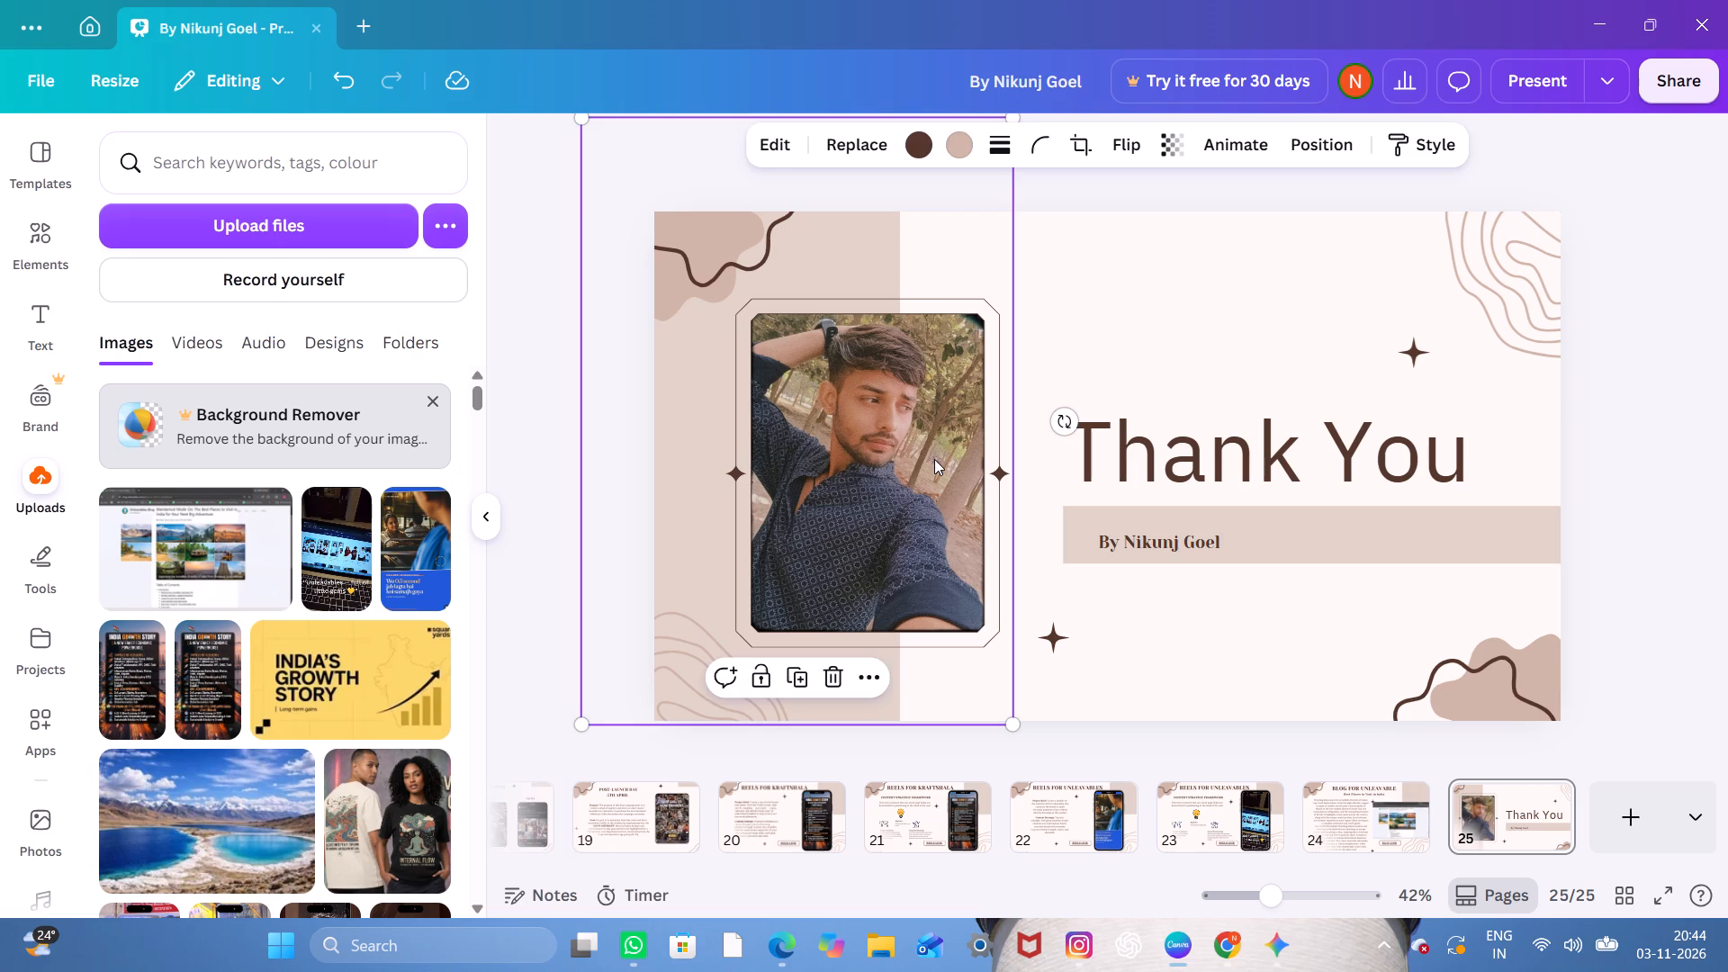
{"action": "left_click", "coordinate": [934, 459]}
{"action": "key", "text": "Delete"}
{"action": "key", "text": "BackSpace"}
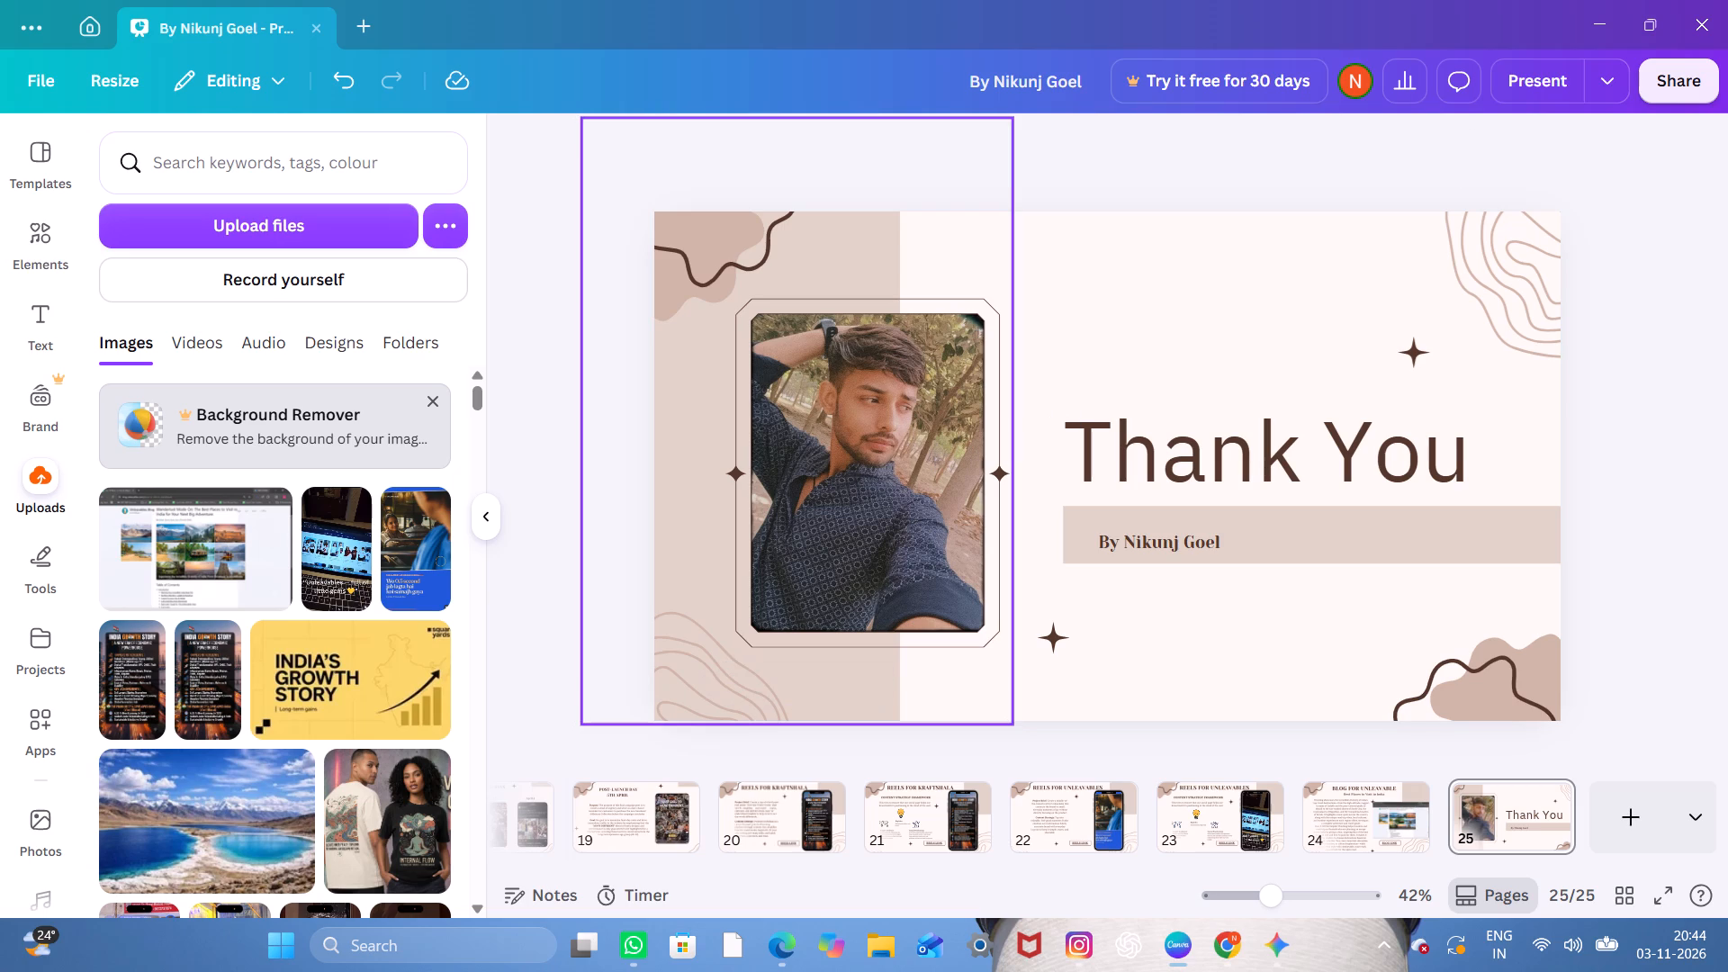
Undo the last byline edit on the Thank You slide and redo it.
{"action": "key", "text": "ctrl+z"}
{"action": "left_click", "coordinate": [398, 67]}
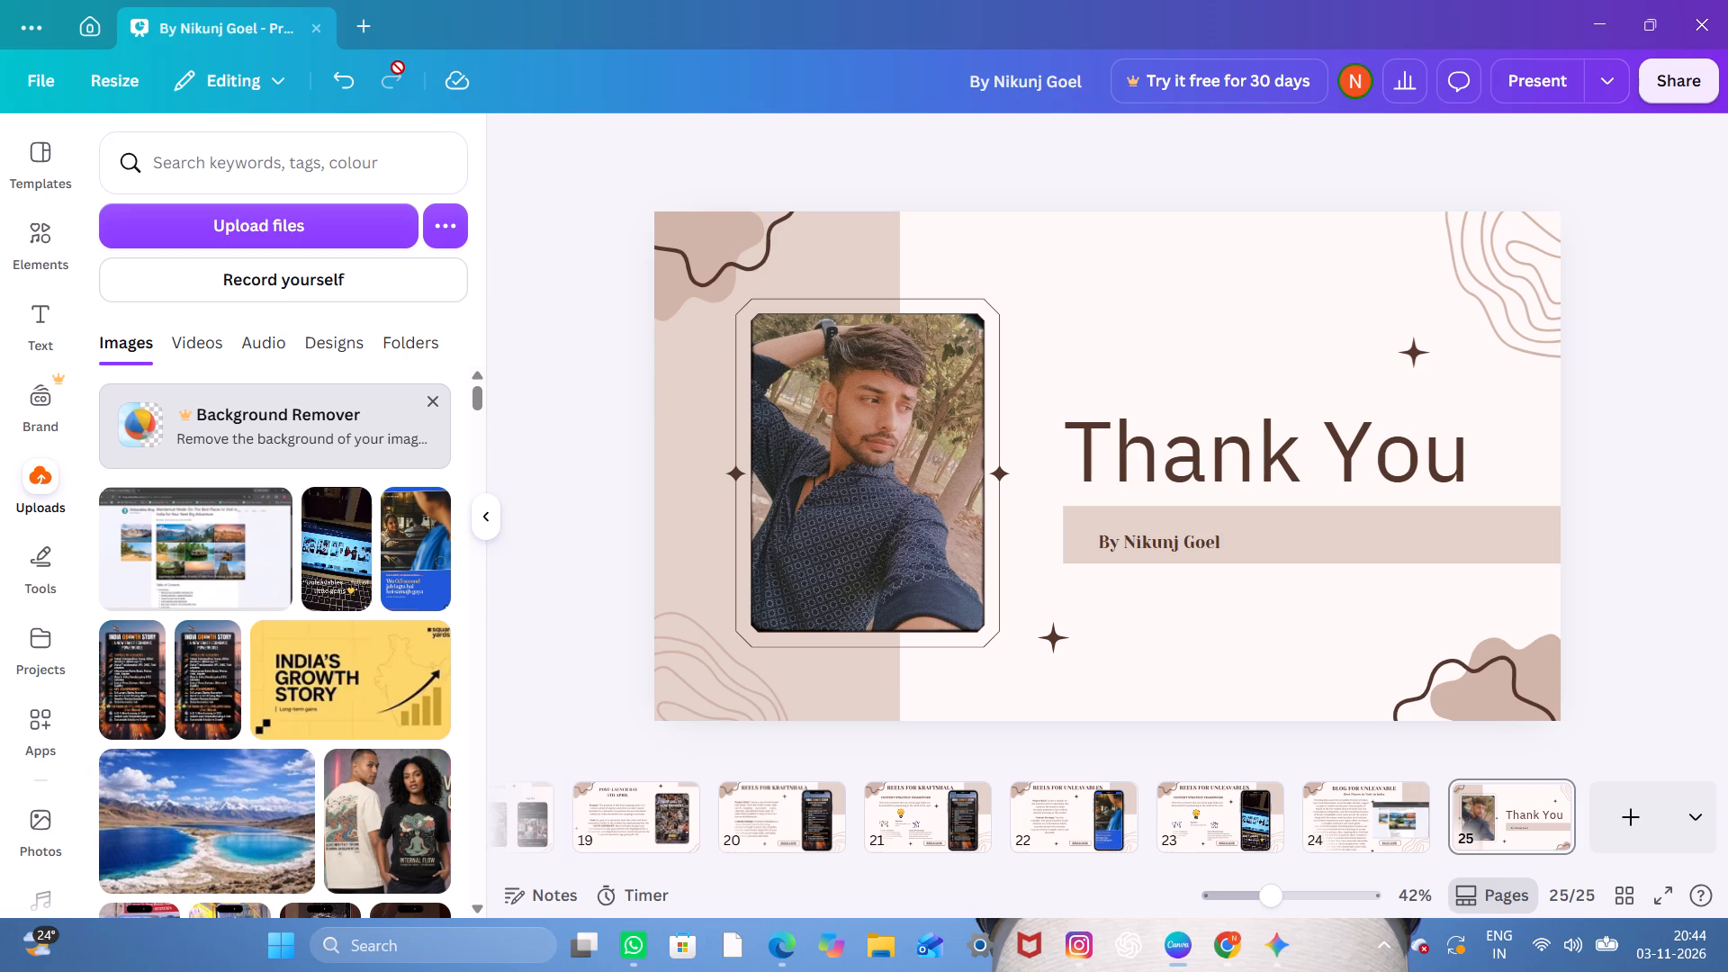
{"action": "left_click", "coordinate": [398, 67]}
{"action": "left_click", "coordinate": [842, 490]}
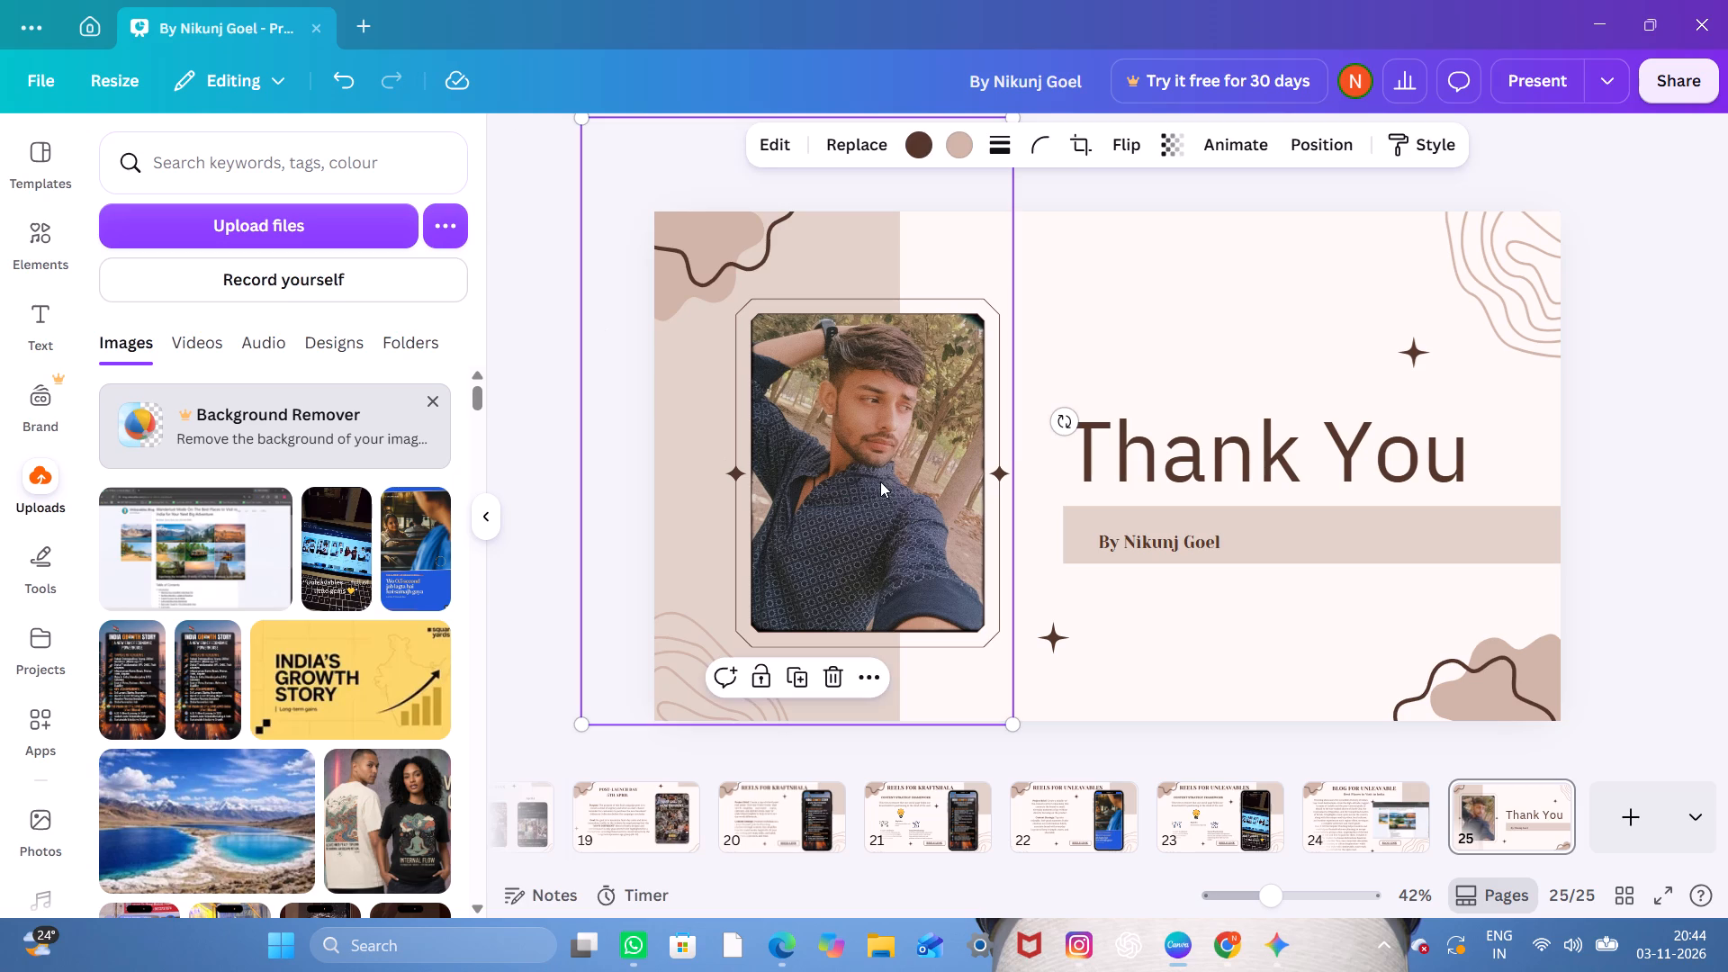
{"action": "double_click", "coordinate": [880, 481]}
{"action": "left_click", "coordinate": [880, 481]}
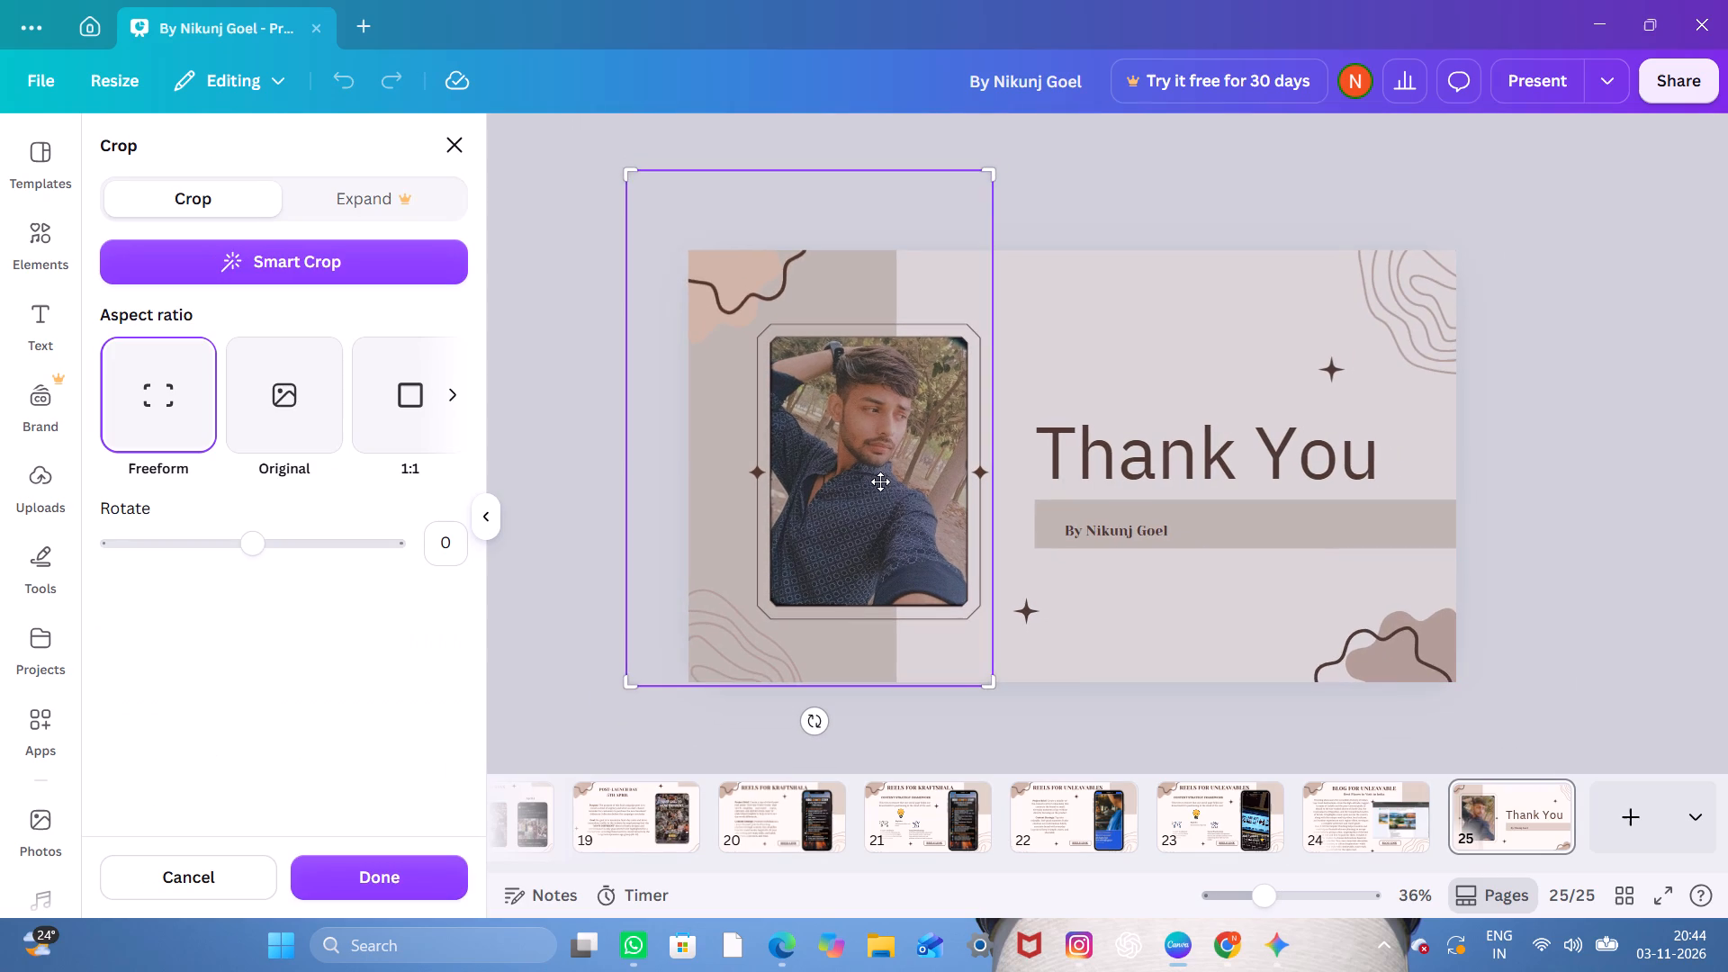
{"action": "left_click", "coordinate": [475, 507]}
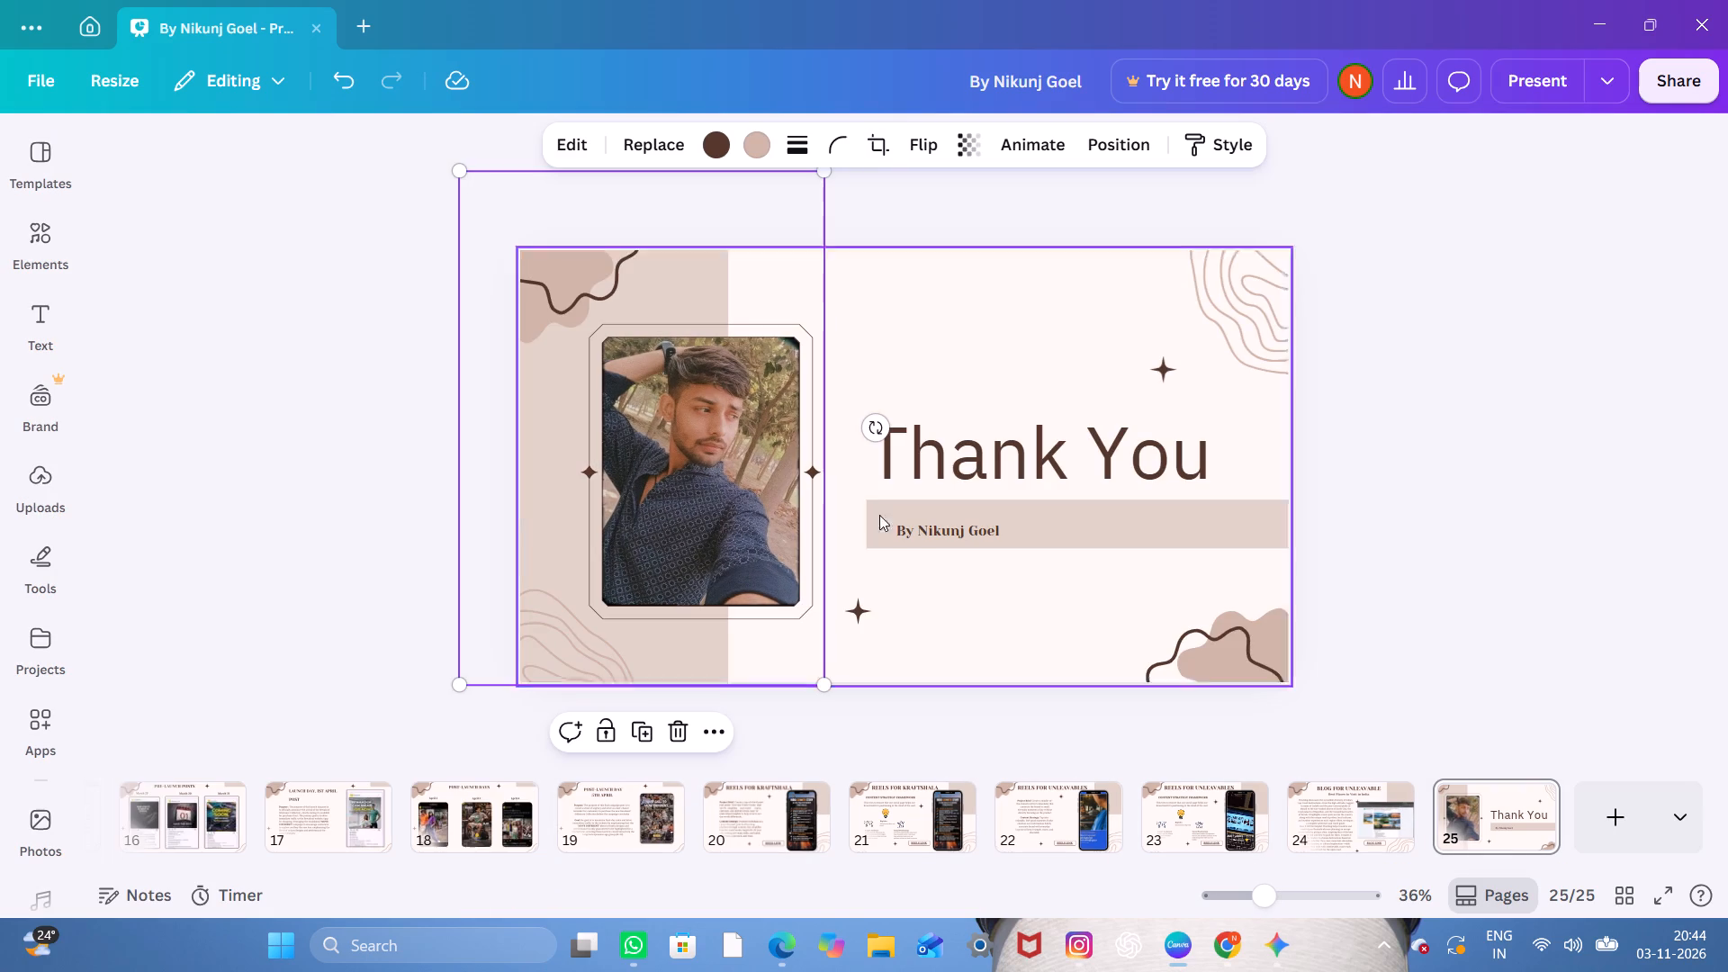
Delete the decorative outline graphic that overlays the portrait photo on the Thank You slide.
{"action": "left_click", "coordinate": [739, 465]}
{"action": "key", "text": "Delete"}
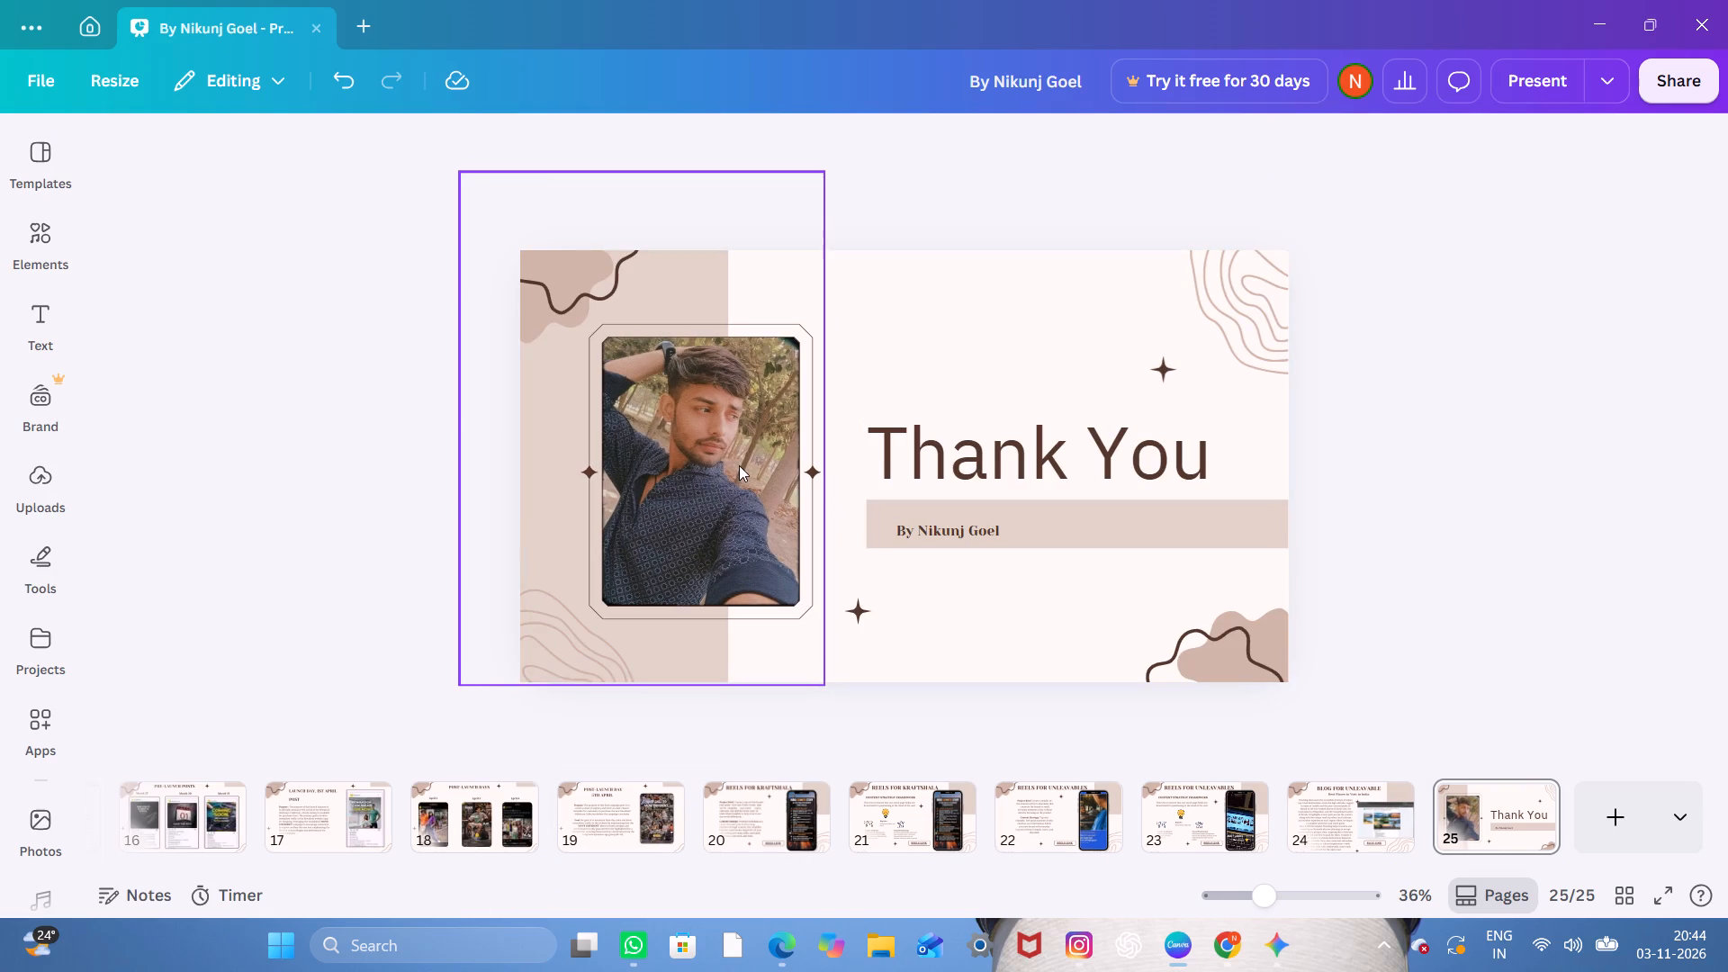
{"action": "key", "text": "Delete"}
{"action": "left_click", "coordinate": [739, 462]}
{"action": "double_click", "coordinate": [739, 462]}
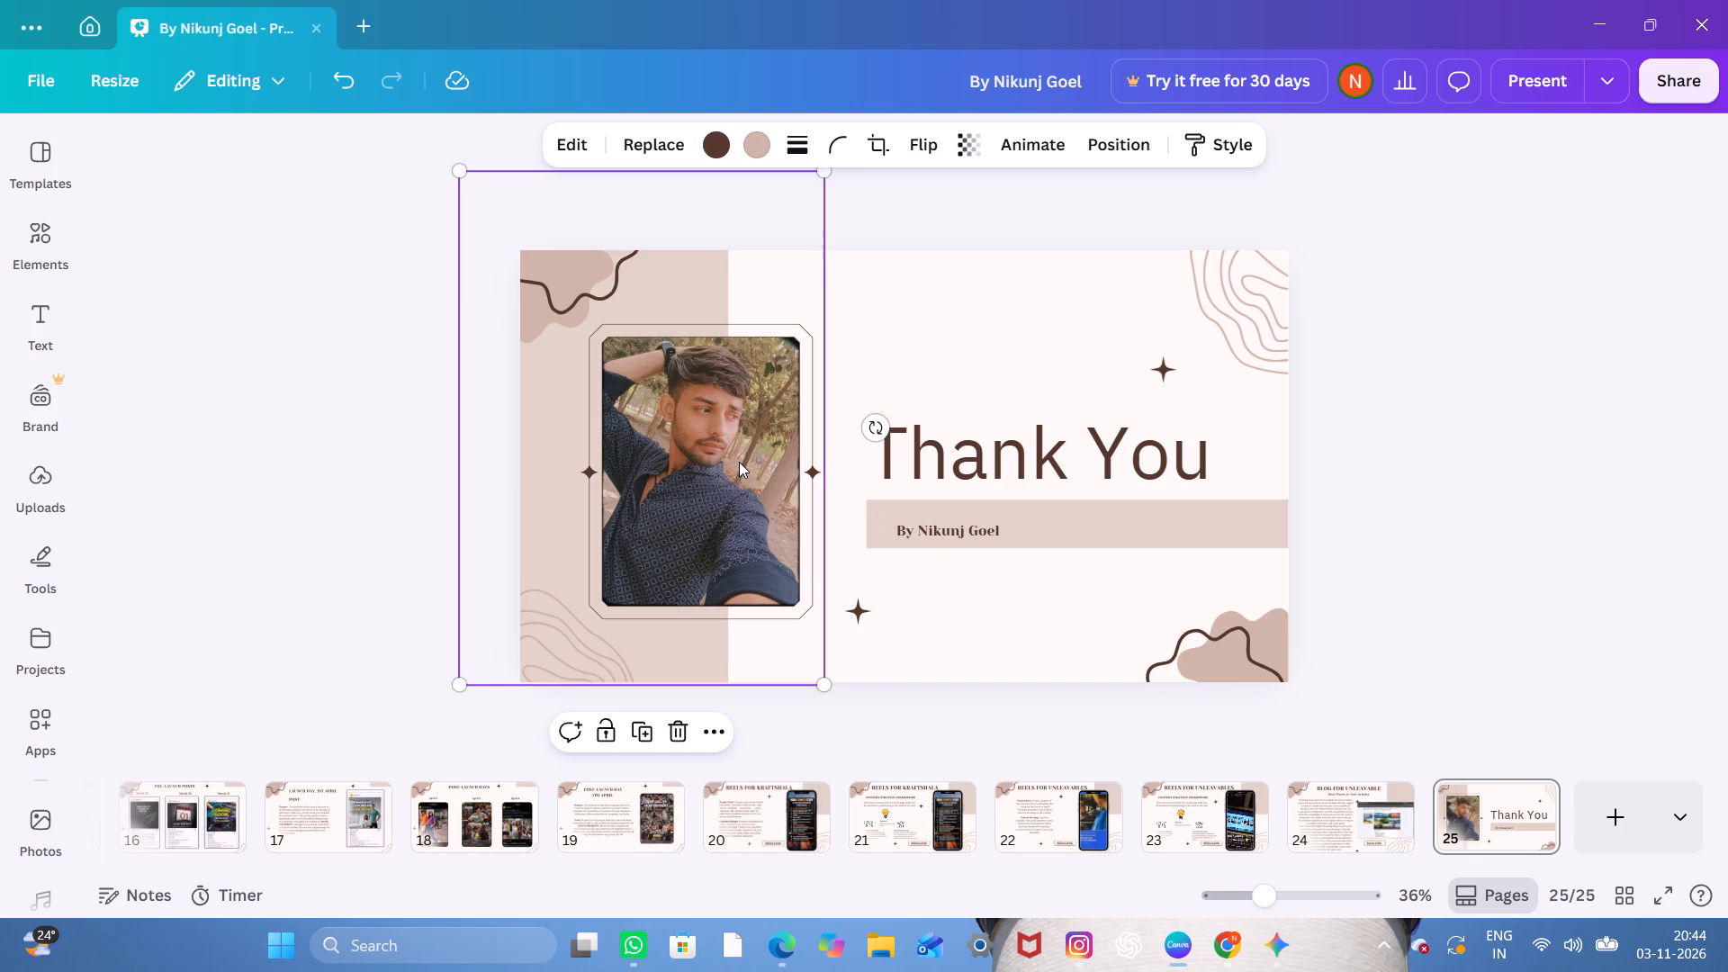
{"action": "key", "text": "Delete"}
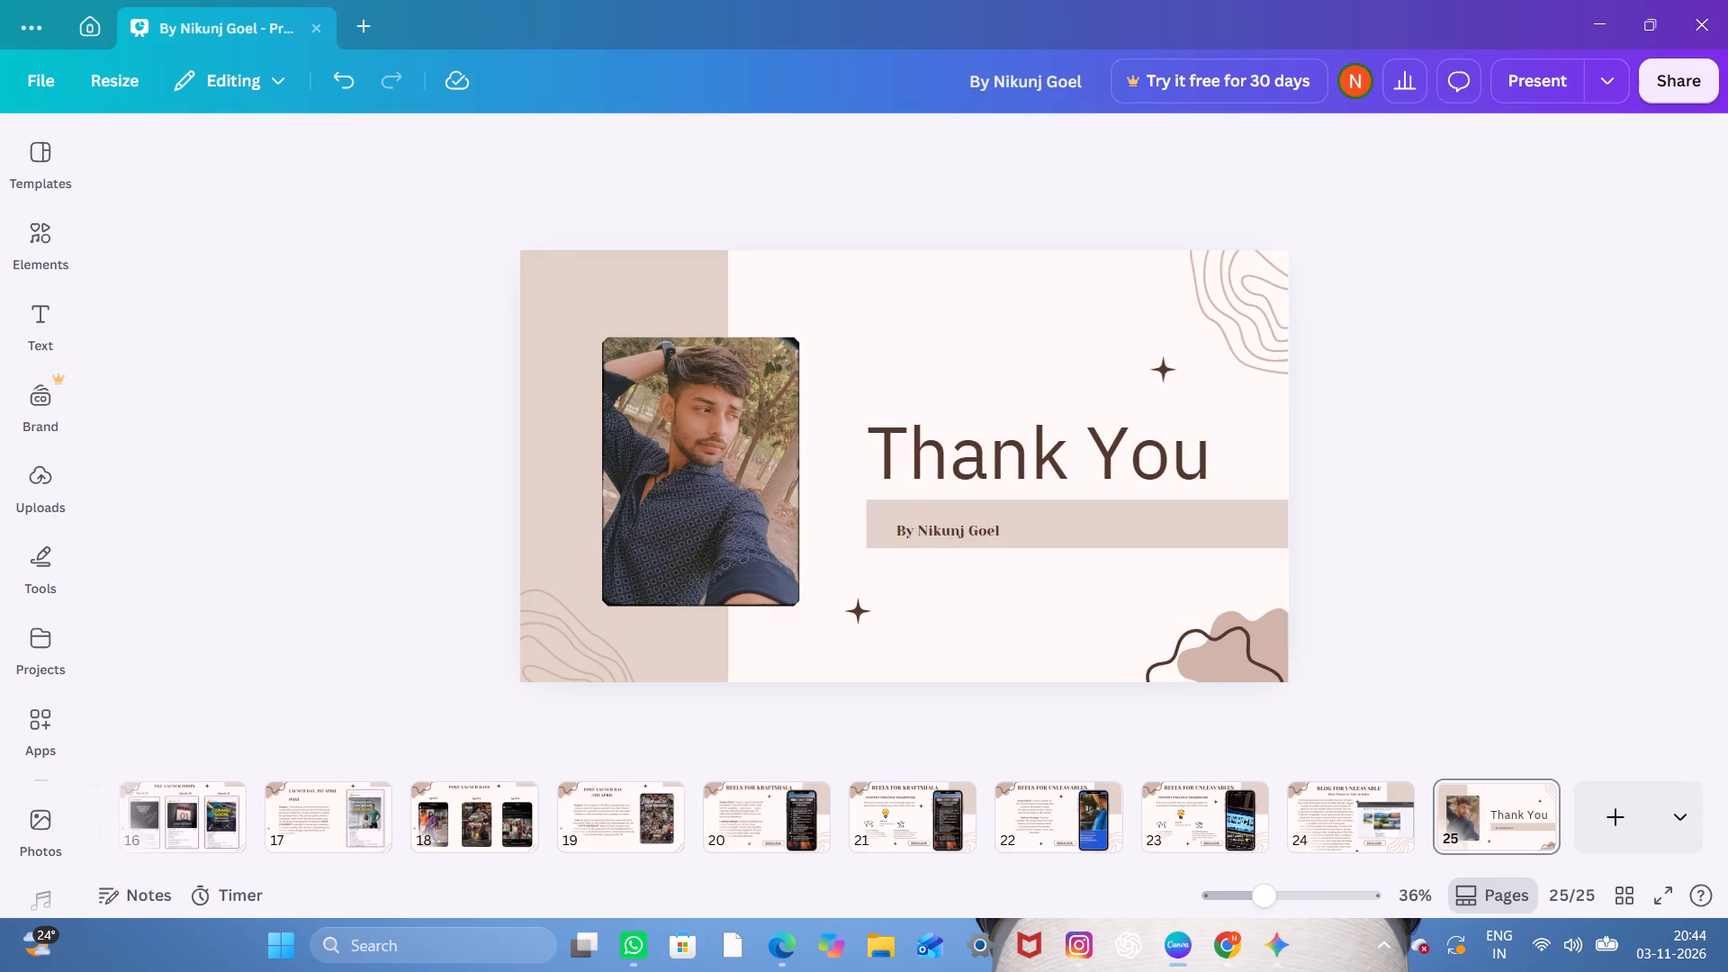
Delete the existing portrait photo from its picture frame on the Thank You slide.
{"action": "left_click", "coordinate": [739, 462]}
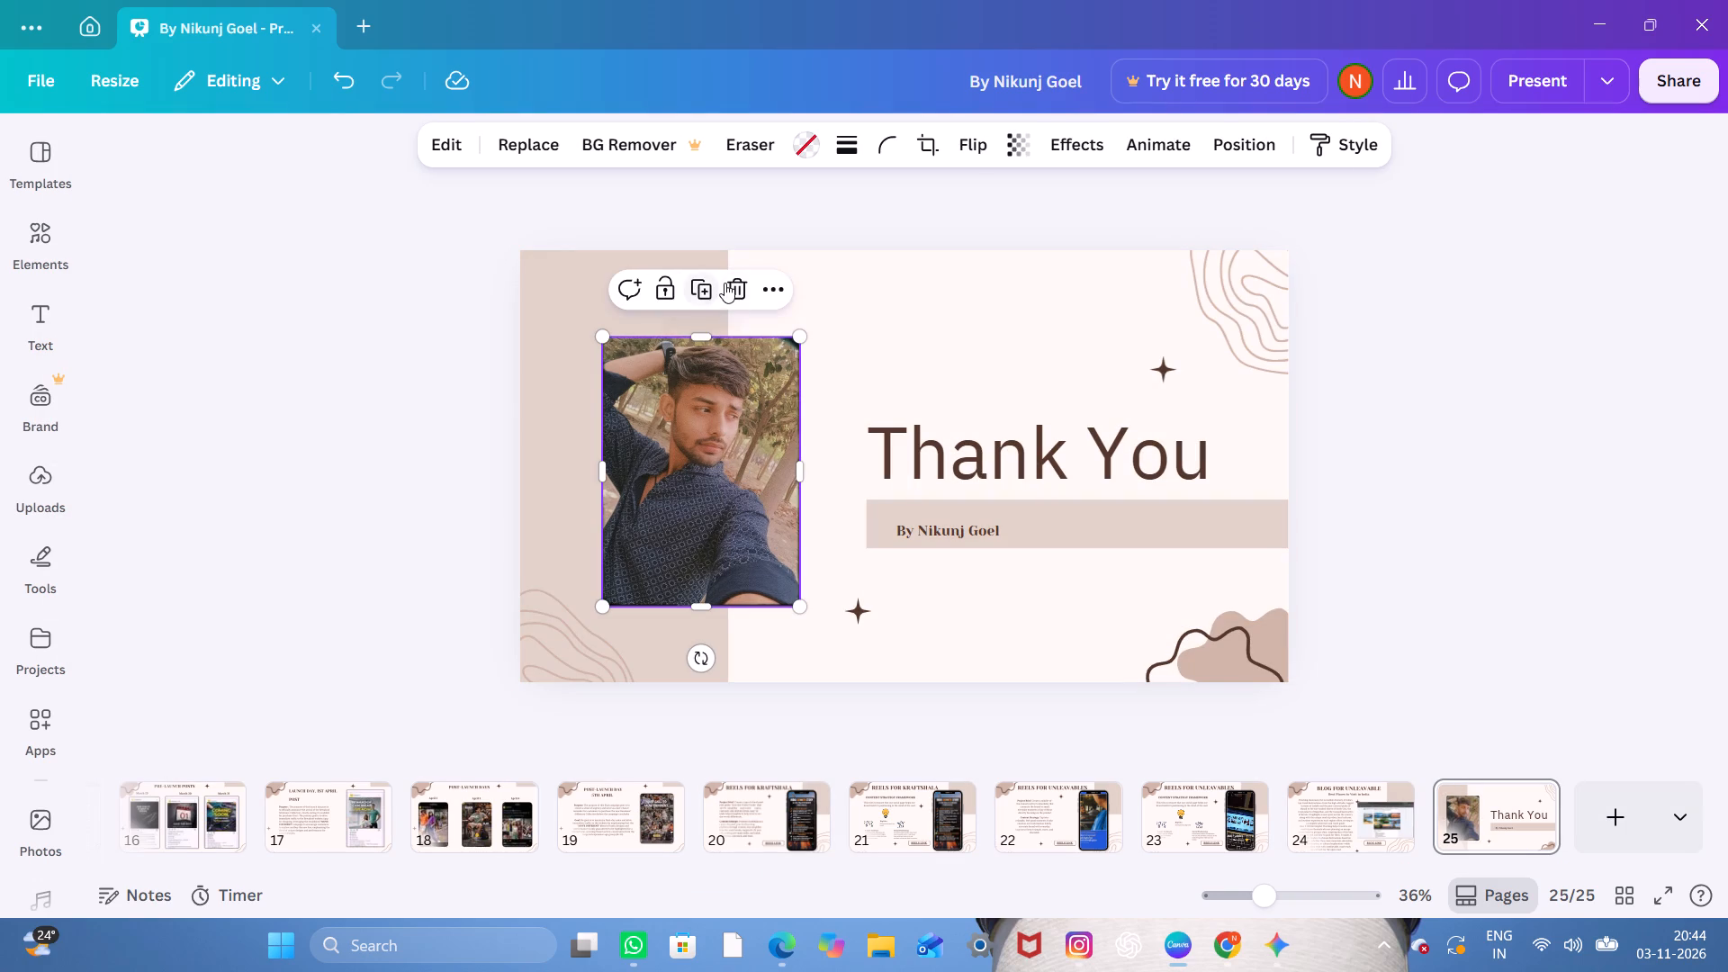
{"action": "left_click", "coordinate": [727, 283]}
Fill the empty picture frame on the Thank You slide with the uploaded white-shirt portrait photo on a white background.
{"action": "left_click", "coordinate": [745, 338]}
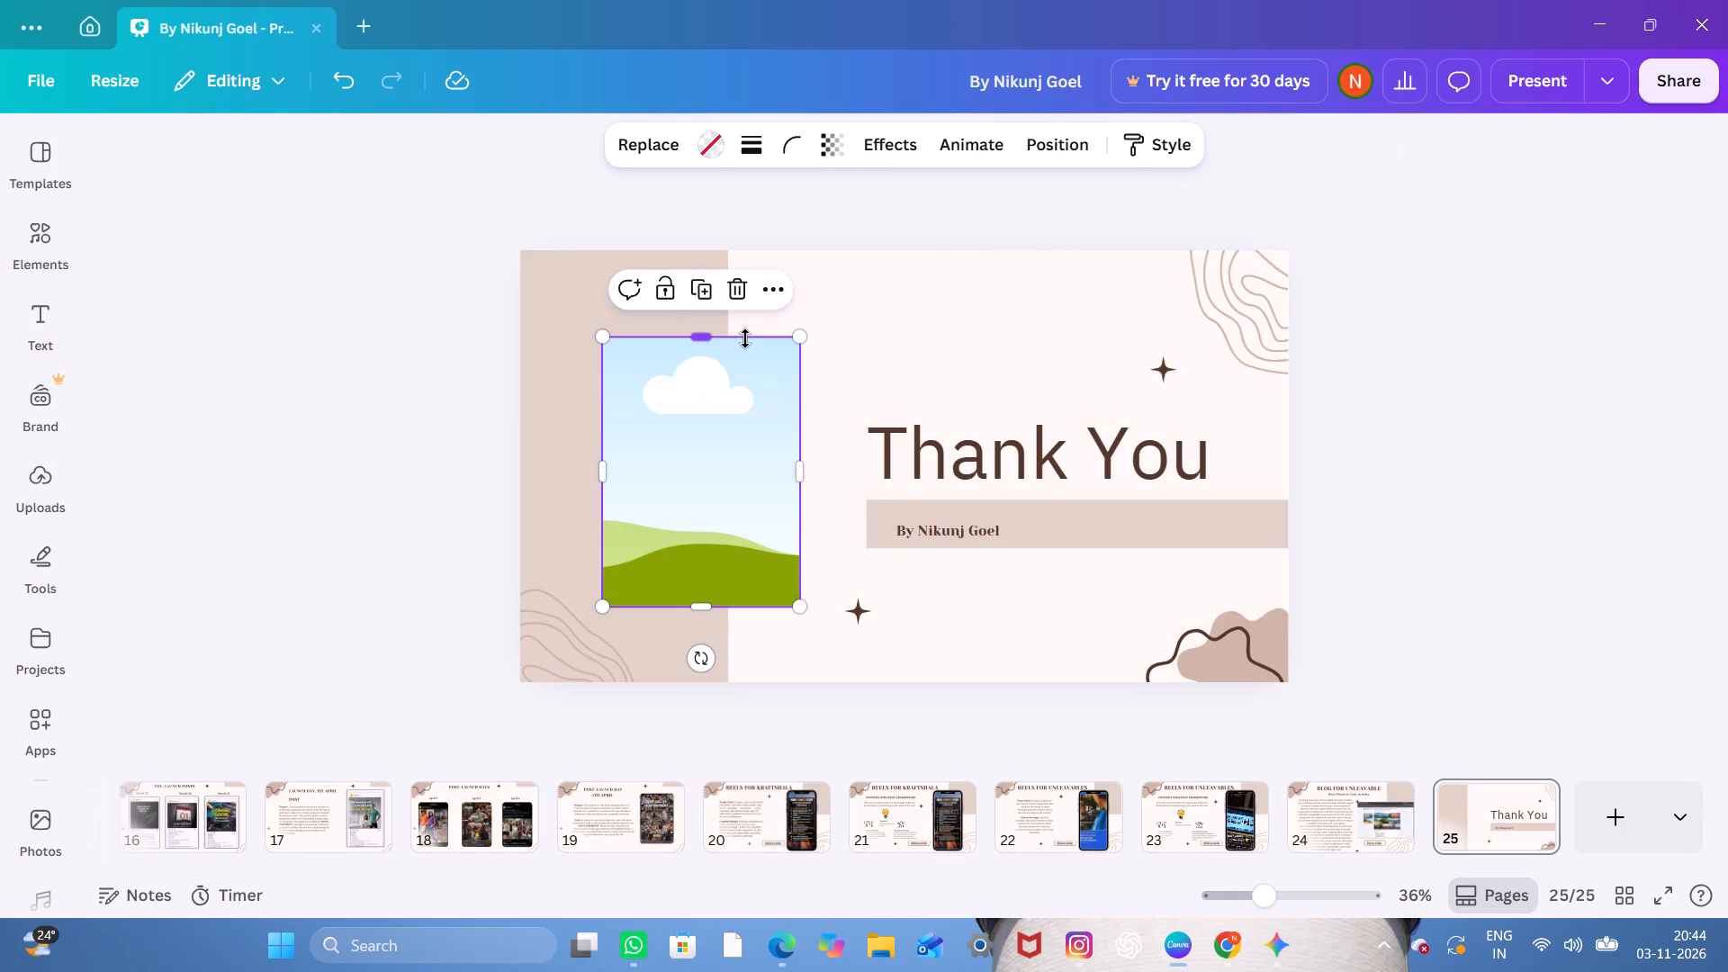
{"action": "left_click", "coordinate": [46, 484]}
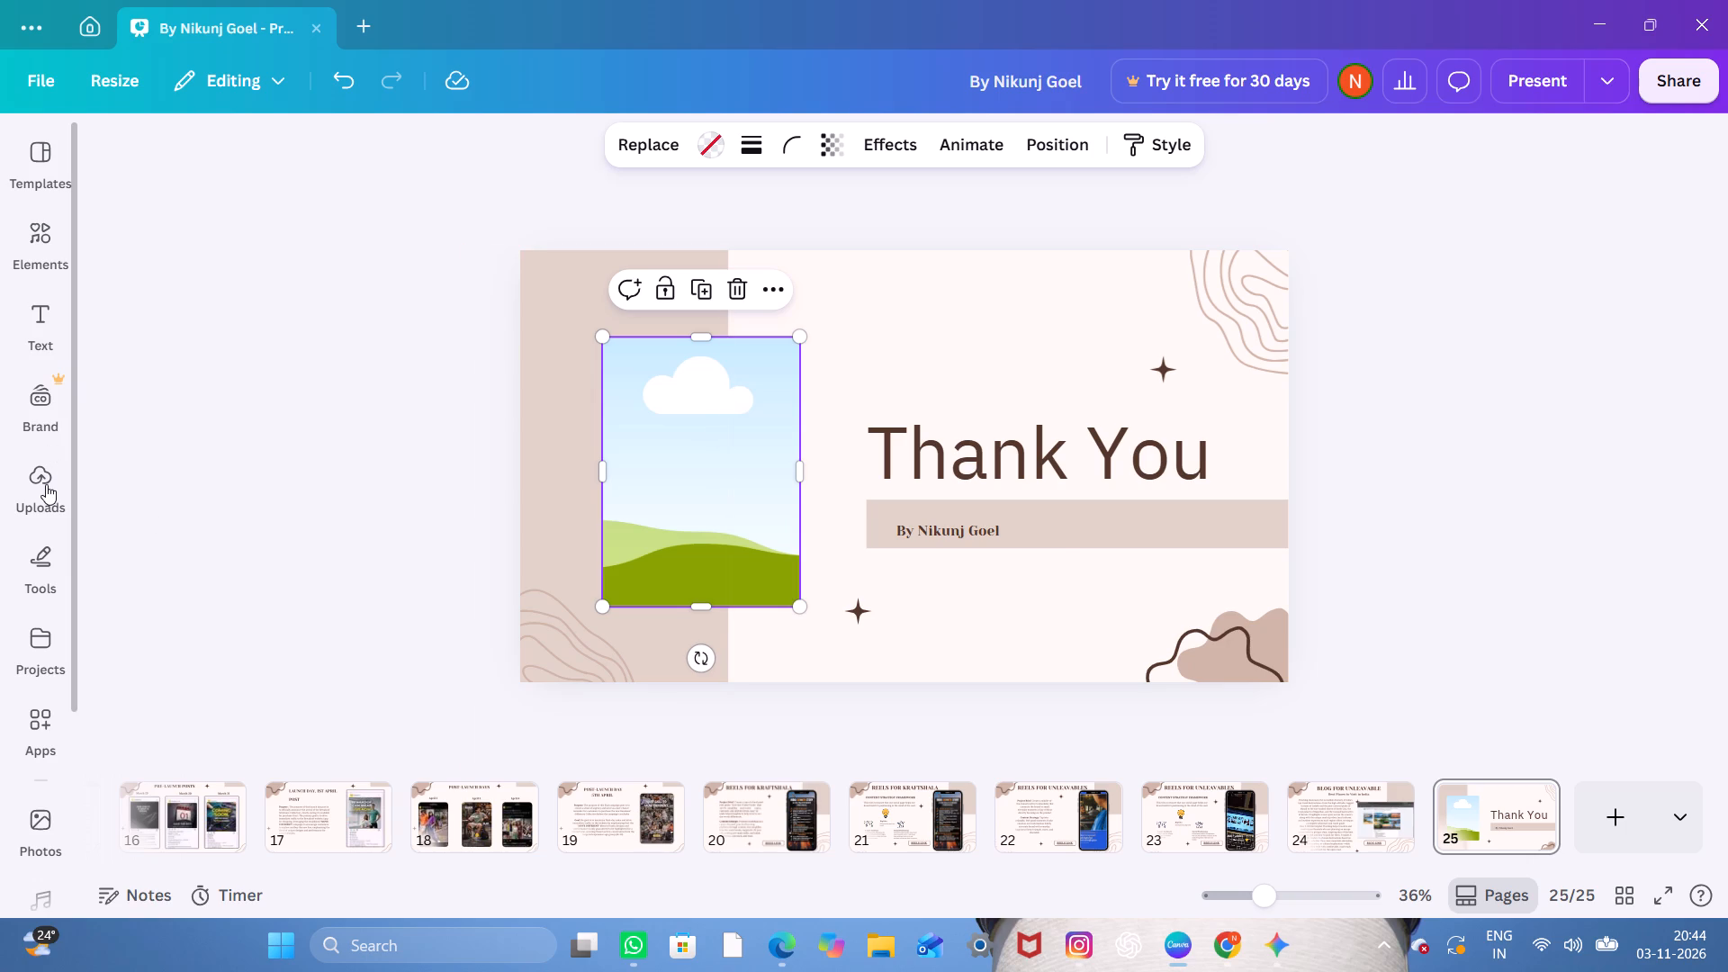
{"action": "scroll", "coordinate": [217, 648], "scroll_direction": "down", "scroll_amount": 7}
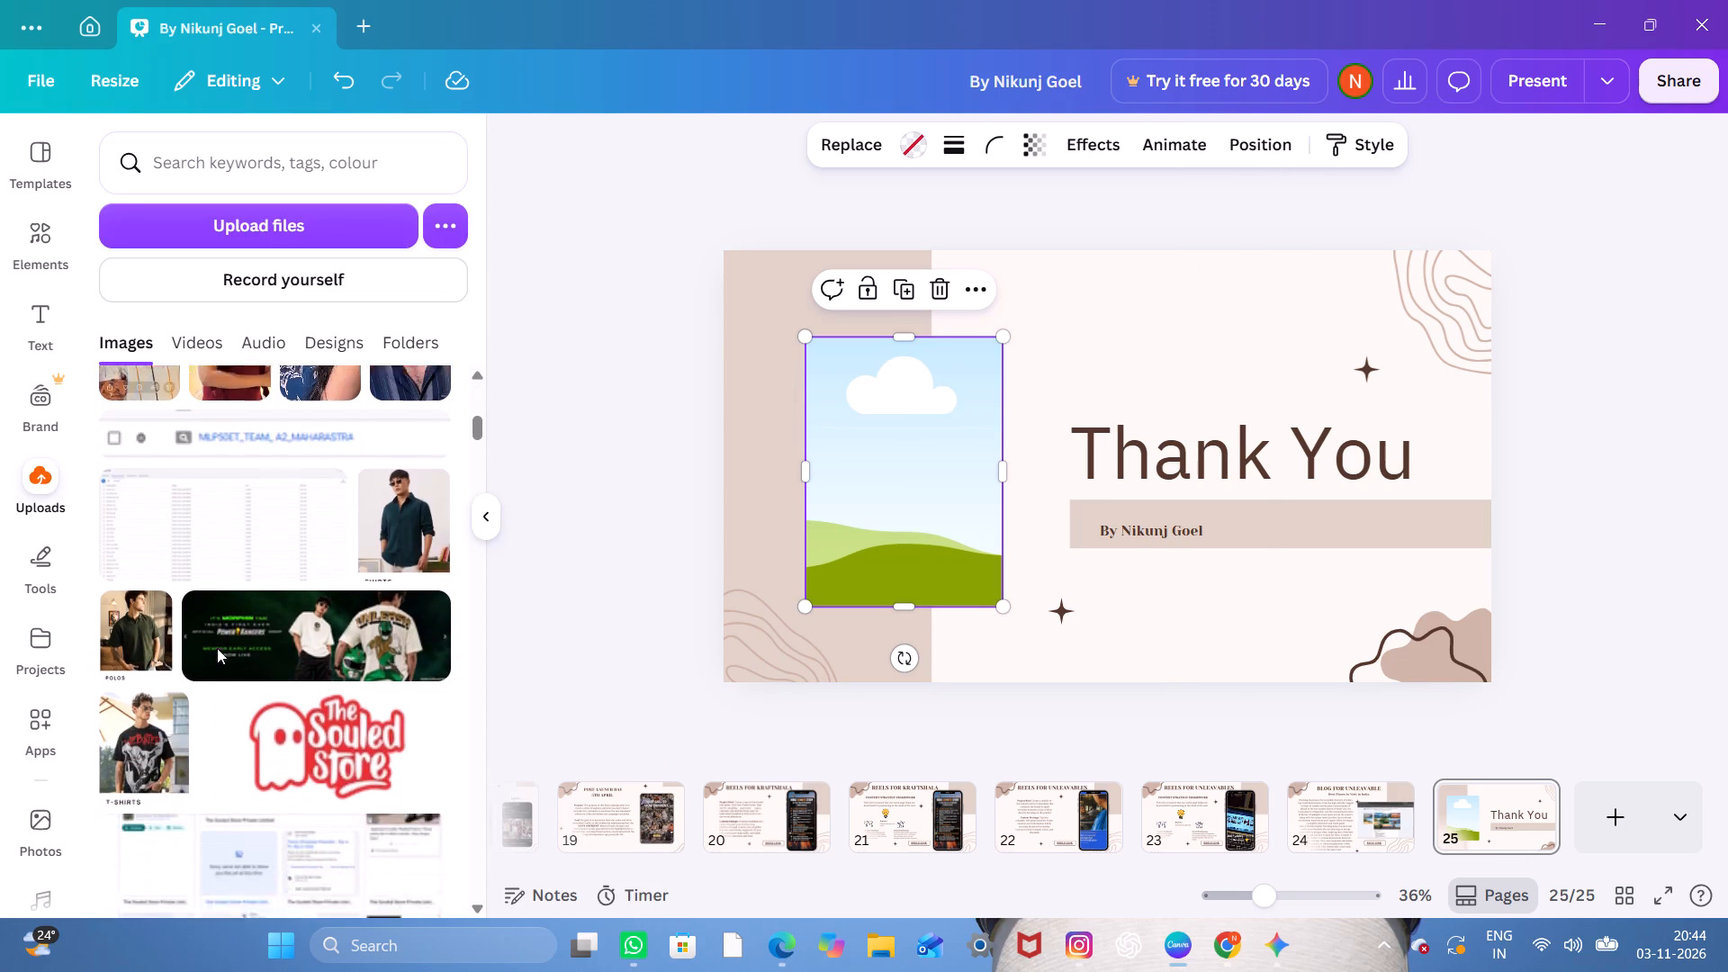
{"action": "scroll", "coordinate": [217, 648], "scroll_direction": "down", "scroll_amount": 5}
{"action": "scroll", "coordinate": [217, 648], "scroll_direction": "up", "scroll_amount": 1}
{"action": "scroll", "coordinate": [217, 648], "scroll_direction": "down", "scroll_amount": 2}
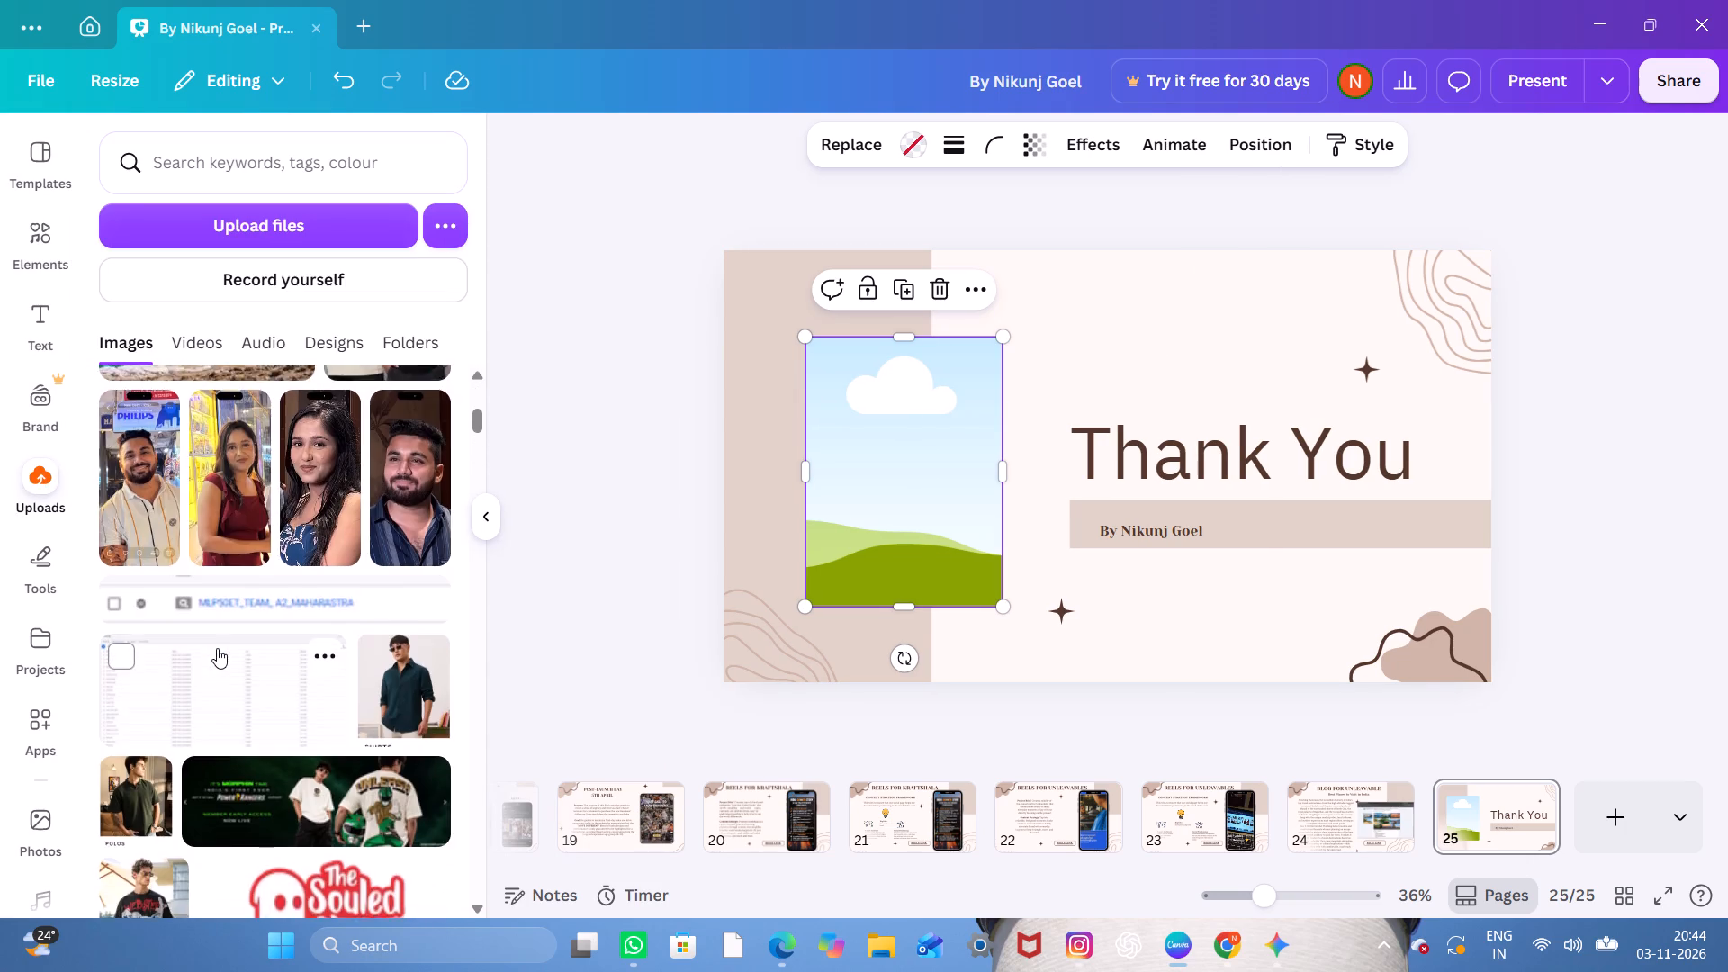
{"action": "scroll", "coordinate": [217, 648], "scroll_direction": "down", "scroll_amount": 2}
{"action": "scroll", "coordinate": [217, 648], "scroll_direction": "up", "scroll_amount": 1}
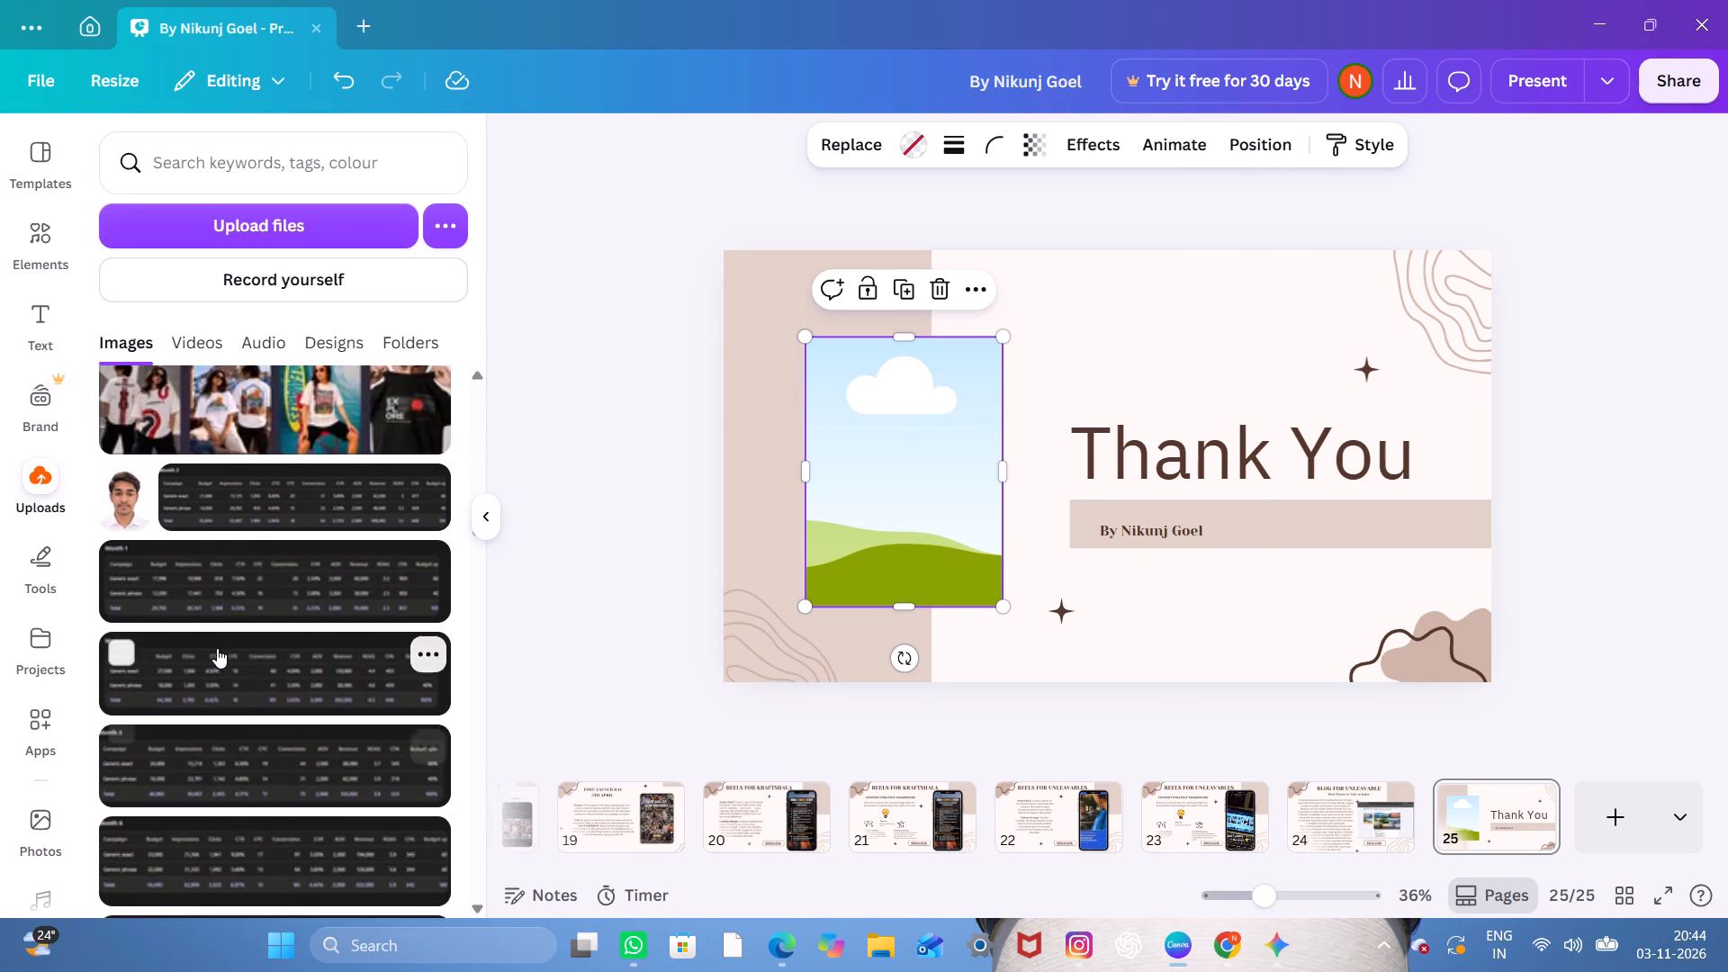
{"action": "scroll", "coordinate": [217, 648], "scroll_direction": "up", "scroll_amount": 1}
{"action": "left_click", "coordinate": [131, 562]}
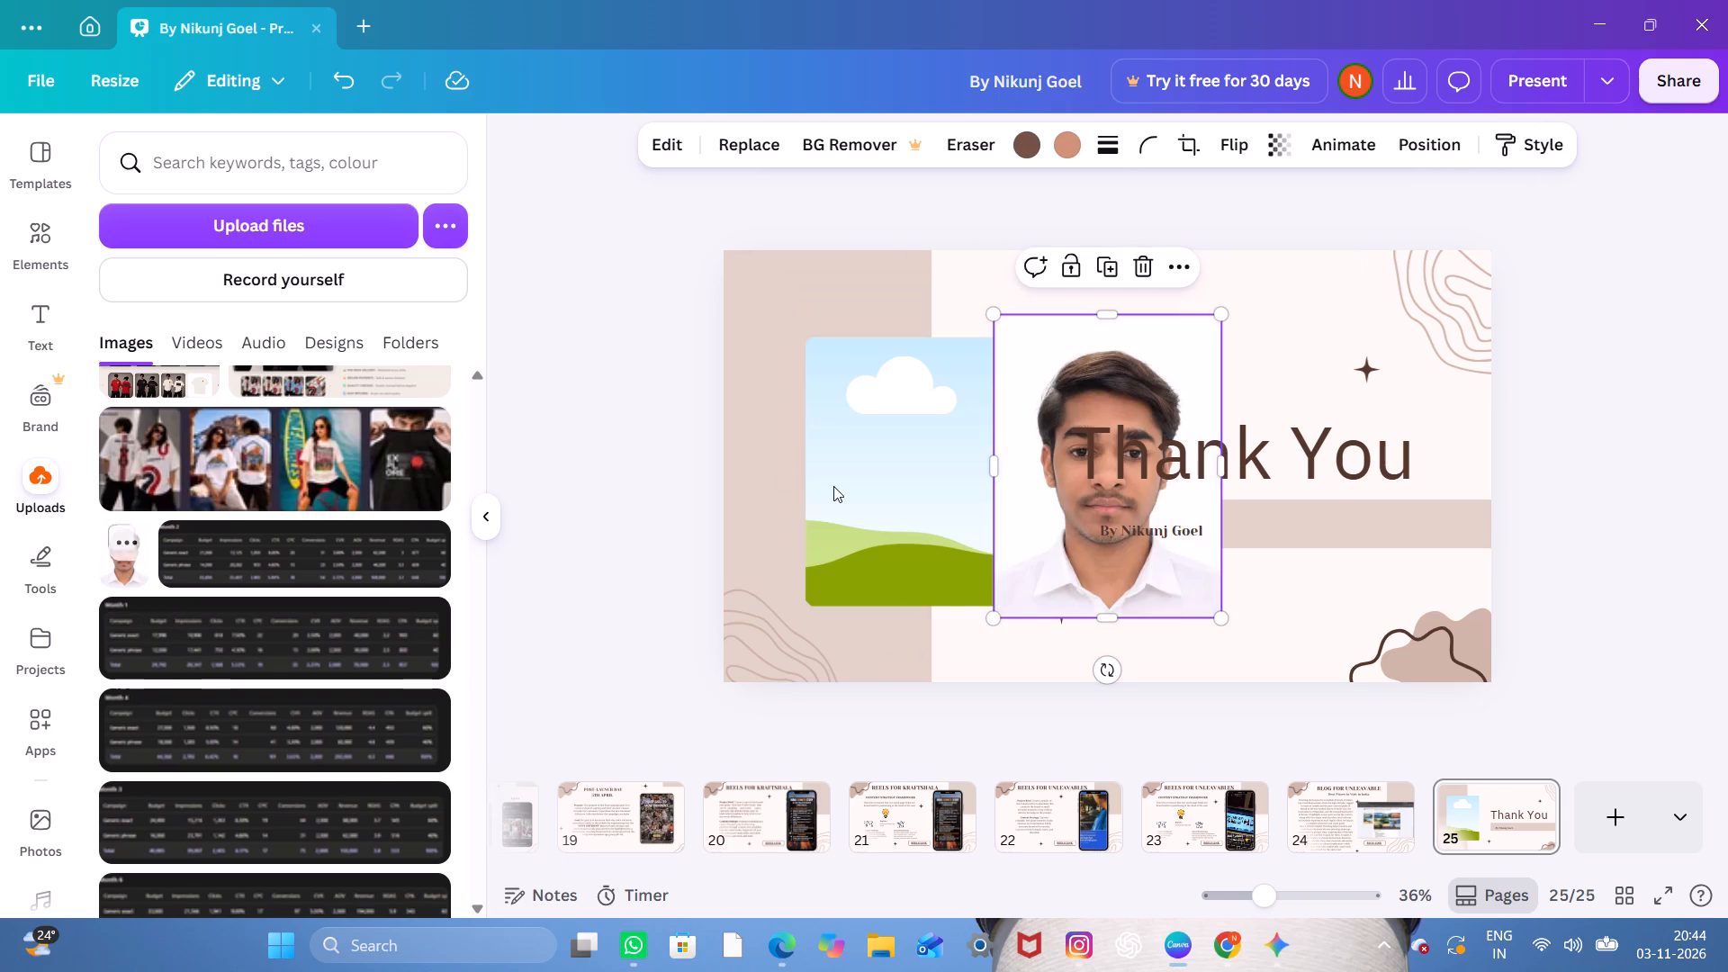
{"action": "left_click_drag", "start_coordinate": [1060, 574], "coordinate": [991, 583]}
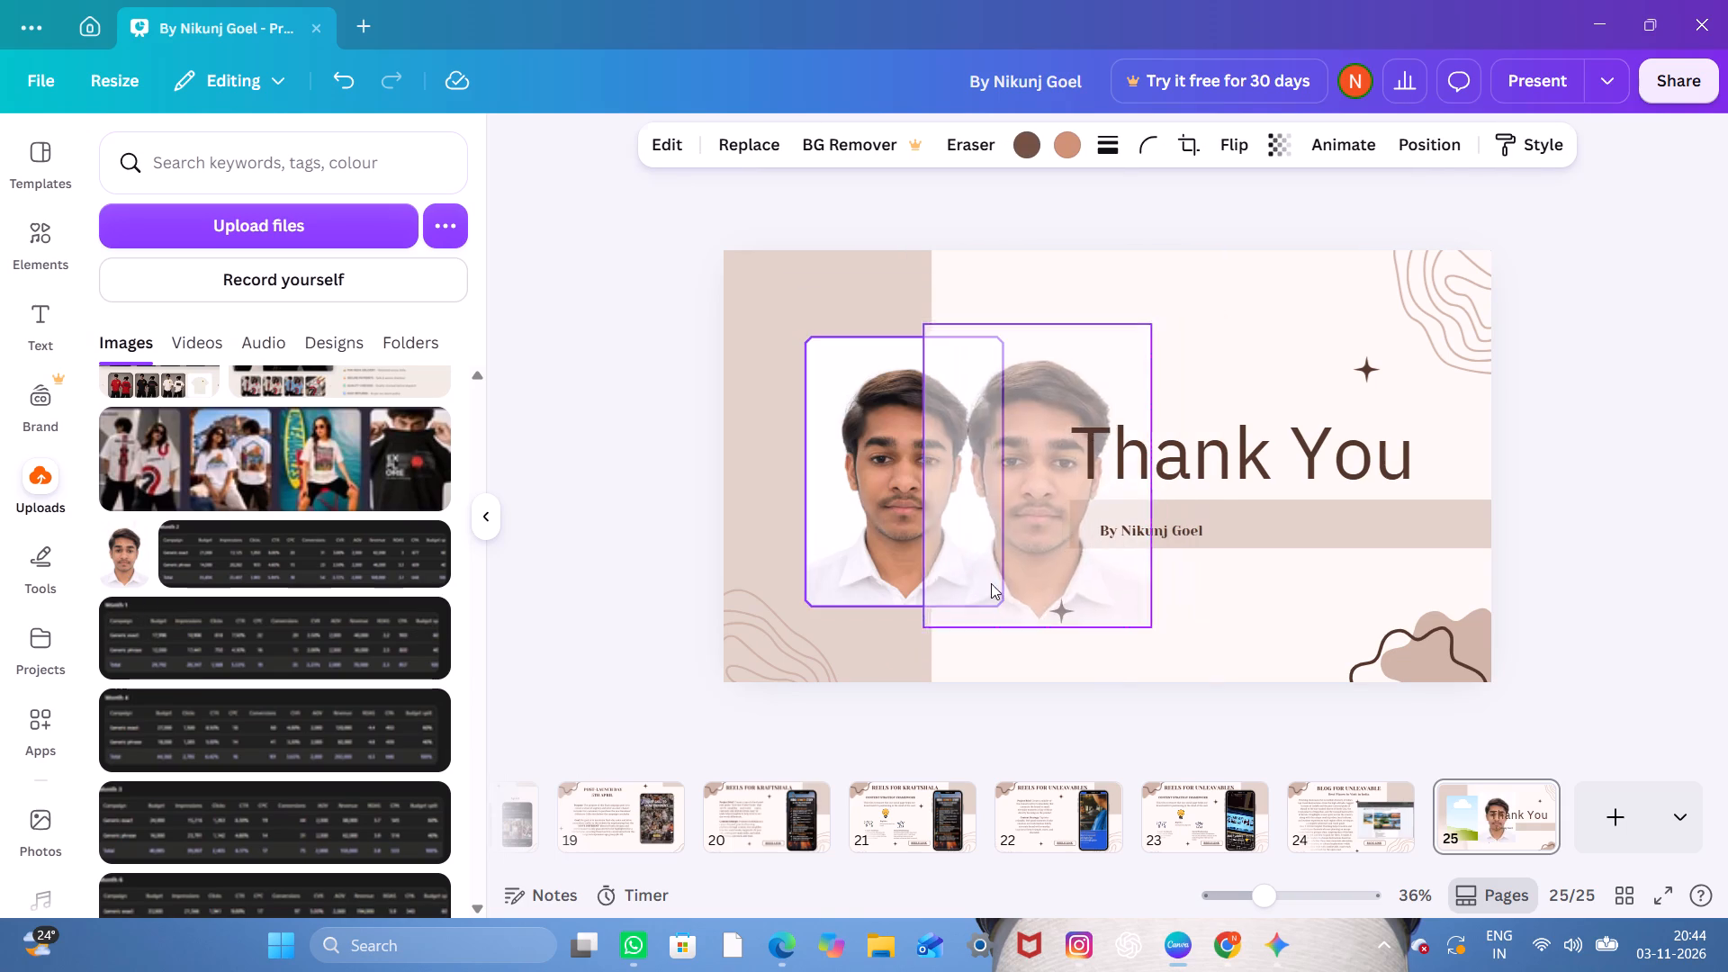
{"action": "left_click", "coordinate": [585, 606]}
Go back through the preceding Unleavable slides, from the blog slide 24 to the reels slide 23, and review them.
{"action": "scroll", "coordinate": [585, 606], "scroll_direction": "up", "scroll_amount": 1}
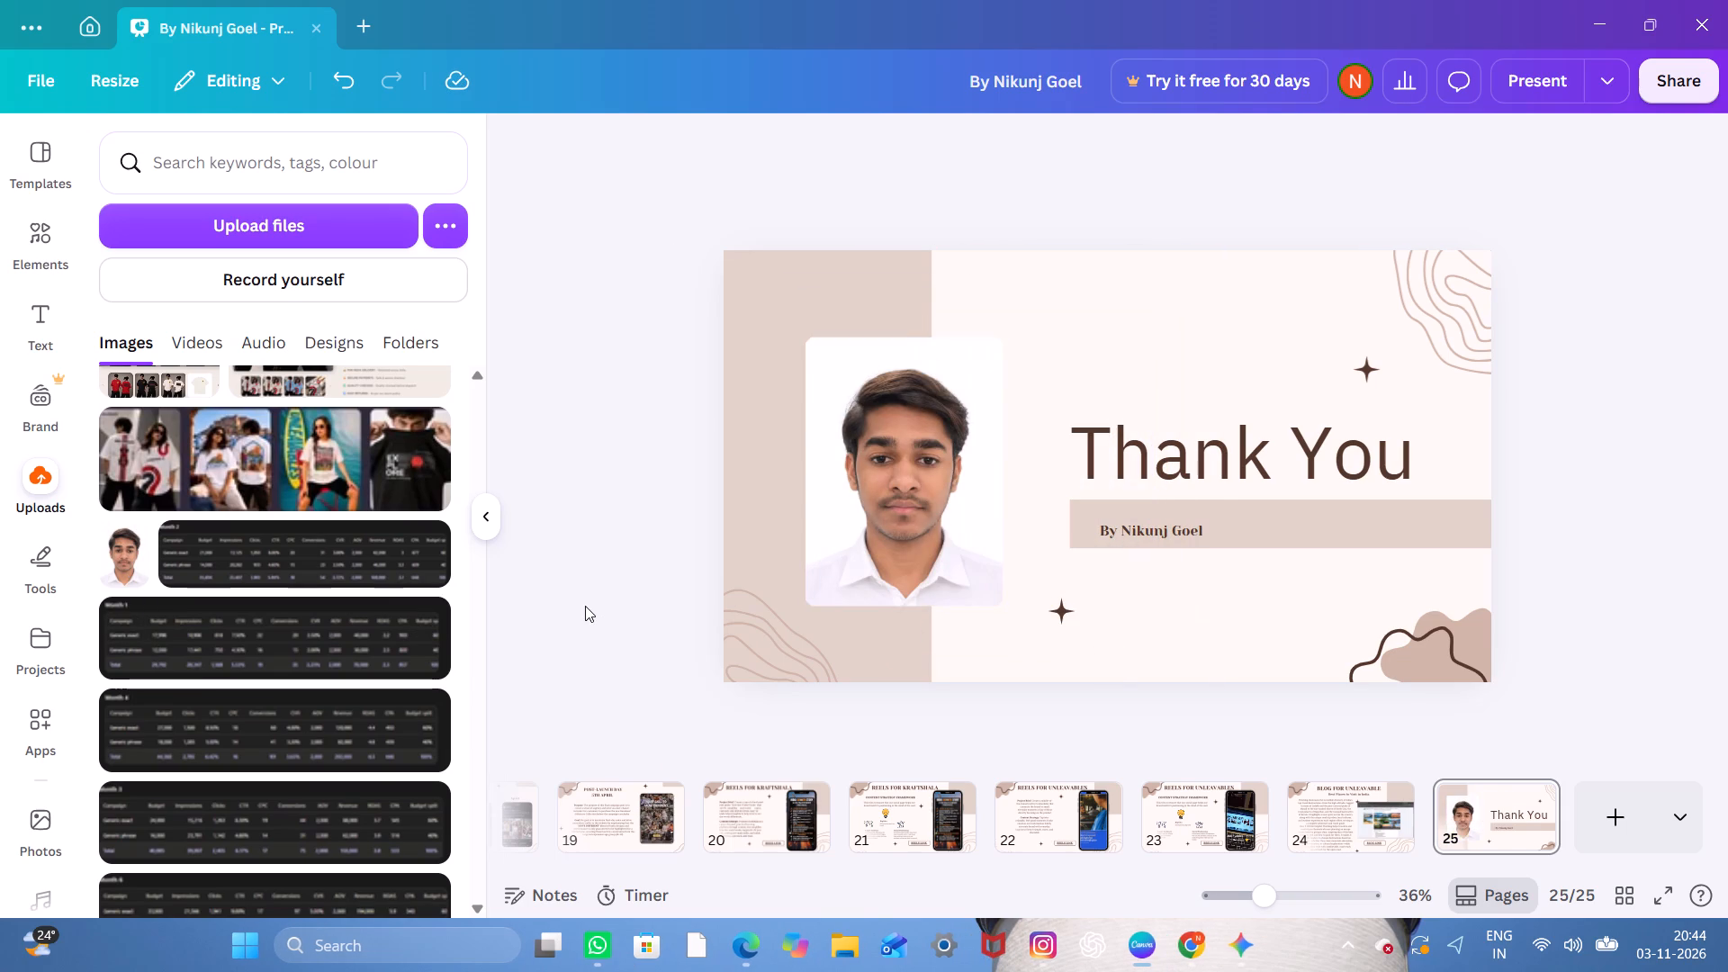
{"action": "scroll", "coordinate": [585, 606], "scroll_direction": "up", "scroll_amount": 1}
{"action": "left_click", "coordinate": [1381, 793]}
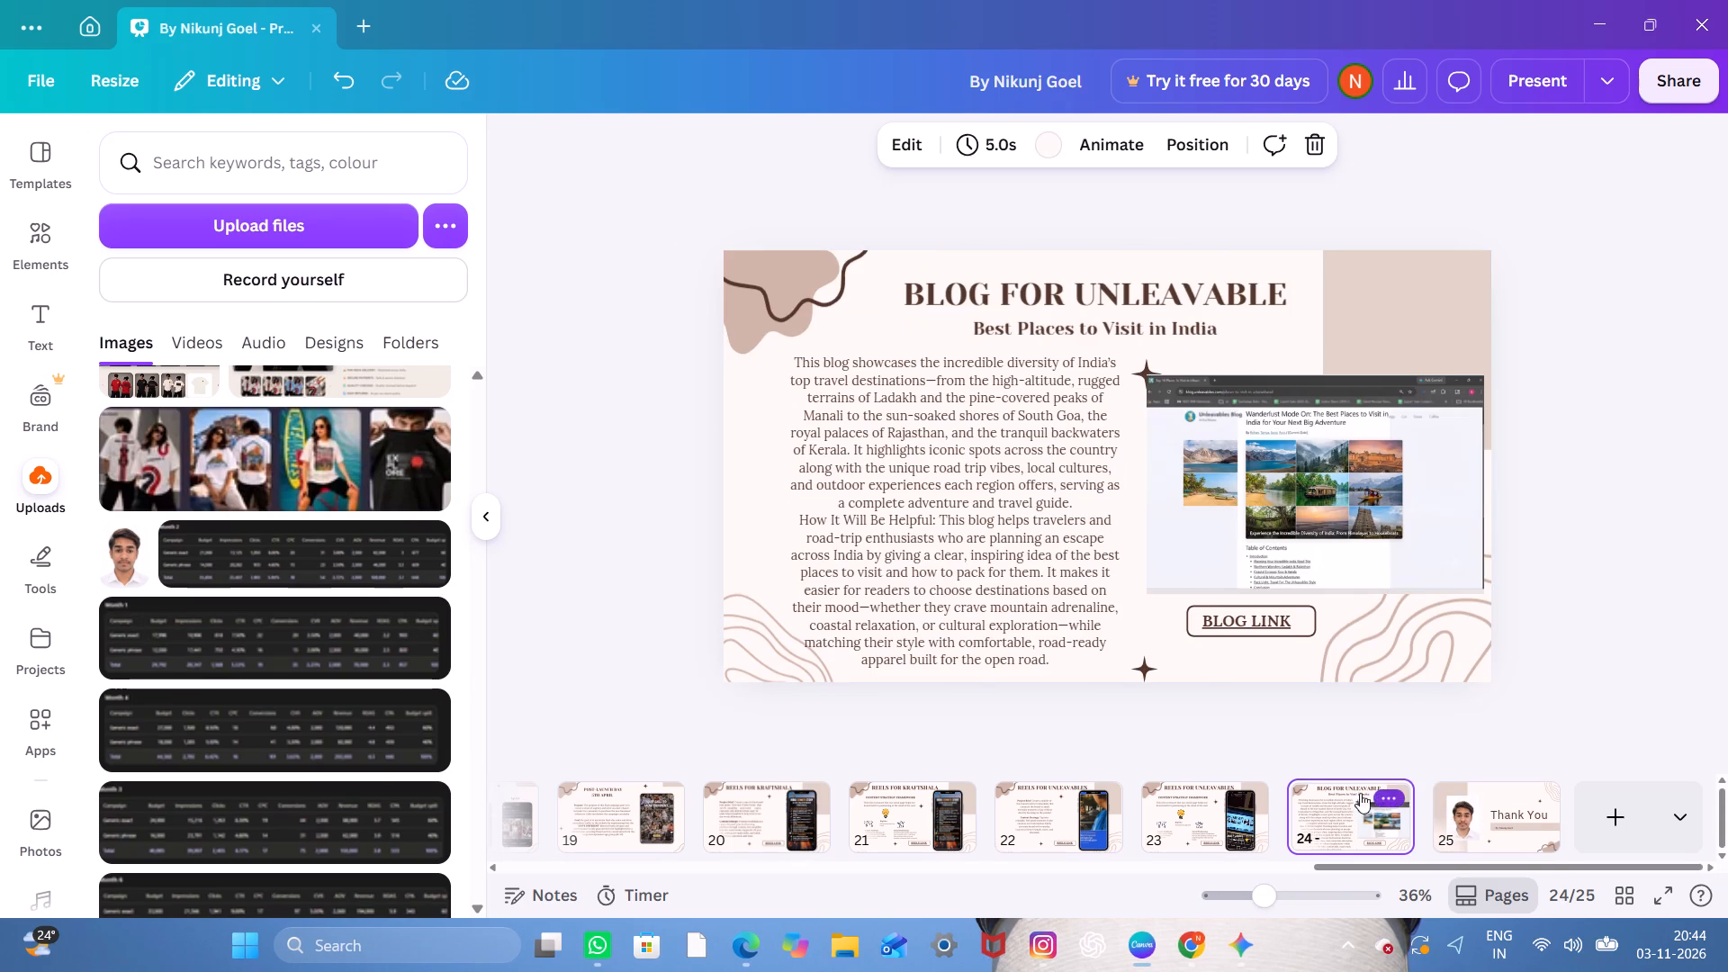
{"action": "left_click", "coordinate": [1220, 818]}
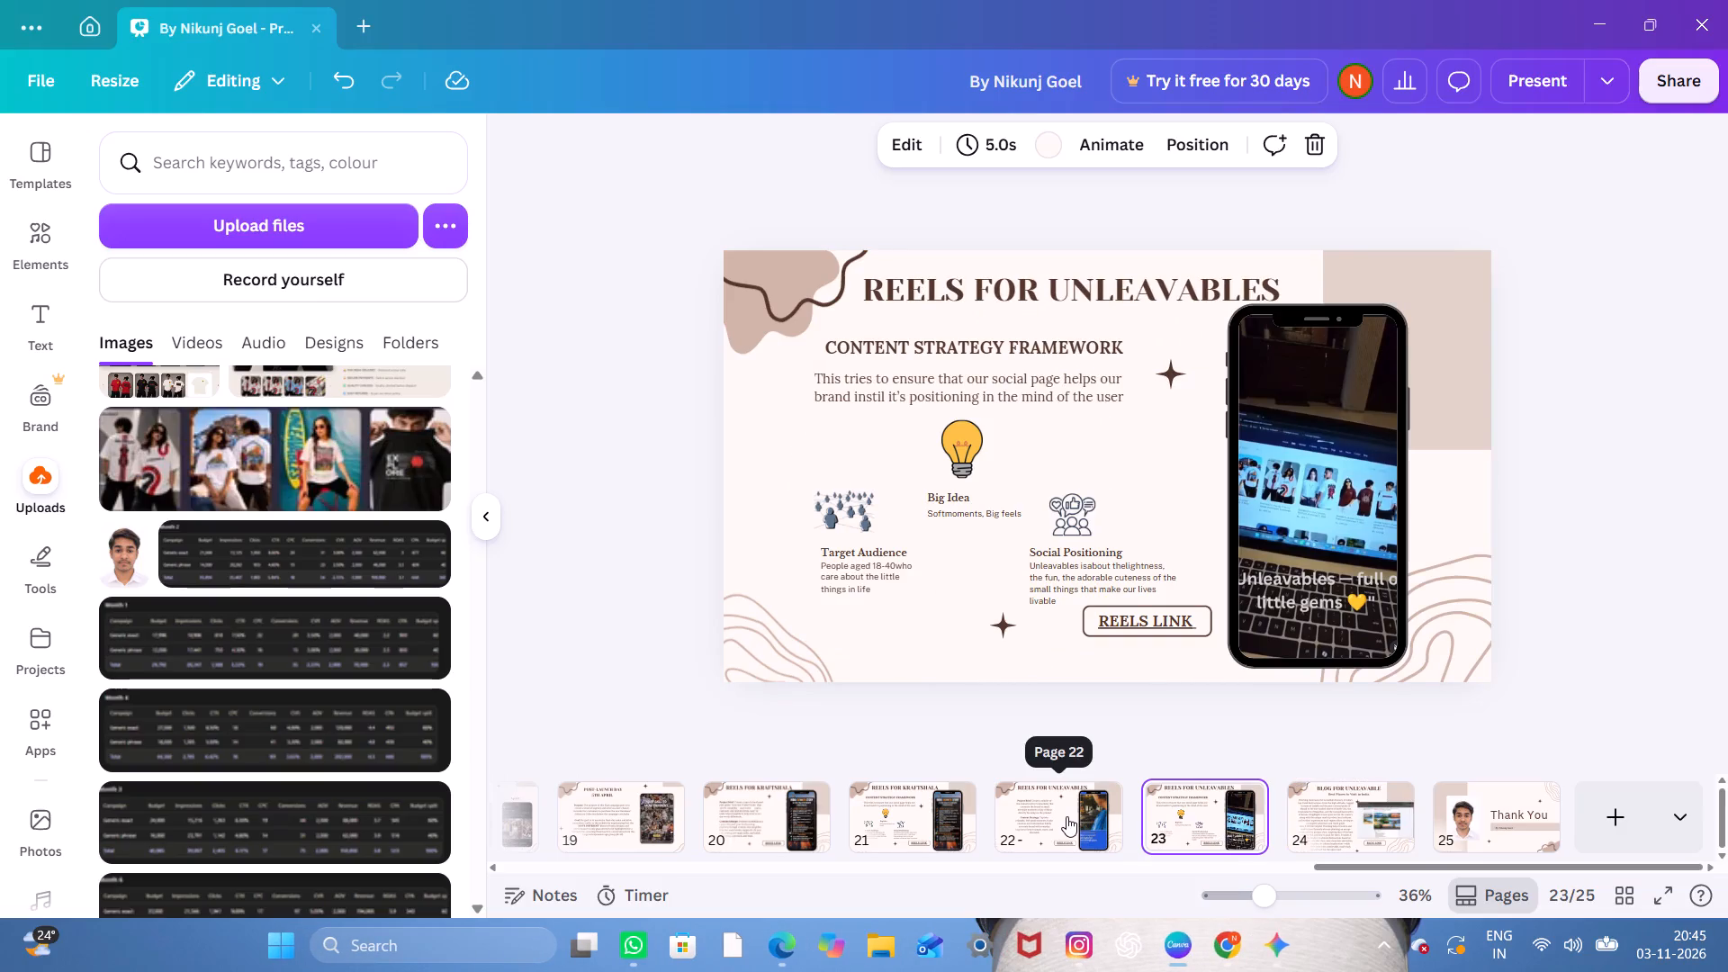
Continue back through the reels slides, reviewing Unleavables slide 22 and Kraftshala slide 21.
{"action": "left_click", "coordinate": [1066, 816]}
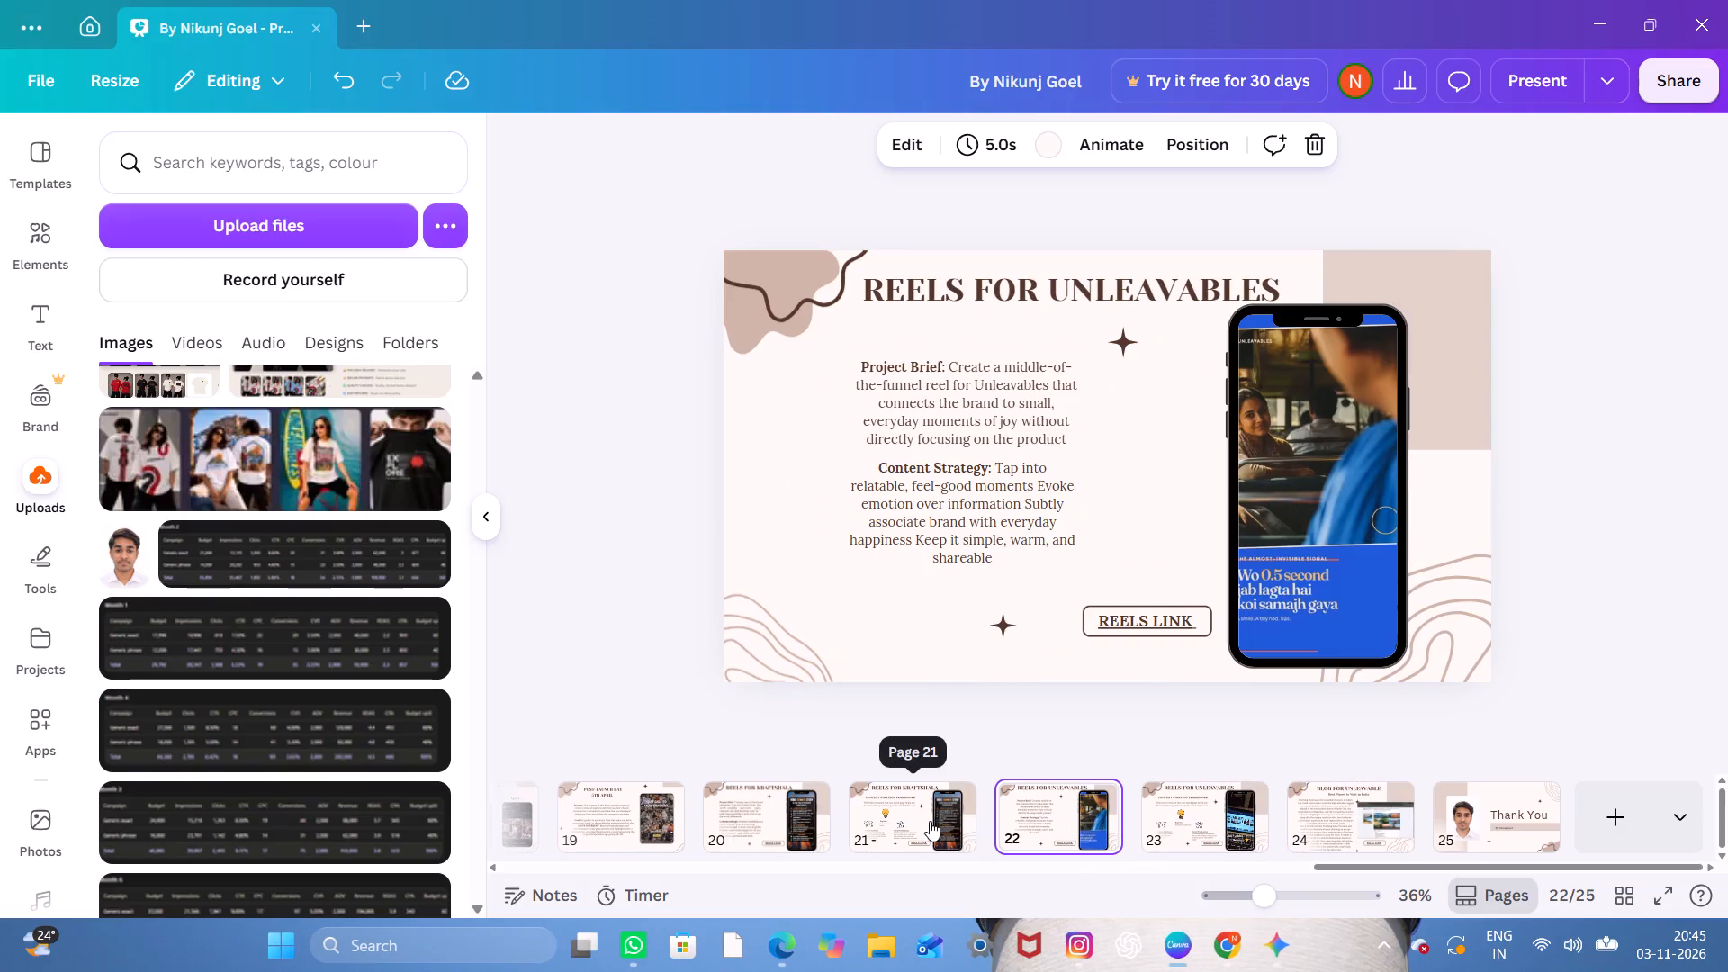
{"action": "left_click", "coordinate": [930, 821]}
{"action": "scroll", "coordinate": [930, 821], "scroll_direction": "right", "scroll_amount": 14}
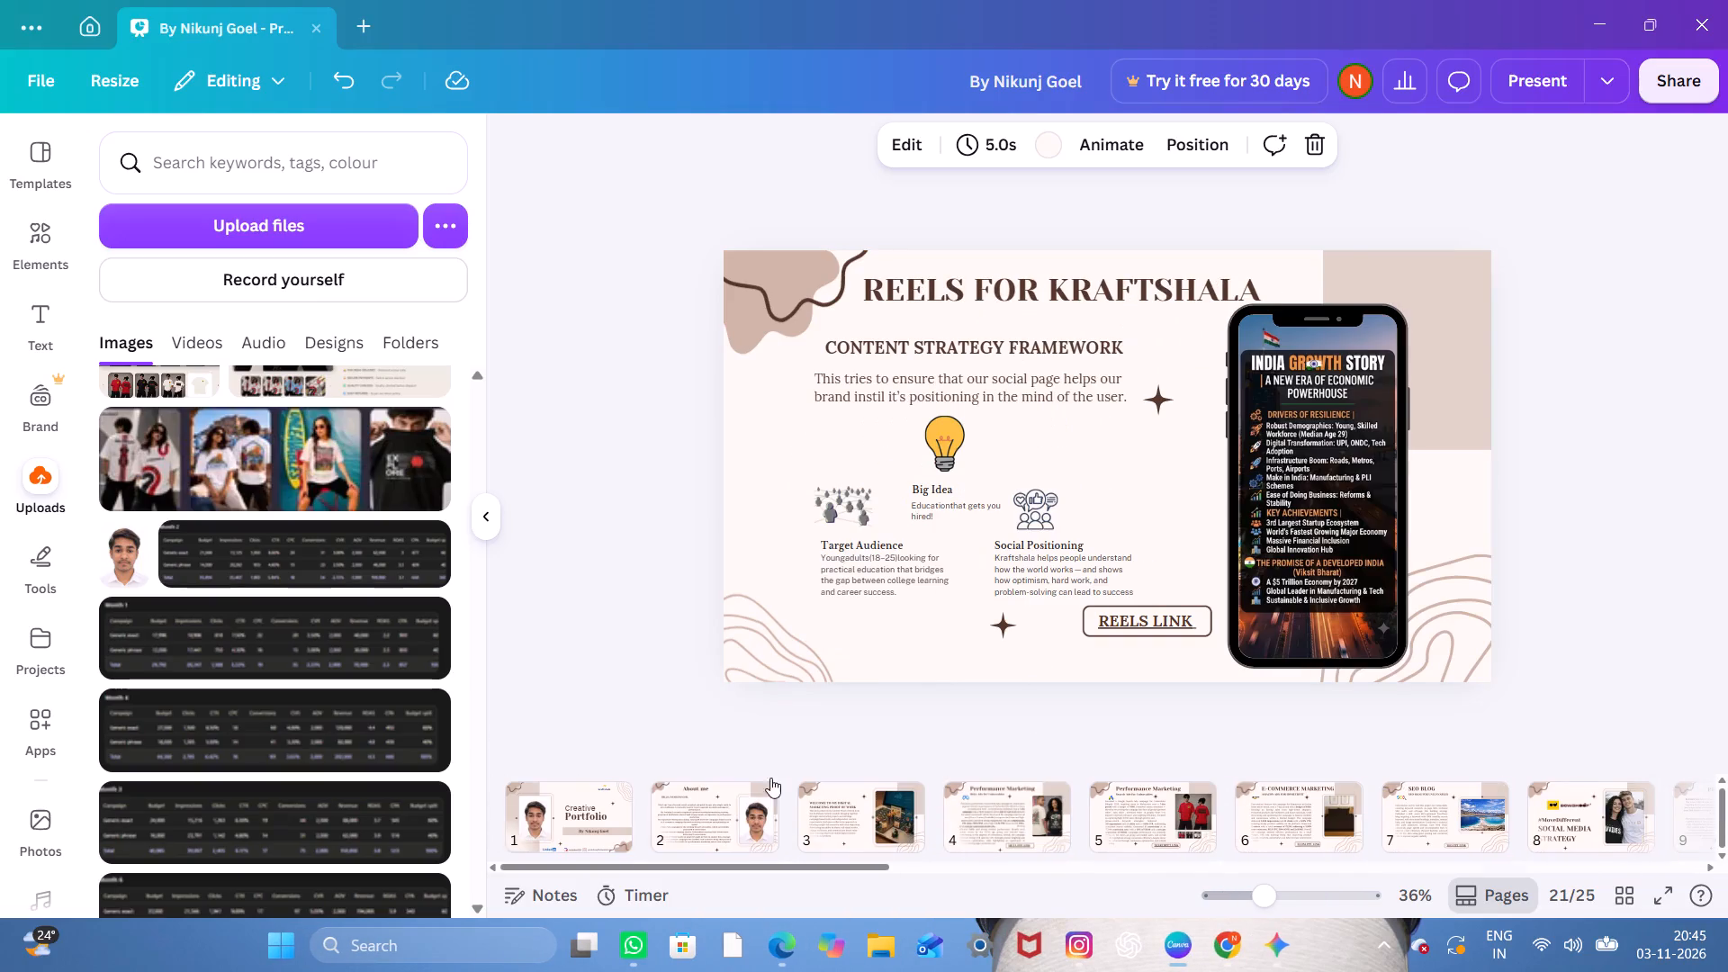
{"action": "left_click", "coordinate": [569, 794]}
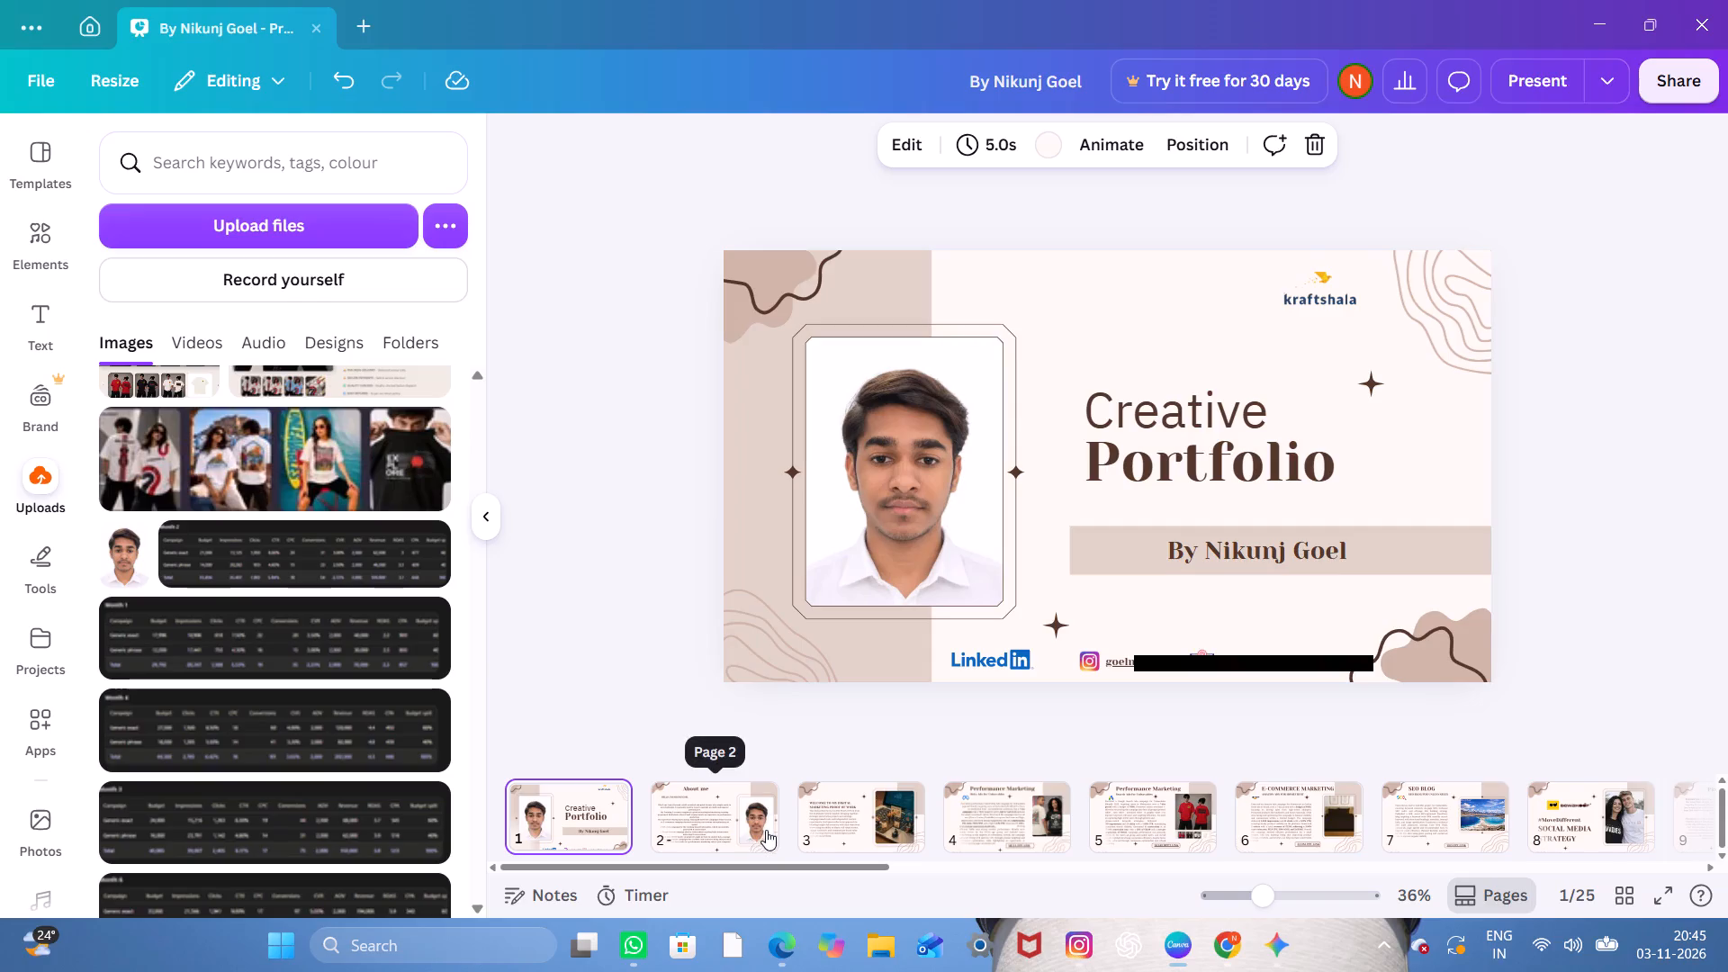
{"action": "left_click", "coordinate": [721, 829]}
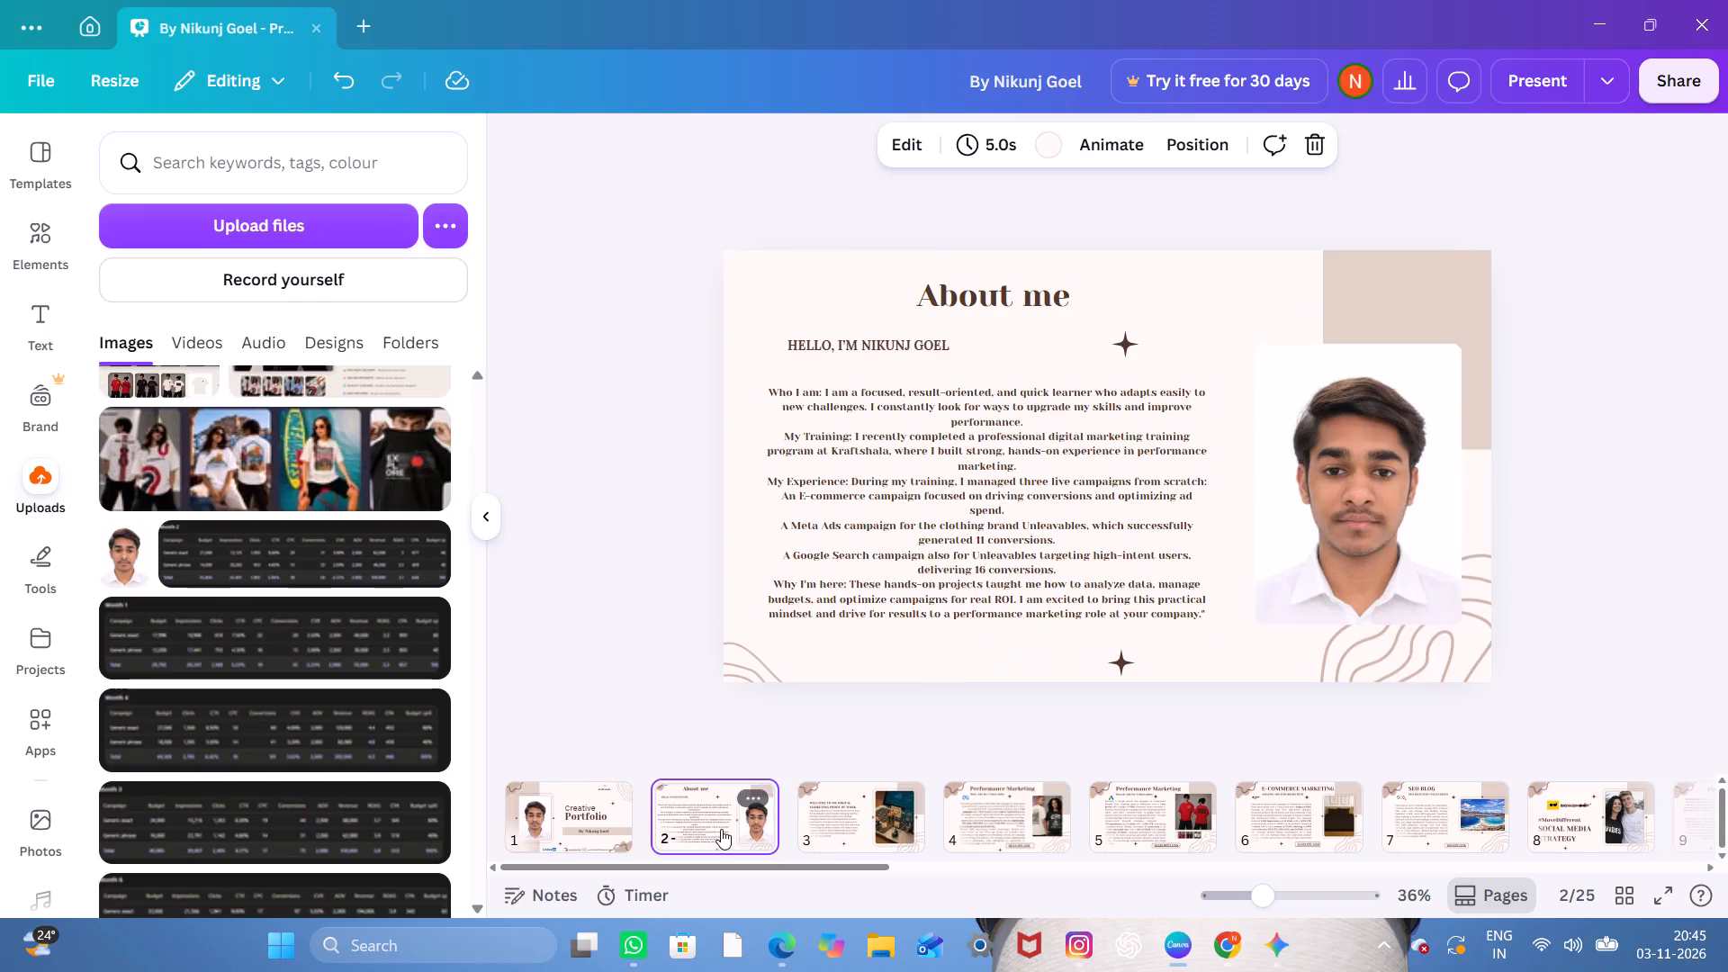
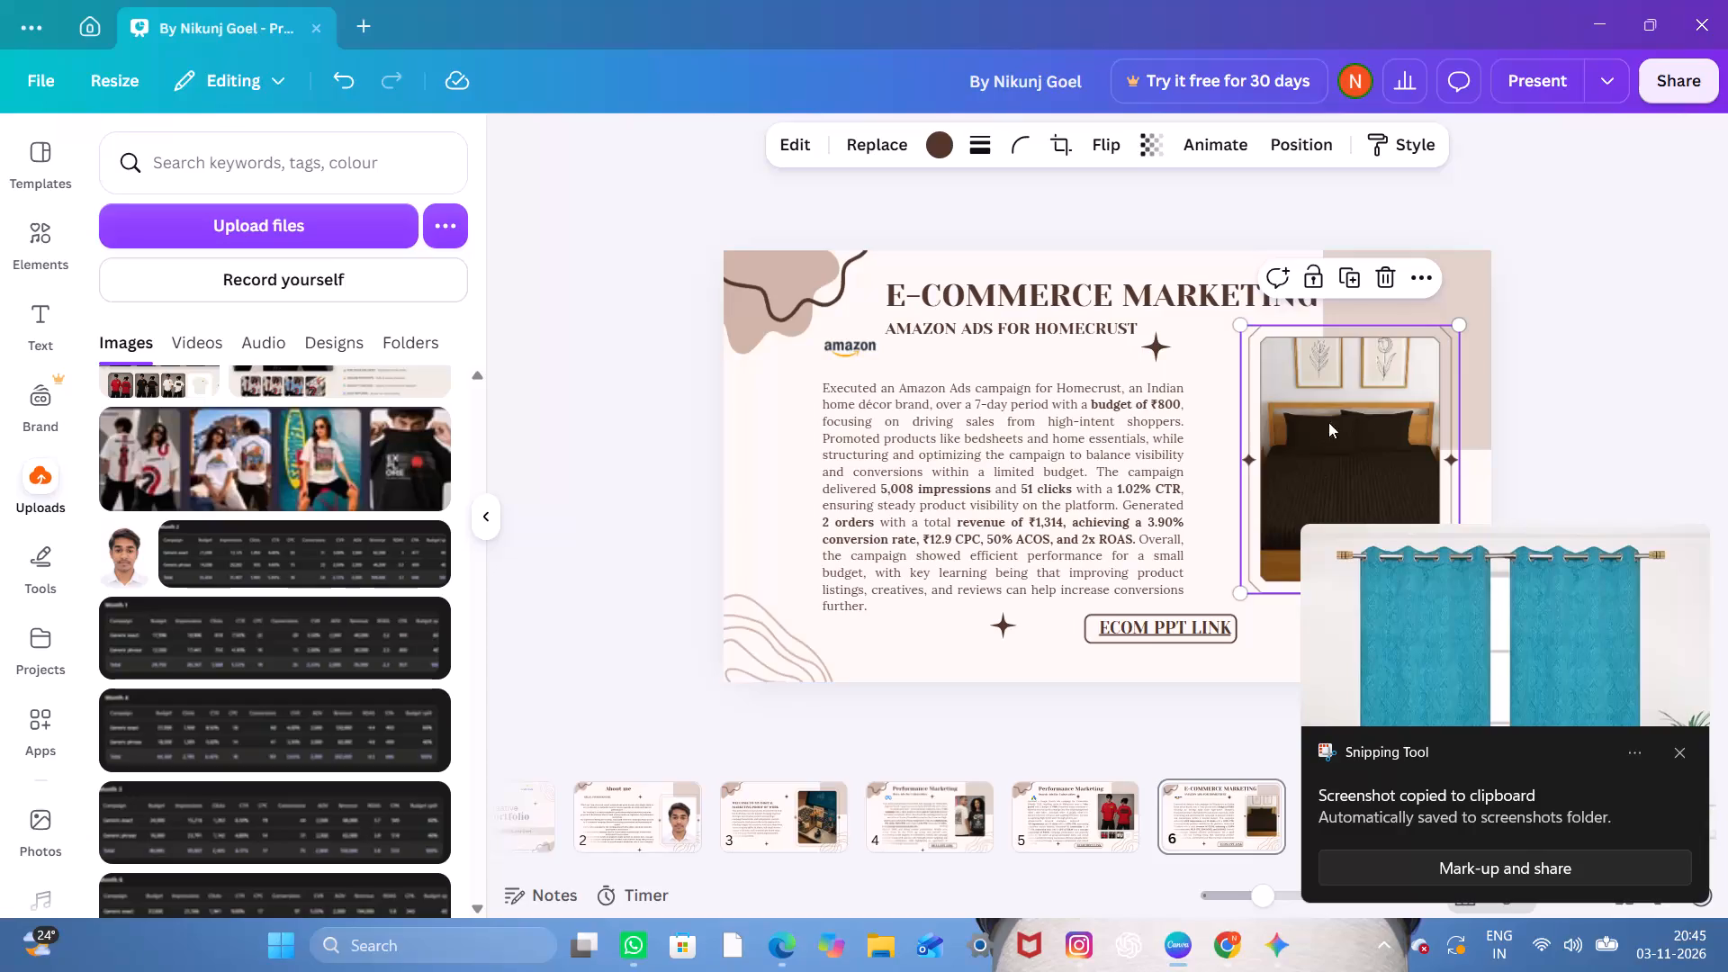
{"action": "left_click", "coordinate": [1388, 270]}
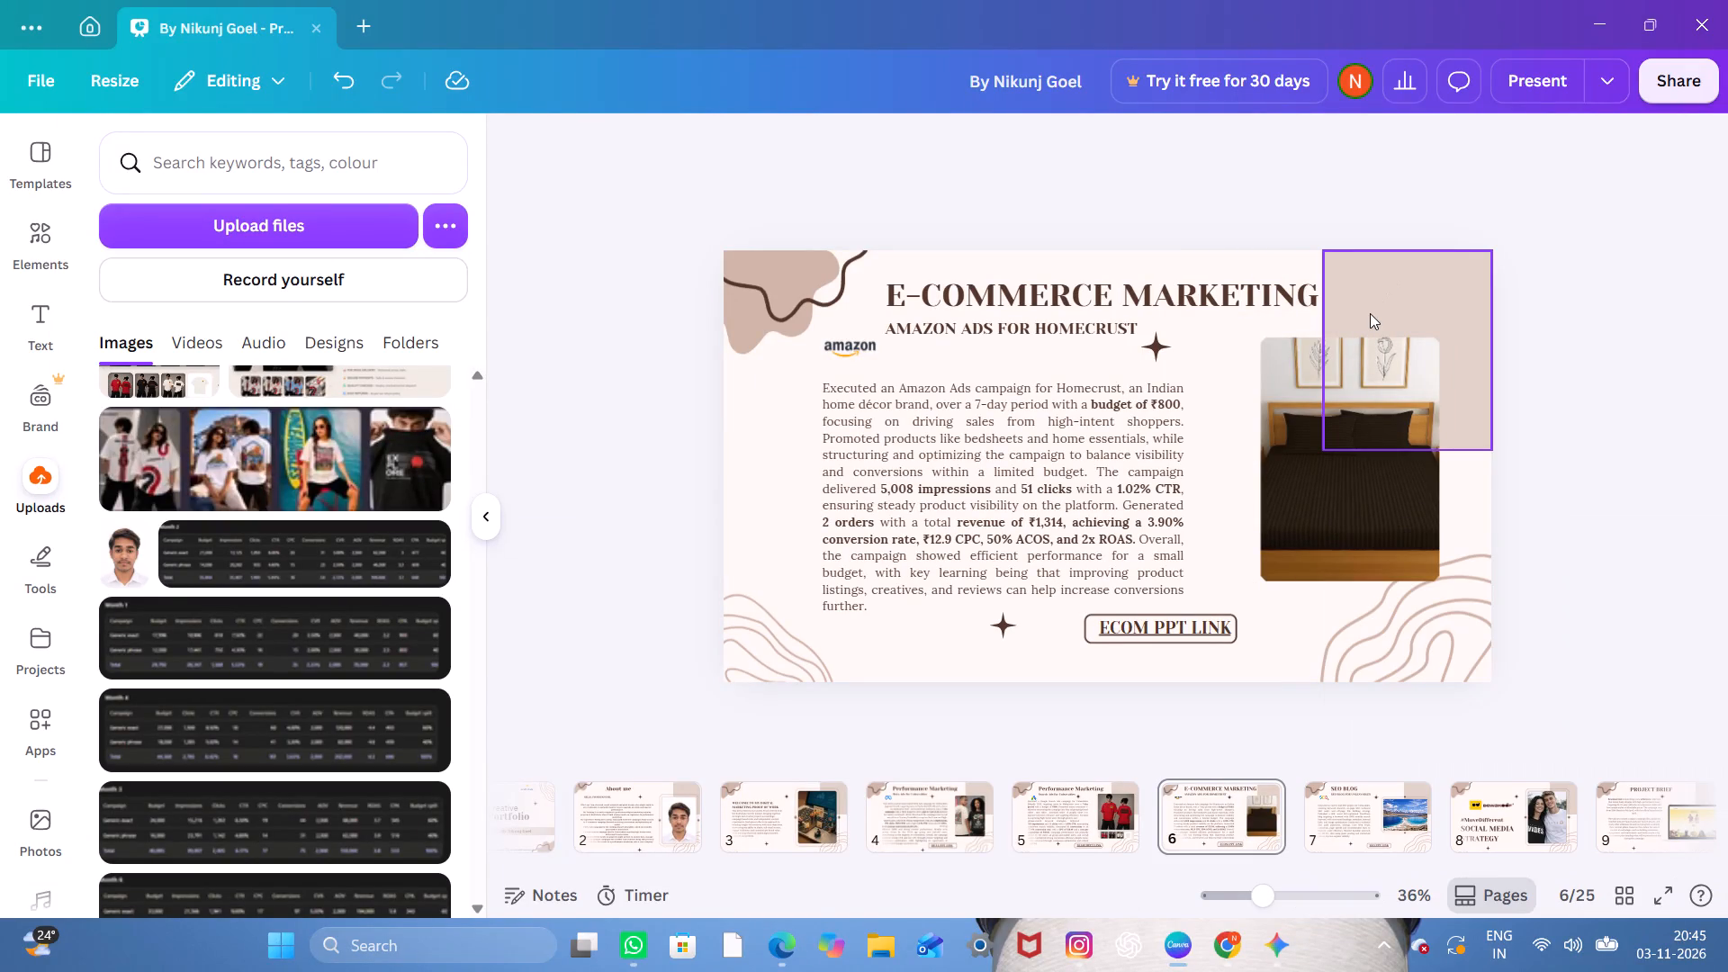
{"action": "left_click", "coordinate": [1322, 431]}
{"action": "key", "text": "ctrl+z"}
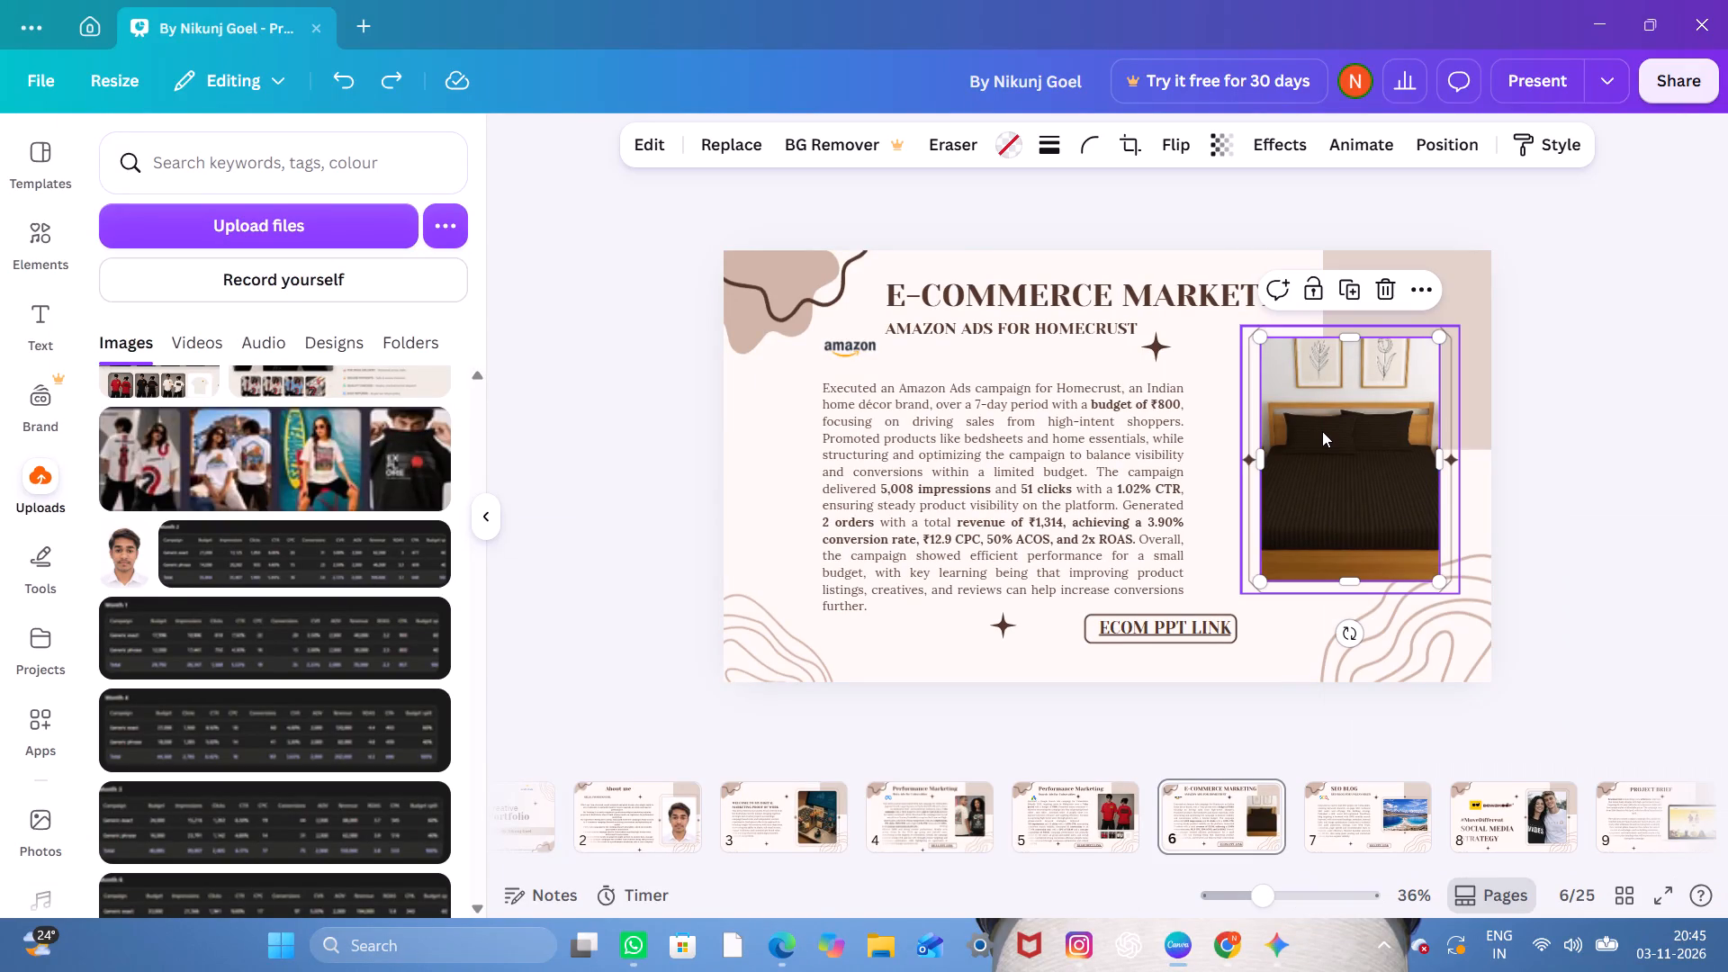
Delete the dark bedding photo from its picture frame on the E-Commerce Marketing slide, keeping the frame.
{"action": "left_click", "coordinate": [1389, 293]}
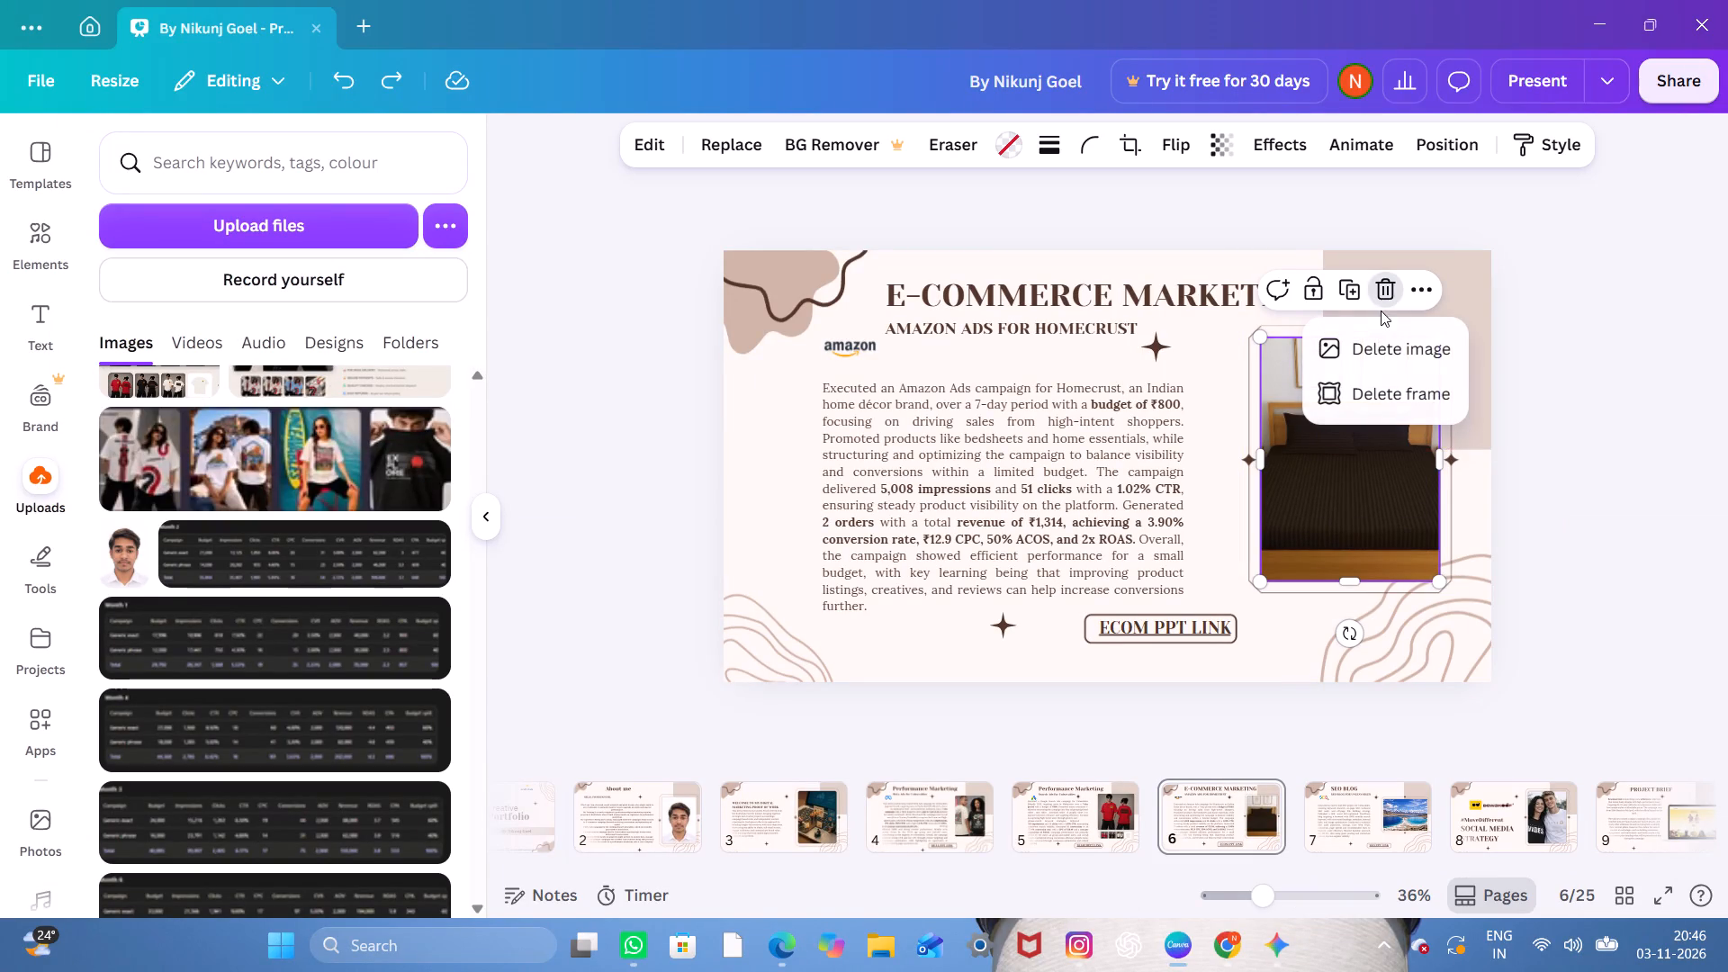
{"action": "left_click", "coordinate": [1374, 332]}
Paste the copied teal curtains screenshot onto the E-Commerce Marketing slide and move it towards the empty picture frame.
{"action": "key", "text": "ctrl+v"}
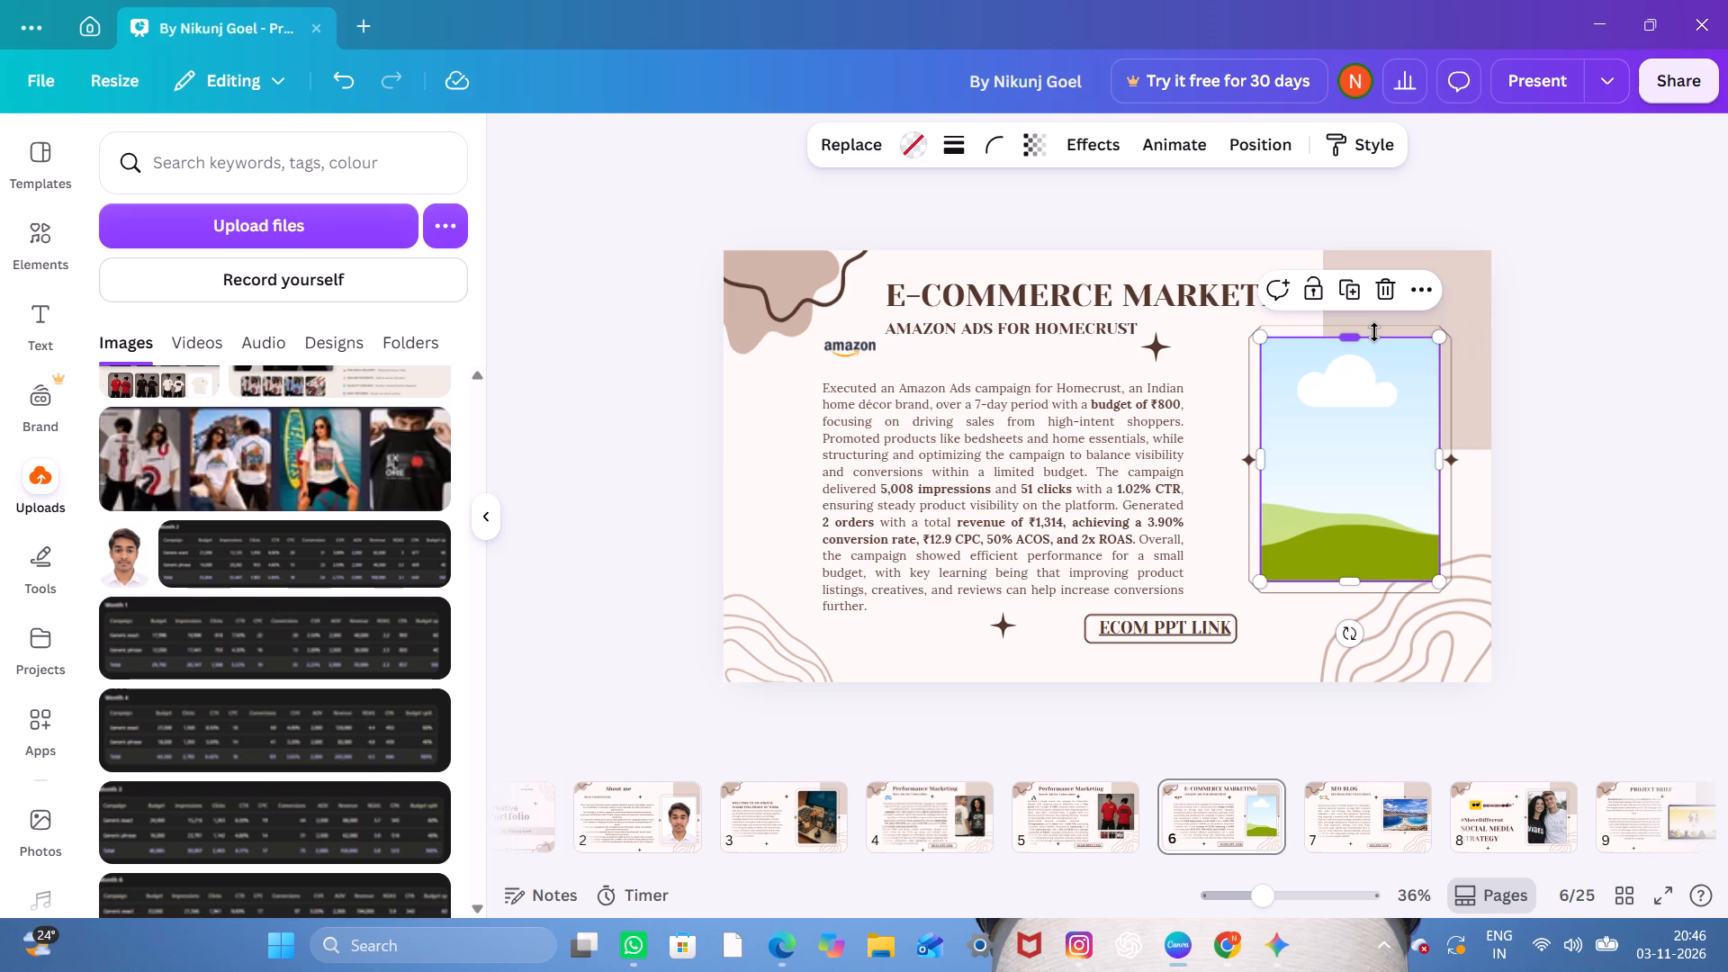
{"action": "left_click_drag", "start_coordinate": [1189, 441], "coordinate": [1233, 443]}
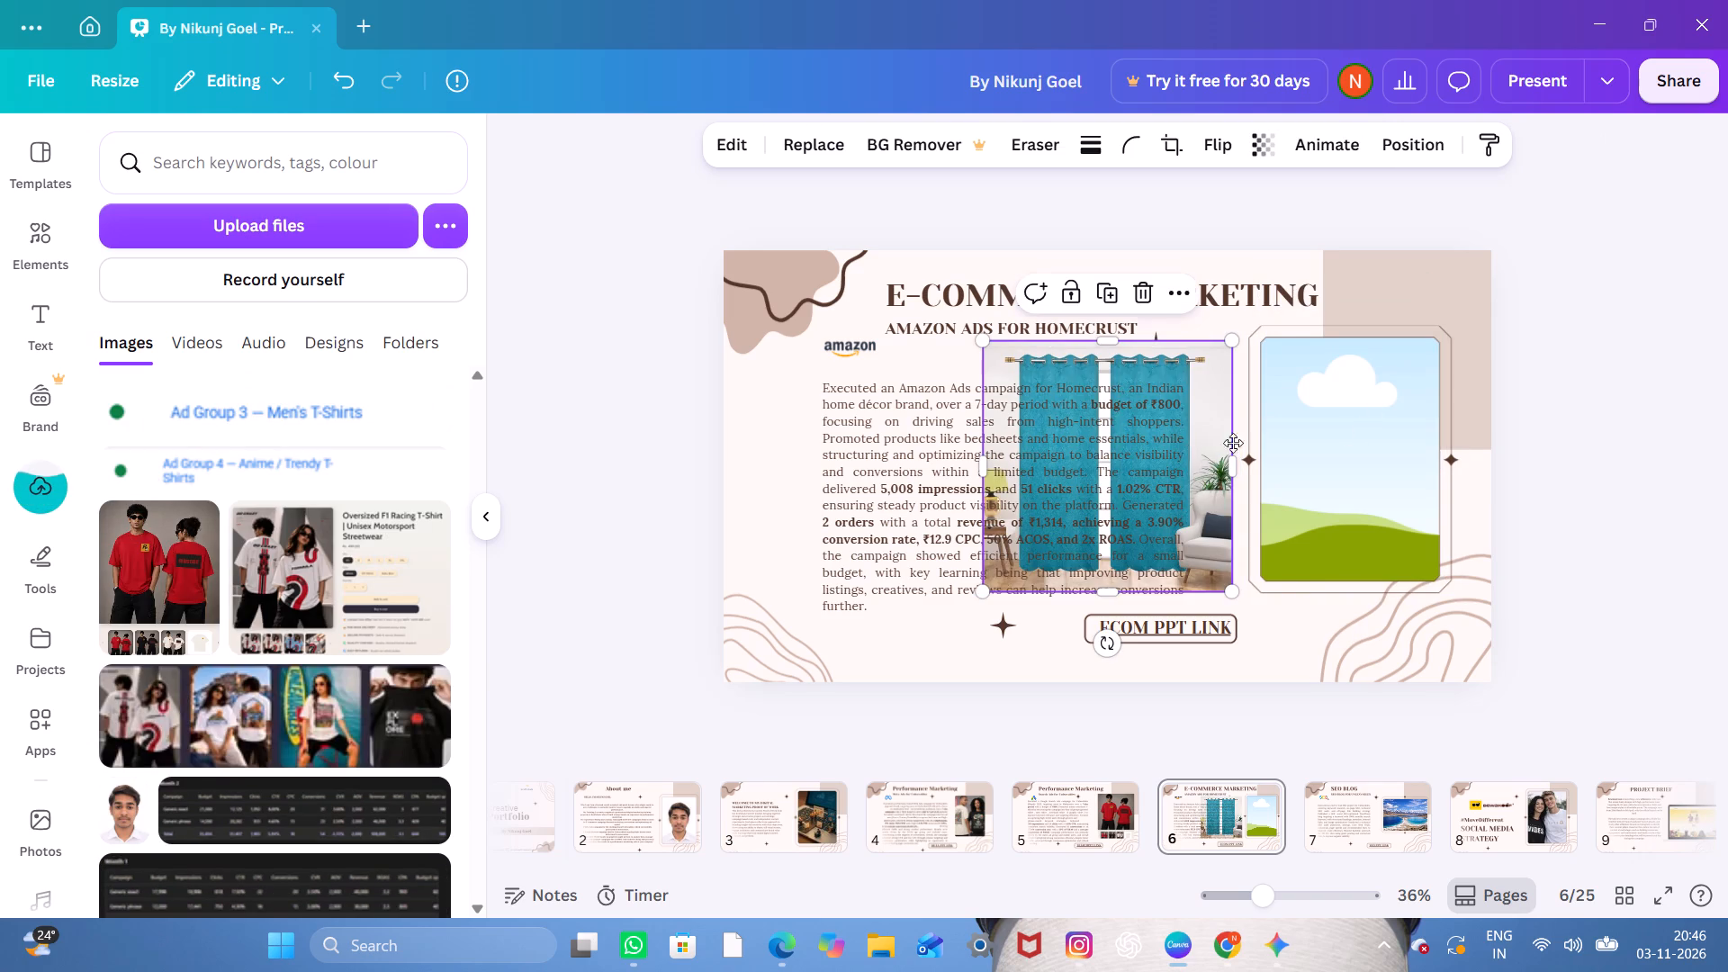
Fill the empty picture frame on the E-Commerce Marketing slide with the teal curtains photo.
{"action": "left_click_drag", "start_coordinate": [1233, 443], "coordinate": [1318, 454]}
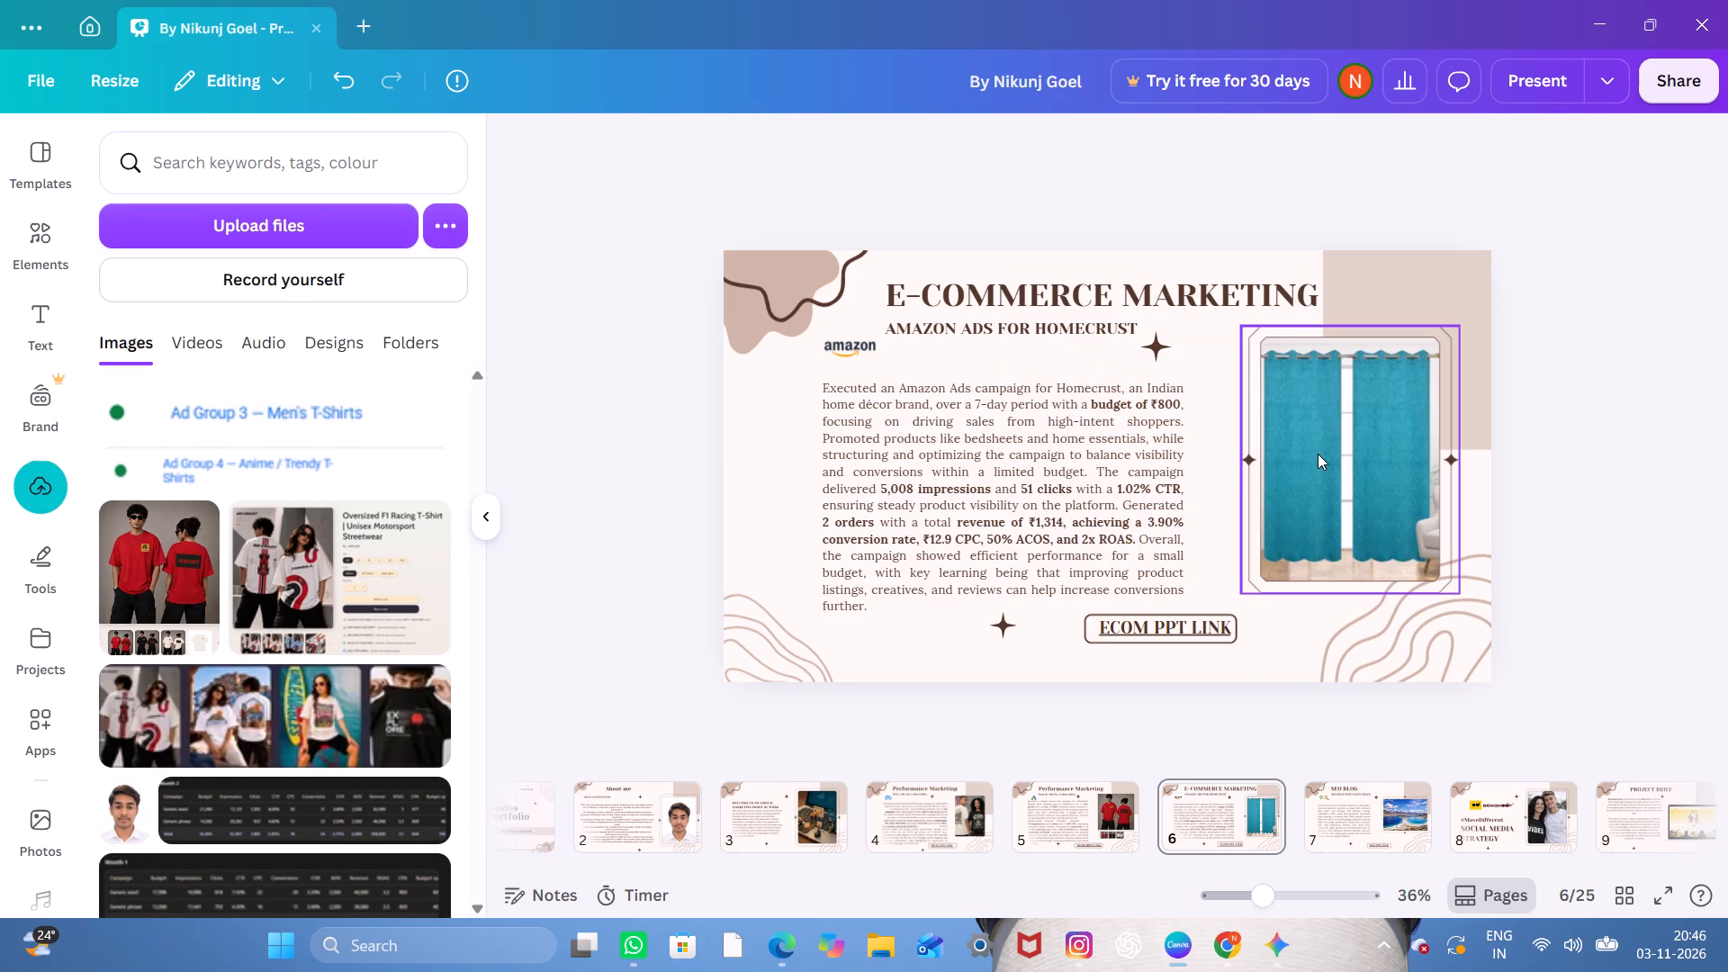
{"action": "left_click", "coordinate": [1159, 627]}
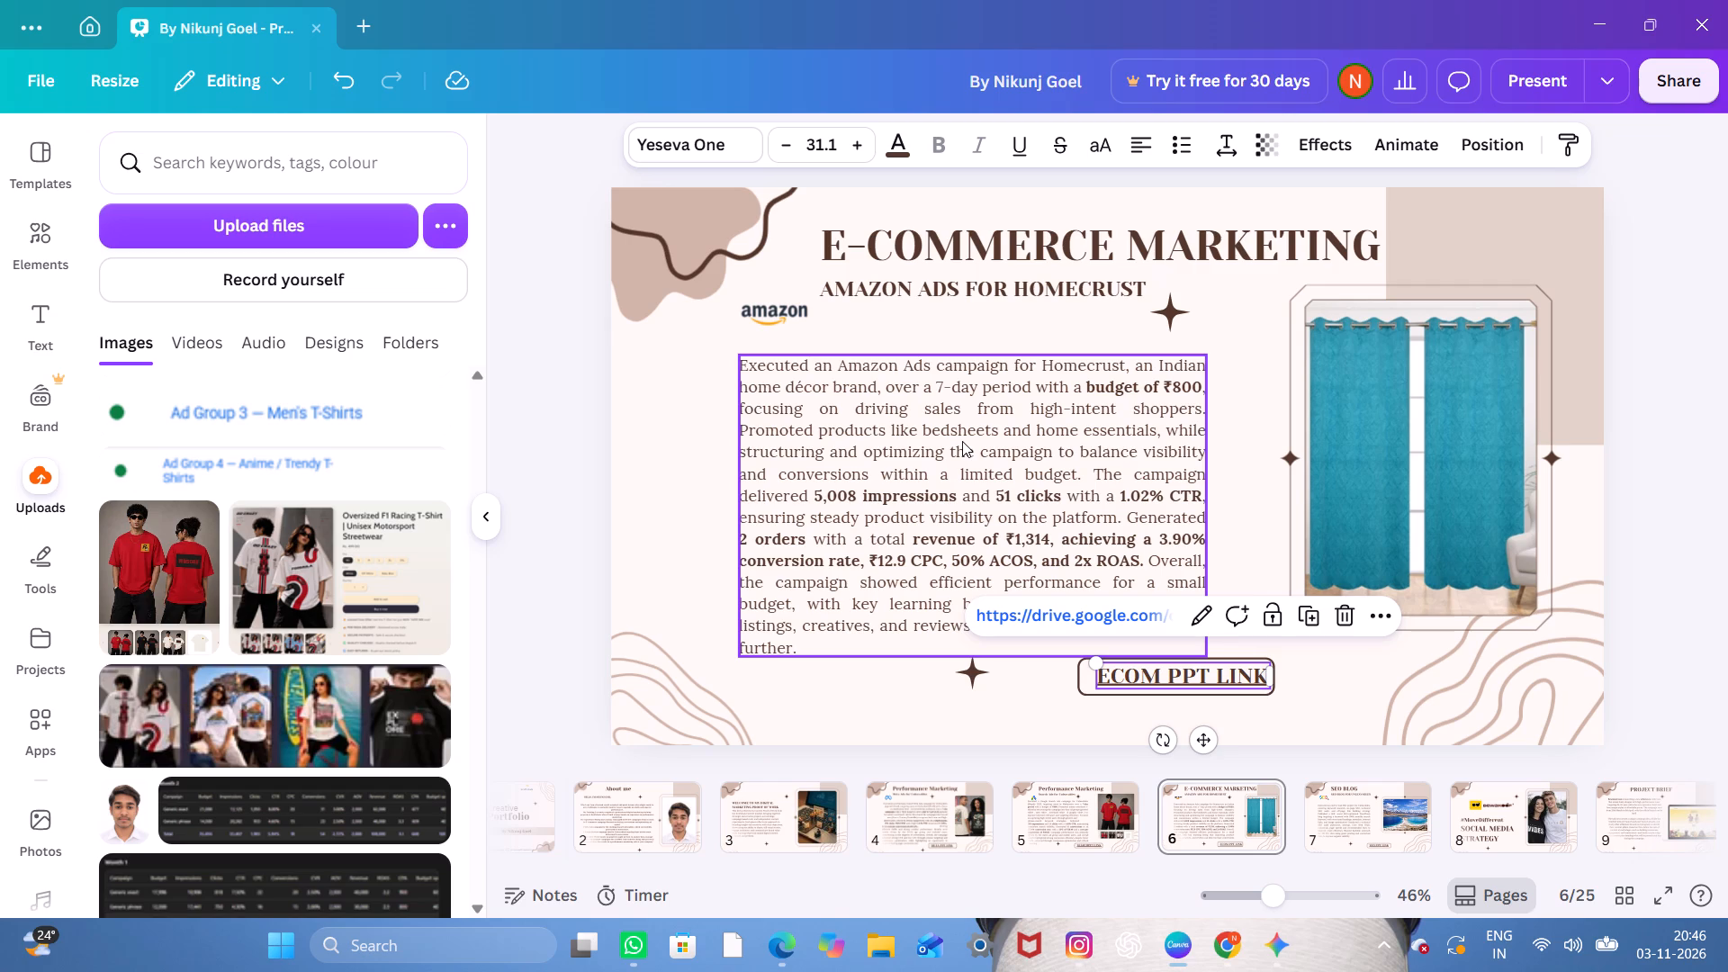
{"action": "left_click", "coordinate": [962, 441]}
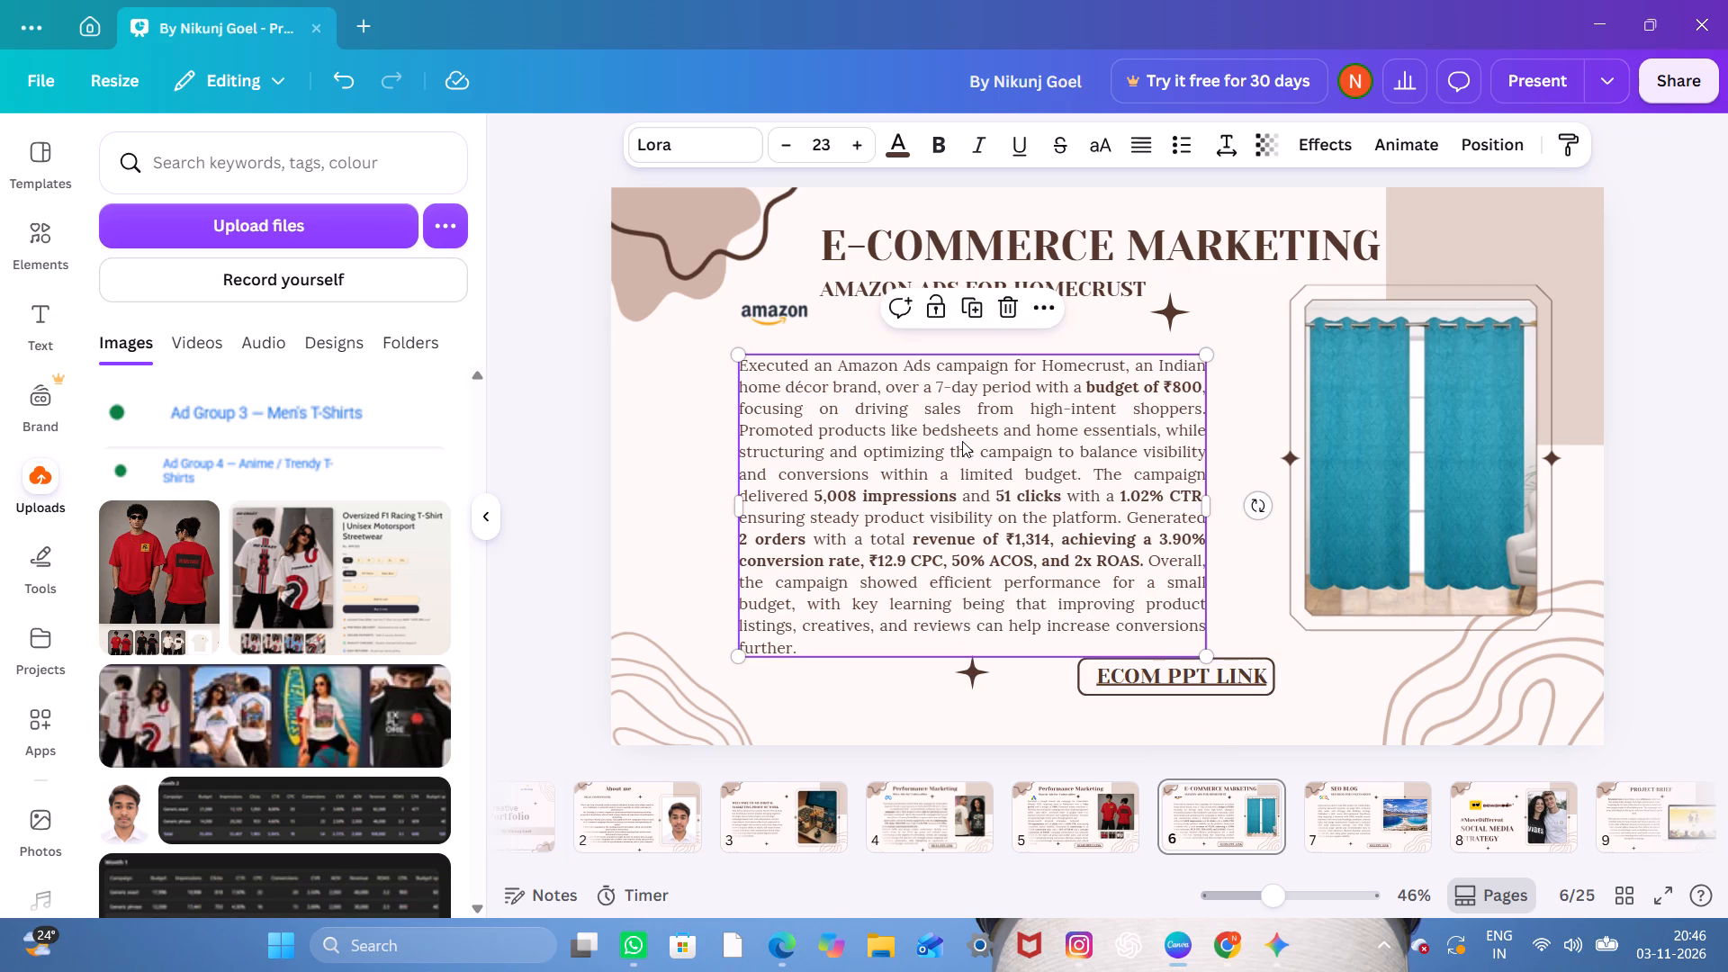
Replace the word "bedsheets" with "curtains" in the Homecrust campaign description on the E-Commerce Marketing slide.
{"action": "double_click", "coordinate": [1007, 427]}
{"action": "left_click", "coordinate": [996, 432]}
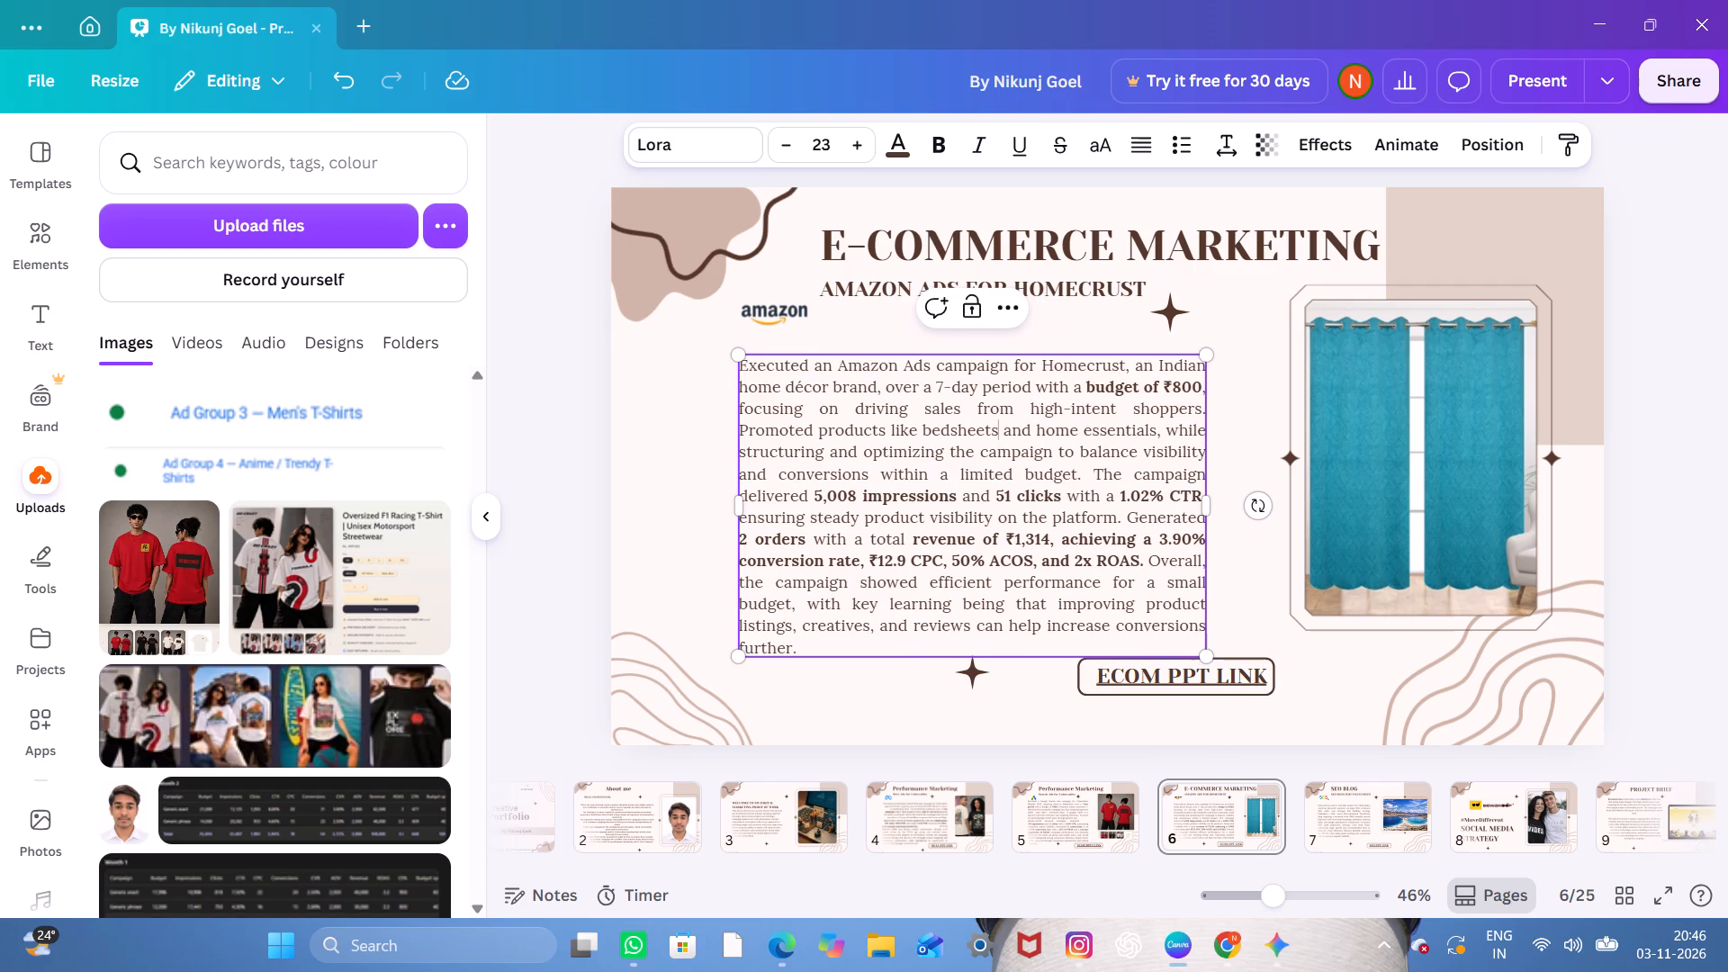
{"action": "key", "text": "BackSpace"}
{"action": "key", "text": "BackSpace"}
{"action": "key", "text": "BackSpace"}
{"action": "key", "text": "BackSpace"}
{"action": "key", "text": "BackSpace"}
{"action": "key", "text": "BackSpace"}
{"action": "key", "text": "BackSpace"}
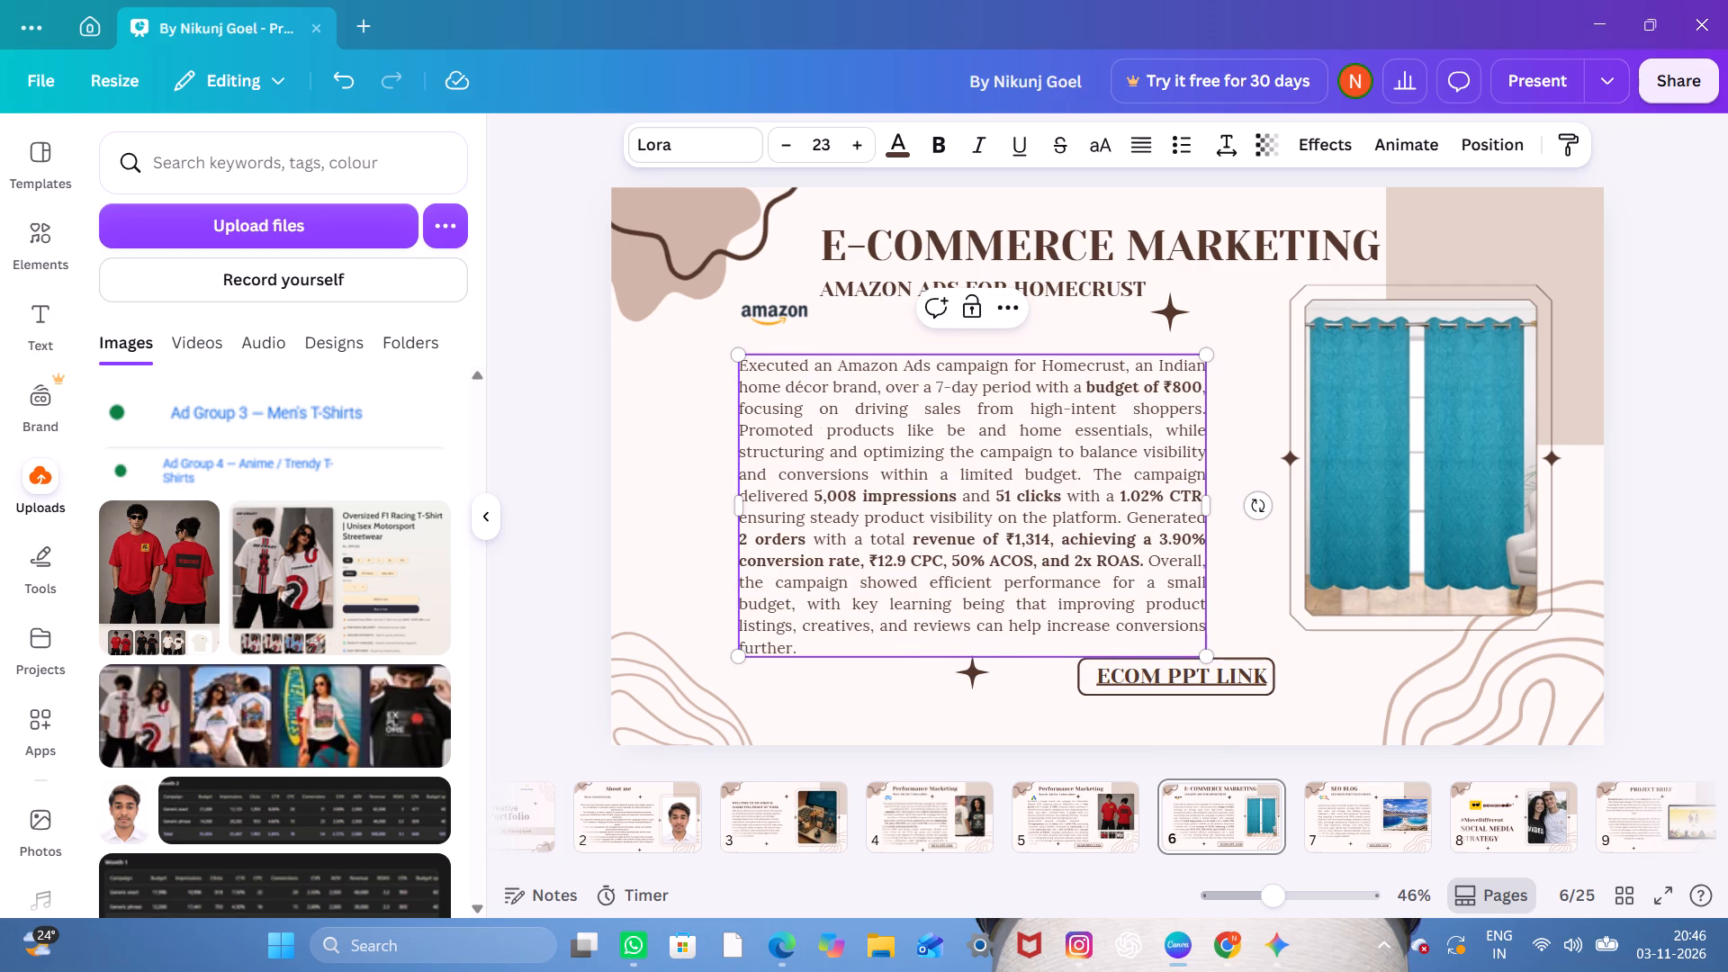
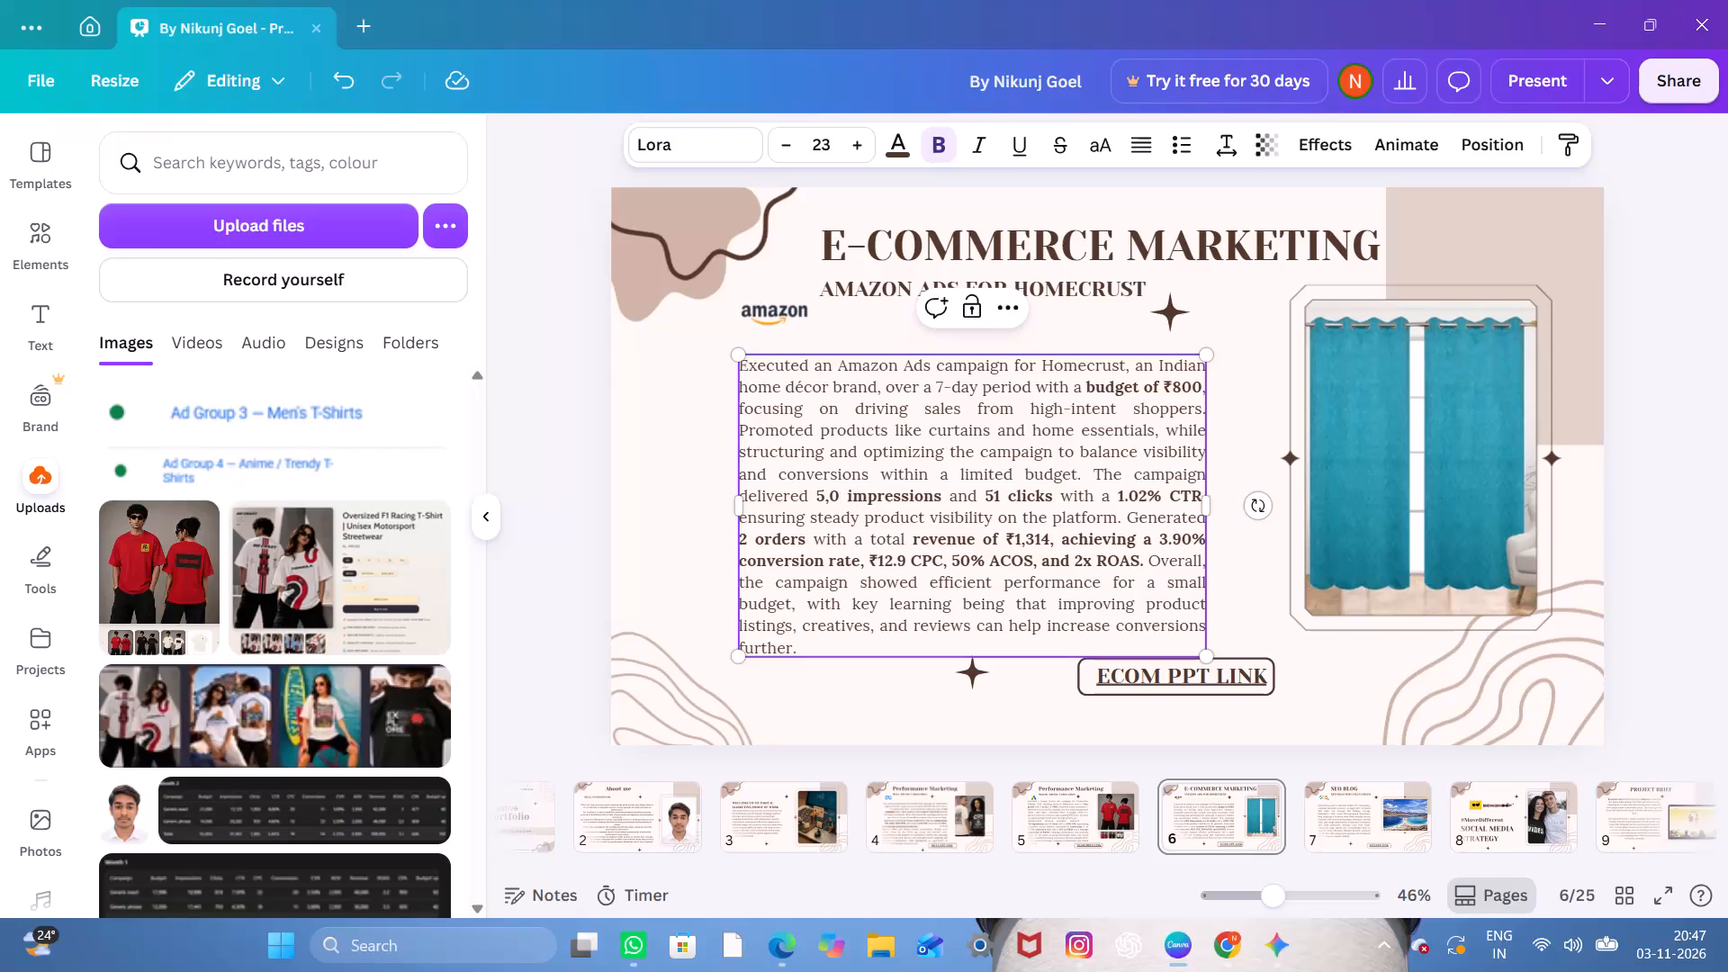
Replace the impressions figure in the Homecrust campaign paragraph on the E-Commerce Marketing slide with 4,823.
{"action": "key", "text": "BackSpace"}
{"action": "key", "text": "BackSpace"}
{"action": "key", "text": "BackSpace"}
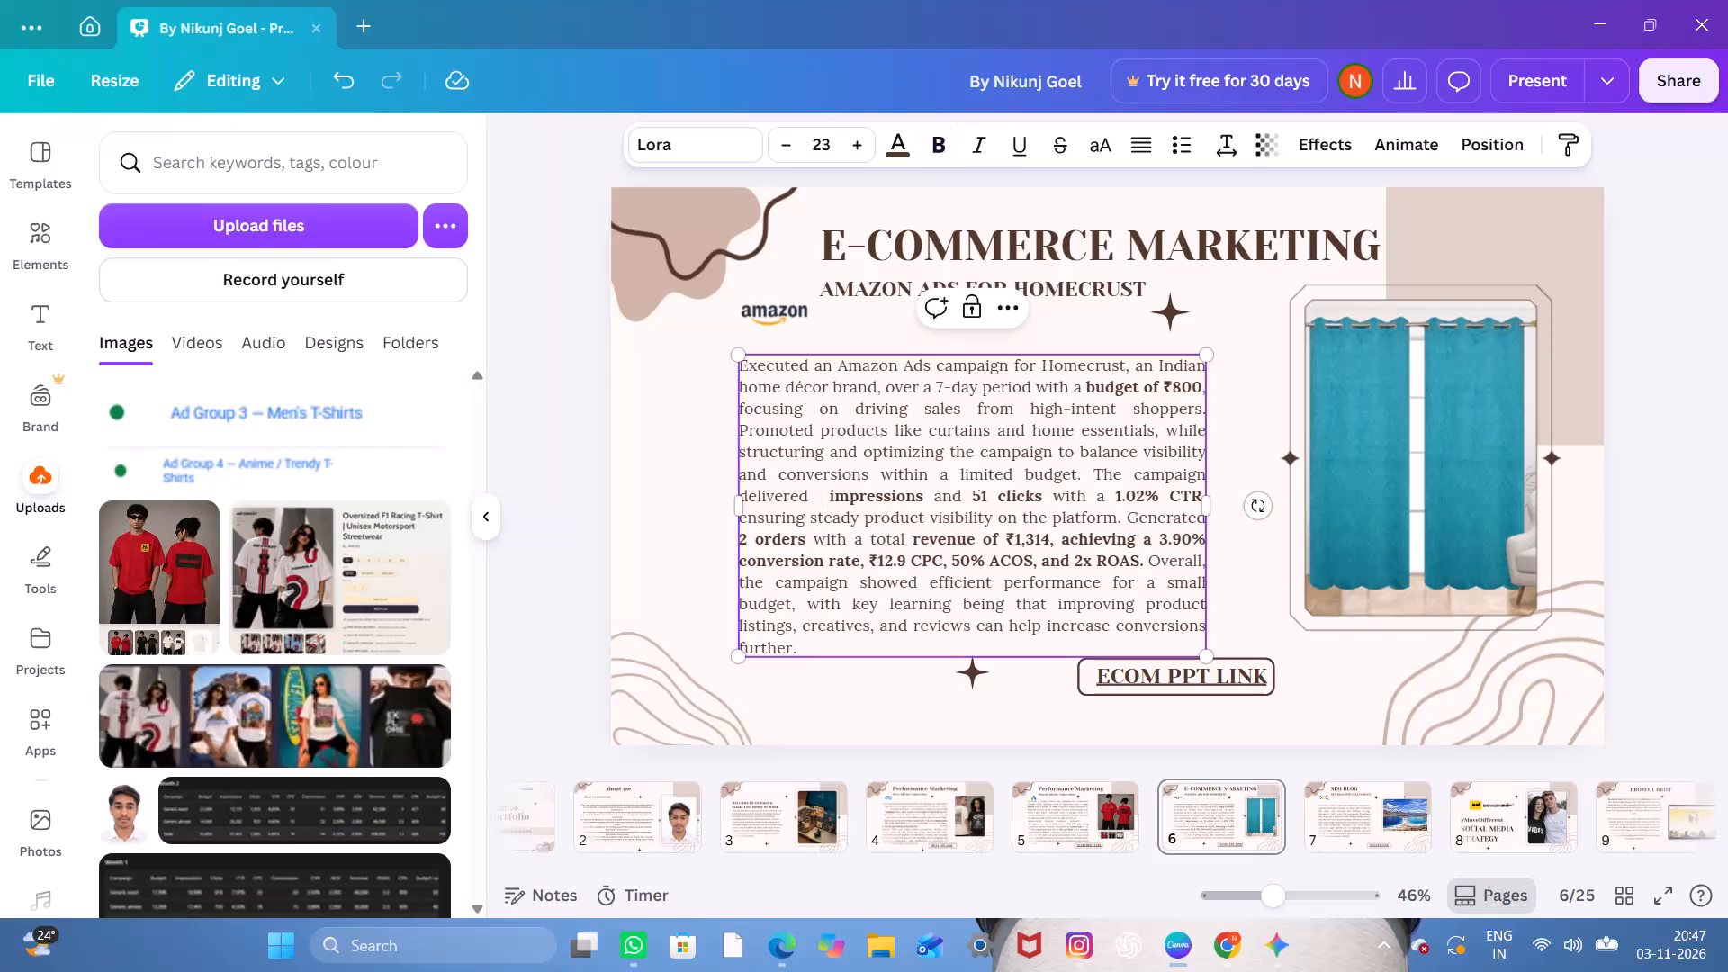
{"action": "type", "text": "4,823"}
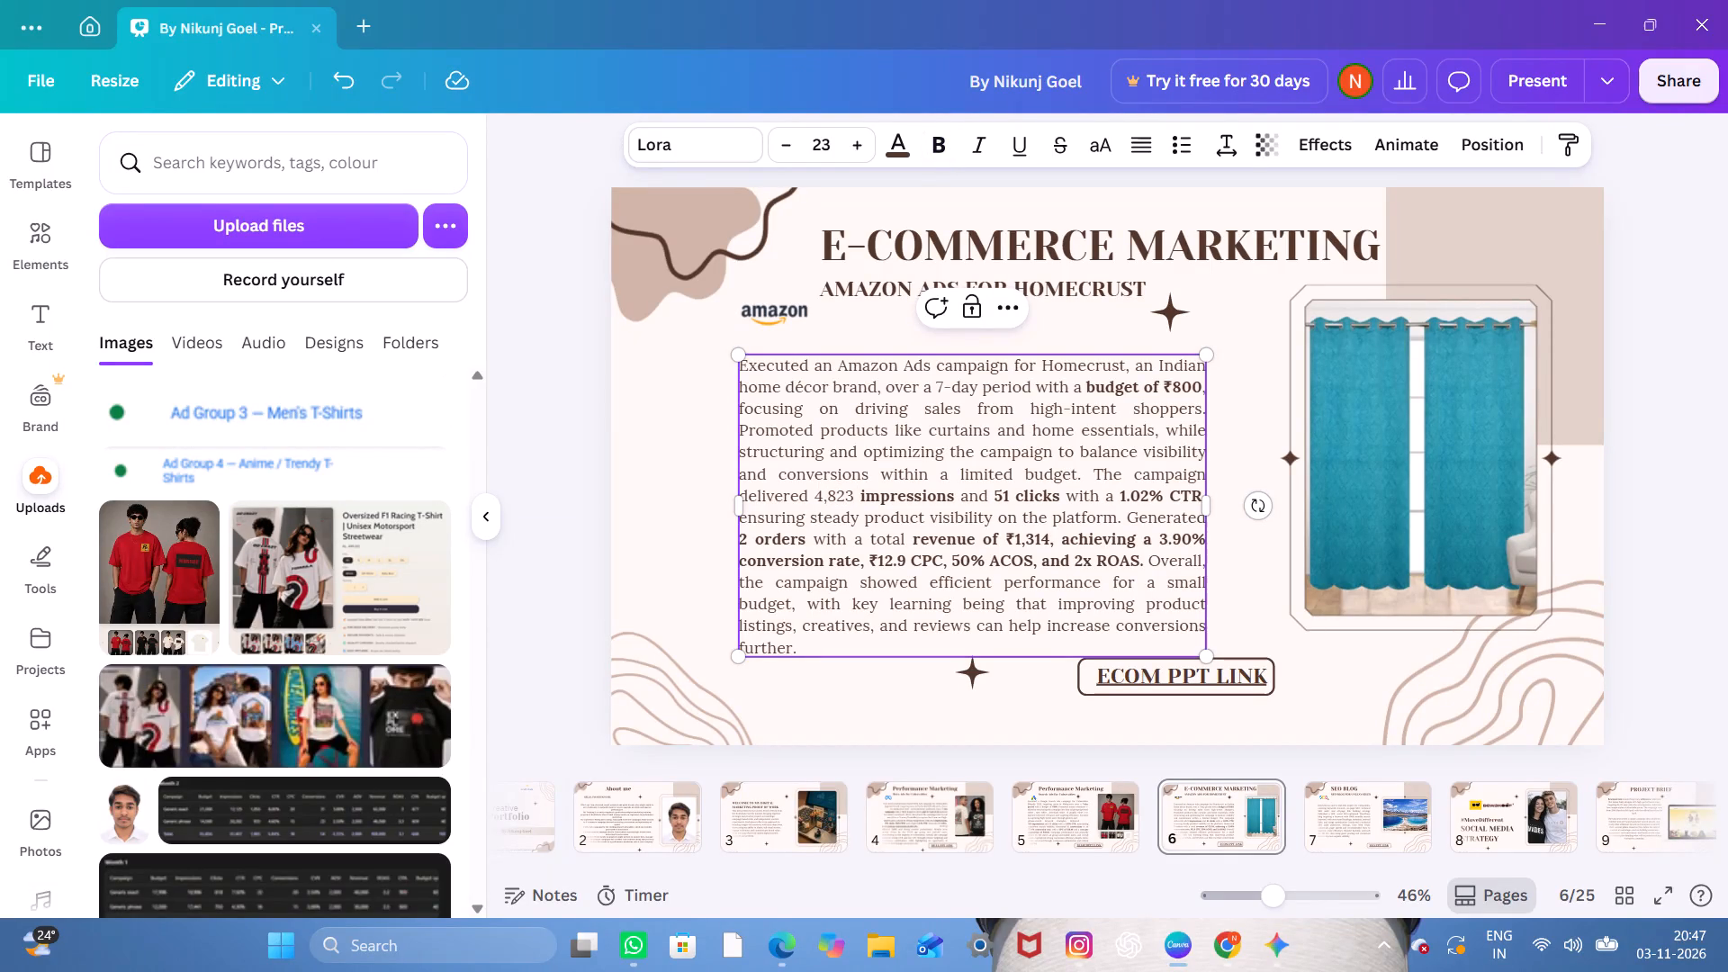
Start editing the clicks figure in the Homecrust campaign paragraph on the E-Commerce Marketing slide.
{"action": "left_click", "coordinate": [1012, 502]}
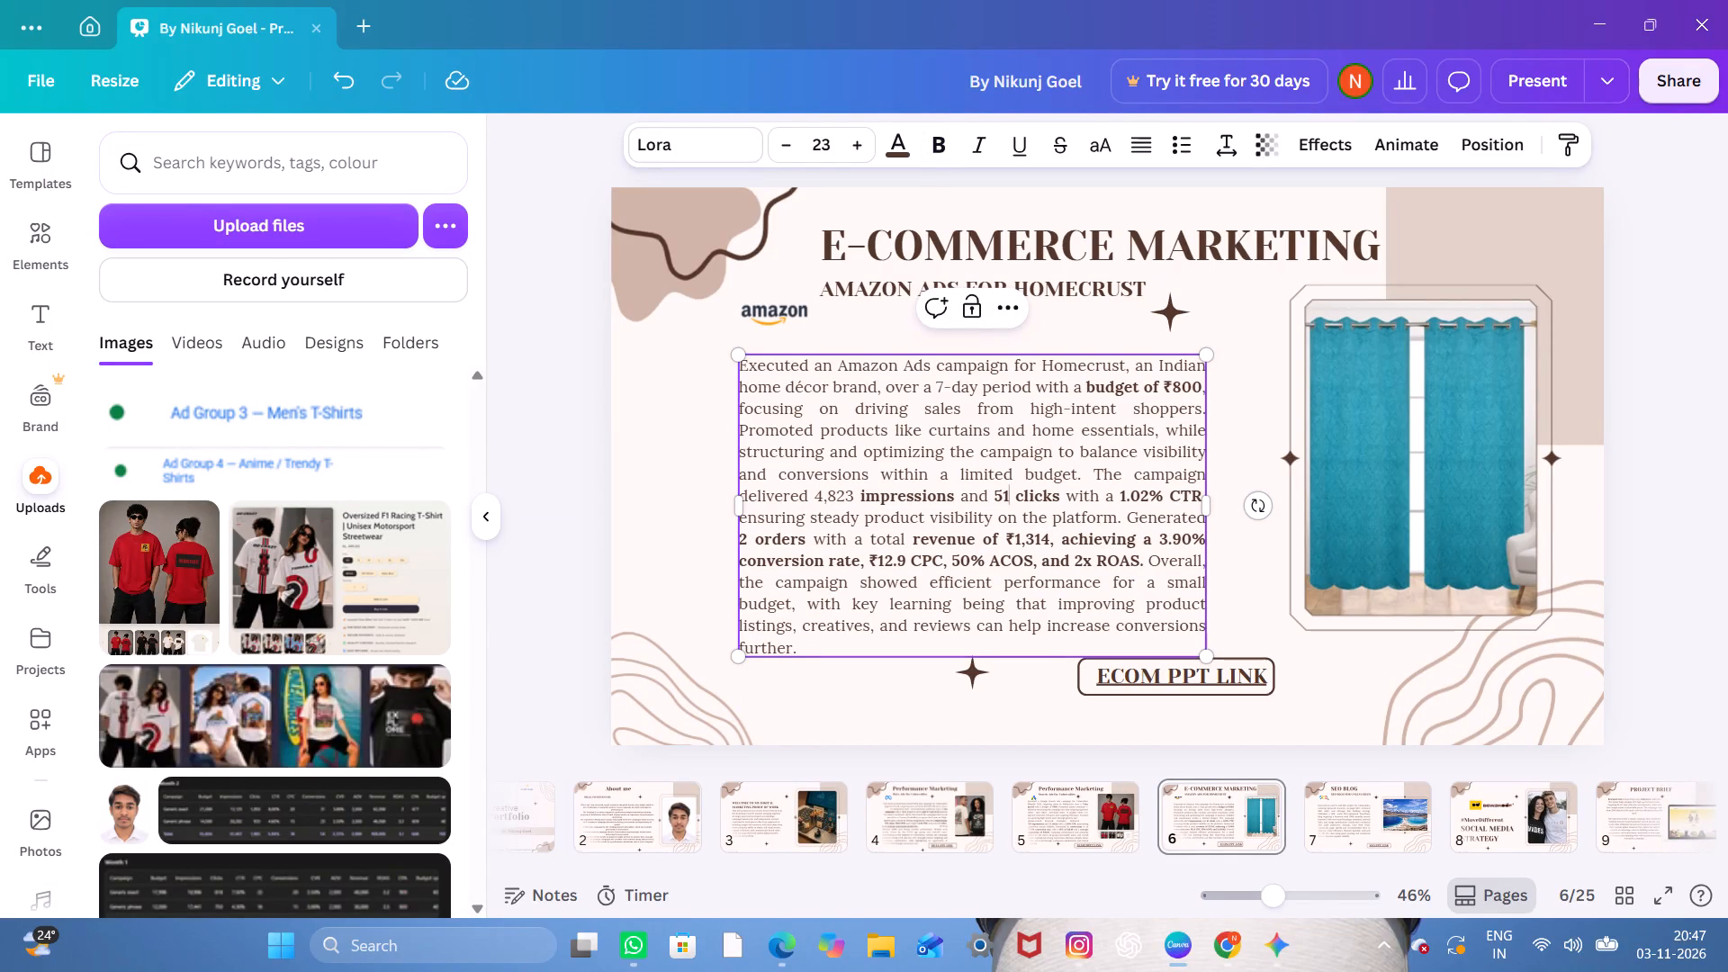
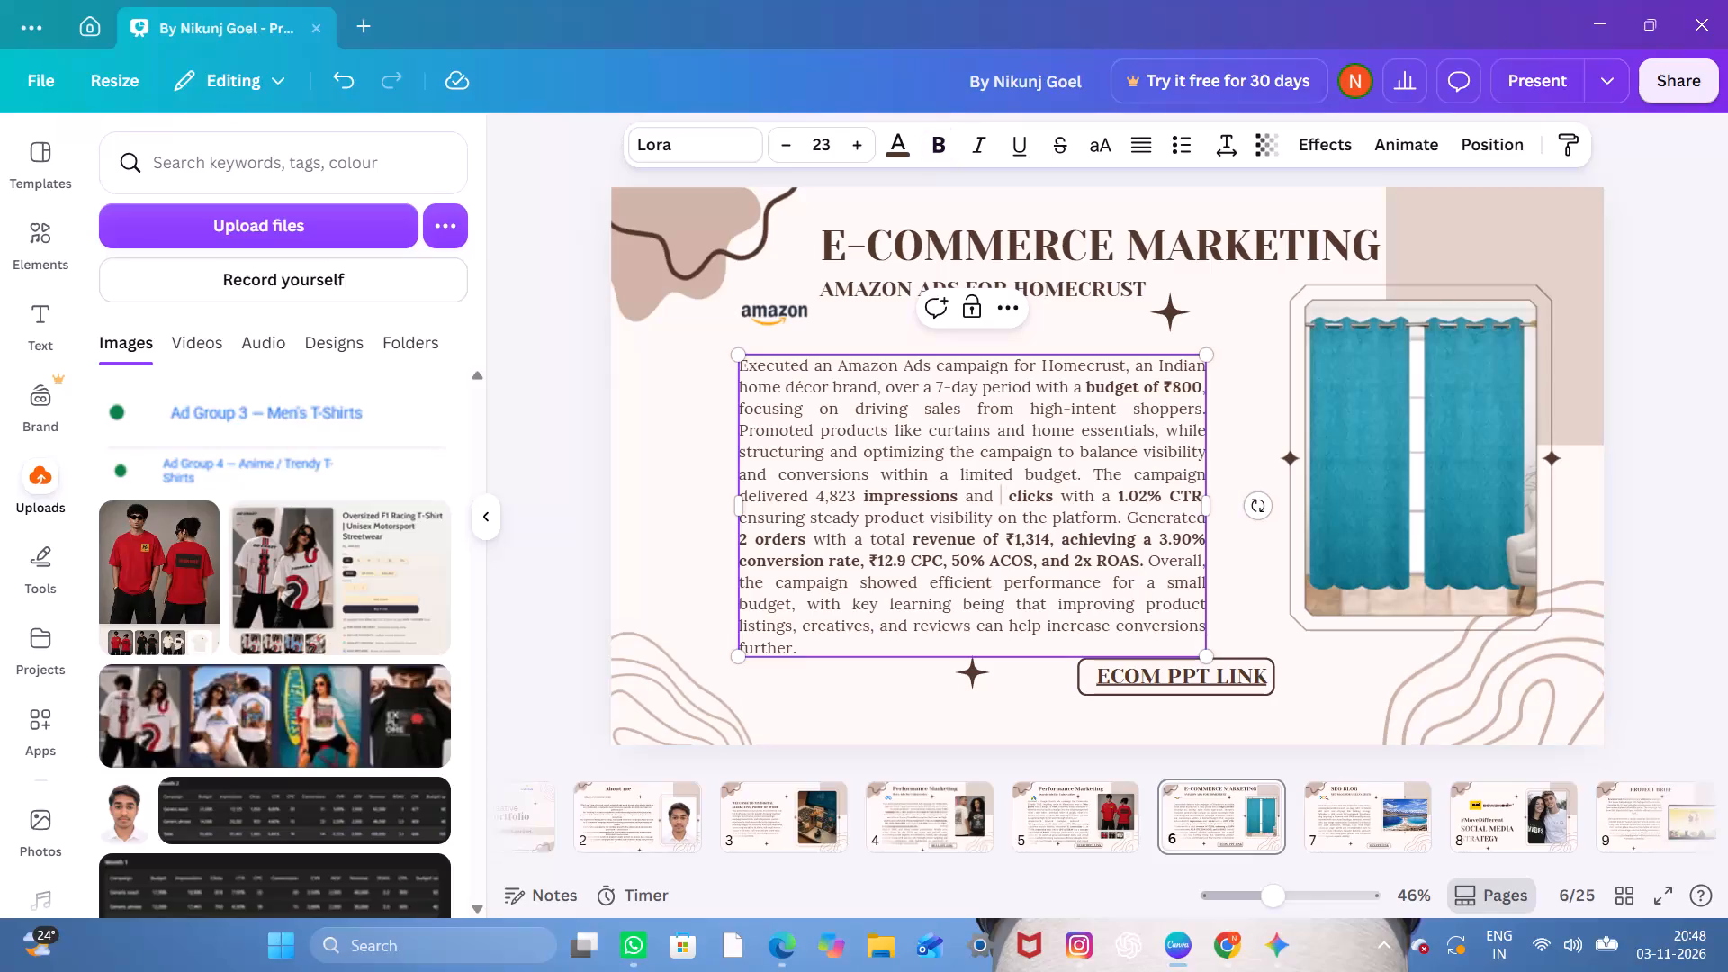
Enter 28 as the number of clicks in the Homecrust campaign paragraph on the E-Commerce Marketing slide.
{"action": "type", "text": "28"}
Clear the CTR figure in the Homecrust campaign paragraph, leaving only the percent sign before CTR.
{"action": "left_click", "coordinate": [1159, 505]}
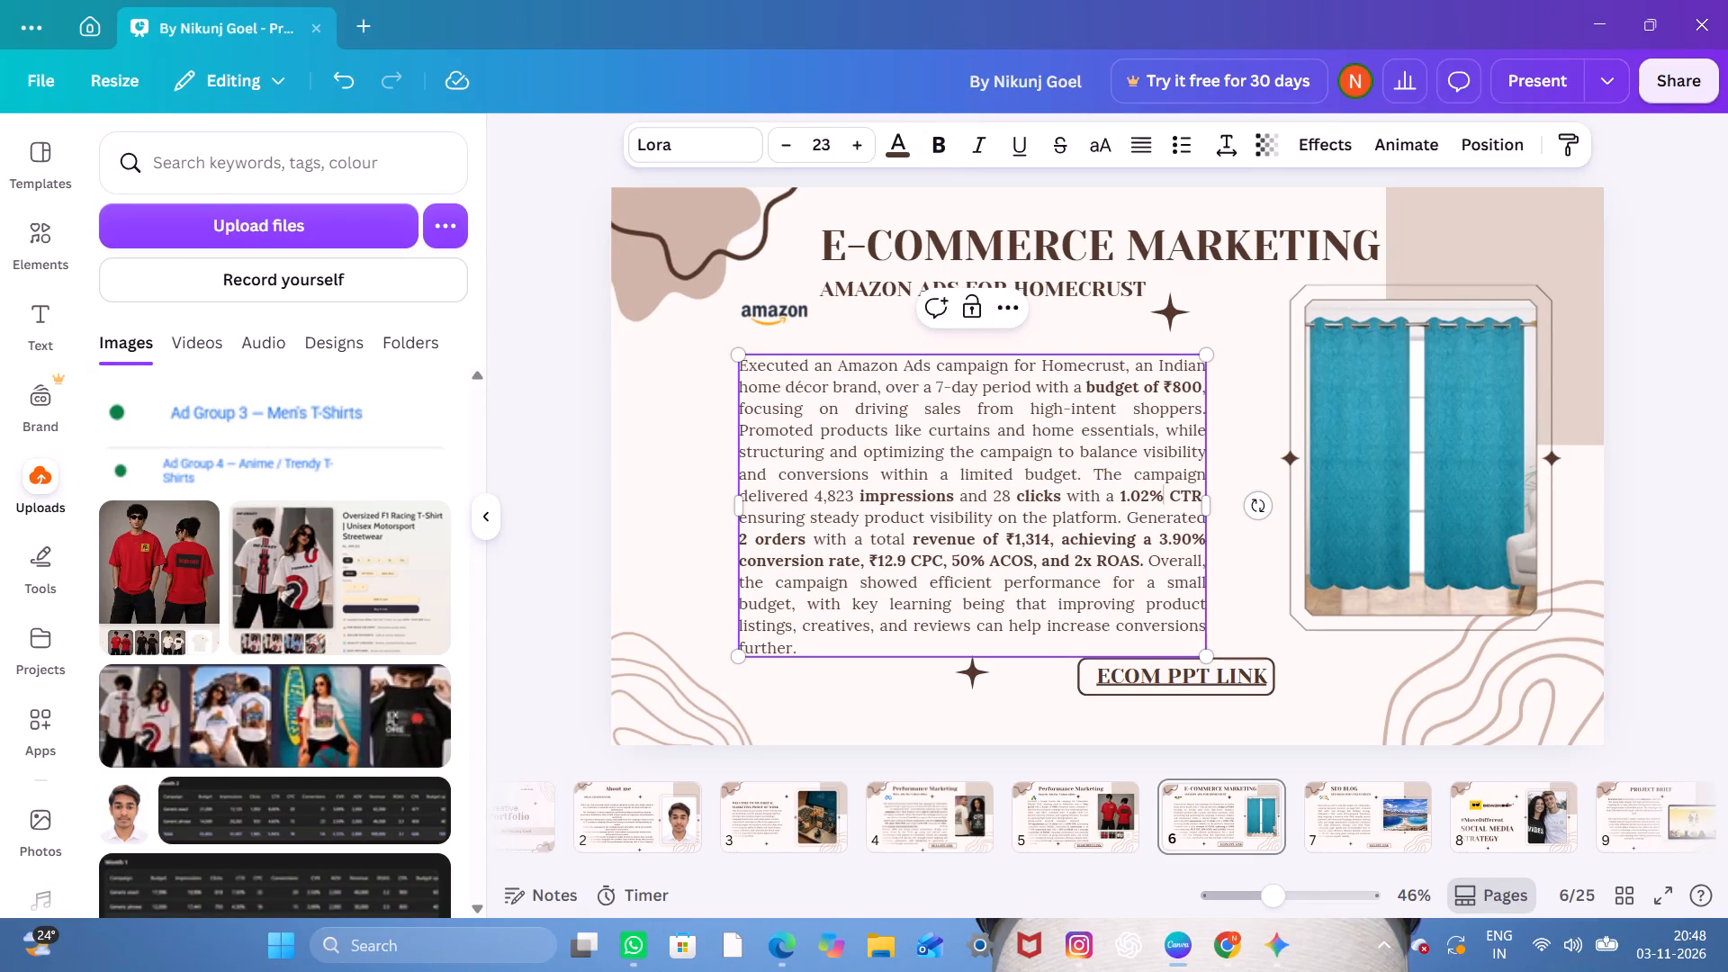
{"action": "left_click", "coordinate": [1147, 501]}
{"action": "key", "text": "BackSpace"}
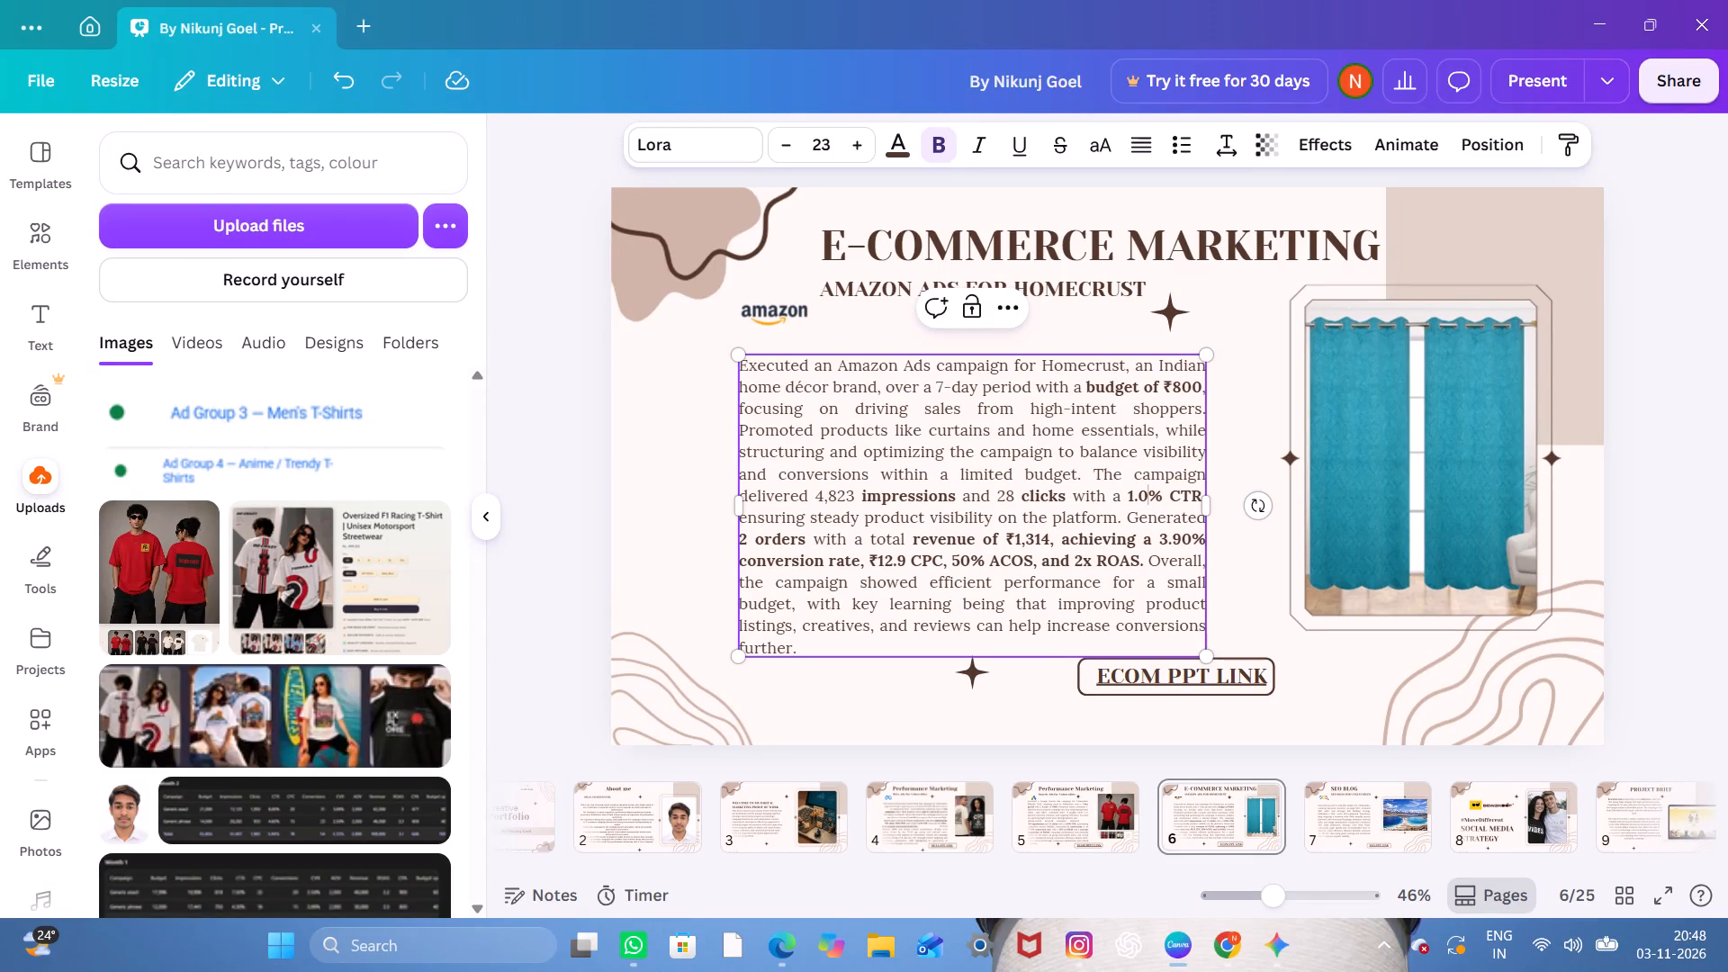
{"action": "key", "text": "BackSpace"}
{"action": "key", "text": "BackSpace"}
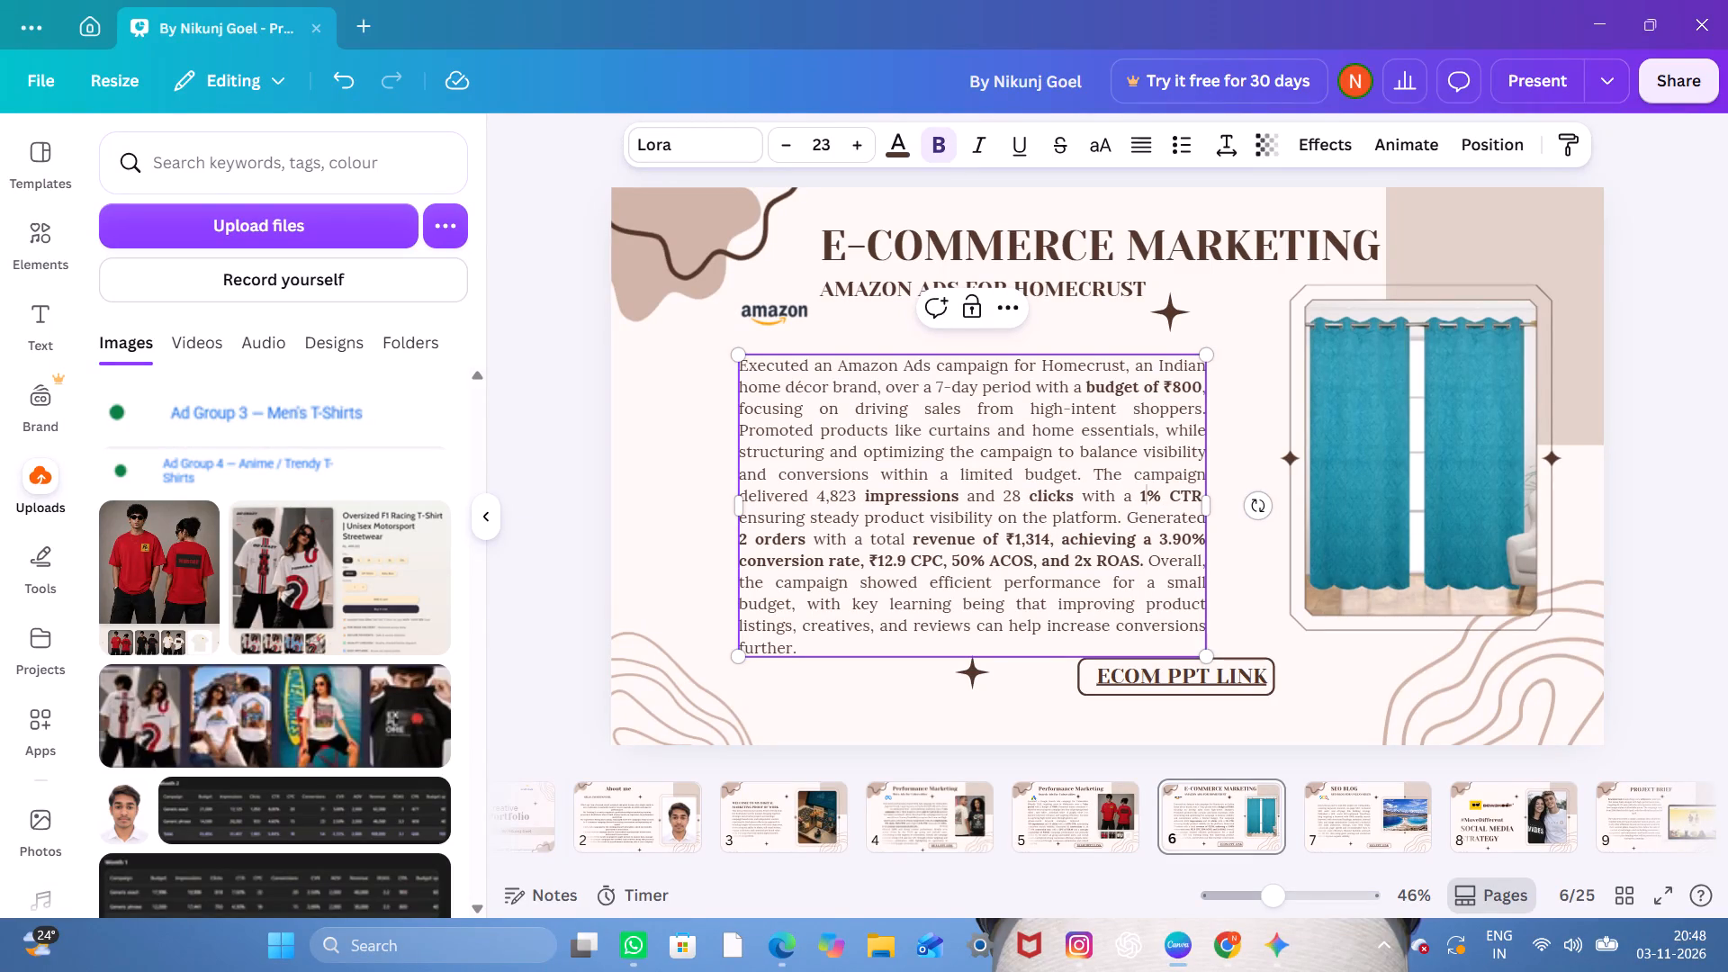
{"action": "key", "text": "BackSpace"}
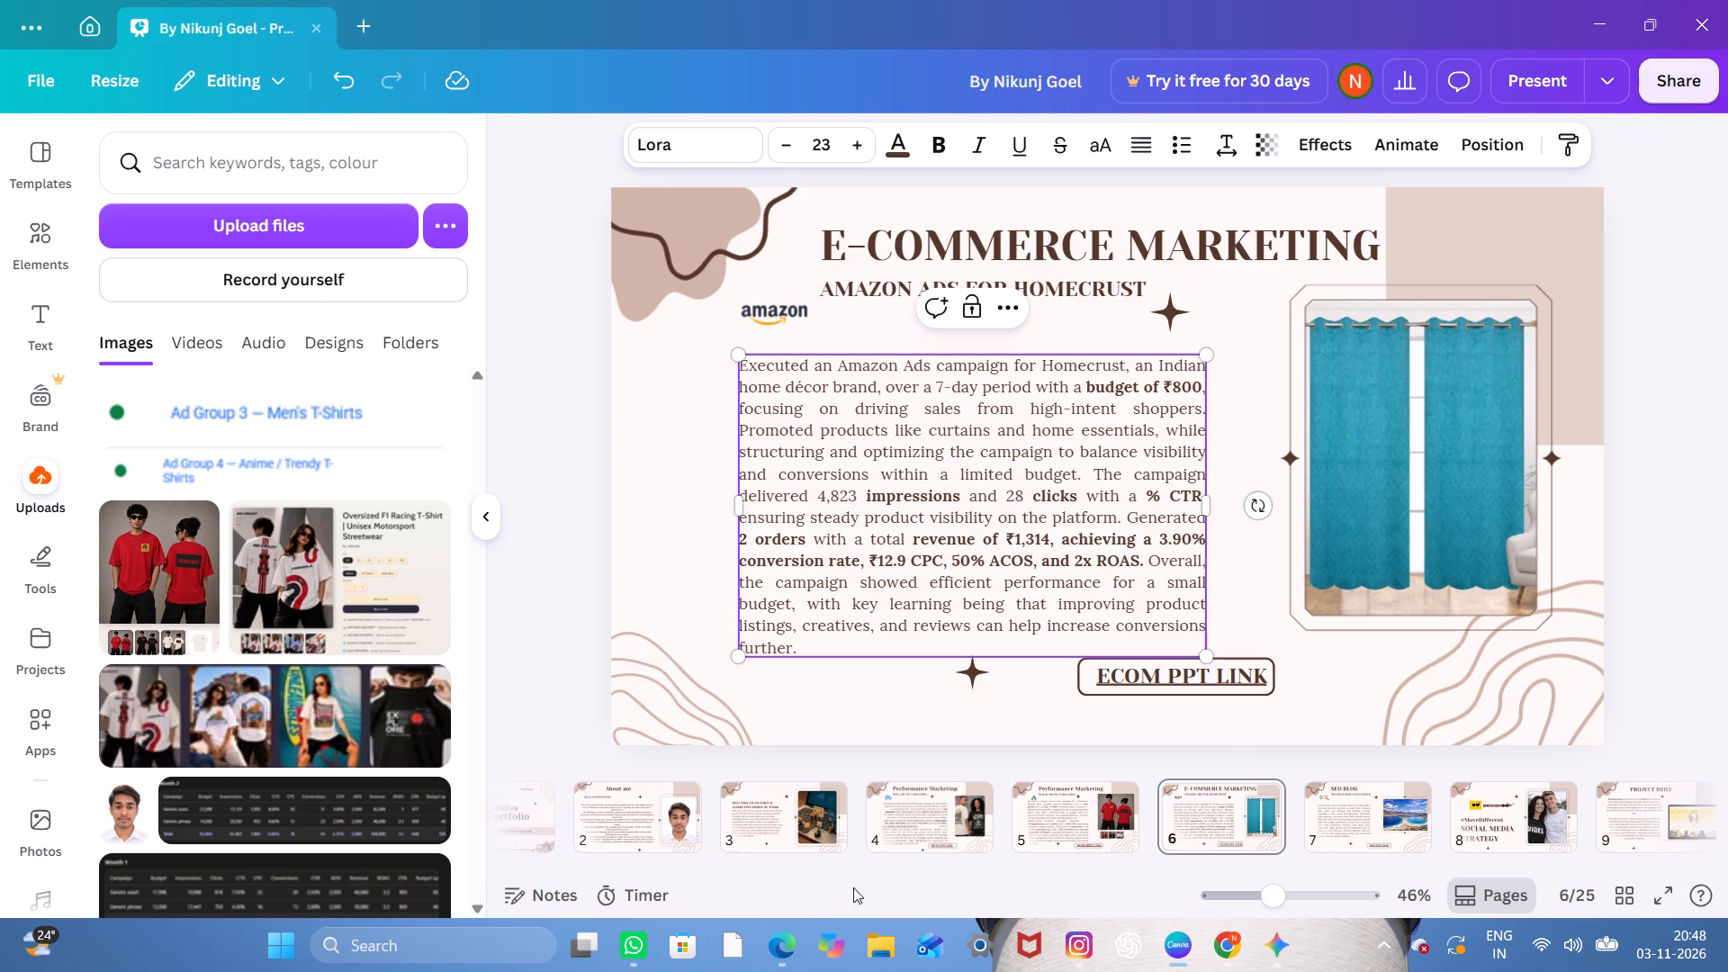
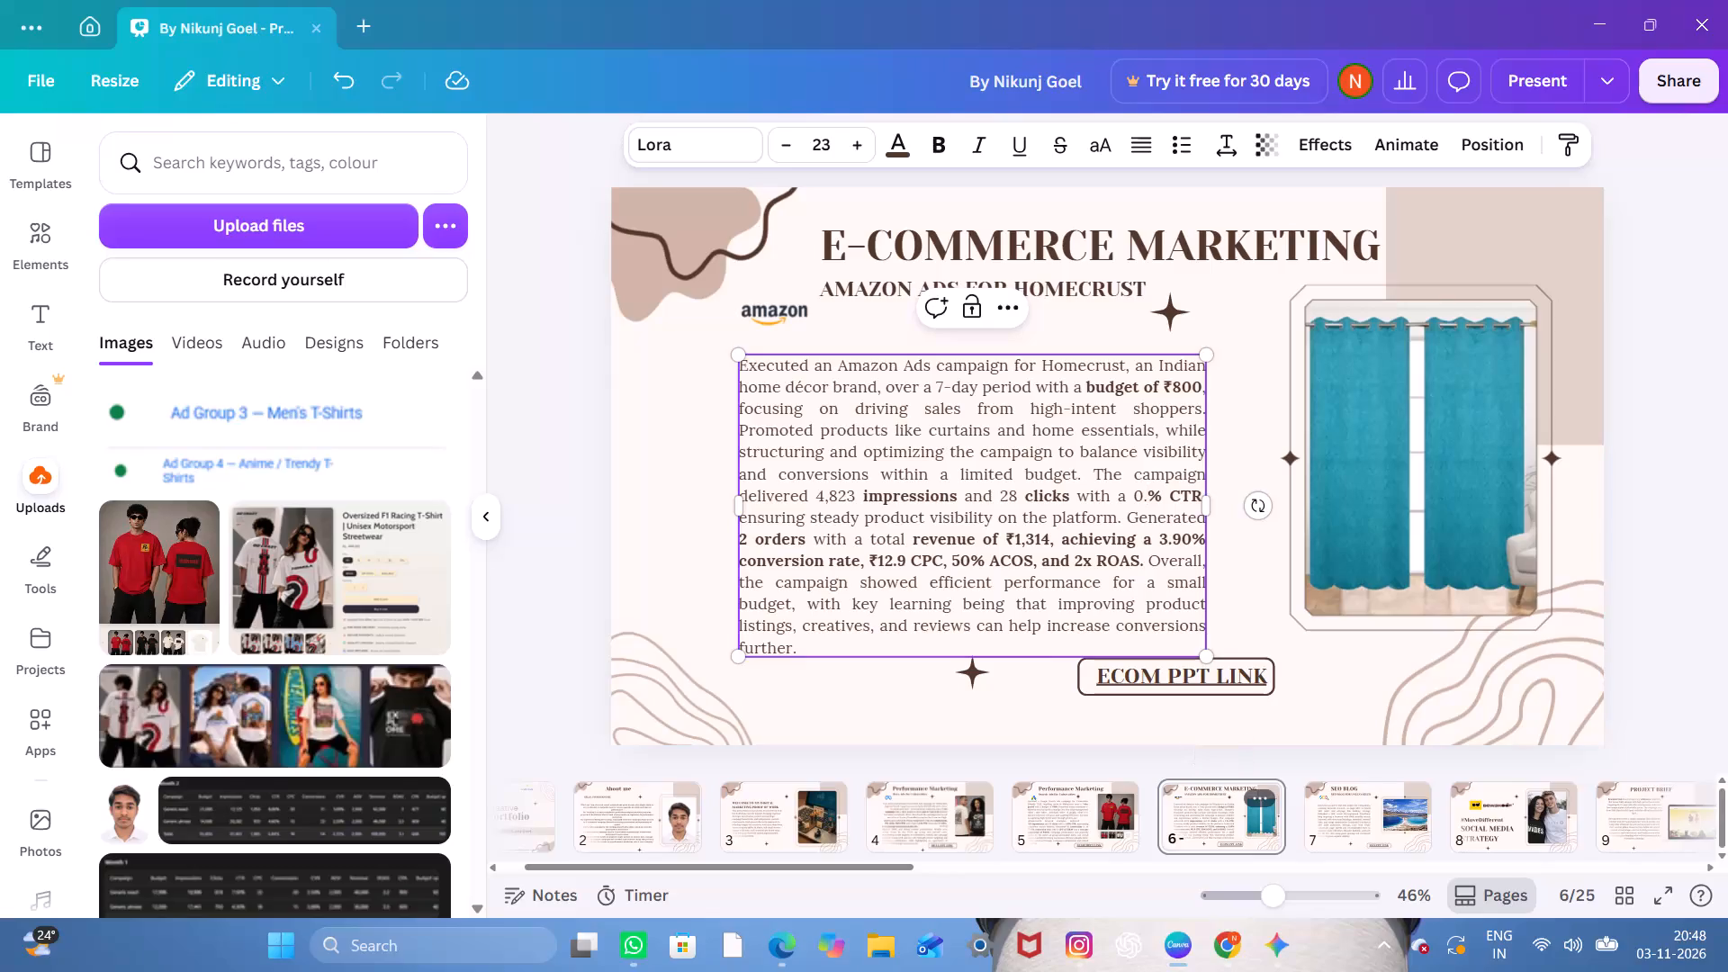
Complete the CTR figure in the E-Commerce Marketing paragraph as 0.58%.
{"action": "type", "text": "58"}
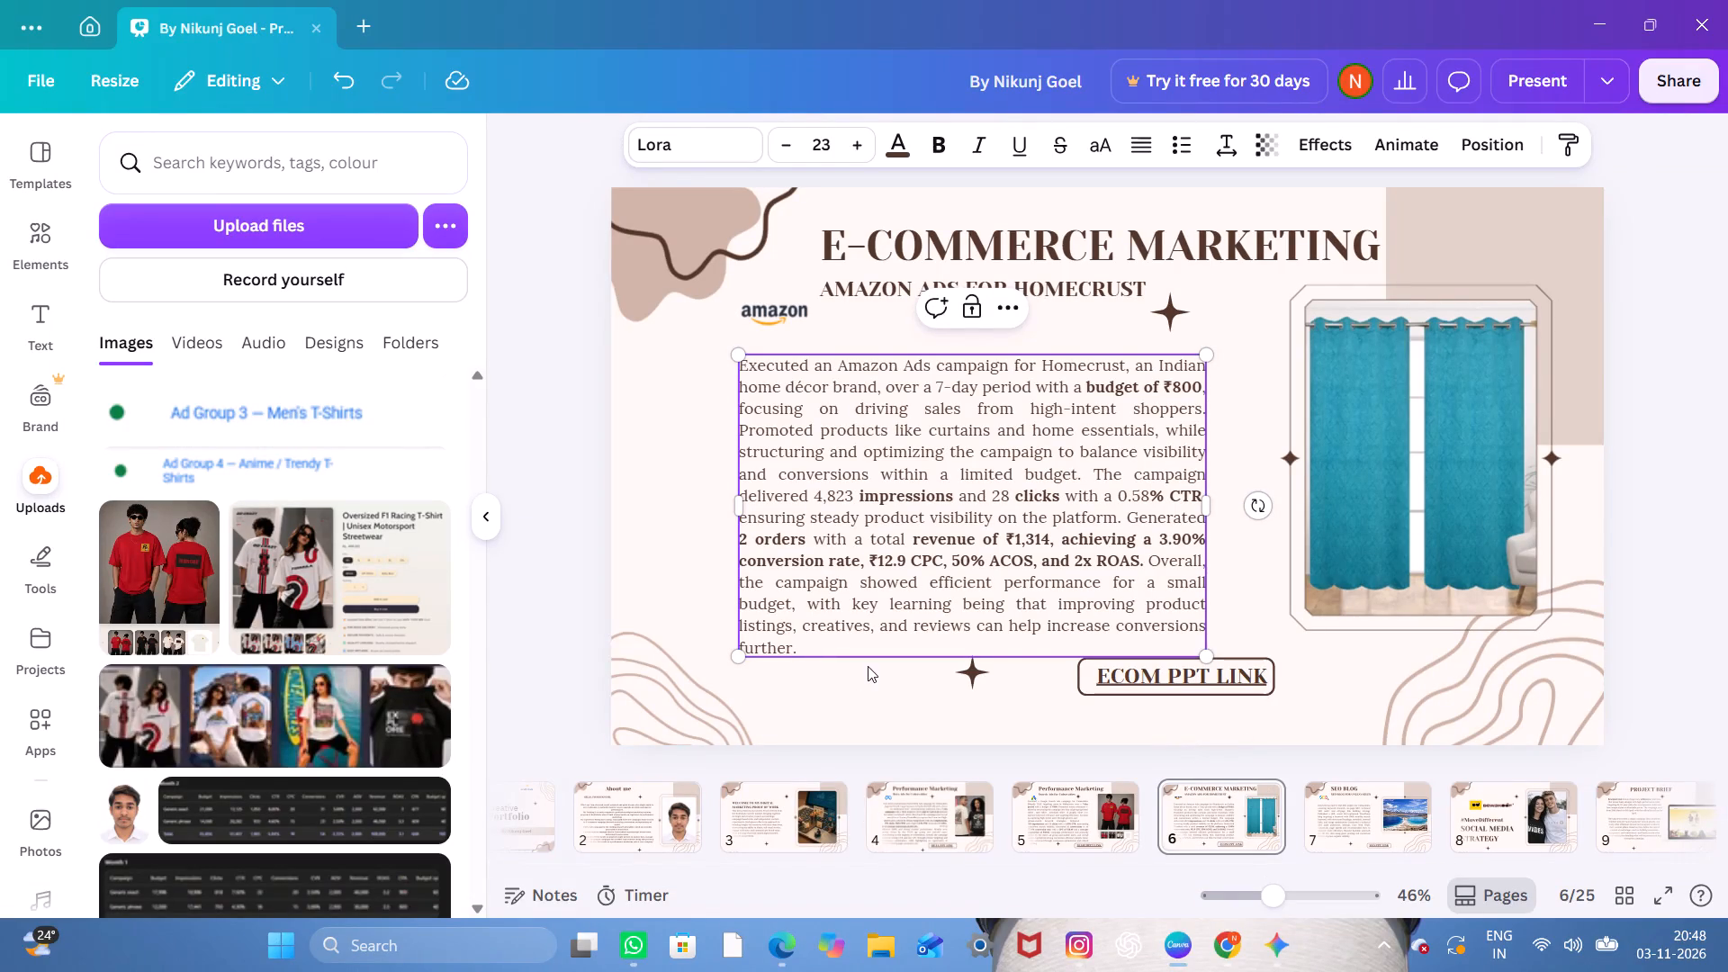
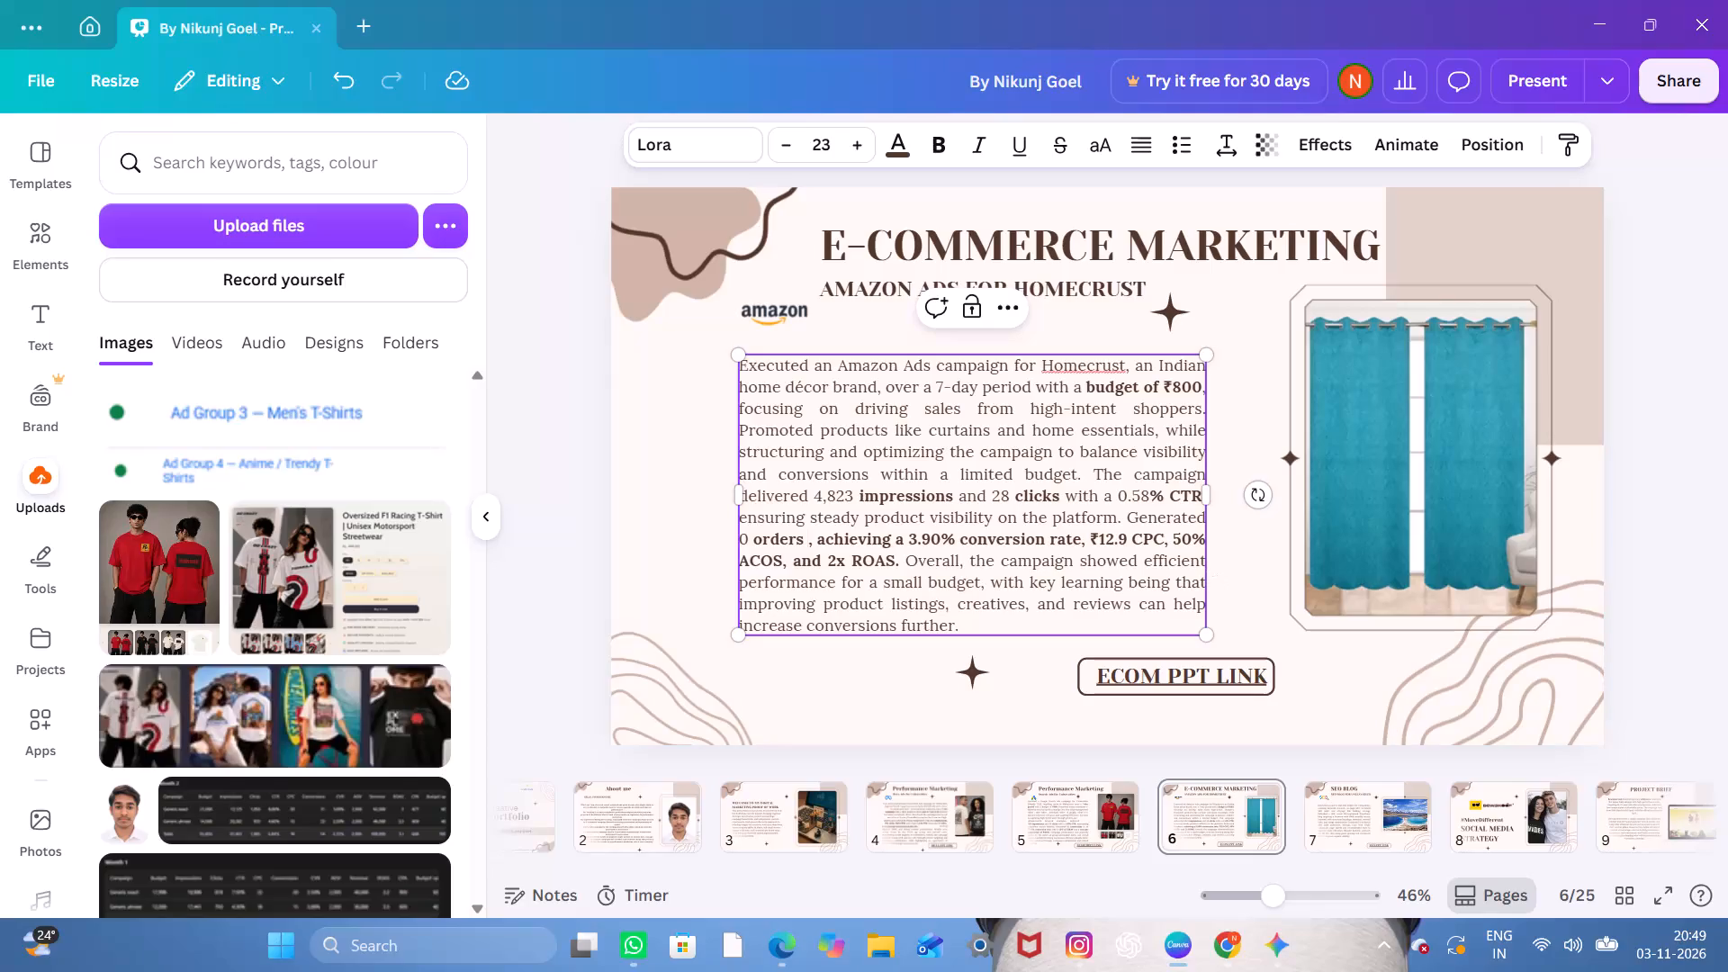
Change the conversion rate in the Homecrust Amazon Ads paragraph on the E-Commerce Marketing slide to 0%.
{"action": "left_click", "coordinate": [939, 541]}
{"action": "key", "text": "BackSpace"}
{"action": "key", "text": "BackSpace"}
{"action": "key", "text": "BackSpace"}
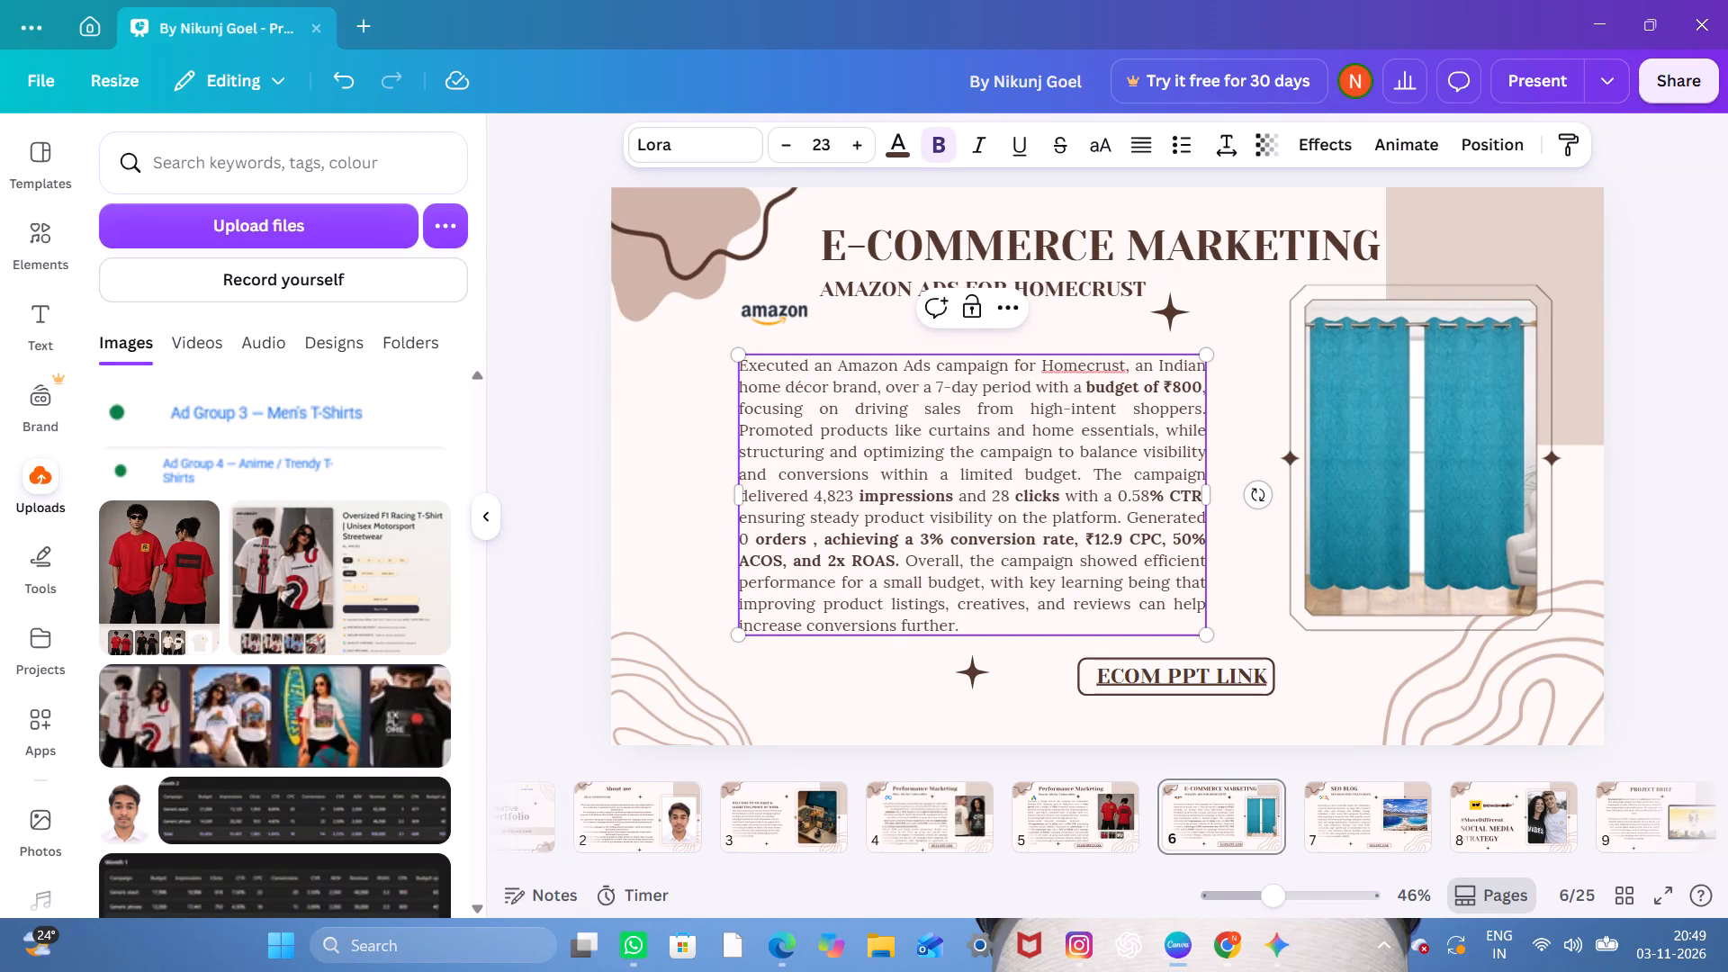
{"action": "key", "text": "BackSpace"}
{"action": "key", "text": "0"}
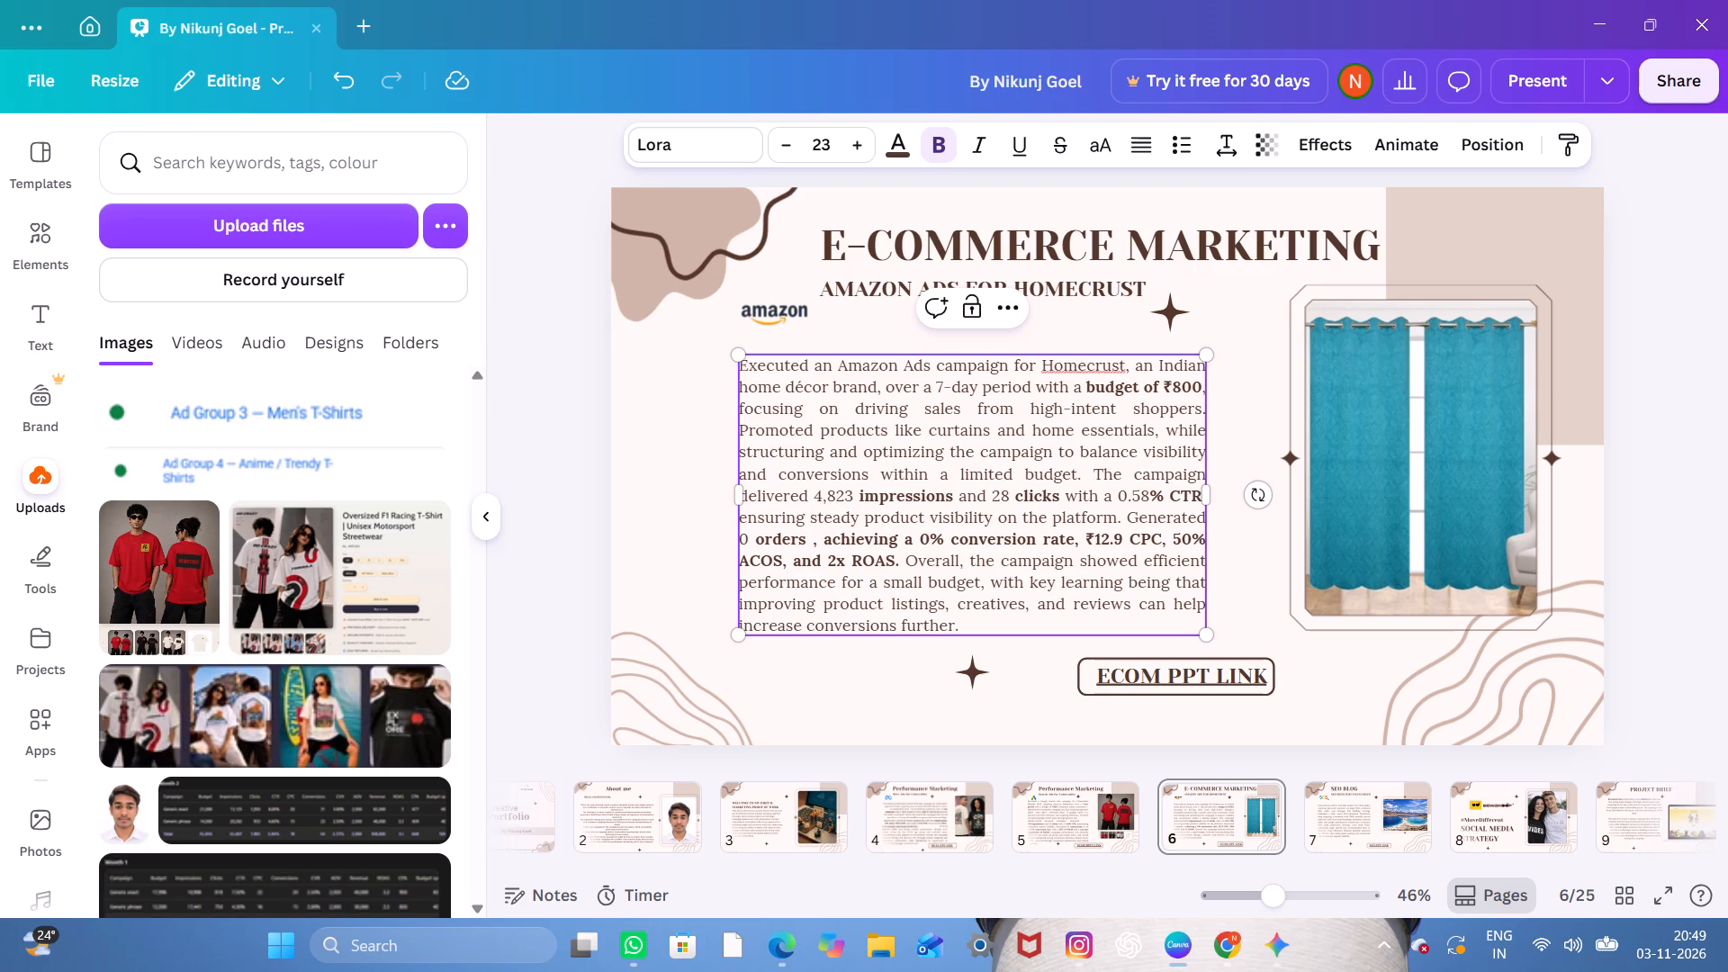
Delete the phrase "achieving a 0% conversion rate" from the Homecrust campaign paragraph on the E-Commerce Marketing slide.
{"action": "left_click", "coordinate": [1074, 546]}
{"action": "key", "text": "BackSpace"}
{"action": "key", "text": "BackSpace"}
{"action": "key", "text": "BackSpace"}
{"action": "key", "text": "BackSpace"}
{"action": "key", "text": "BackSpace"}
{"action": "key", "text": "BackSpace"}
{"action": "key", "text": "BackSpace"}
{"action": "key", "text": "BackSpace"}
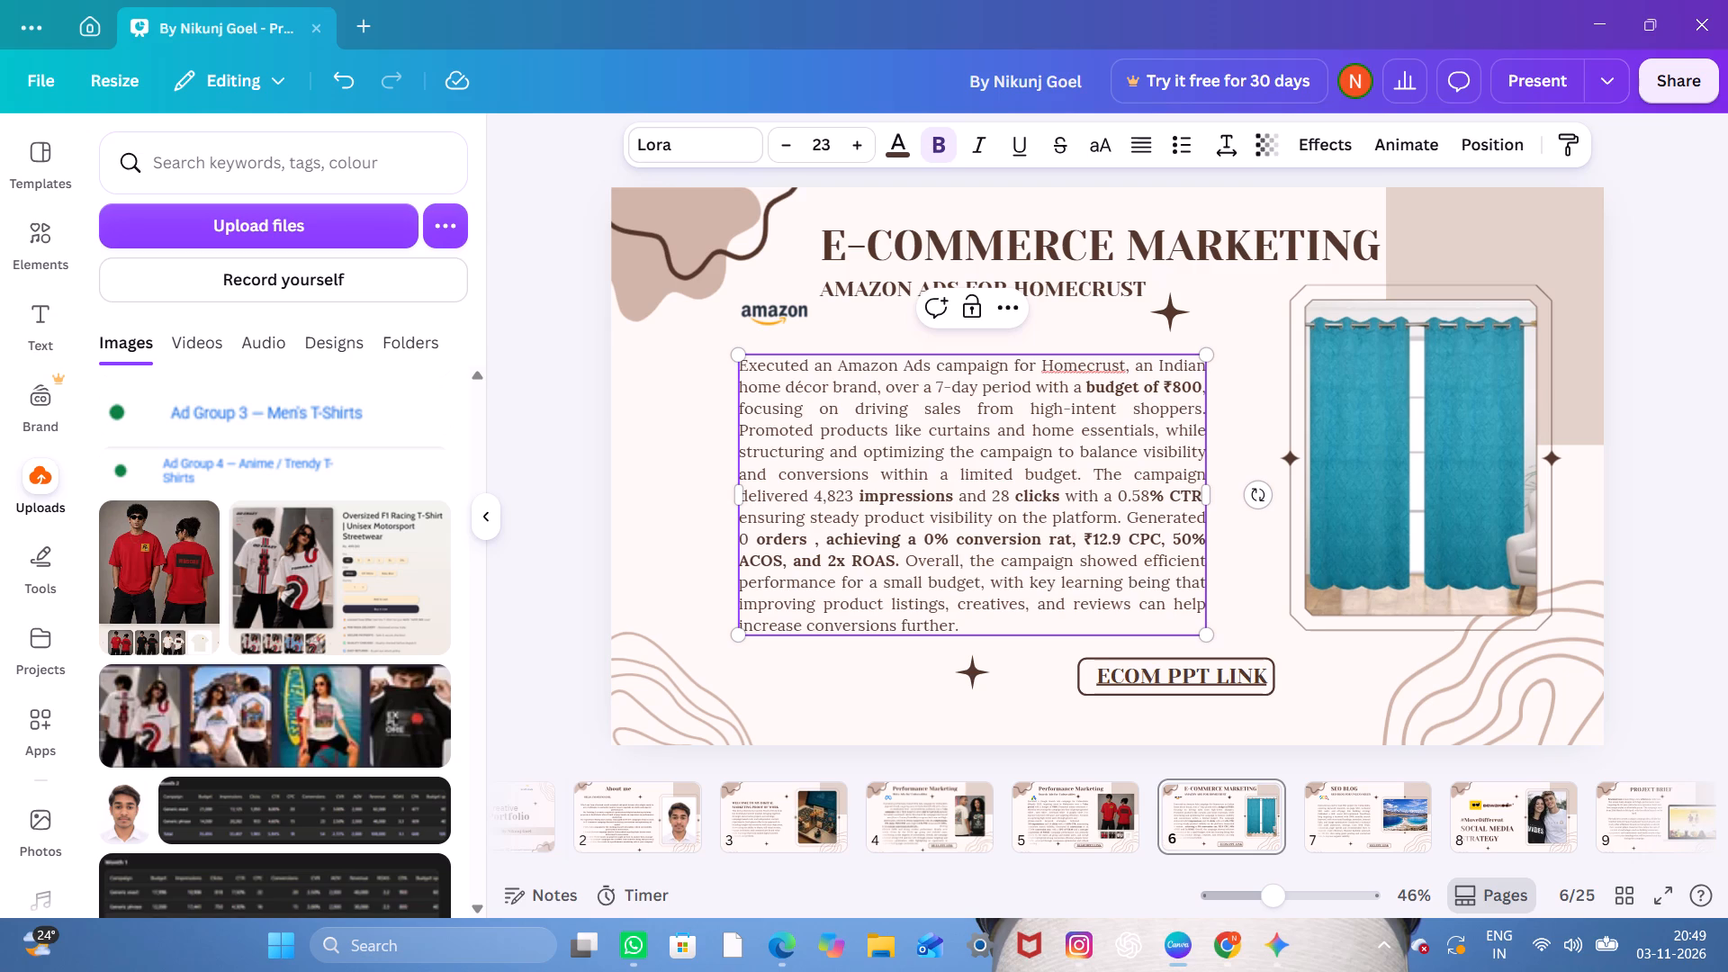
{"action": "key", "text": "BackSpace"}
{"action": "key", "text": "BackSpace"}
{"action": "key", "text": "BackSpace"}
{"action": "key", "text": "BackSpace"}
{"action": "key", "text": "BackSpace"}
{"action": "key", "text": "BackSpace"}
{"action": "key", "text": "BackSpace"}
{"action": "key", "text": "BackSpace"}
{"action": "key", "text": "BackSpace"}
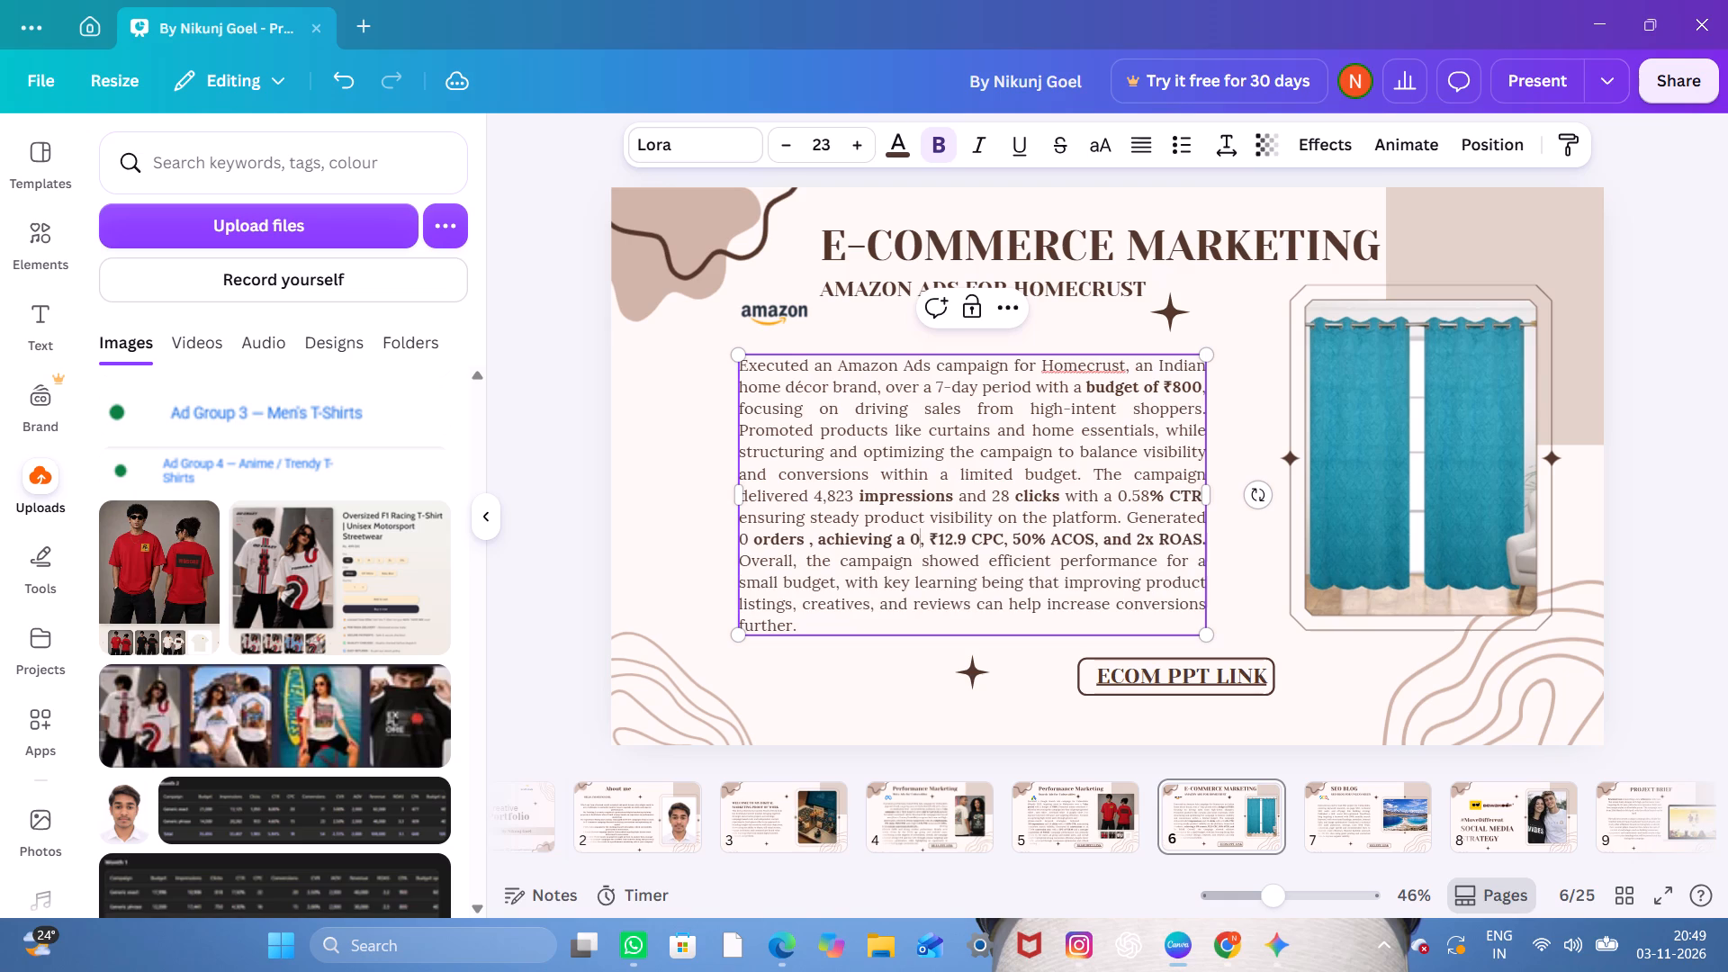
{"action": "key", "text": "BackSpace"}
{"action": "key", "text": "BackSpace"}
{"action": "key", "text": "BackSpace"}
{"action": "key", "text": "BackSpace"}
{"action": "key", "text": "BackSpace"}
{"action": "key", "text": "BackSpace"}
{"action": "key", "text": "BackSpace"}
{"action": "key", "text": "BackSpace"}
{"action": "key", "text": "BackSpace"}
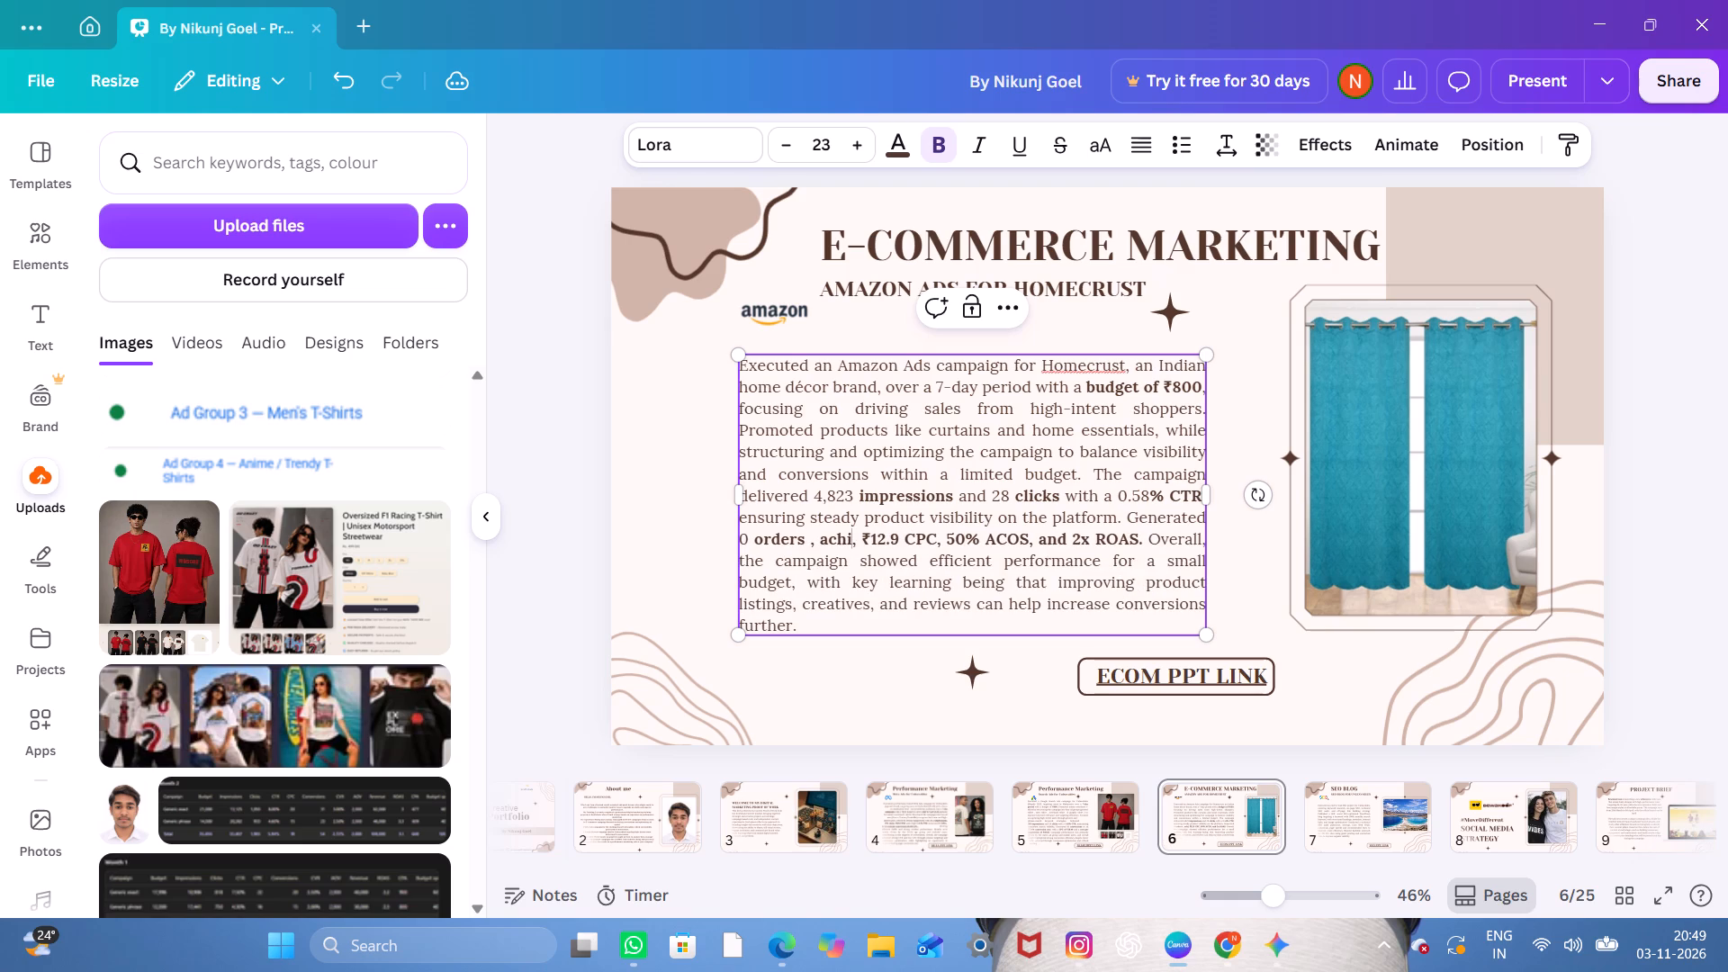
{"action": "key", "text": "BackSpace"}
{"action": "key", "text": "BackSpace"}
{"action": "key", "text": "BackSpace"}
{"action": "key", "text": "BackSpace"}
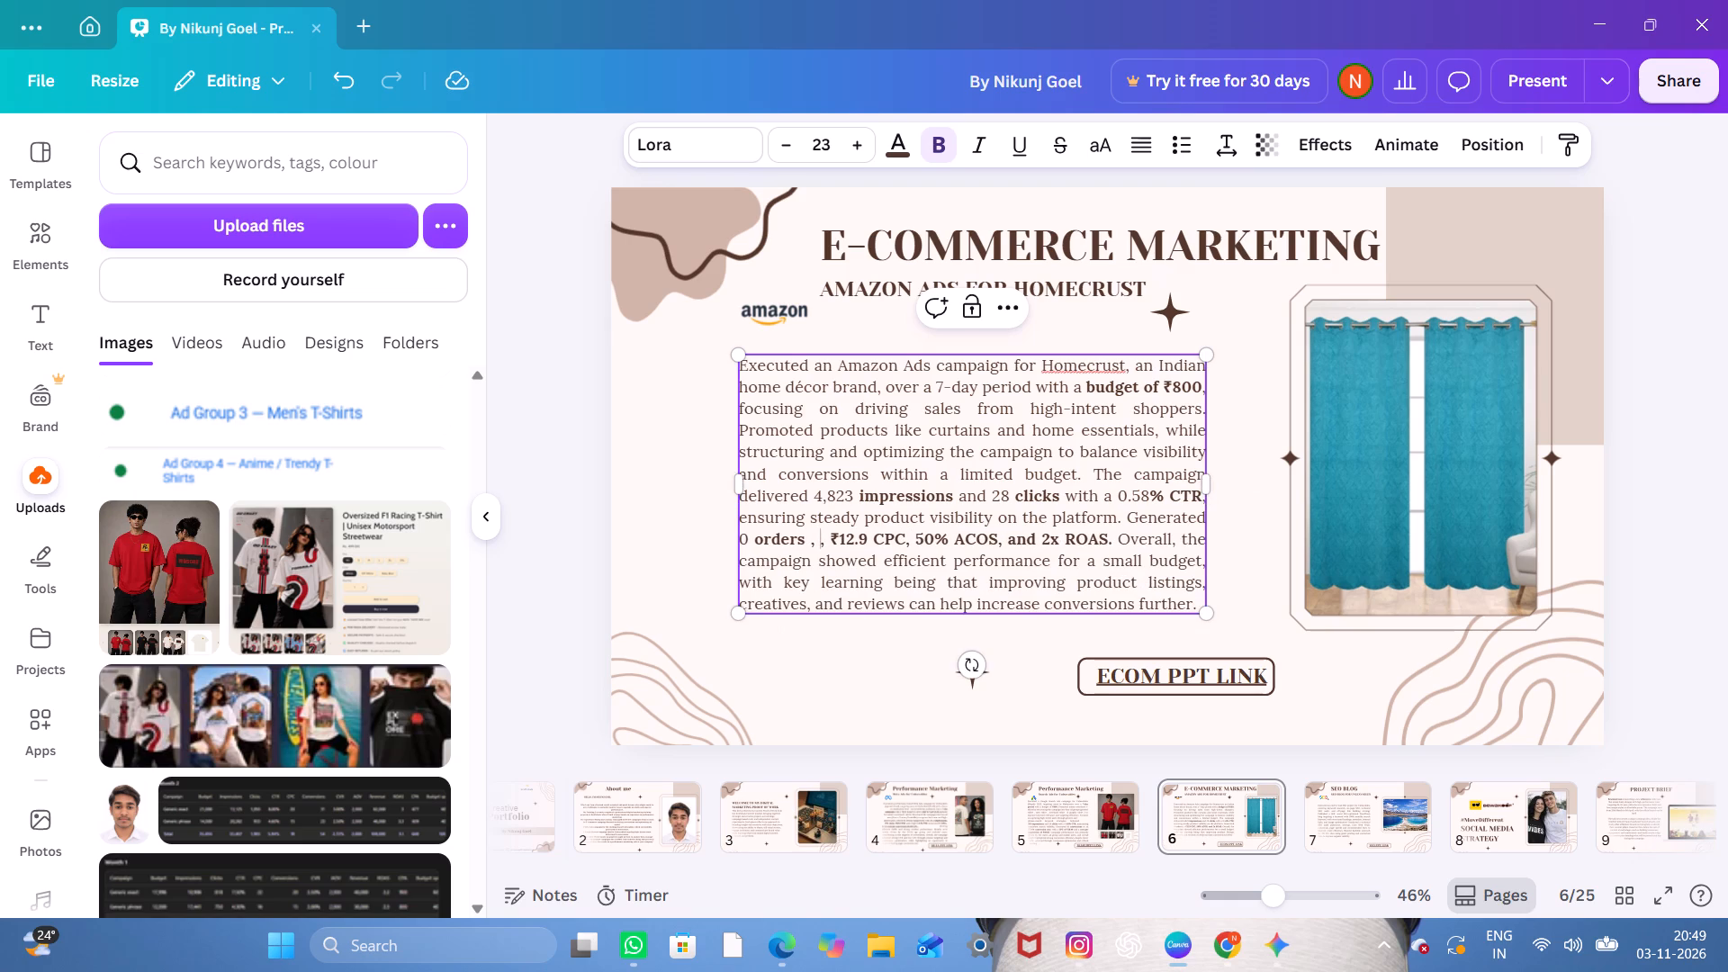
Set the CPC figure in the Homecrust campaign paragraph to ₹17.69, matching the average CPC in the briefing PDF.
{"action": "left_click", "coordinate": [871, 539]}
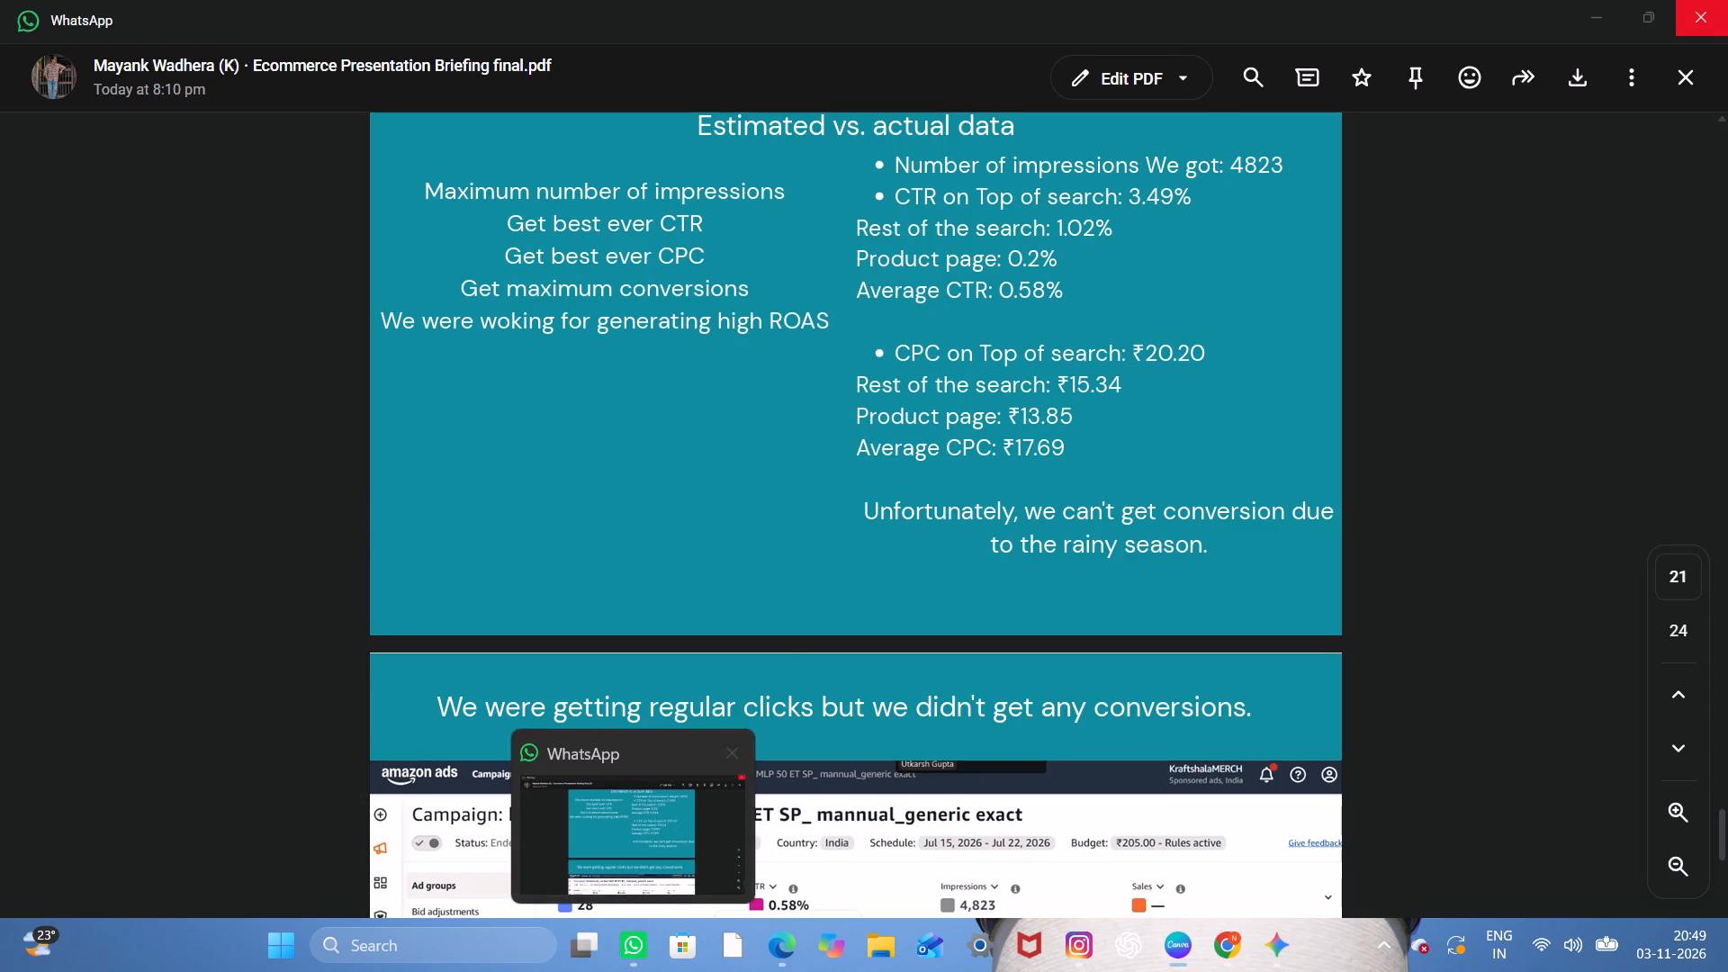
{"action": "key", "text": "BackSpace"}
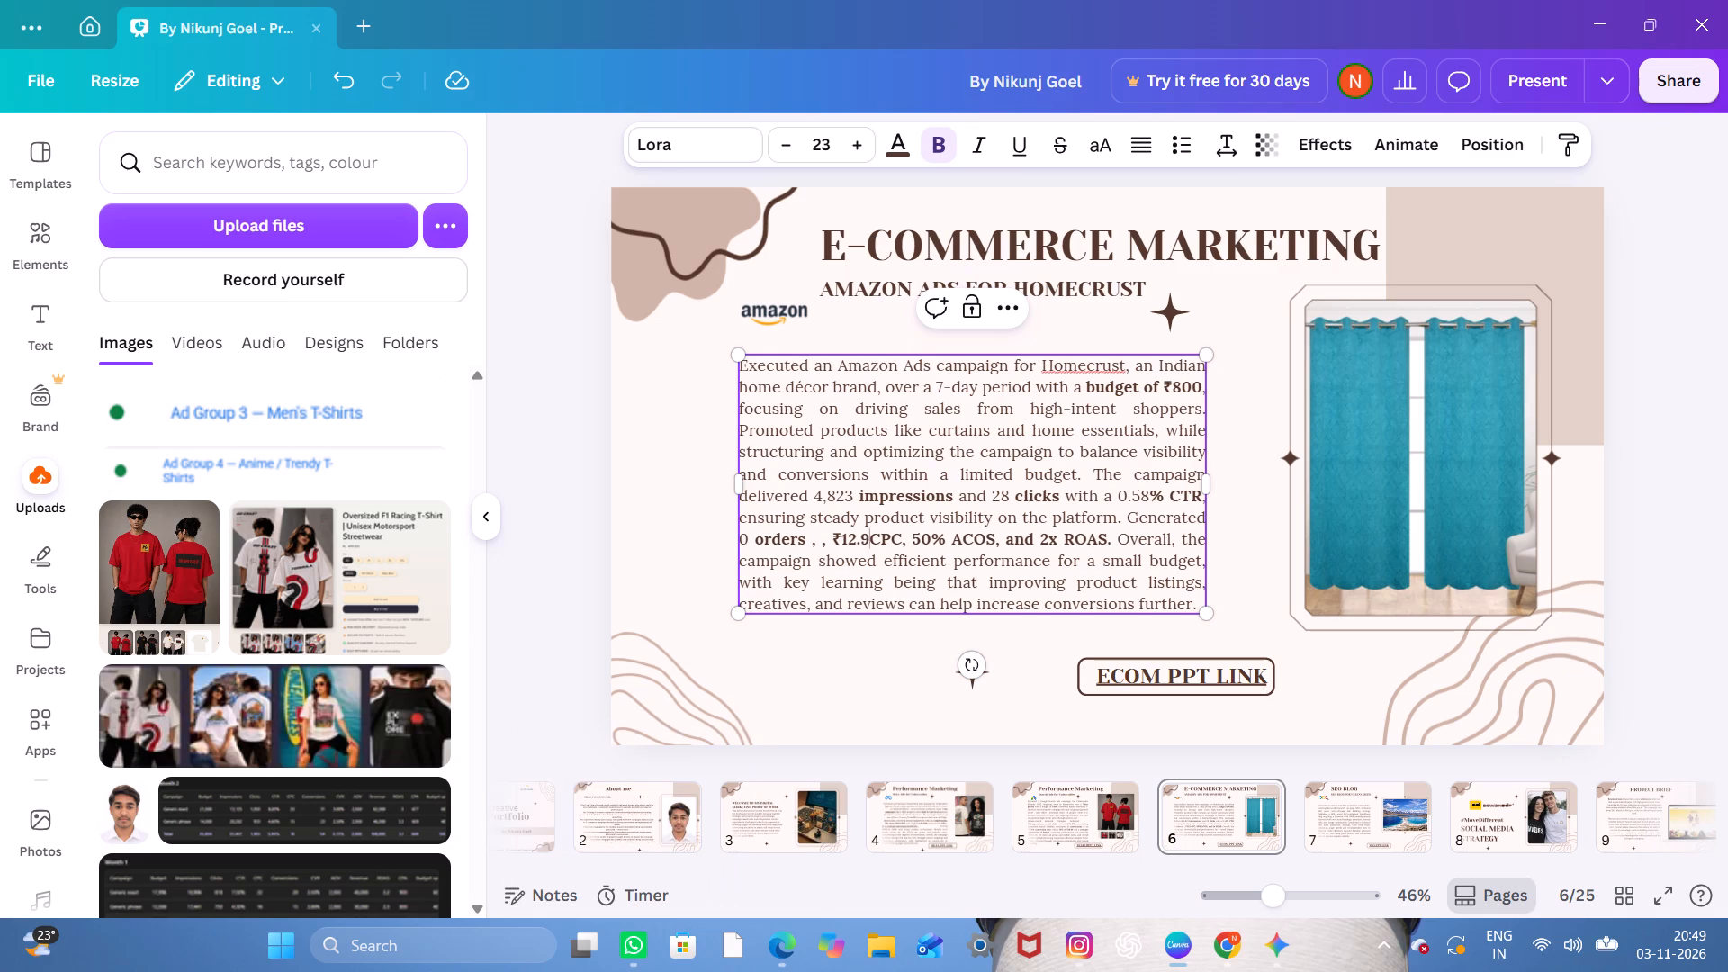
{"action": "key", "text": "BackSpace"}
{"action": "key", "text": "BackSpace"}
{"action": "key", "text": "BackSpace"}
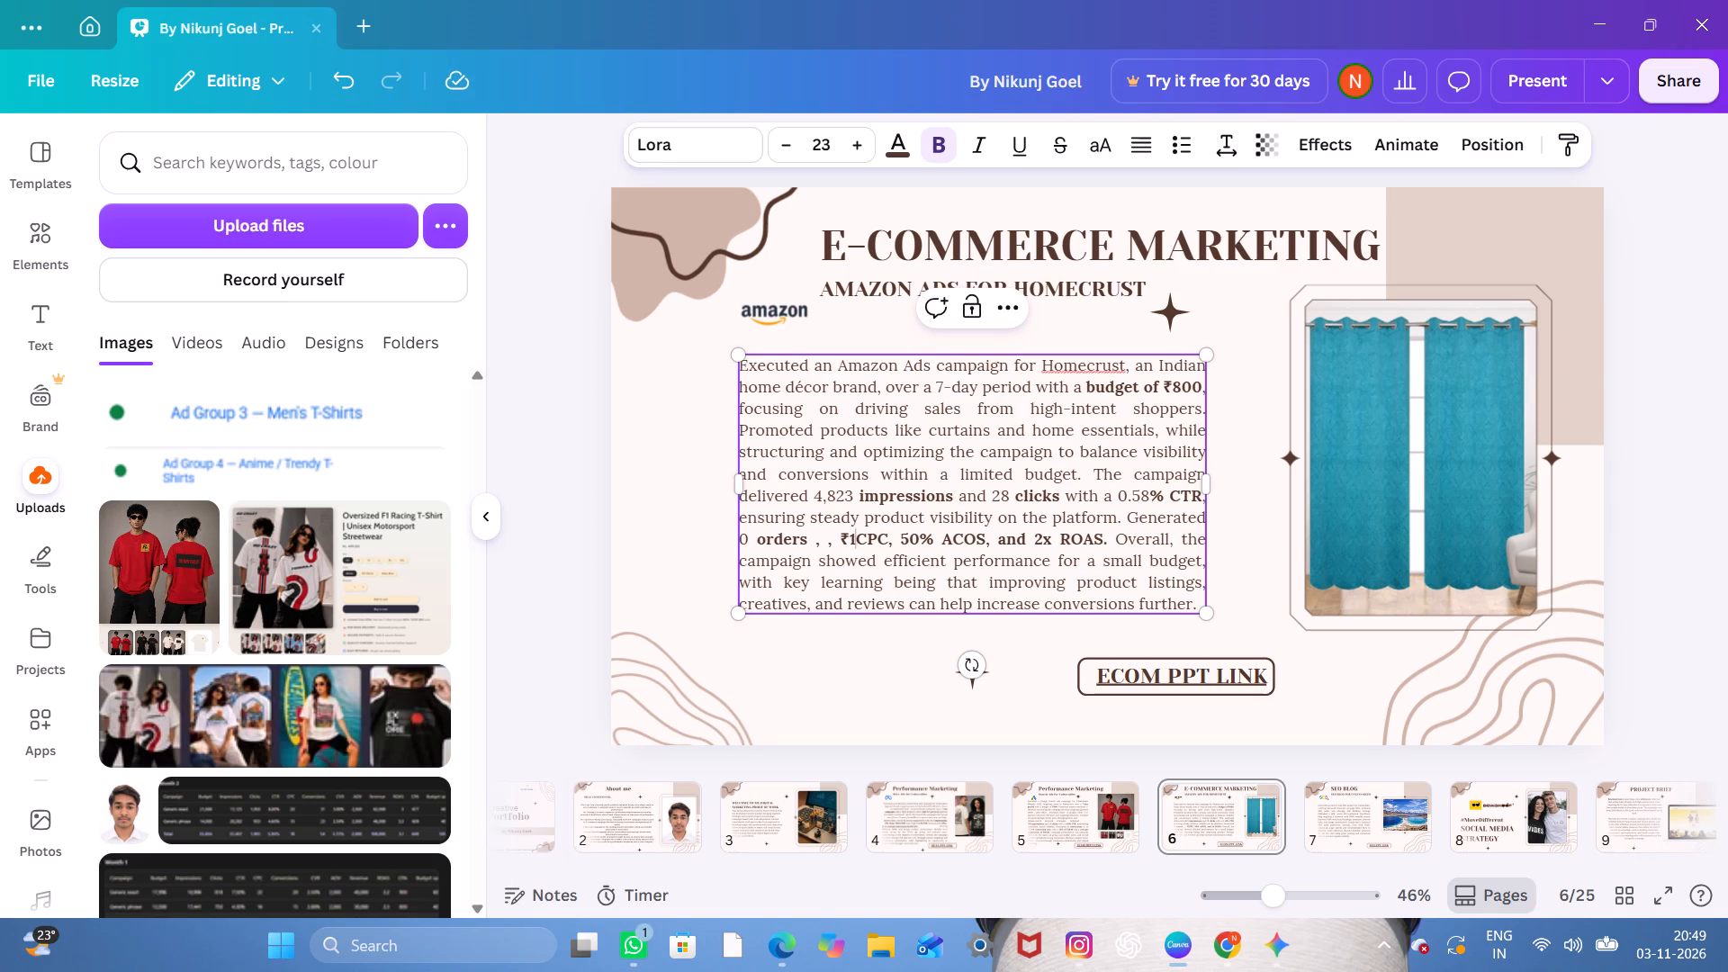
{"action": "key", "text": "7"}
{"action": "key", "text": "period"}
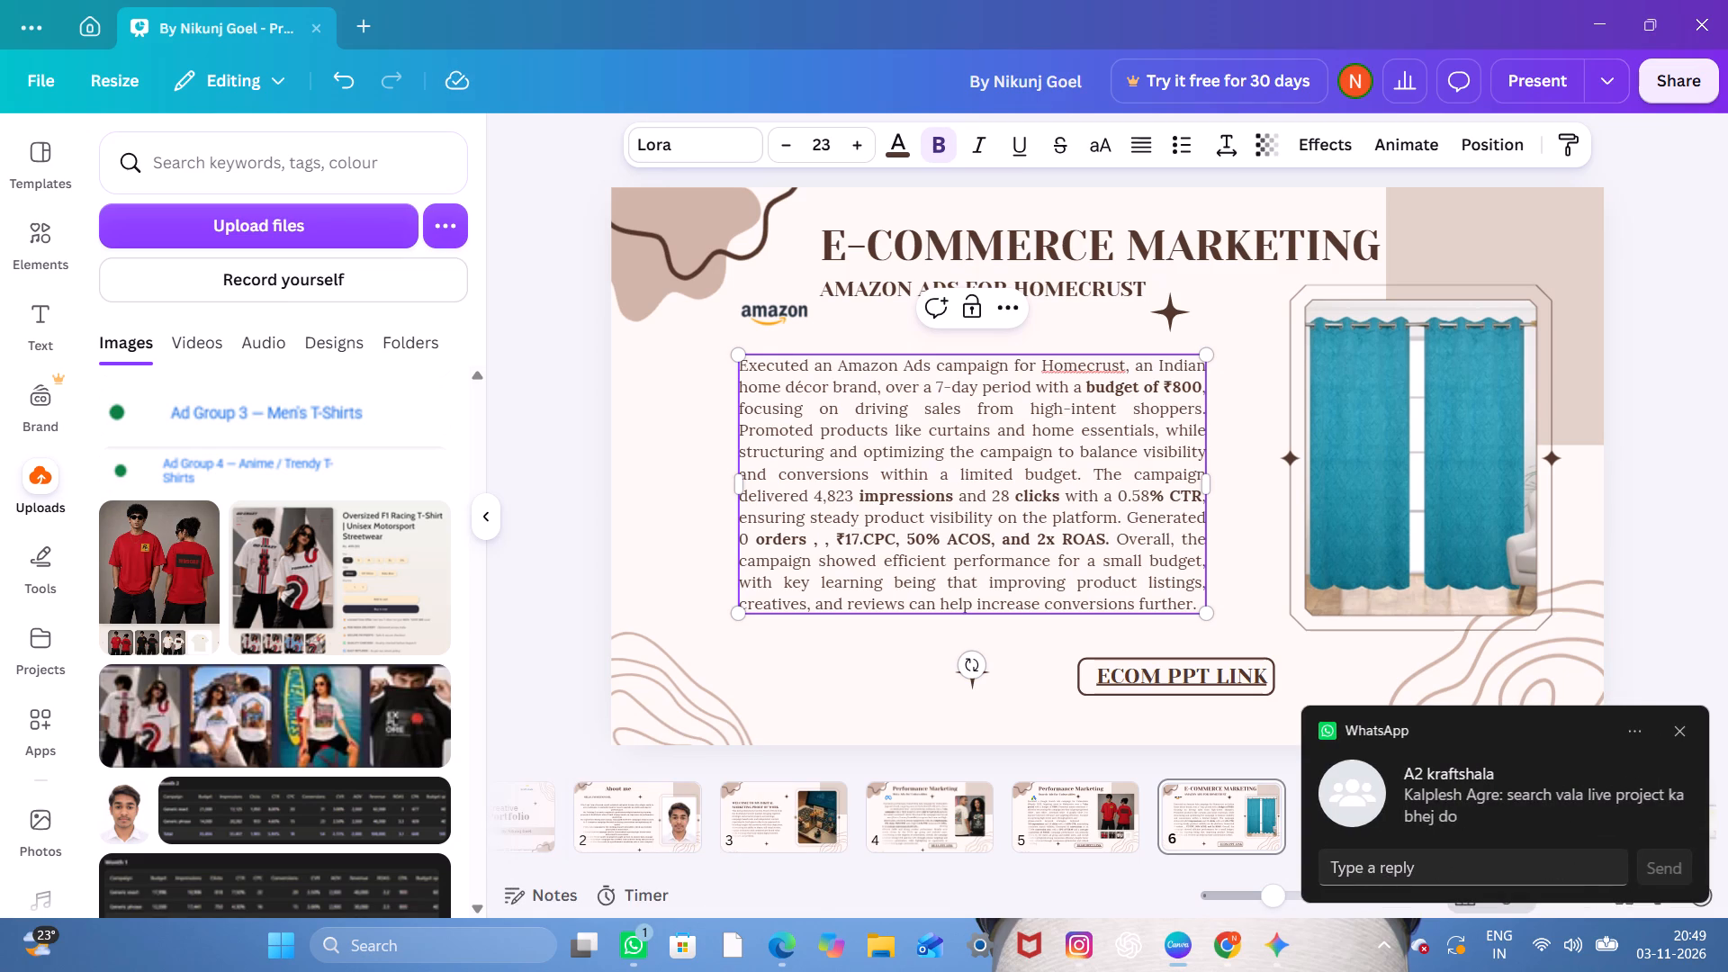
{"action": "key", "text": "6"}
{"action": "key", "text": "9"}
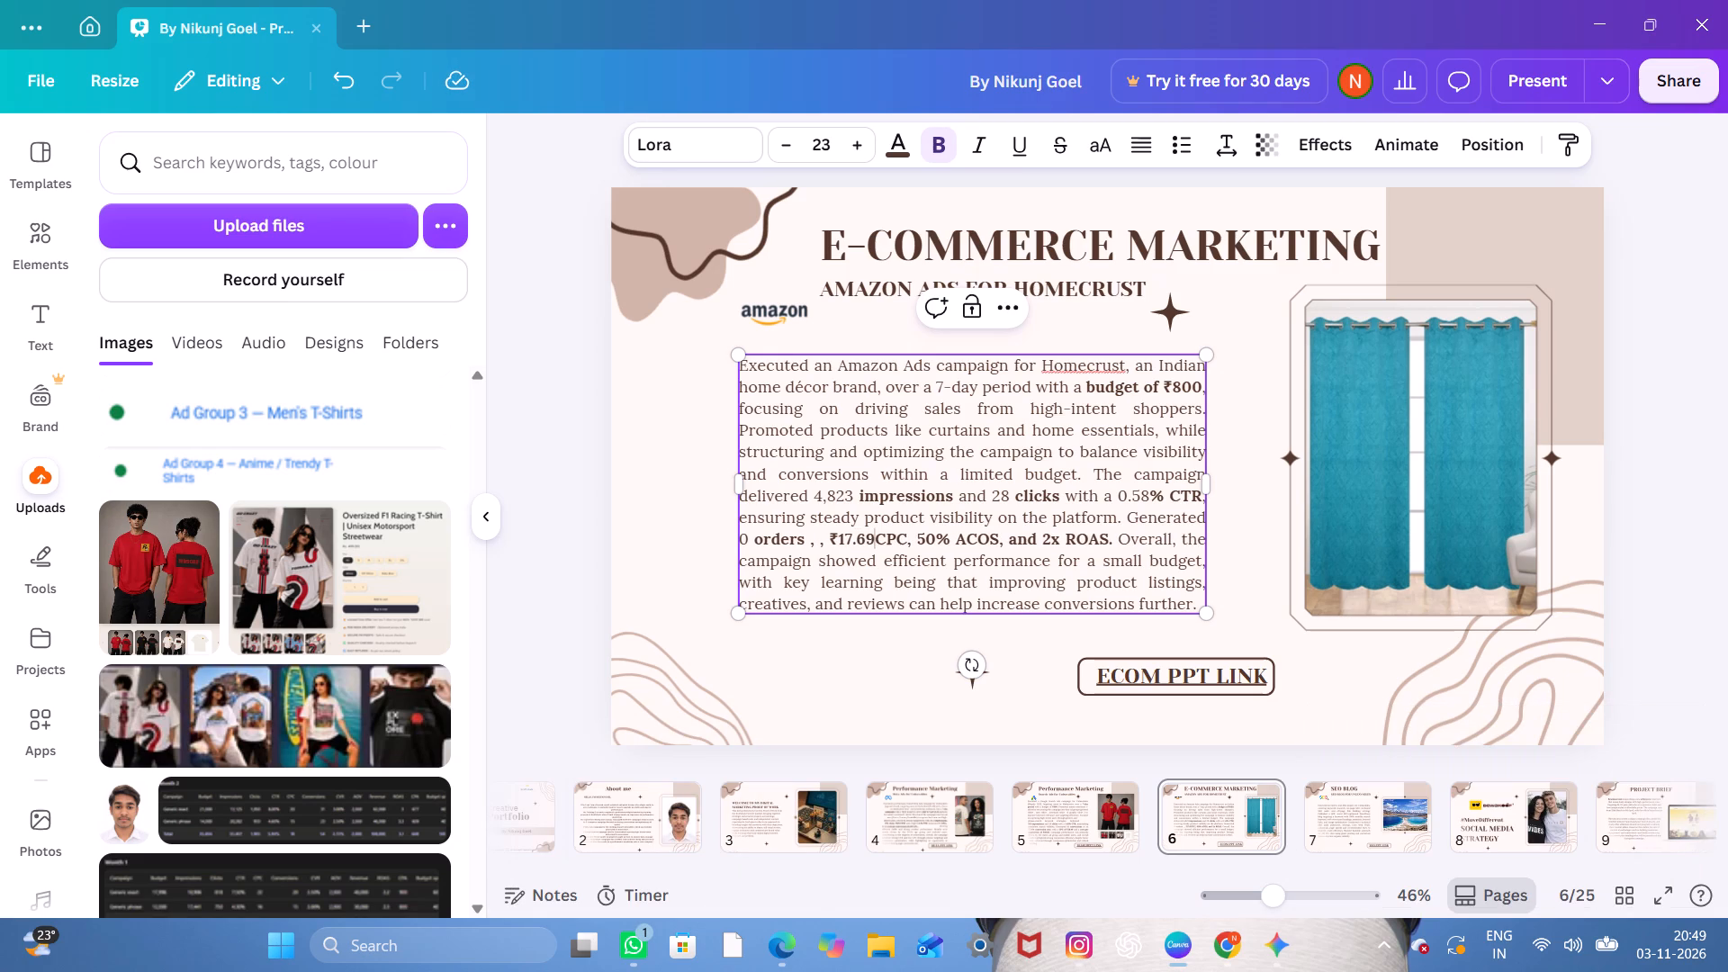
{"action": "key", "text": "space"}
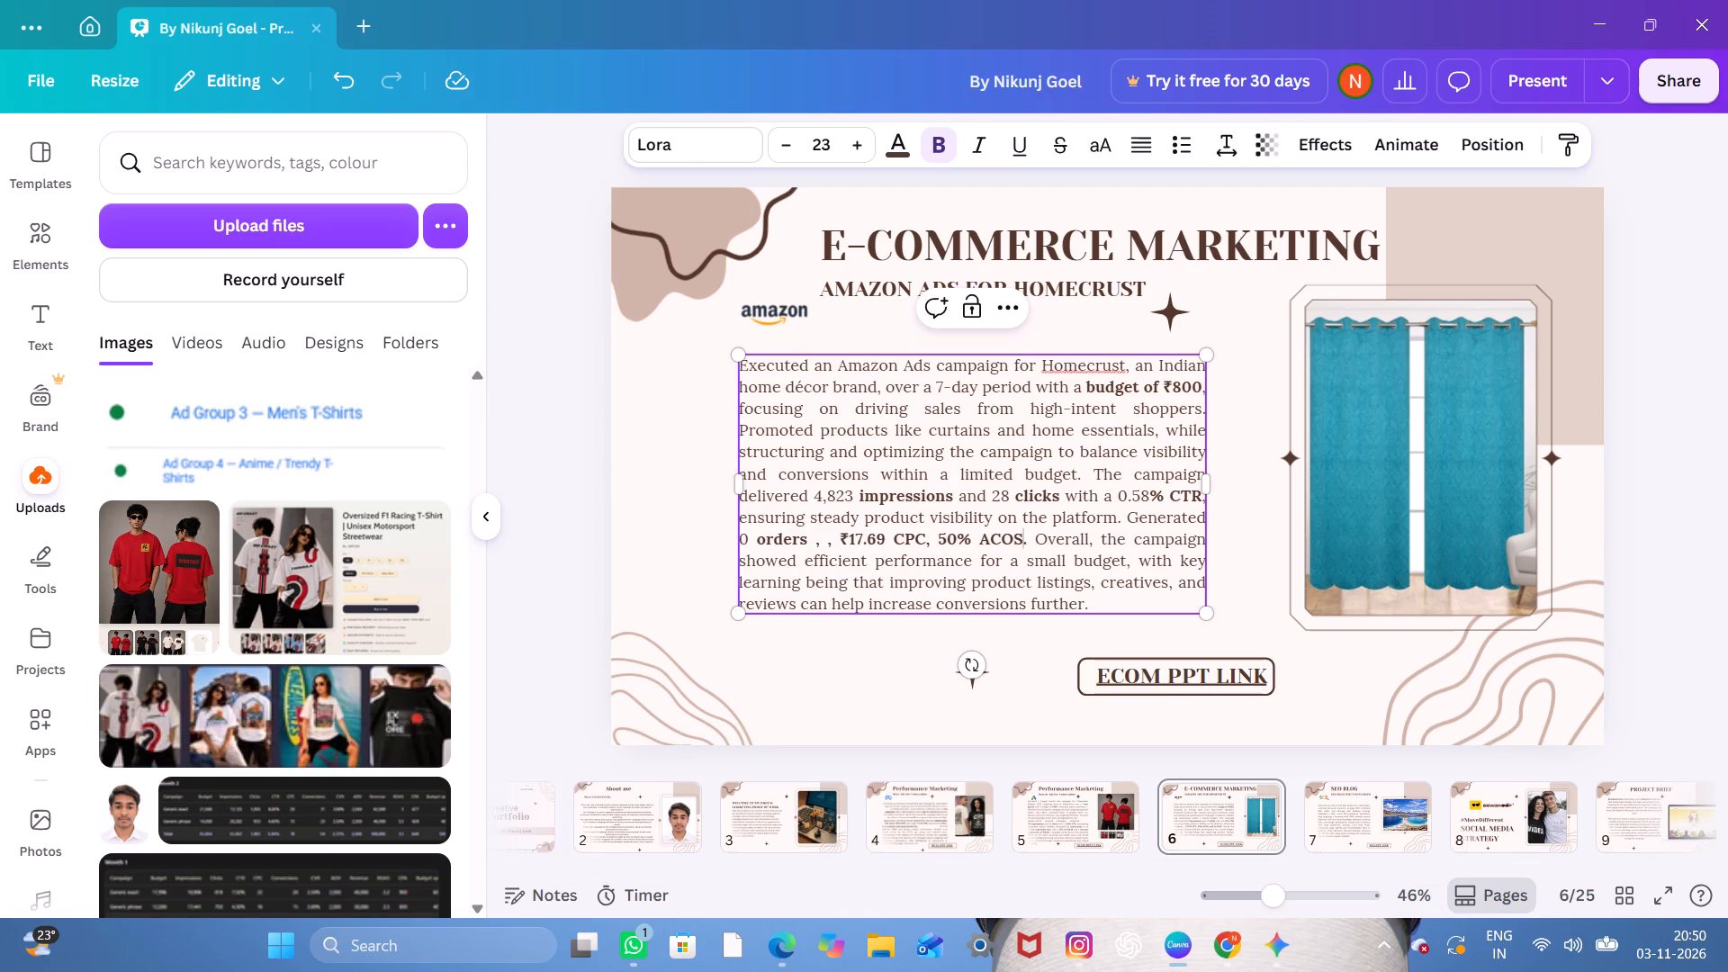
{"action": "key", "text": "BackSpace"}
{"action": "key", "text": "BackSpace"}
{"action": "key", "text": "BackSpace"}
{"action": "key", "text": "BackSpace"}
{"action": "key", "text": "BackSpace"}
{"action": "key", "text": "BackSpace"}
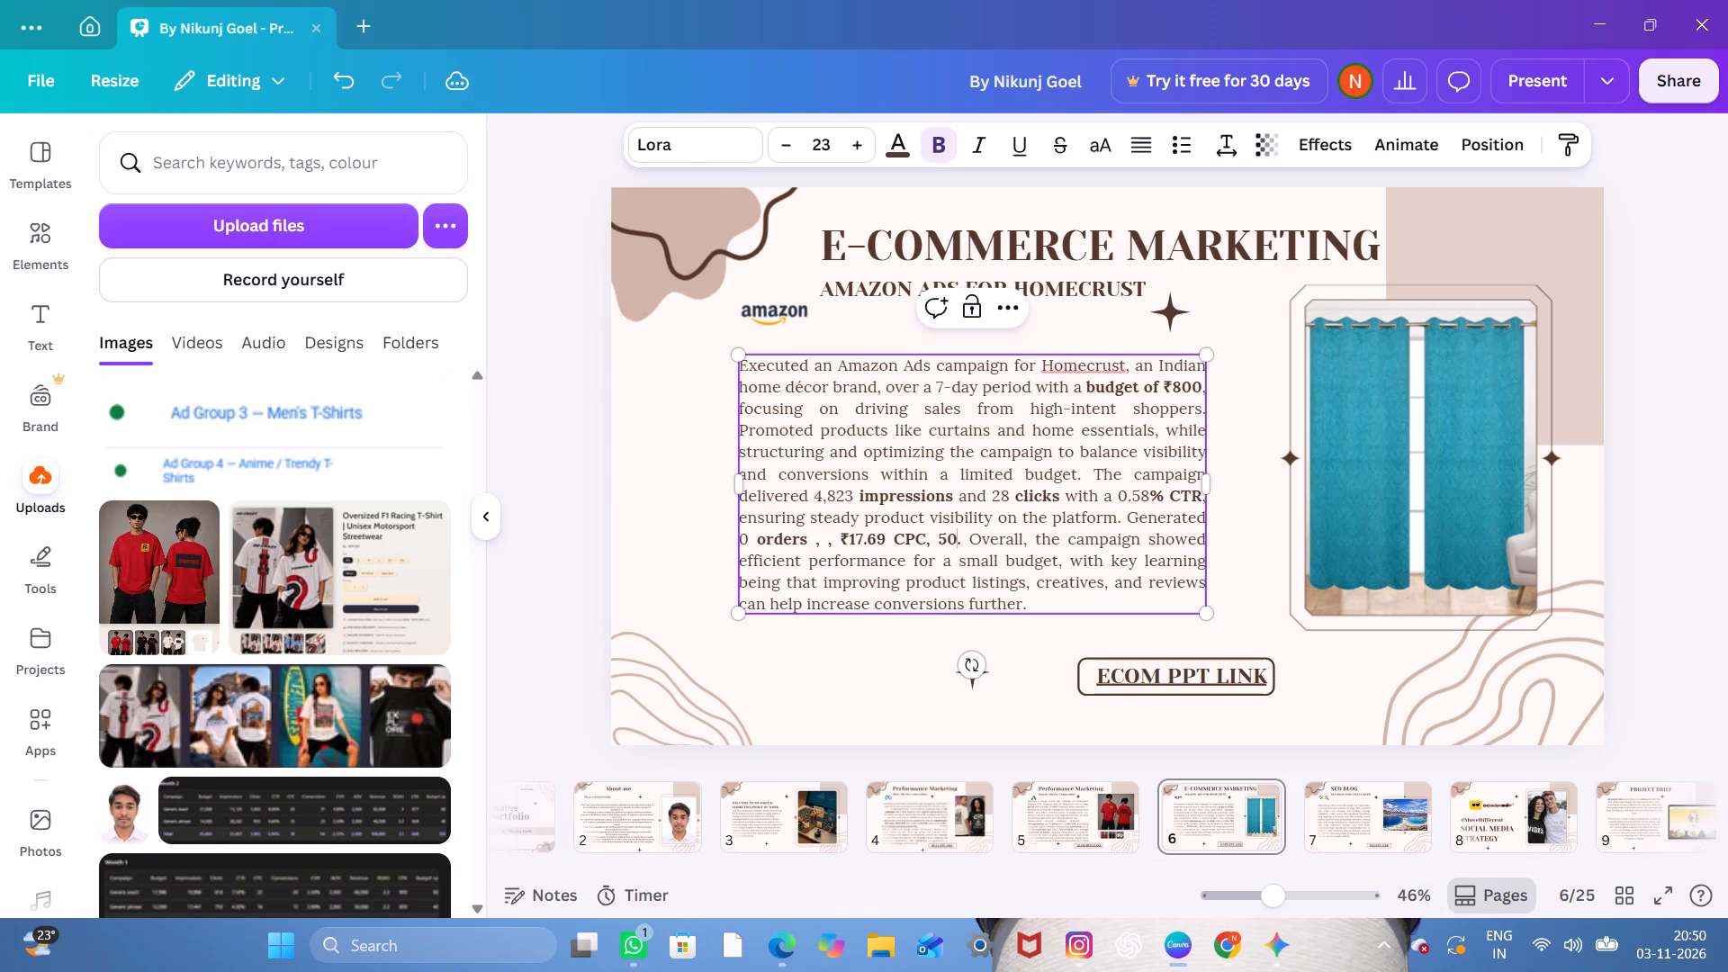
{"action": "key", "text": "BackSpace"}
{"action": "key", "text": "BackSpace"}
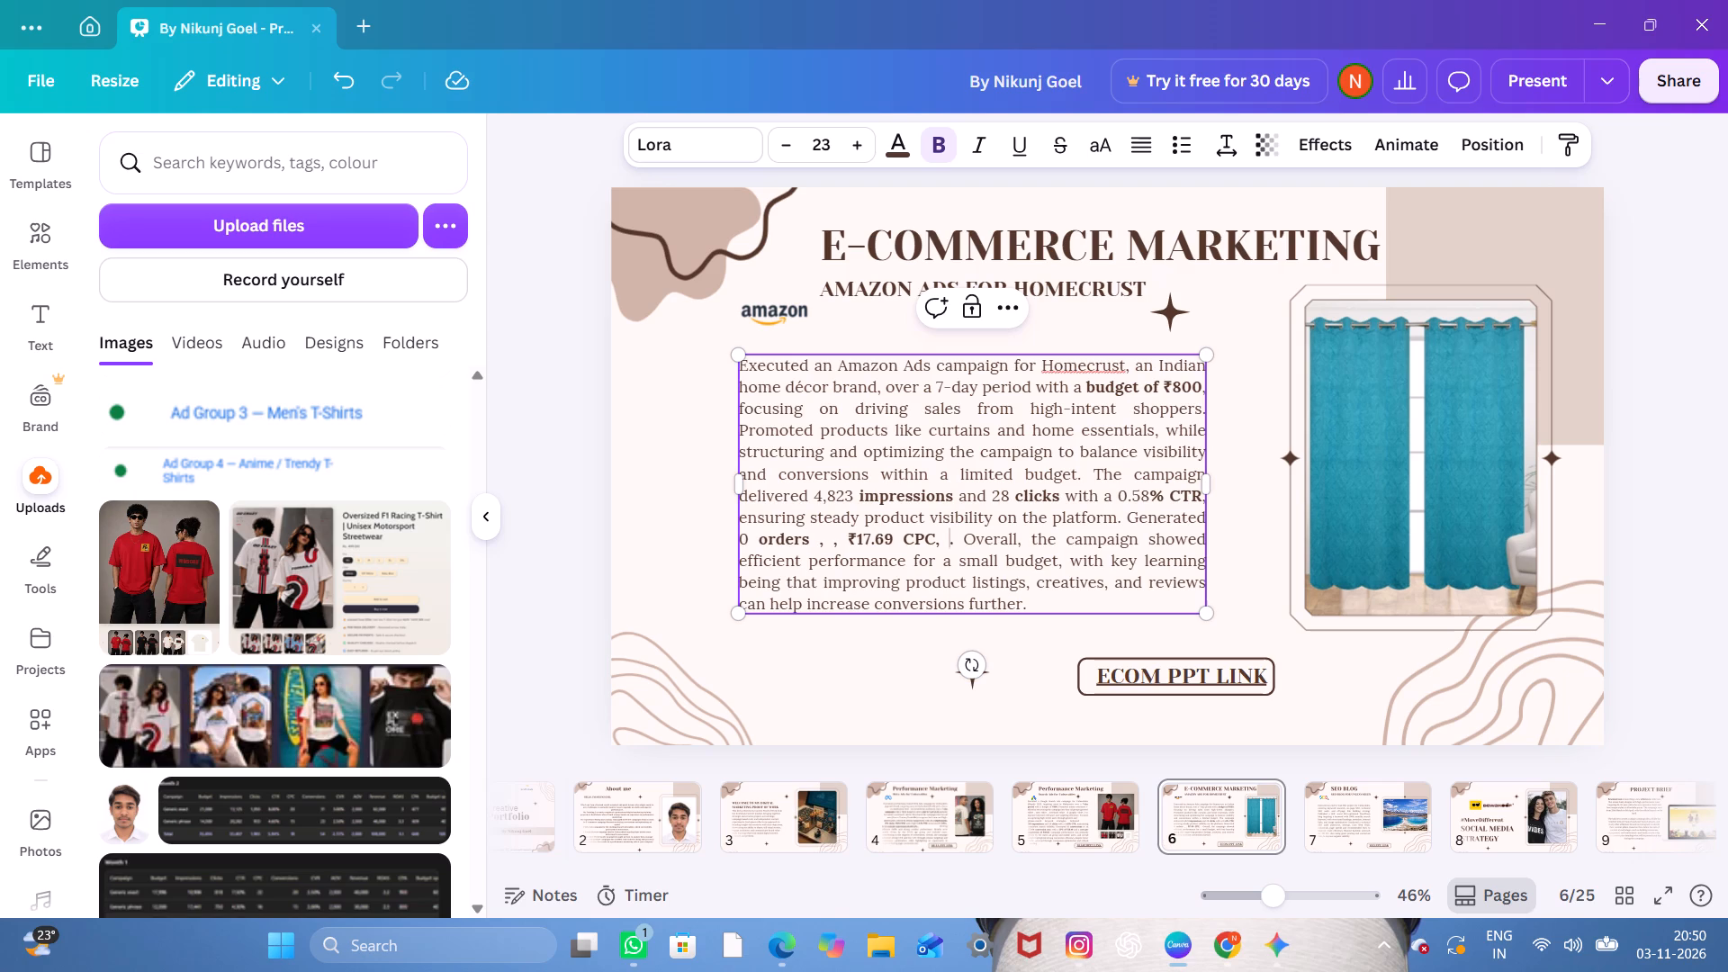
Delete the word "efficient" from the overall campaign performance sentence in the Homecrust paragraph.
{"action": "left_click", "coordinate": [803, 562]}
{"action": "key", "text": "BackSpace"}
{"action": "key", "text": "BackSpace"}
{"action": "key", "text": "BackSpace"}
{"action": "key", "text": "BackSpace"}
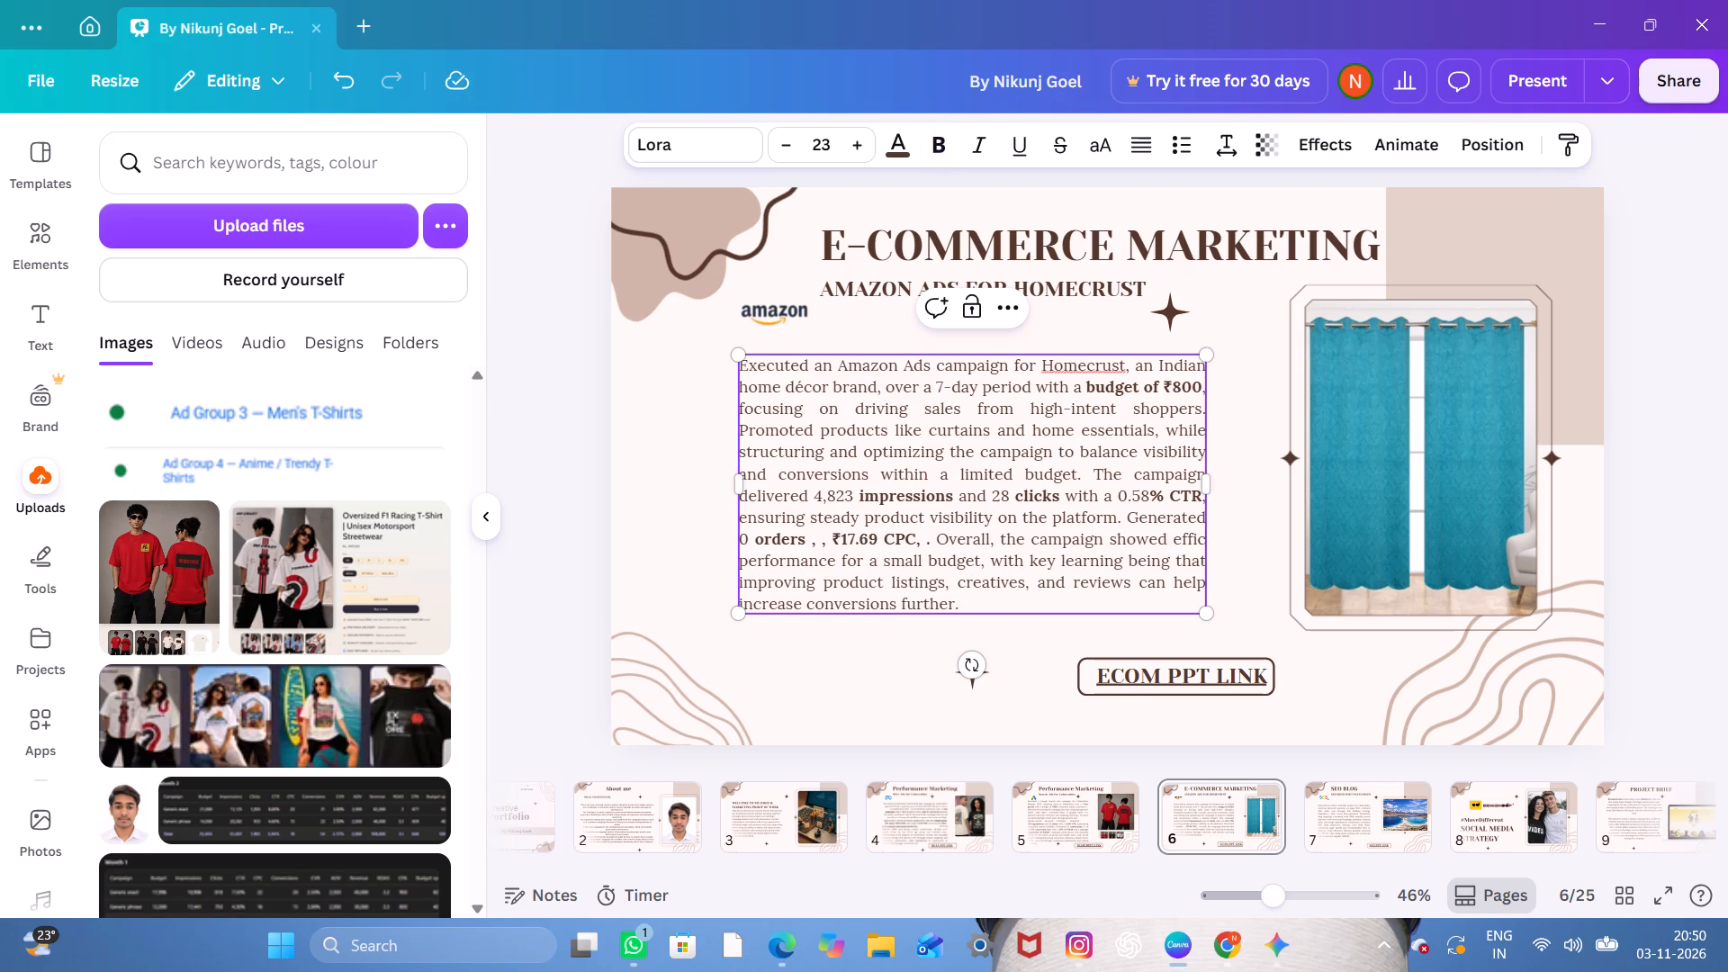
Reword the paragraph's "Overall" sentence to say the campaign showed "decent" performance for a small budget.
{"action": "key", "text": "BackSpace"}
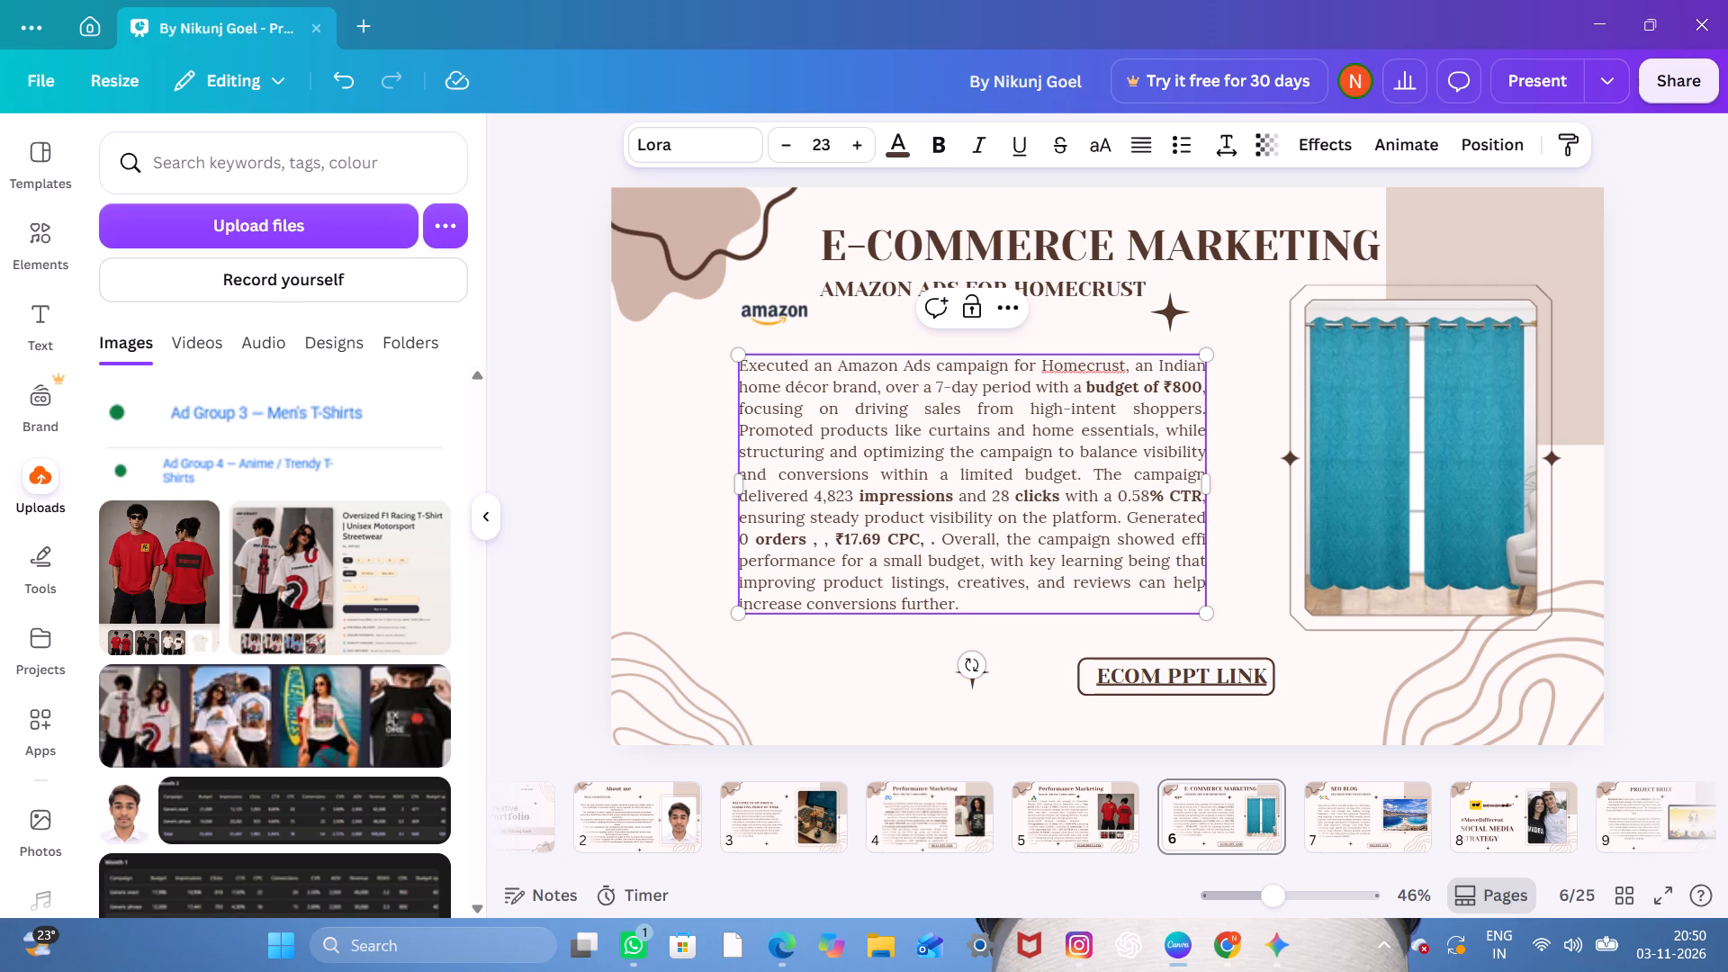
{"action": "key", "text": "BackSpace"}
{"action": "key", "text": "BackSpace"}
{"action": "key", "text": "BackSpace"}
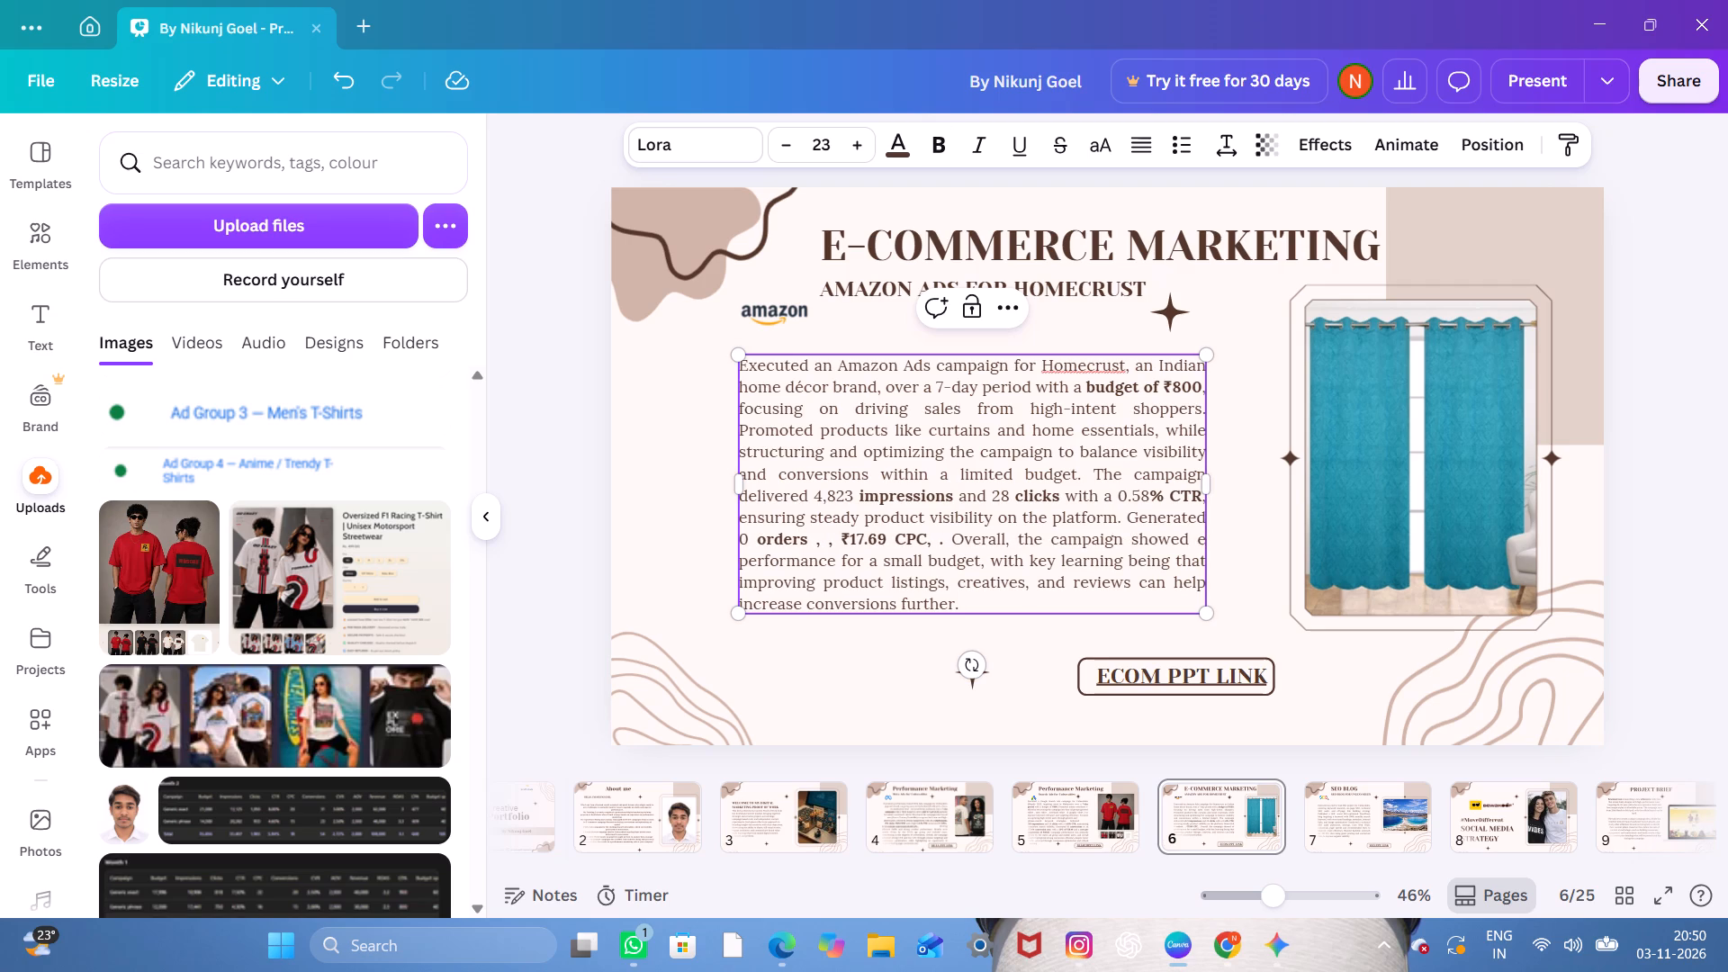
{"action": "key", "text": "BackSpace"}
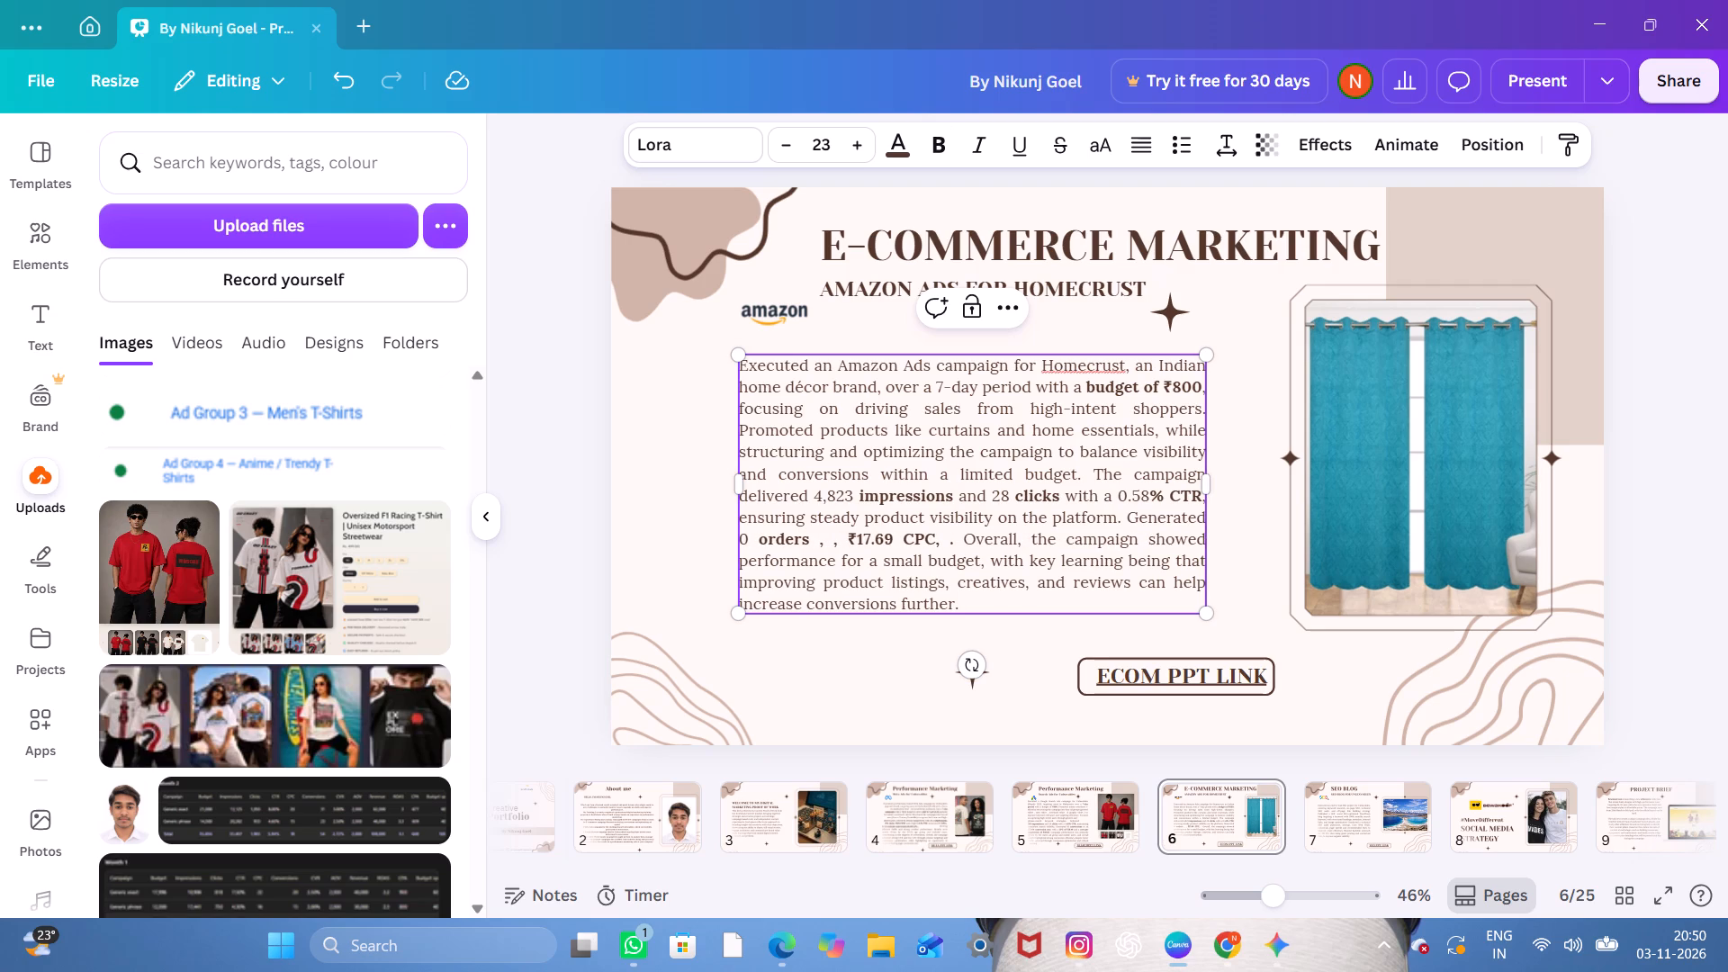
{"action": "type", "text": "decent"}
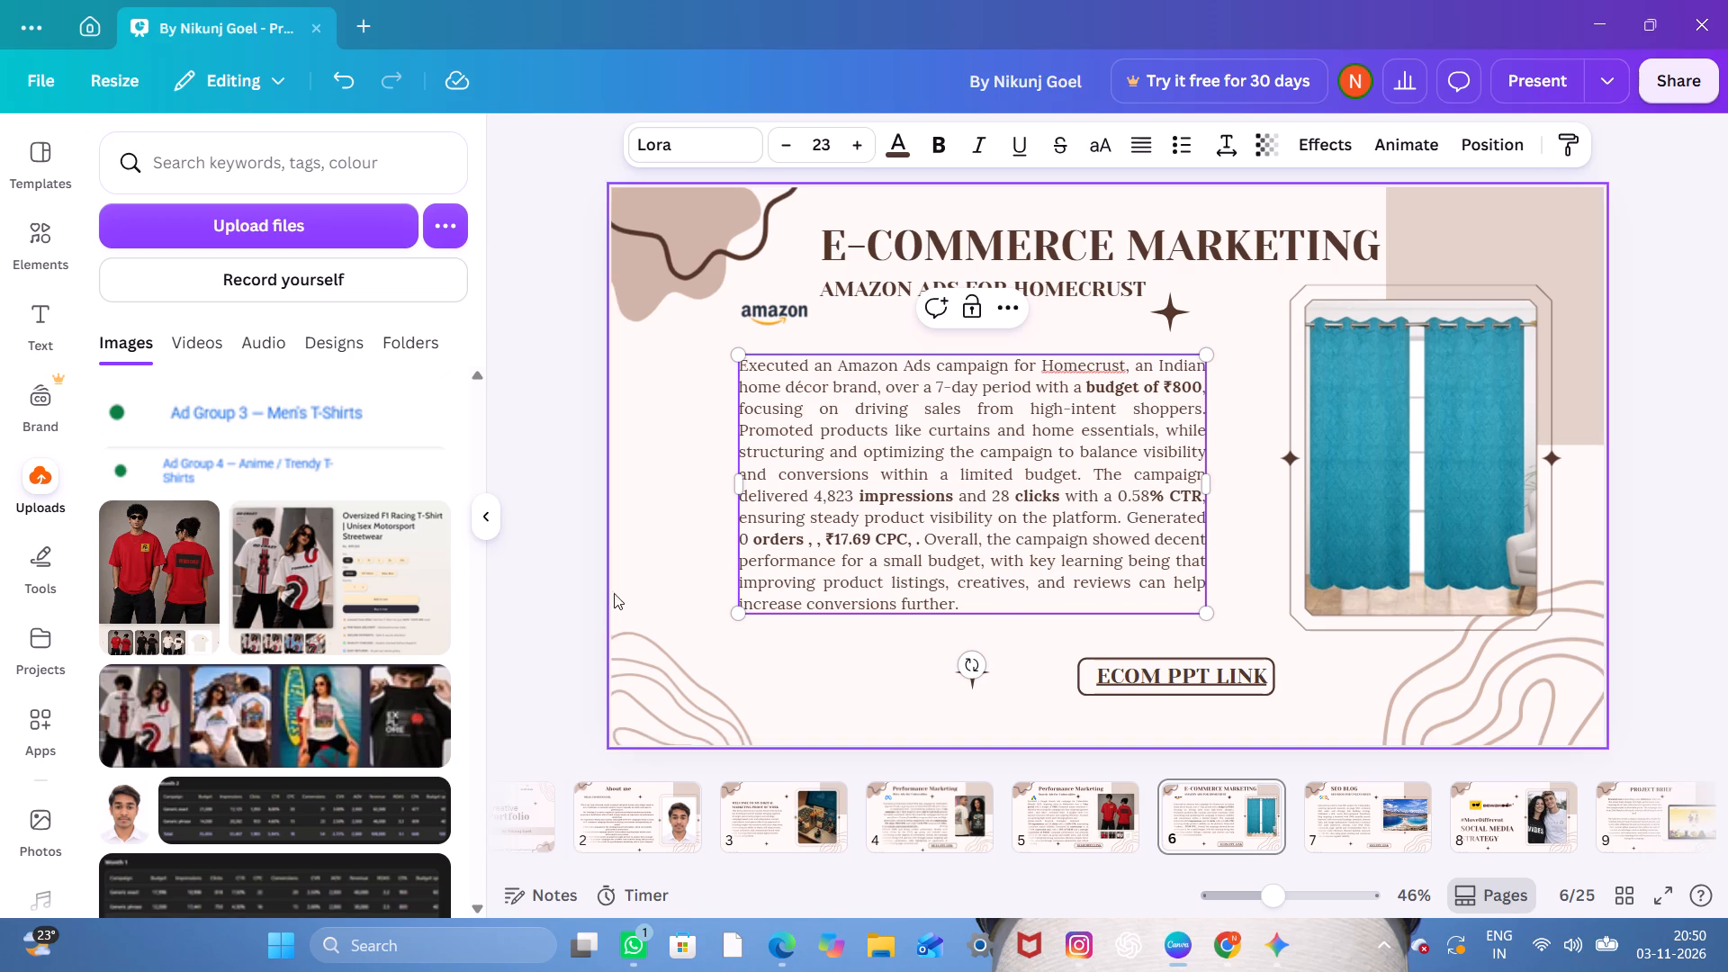
{"action": "left_click", "coordinate": [904, 679]}
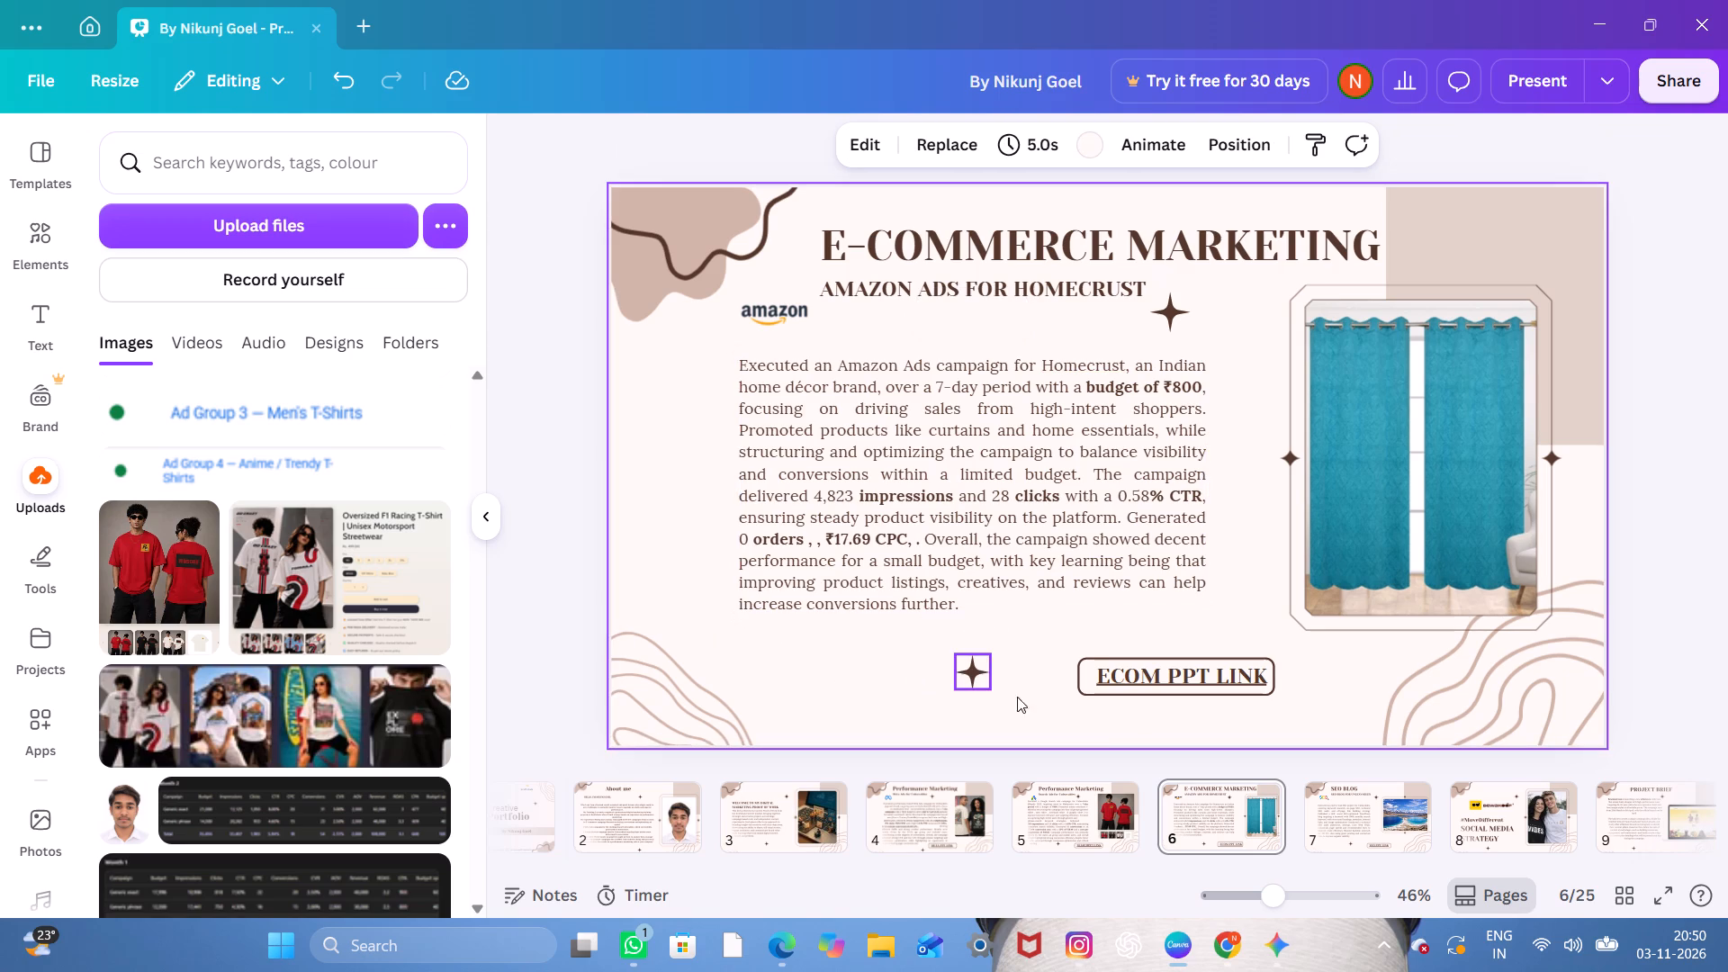
Select the ECOM PPT LINK text below the paragraph to bring up its hyperlink.
{"action": "left_click", "coordinate": [1168, 663]}
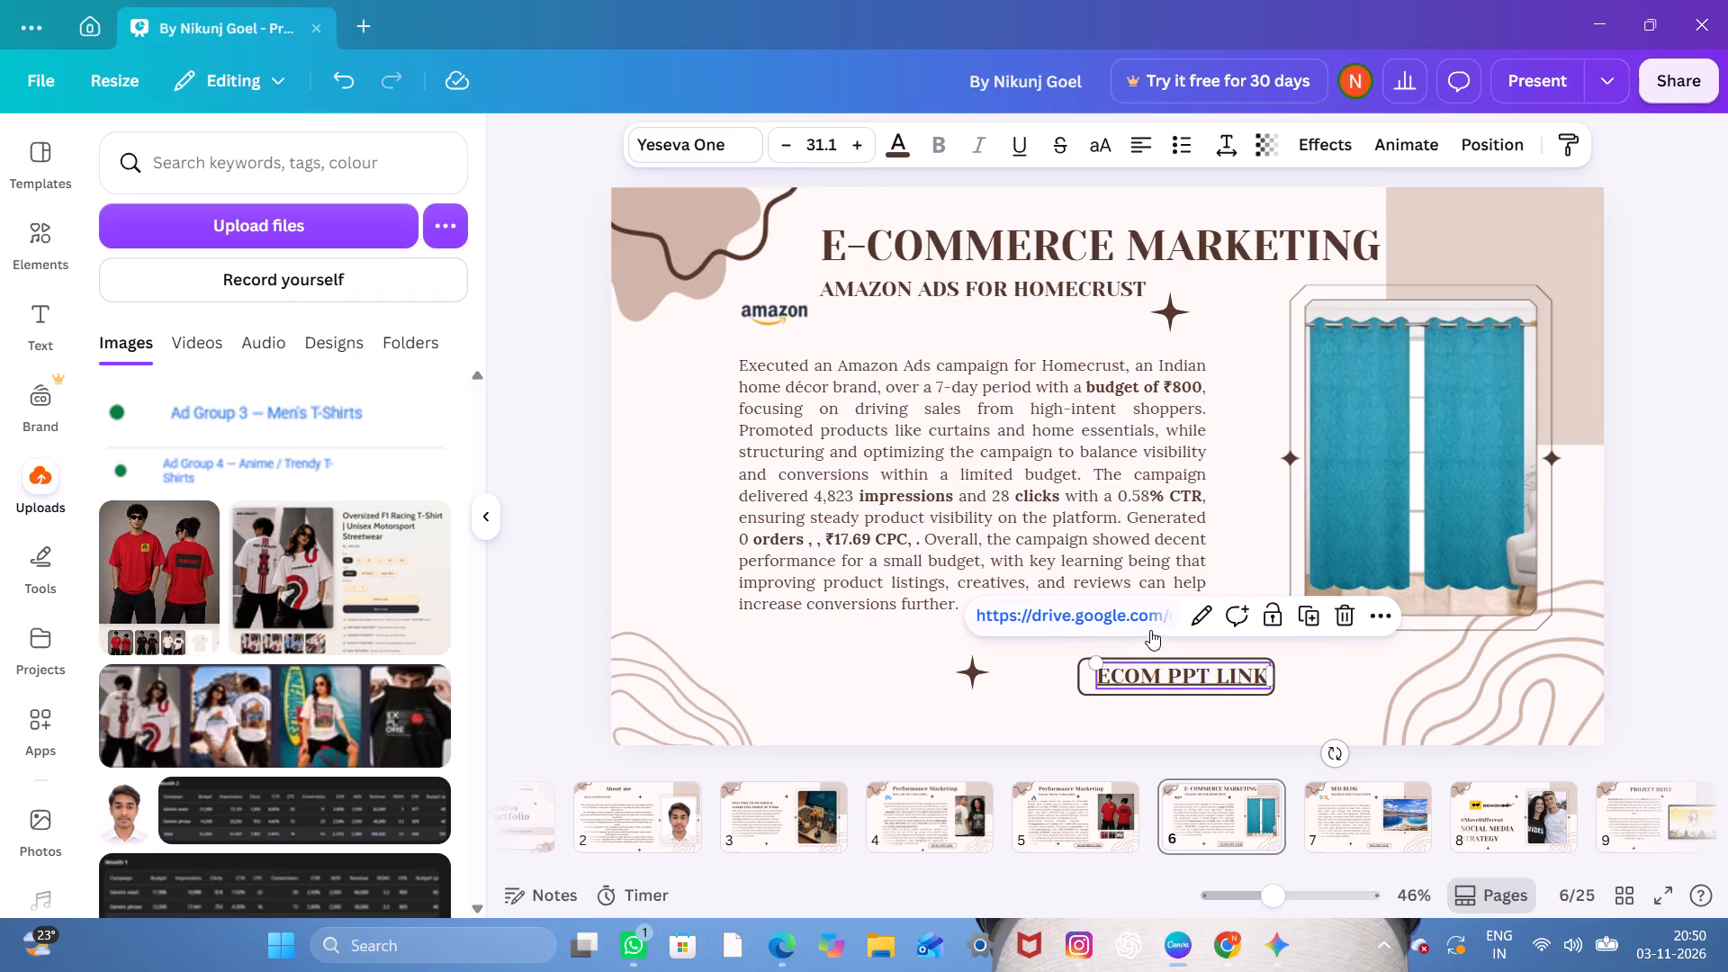
Open the ECOM PPT LINK's Google Drive hyperlink in the browser and try to choose Viewer on the folder's access request page.
{"action": "left_click", "coordinate": [1146, 618]}
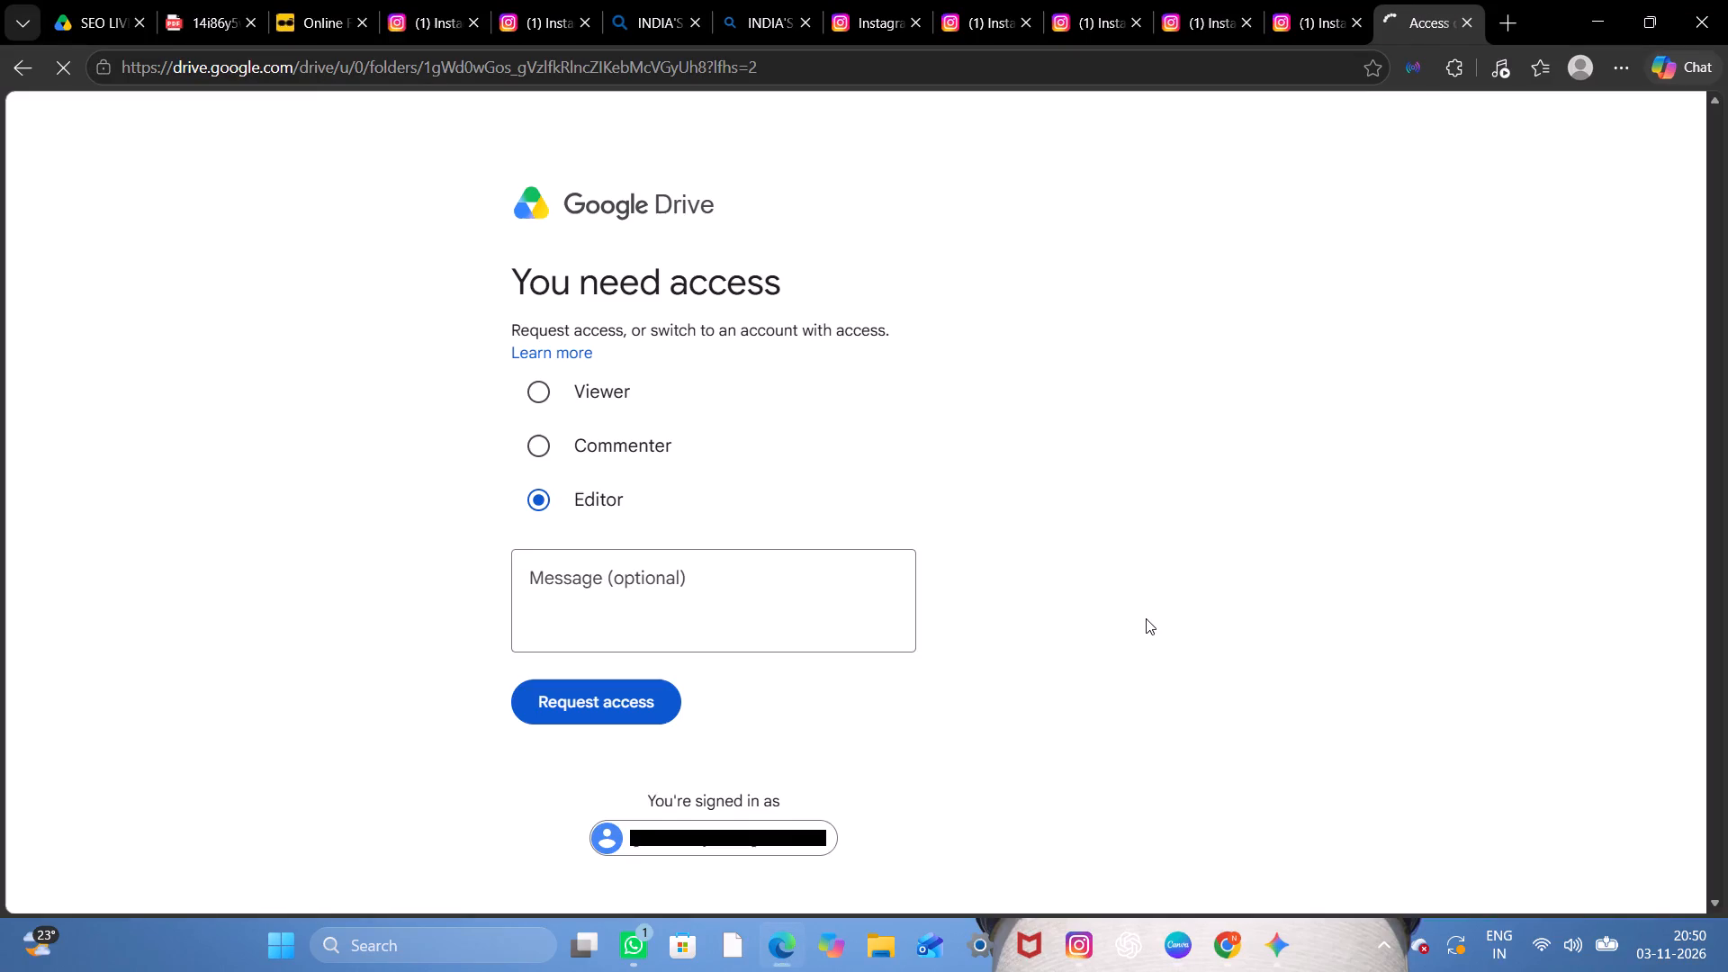
{"action": "left_click", "coordinate": [566, 394]}
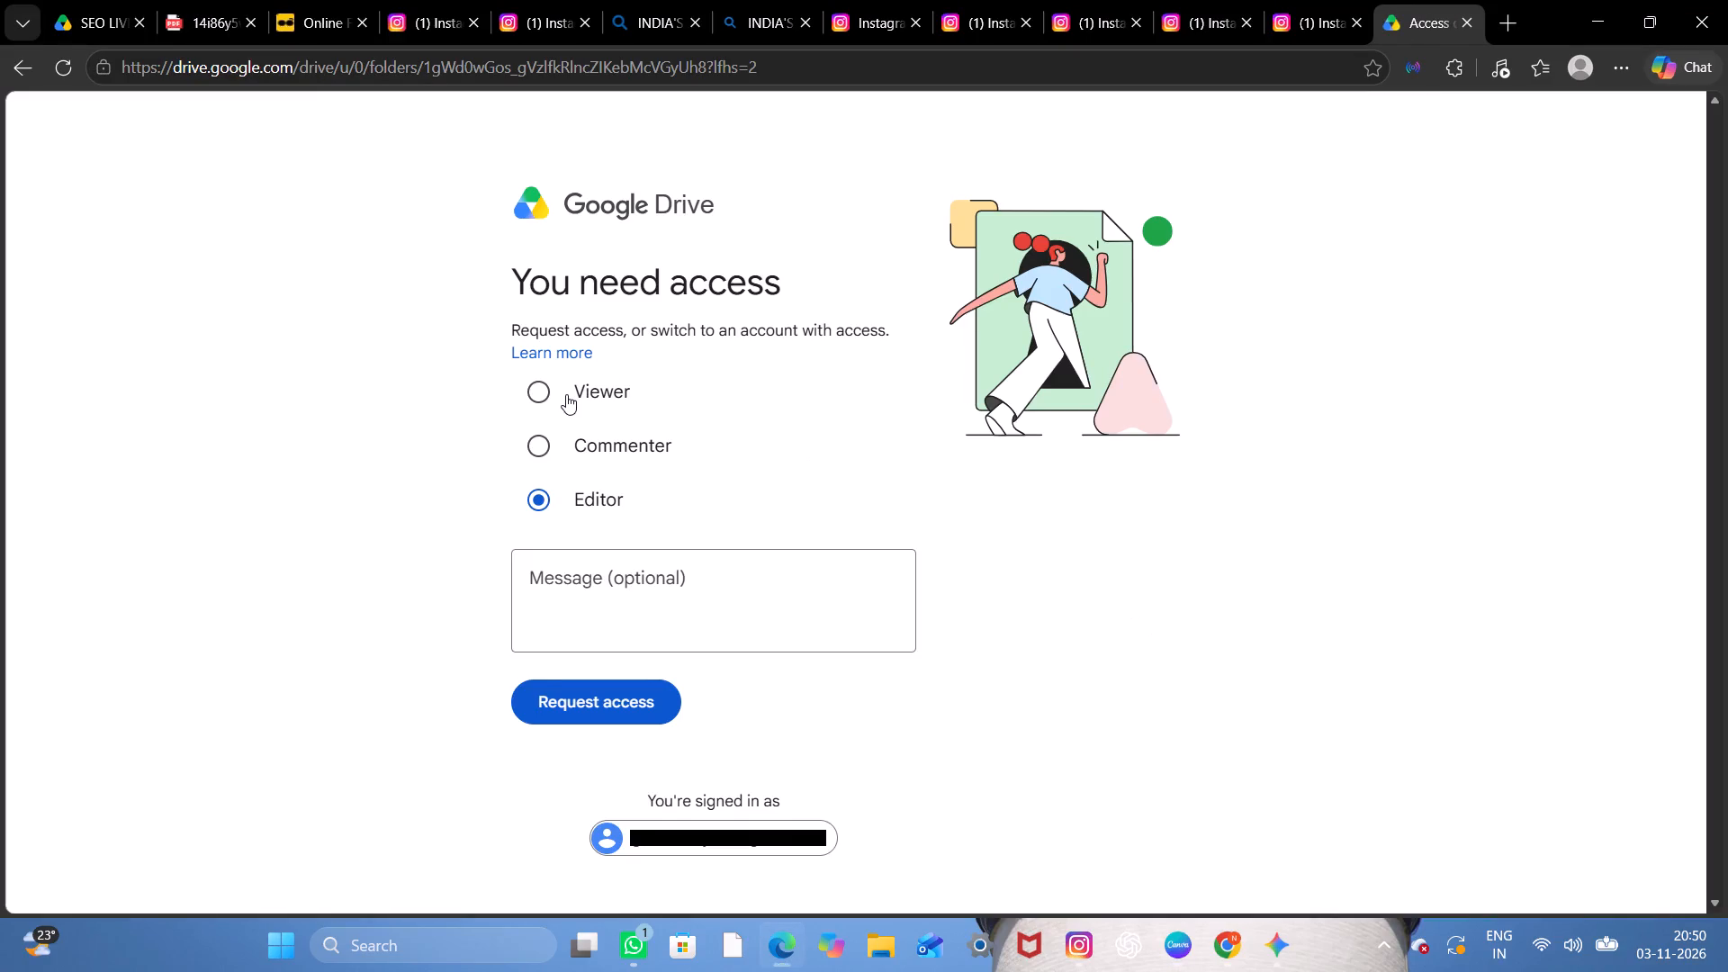
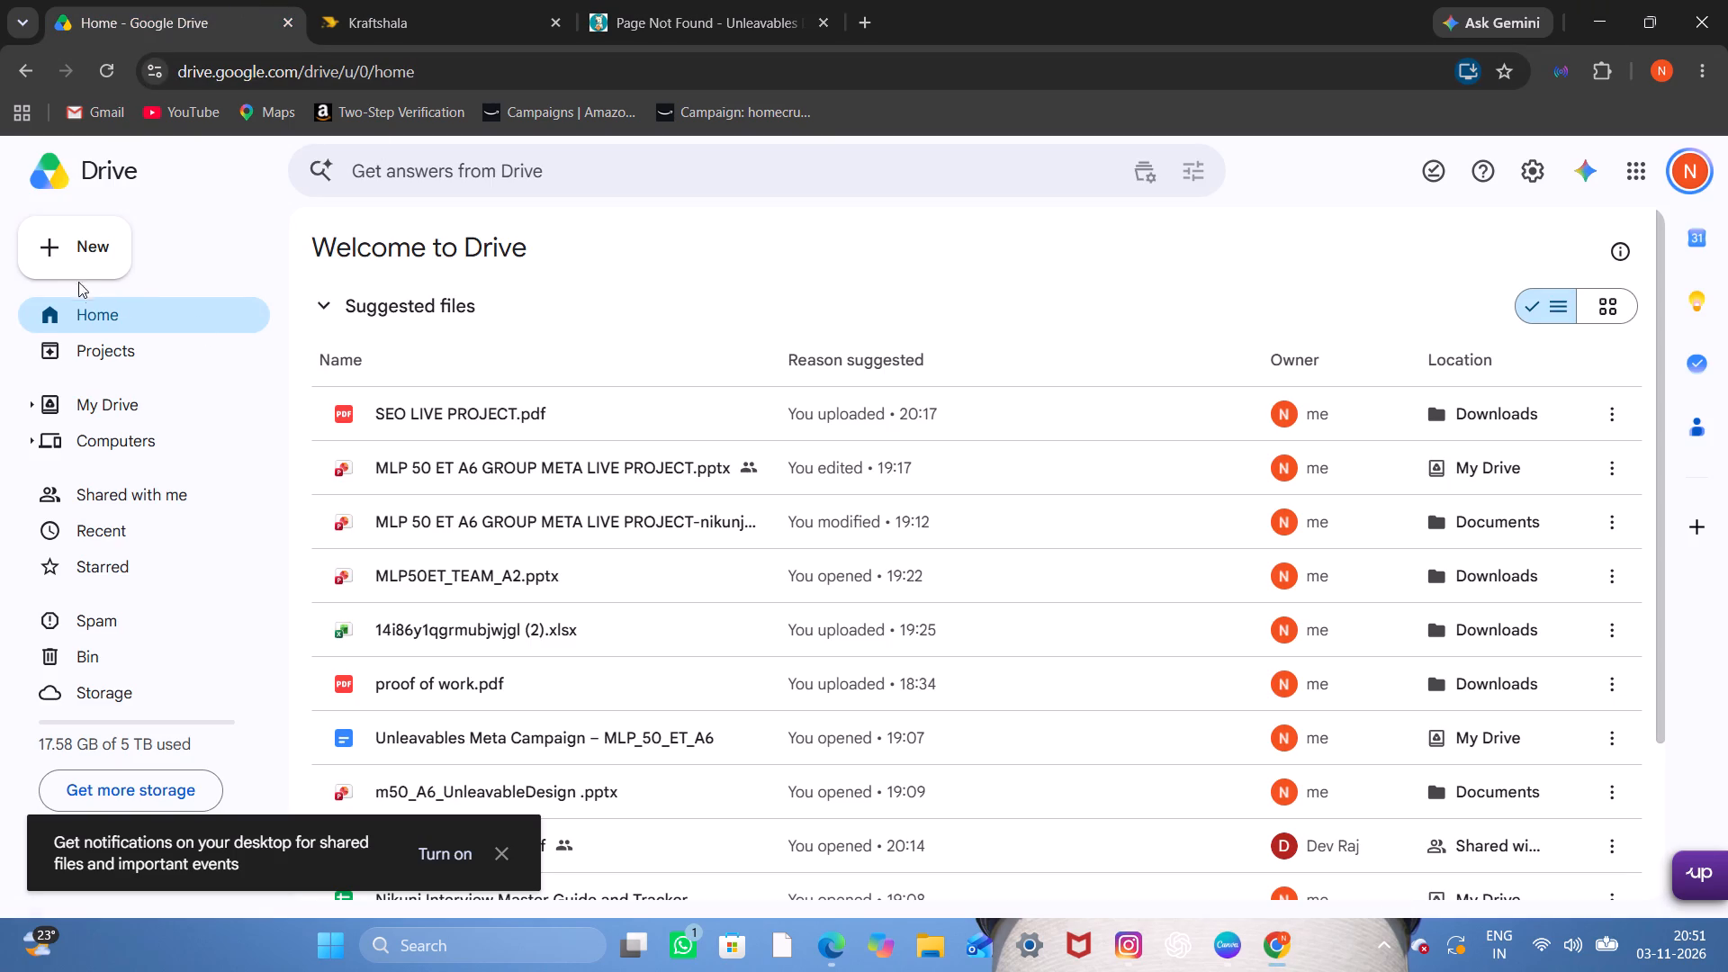
{"action": "left_click", "coordinate": [74, 256]}
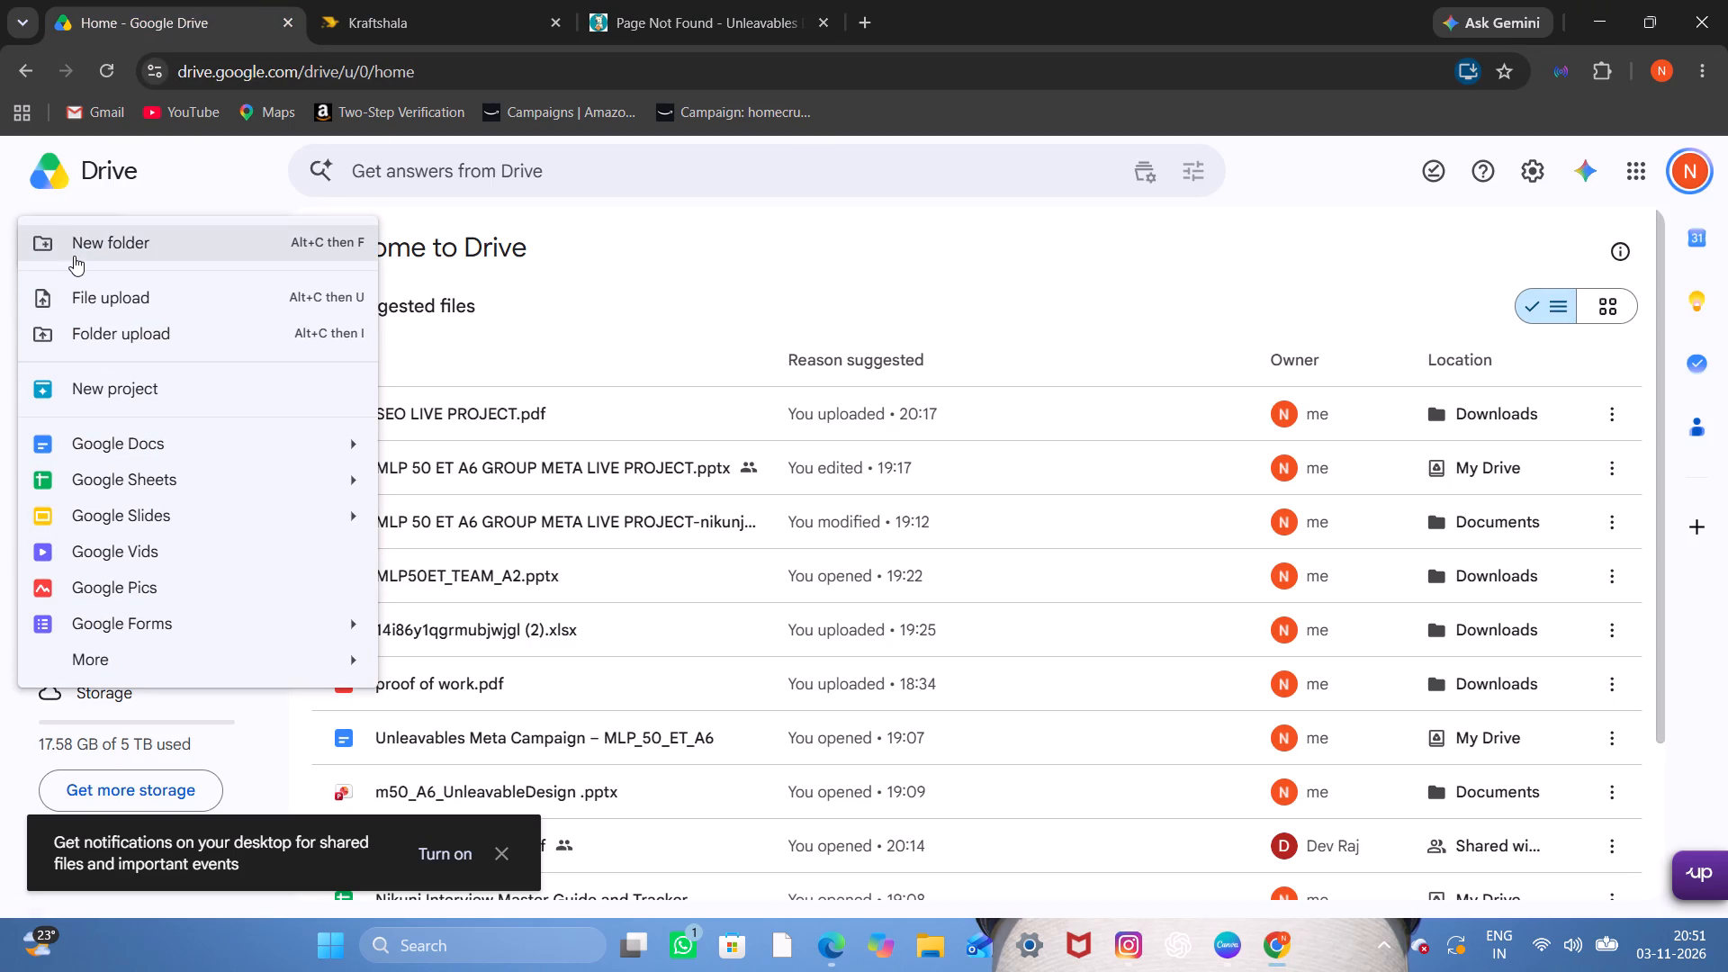
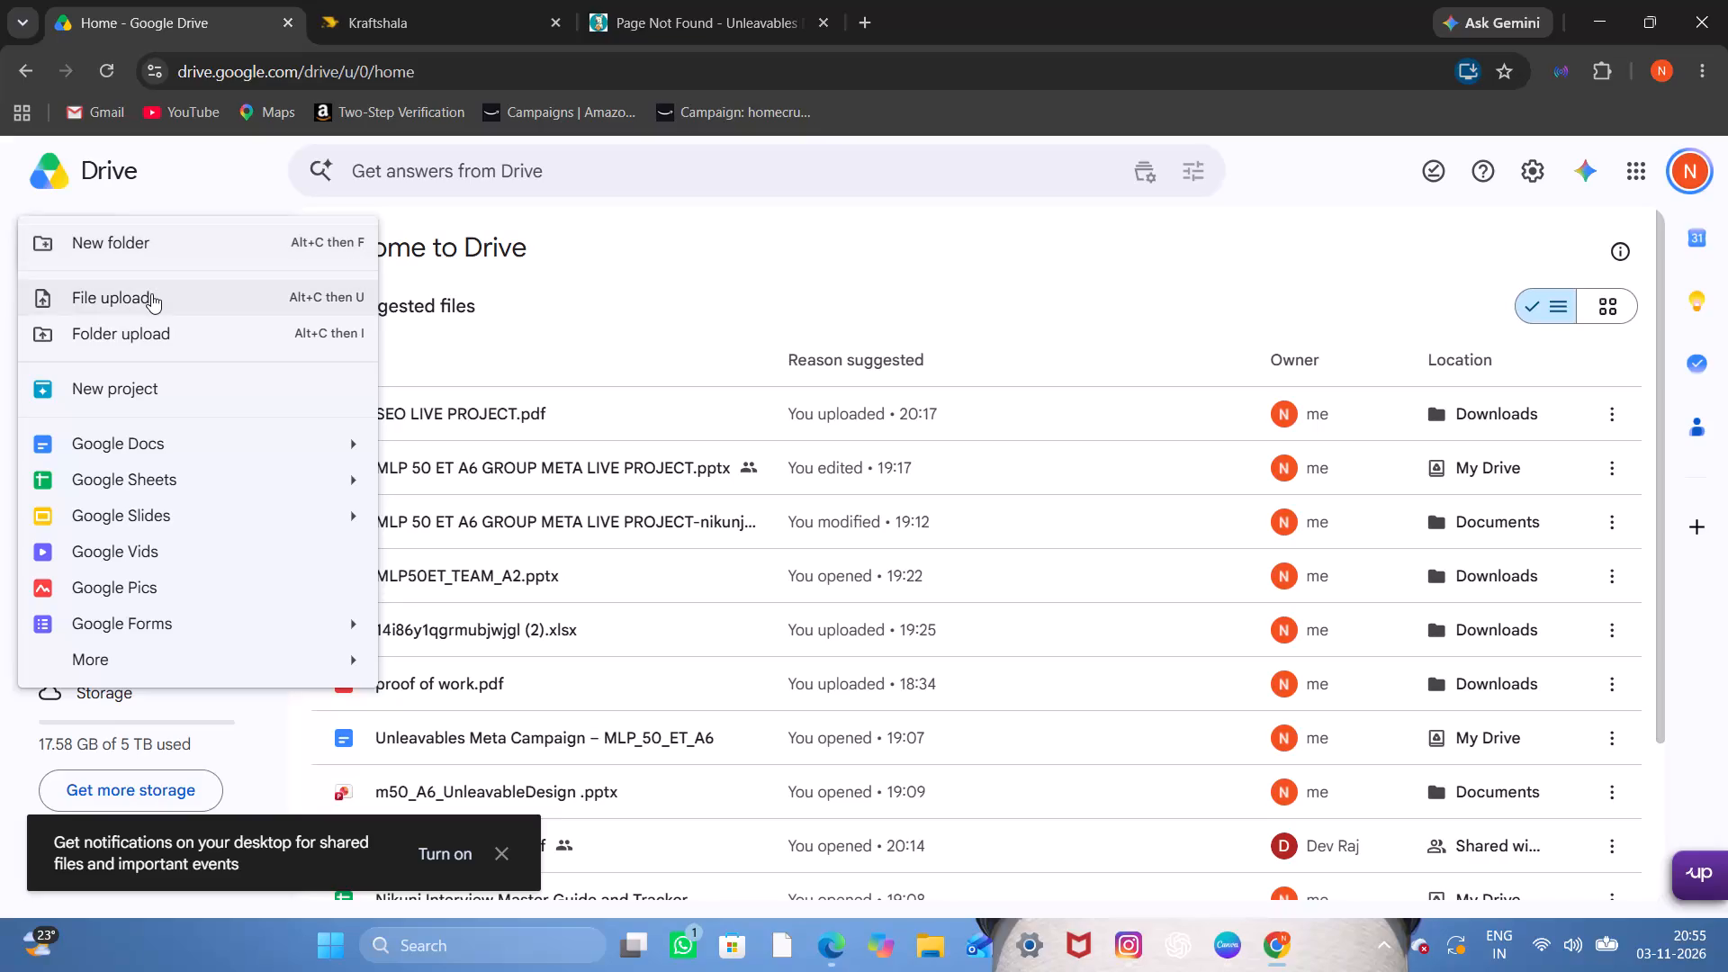
Upload the Ecommerce Presentation Briefing final PDF from Downloads to the drive and dismiss the desktop notifications offer.
{"action": "left_click", "coordinate": [151, 293]}
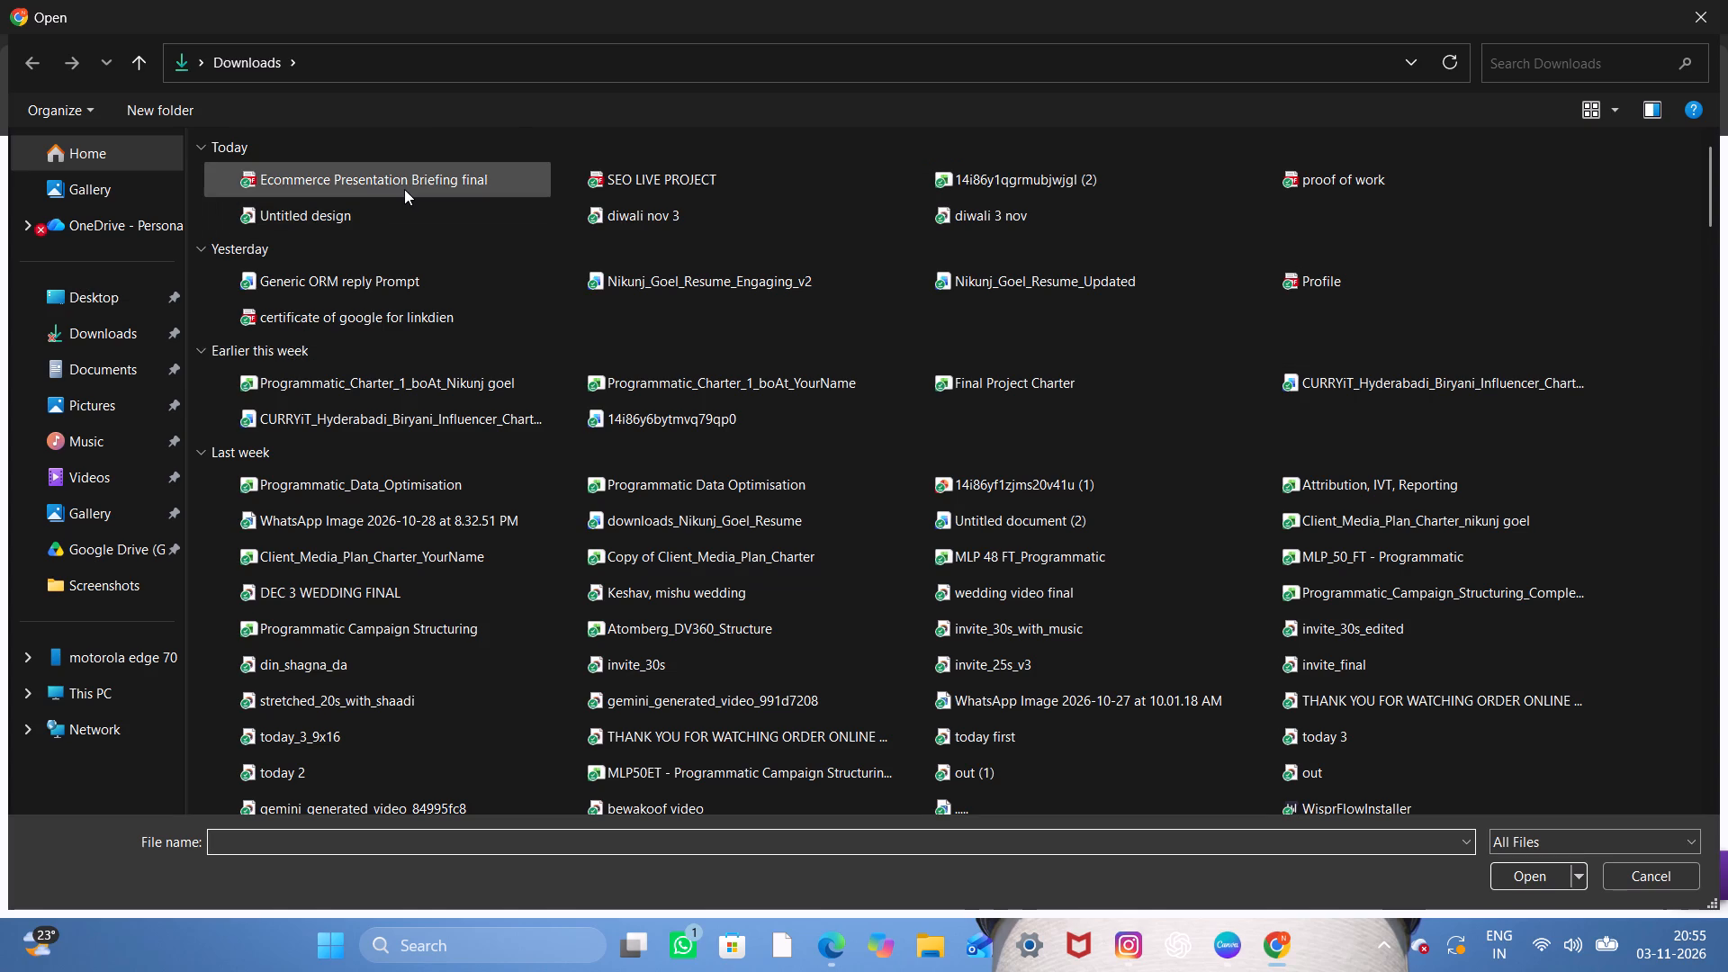
{"action": "left_click", "coordinate": [404, 189]}
{"action": "left_click", "coordinate": [1538, 868]}
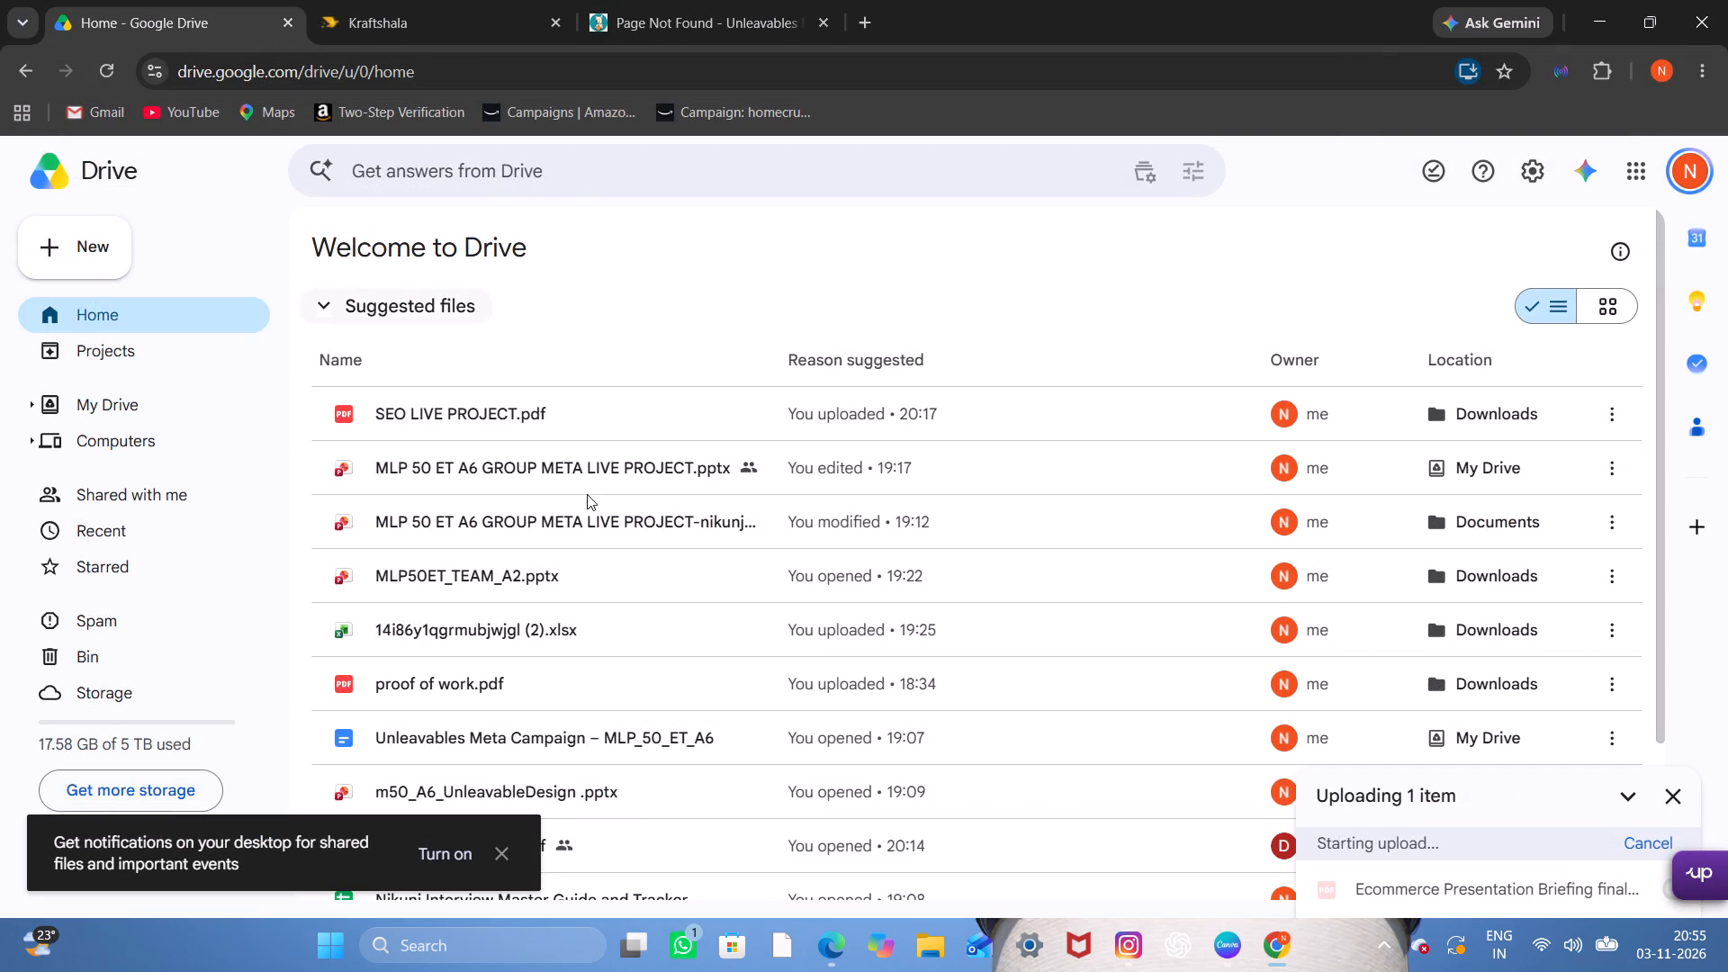
{"action": "left_click", "coordinate": [500, 849]}
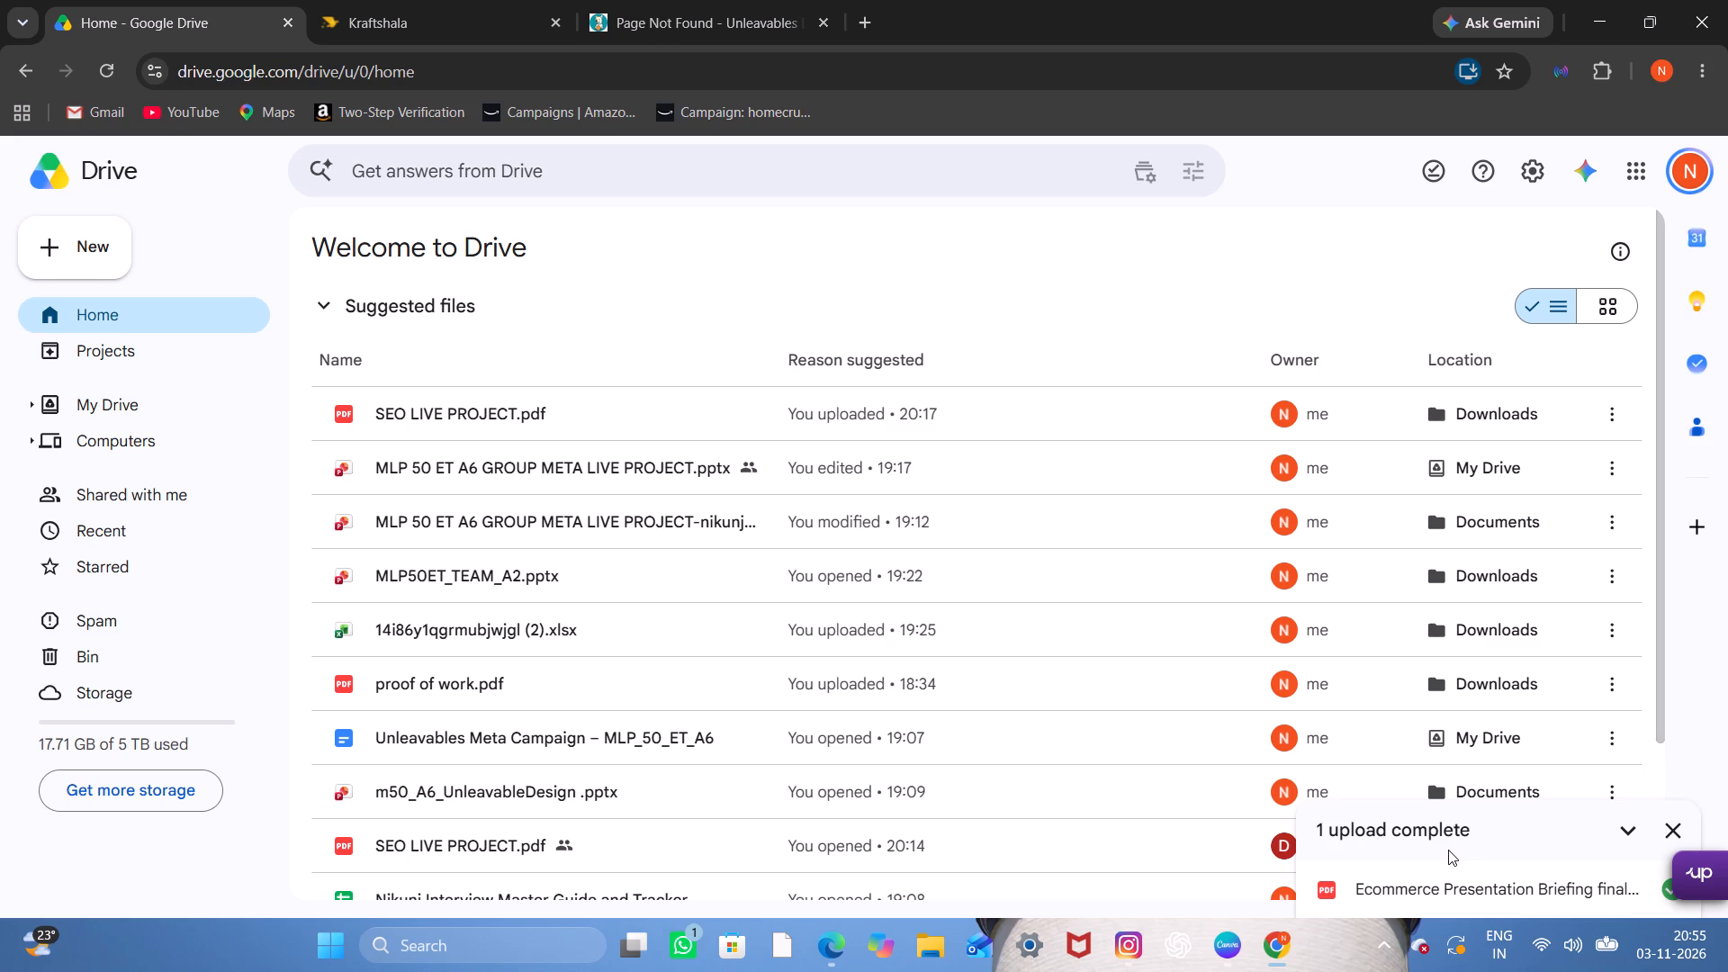
Open the uploaded Ecommerce Presentation Briefing final PDF and copy the address of the page from the browser.
{"action": "left_click", "coordinate": [1469, 889]}
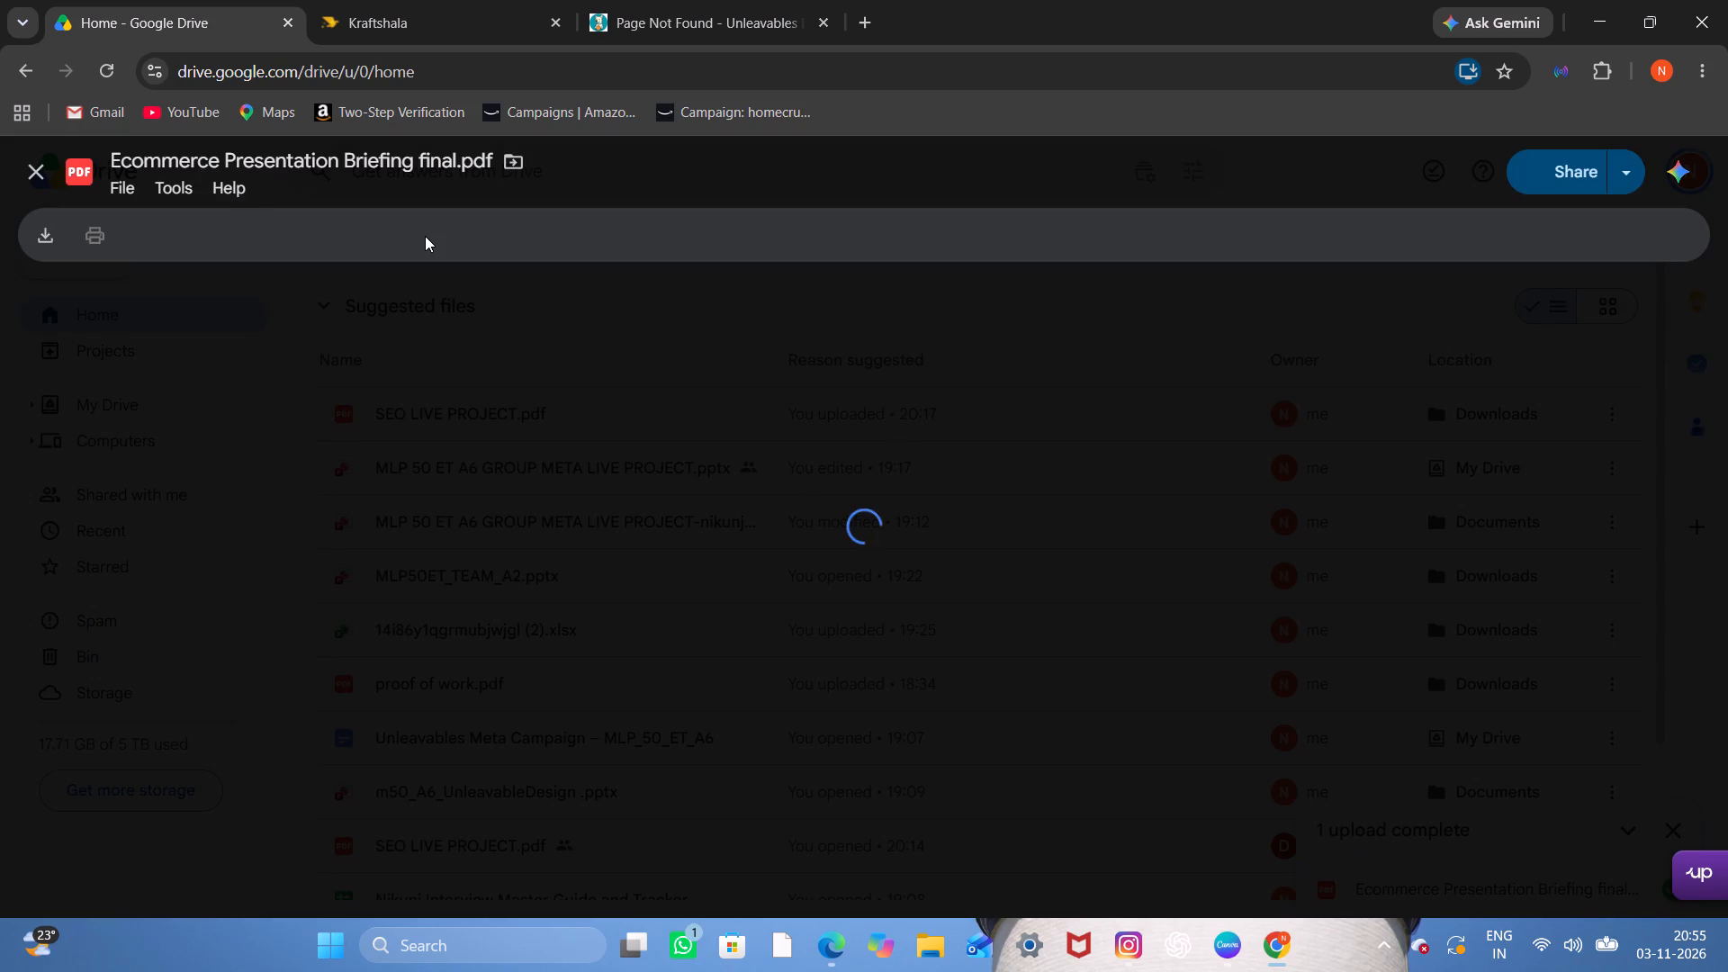
{"action": "double_click", "coordinate": [457, 72]}
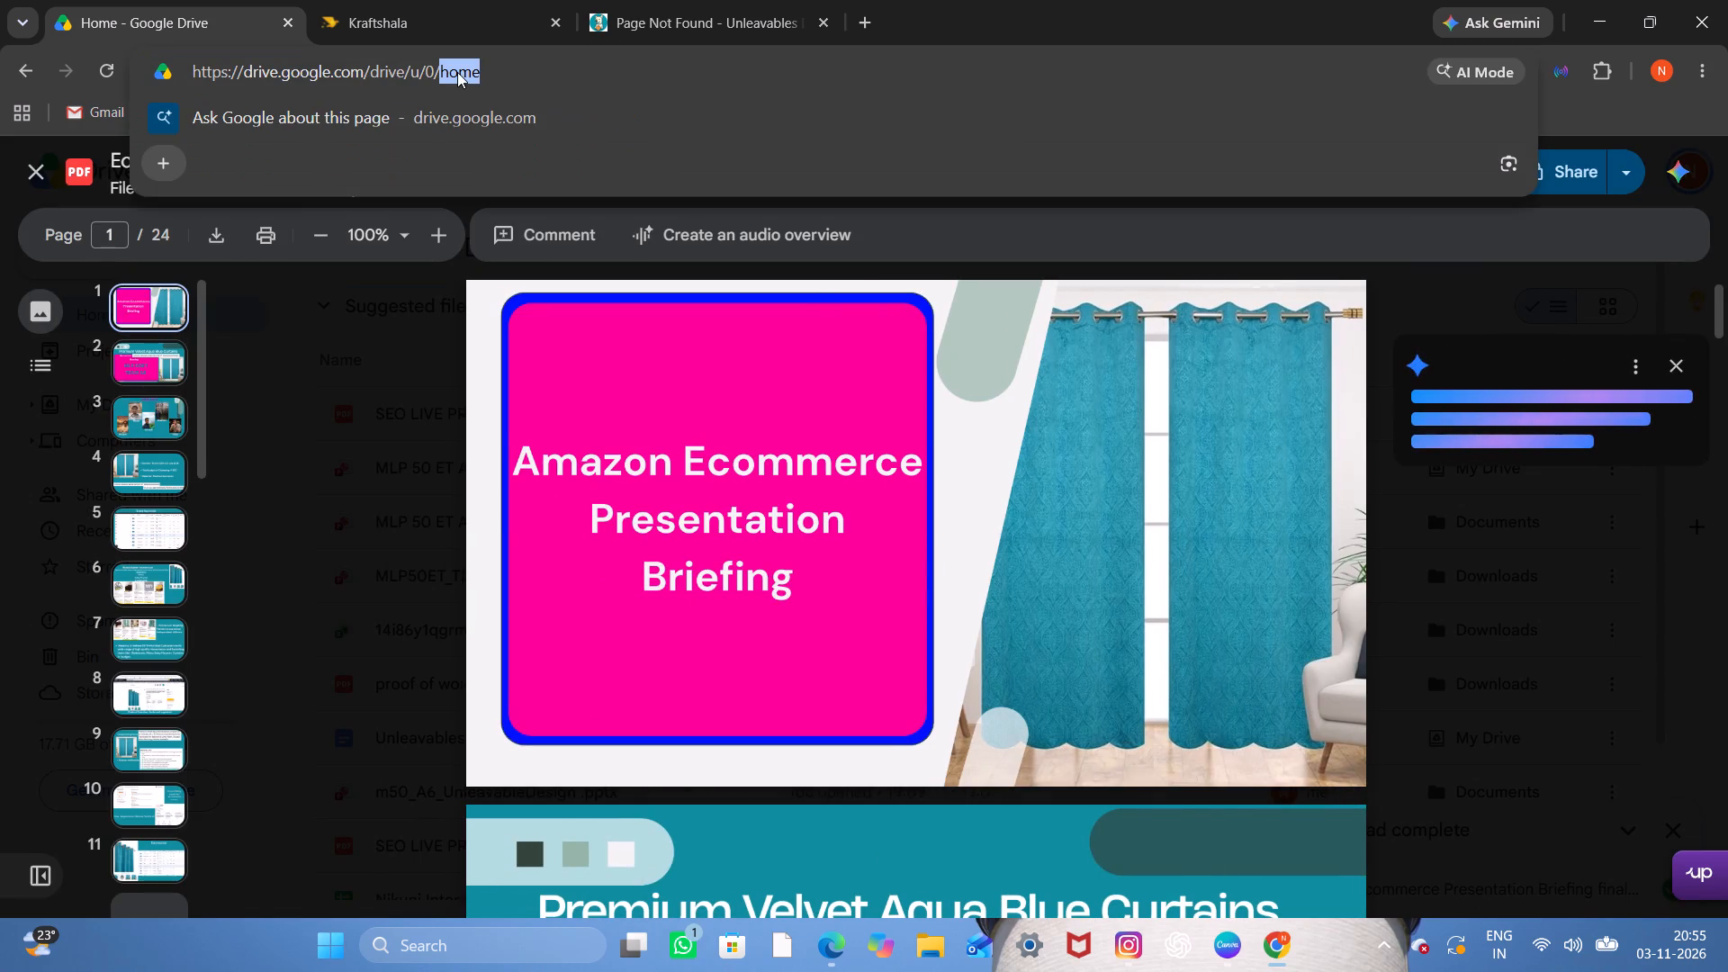
{"action": "left_click", "coordinate": [521, 79]}
{"action": "left_click_drag", "start_coordinate": [521, 79], "coordinate": [523, 71]}
{"action": "triple_click", "coordinate": [523, 71]}
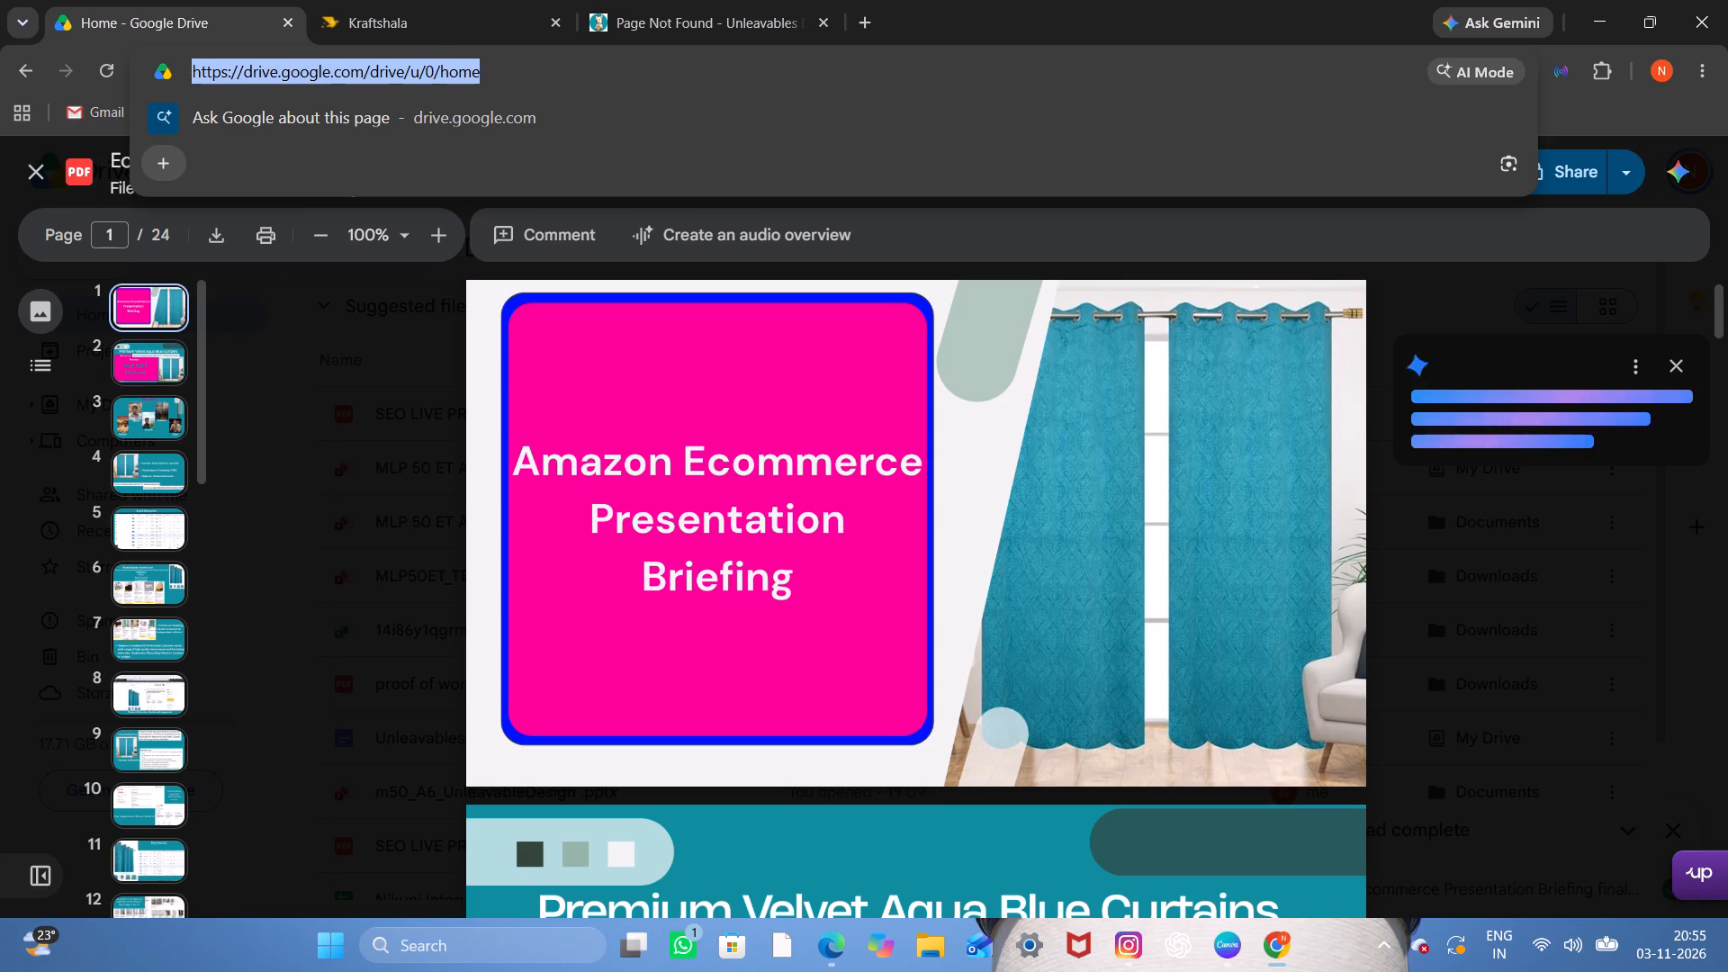
{"action": "key", "text": "ctrl+c"}
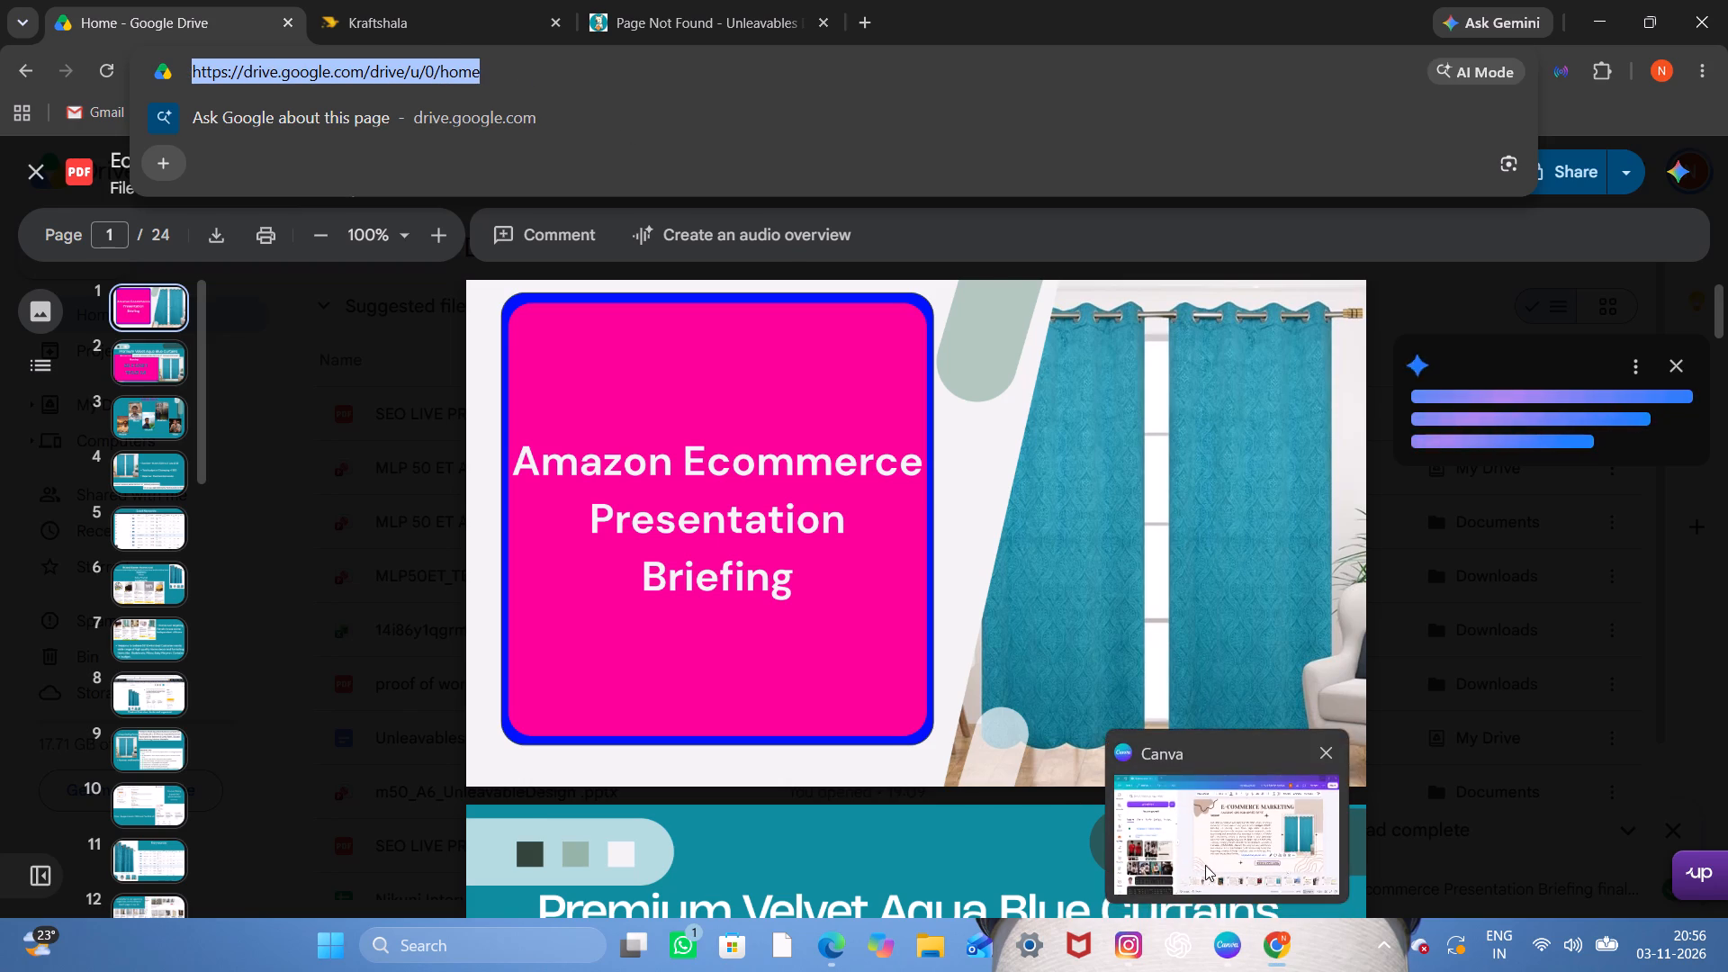
{"action": "left_click", "coordinate": [1205, 865]}
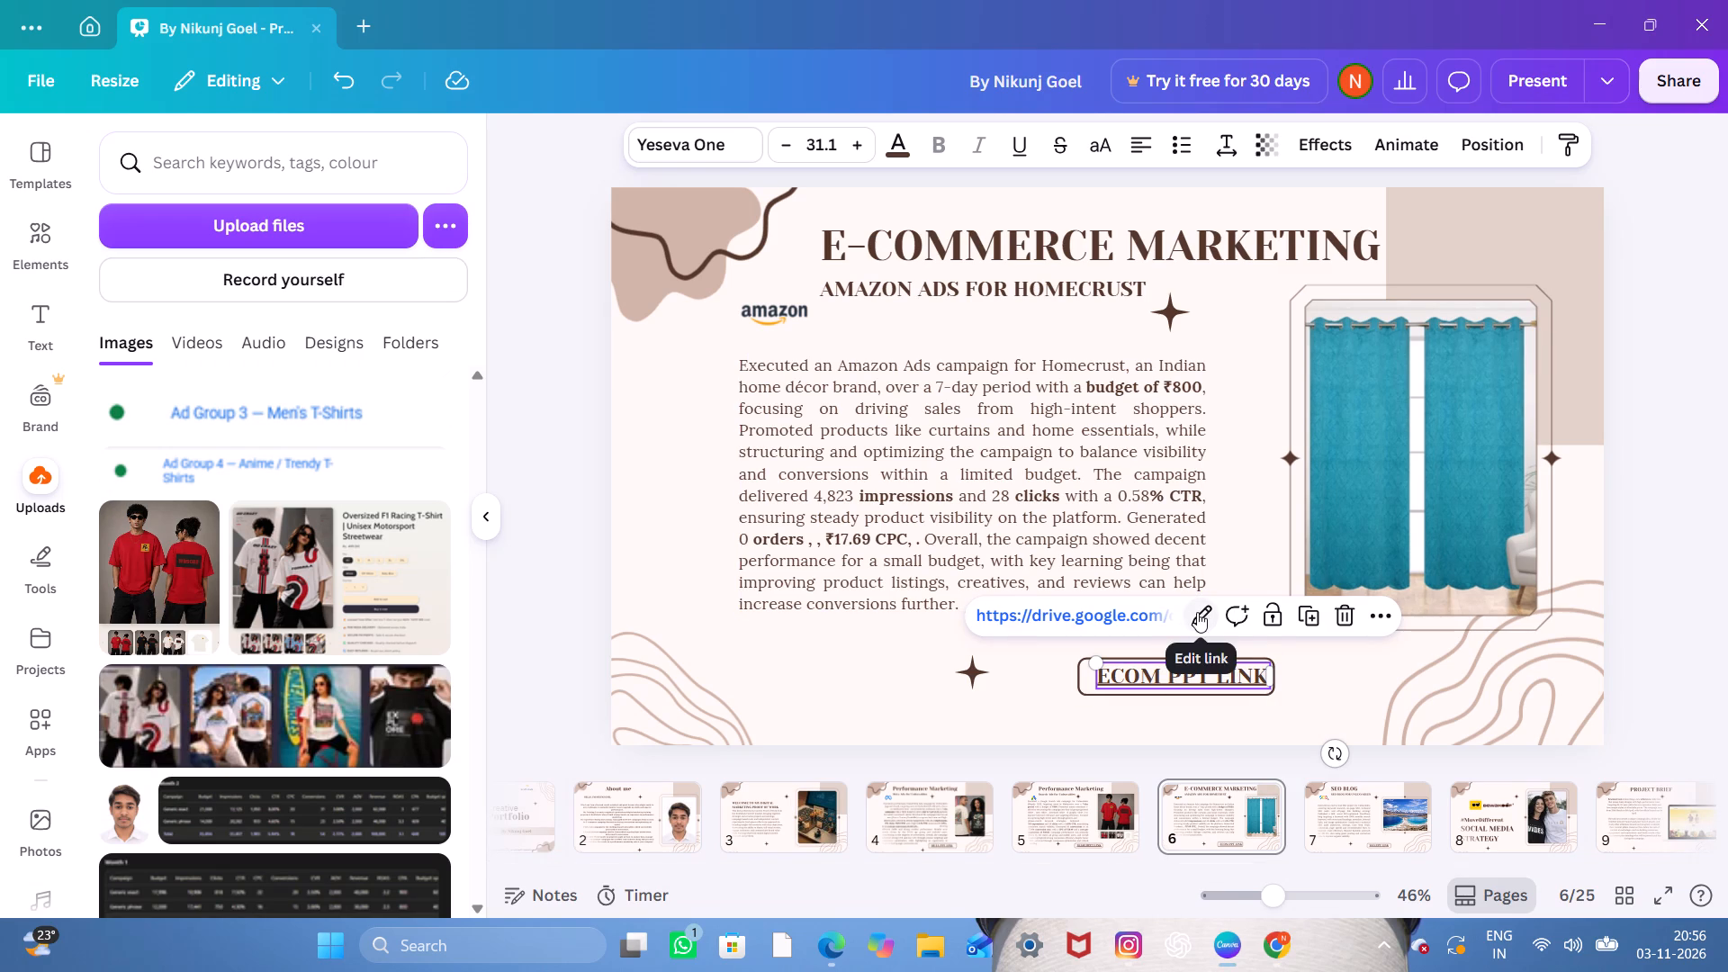
{"action": "left_click", "coordinate": [1197, 612]}
{"action": "key", "text": "BackSpace"}
{"action": "key", "text": "BackSpace"}
{"action": "key", "text": "BackSpace"}
{"action": "key", "text": "BackSpace"}
{"action": "key", "text": "BackSpace"}
{"action": "key", "text": "BackSpace"}
{"action": "key", "text": "BackSpace"}
{"action": "key", "text": "BackSpace"}
{"action": "key", "text": "BackSpace"}
{"action": "key", "text": "BackSpace"}
{"action": "key", "text": "BackSpace"}
{"action": "key", "text": "BackSpace"}
{"action": "key", "text": "BackSpace"}
{"action": "key", "text": "BackSpace"}
{"action": "key", "text": "BackSpace"}
{"action": "key", "text": "BackSpace"}
{"action": "key", "text": "BackSpace"}
{"action": "key", "text": "BackSpace"}
{"action": "key", "text": "BackSpace"}
{"action": "key", "text": "BackSpace"}
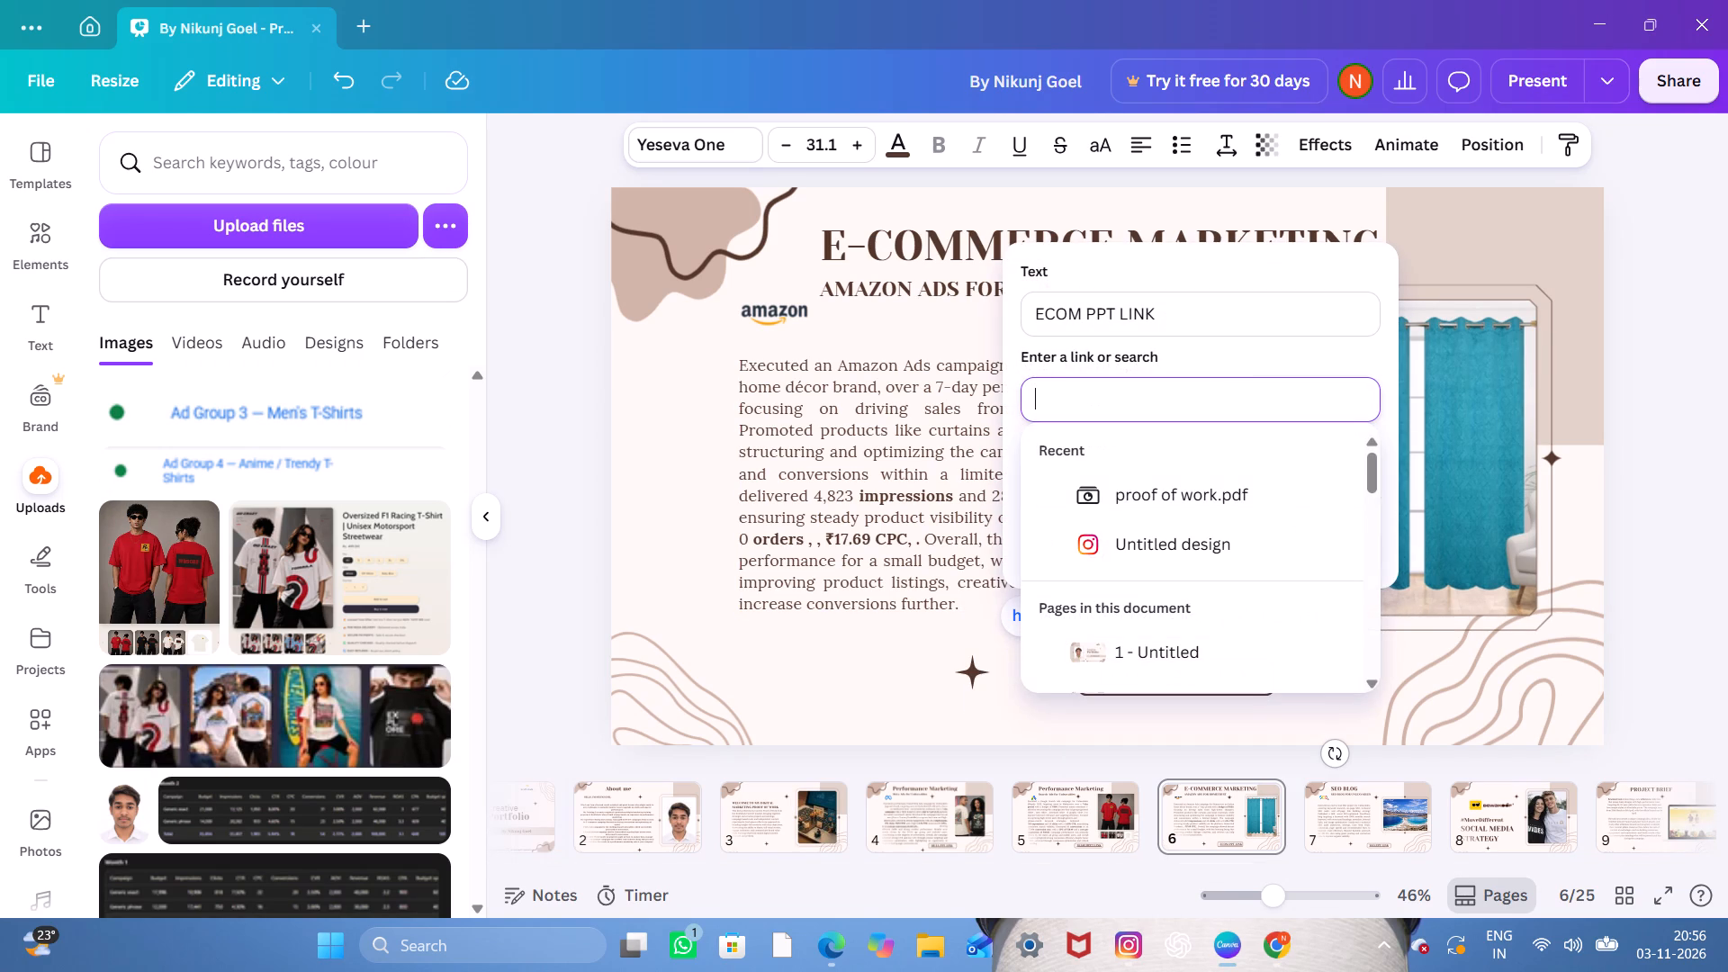
{"action": "key", "text": "ctrl+v"}
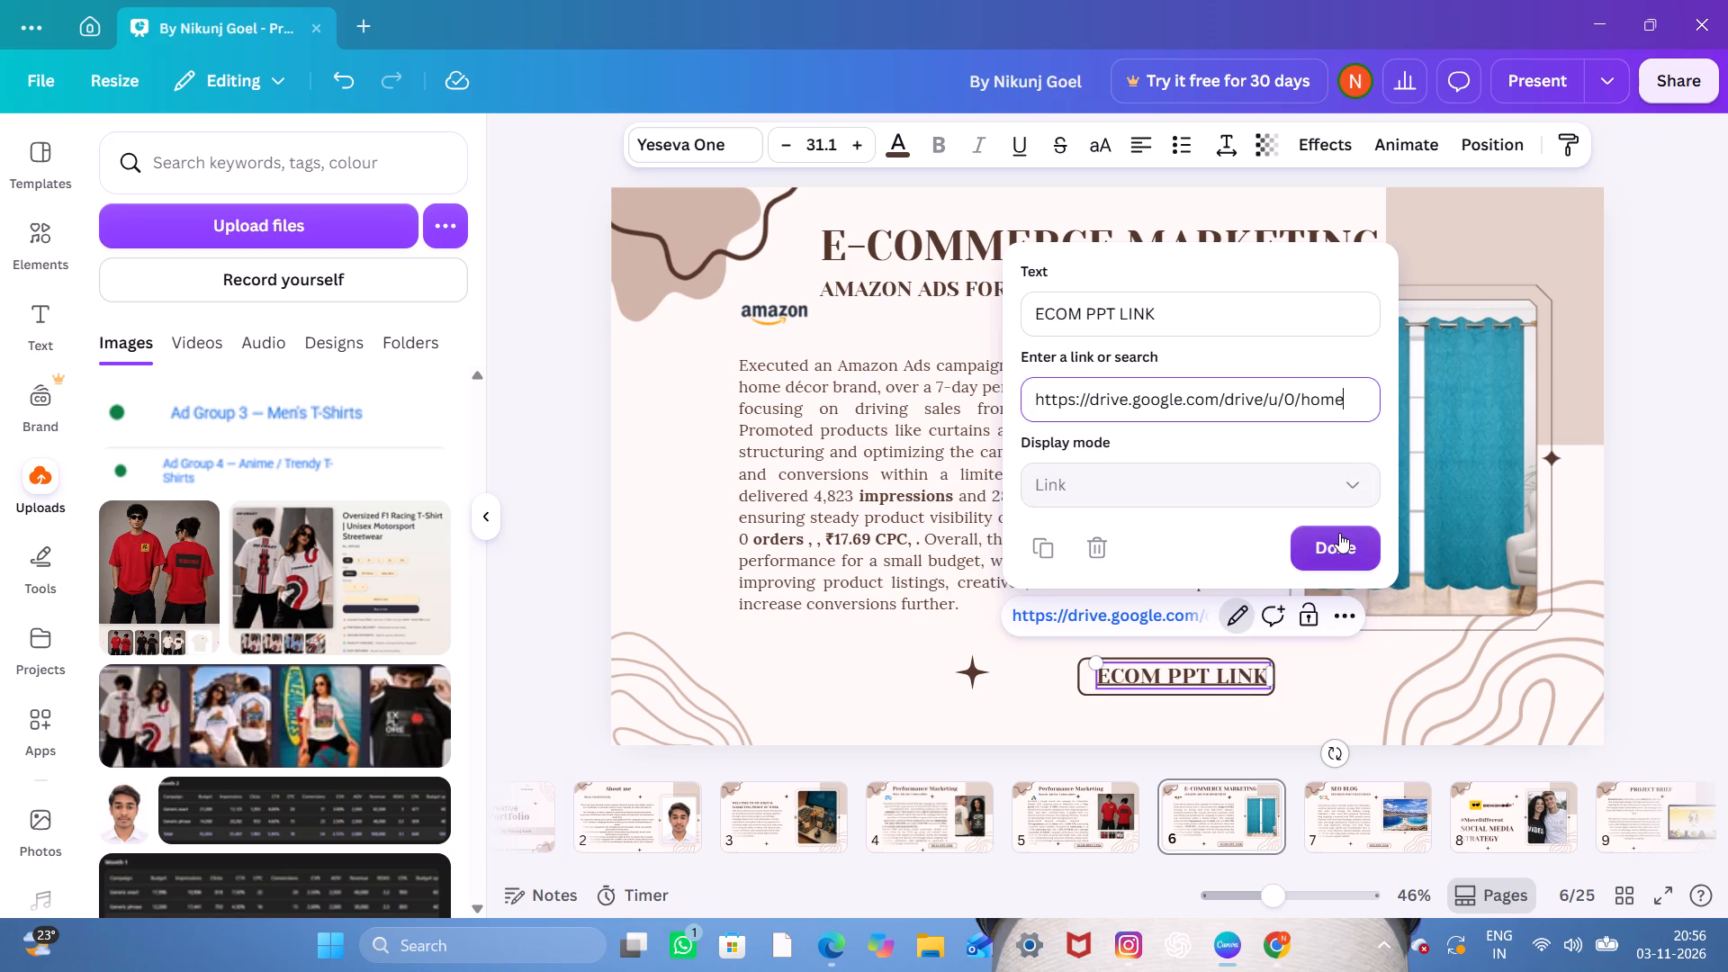
{"action": "left_click", "coordinate": [1339, 533]}
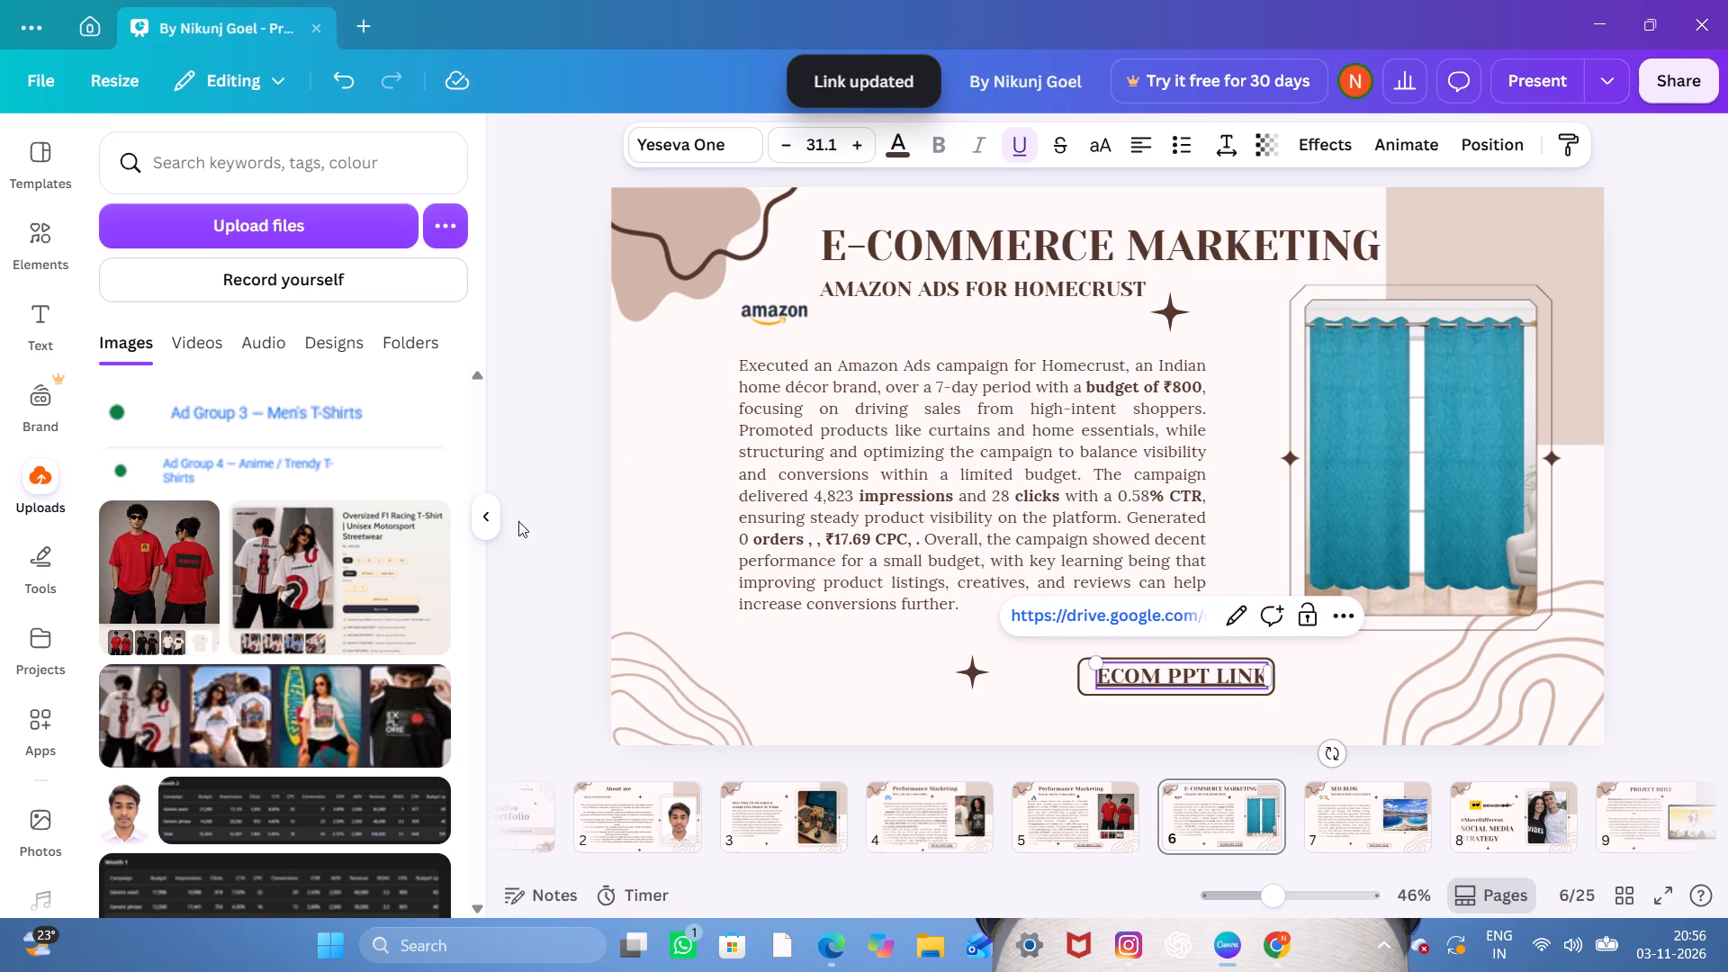
{"action": "left_click", "coordinate": [544, 460]}
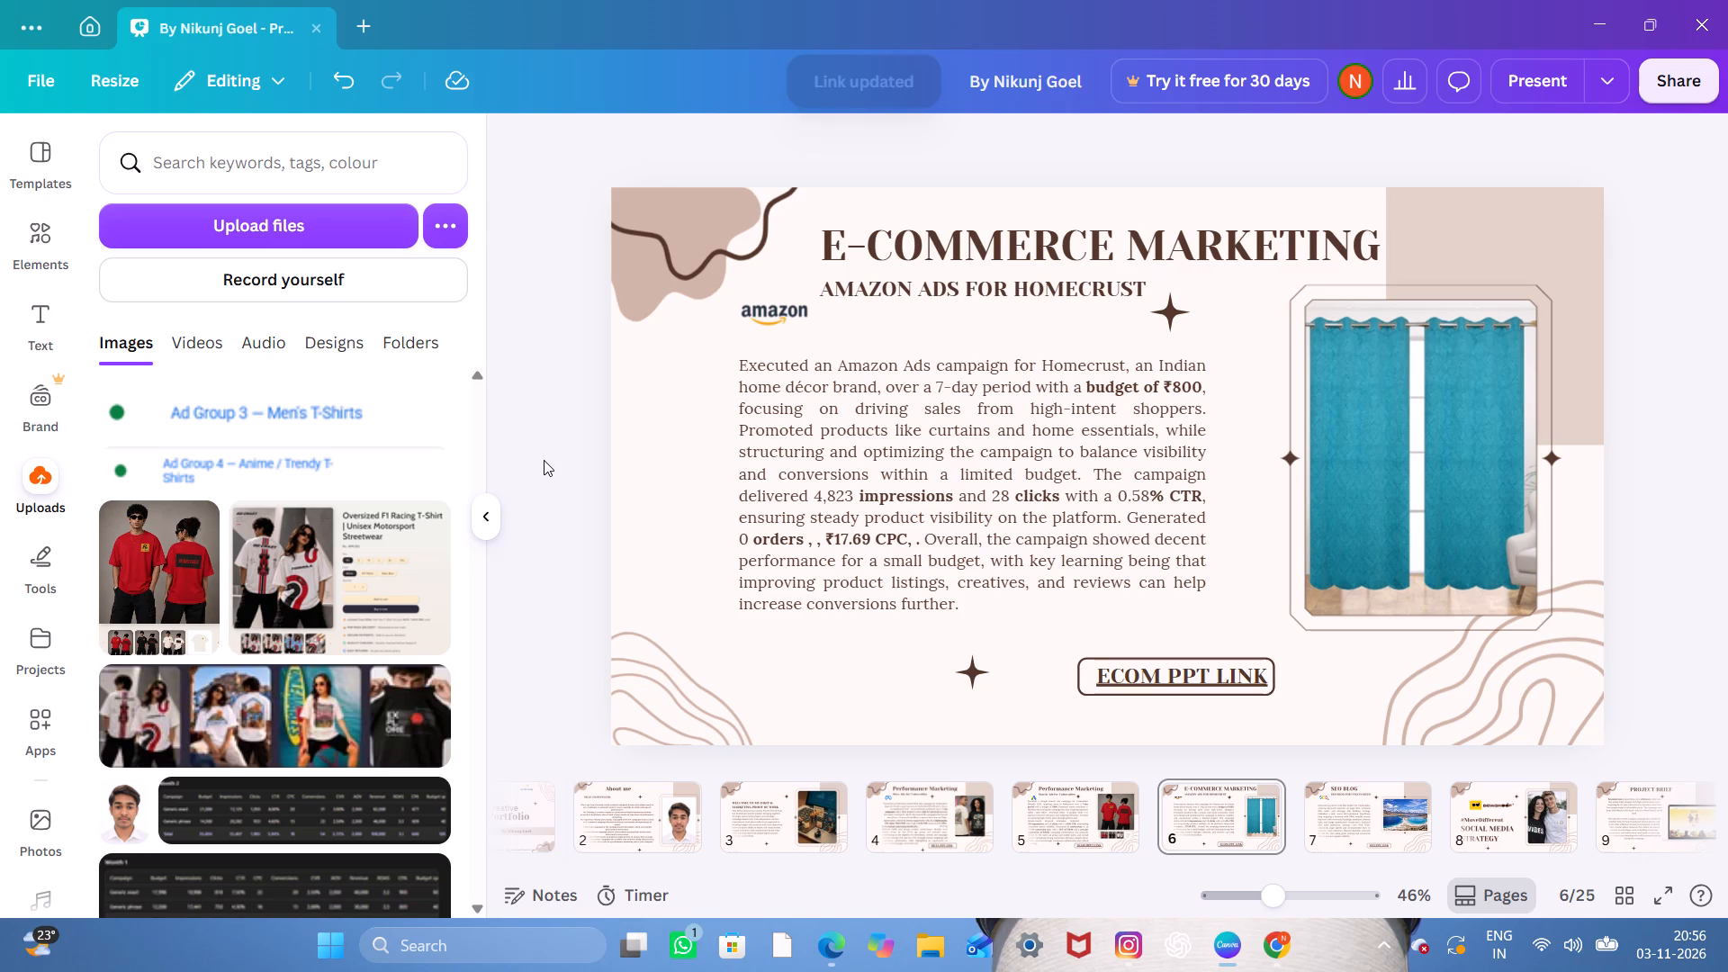
Review the portfolio from the start, examining the cover, About me, welcome and Meta Ads for Unleavables slides.
{"action": "scroll", "coordinate": [533, 384], "scroll_direction": "up", "scroll_amount": 2}
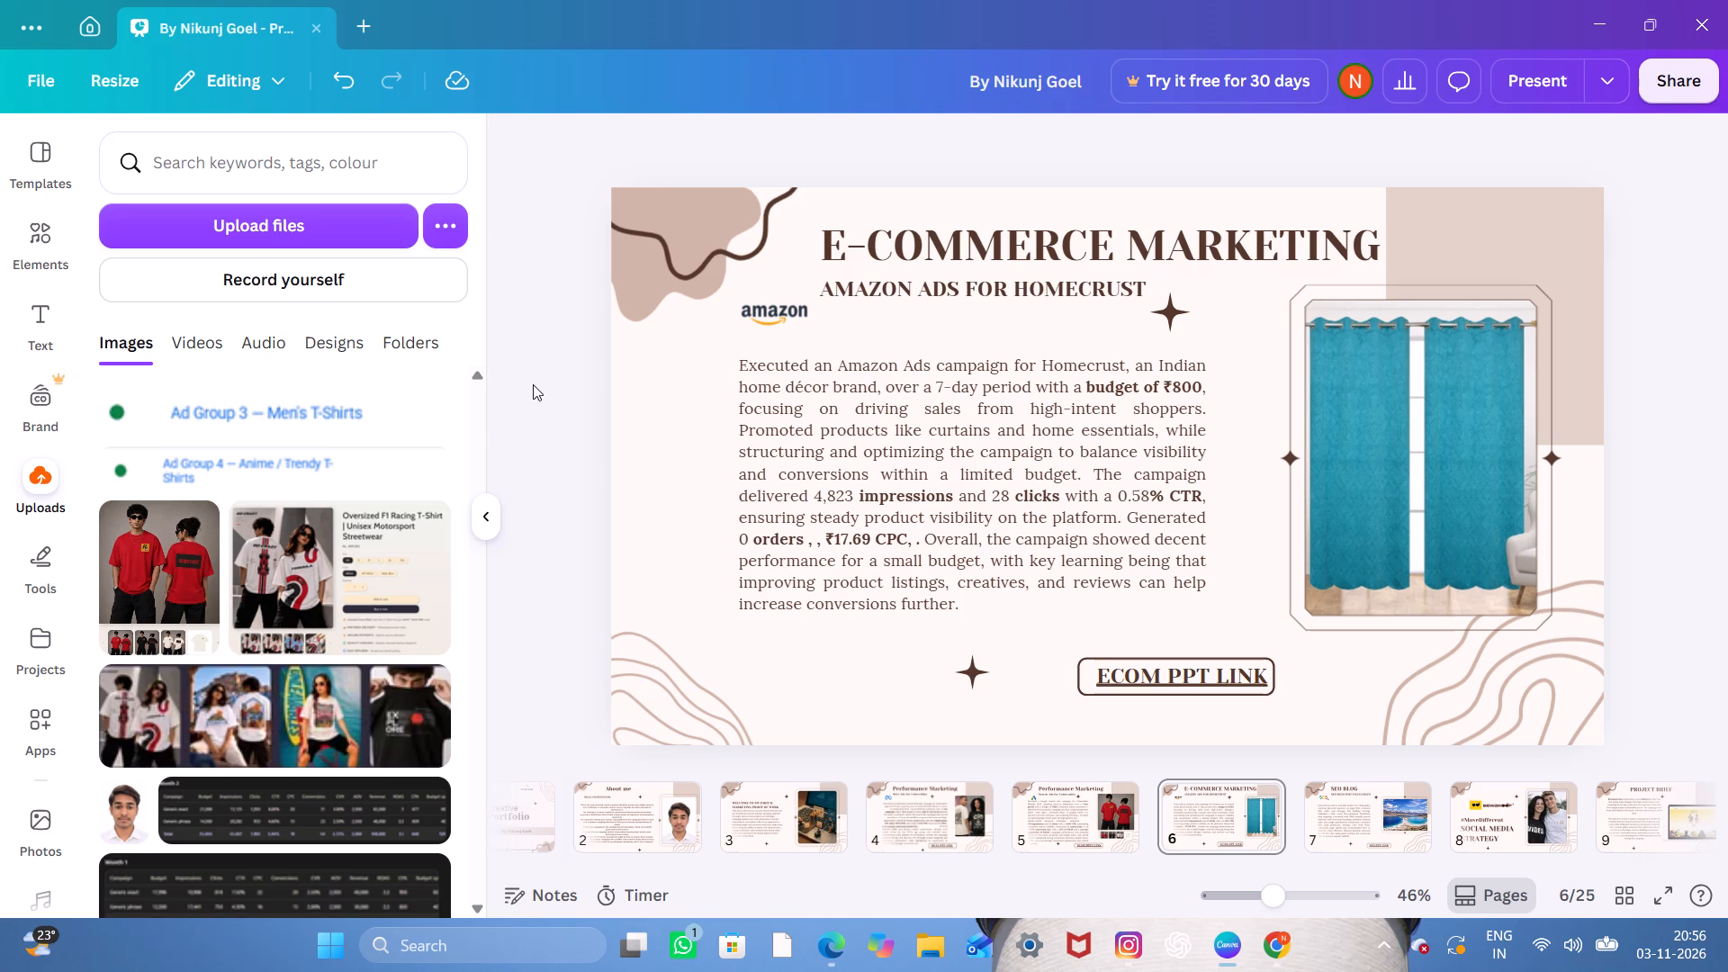
{"action": "scroll", "coordinate": [533, 384], "scroll_direction": "down", "scroll_amount": 1}
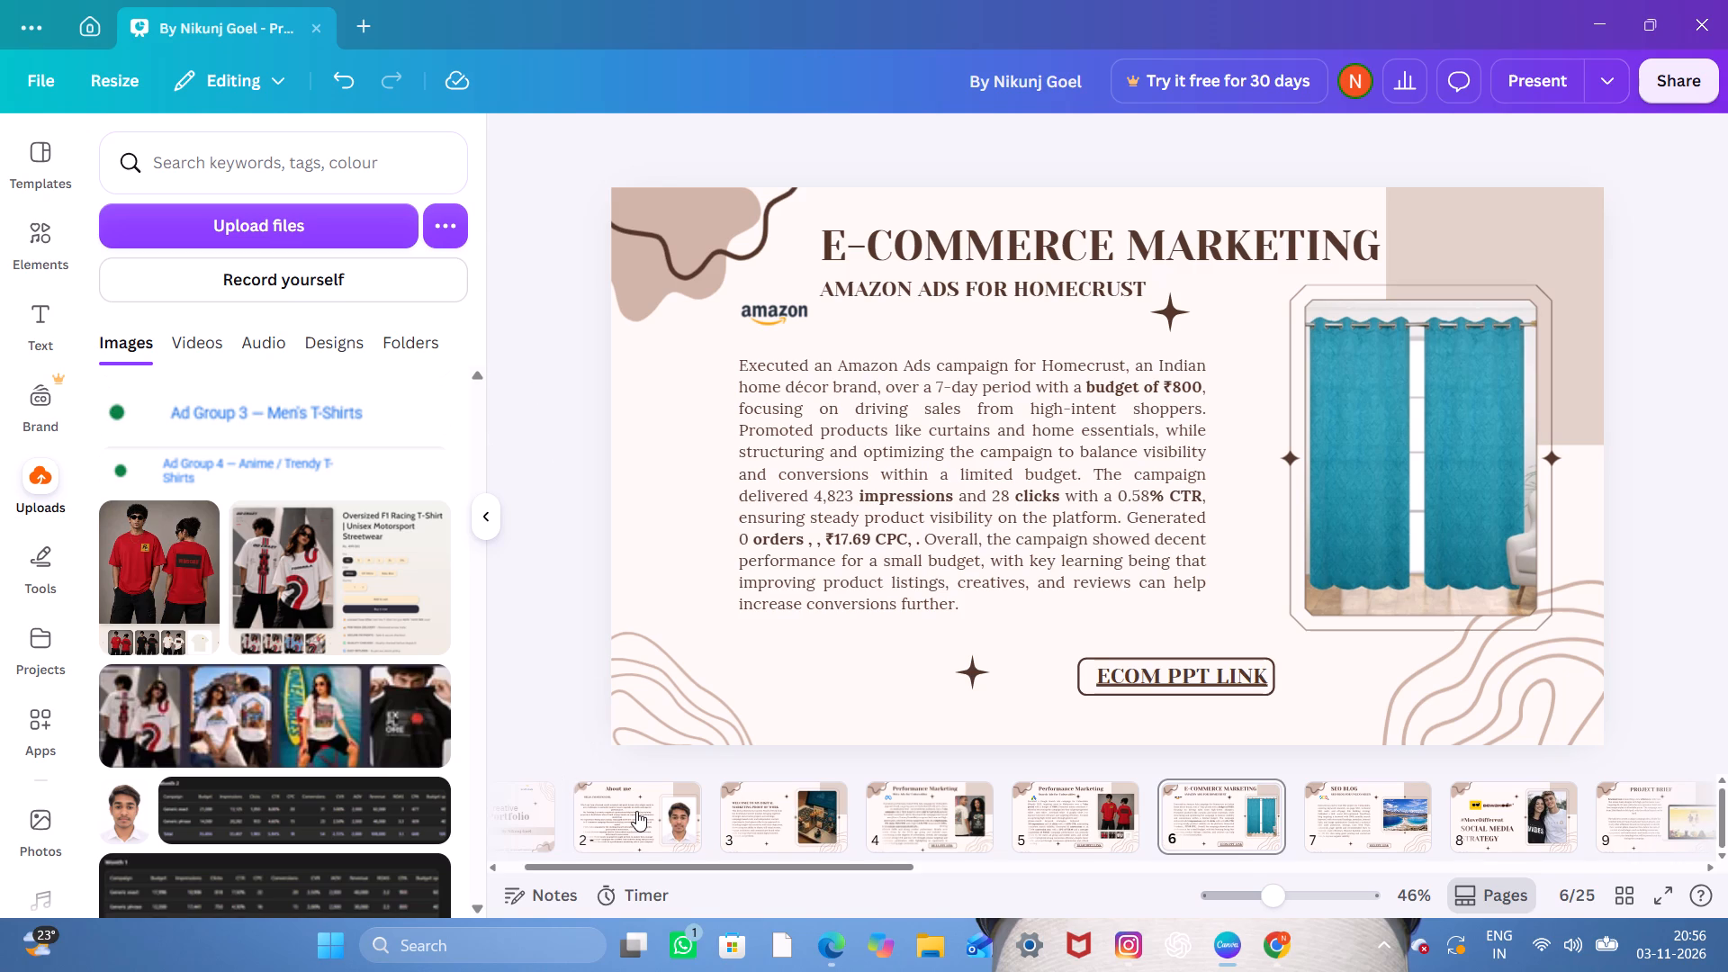
{"action": "scroll", "coordinate": [636, 811], "scroll_direction": "right", "scroll_amount": 2}
{"action": "left_click", "coordinate": [581, 816]}
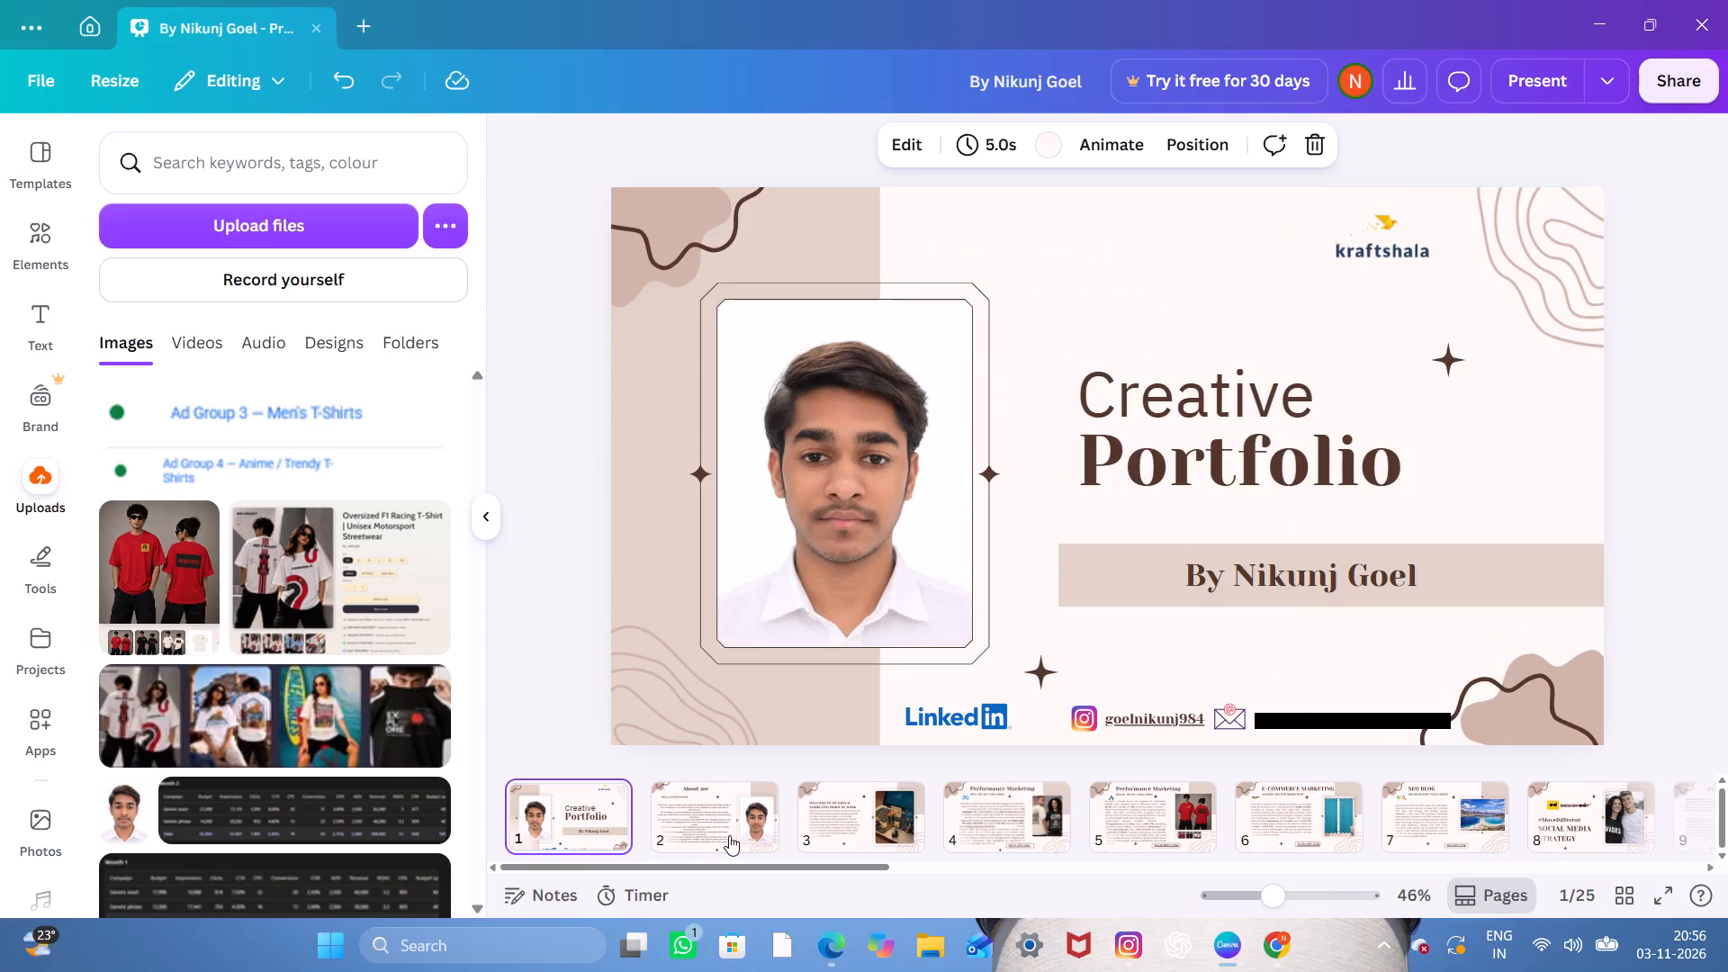
{"action": "left_click", "coordinate": [732, 835]}
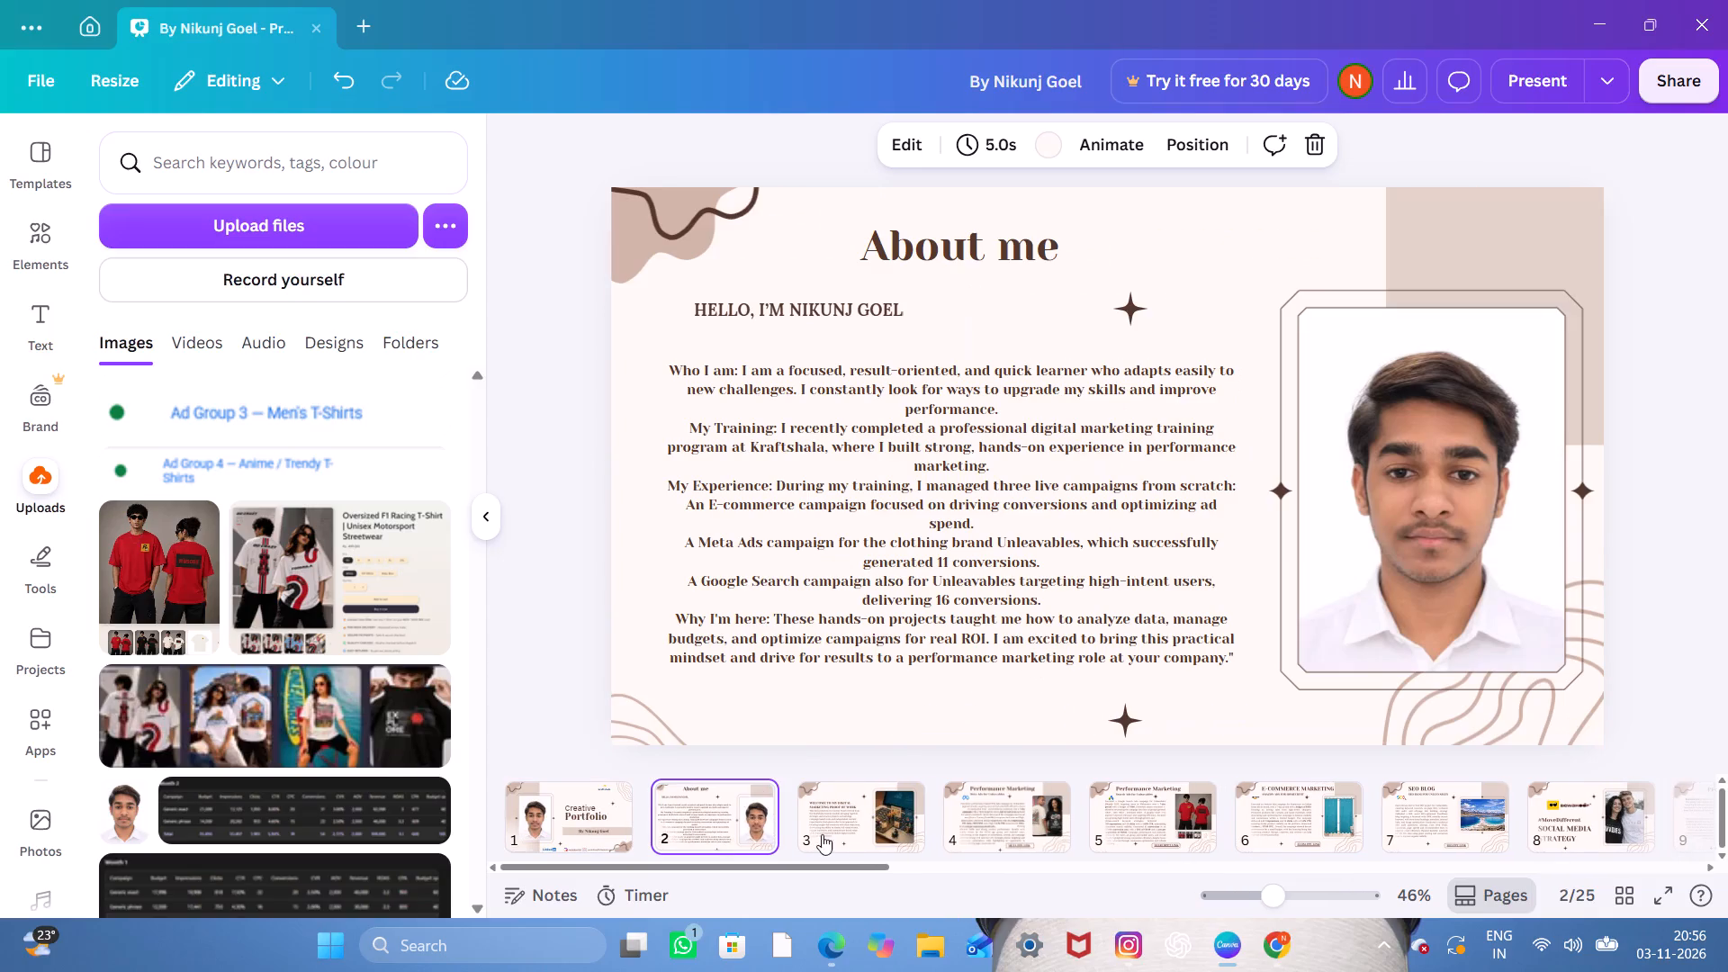
{"action": "left_click", "coordinate": [841, 838]}
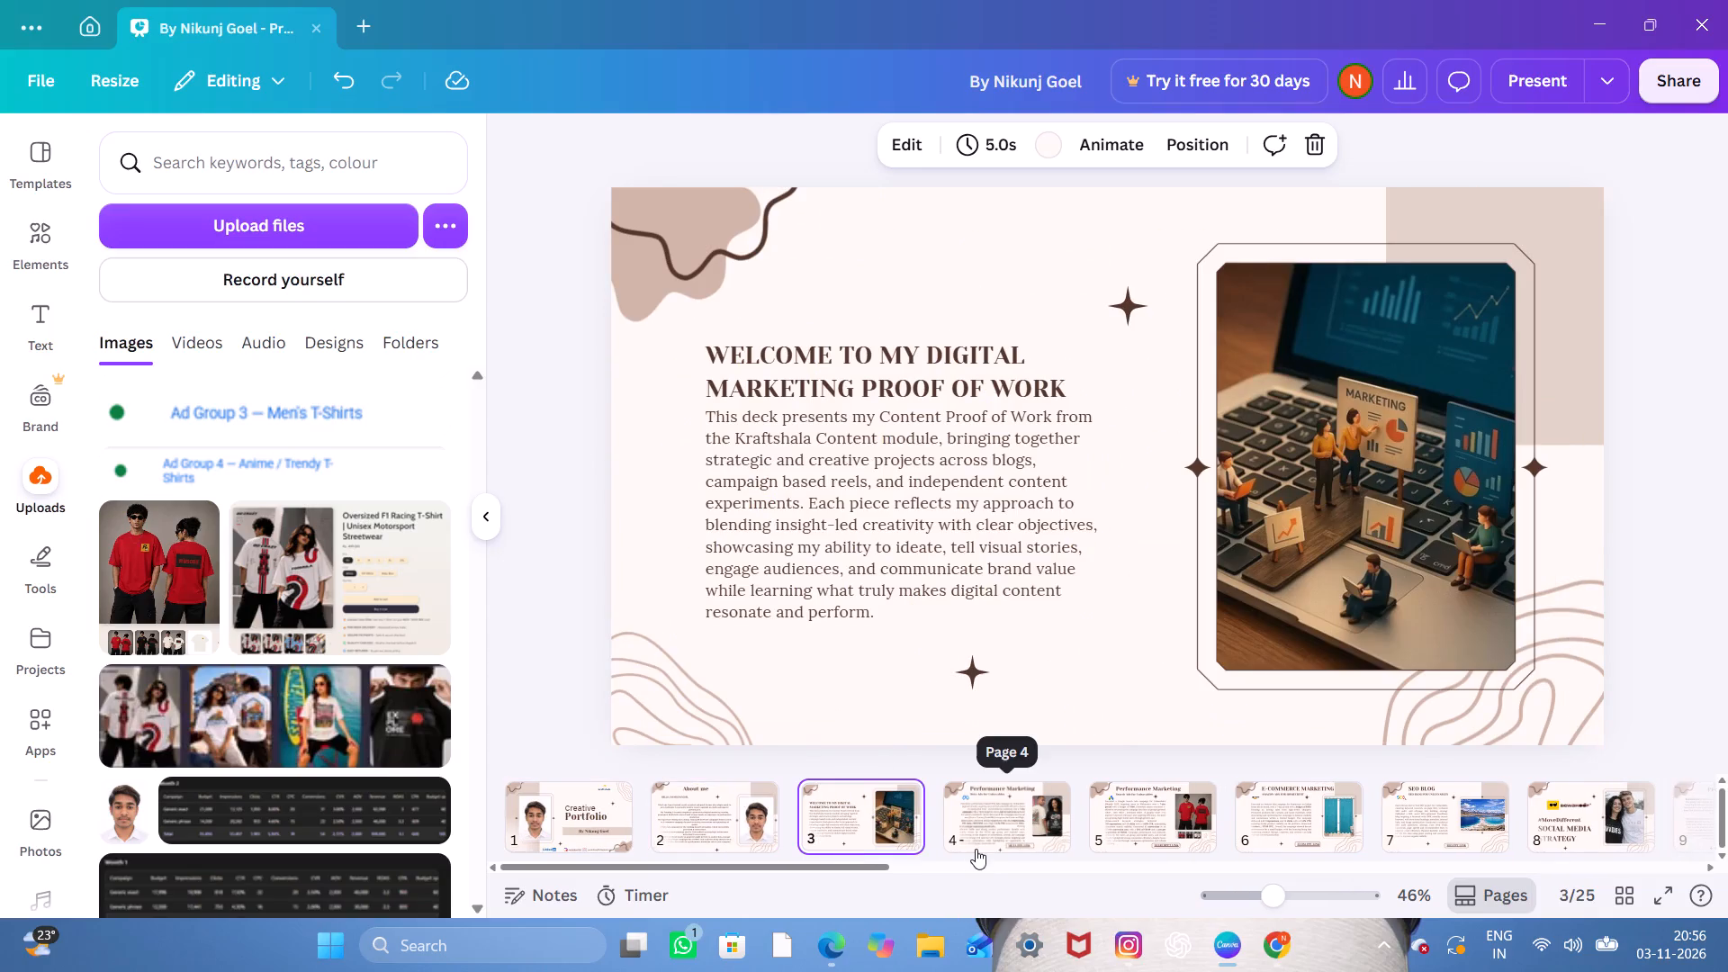
{"action": "left_click", "coordinate": [980, 828]}
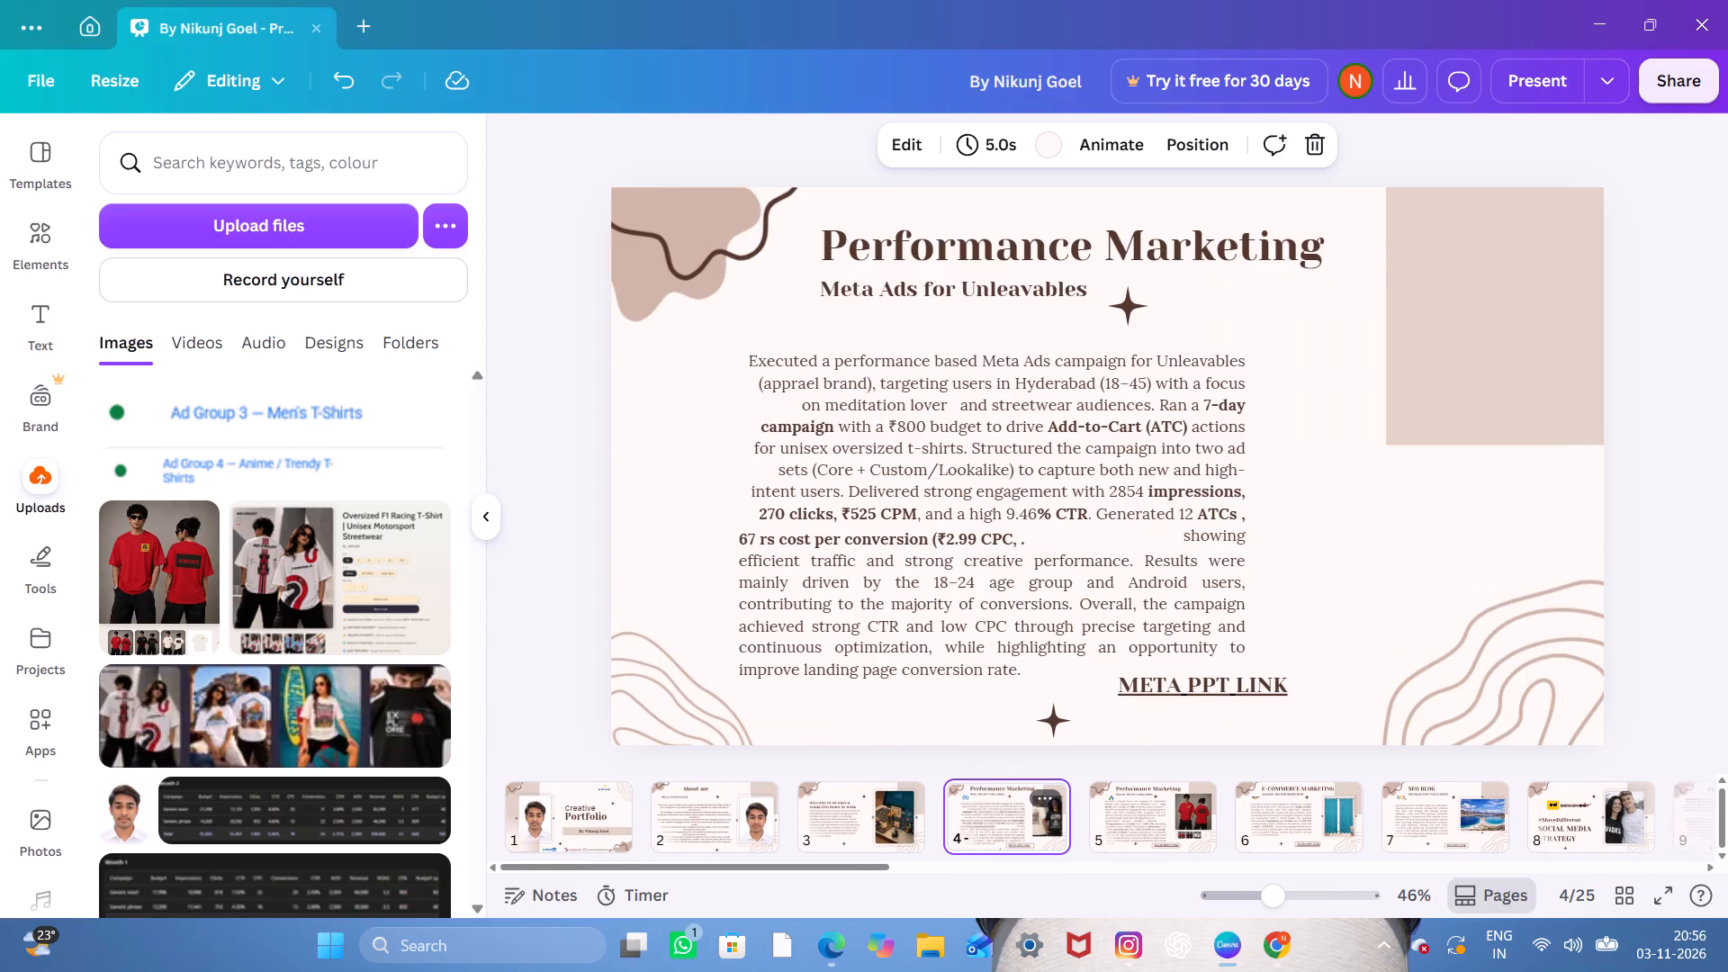
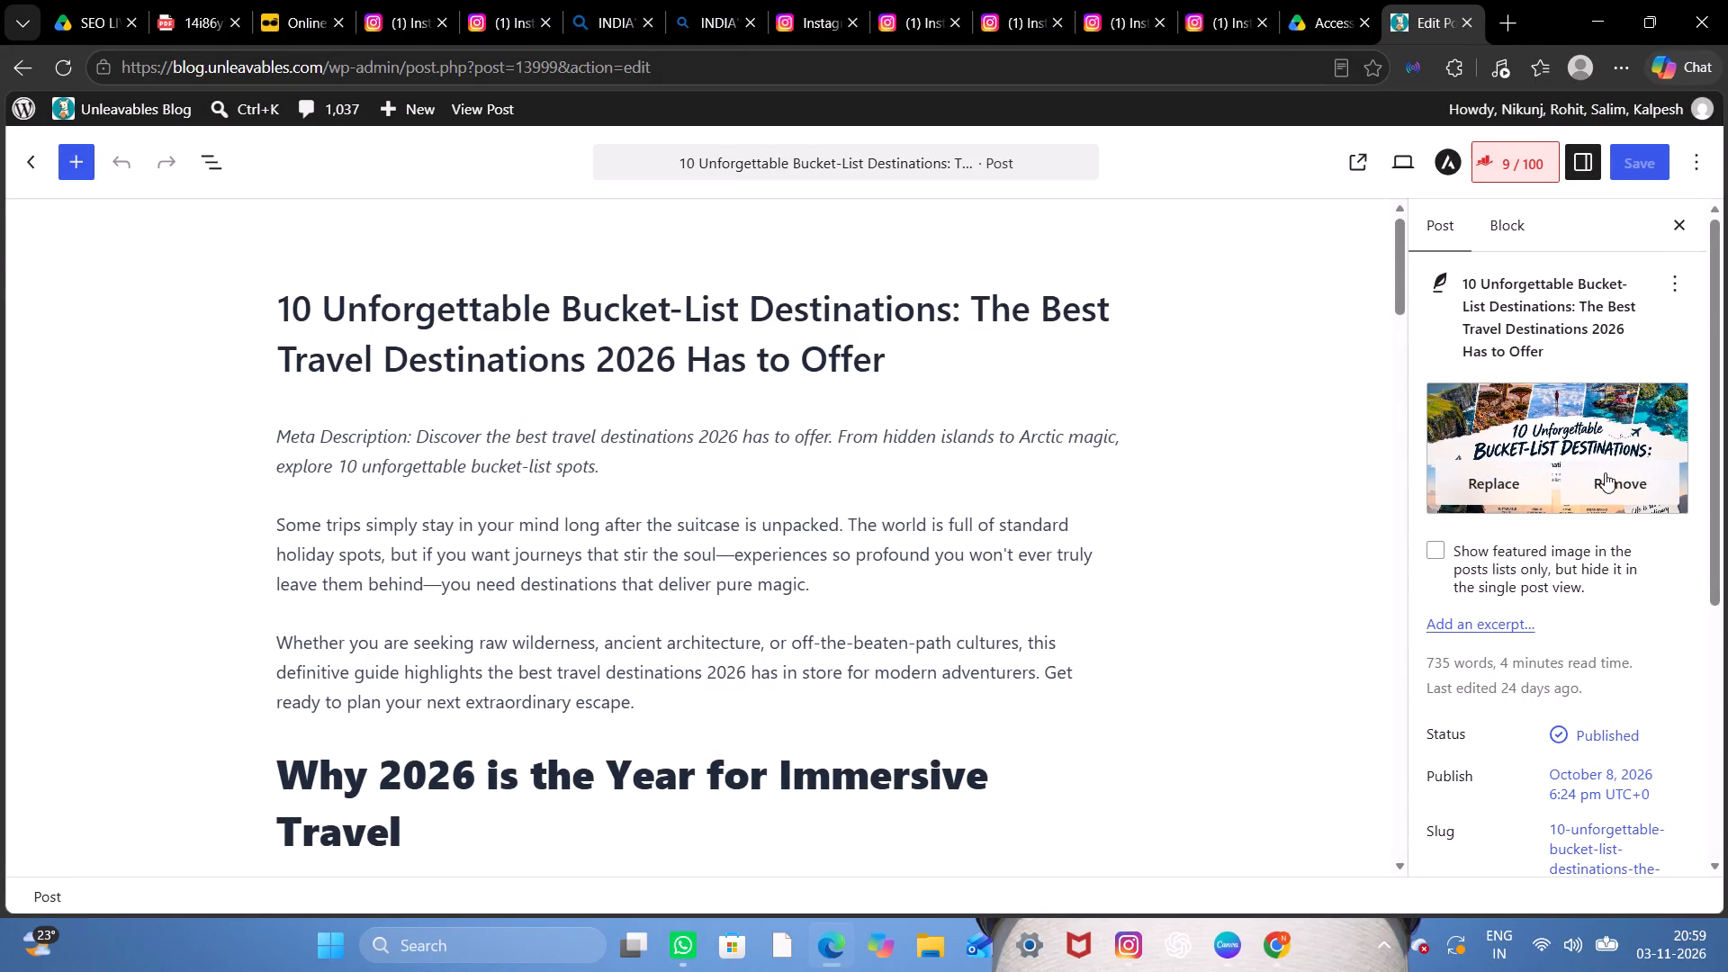
Copy the featured image of the 10 Unforgettable Bucket-List Destinations blog post.
{"action": "right_click", "coordinate": [1509, 428]}
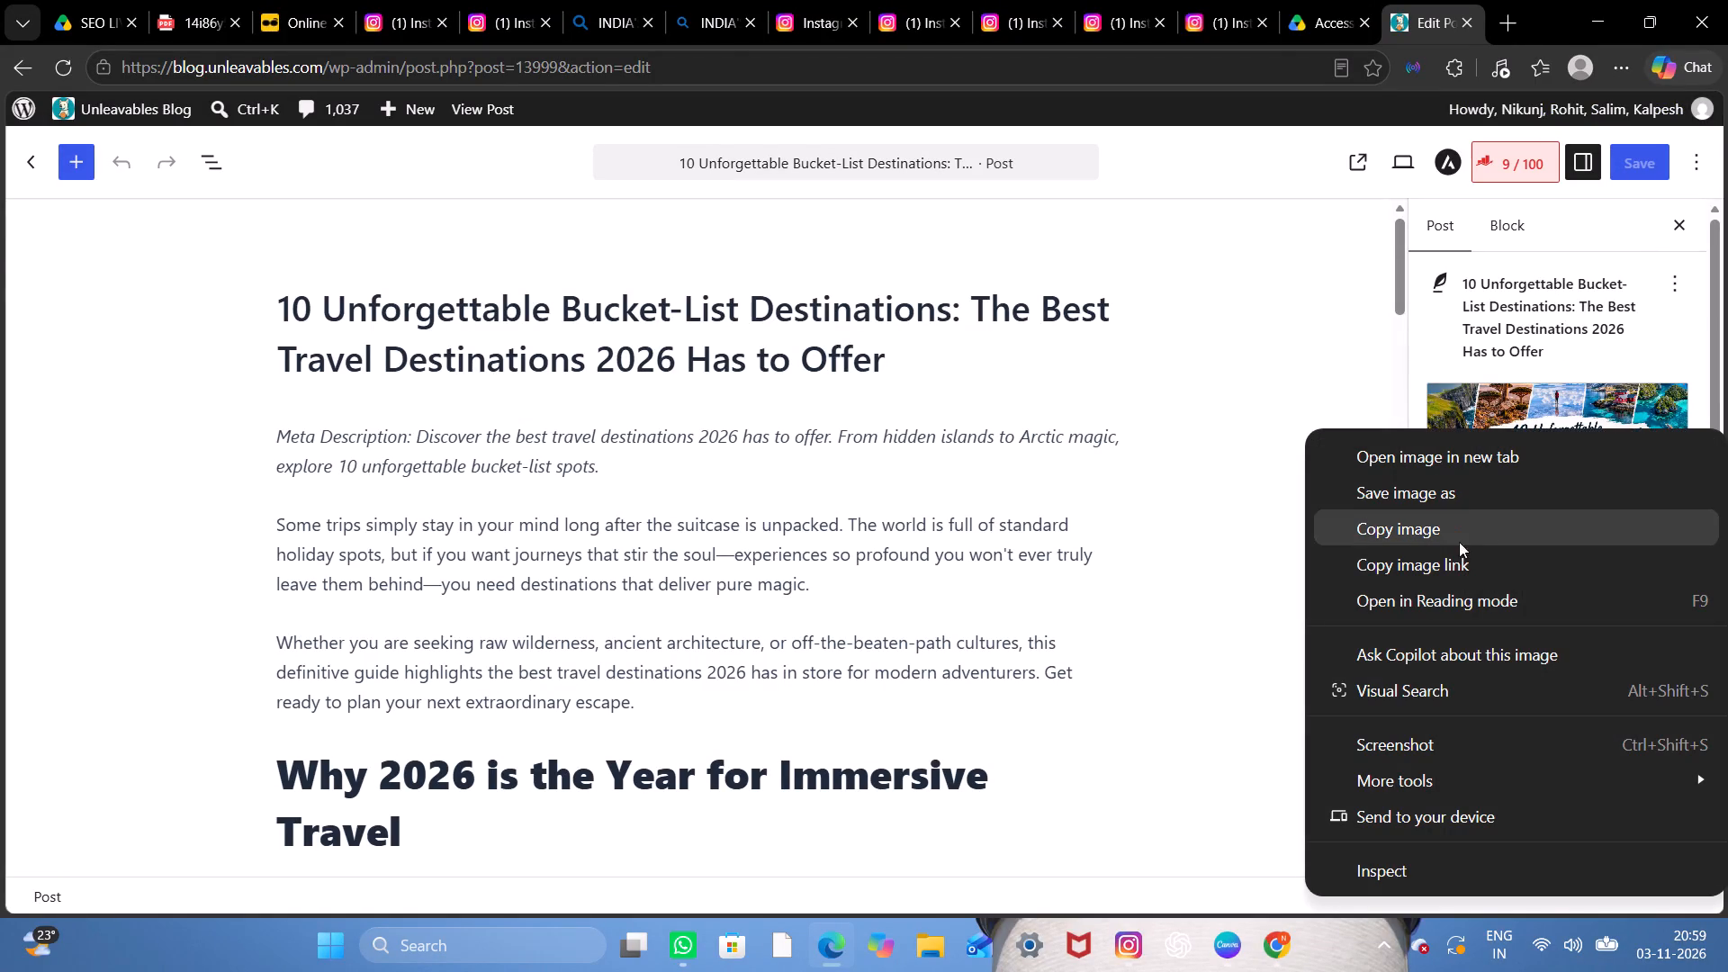
{"action": "left_click", "coordinate": [1449, 532]}
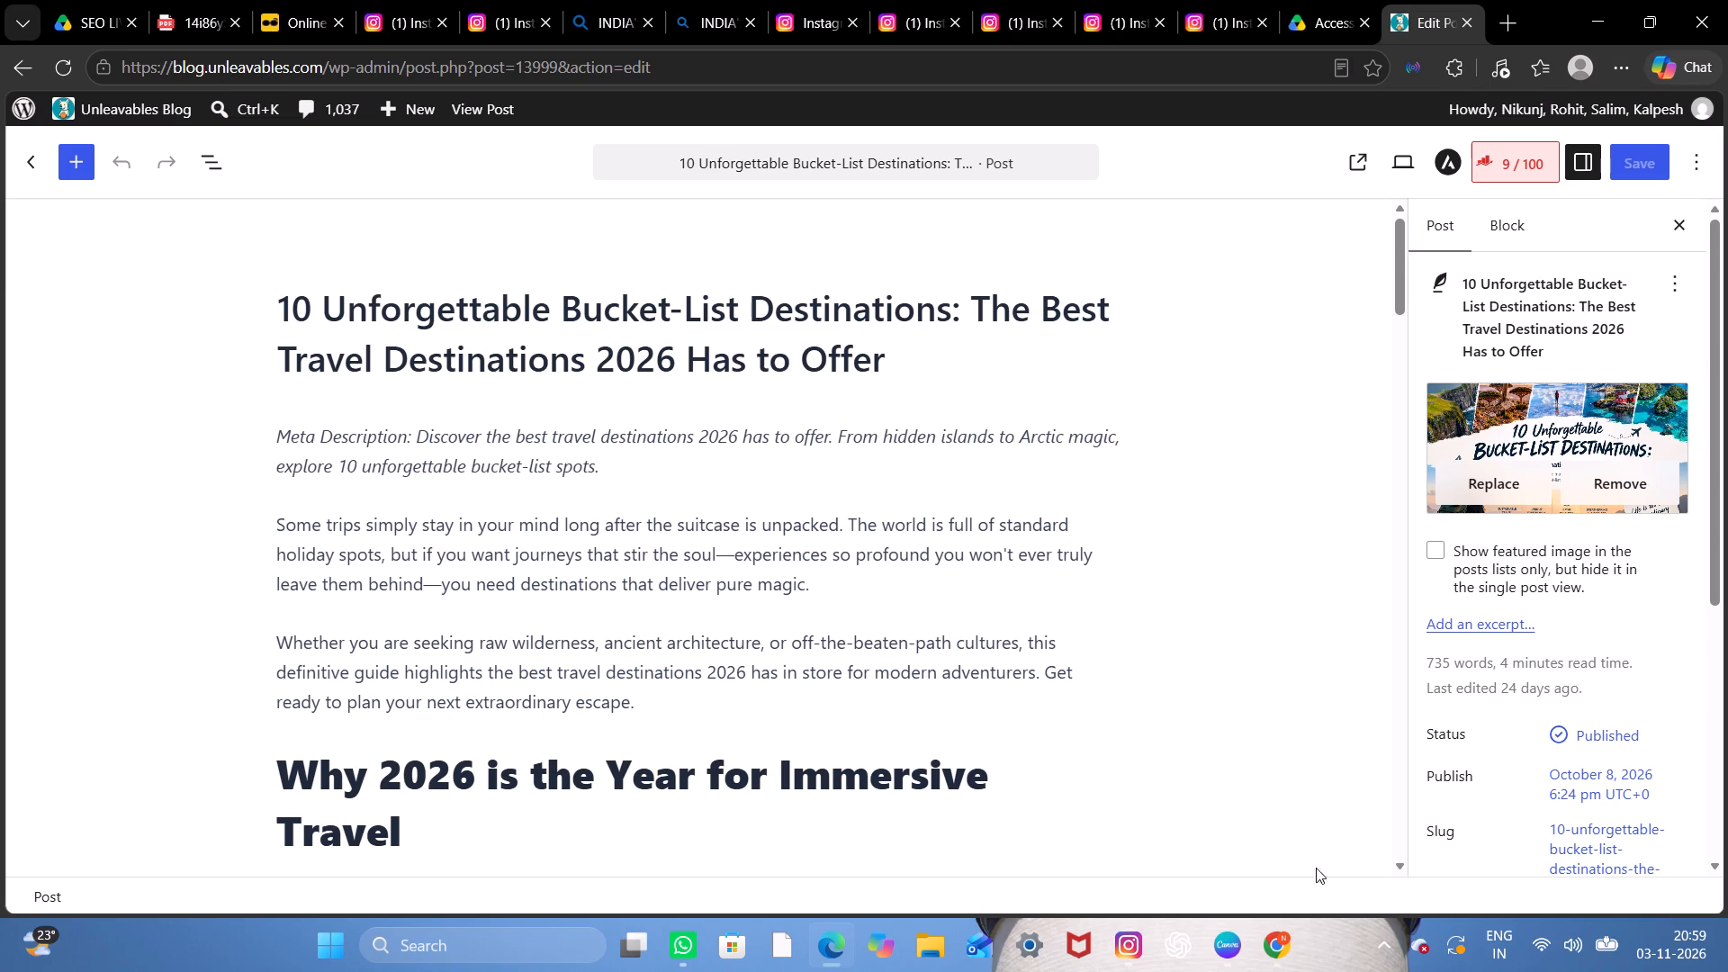
Switch to Canva and replace the lake photo in the SEO Blog frame on slide 7 with the copied bucket-list image.
{"action": "left_click", "coordinate": [1220, 857]}
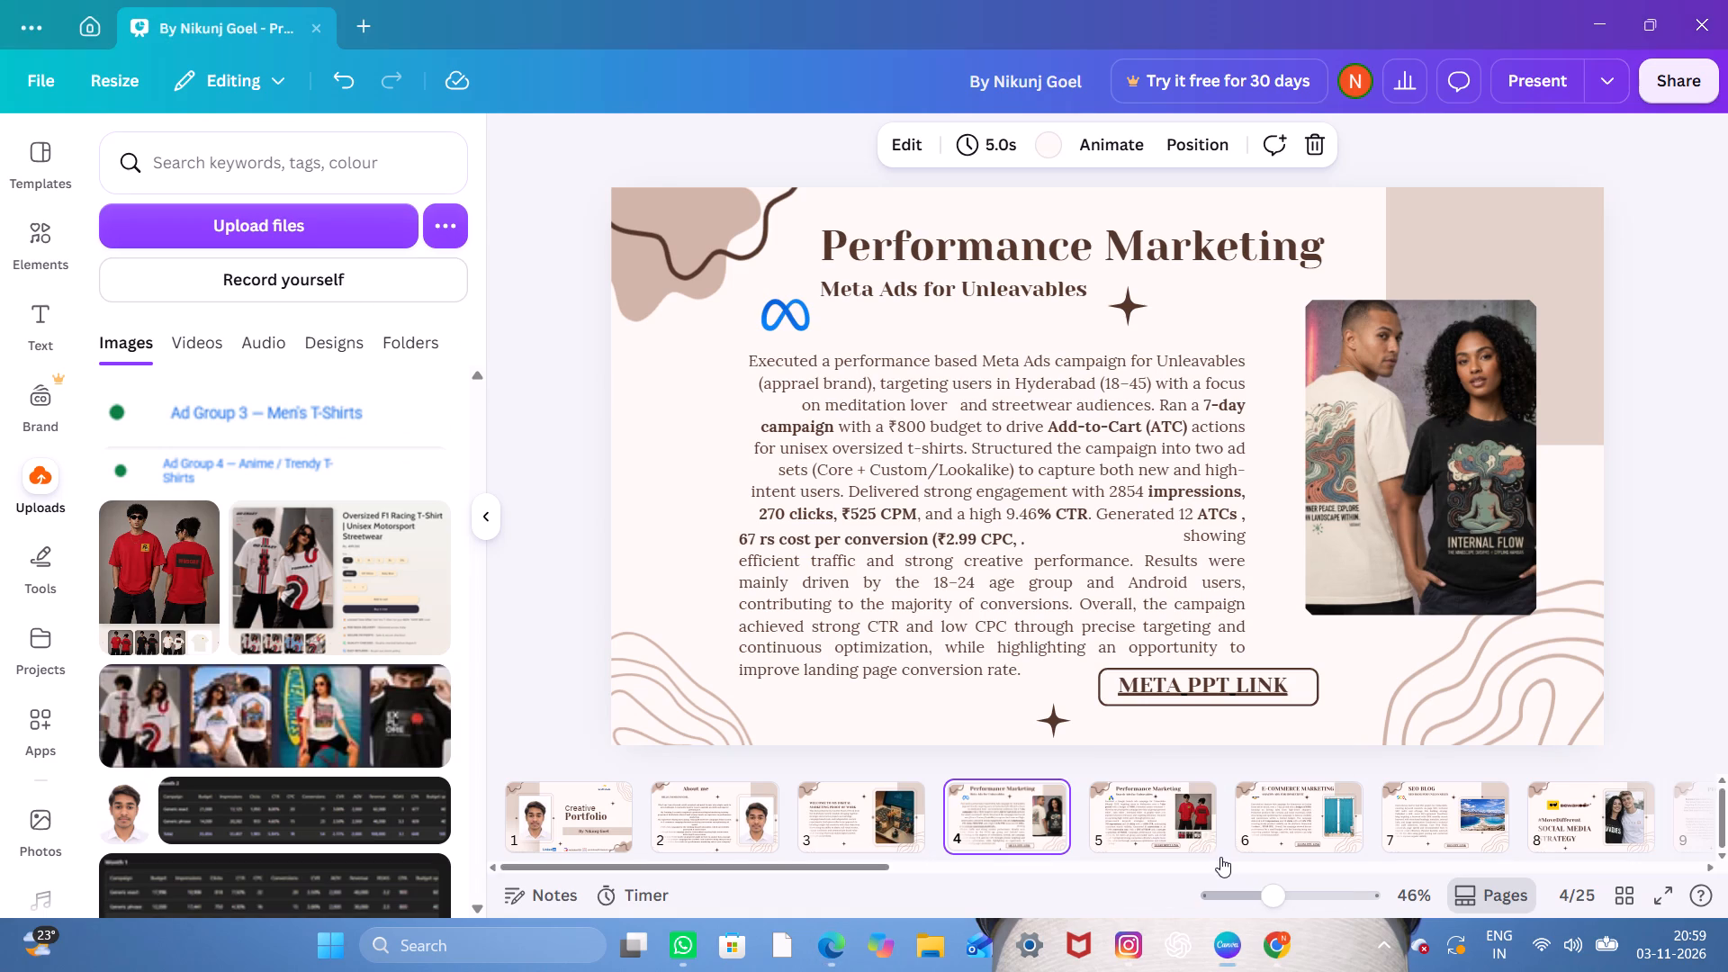
{"action": "scroll", "coordinate": [527, 542], "scroll_direction": "down", "scroll_amount": 3}
{"action": "left_click", "coordinate": [1165, 816]}
{"action": "left_click", "coordinate": [1300, 798]}
{"action": "left_click", "coordinate": [1445, 825]}
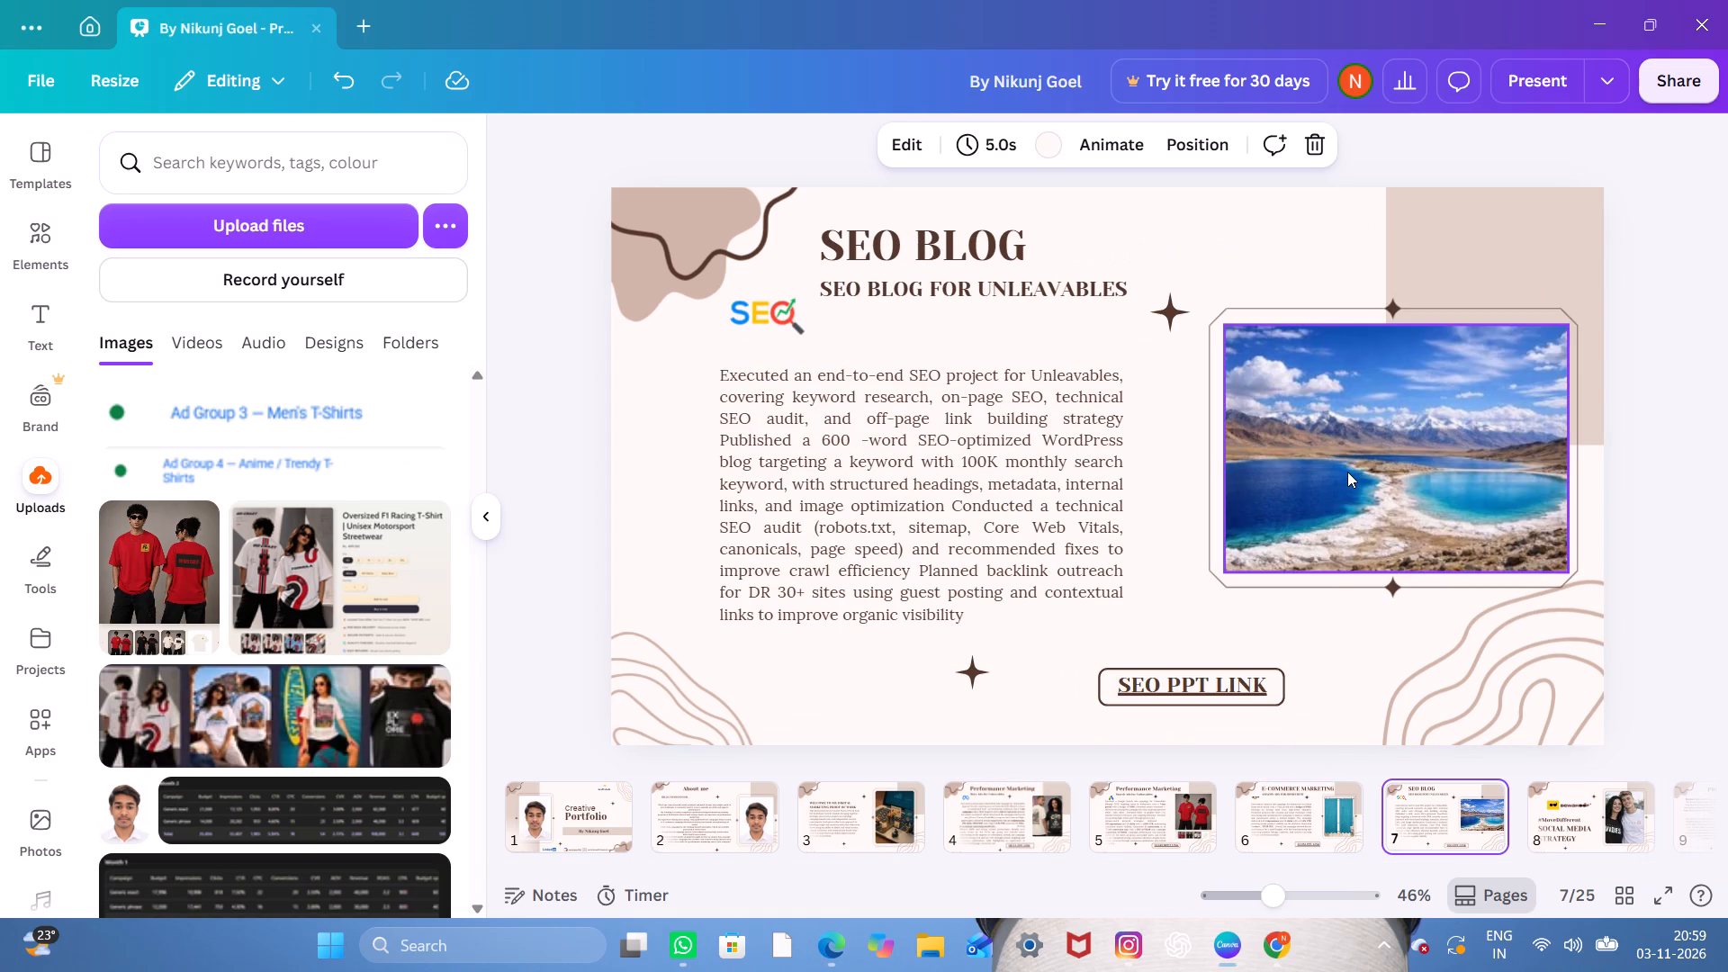
{"action": "right_click", "coordinate": [1347, 472]}
{"action": "left_click", "coordinate": [1292, 391]}
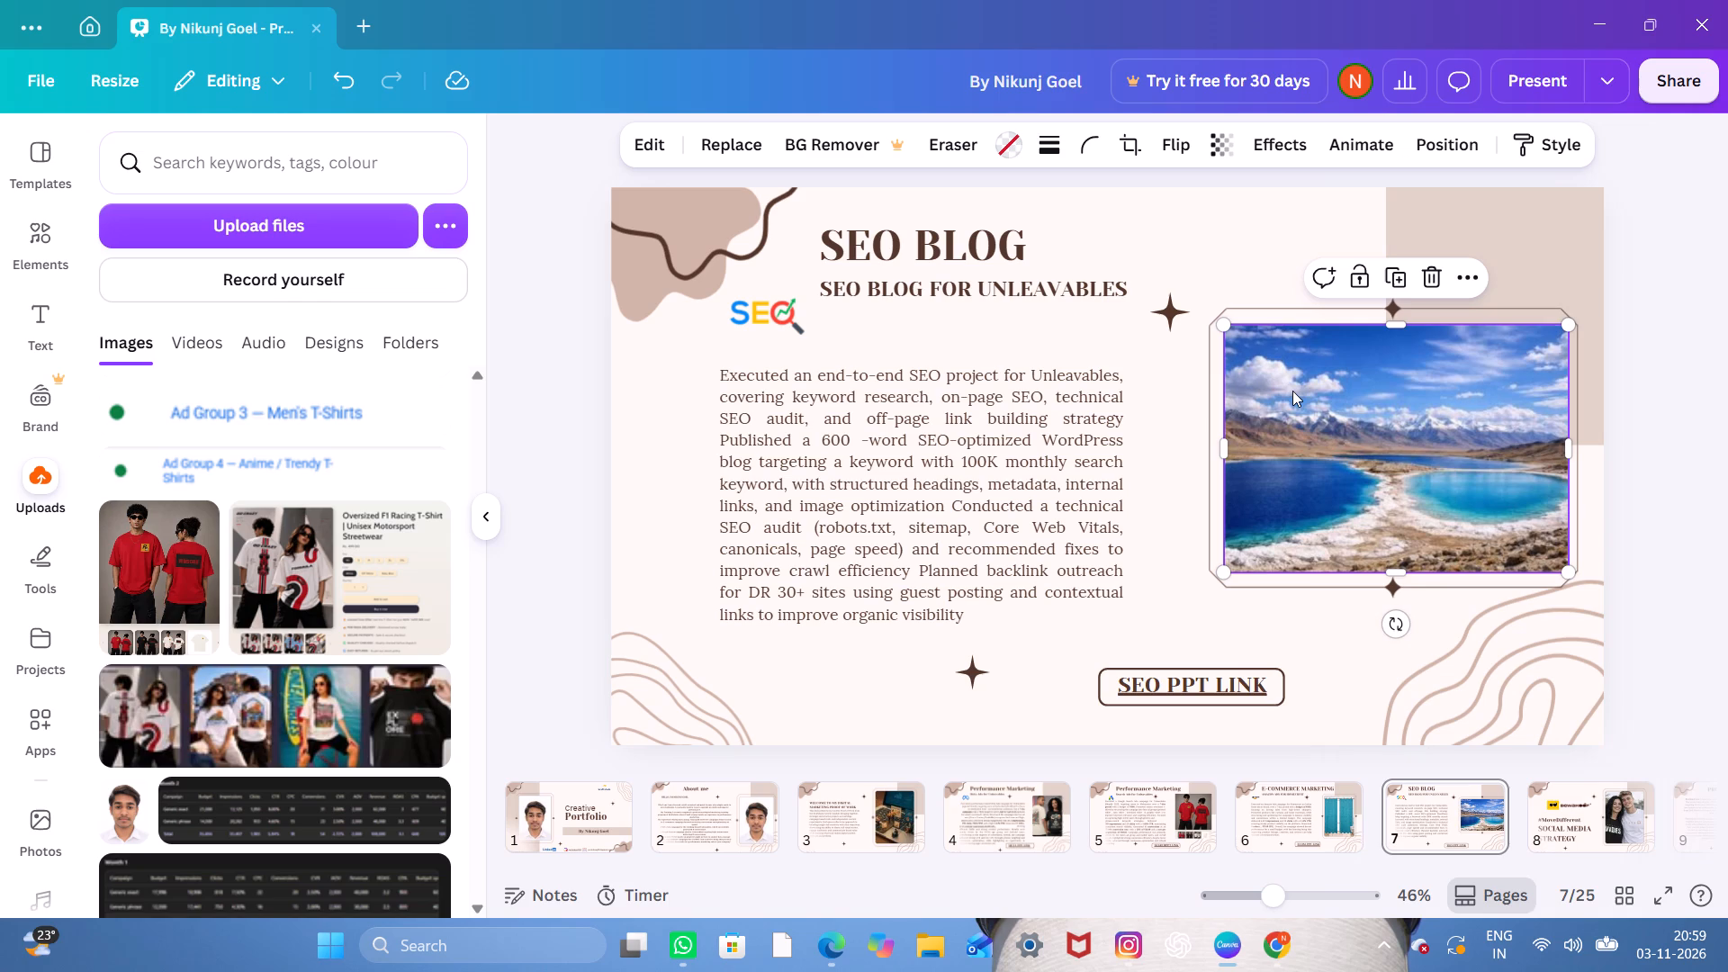
{"action": "left_click", "coordinate": [1438, 278]}
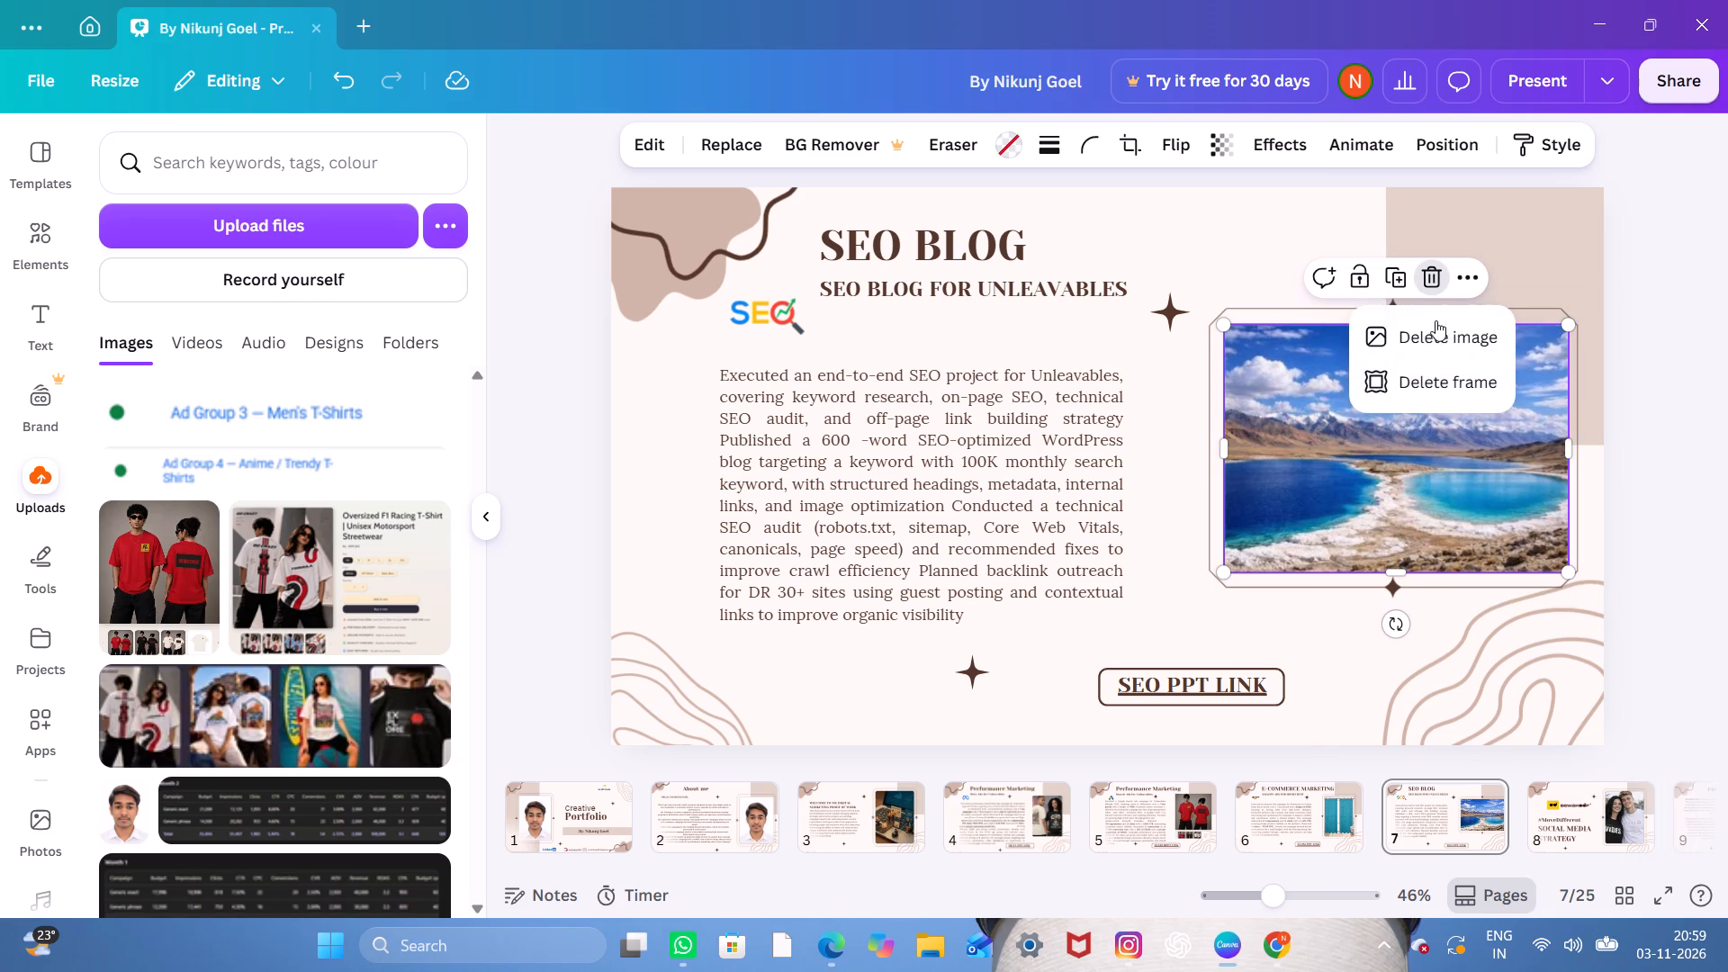
{"action": "left_click", "coordinate": [1433, 329]}
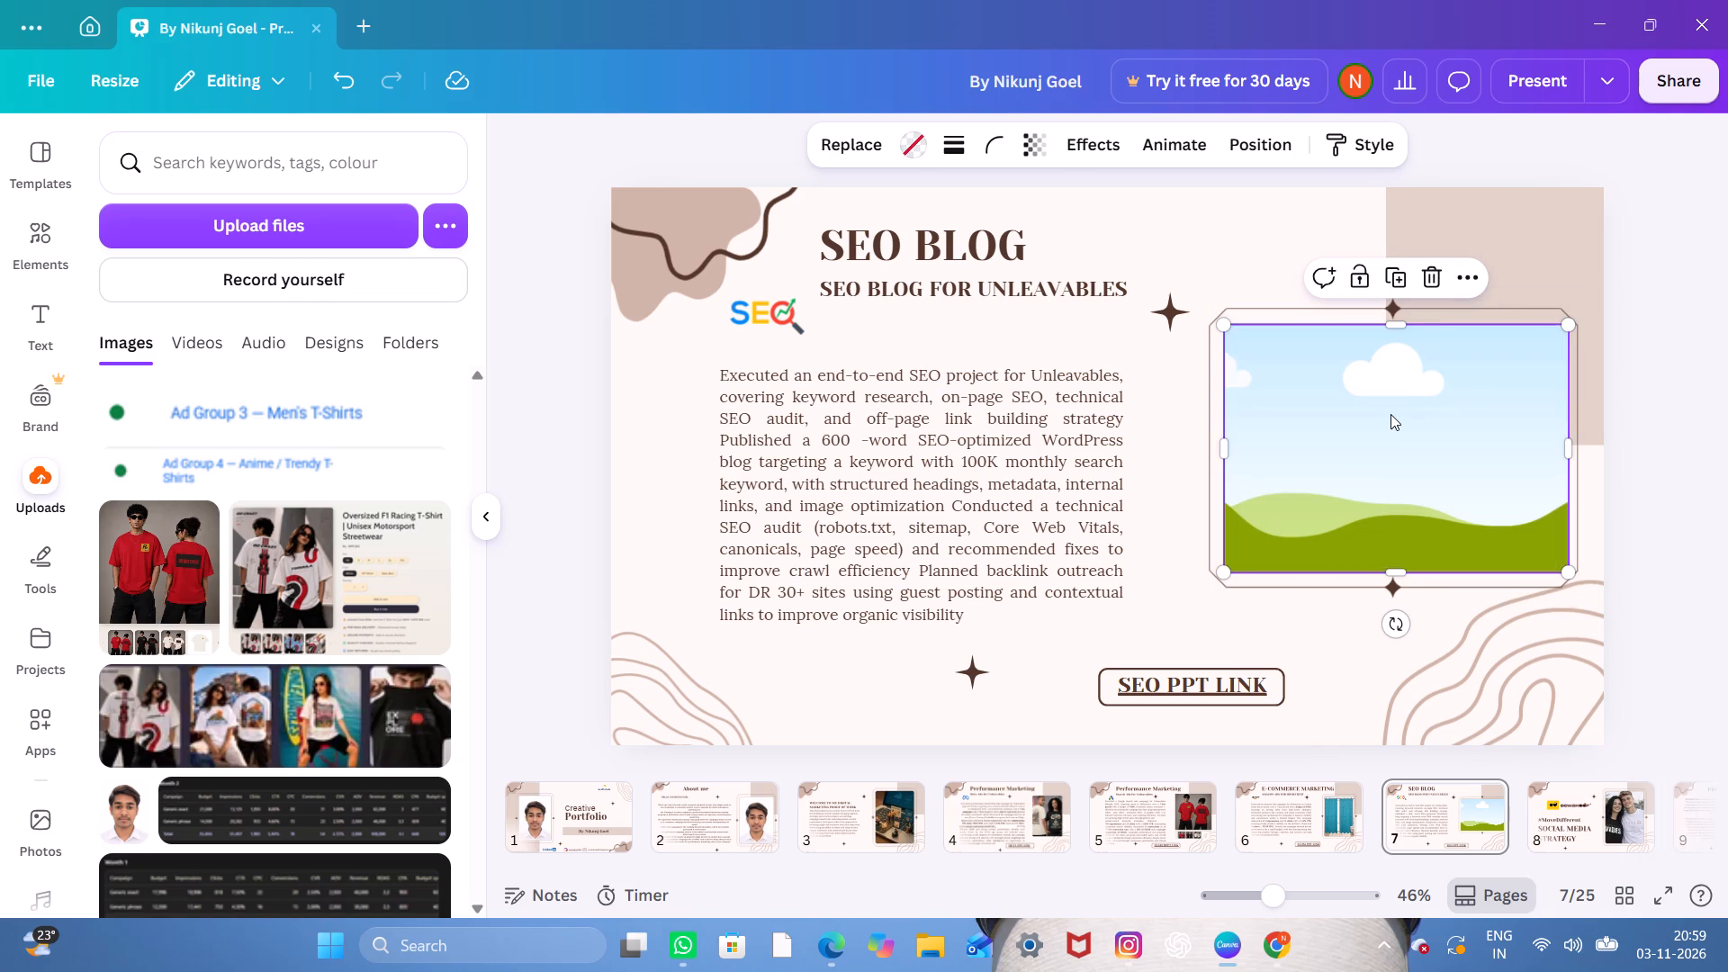
{"action": "key", "text": "ctrl+v"}
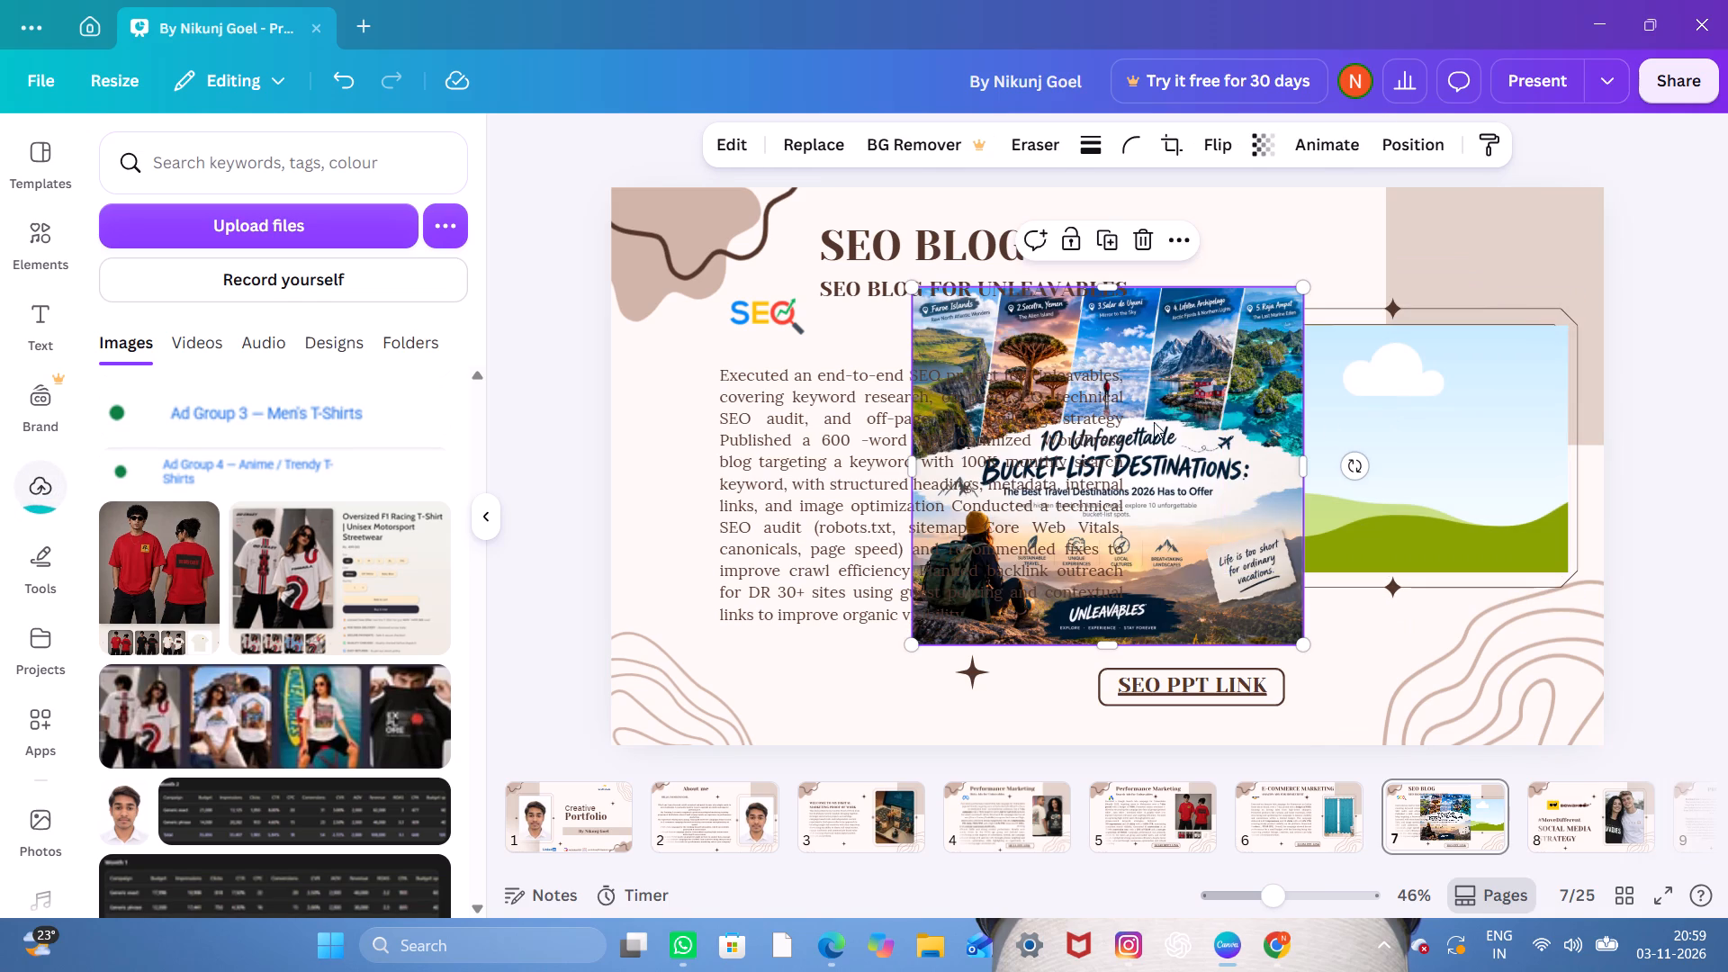
{"action": "left_click_drag", "start_coordinate": [1149, 422], "coordinate": [1285, 435]}
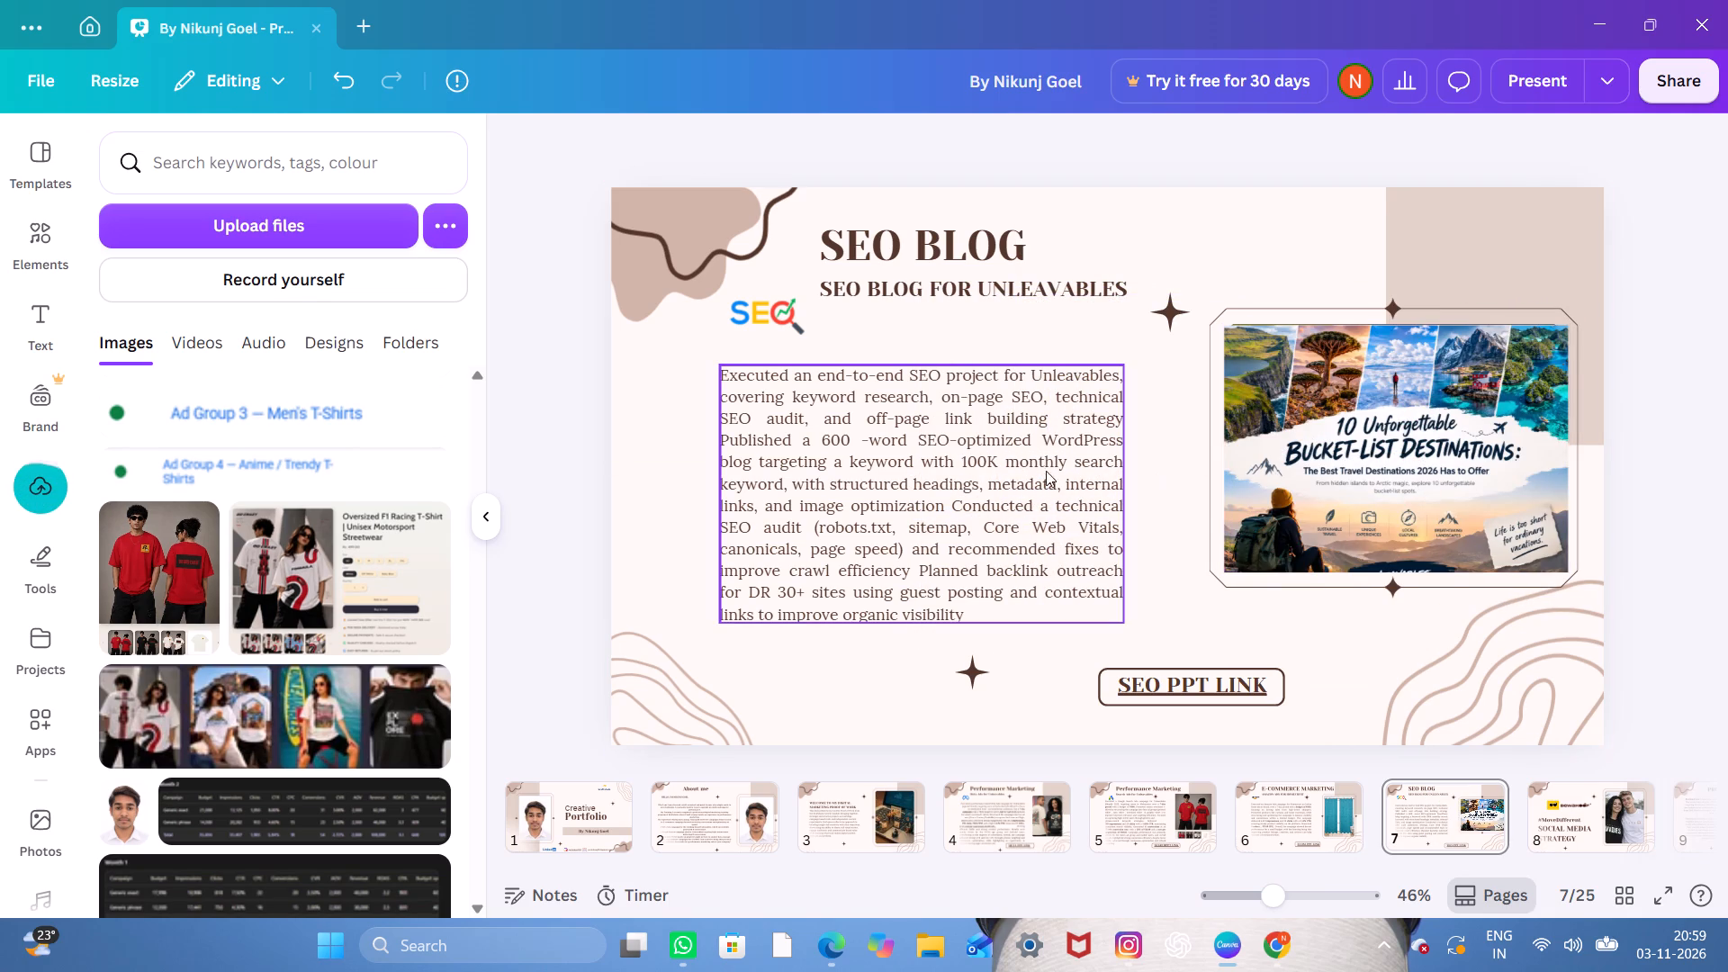
Check the SEO PPT LINK on slide 7 and review the Bewakoof strategy, brief, brand, vision and competitor slides 8 to 13.
{"action": "left_click", "coordinate": [1200, 678]}
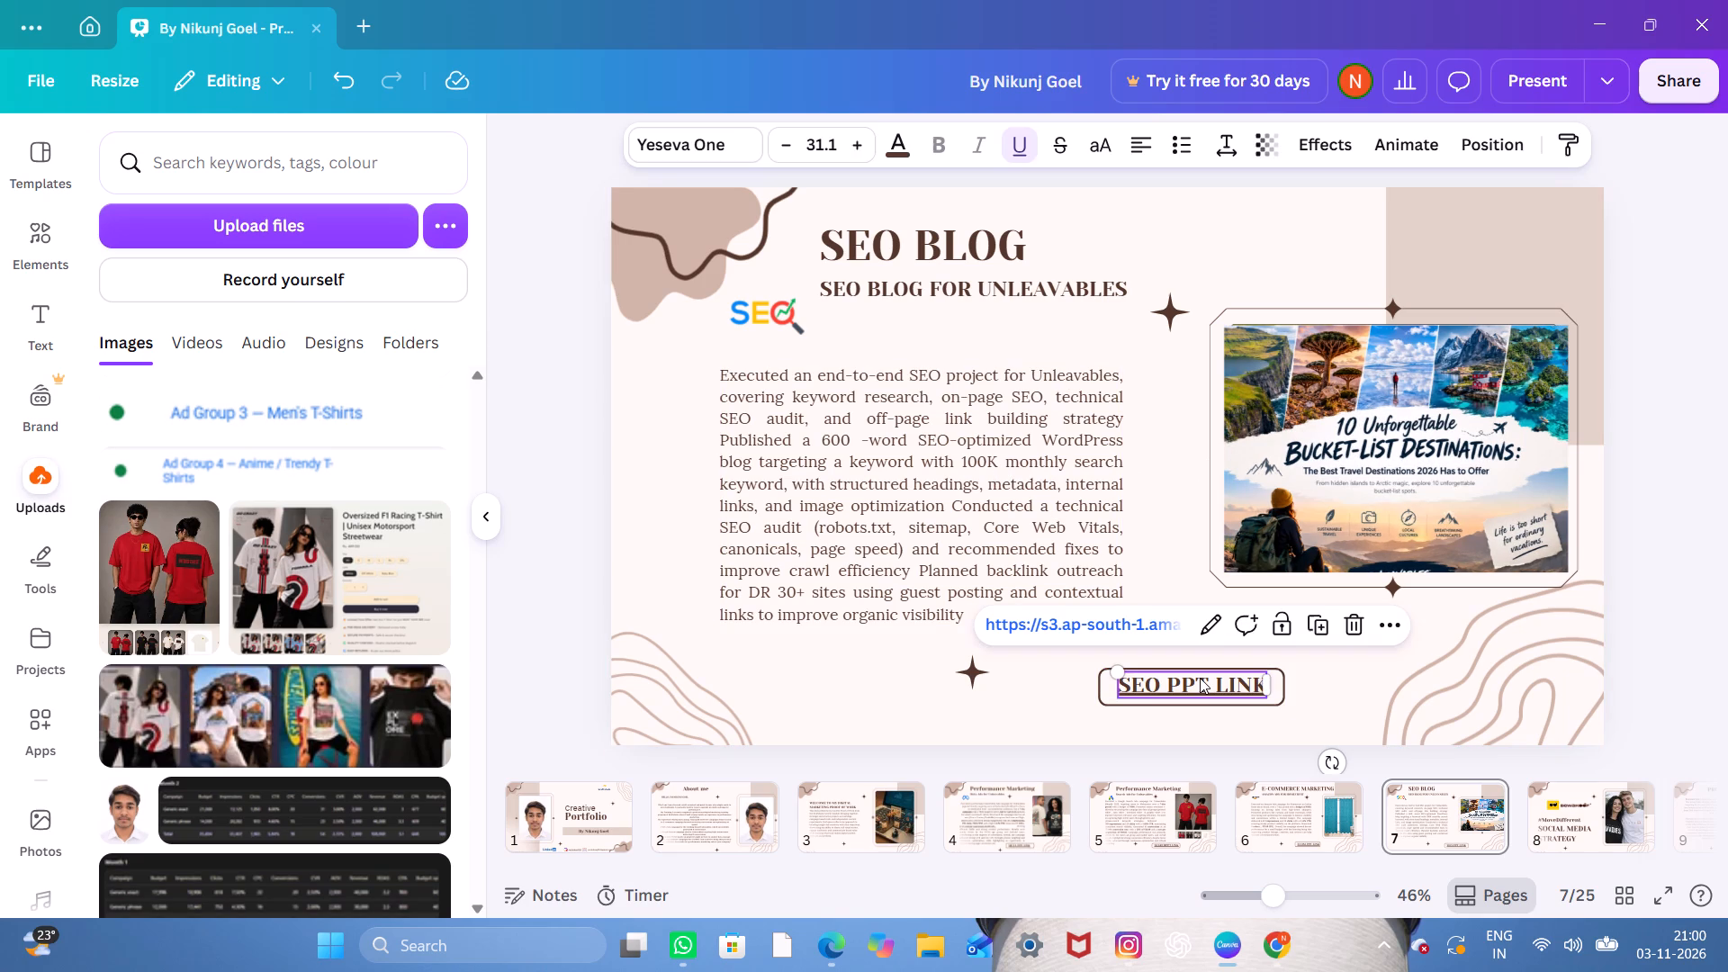
{"action": "left_click", "coordinate": [1177, 573]}
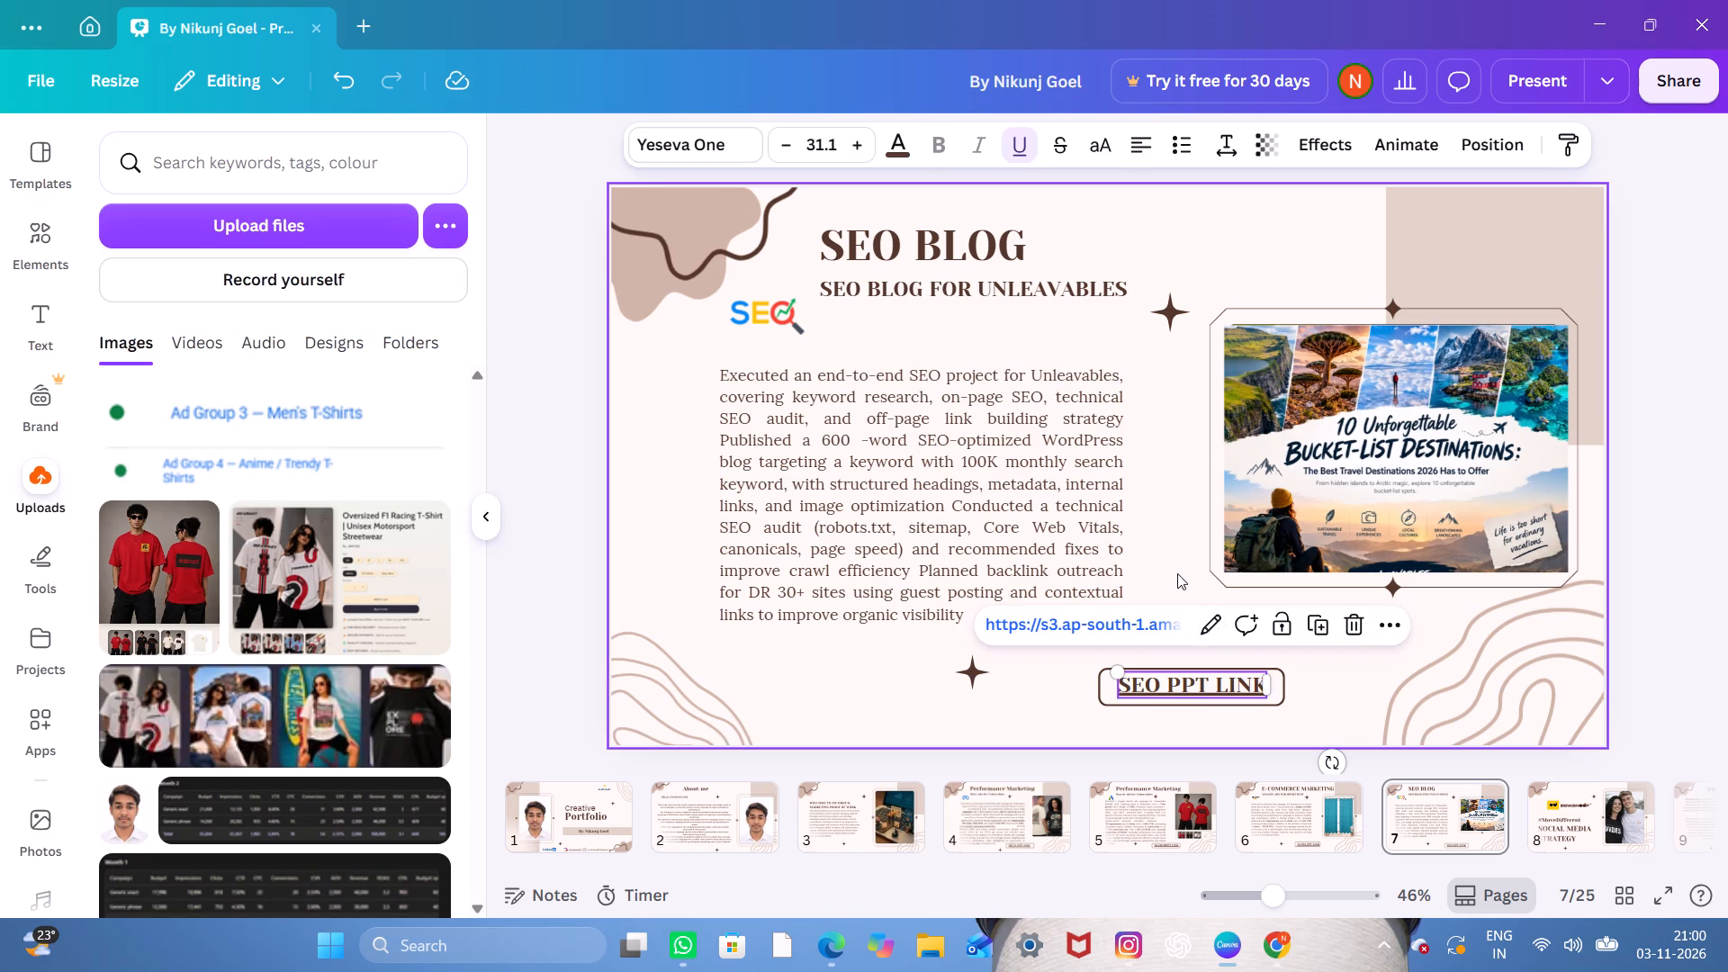
{"action": "scroll", "coordinate": [873, 662], "scroll_direction": "down", "scroll_amount": 1}
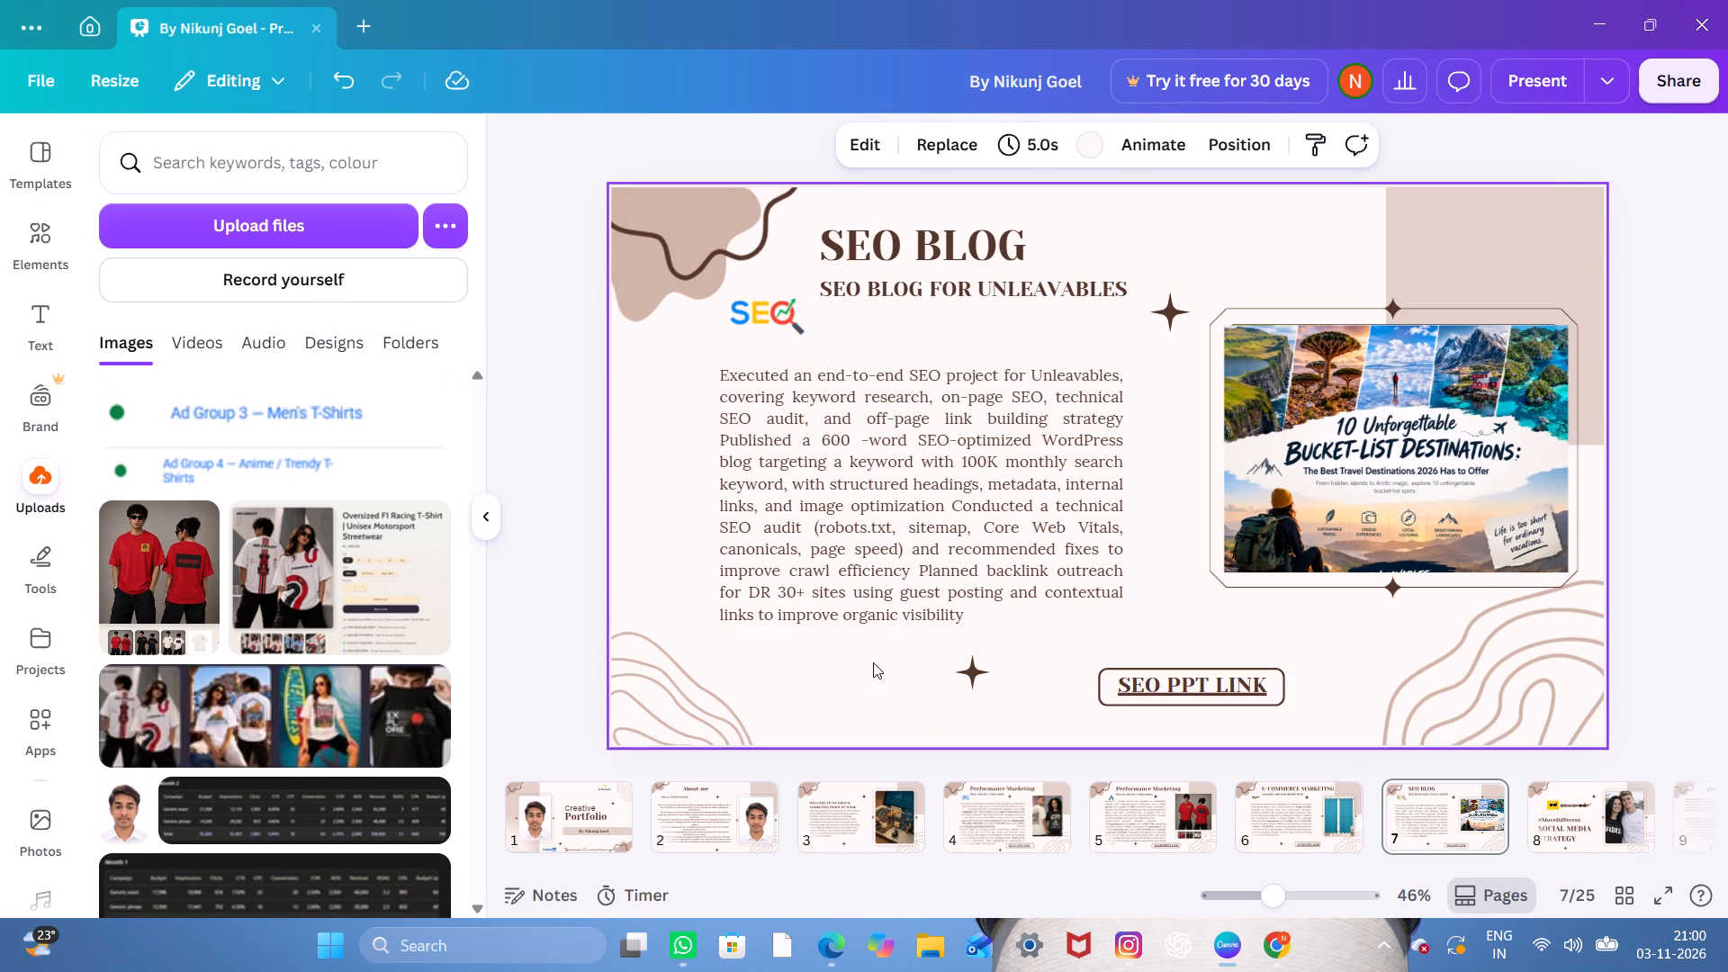
{"action": "scroll", "coordinate": [873, 662], "scroll_direction": "down", "scroll_amount": 1}
{"action": "left_click", "coordinate": [1543, 831]}
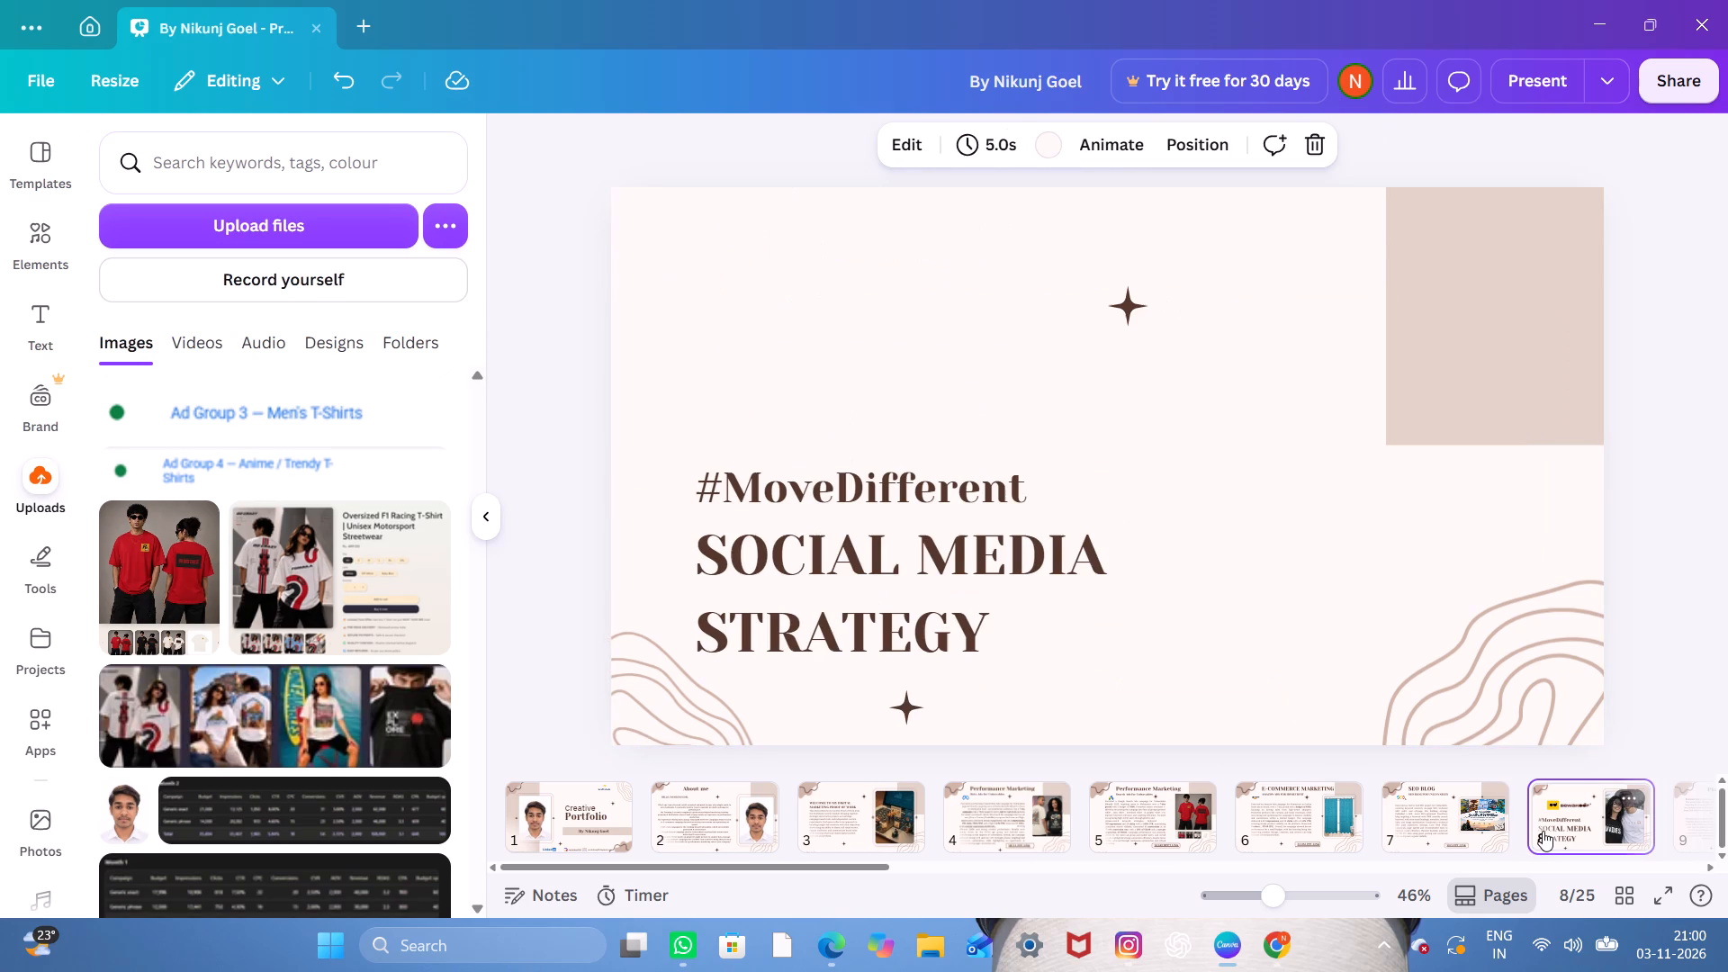
{"action": "left_click", "coordinate": [1314, 832]}
{"action": "left_click", "coordinate": [1437, 832]}
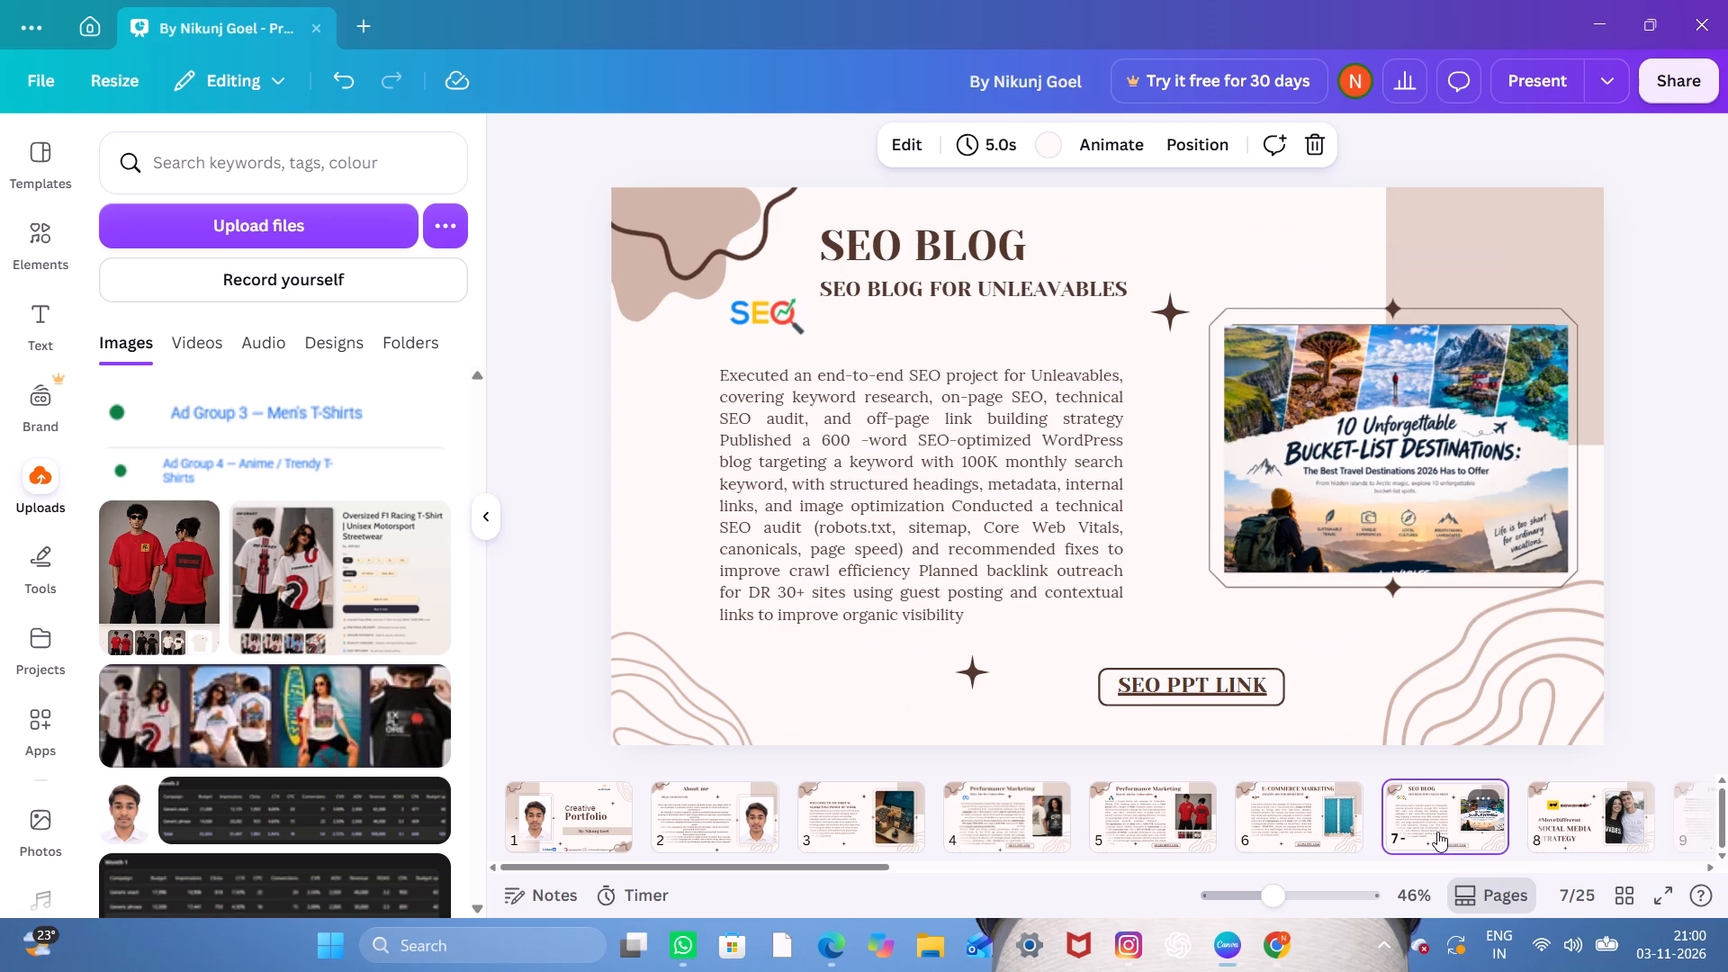
{"action": "left_click", "coordinate": [1562, 810]}
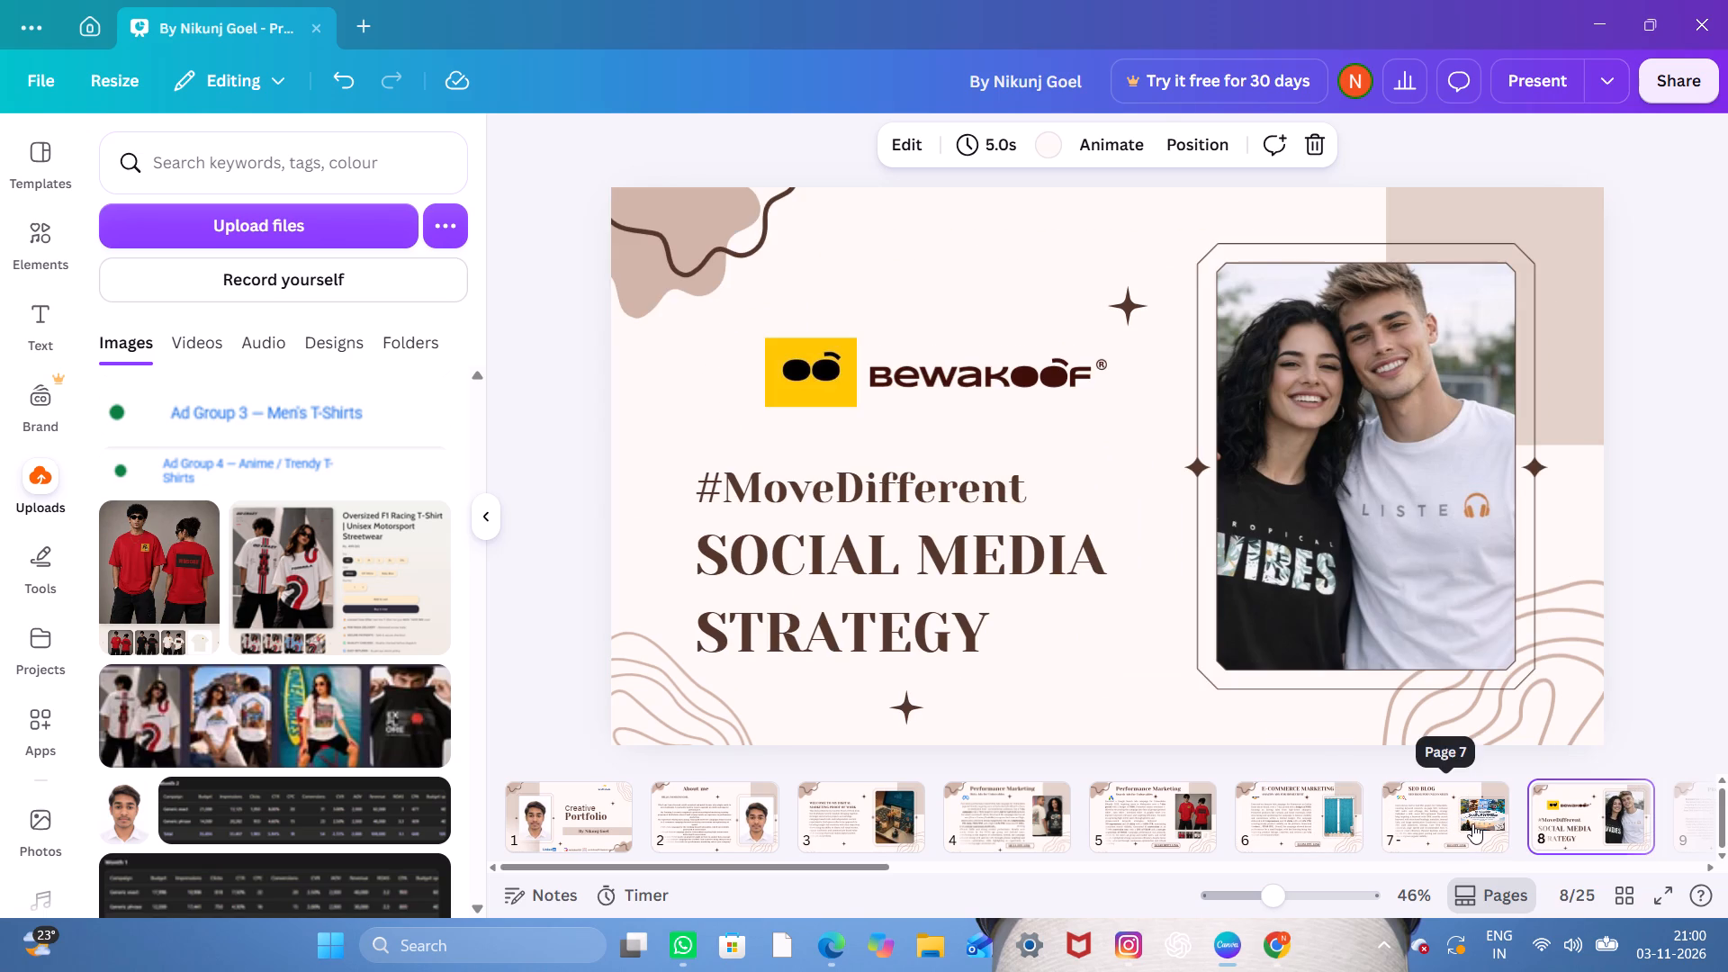
{"action": "scroll", "coordinate": [1471, 844], "scroll_direction": "left", "scroll_amount": 3}
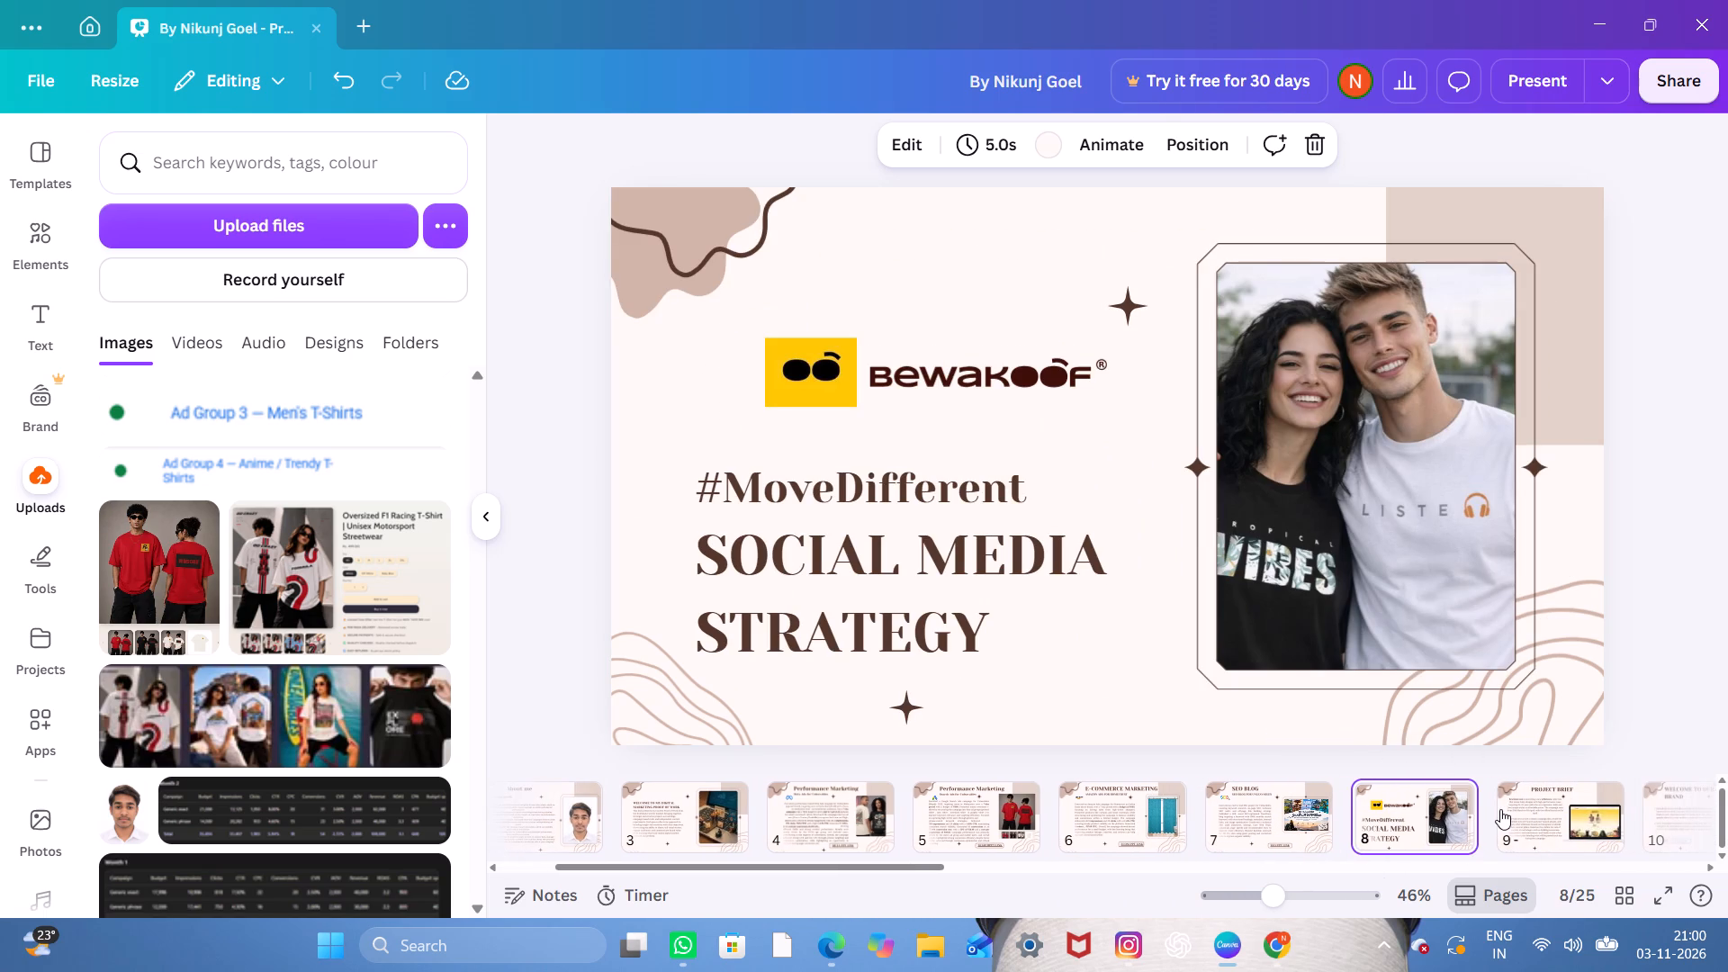
{"action": "left_click", "coordinate": [1500, 809]}
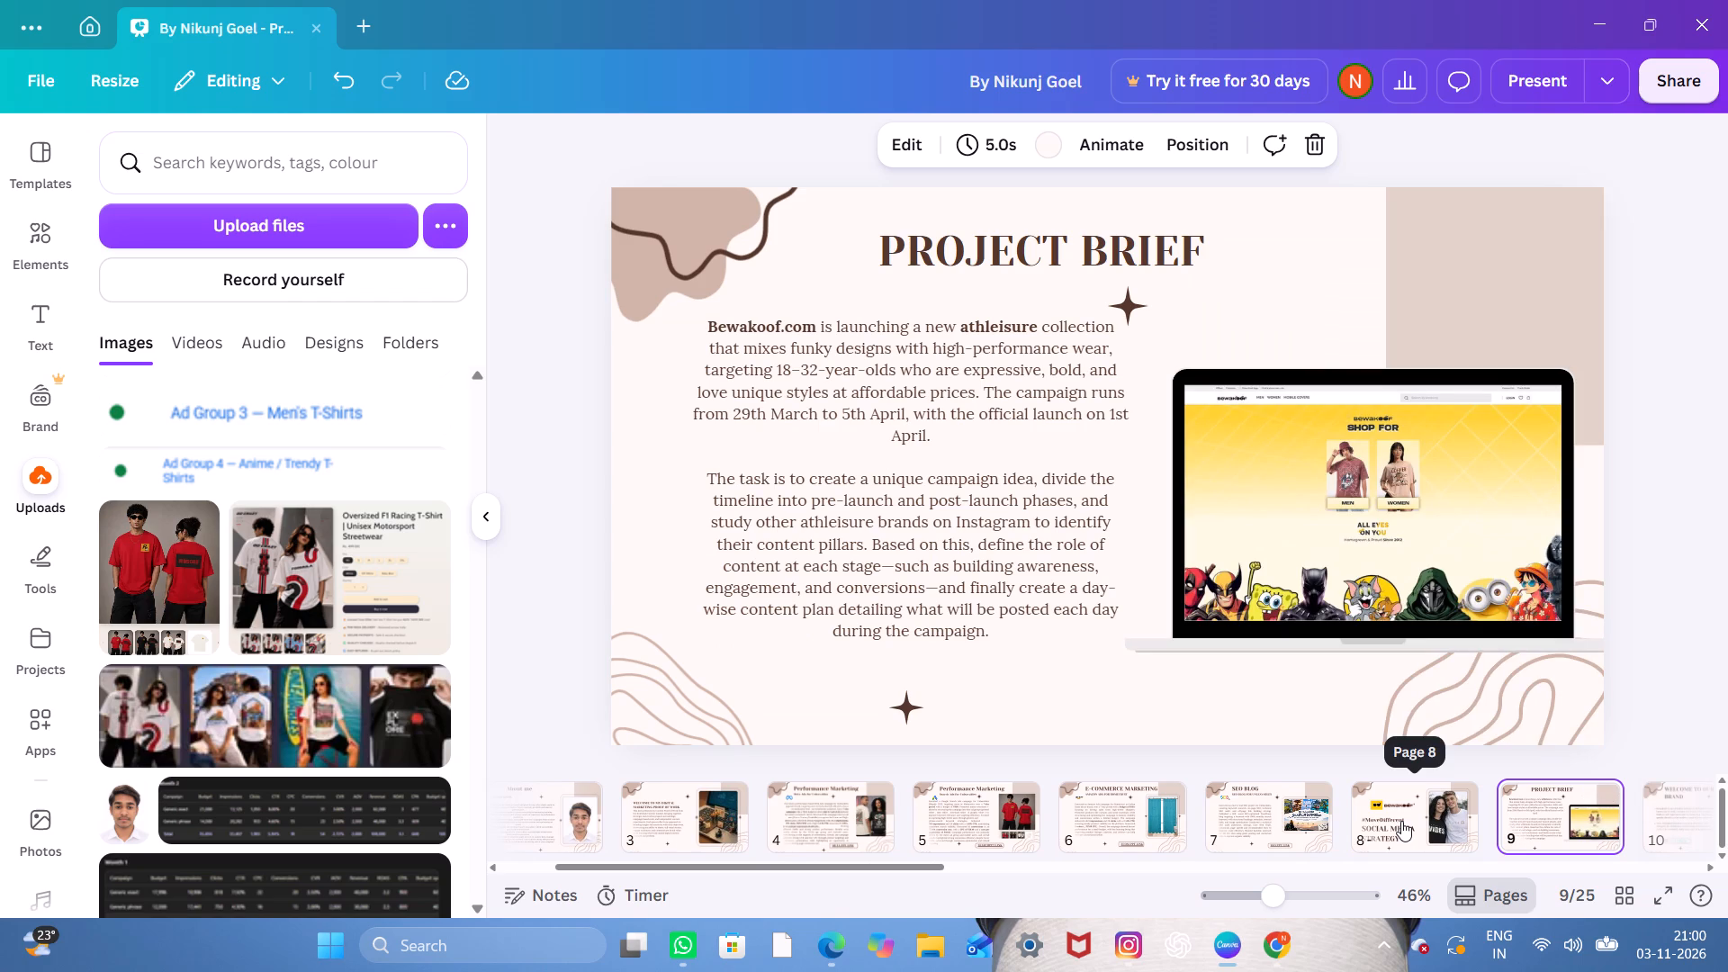
{"action": "scroll", "coordinate": [1401, 821], "scroll_direction": "left", "scroll_amount": 3}
{"action": "left_click", "coordinate": [1352, 814]}
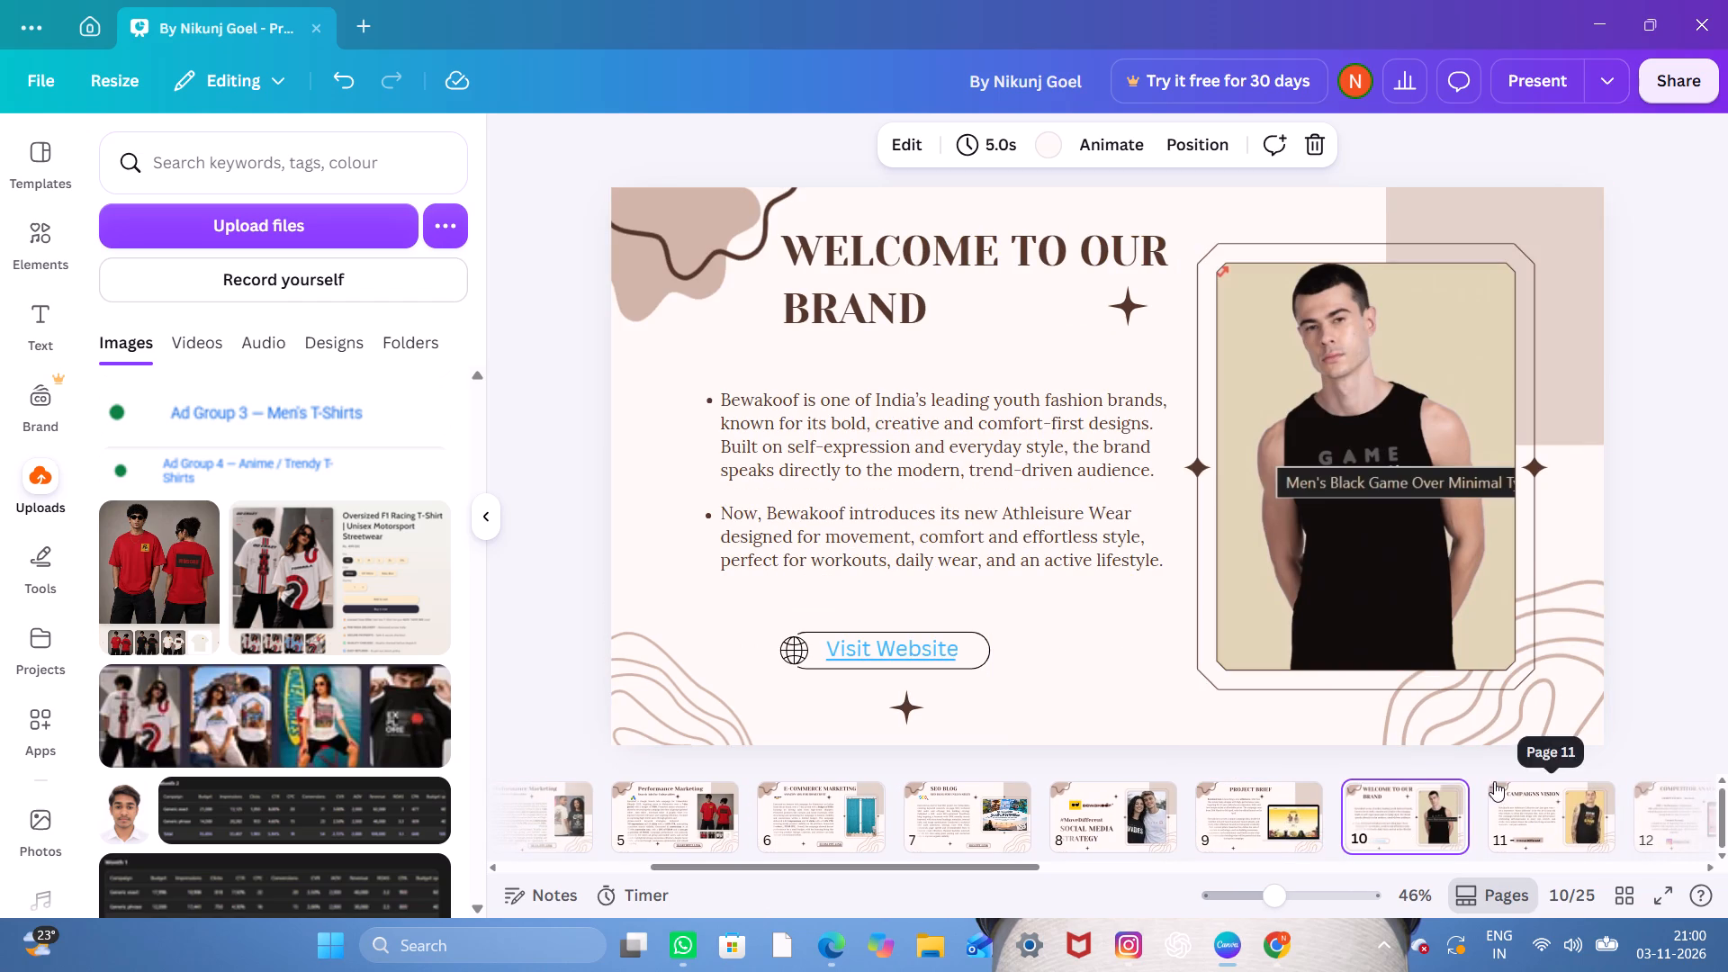
{"action": "left_click", "coordinate": [1518, 800]}
{"action": "scroll", "coordinate": [1409, 813], "scroll_direction": "left", "scroll_amount": 3}
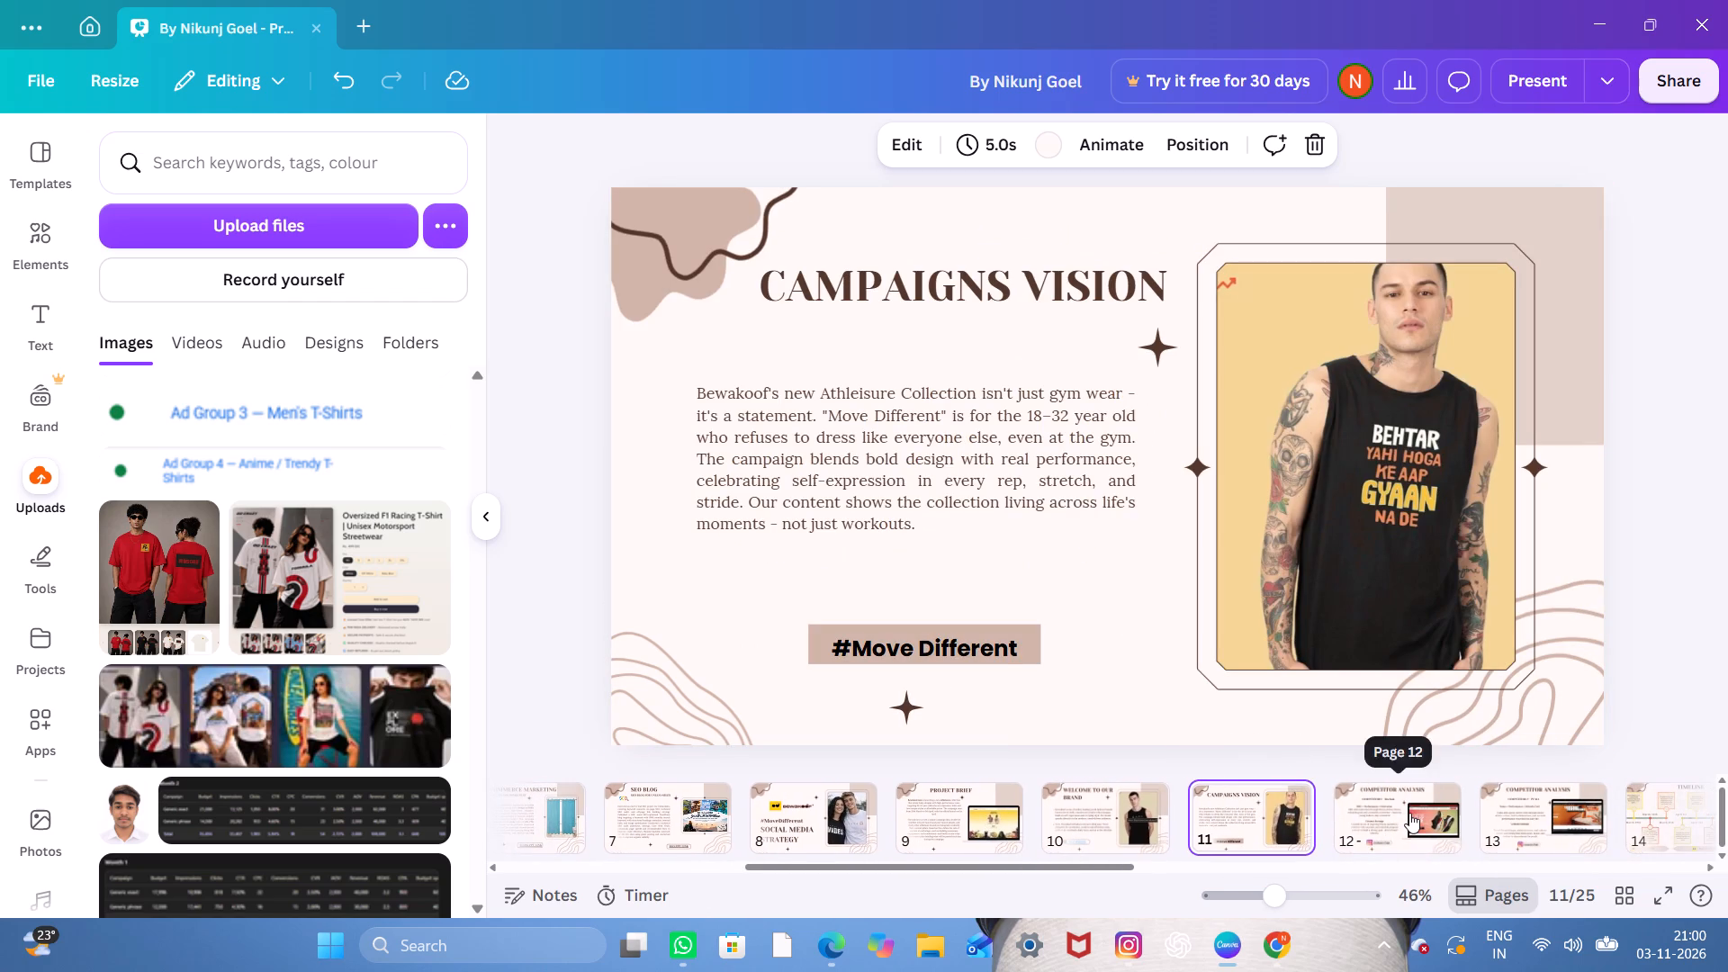
{"action": "left_click", "coordinate": [1409, 813]}
{"action": "left_click", "coordinate": [1532, 824]}
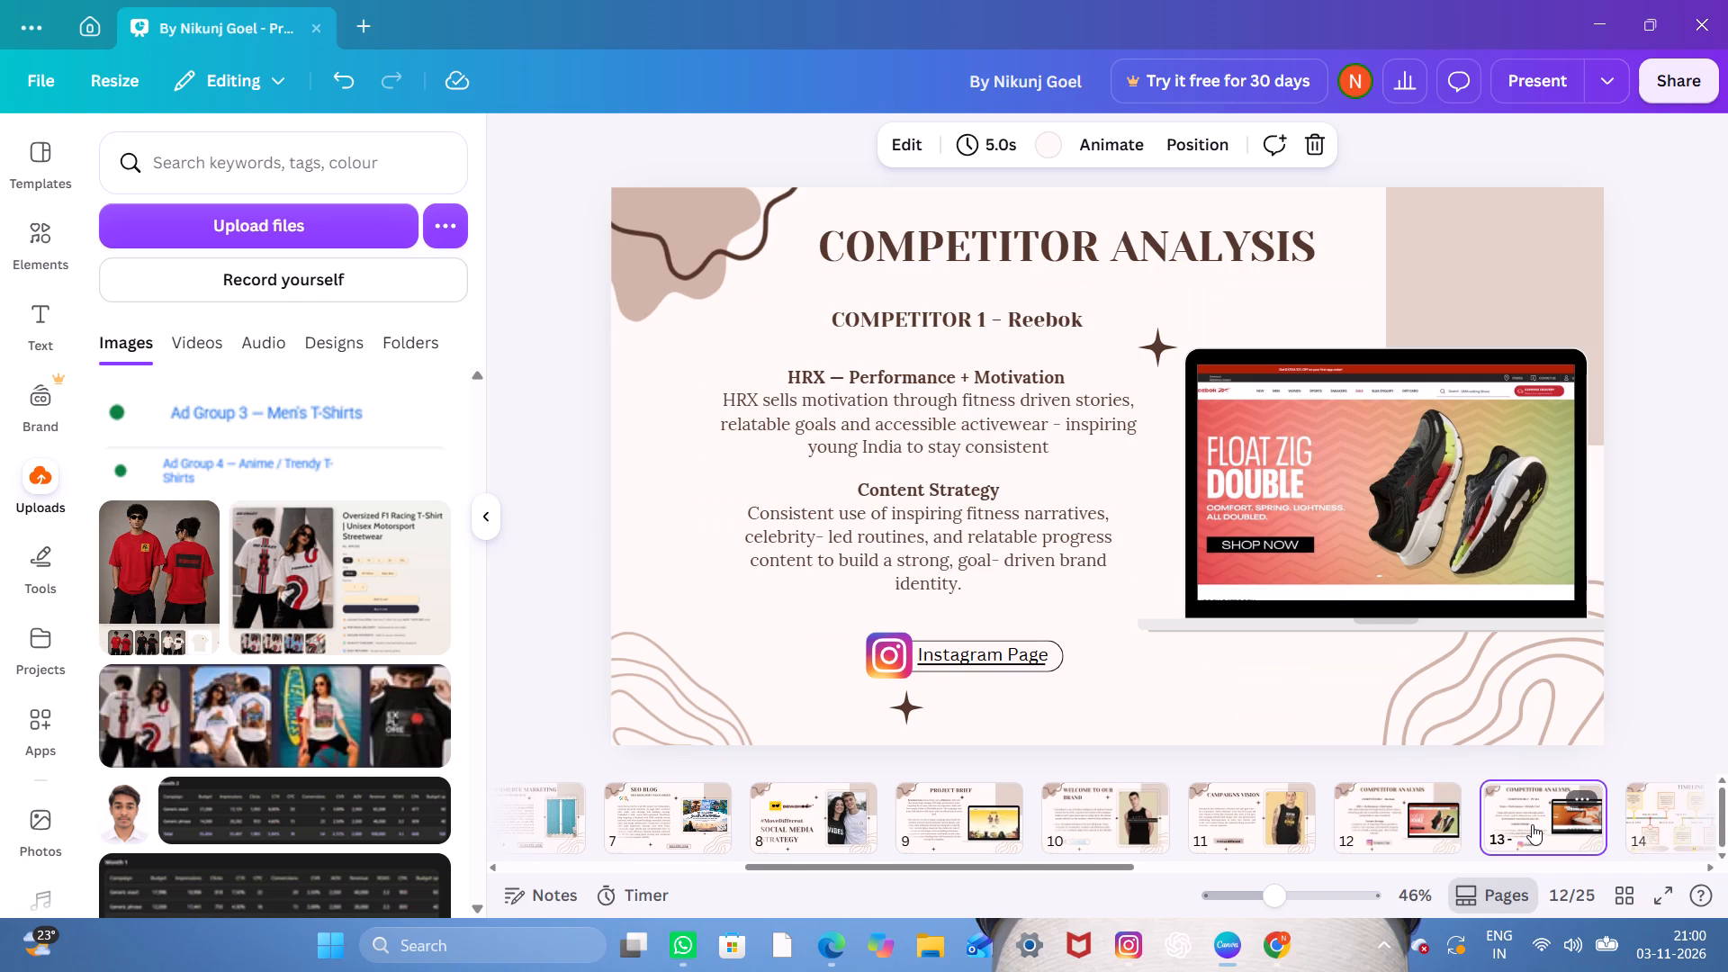
{"action": "scroll", "coordinate": [1408, 837], "scroll_direction": "left", "scroll_amount": 4}
Review the timeline, pre-launch, launch day and post-launch slides, plus the Kraftshala and Unleavables reels slides, up to slide 23.
{"action": "left_click", "coordinate": [1296, 807]}
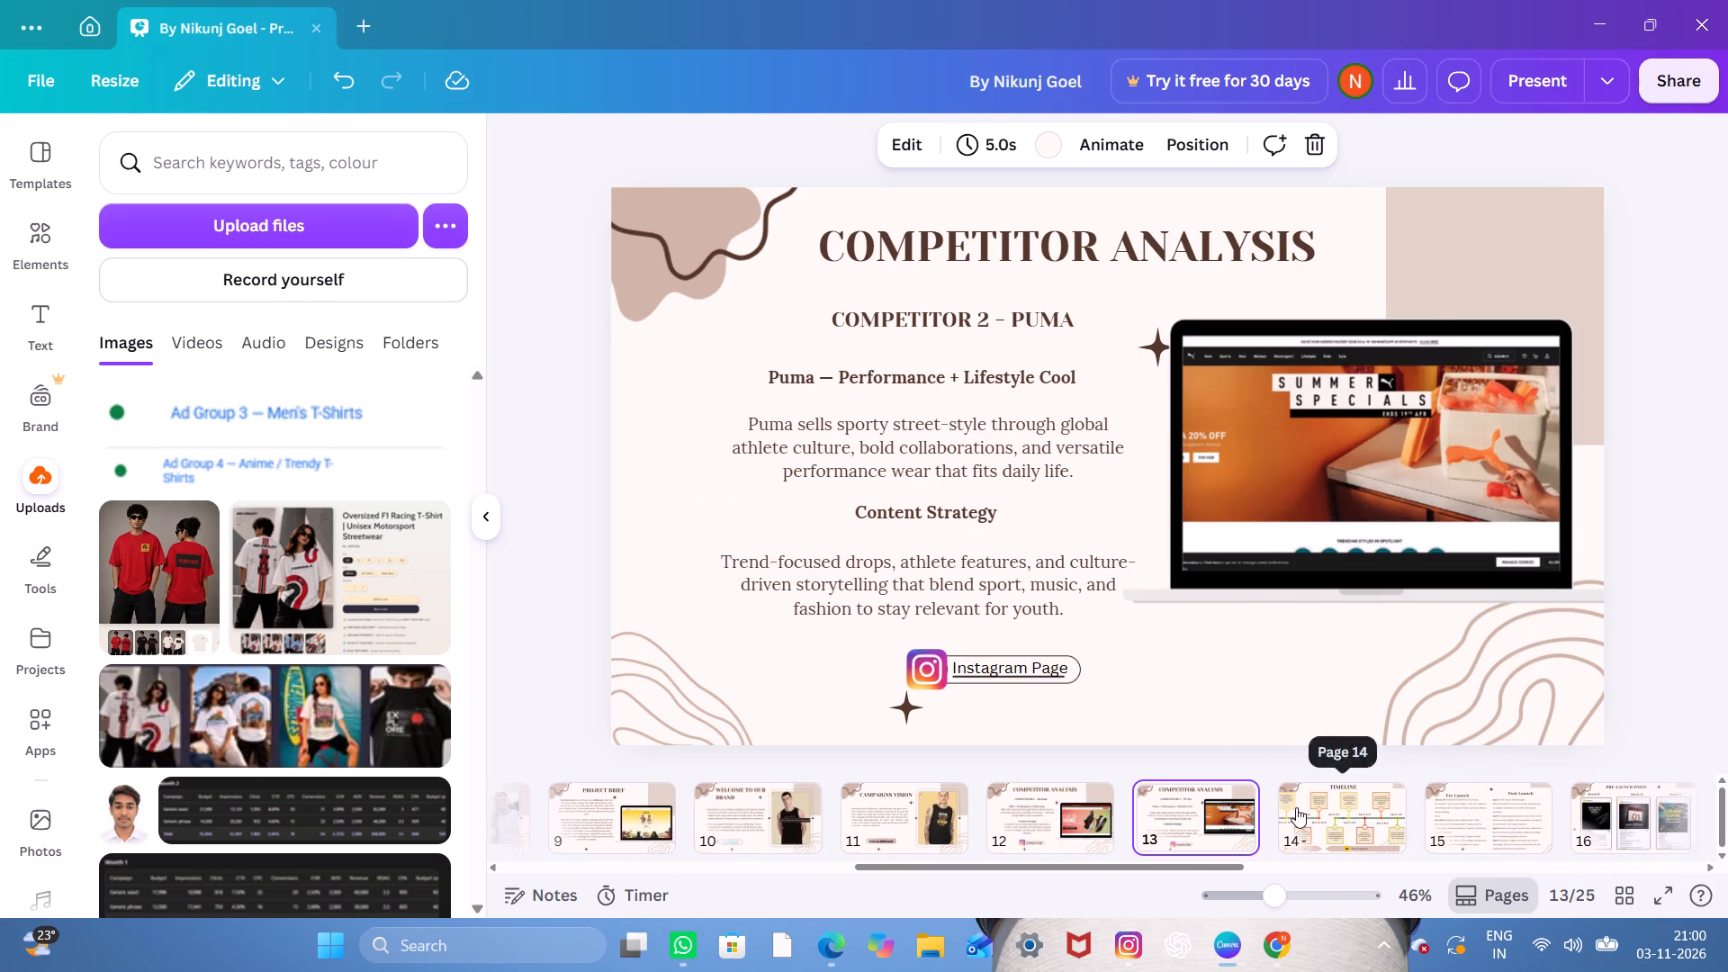
{"action": "scroll", "coordinate": [1426, 824], "scroll_direction": "left", "scroll_amount": 2}
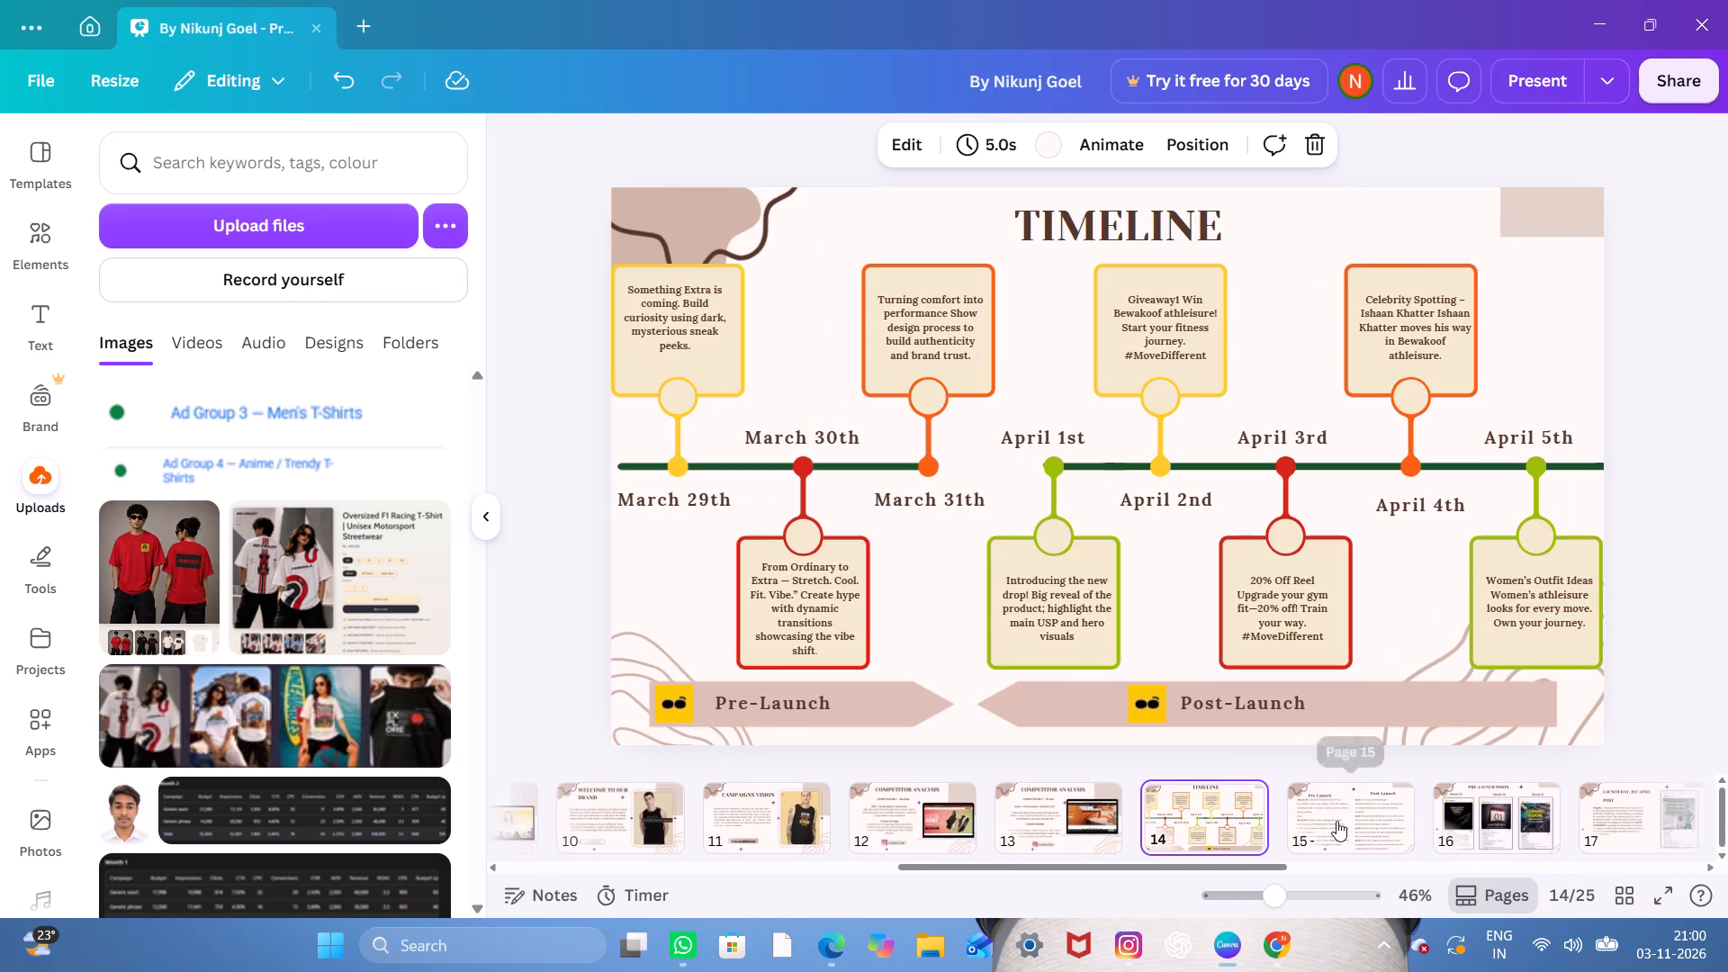
{"action": "left_click", "coordinate": [1336, 821]}
{"action": "left_click", "coordinate": [1463, 810]}
{"action": "scroll", "coordinate": [1463, 810], "scroll_direction": "left", "scroll_amount": 2}
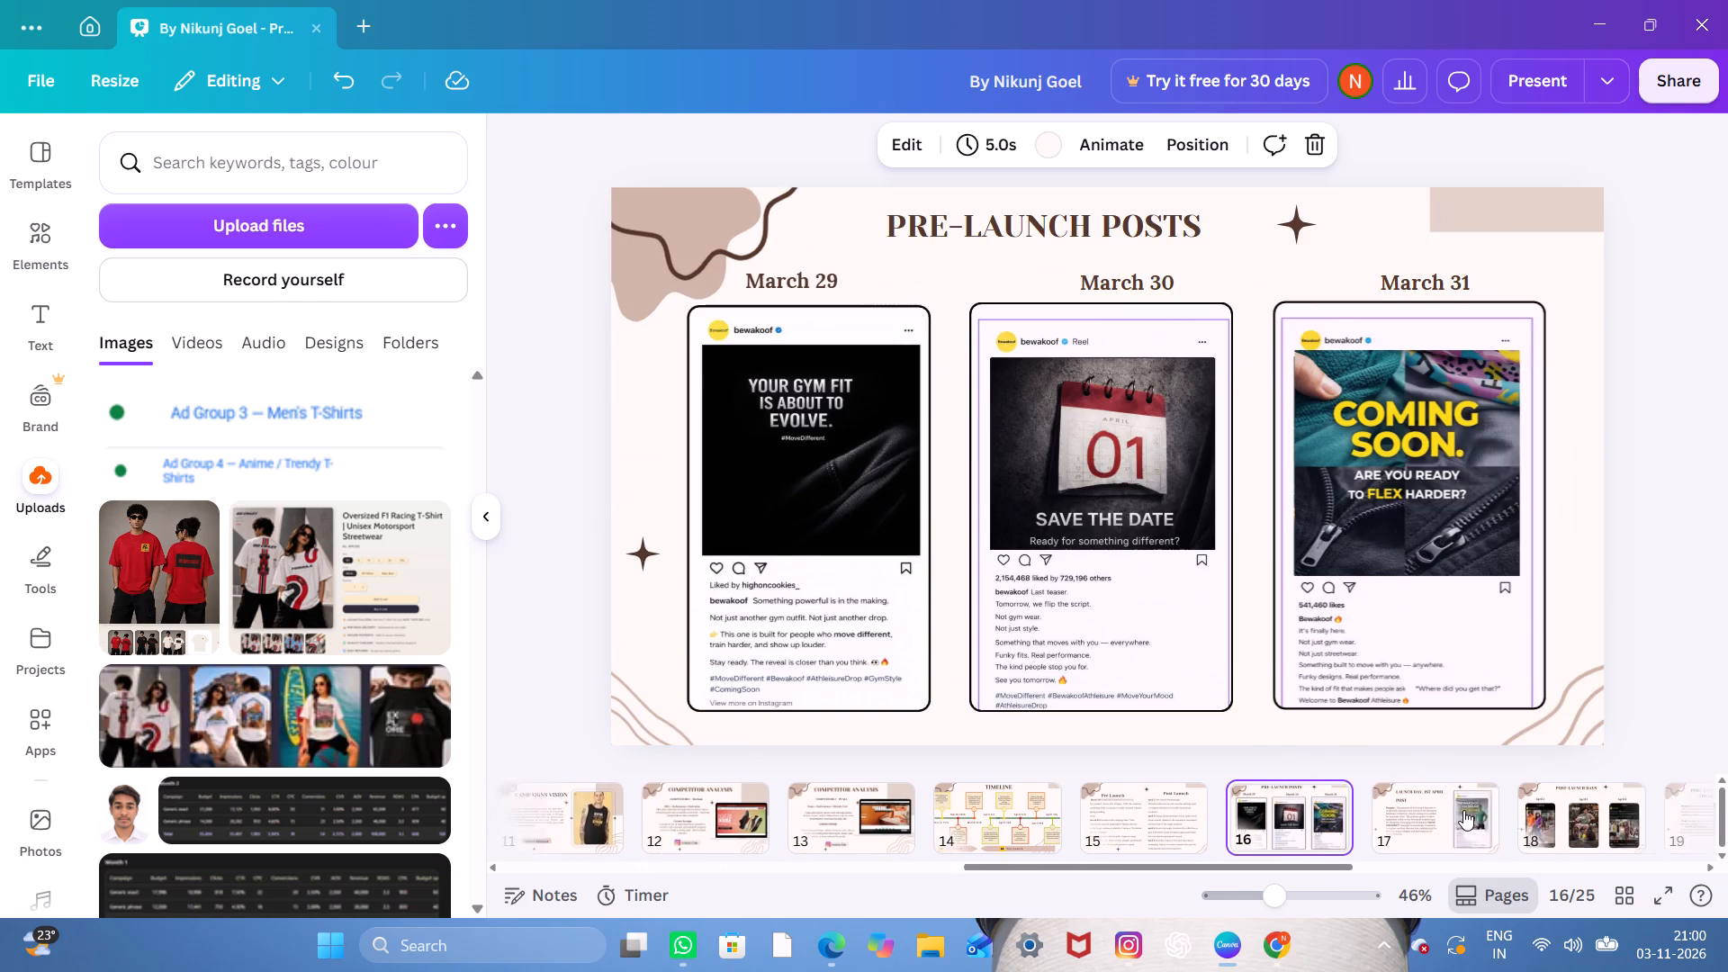
{"action": "scroll", "coordinate": [1463, 810], "scroll_direction": "left", "scroll_amount": 2}
{"action": "left_click", "coordinate": [1317, 791]}
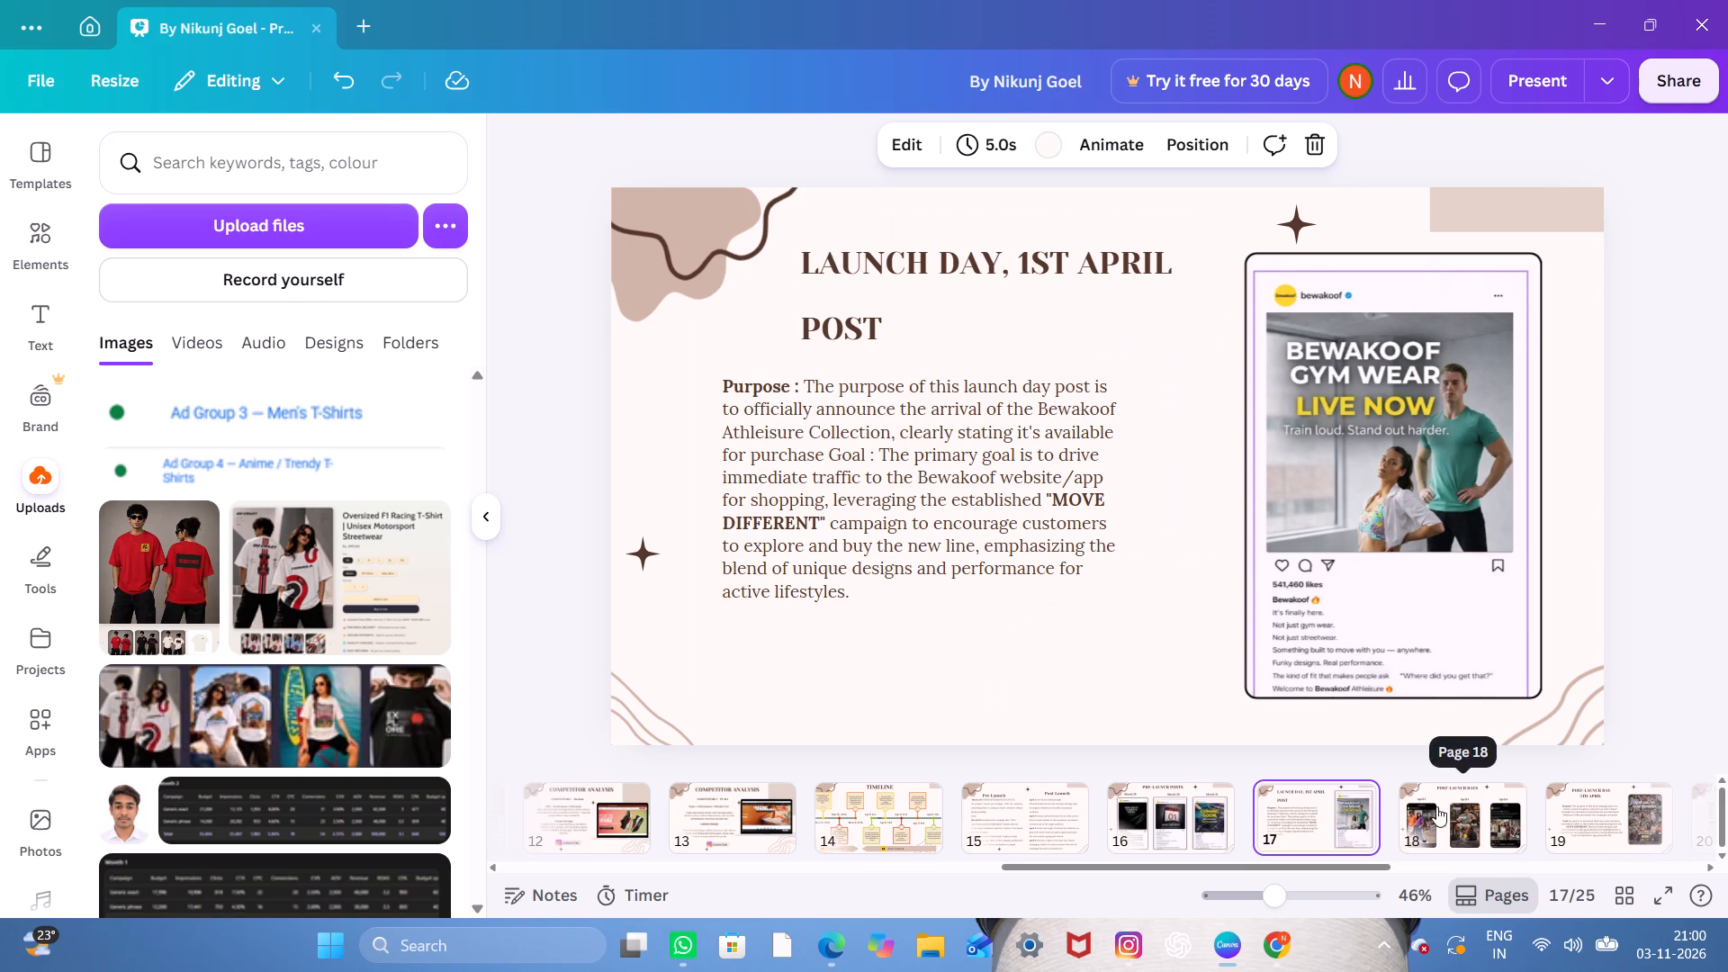
{"action": "left_click", "coordinate": [1421, 803]}
{"action": "scroll", "coordinate": [1421, 803], "scroll_direction": "left", "scroll_amount": 3}
{"action": "left_click", "coordinate": [1210, 803]}
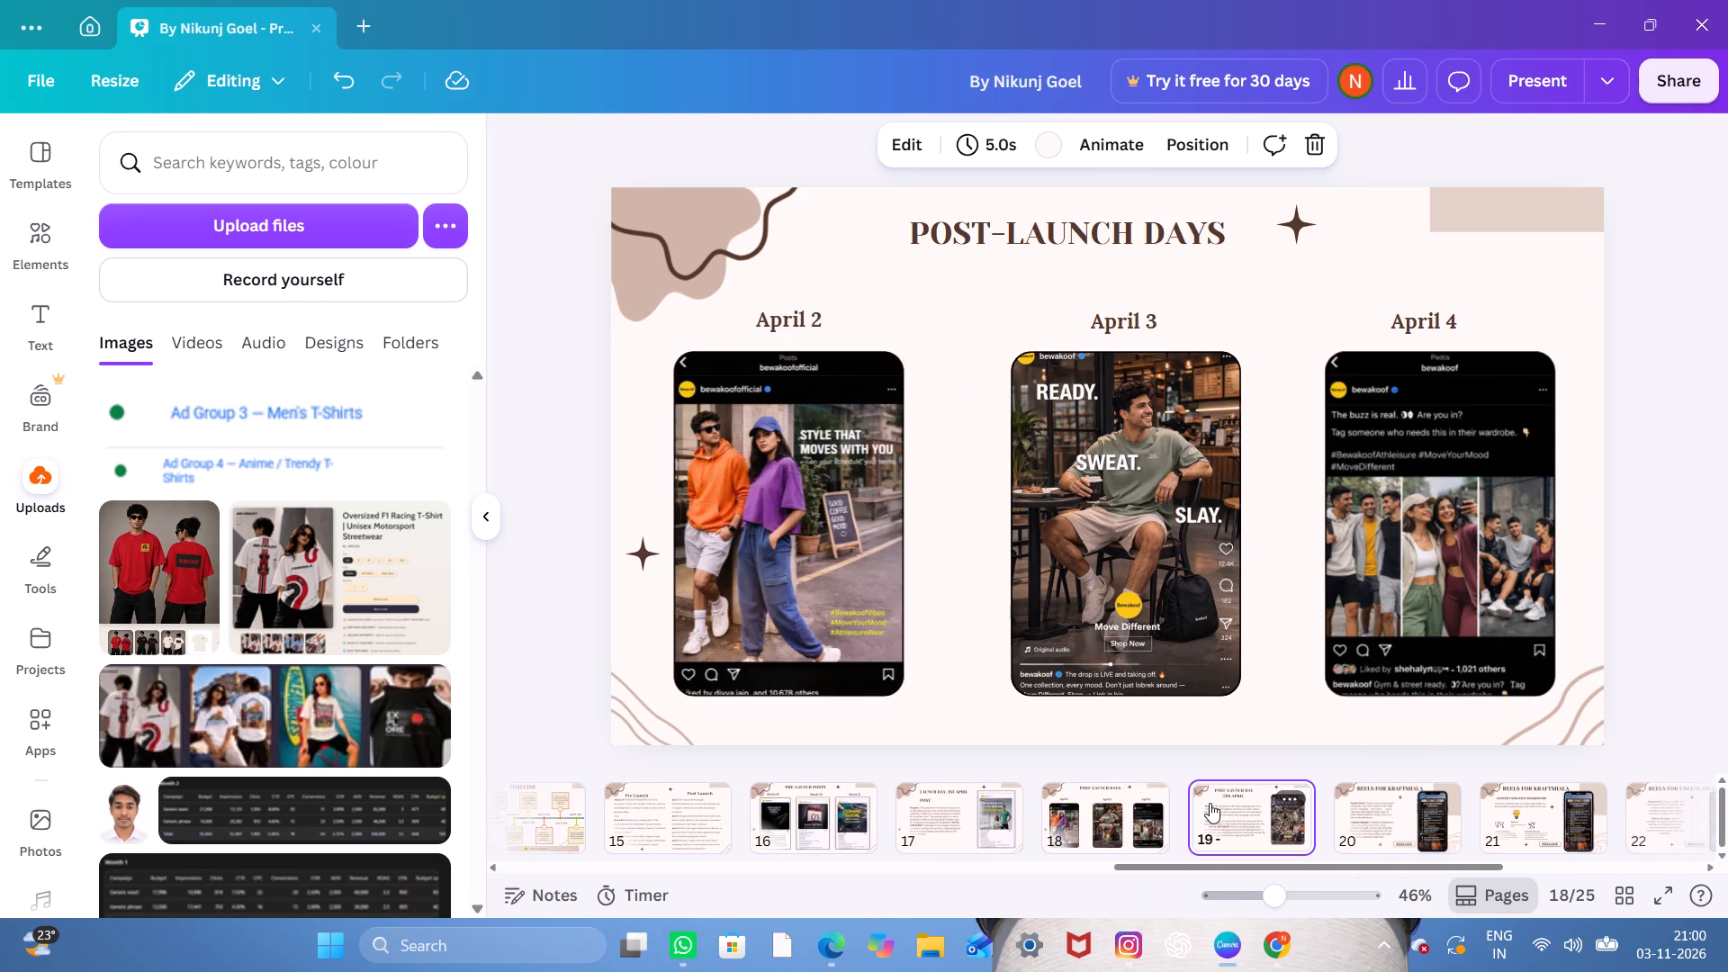
{"action": "left_click", "coordinate": [1371, 811]}
{"action": "scroll", "coordinate": [1371, 811], "scroll_direction": "left", "scroll_amount": 3}
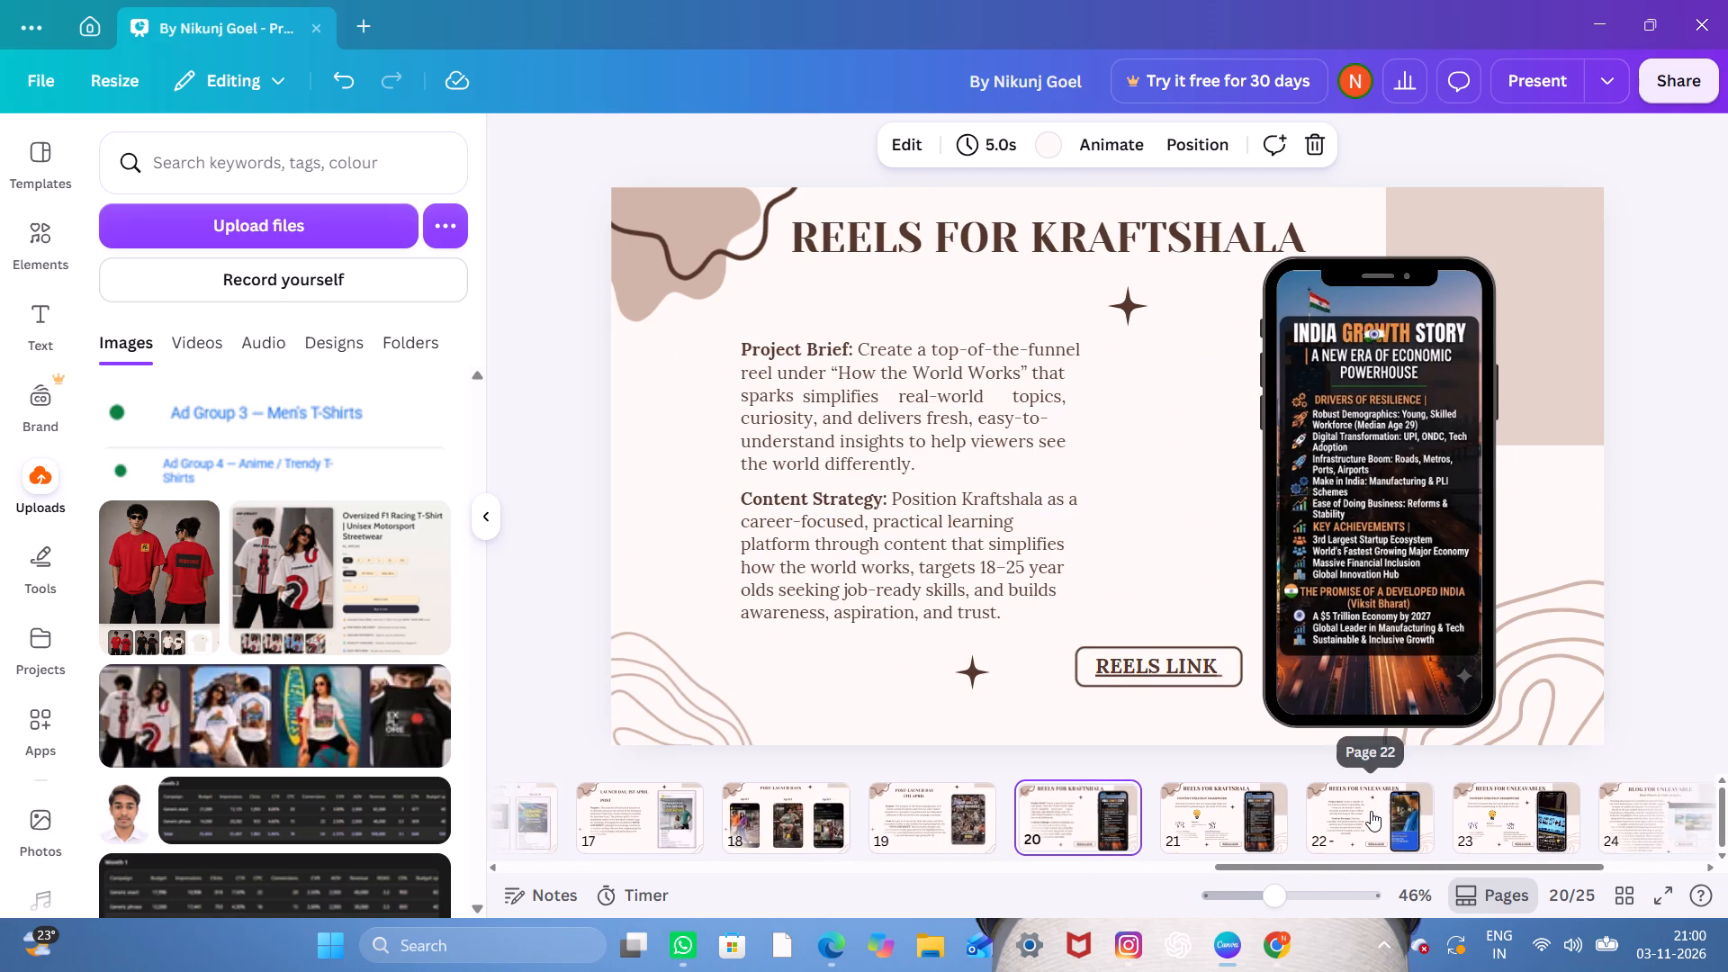
{"action": "left_click", "coordinate": [1160, 808]}
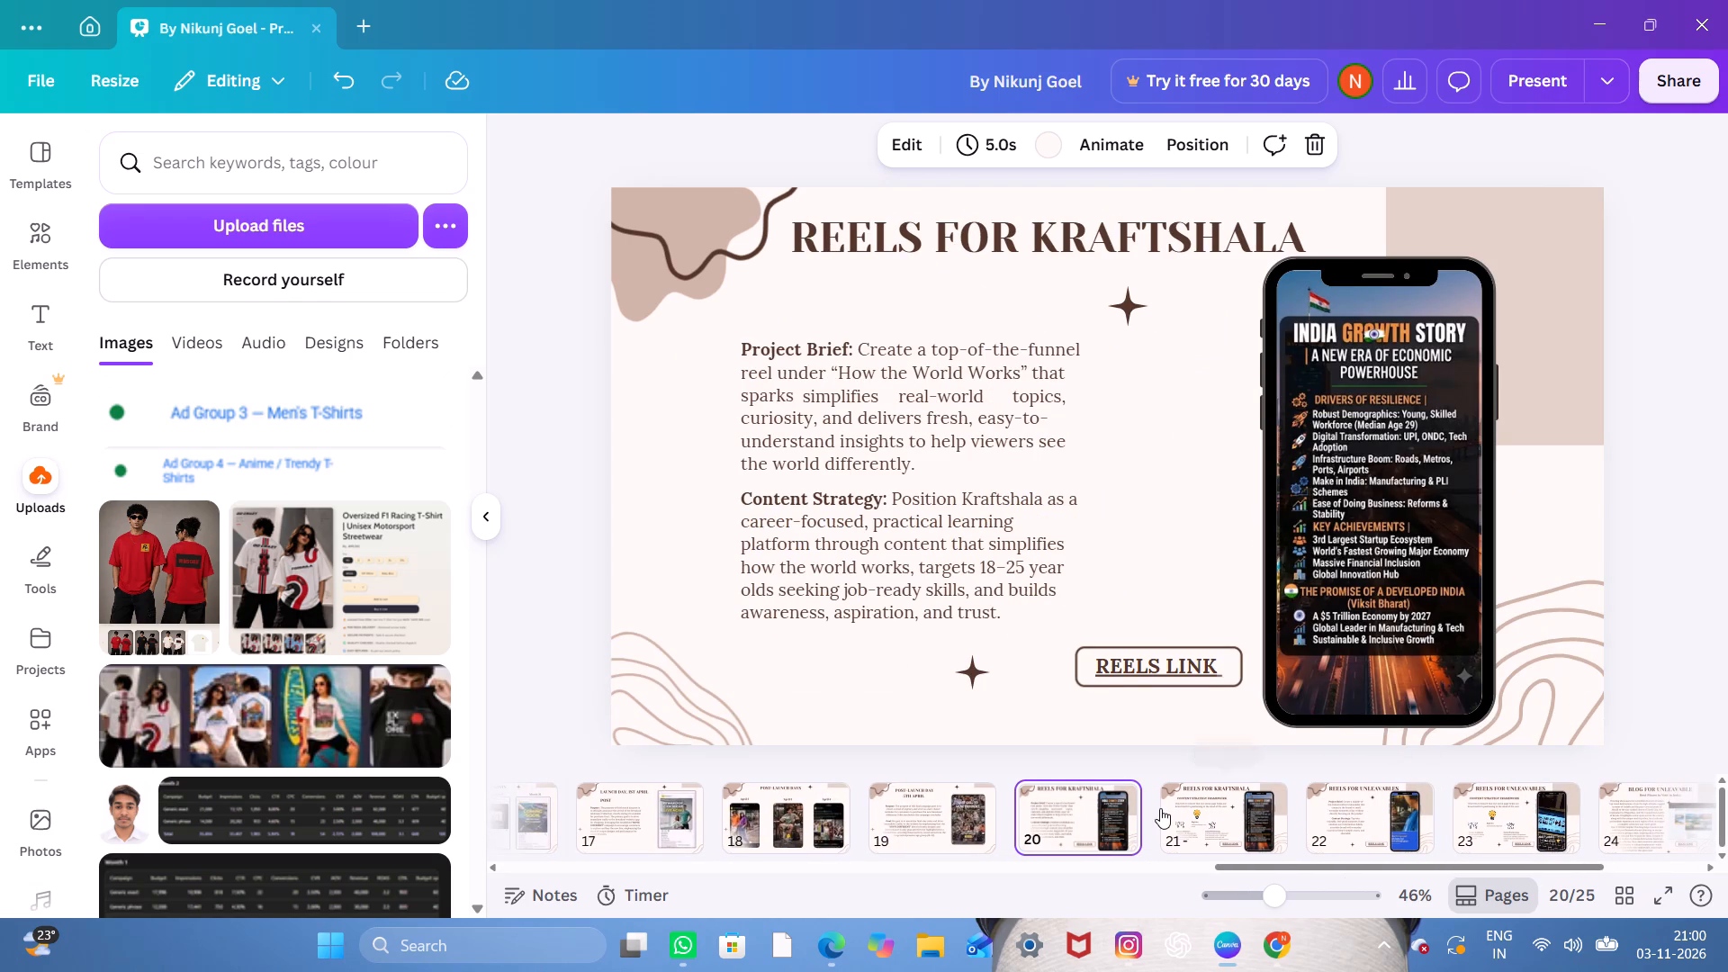
{"action": "left_click", "coordinate": [1363, 817]}
{"action": "scroll", "coordinate": [1363, 817], "scroll_direction": "left", "scroll_amount": 2}
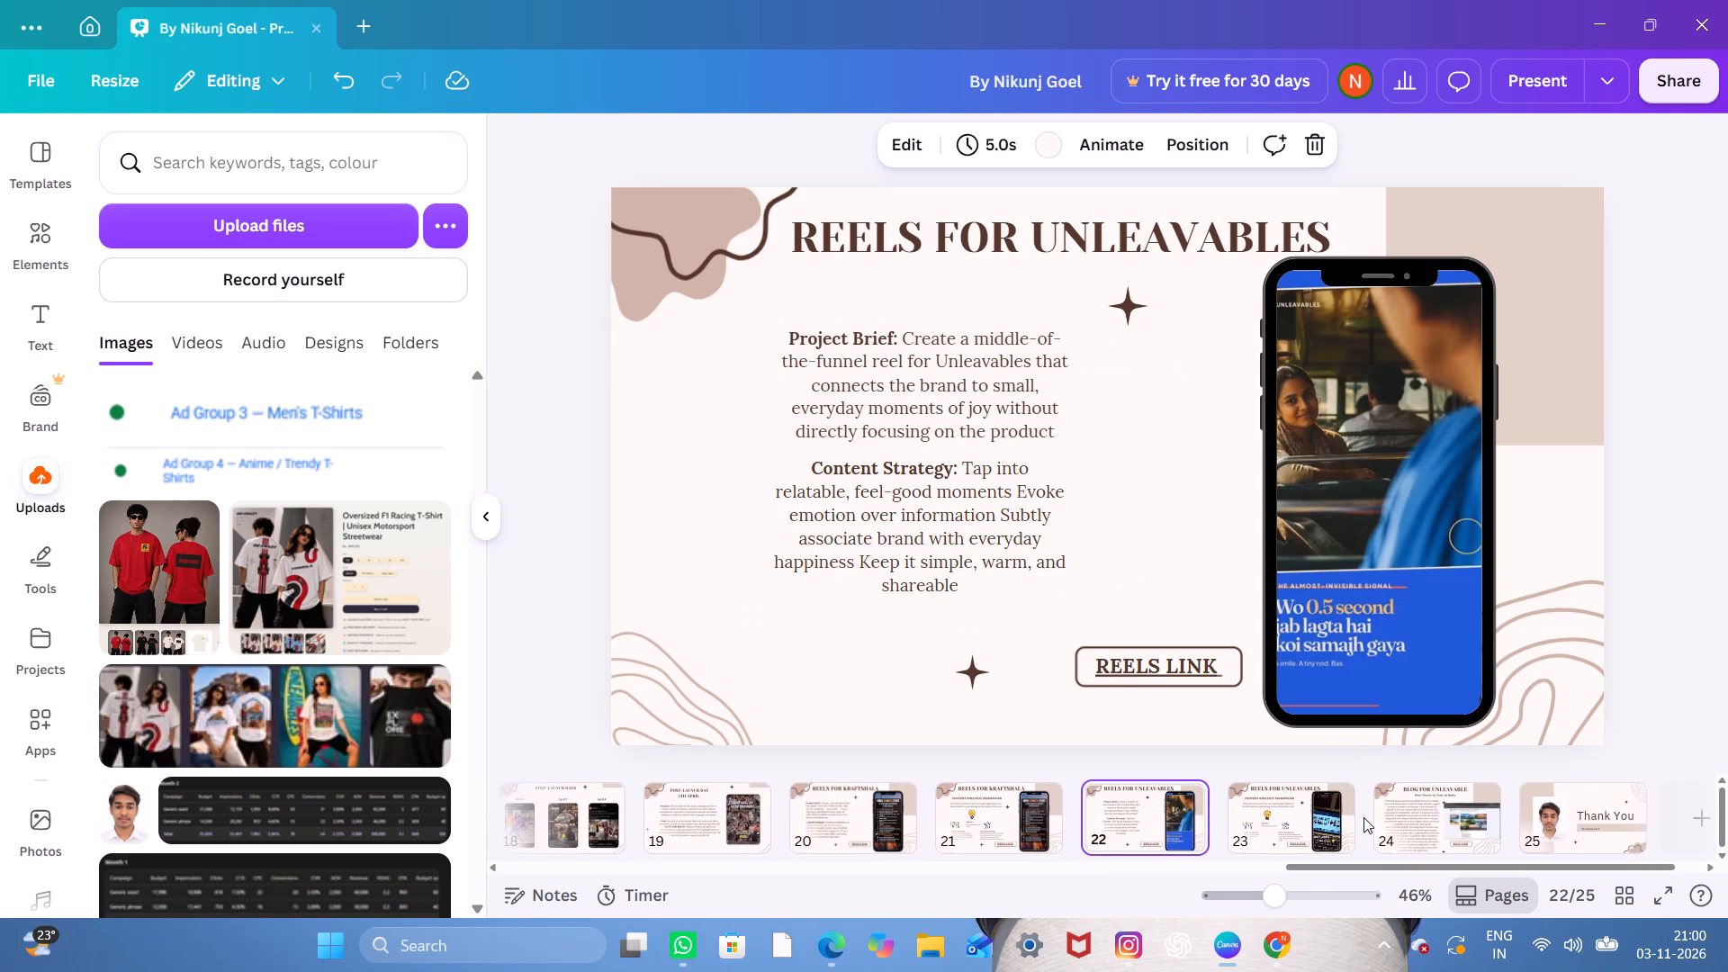
{"action": "left_click", "coordinate": [1317, 810]}
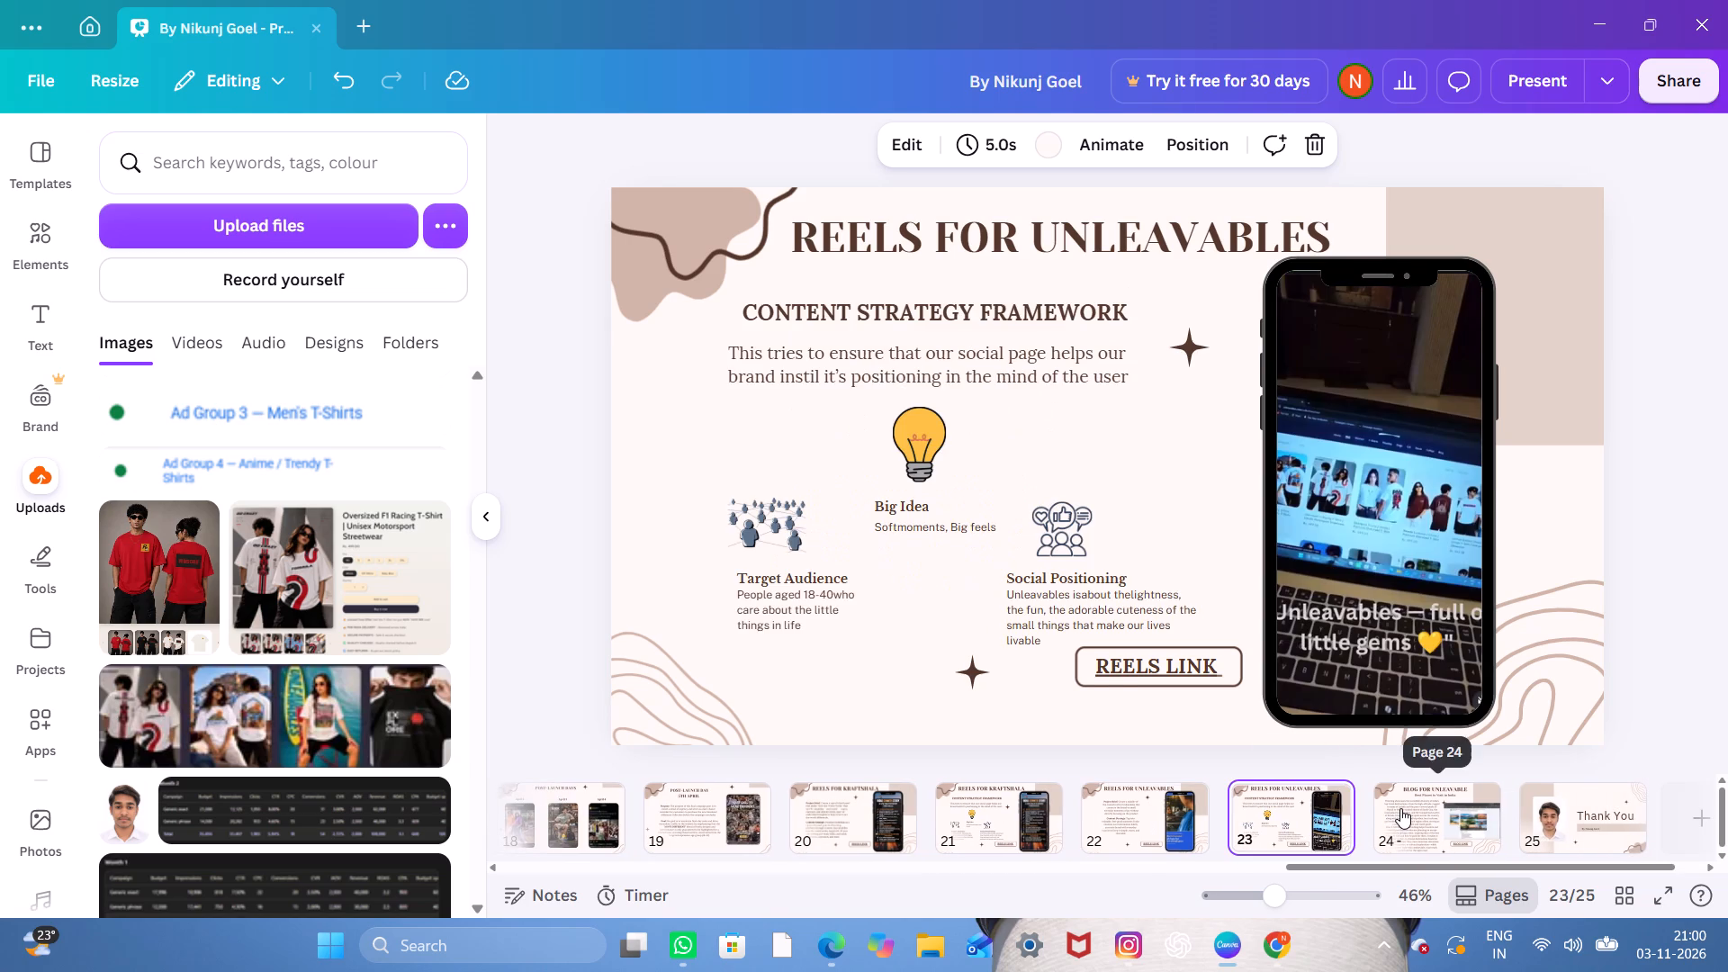
Replace the website screenshot in the Blog for Unleavable frame on slide 24 with the copied bucket-list destinations image.
{"action": "left_click", "coordinate": [1400, 808]}
{"action": "scroll", "coordinate": [1400, 808], "scroll_direction": "left", "scroll_amount": 2}
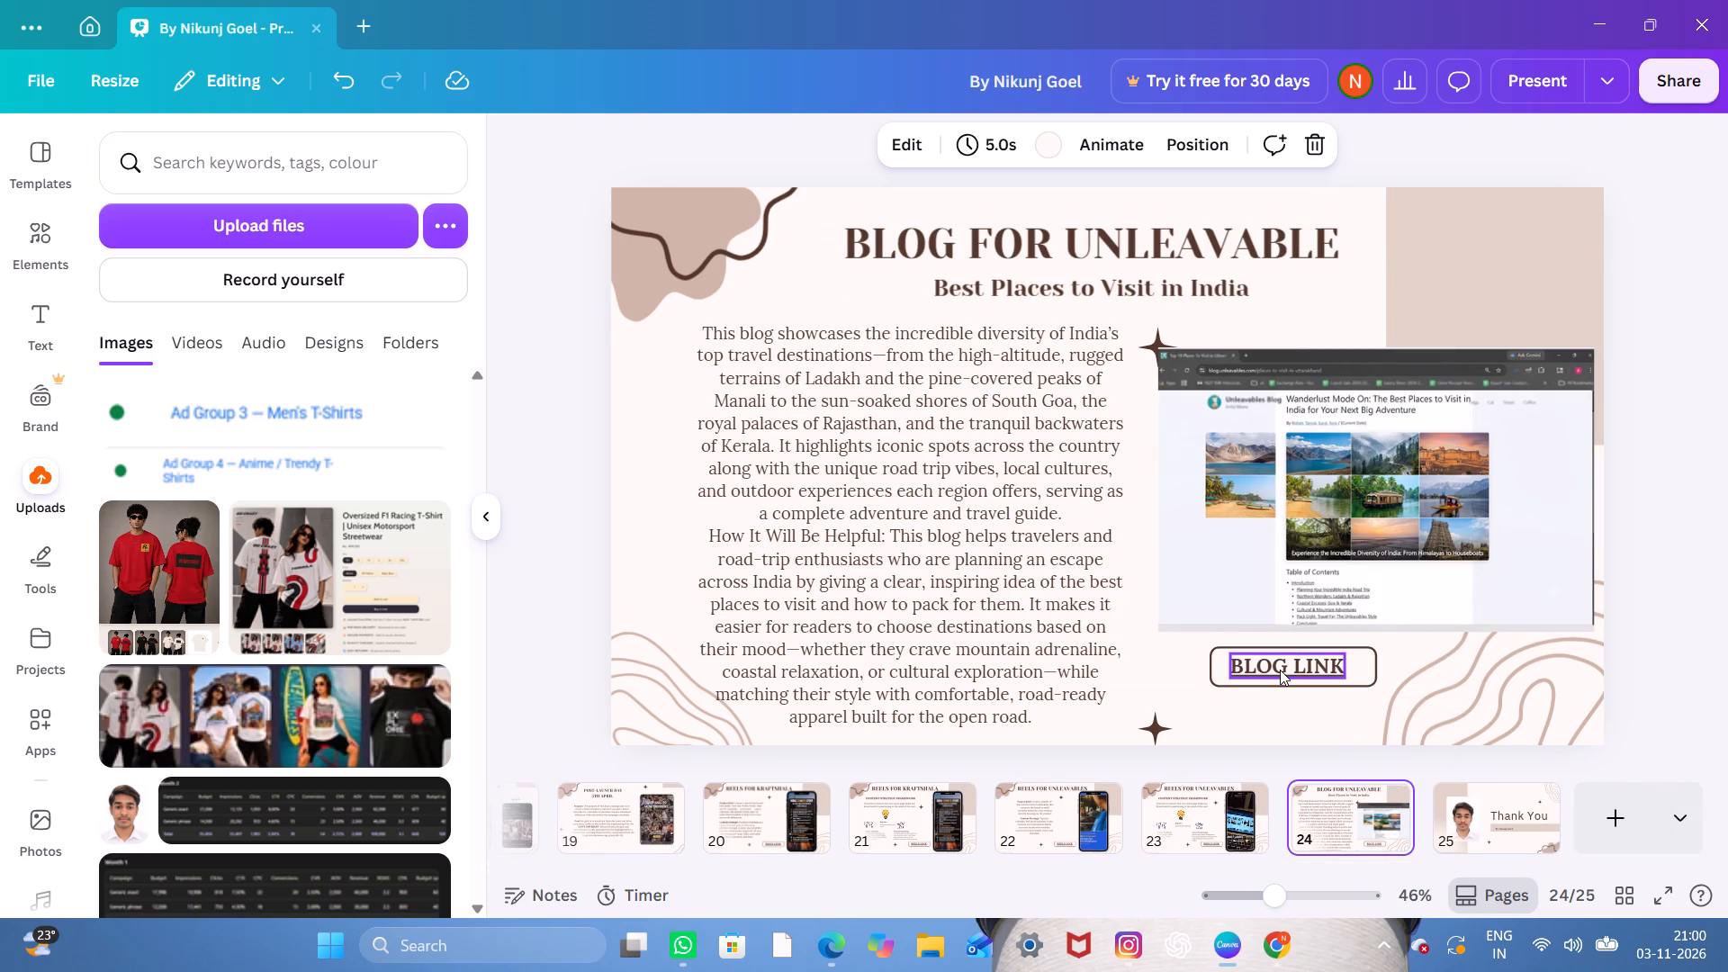
{"action": "left_click", "coordinate": [1318, 484]}
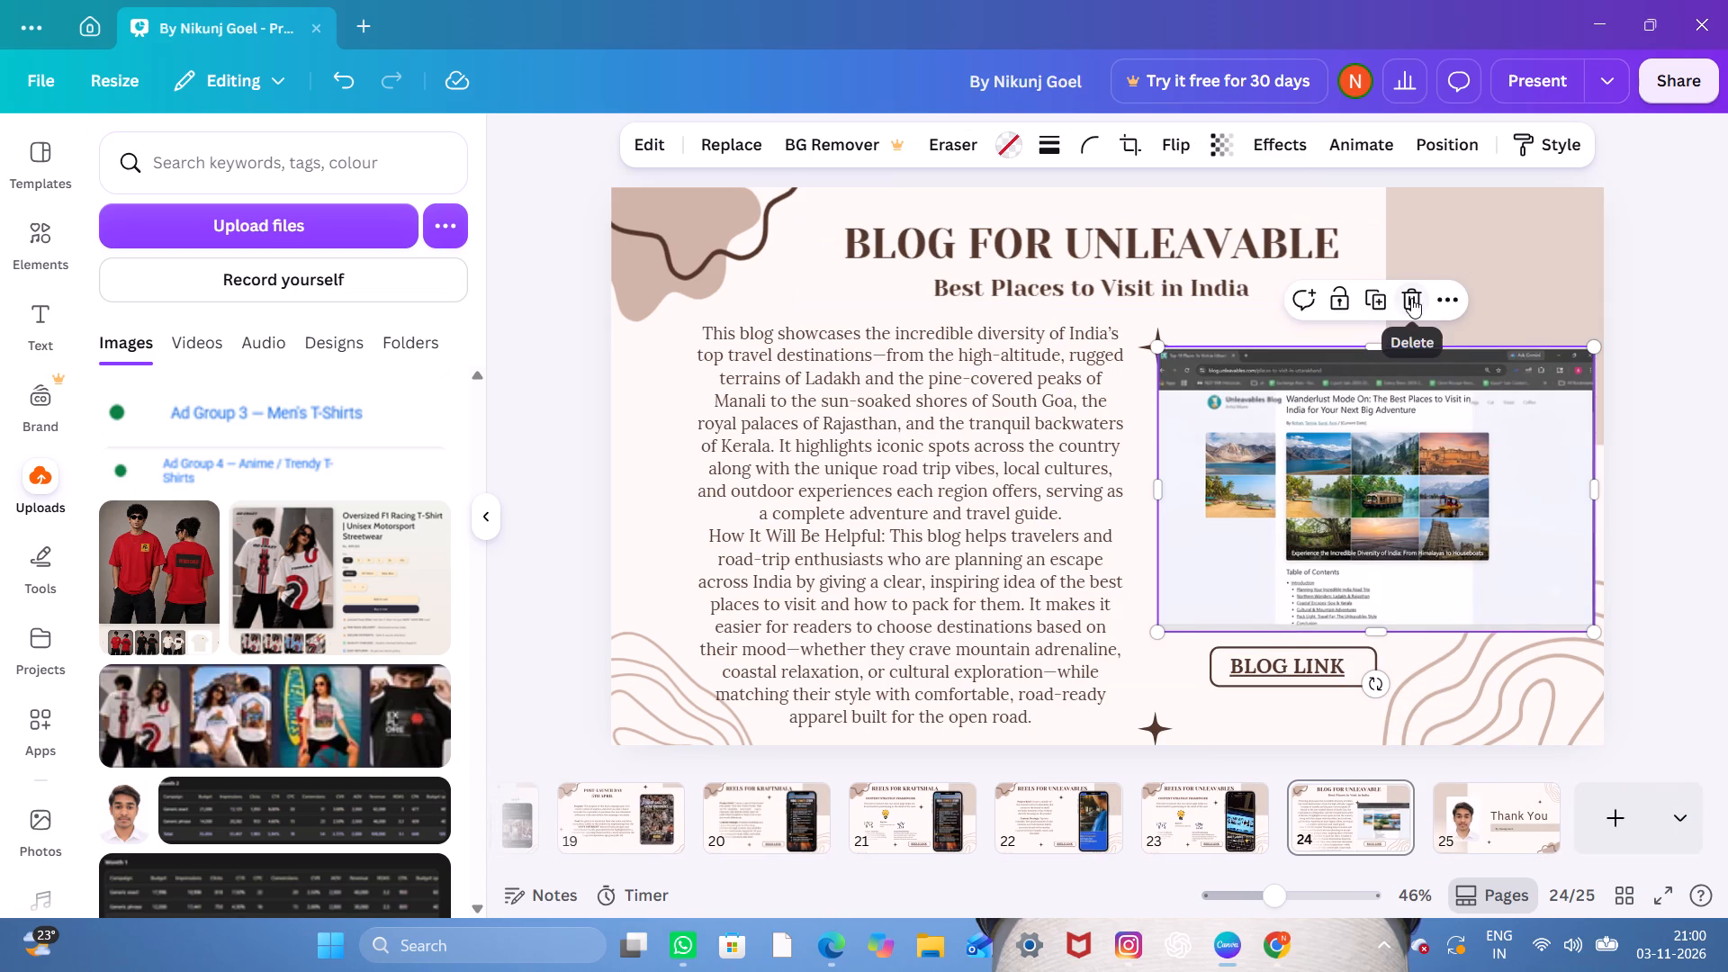
{"action": "left_click", "coordinate": [1411, 298]}
{"action": "left_click", "coordinate": [1405, 351]}
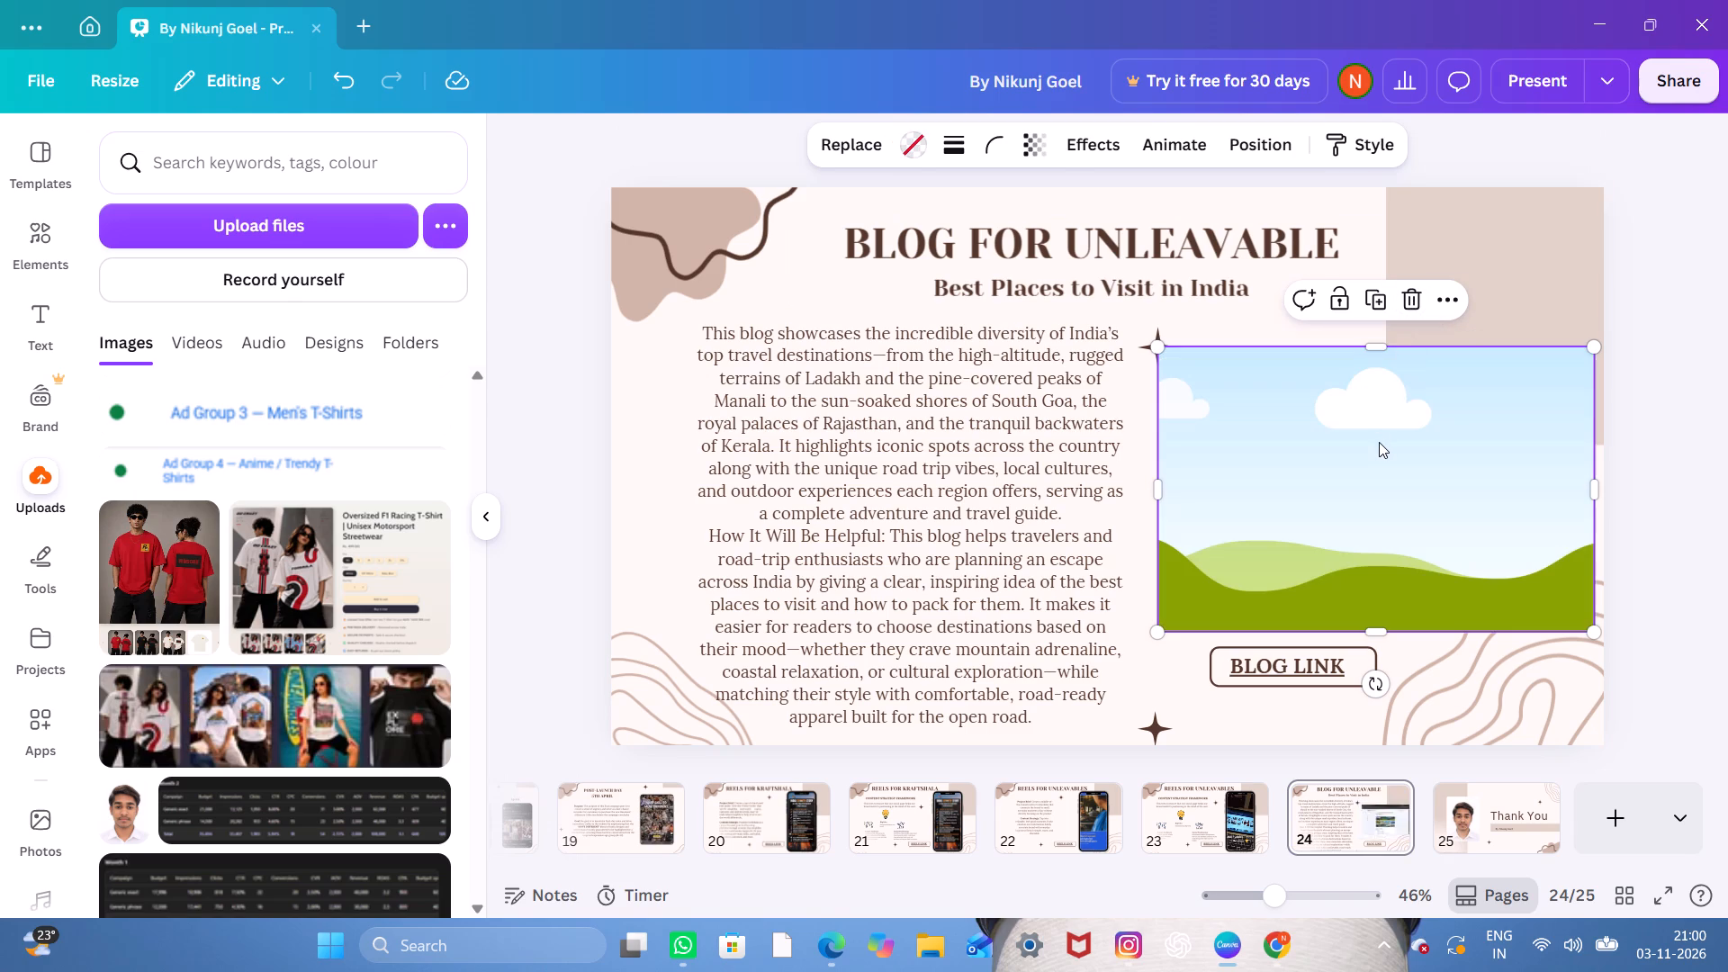
{"action": "key", "text": "ctrl+v"}
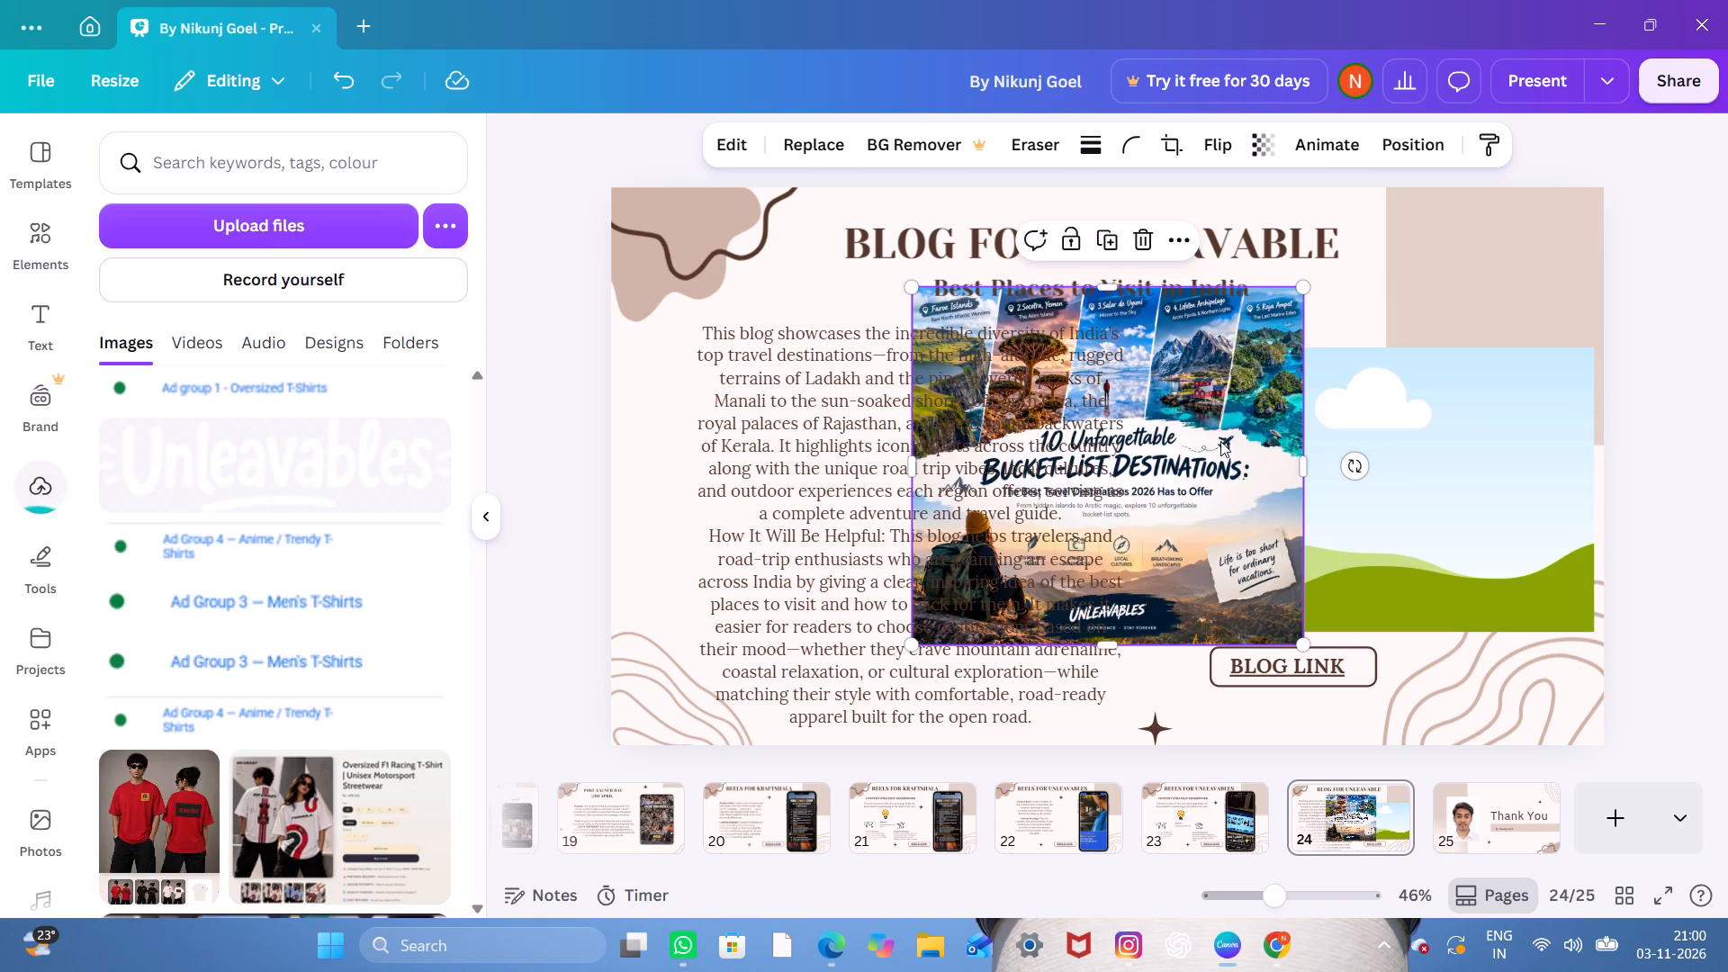
{"action": "left_click_drag", "start_coordinate": [1220, 441], "coordinate": [1315, 488]}
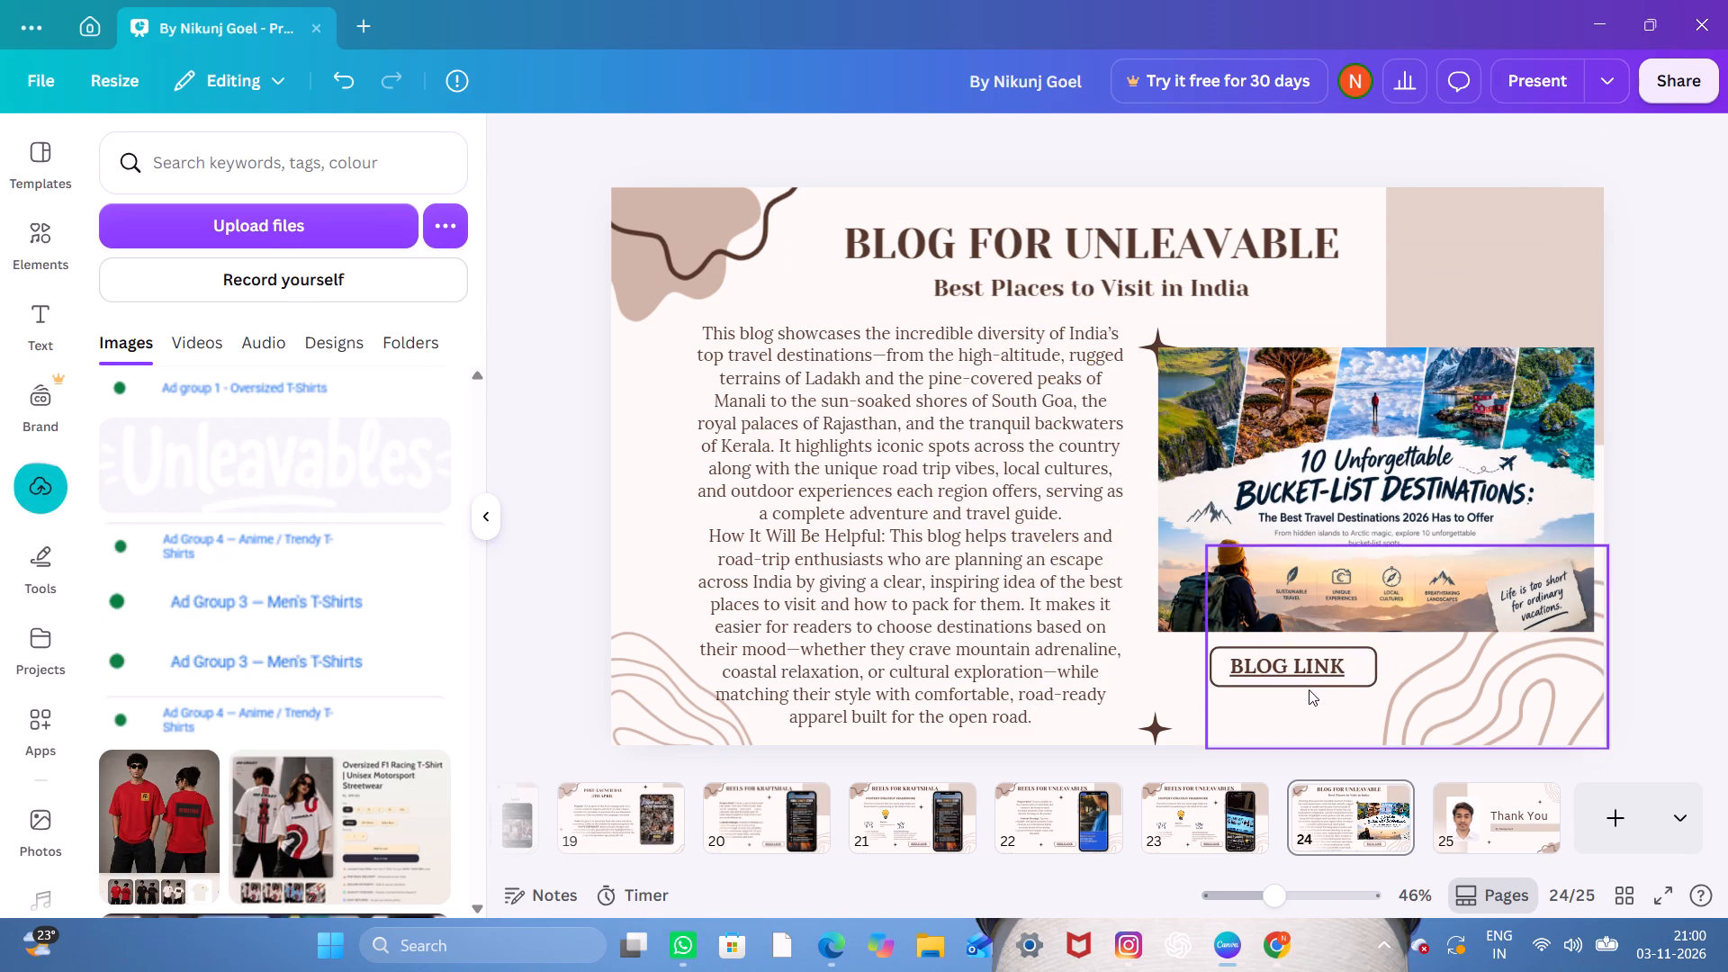
Switch to Edge, copy the address of the 10 Unforgettable Bucket-List Destinations post for slide 24's BLOG LINK, and return to Canva.
{"action": "left_click", "coordinate": [1310, 661]}
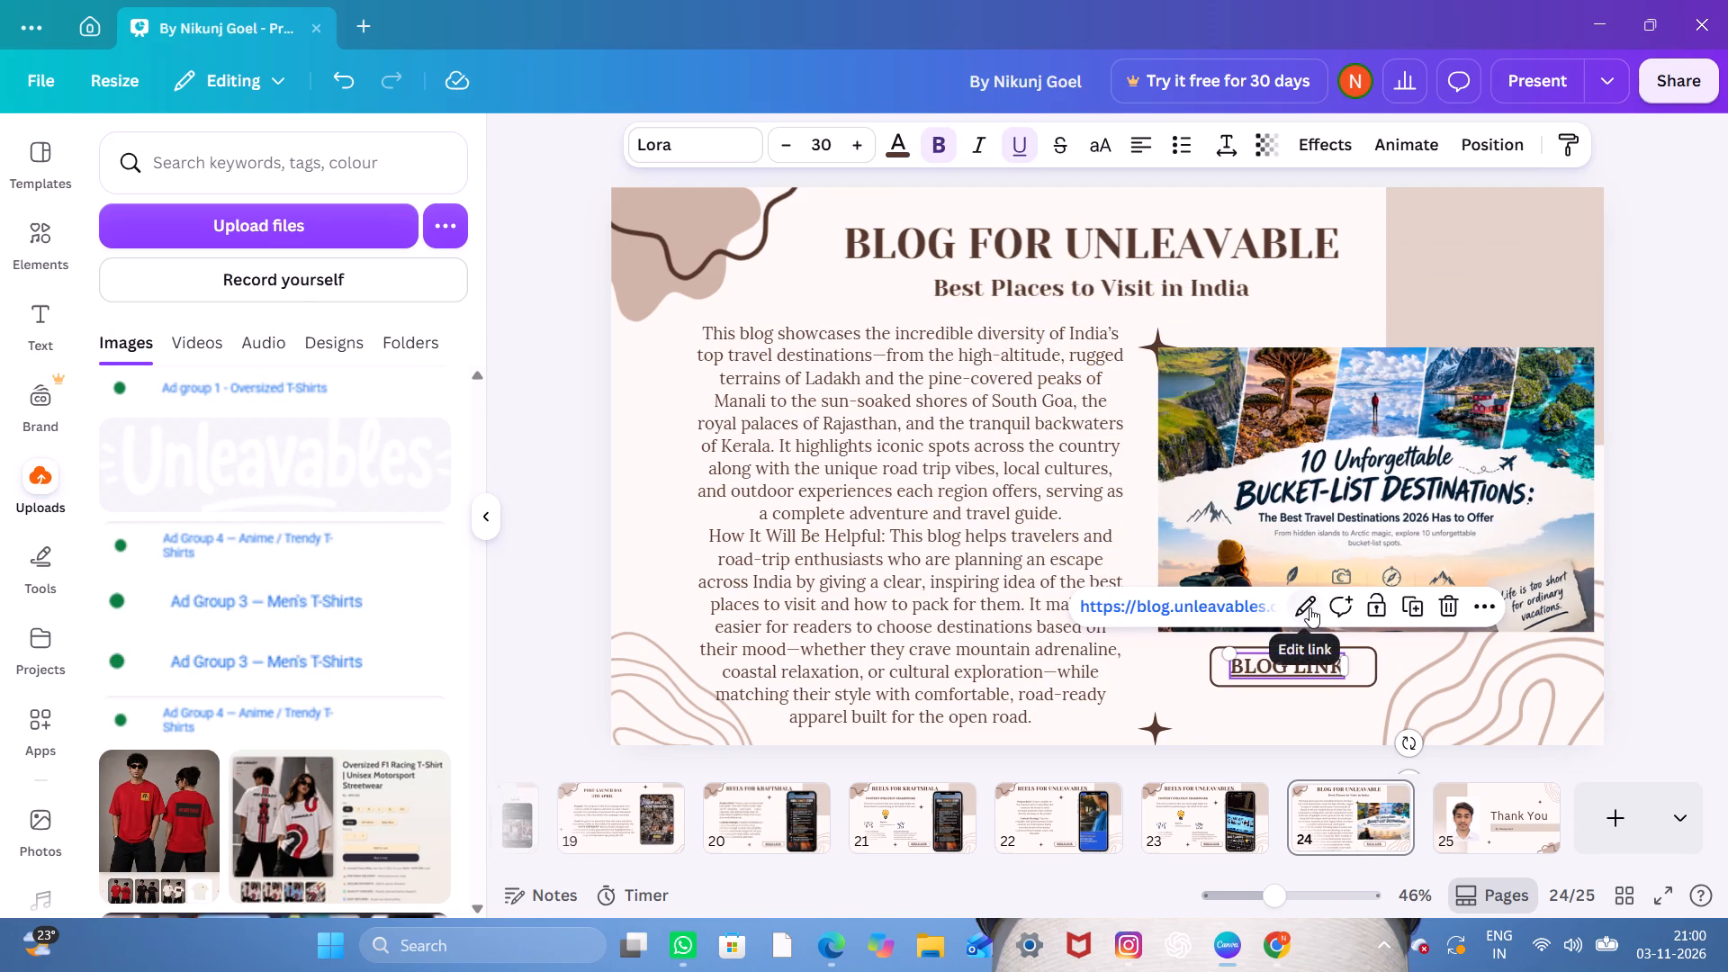
{"action": "left_click", "coordinate": [1309, 607]}
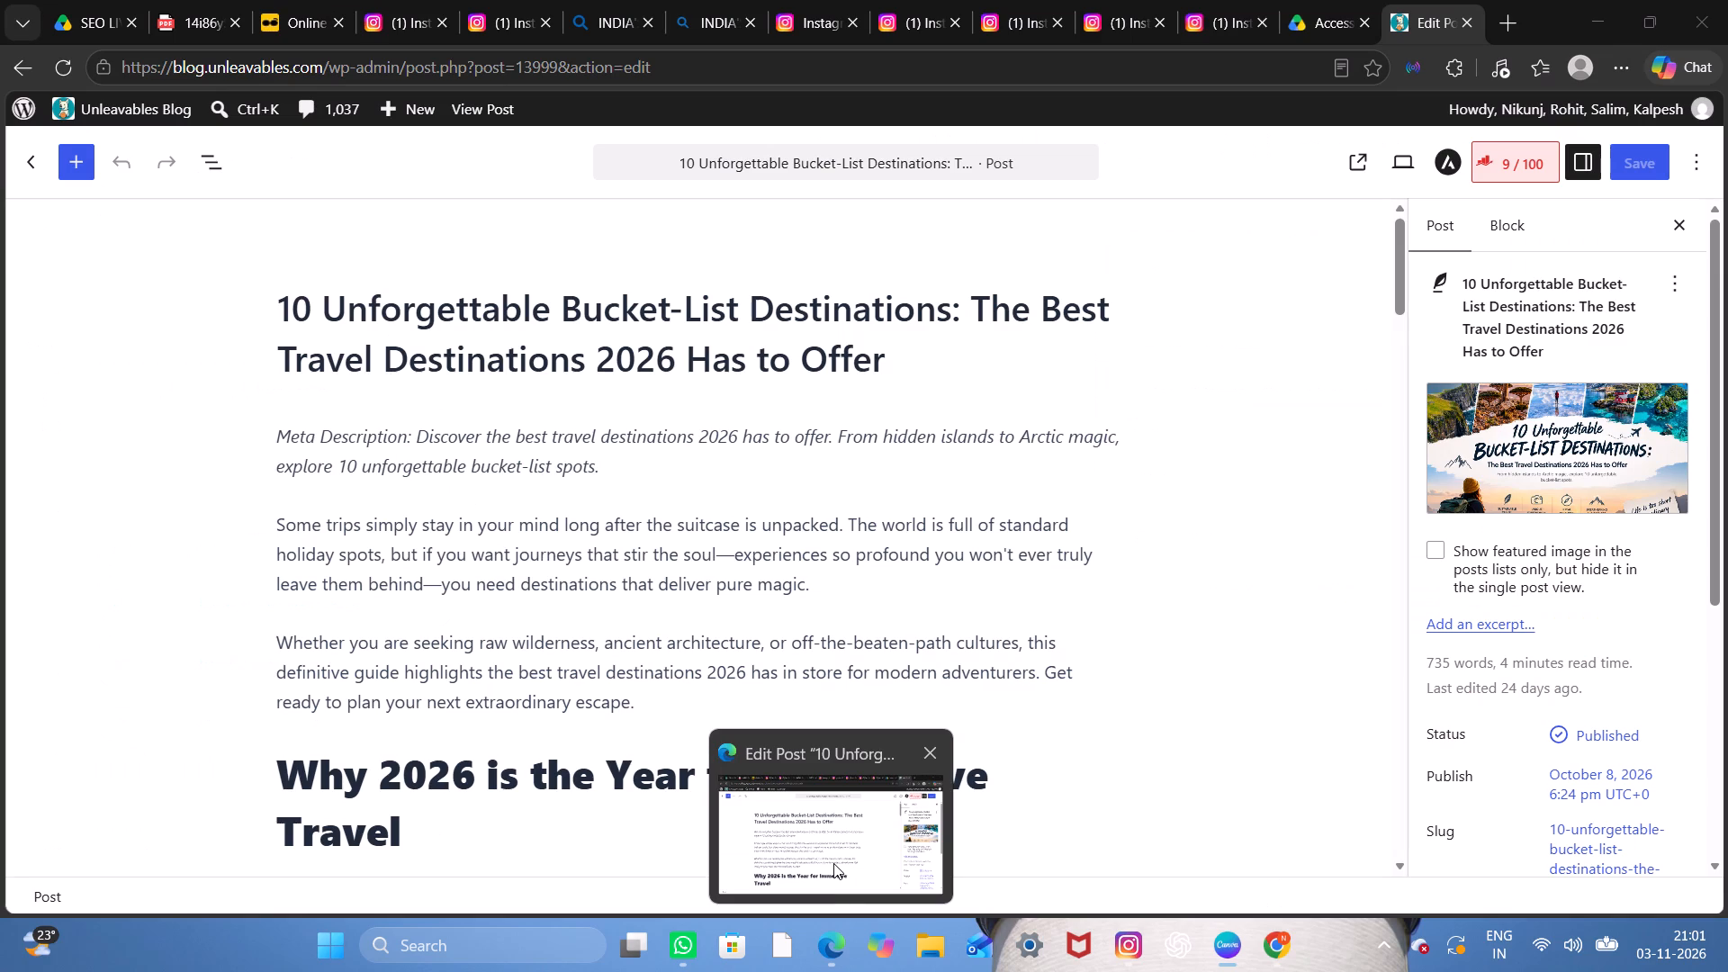
{"action": "left_click", "coordinate": [833, 863]}
{"action": "triple_click", "coordinate": [687, 67]}
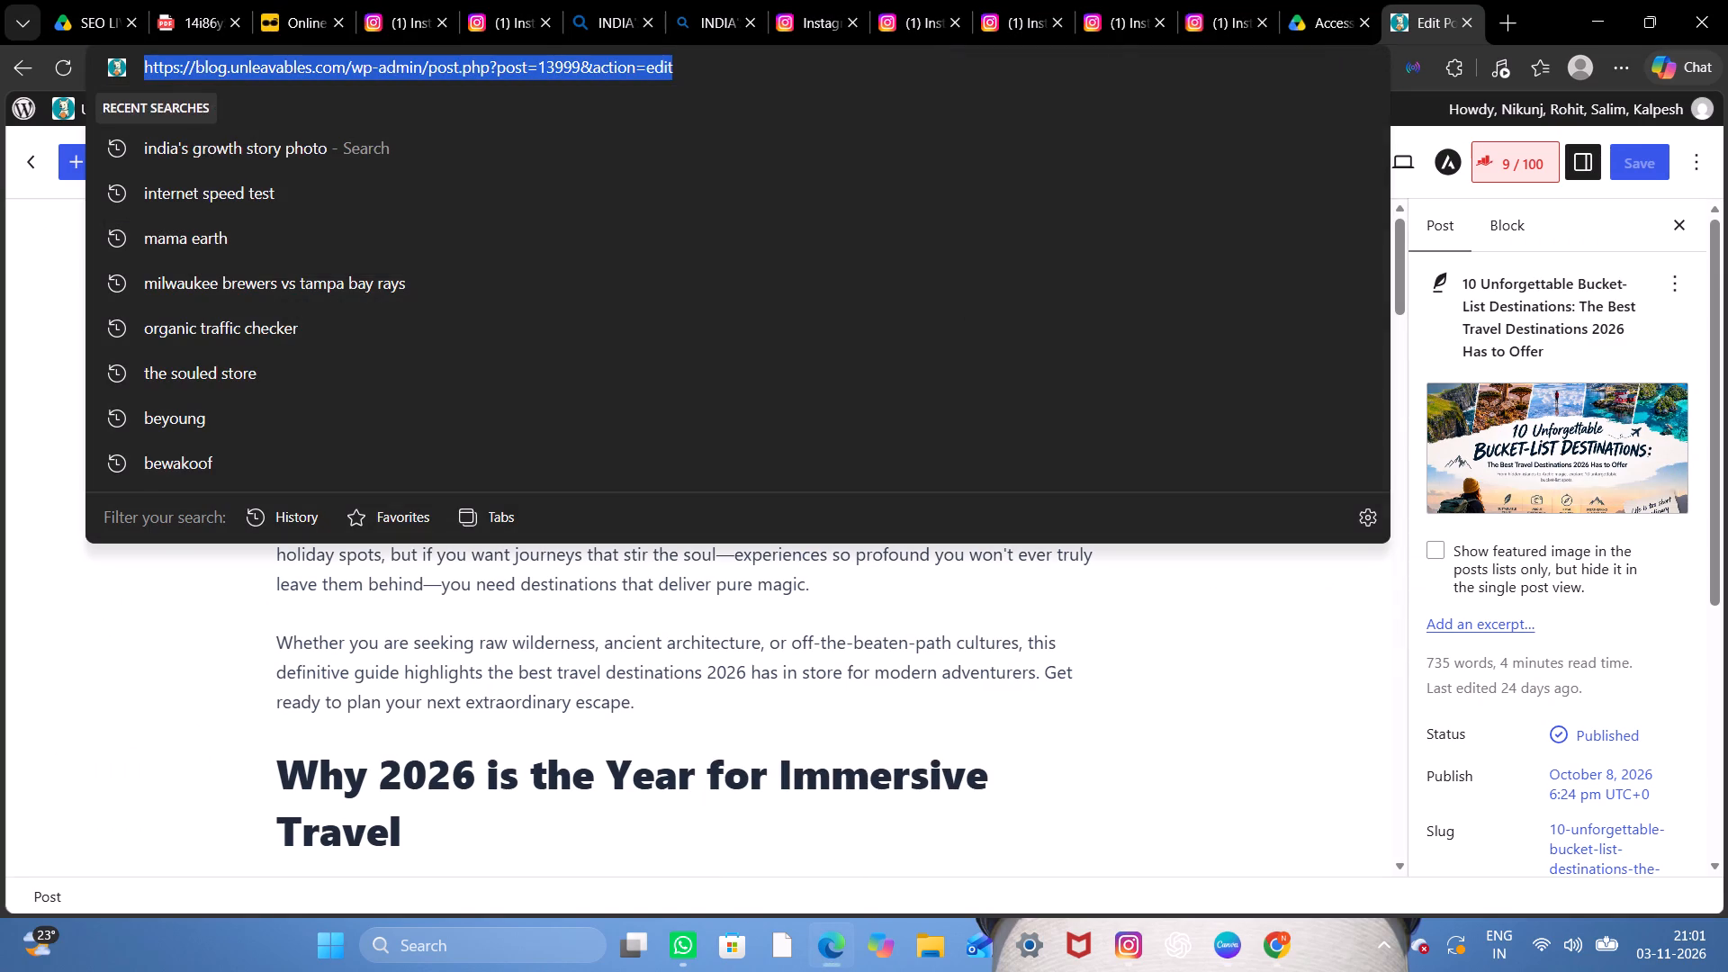
{"action": "key", "text": "ctrl+c"}
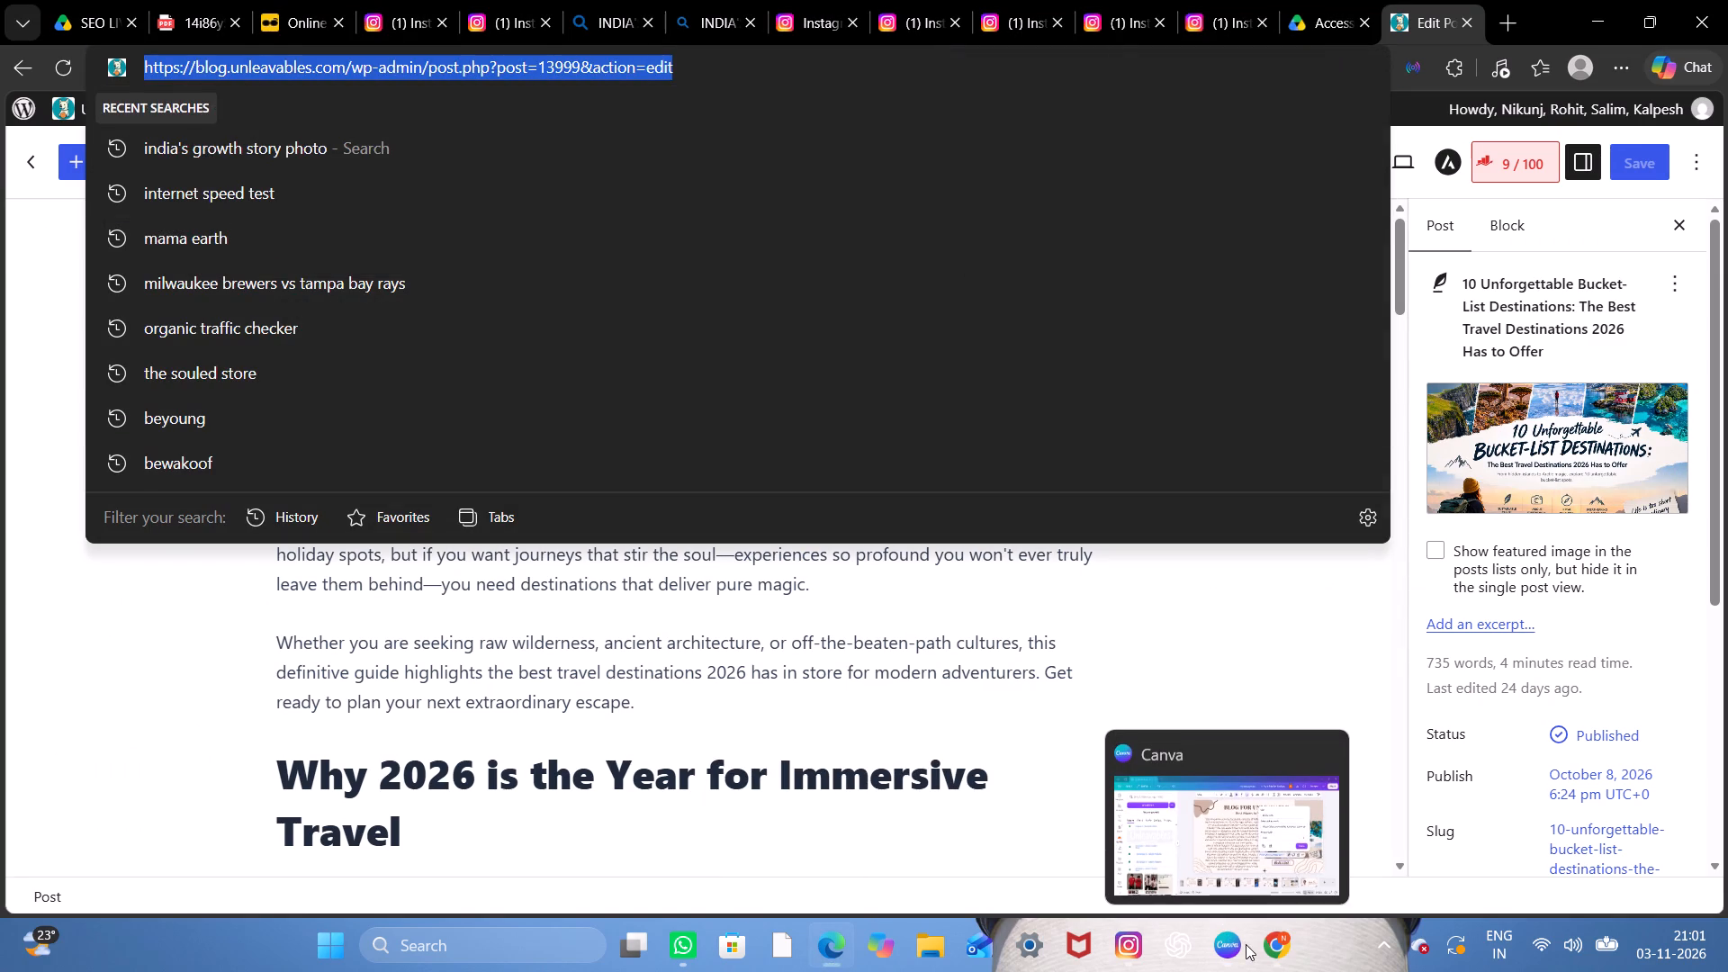
{"action": "left_click", "coordinate": [1232, 874]}
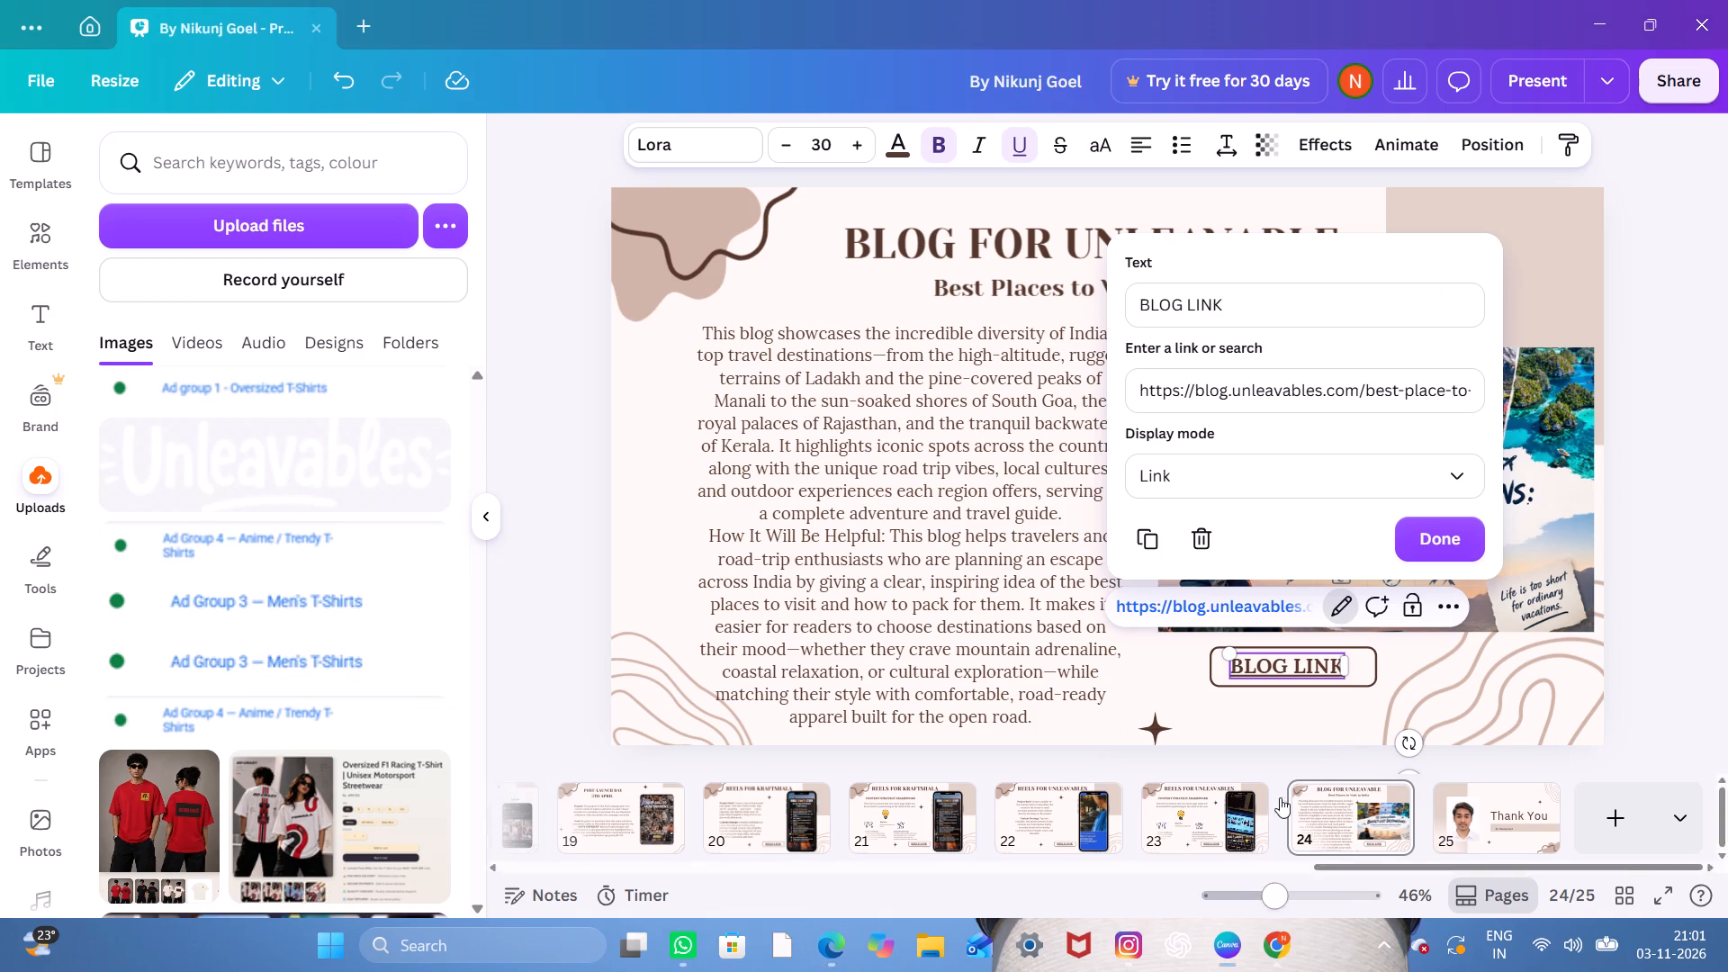
Open the page that the BLOG LINK on slide 24 points to, check it, and close its browser tab.
{"action": "left_click", "coordinate": [1417, 591]}
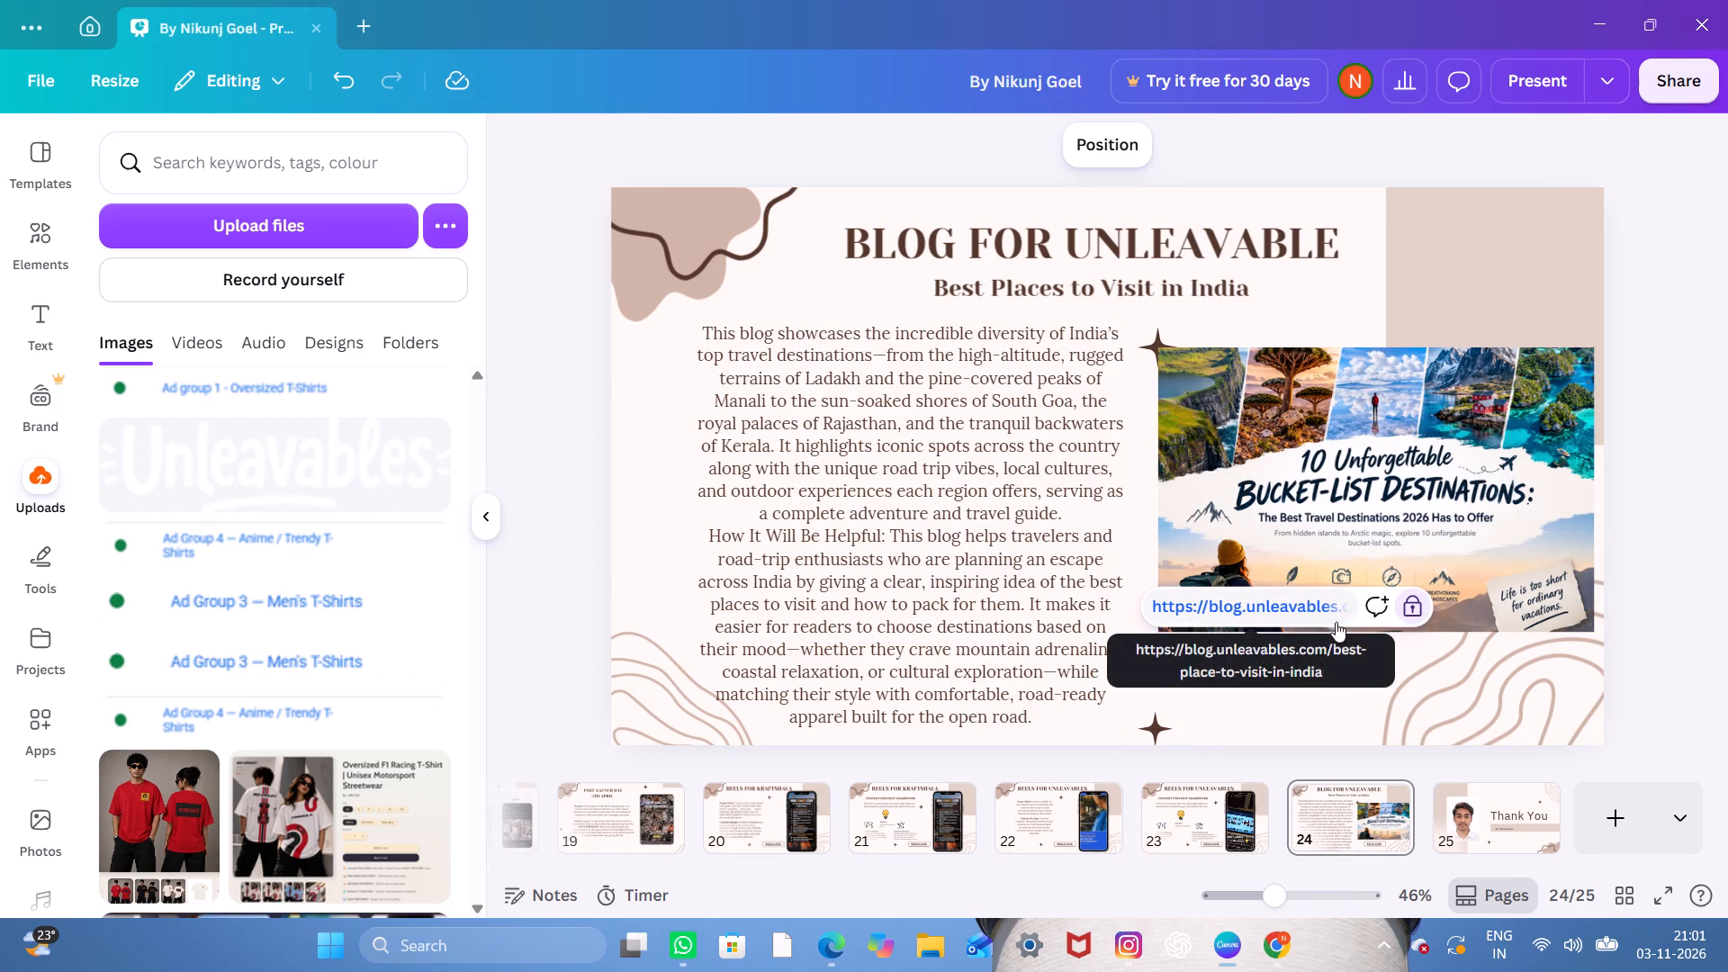
{"action": "left_click", "coordinate": [1328, 650]}
{"action": "left_click", "coordinate": [1328, 650]}
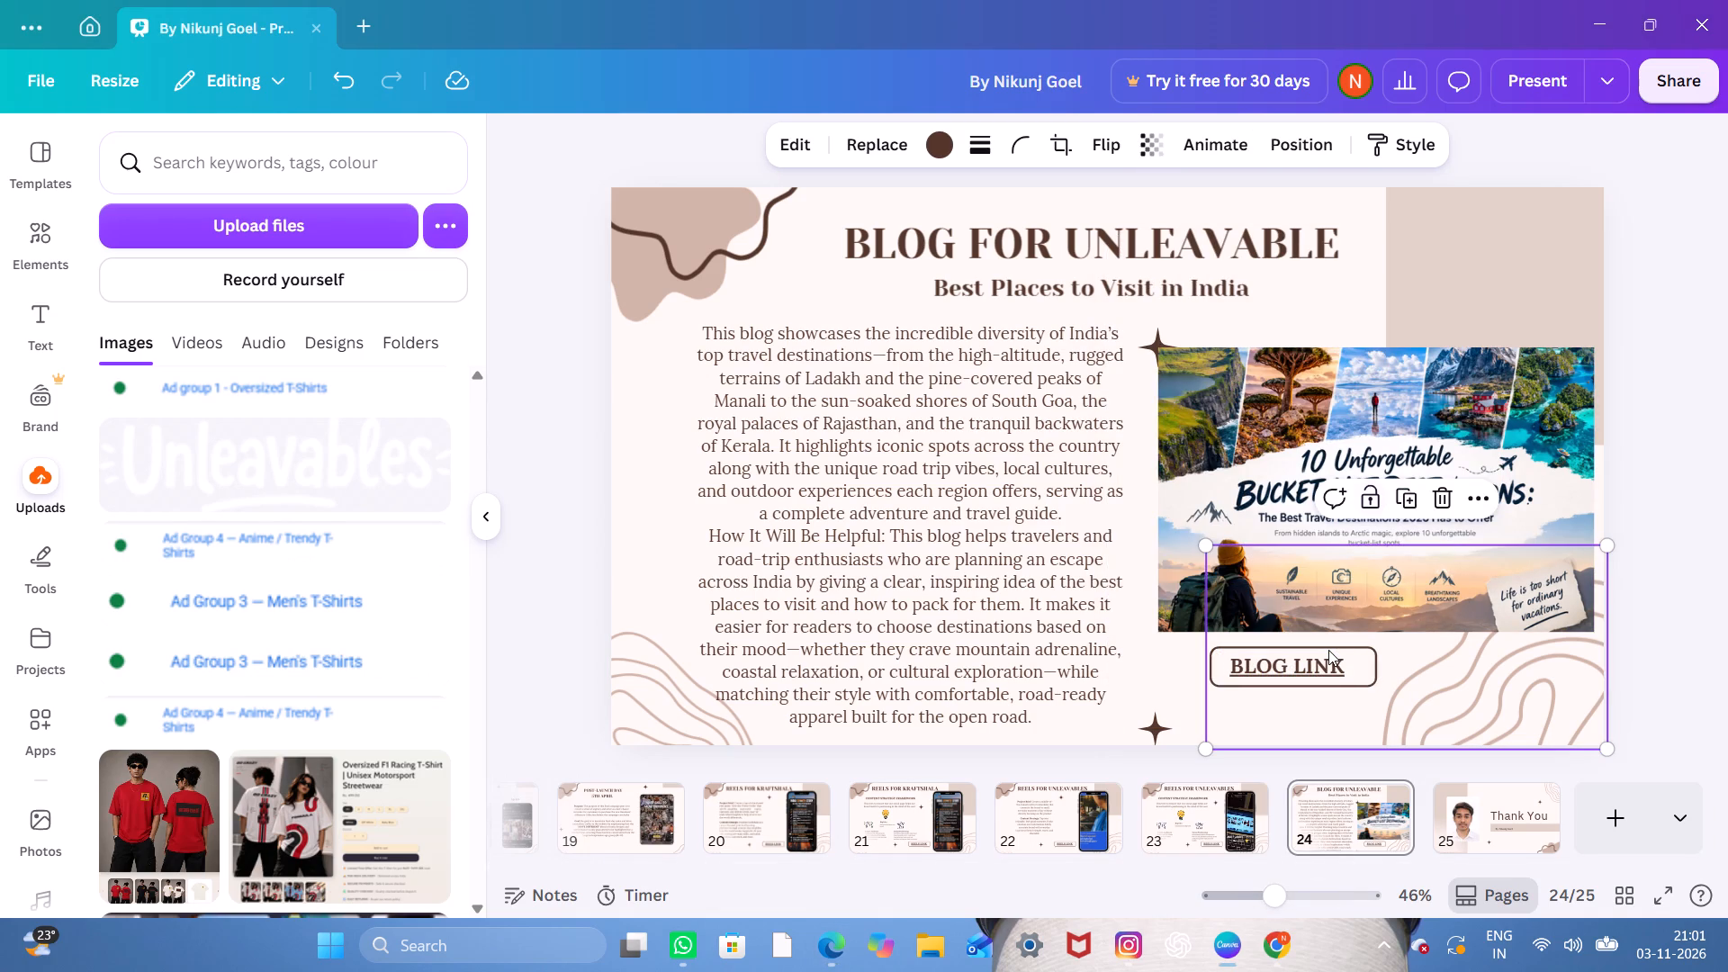
{"action": "left_click", "coordinate": [1307, 662]}
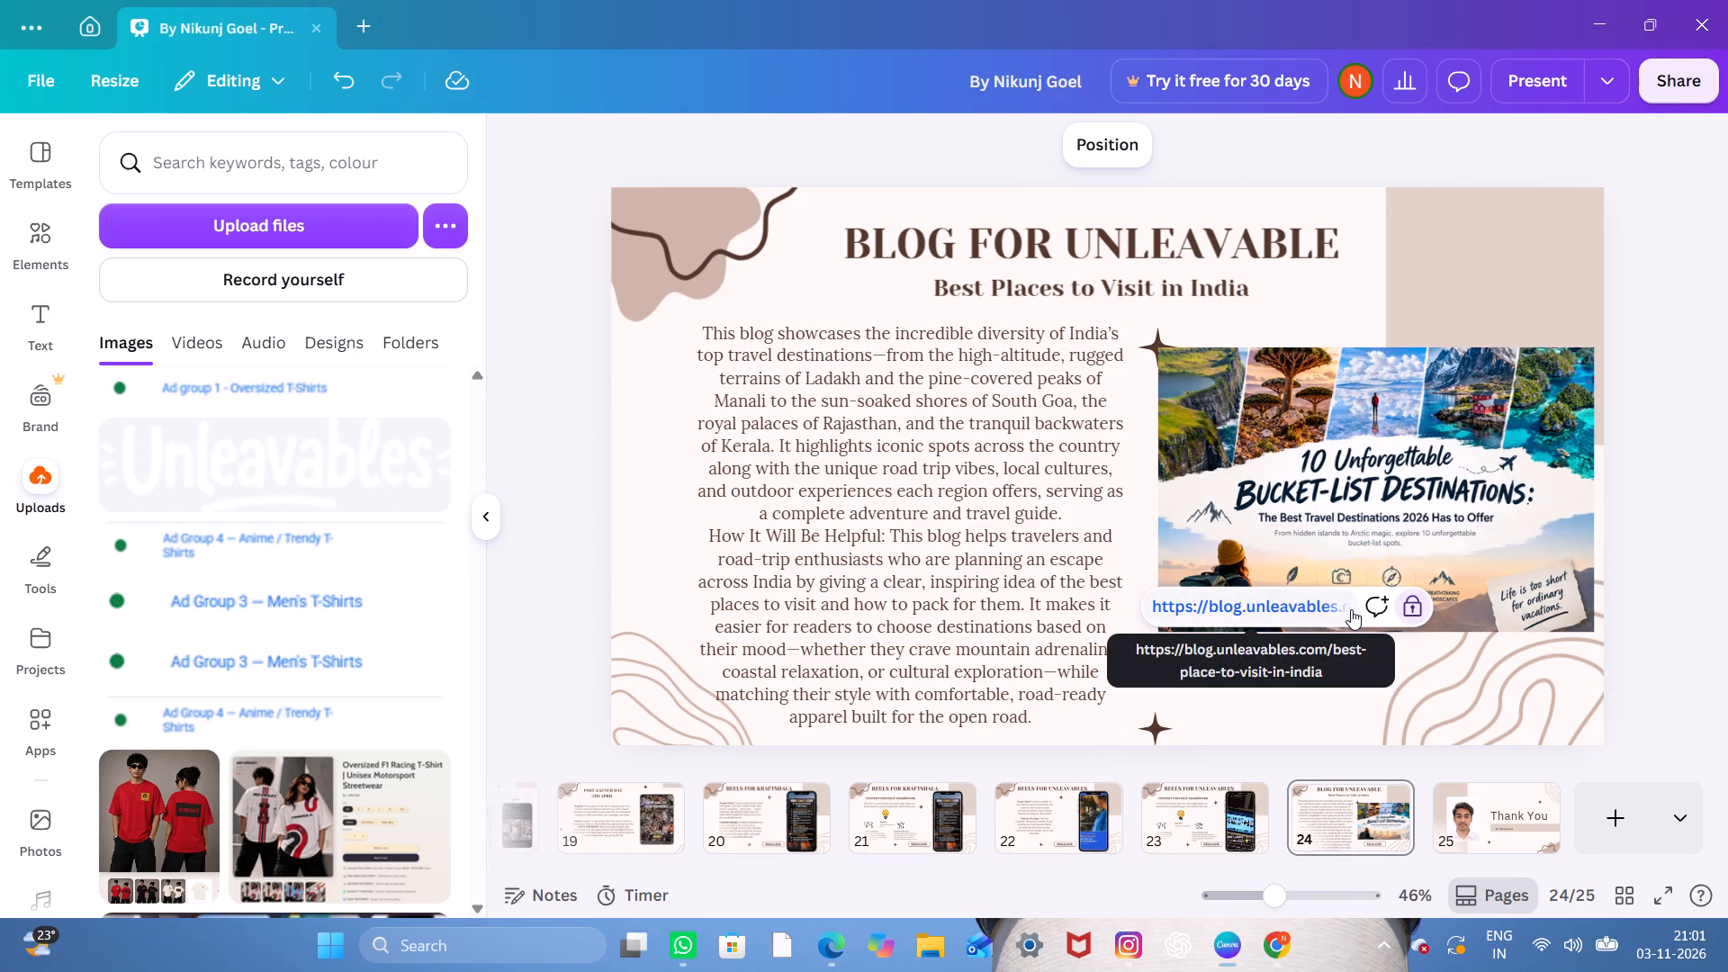
{"action": "scroll", "coordinate": [1316, 591], "scroll_direction": "left", "scroll_amount": 1}
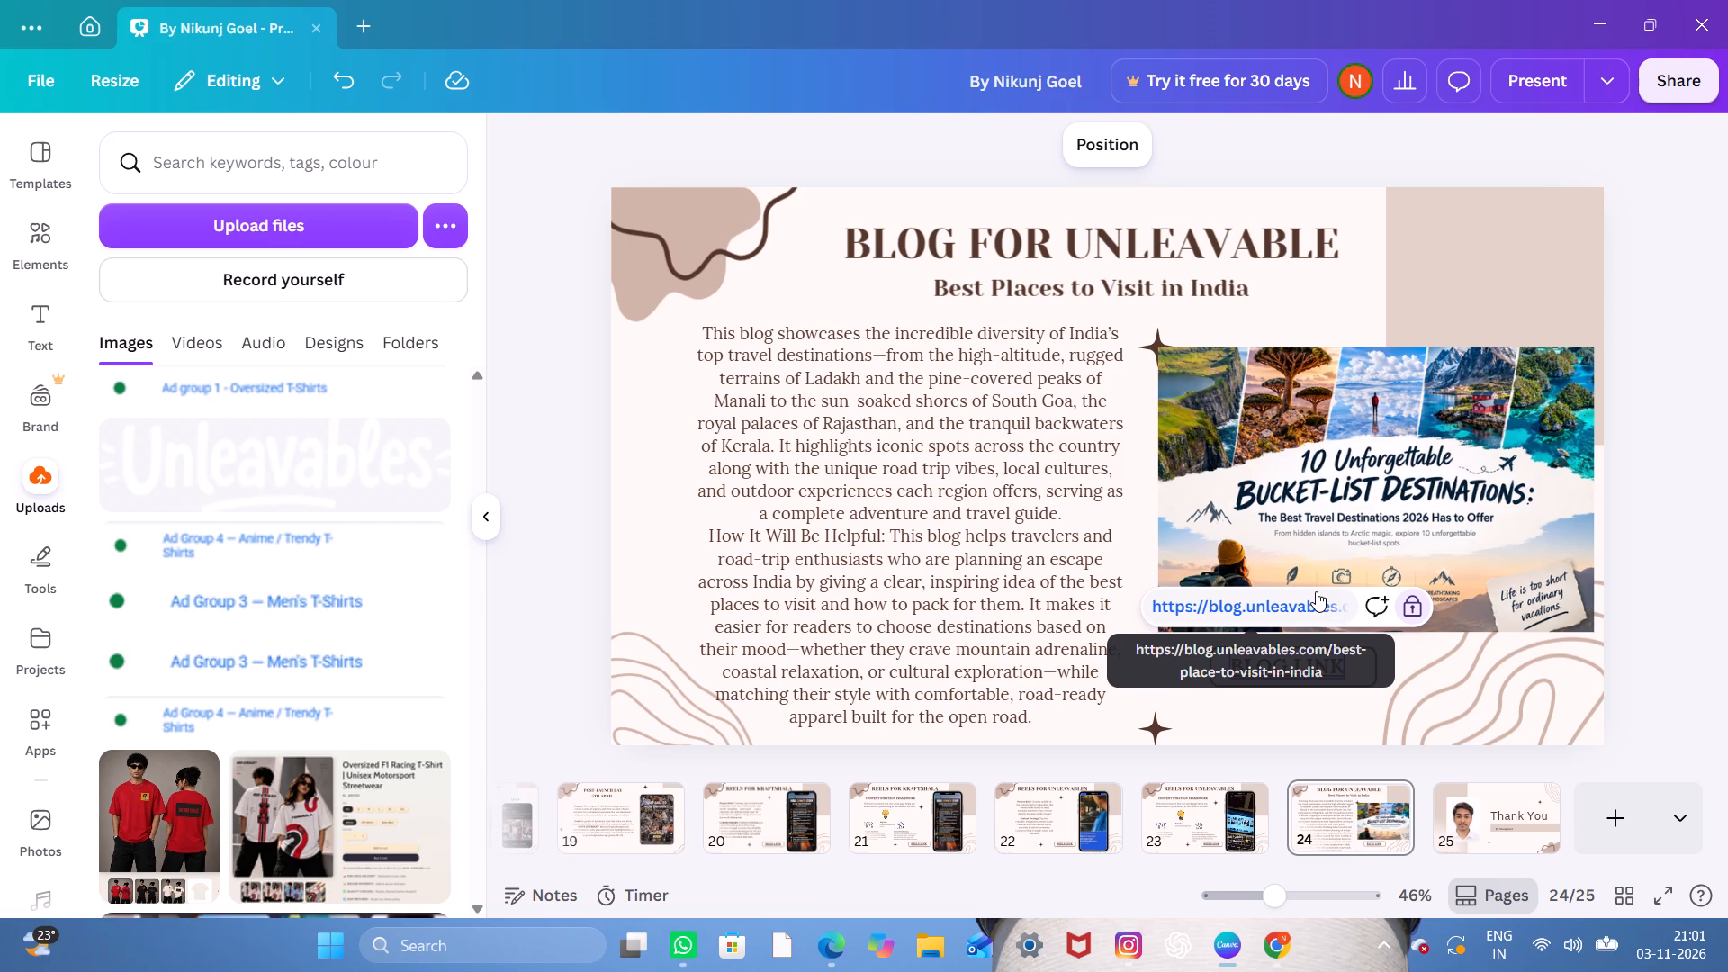
{"action": "scroll", "coordinate": [1316, 591], "scroll_direction": "left", "scroll_amount": 1}
{"action": "left_click", "coordinate": [1338, 611]}
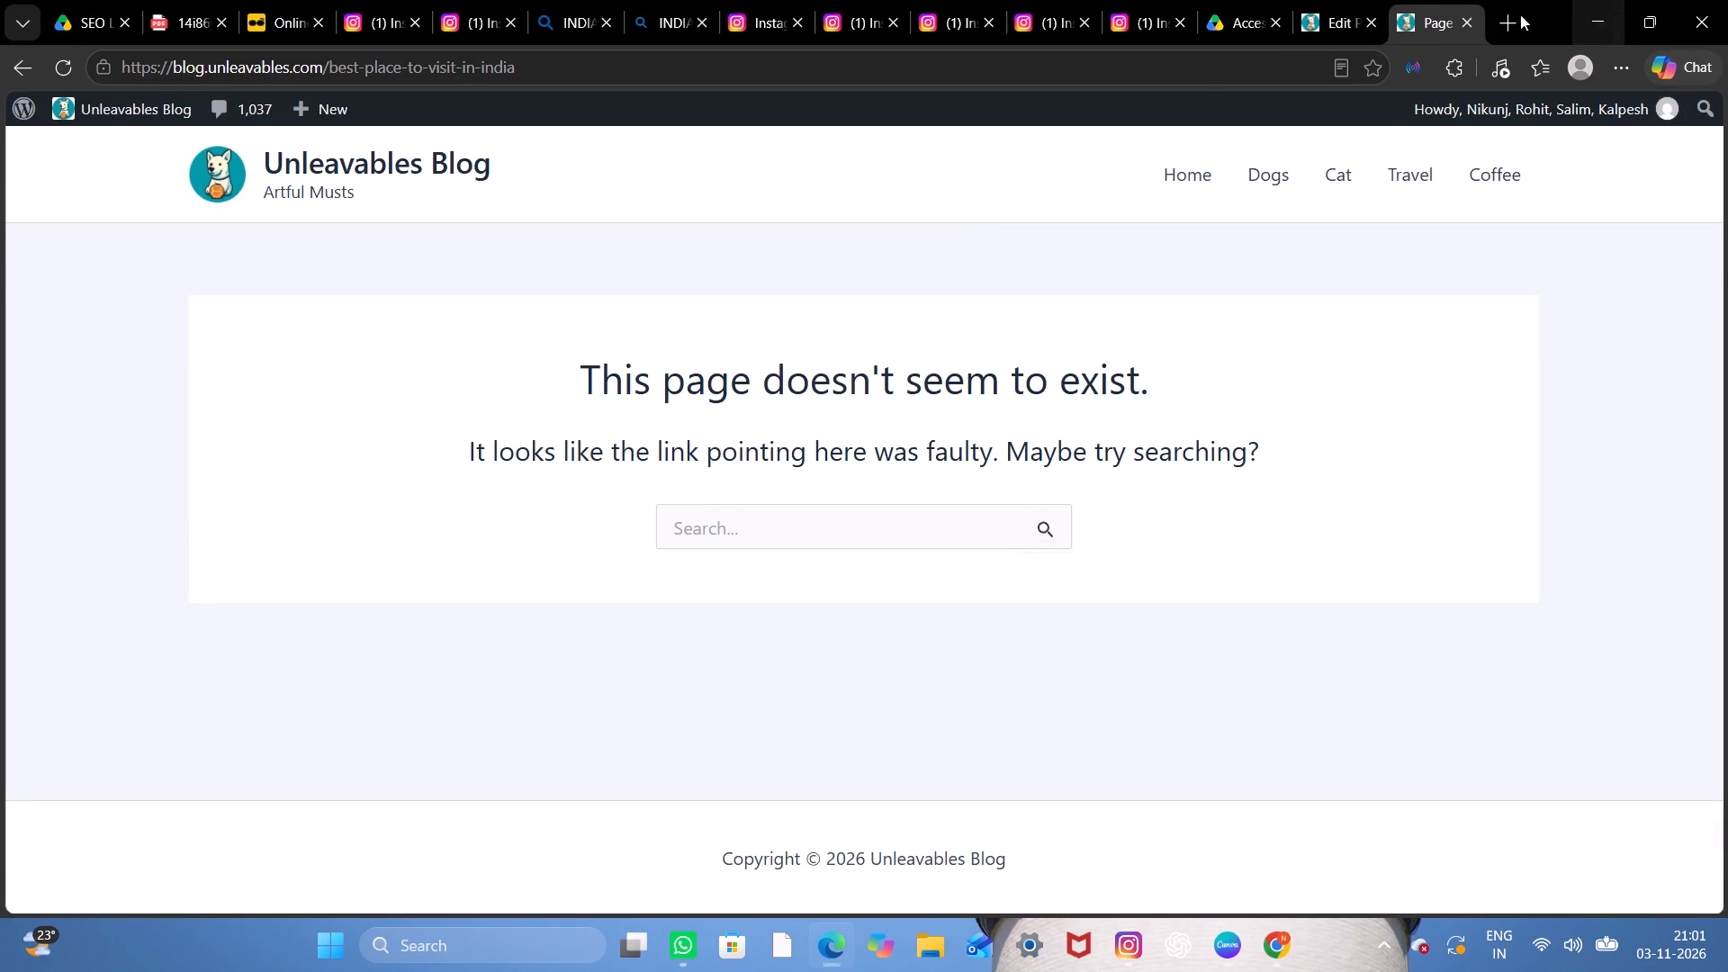
{"action": "left_click", "coordinate": [1470, 26]}
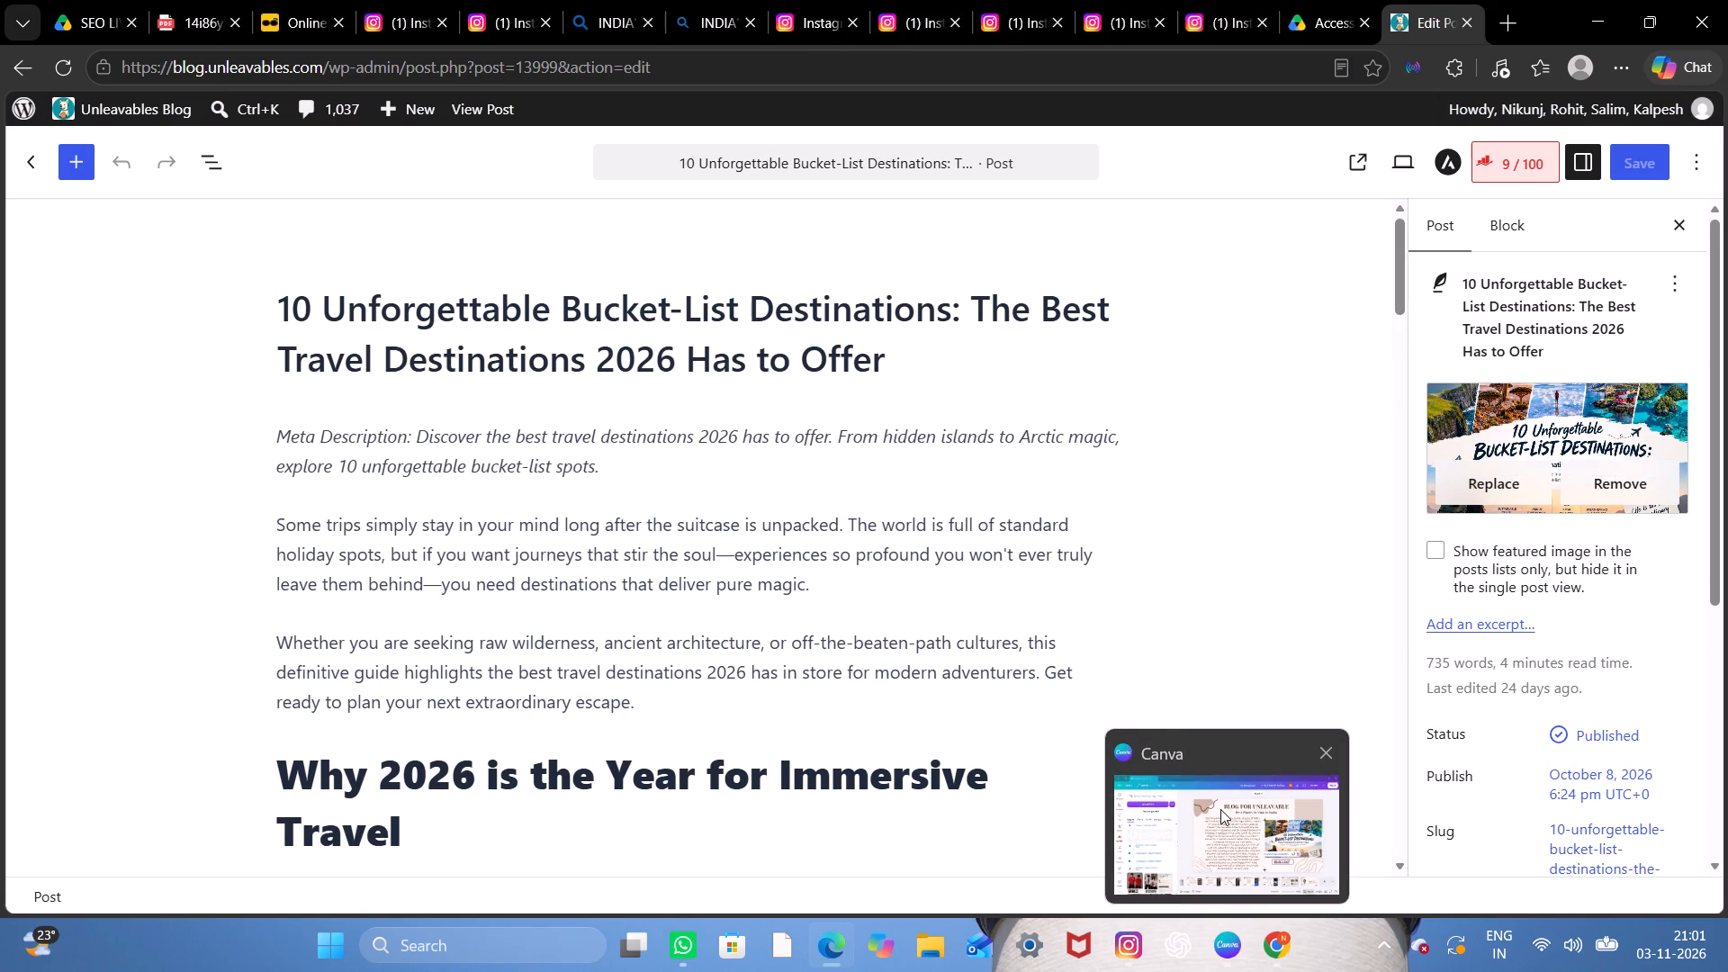
Return to Canva and unlock the BLOG LINK text on slide 24.
{"action": "left_click", "coordinate": [1220, 809]}
{"action": "left_click", "coordinate": [1270, 715]}
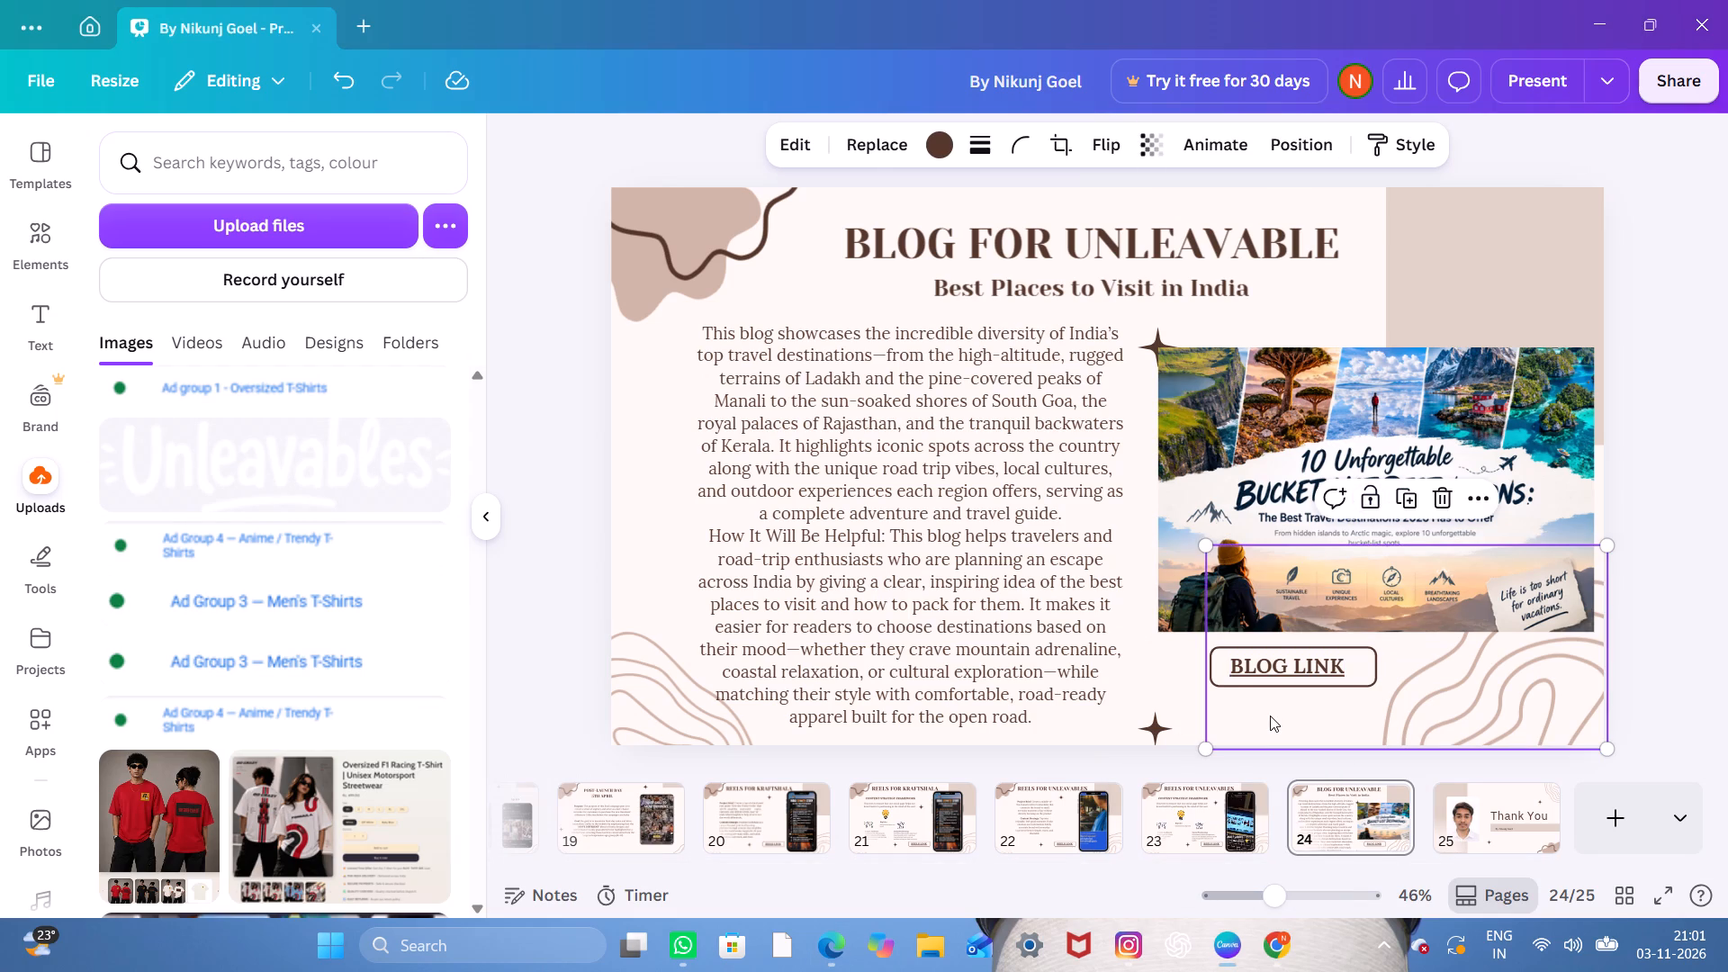
{"action": "left_click", "coordinate": [1273, 671]}
{"action": "right_click", "coordinate": [1273, 668]}
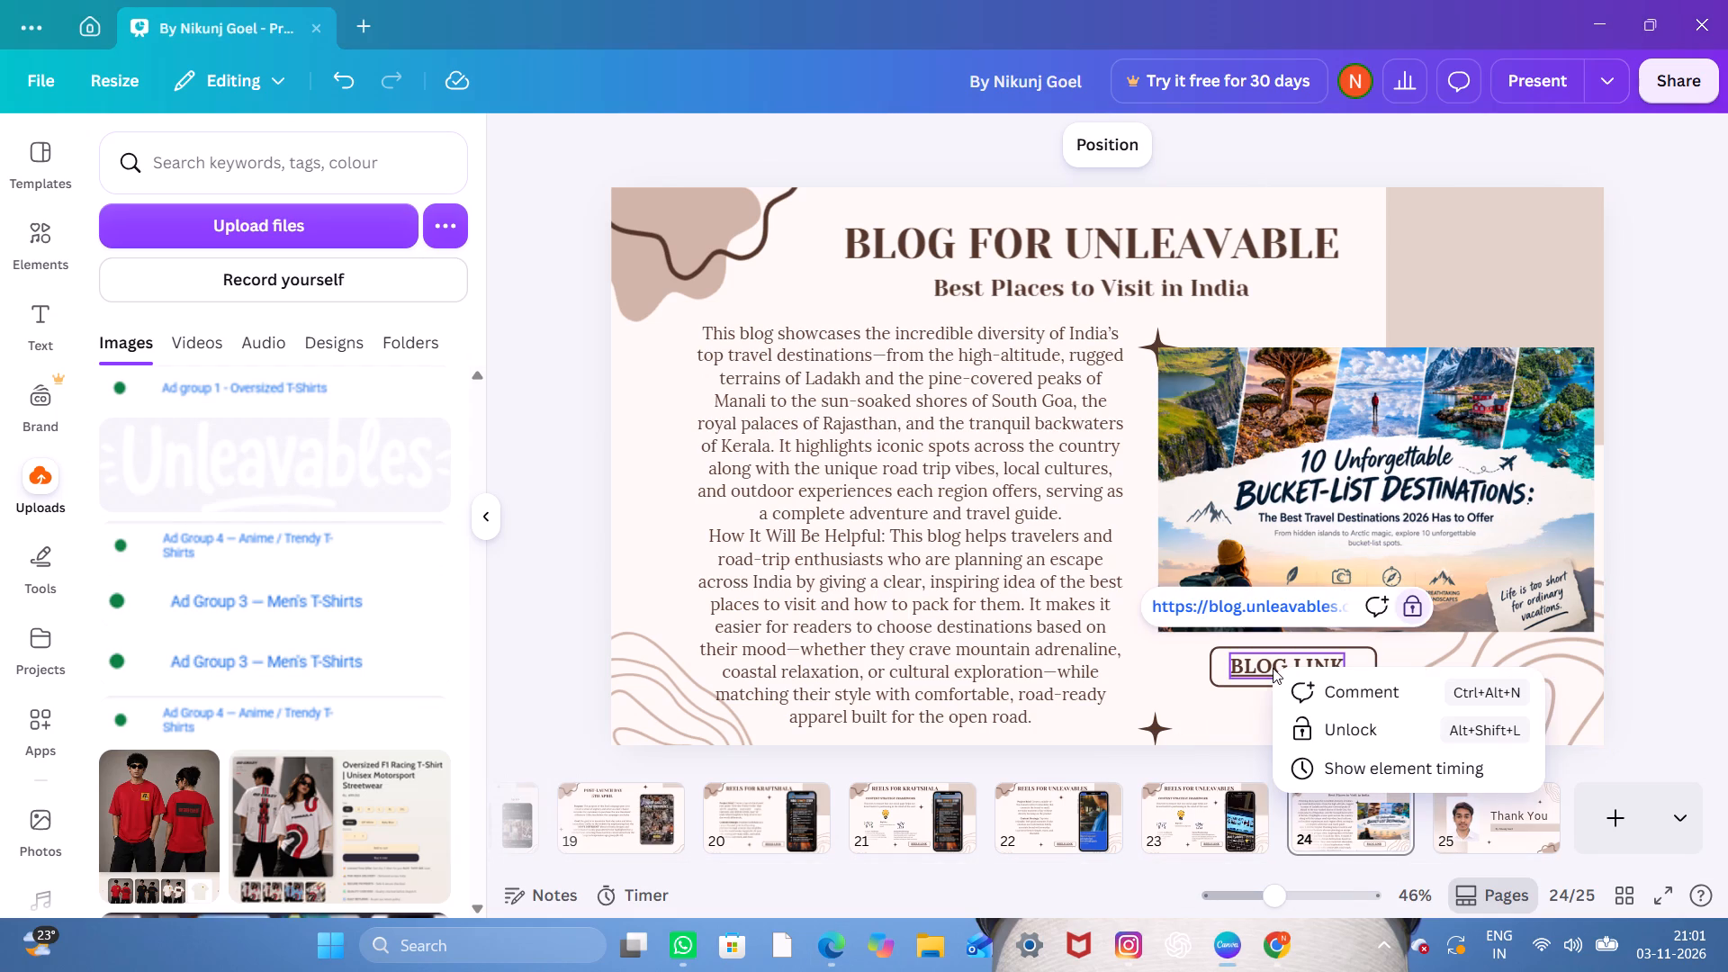
{"action": "left_click", "coordinate": [1313, 723]}
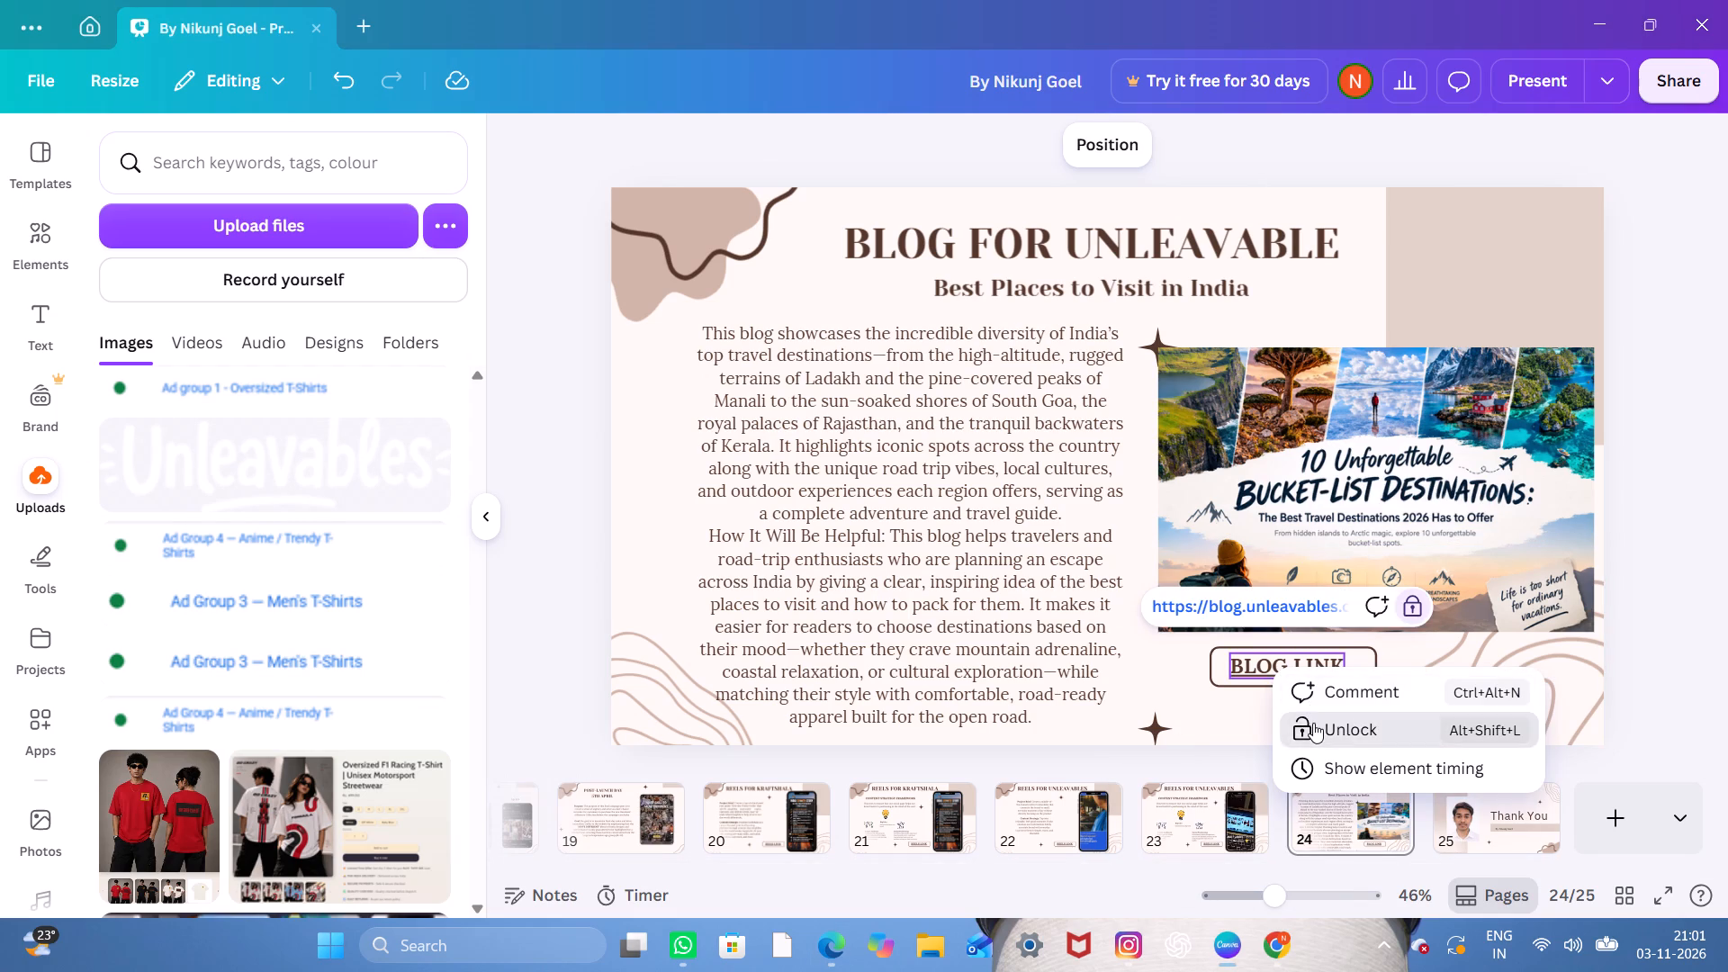
{"action": "left_click", "coordinate": [1323, 605]}
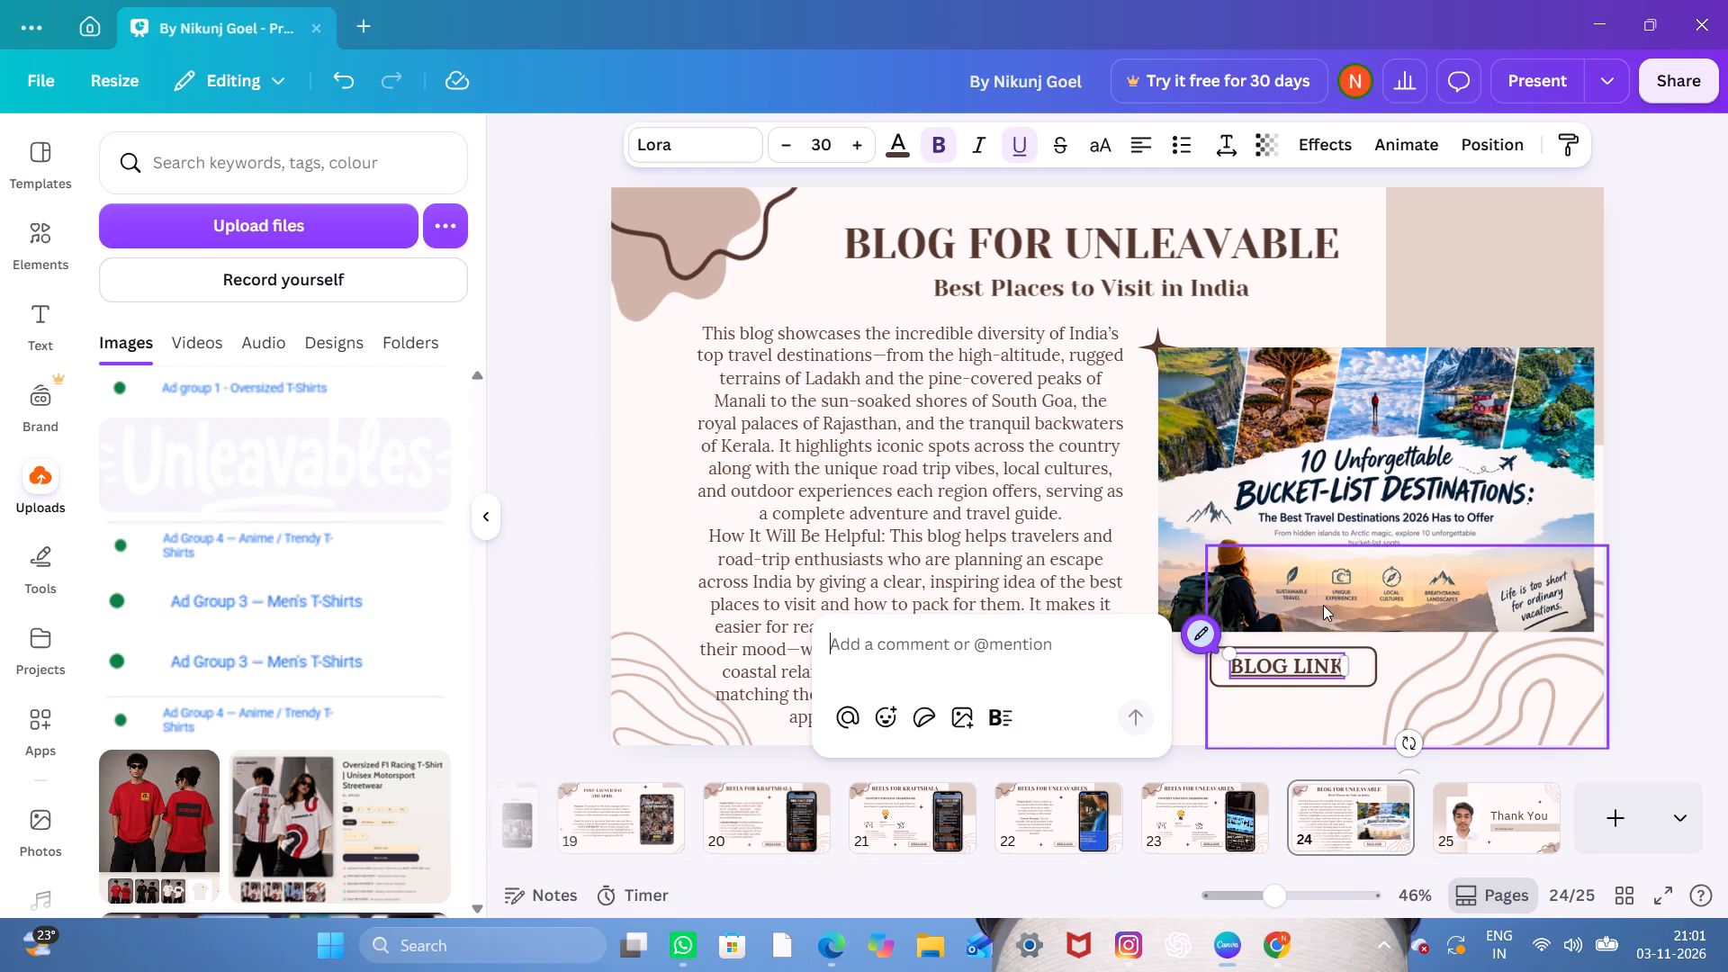
{"action": "left_click", "coordinate": [1360, 690]}
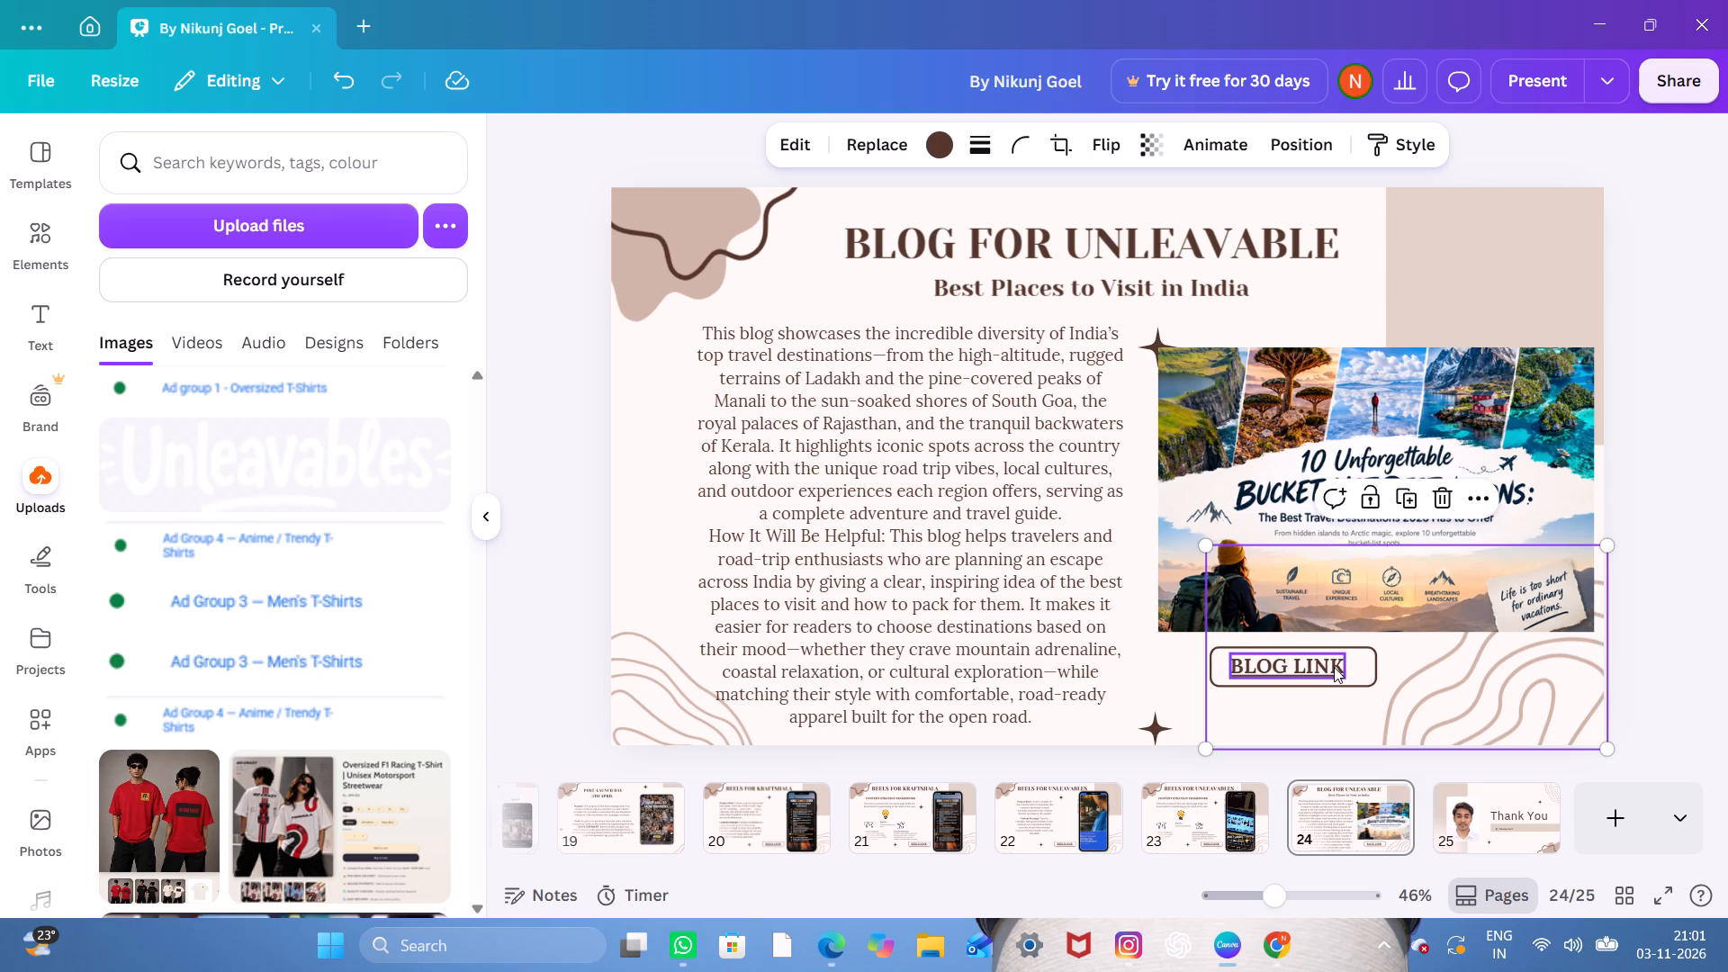
{"action": "left_click", "coordinate": [1334, 667]}
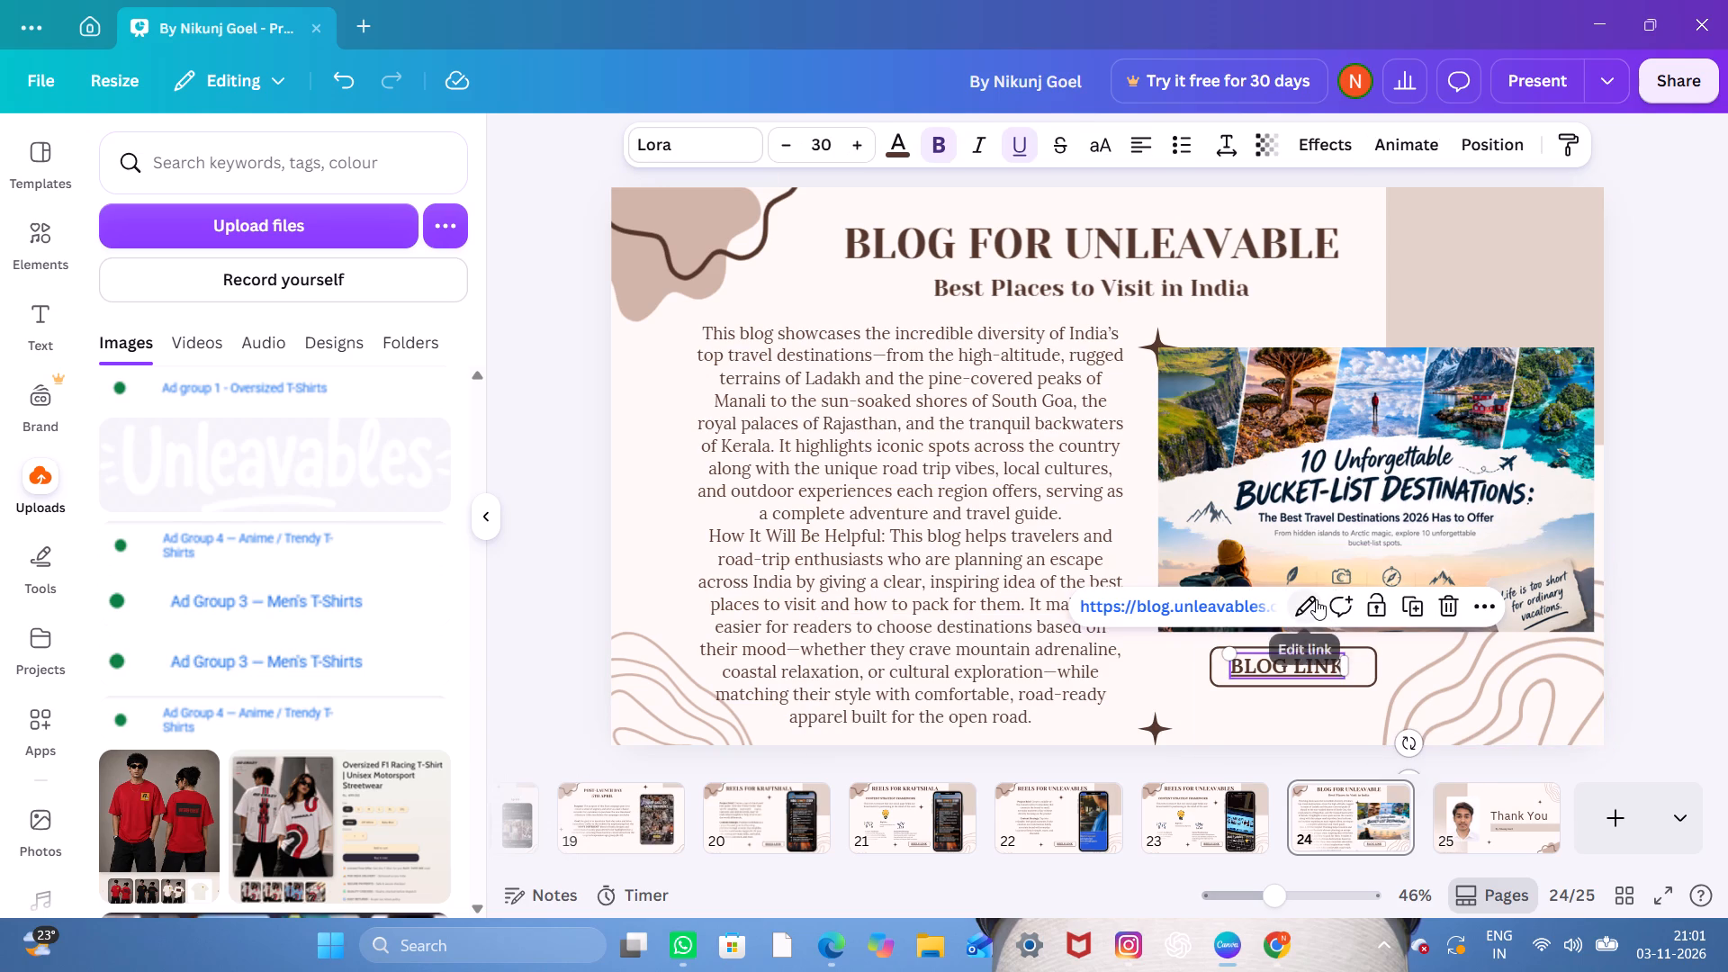
{"action": "left_click", "coordinate": [1316, 599]}
{"action": "key", "text": "BackSpace"}
{"action": "key", "text": "BackSpace"}
{"action": "key", "text": "BackSpace"}
{"action": "key", "text": "BackSpace"}
{"action": "key", "text": "BackSpace"}
{"action": "key", "text": "BackSpace"}
{"action": "key", "text": "BackSpace"}
{"action": "key", "text": "BackSpace"}
{"action": "key", "text": "BackSpace"}
{"action": "key", "text": "BackSpace"}
{"action": "key", "text": "BackSpace"}
{"action": "key", "text": "BackSpace"}
{"action": "key", "text": "BackSpace"}
{"action": "key", "text": "BackSpace"}
{"action": "key", "text": "BackSpace"}
{"action": "key", "text": "BackSpace"}
{"action": "key", "text": "BackSpace"}
{"action": "key", "text": "BackSpace"}
{"action": "key", "text": "BackSpace"}
{"action": "key", "text": "BackSpace"}
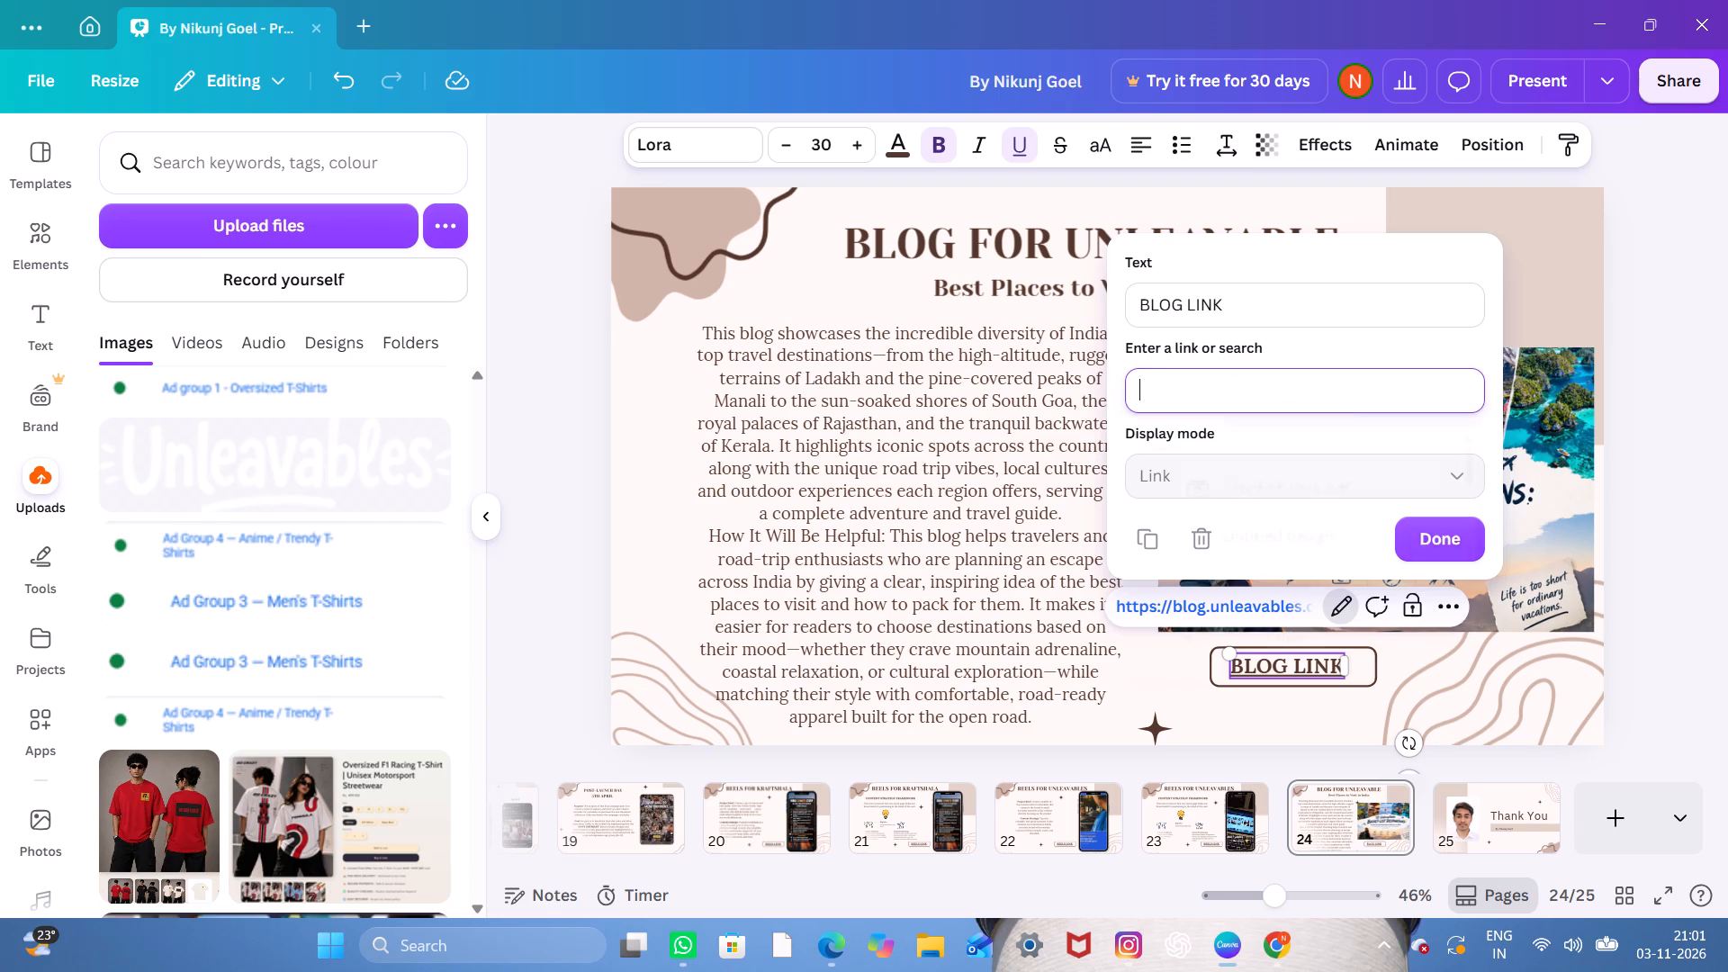
{"action": "key", "text": "ctrl+v"}
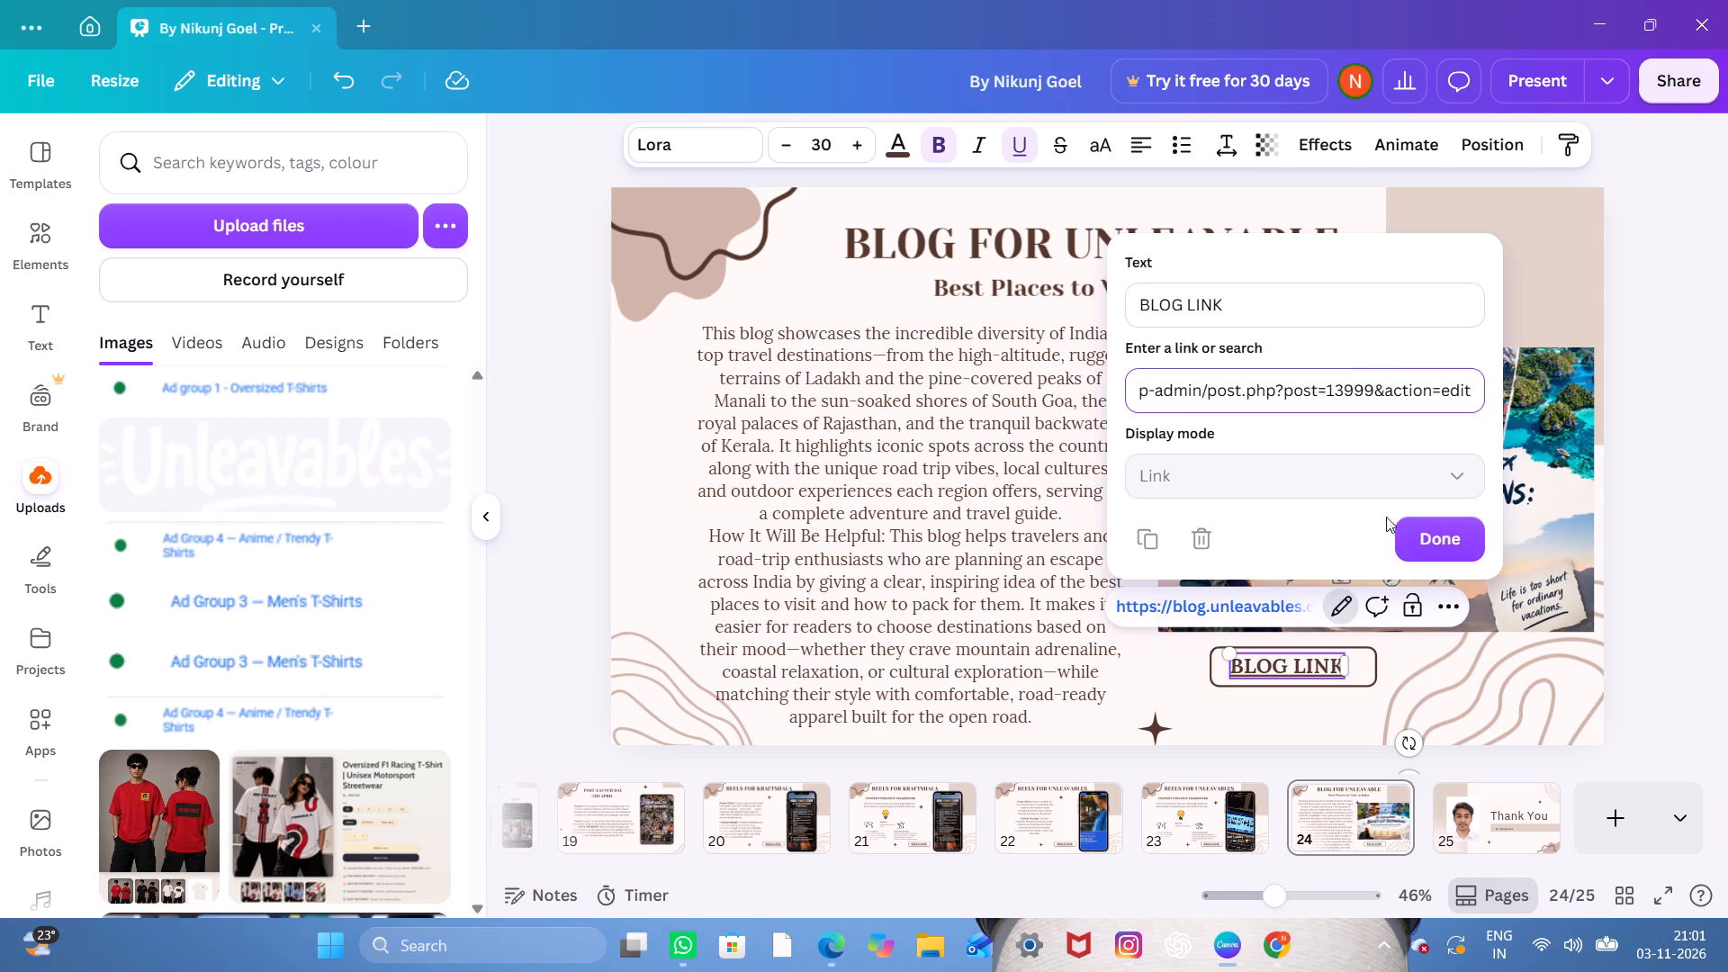
{"action": "left_click", "coordinate": [1428, 545]}
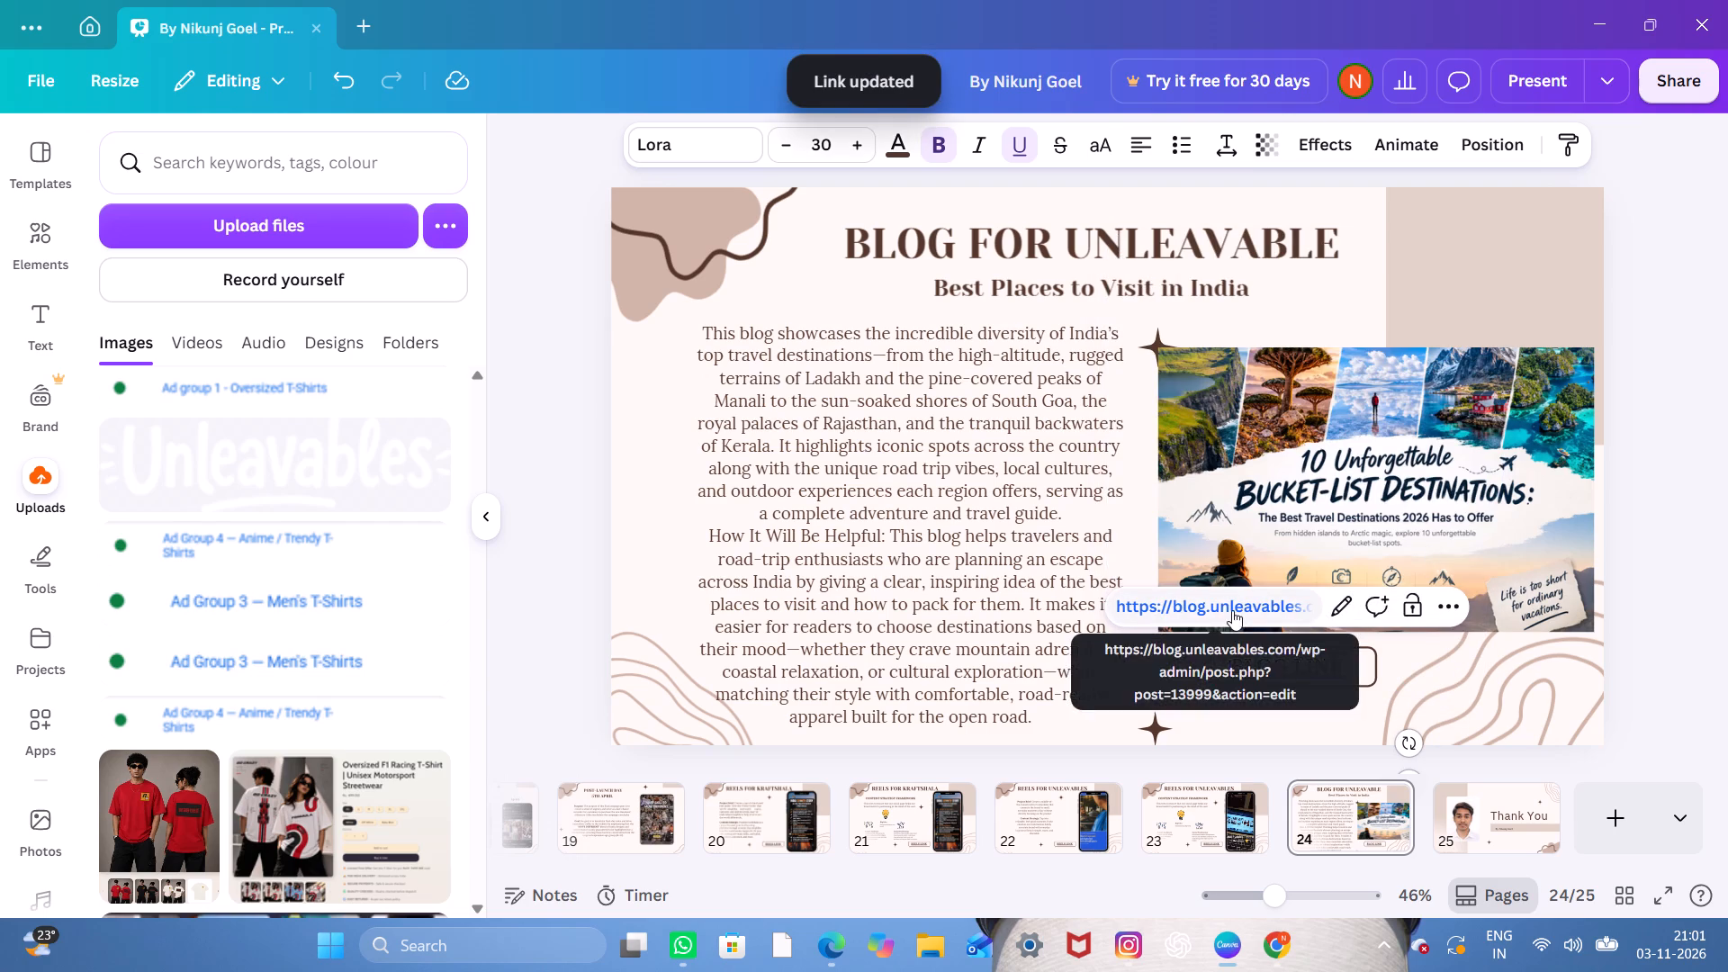
Open the updated BLOG LINK from slide 24 and check the blog post it leads to.
{"action": "left_click", "coordinate": [1232, 610]}
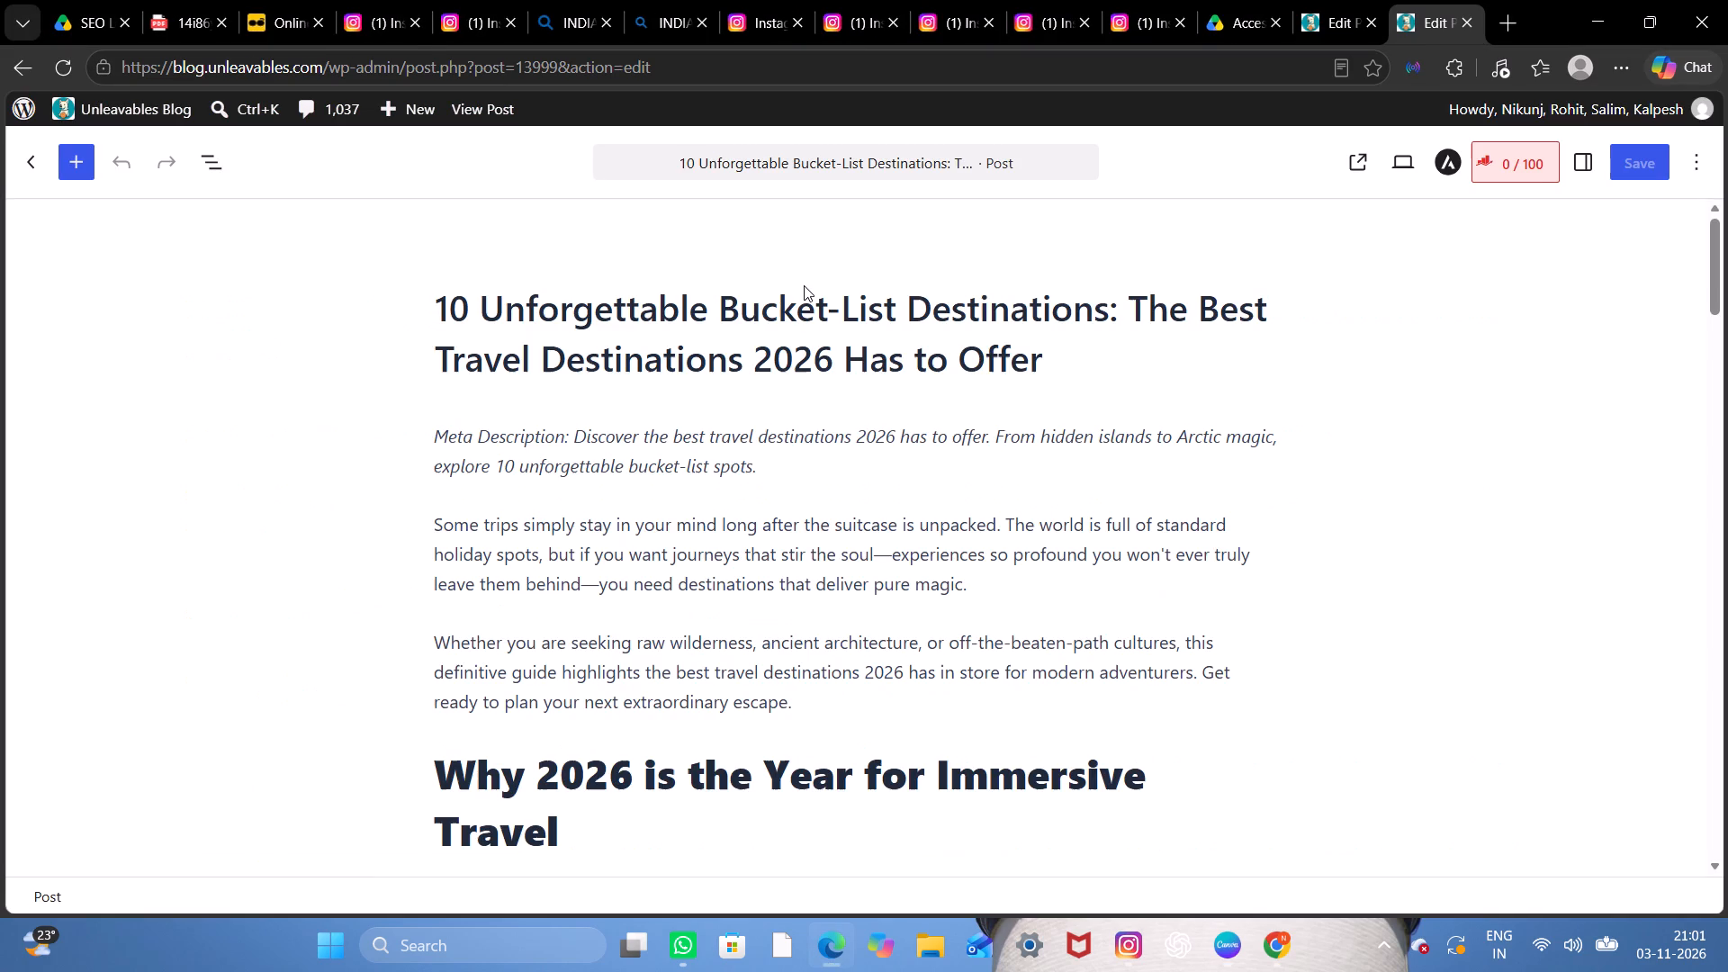
{"action": "scroll", "coordinate": [1263, 553], "scroll_direction": "down", "scroll_amount": 2}
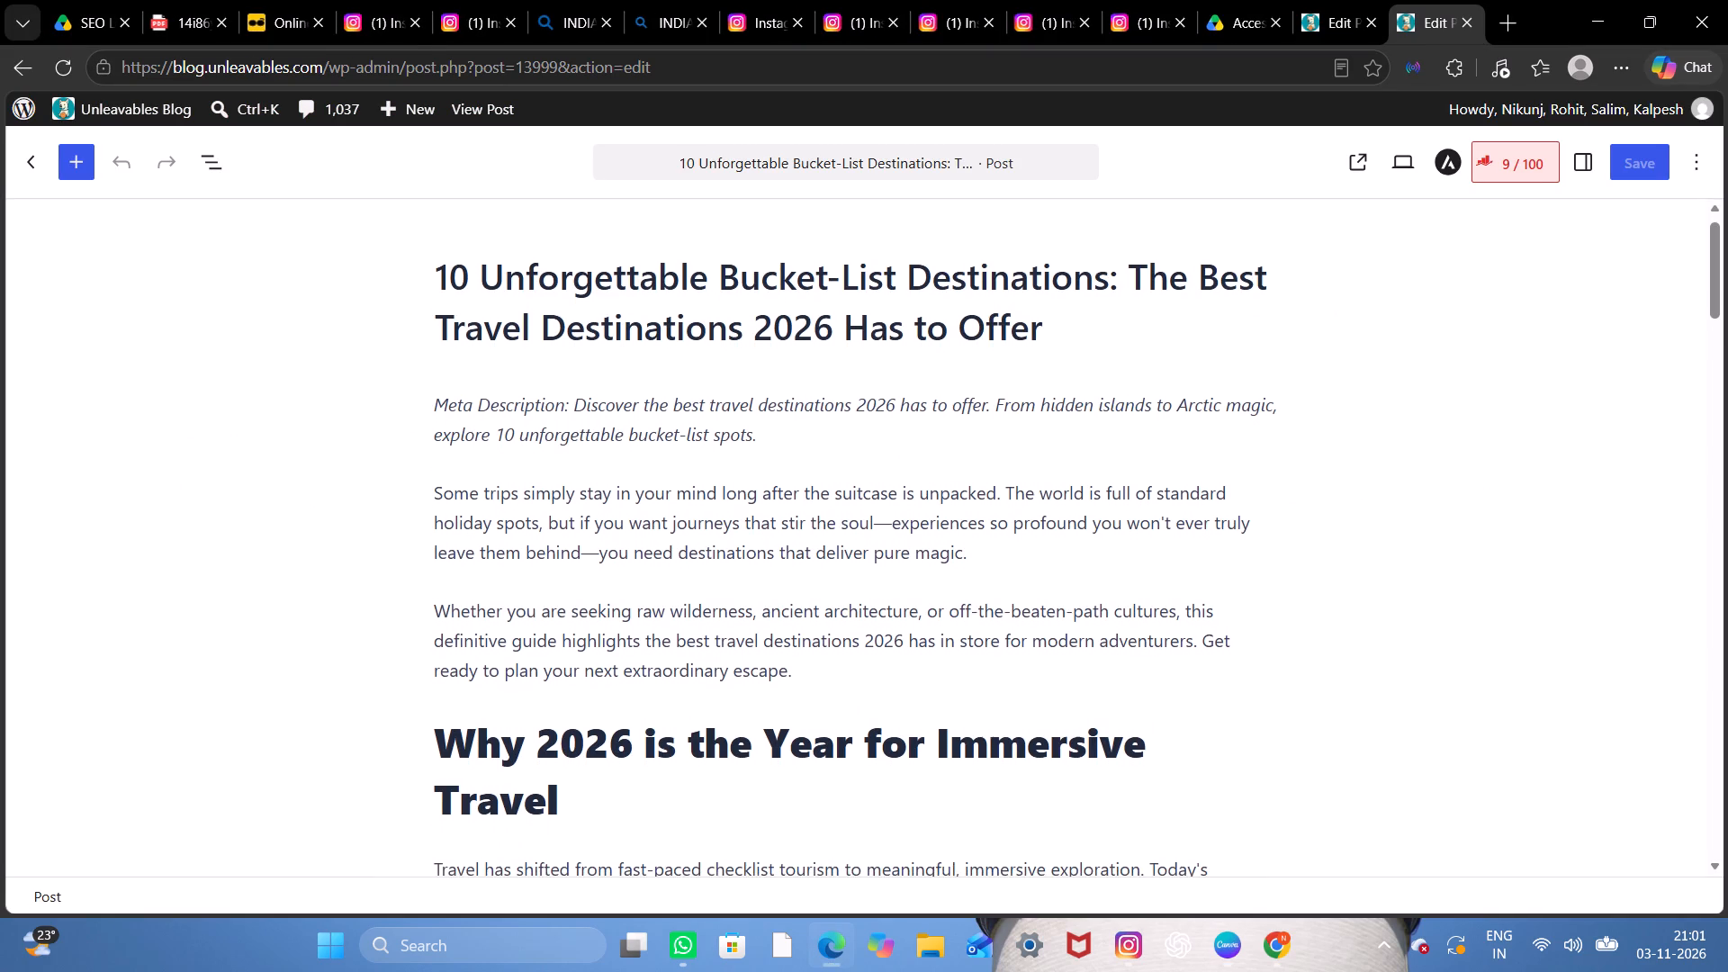
{"action": "scroll", "coordinate": [1263, 553], "scroll_direction": "down", "scroll_amount": 1}
{"action": "scroll", "coordinate": [1263, 553], "scroll_direction": "up", "scroll_amount": 1}
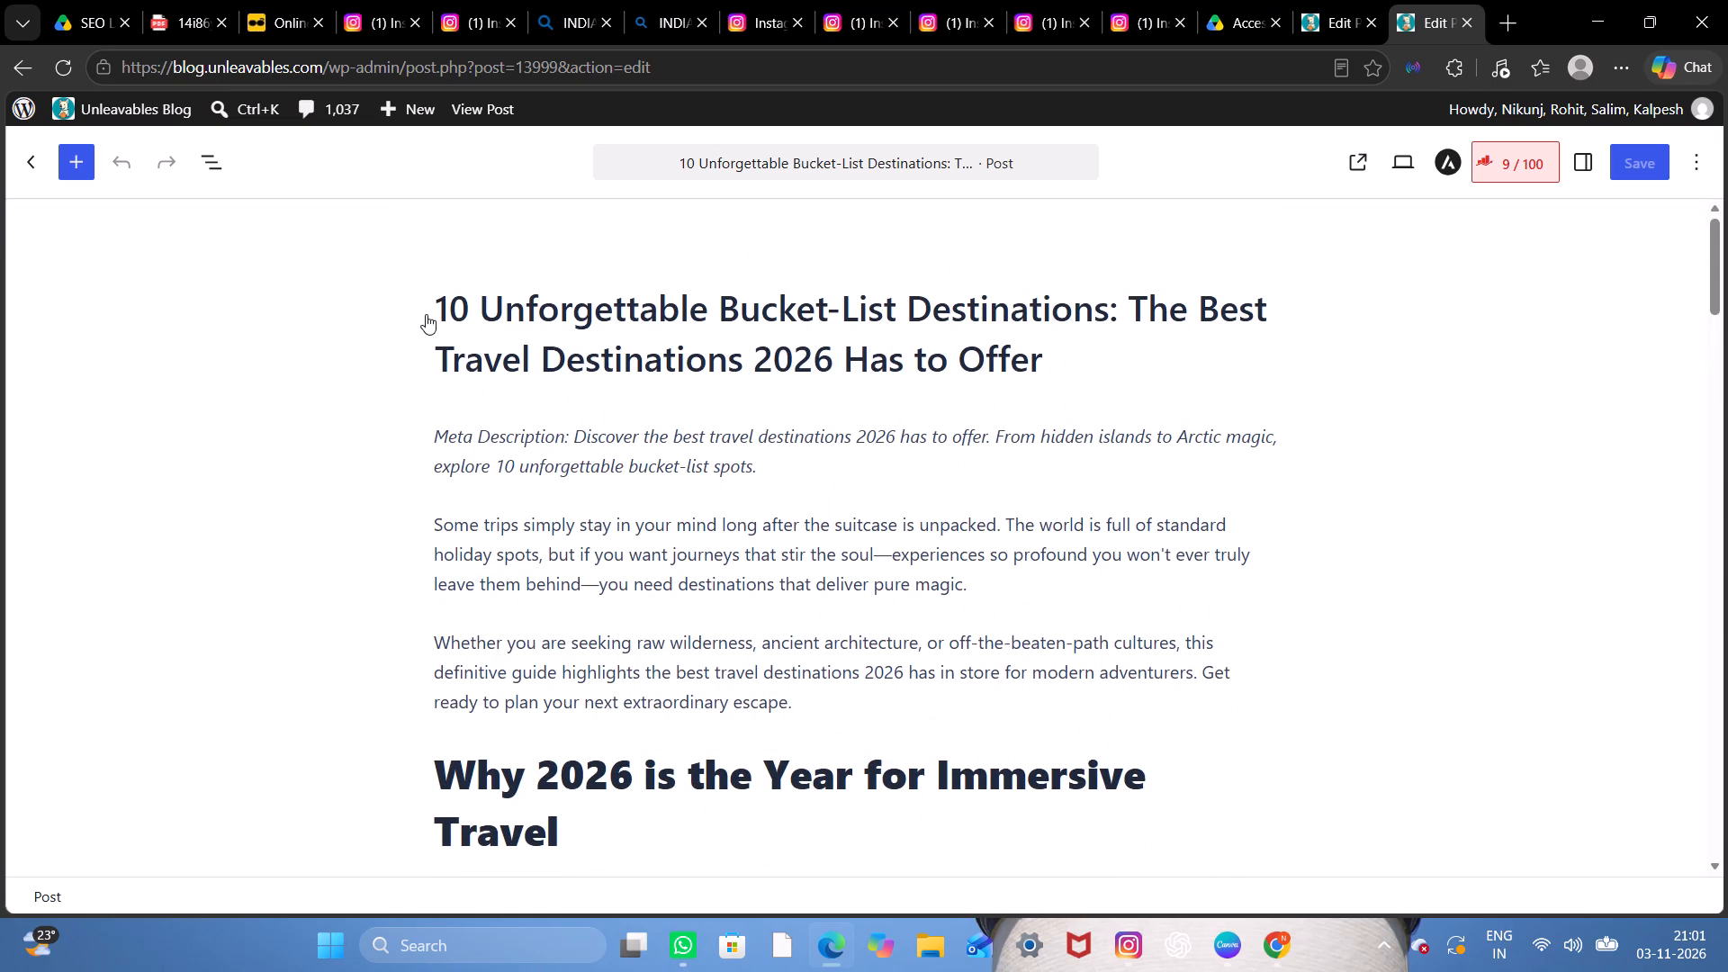
Read through the 10 Unforgettable Bucket-List Destinations post to its end and back to its title, and return to Canva.
{"action": "scroll", "coordinate": [926, 665], "scroll_direction": "down", "scroll_amount": 5}
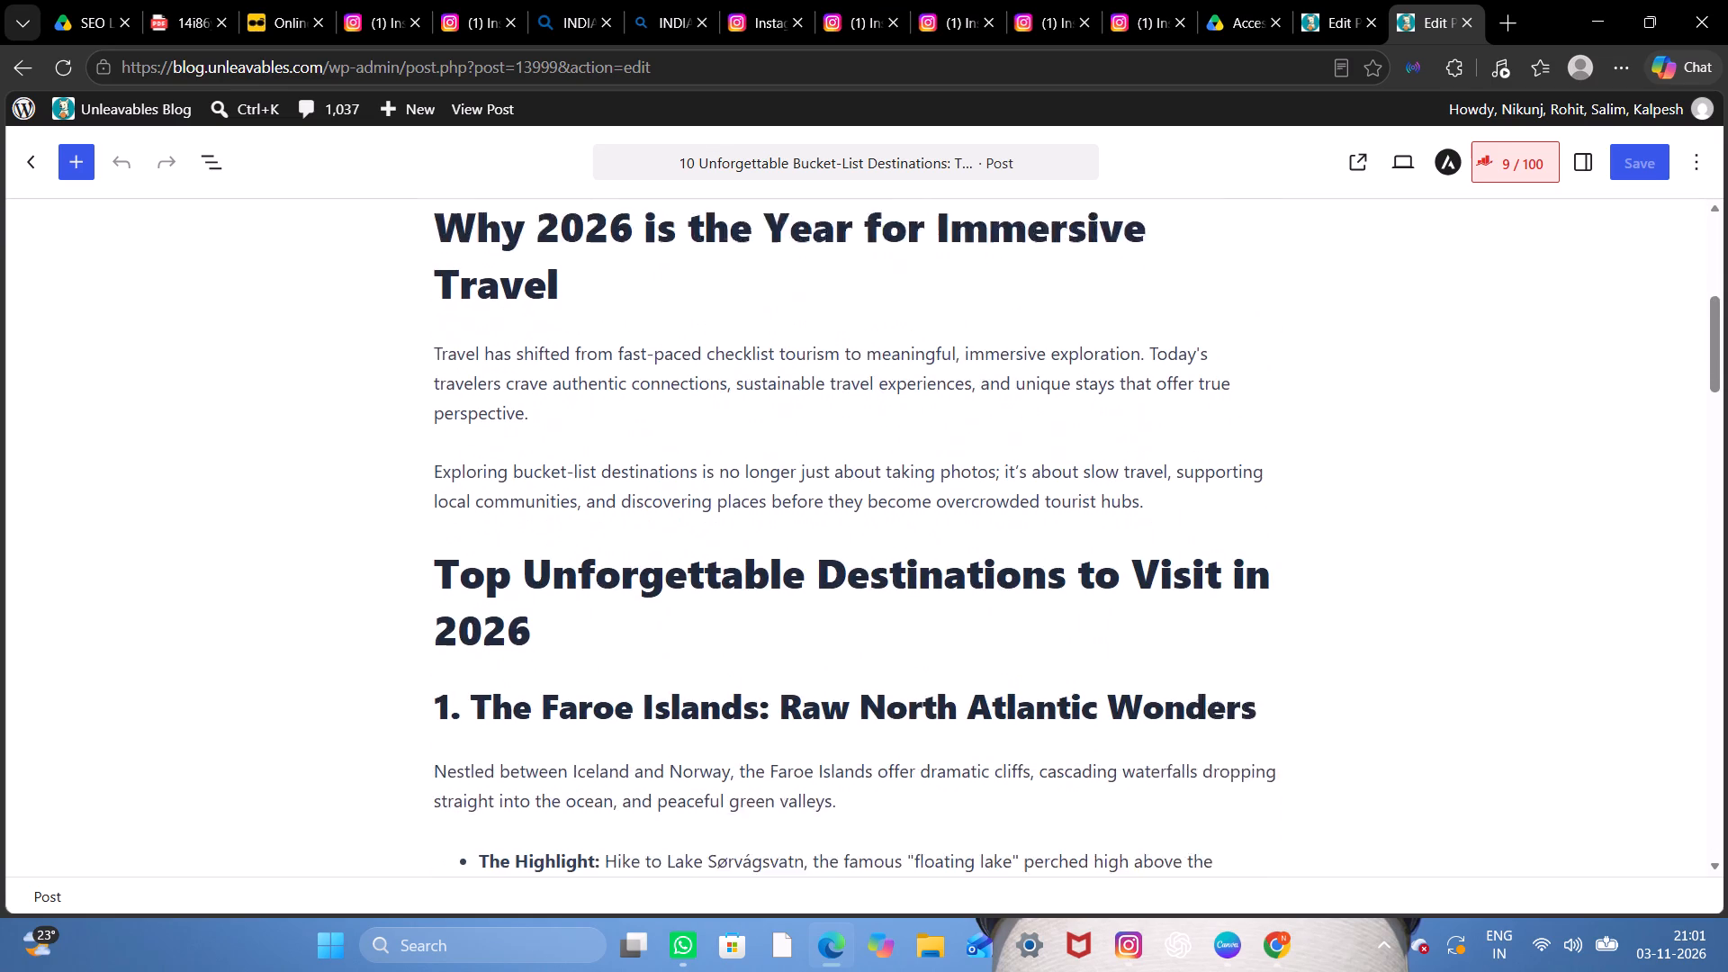
{"action": "scroll", "coordinate": [1075, 651], "scroll_direction": "down", "scroll_amount": 8}
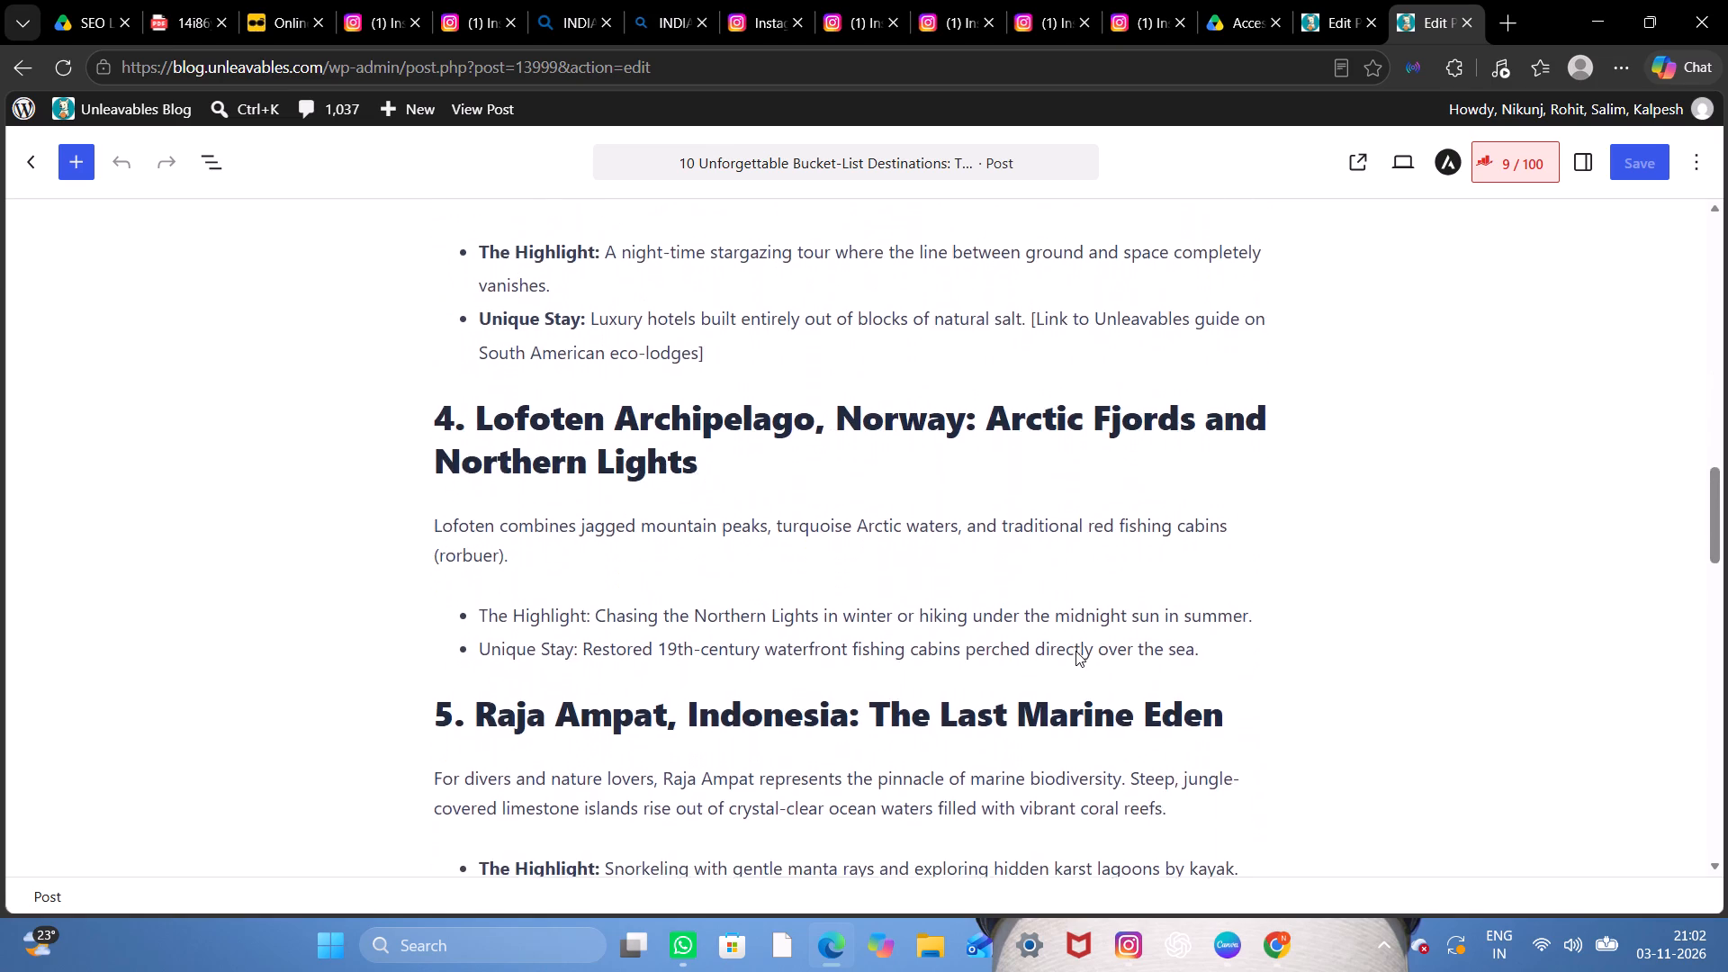
{"action": "scroll", "coordinate": [1075, 651], "scroll_direction": "down", "scroll_amount": 9}
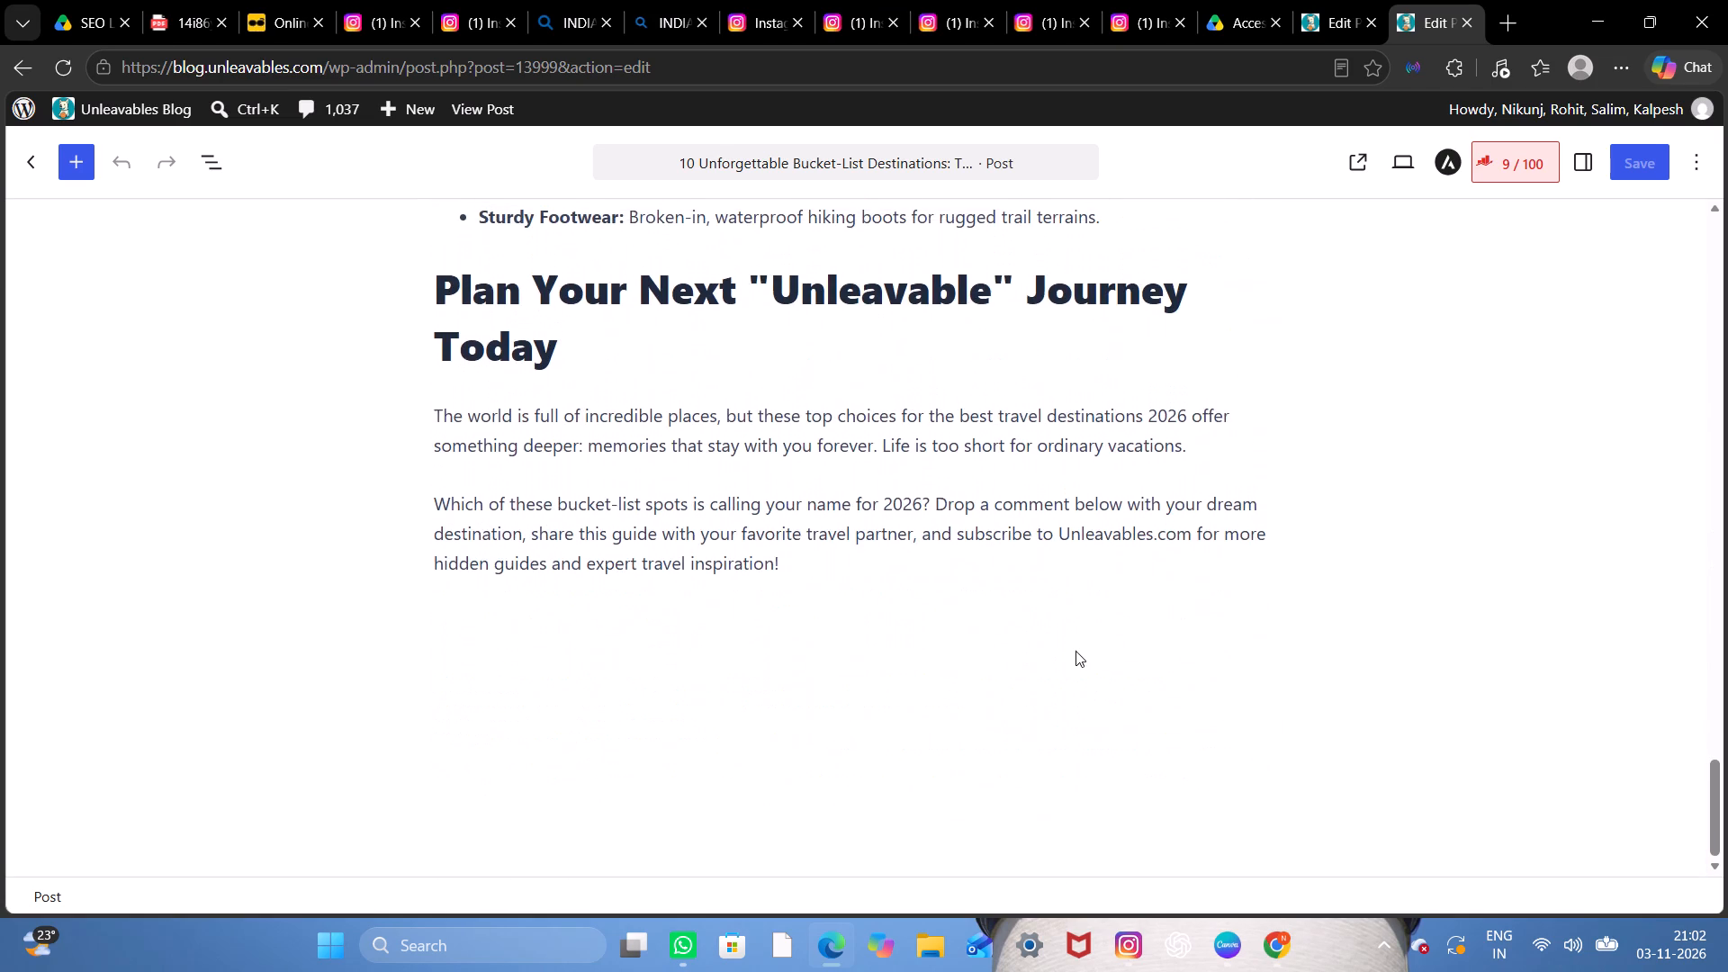
{"action": "scroll", "coordinate": [1075, 651], "scroll_direction": "up", "scroll_amount": 12}
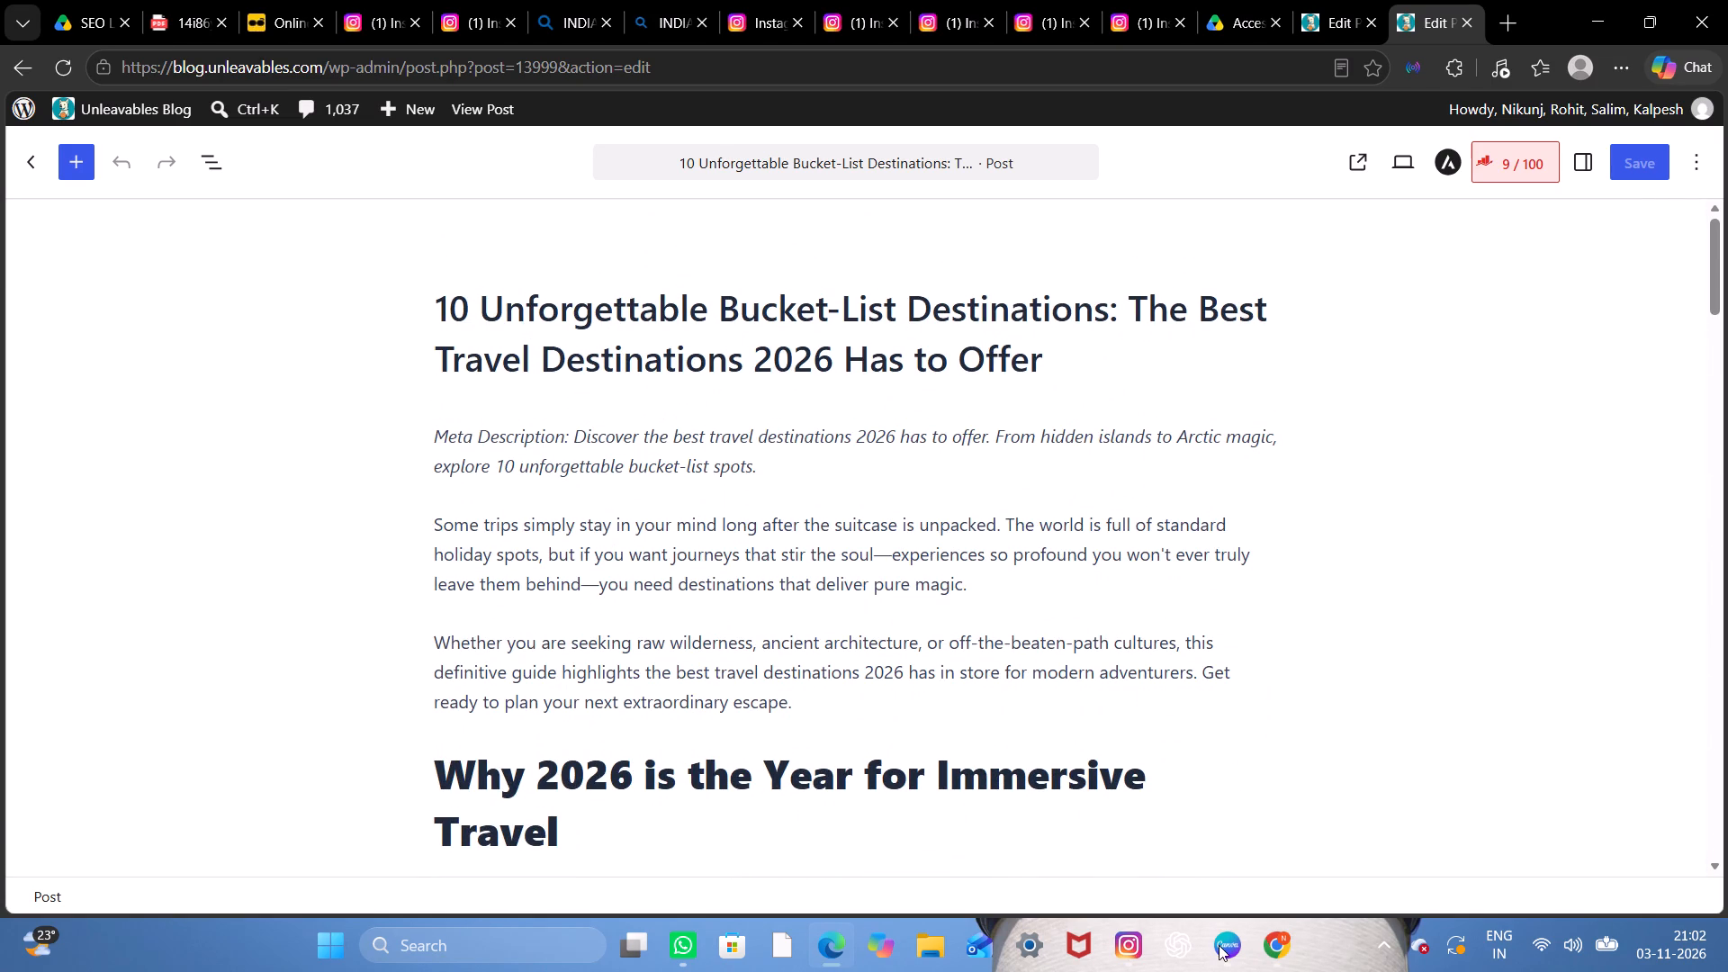
{"action": "left_click", "coordinate": [1214, 856]}
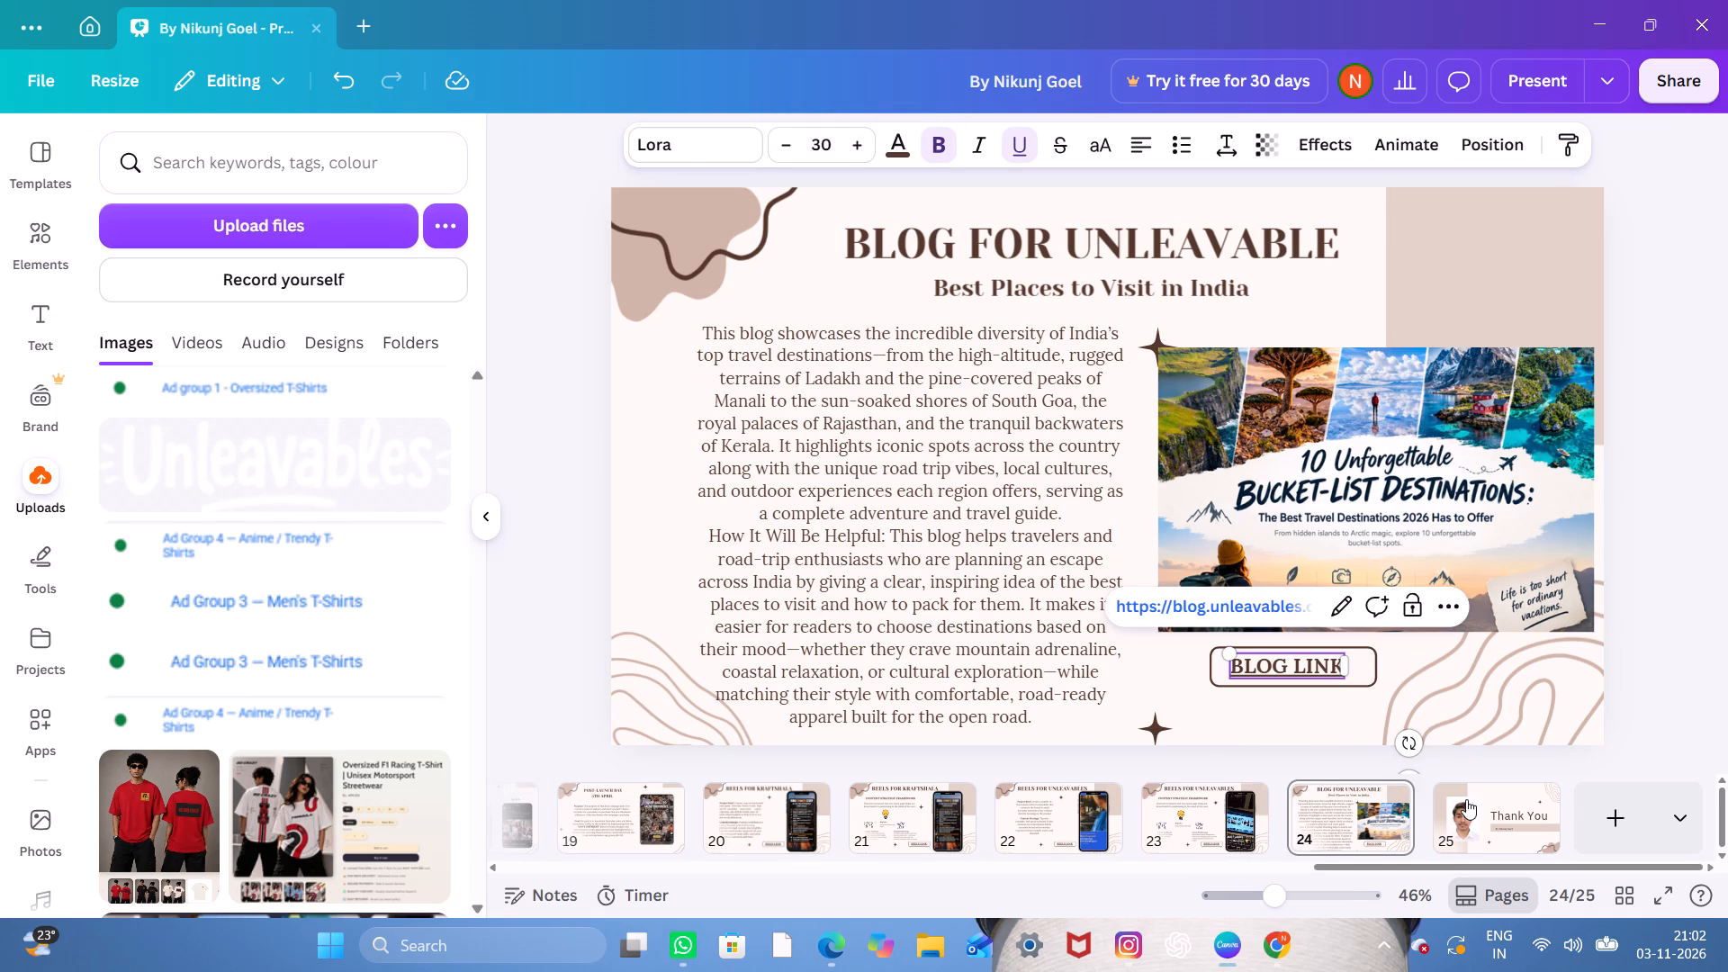
Open the REELS LINK on Reels for Unleavables slides 23 and 22 to check each Instagram reel, returning to Canva after each.
{"action": "left_click", "coordinate": [1230, 826]}
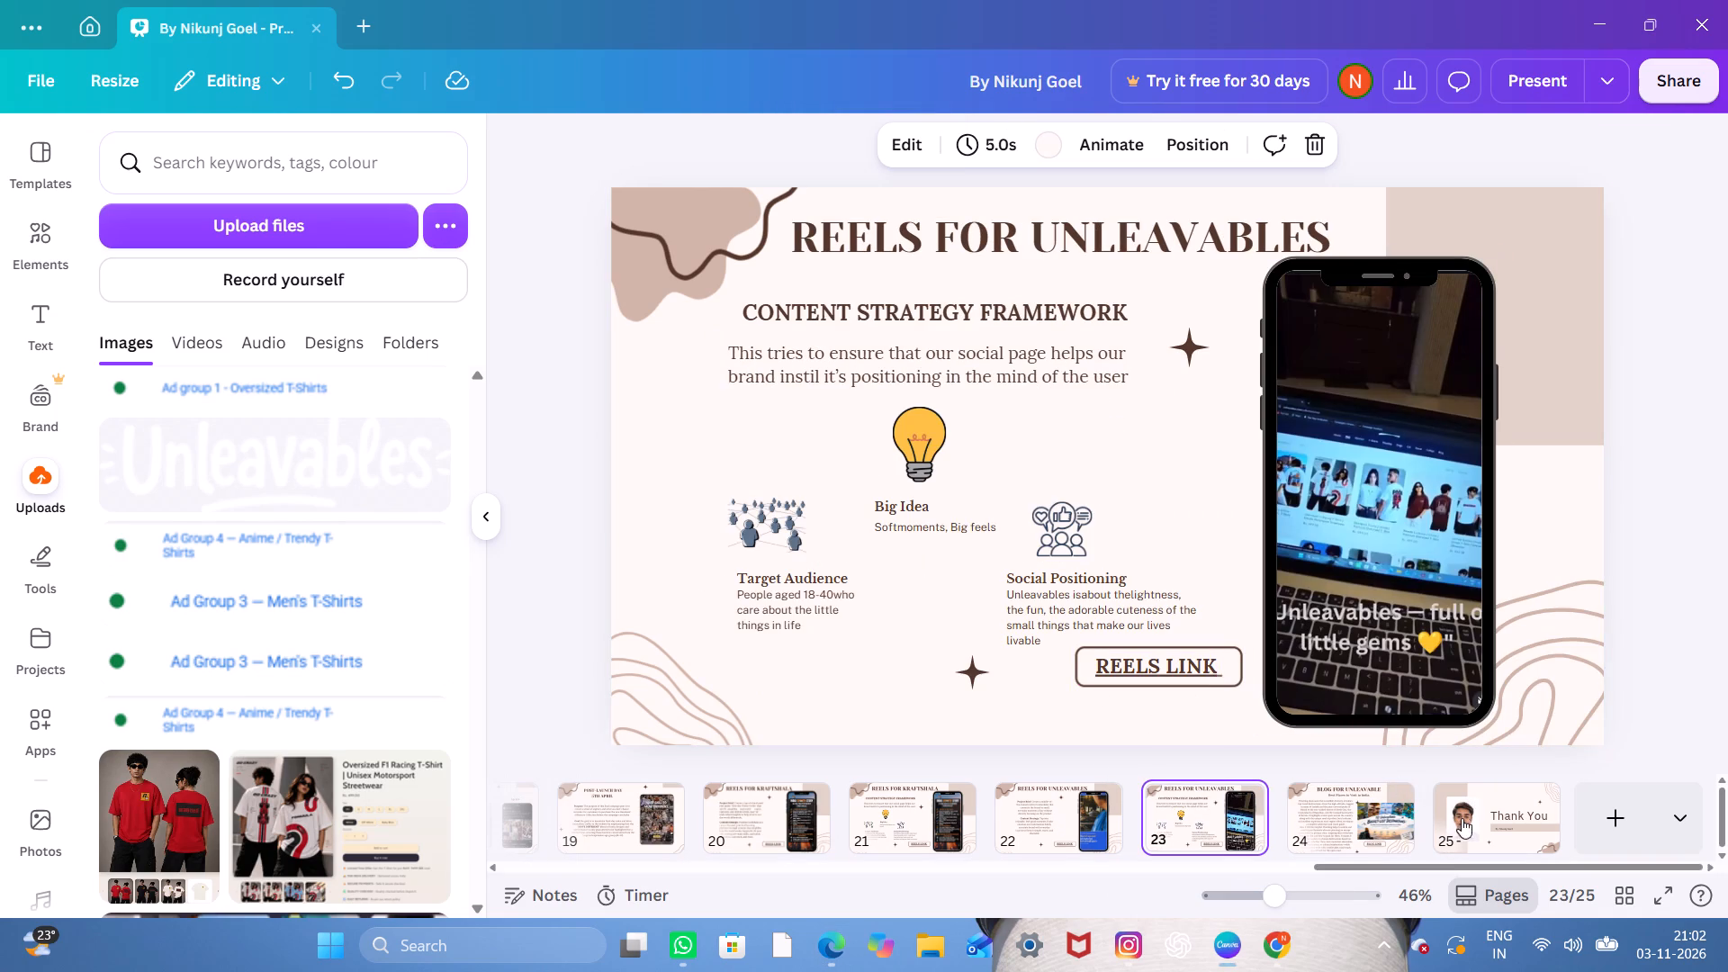
{"action": "left_click", "coordinate": [1183, 665]}
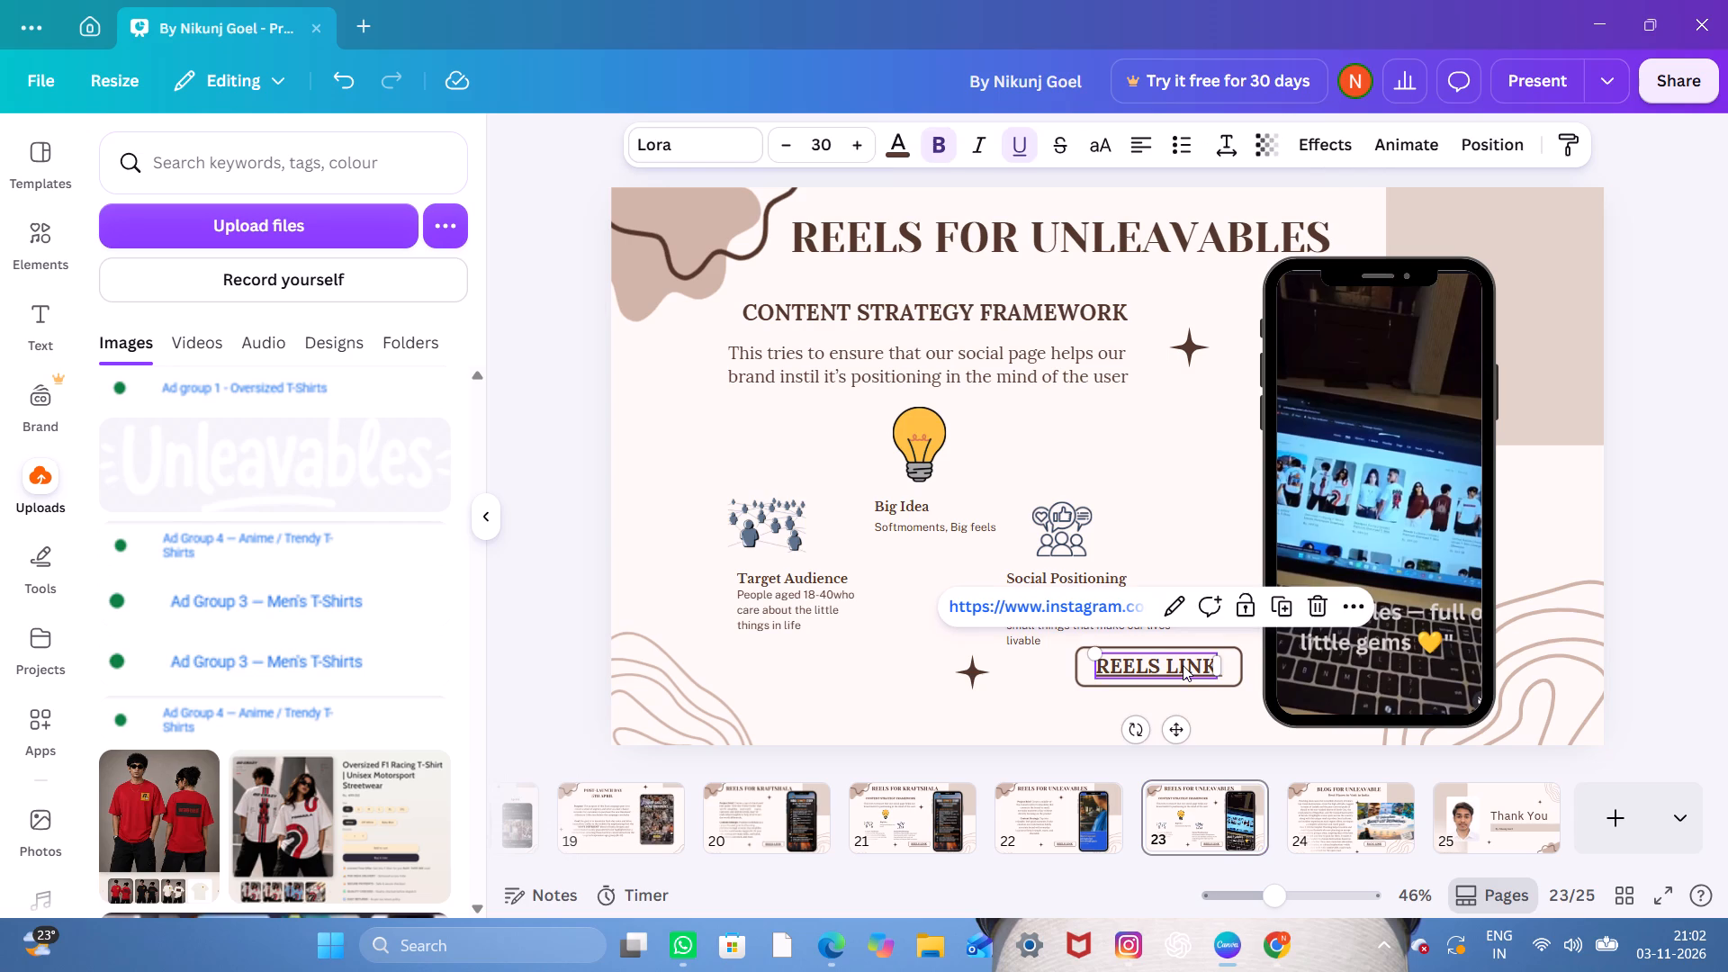
{"action": "left_click", "coordinate": [1074, 609]}
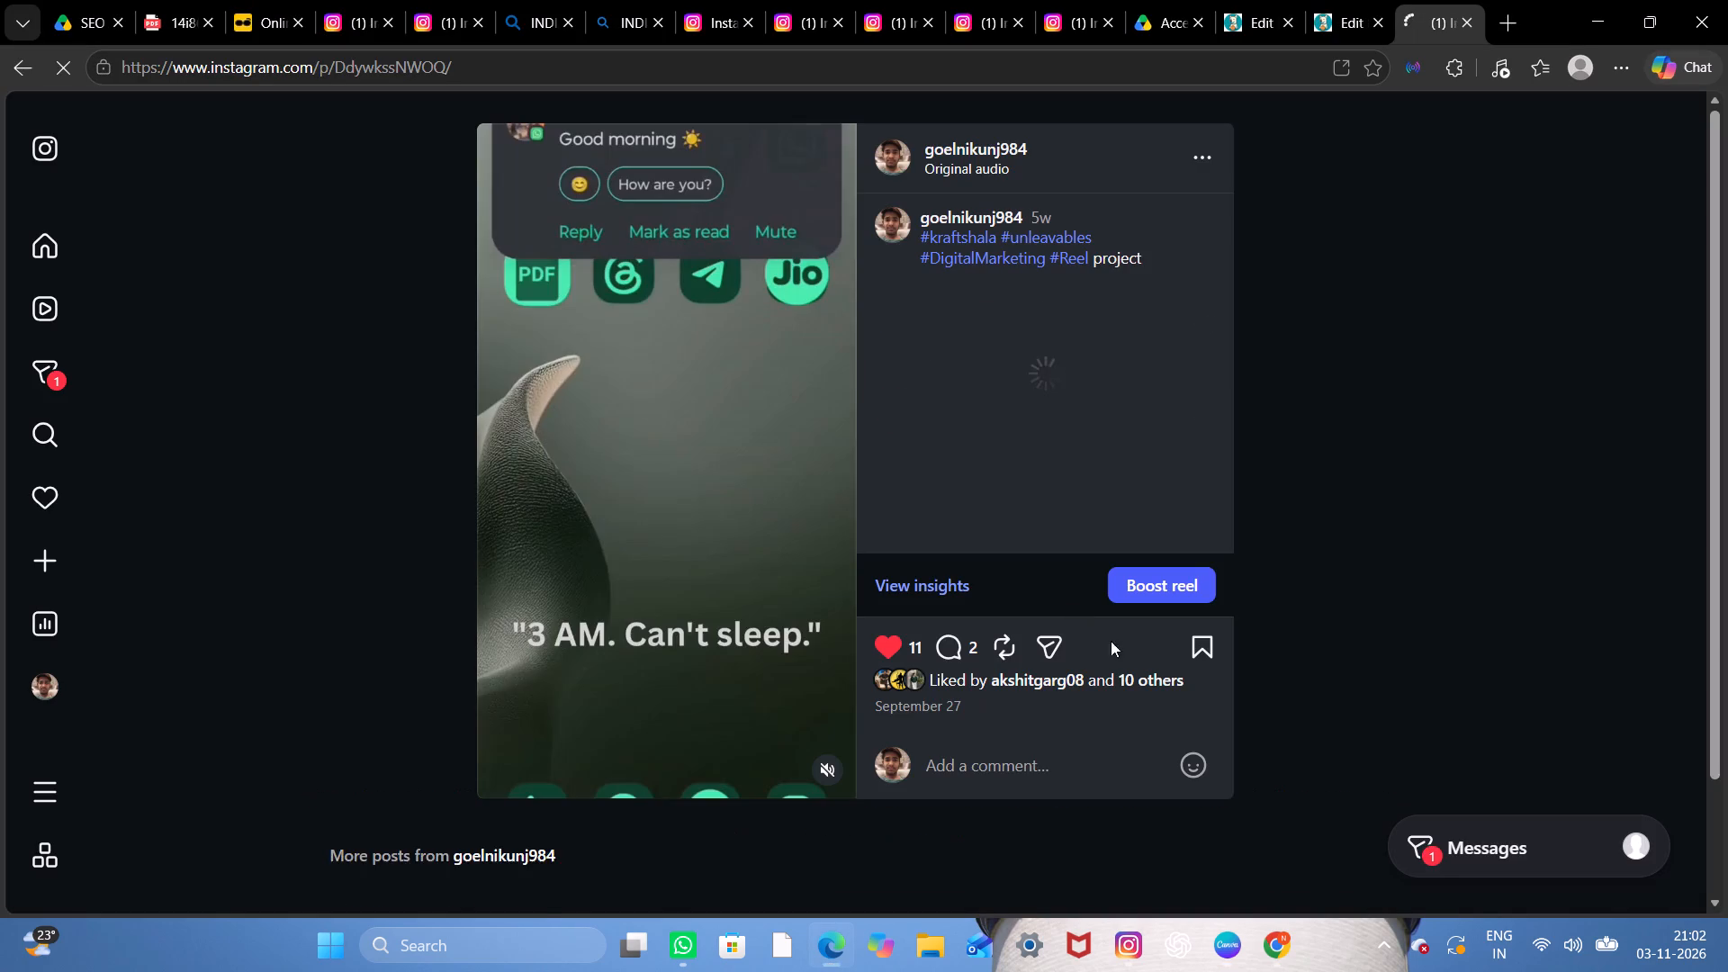
{"action": "left_click", "coordinate": [1201, 863]}
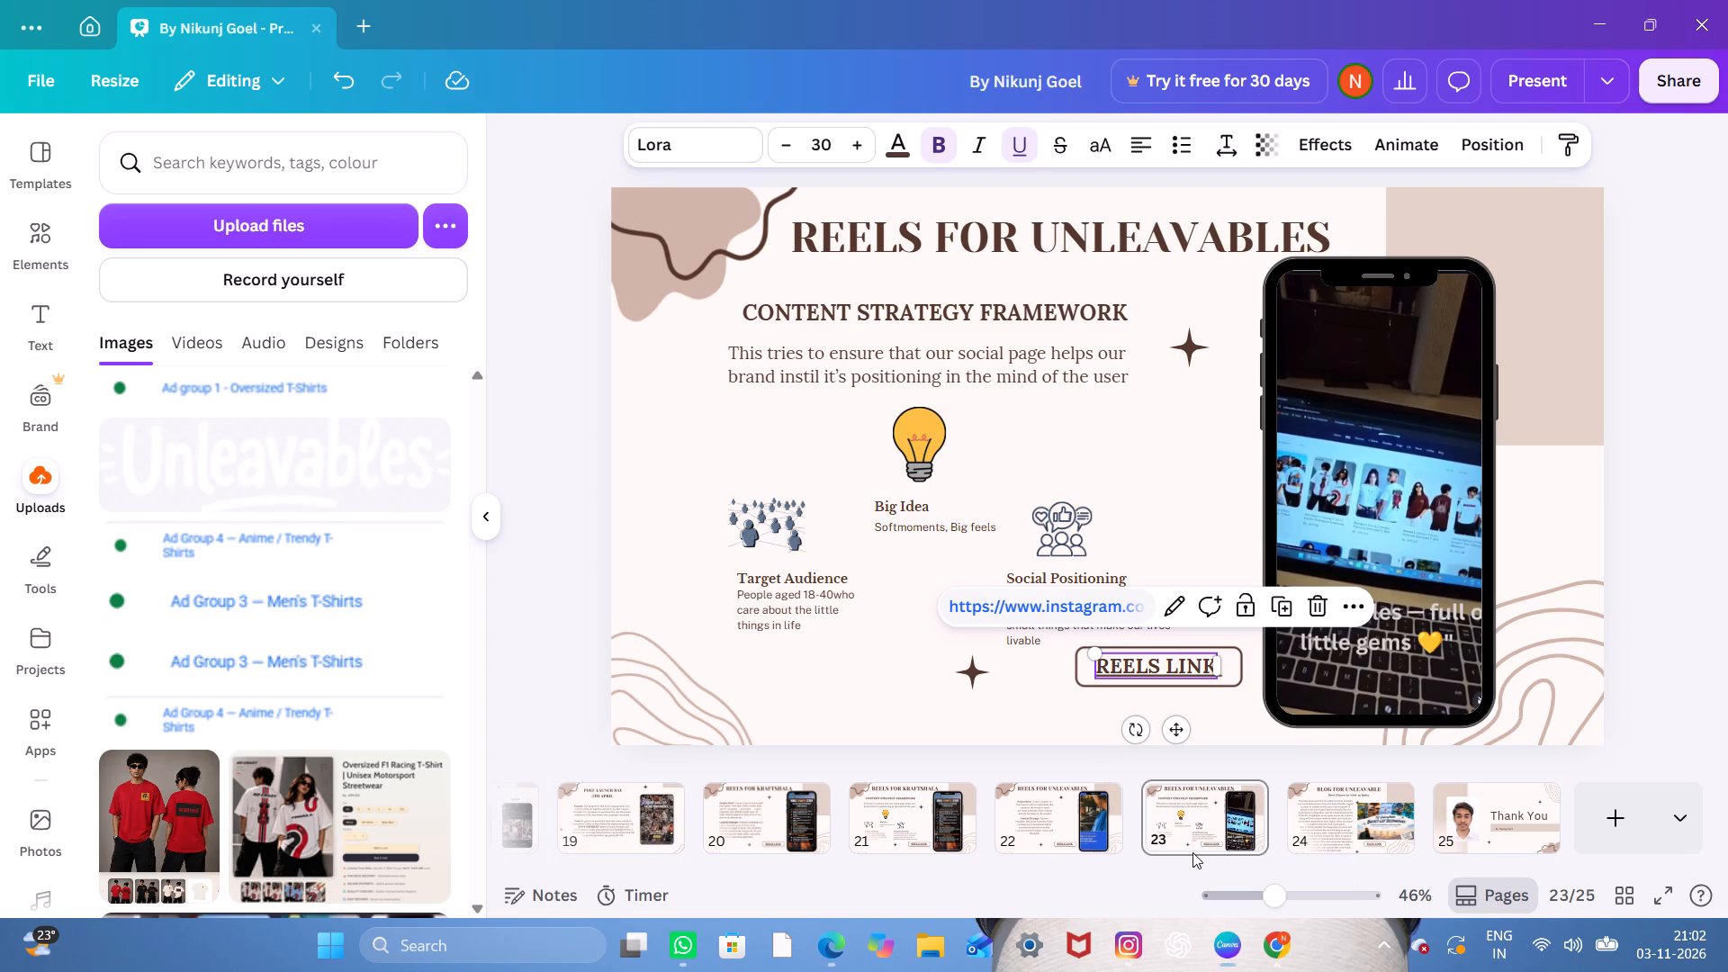
{"action": "left_click", "coordinate": [1047, 819]}
{"action": "left_click", "coordinate": [1138, 654]}
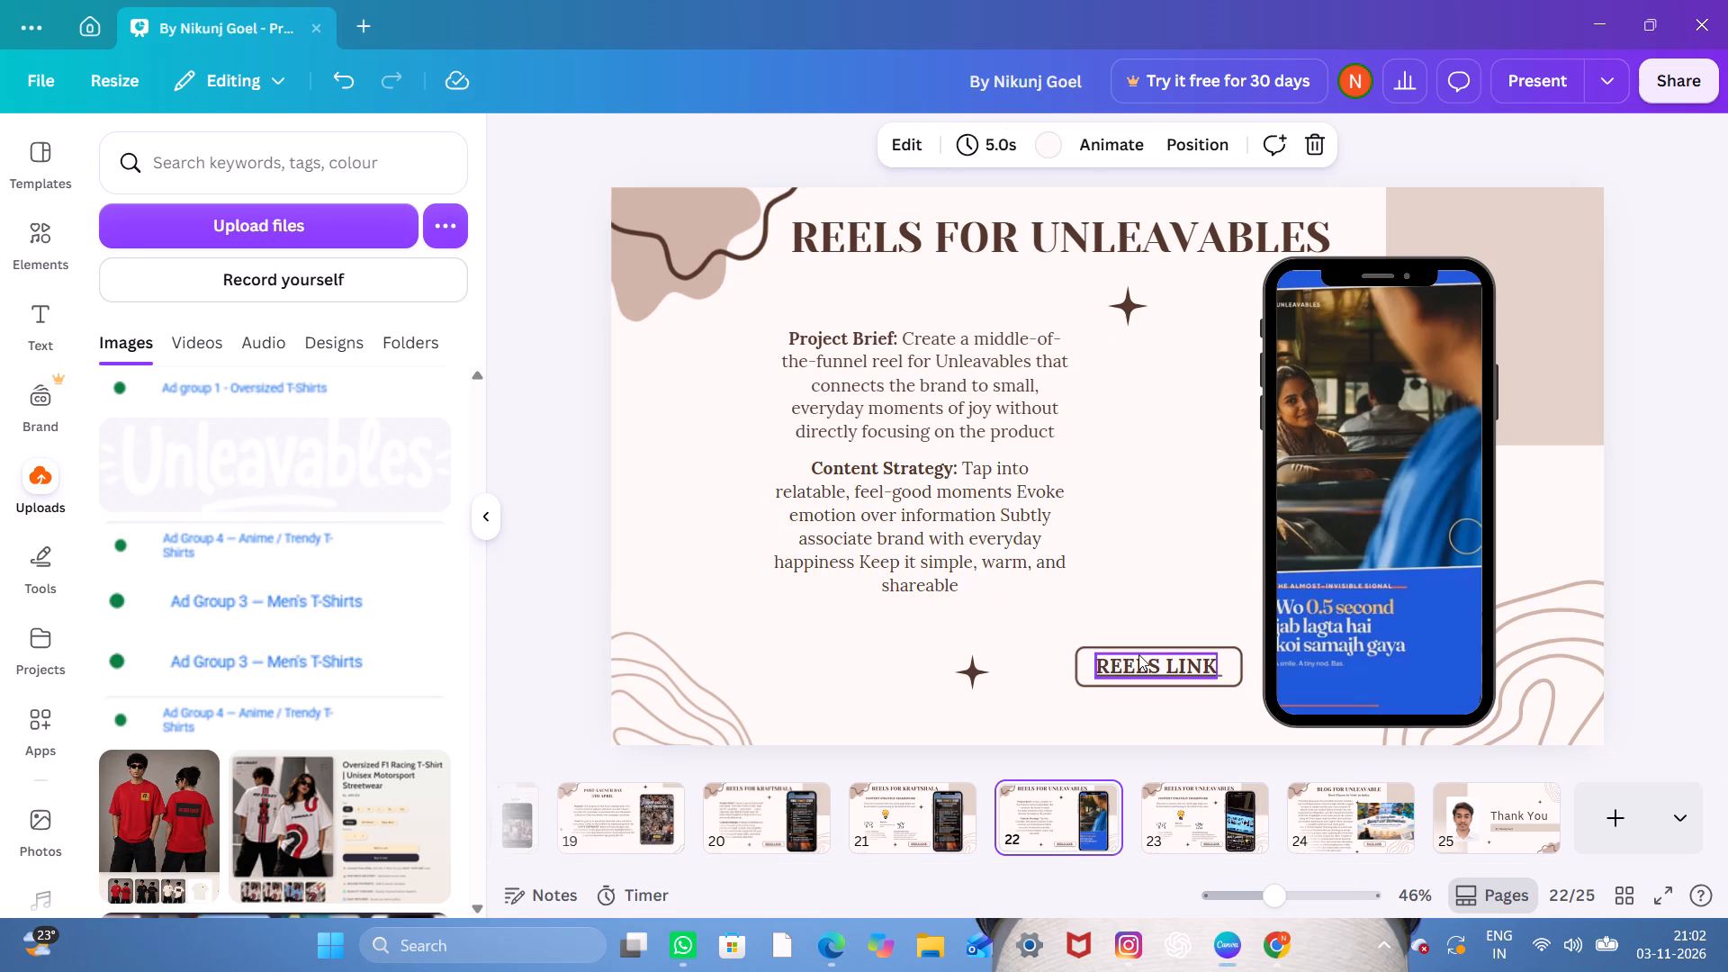
{"action": "left_click", "coordinate": [1074, 616]}
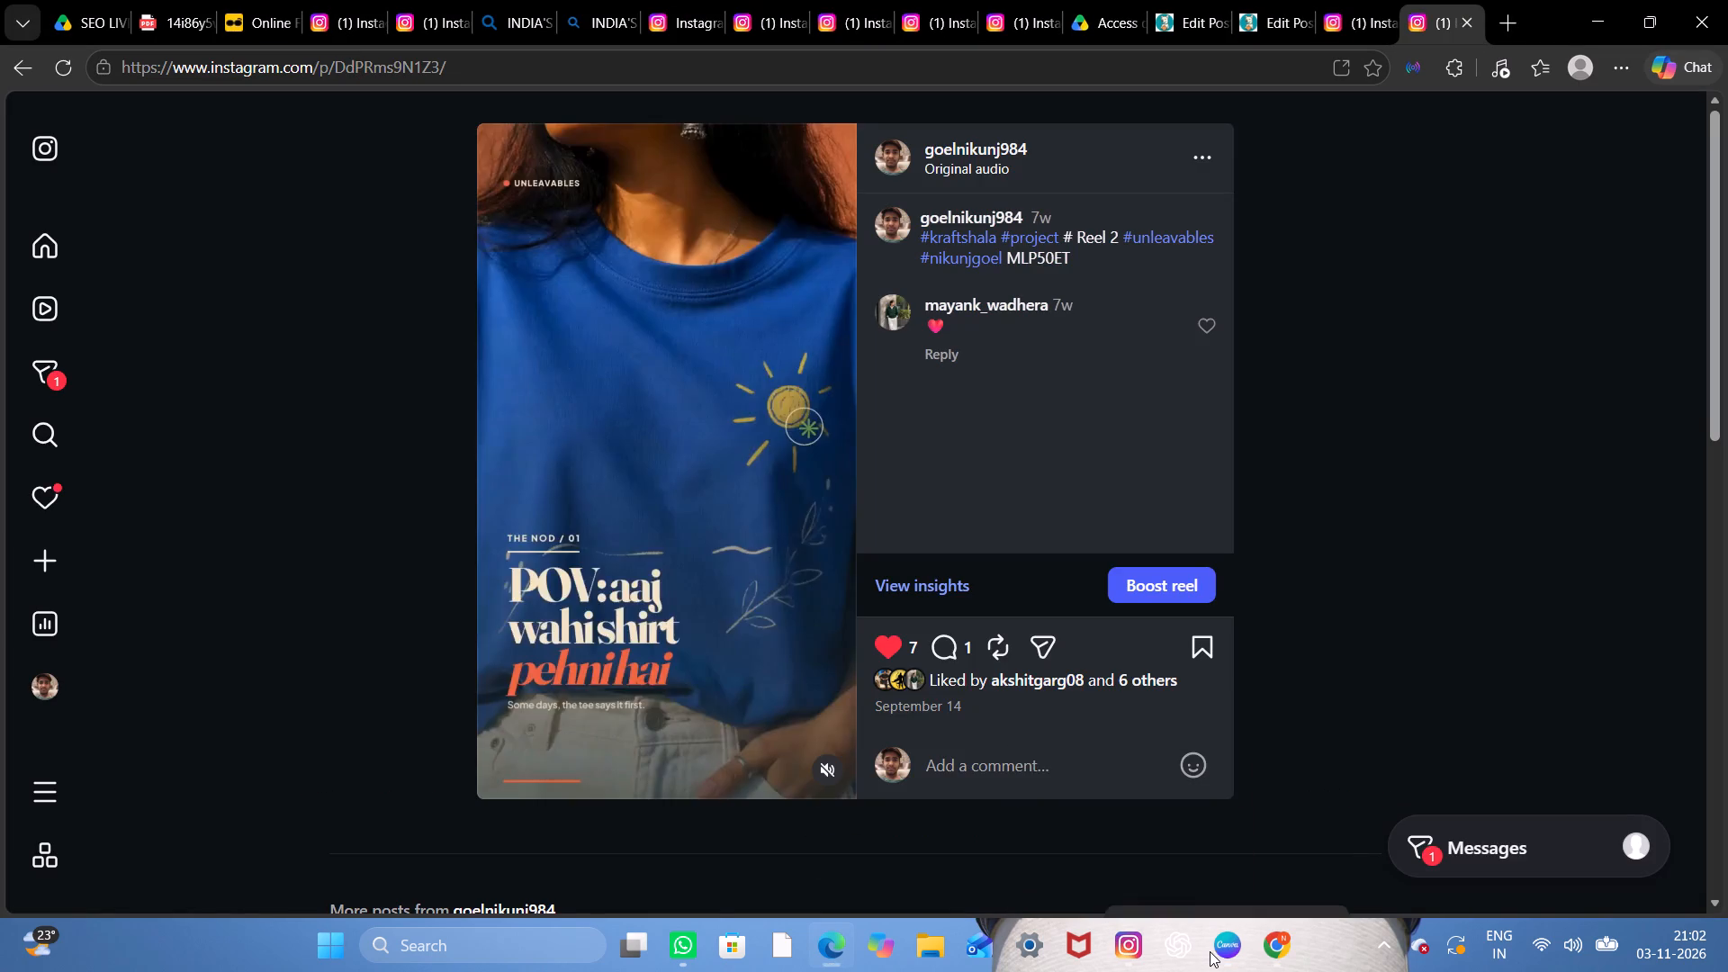
{"action": "left_click", "coordinate": [1191, 876]}
Open the REELS LINK on Reels for Kraftshala slides 21 and 20 to check each Instagram reel, returning to Canva after each.
{"action": "left_click", "coordinate": [904, 814]}
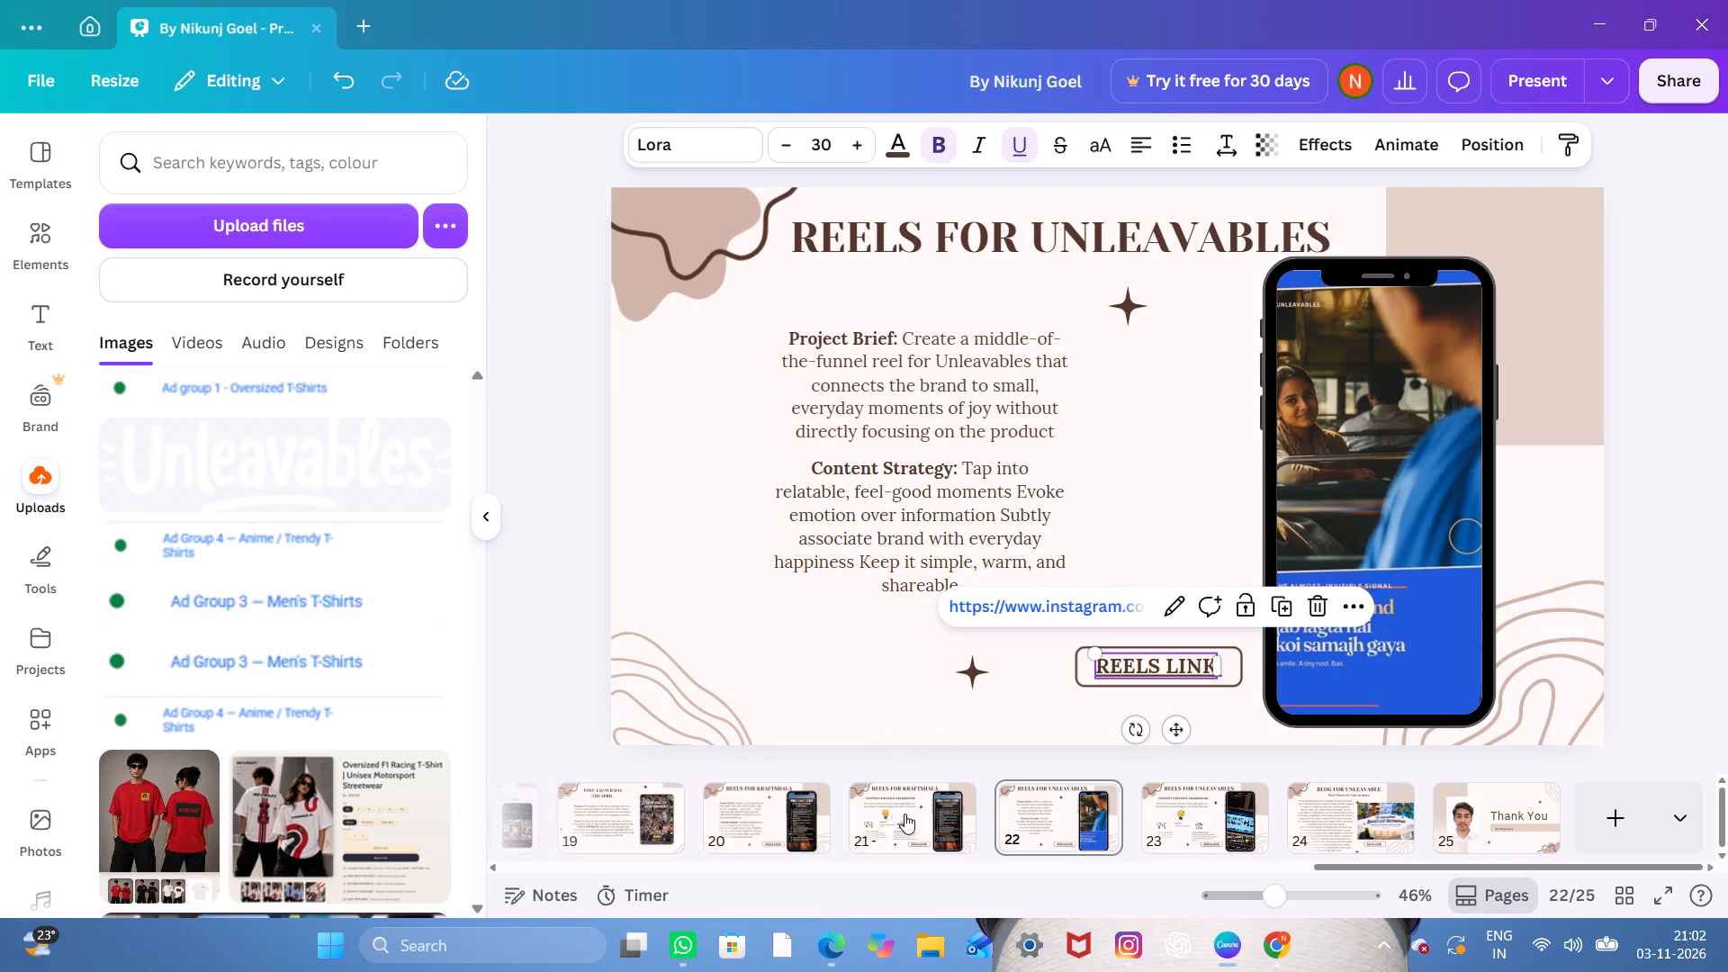
{"action": "left_click", "coordinate": [1123, 652]}
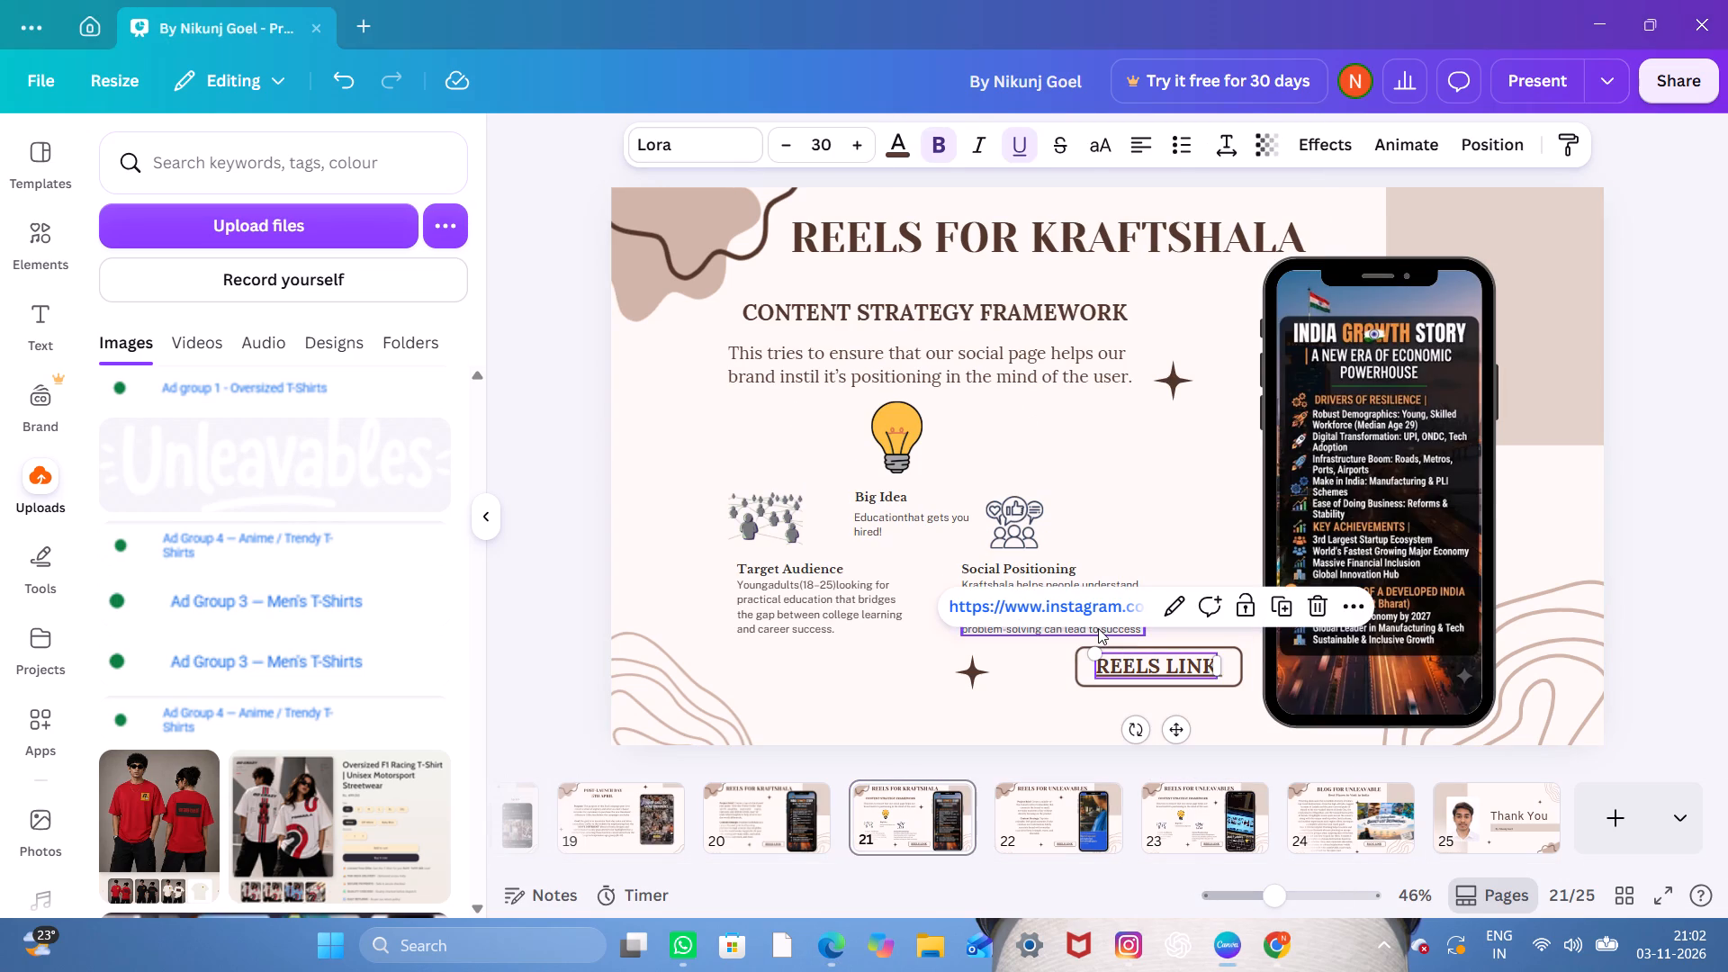
{"action": "left_click", "coordinate": [1093, 612]}
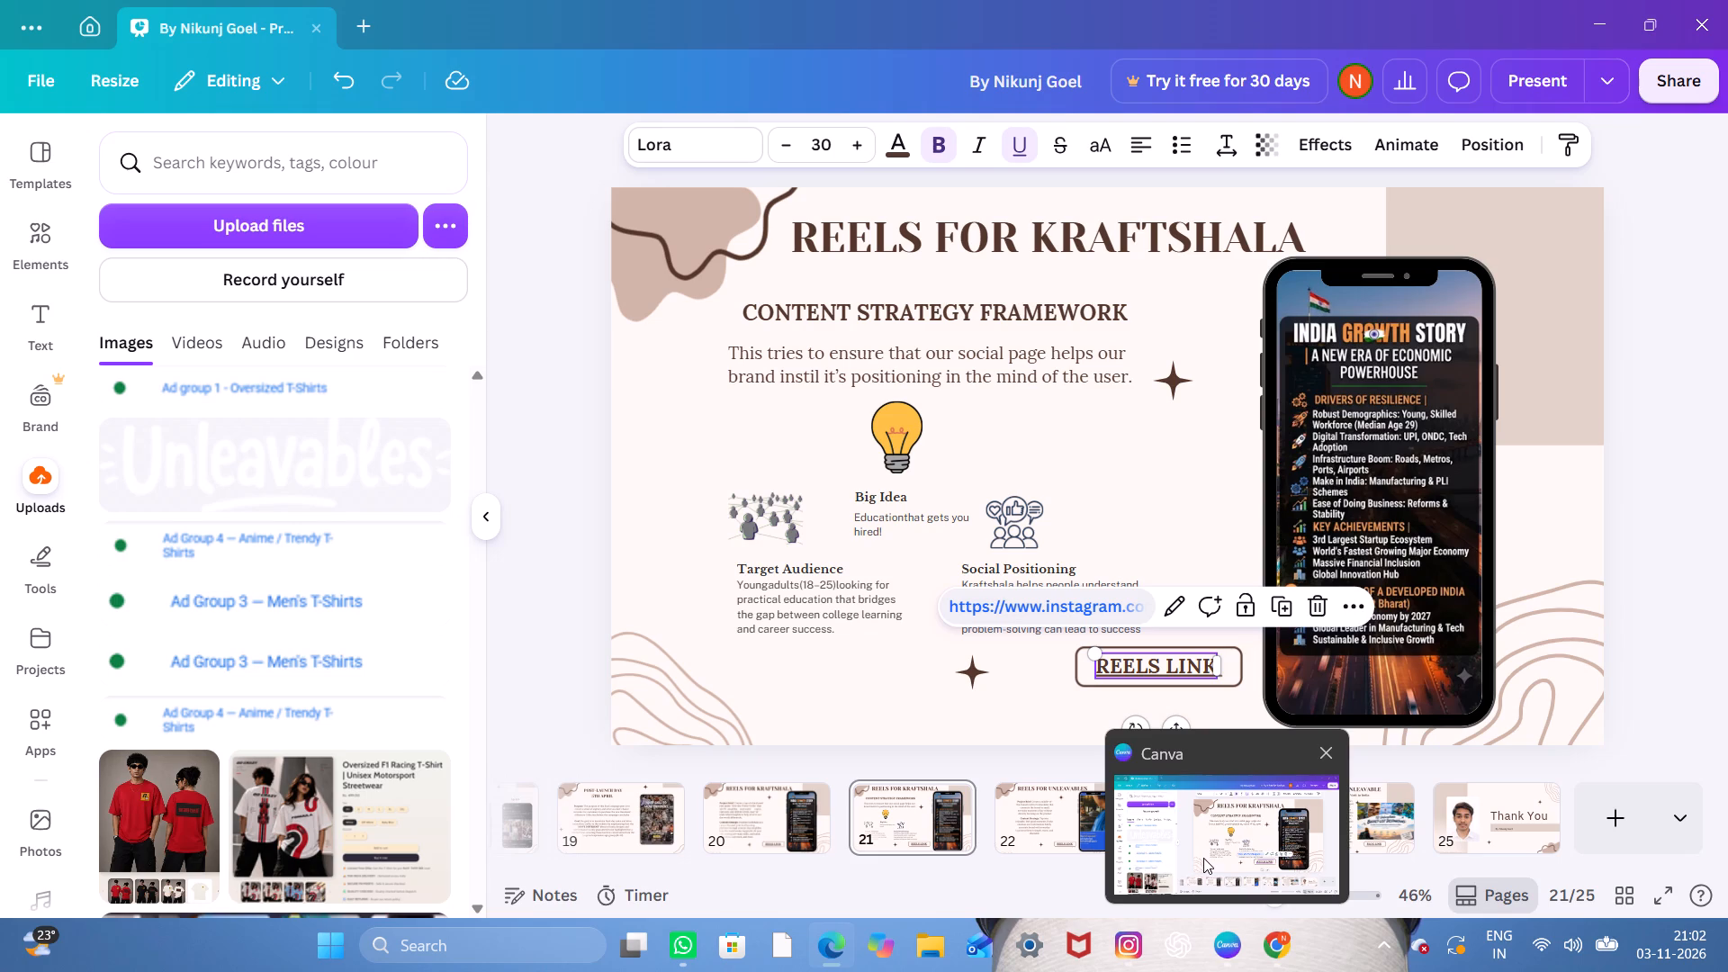
{"action": "left_click", "coordinate": [1203, 858]}
{"action": "left_click", "coordinate": [756, 812]}
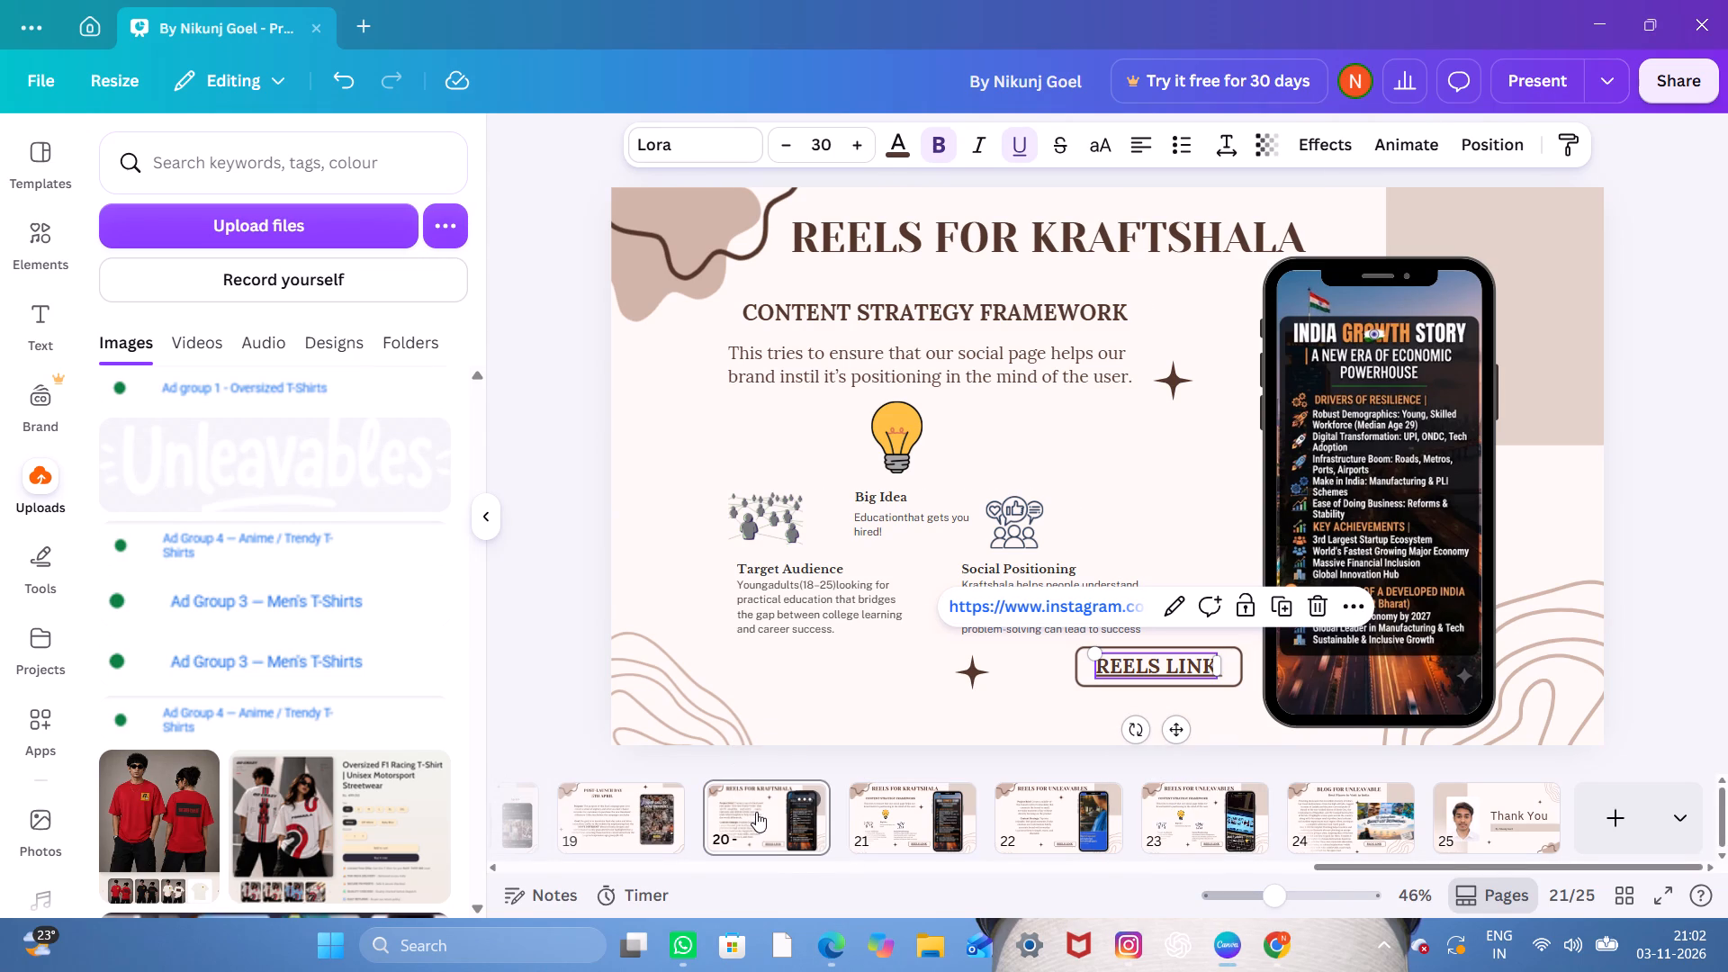
{"action": "left_click", "coordinate": [1125, 661]}
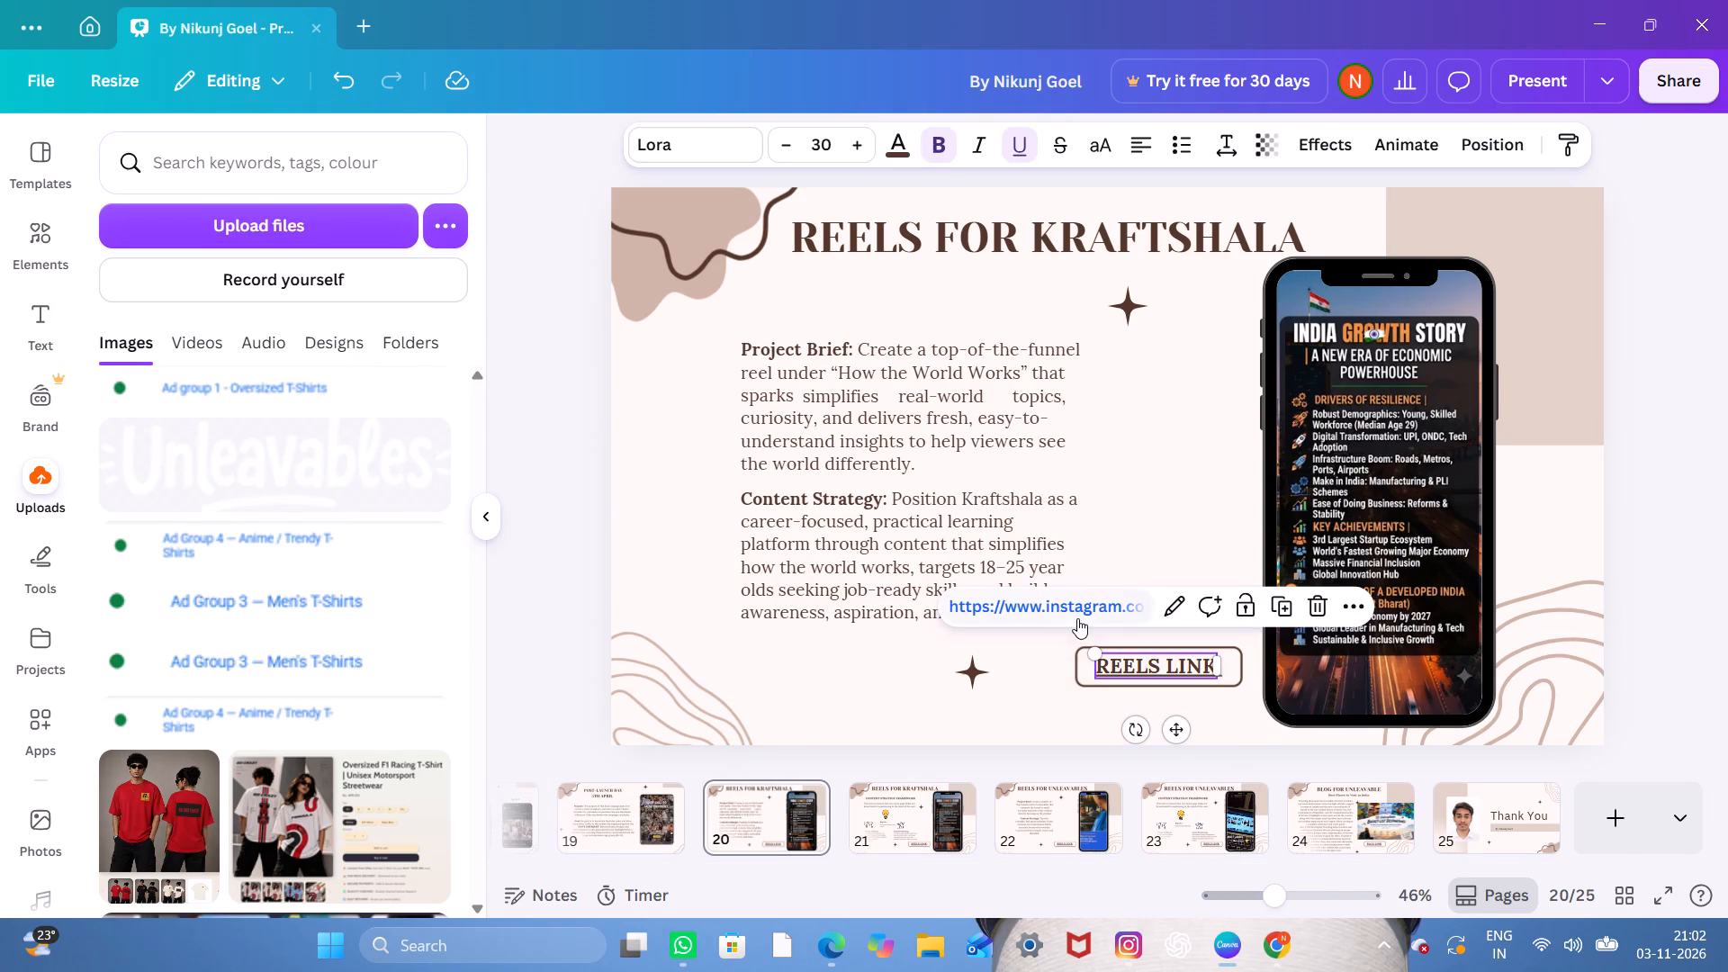
{"action": "left_click", "coordinate": [1077, 618]}
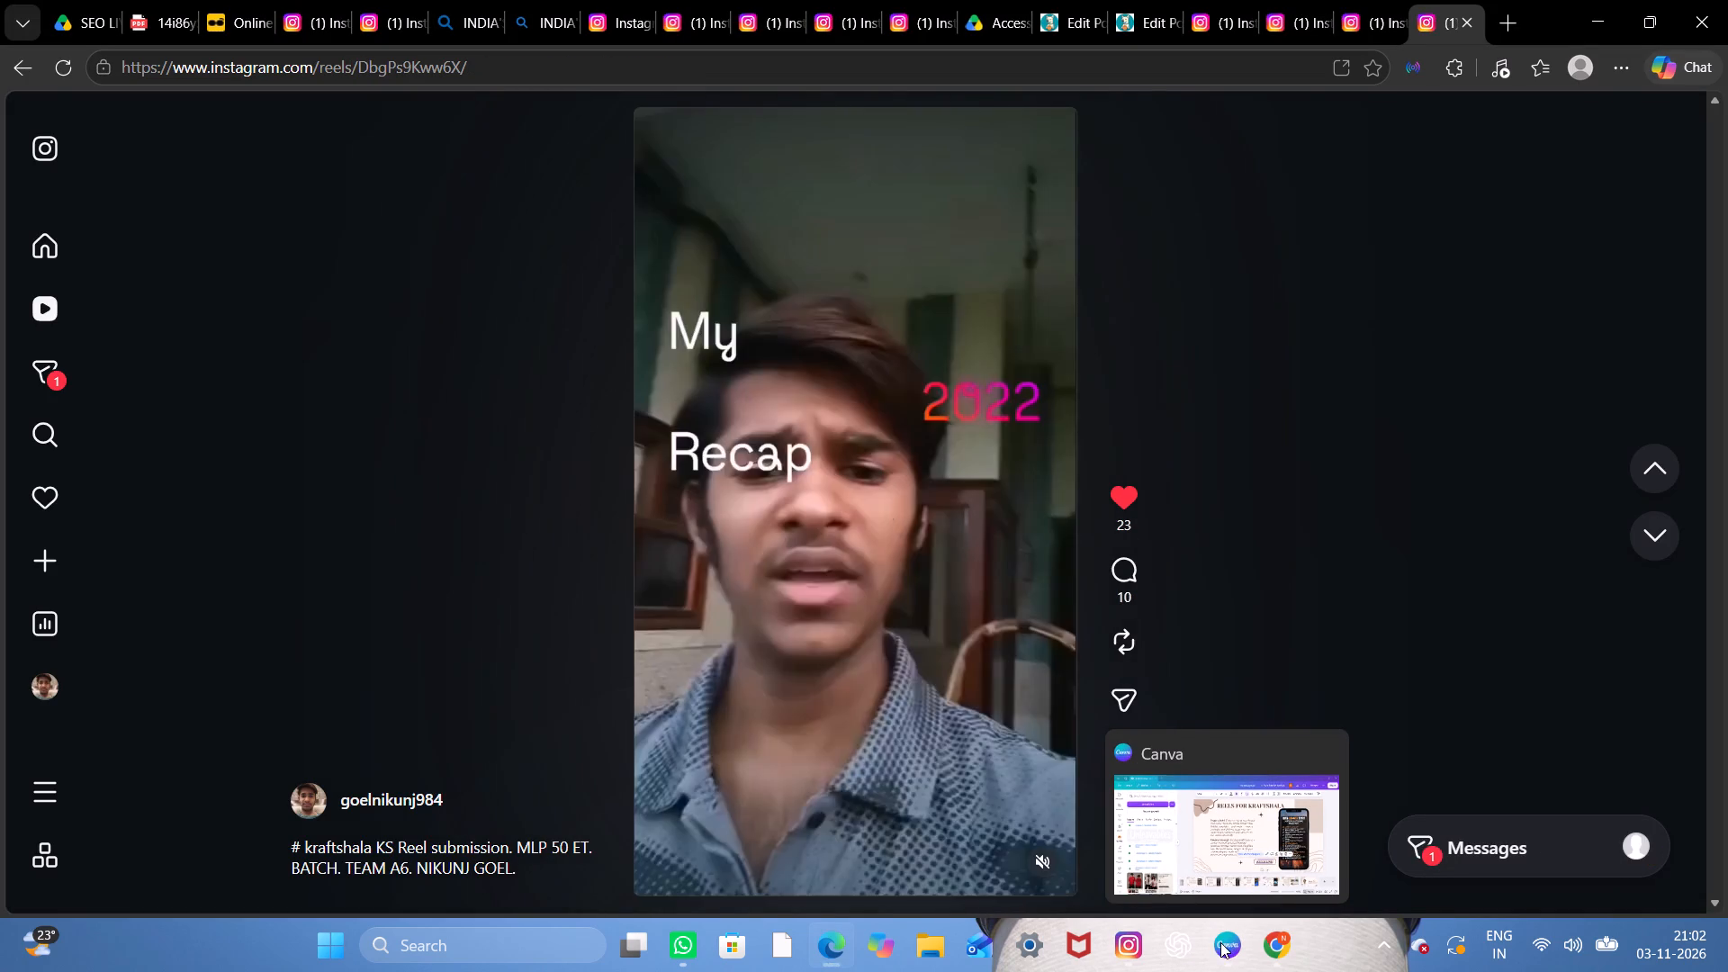
{"action": "left_click", "coordinate": [1220, 942]}
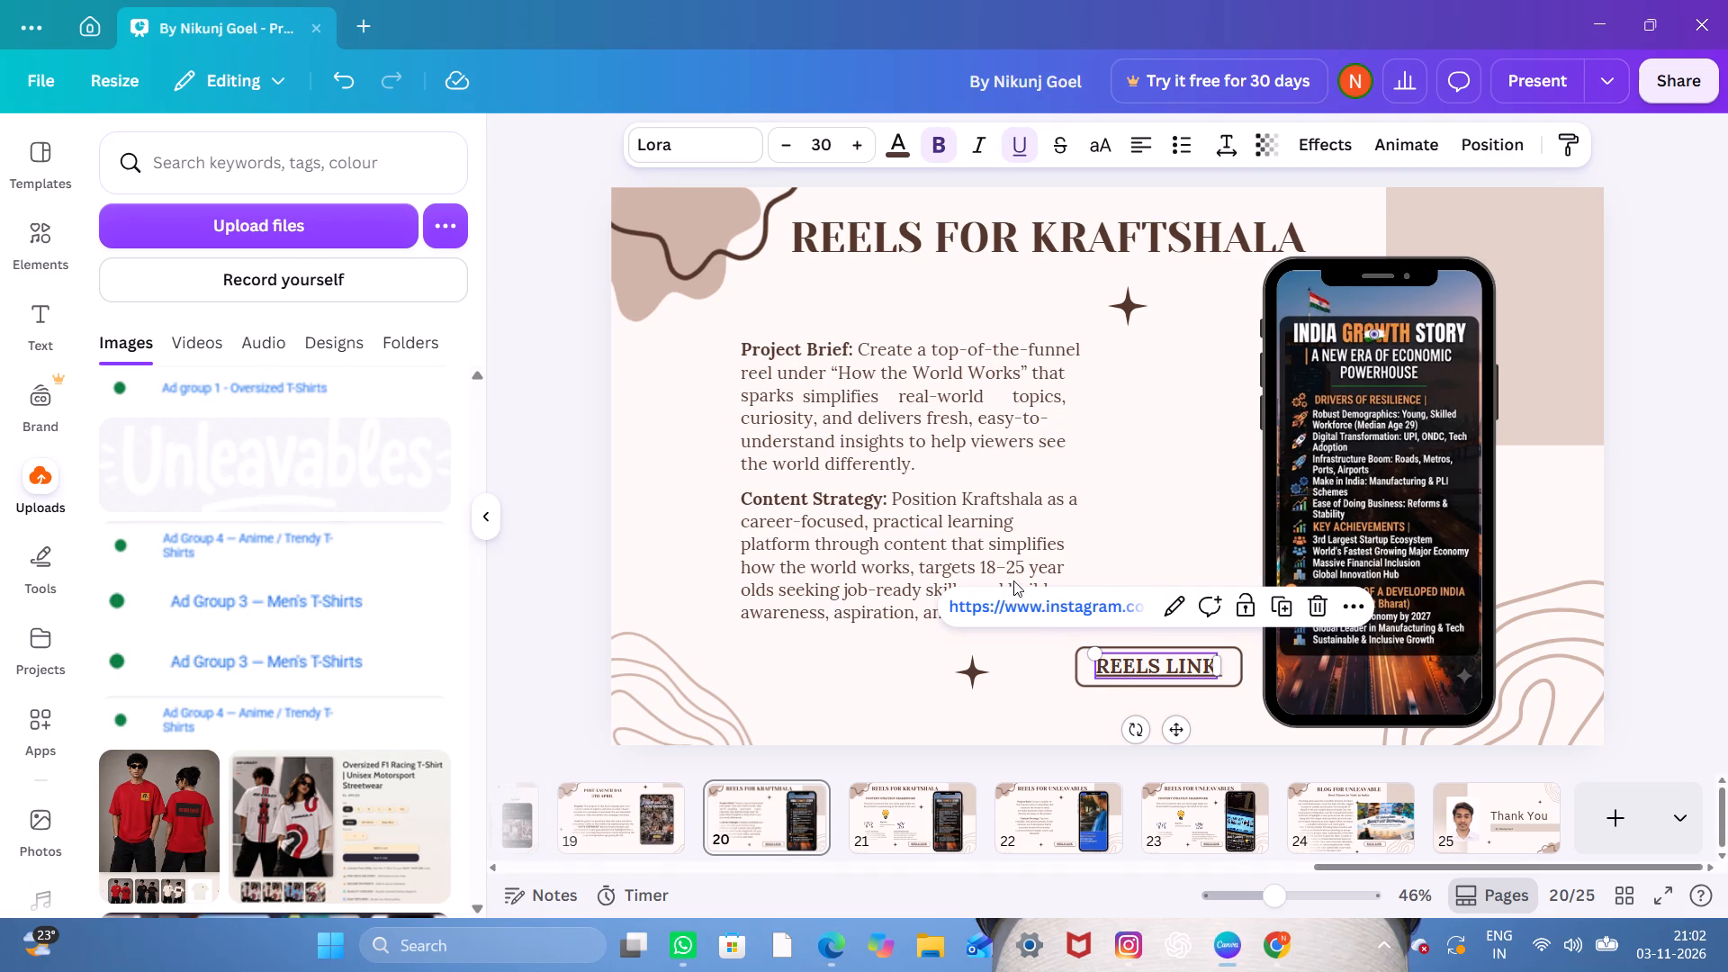
Review the slides backwards from slide 21 to slide 16, examining the Kraftshala reels and the post-launch, launch-day and pre-launch posts.
{"action": "left_click", "coordinate": [897, 828]}
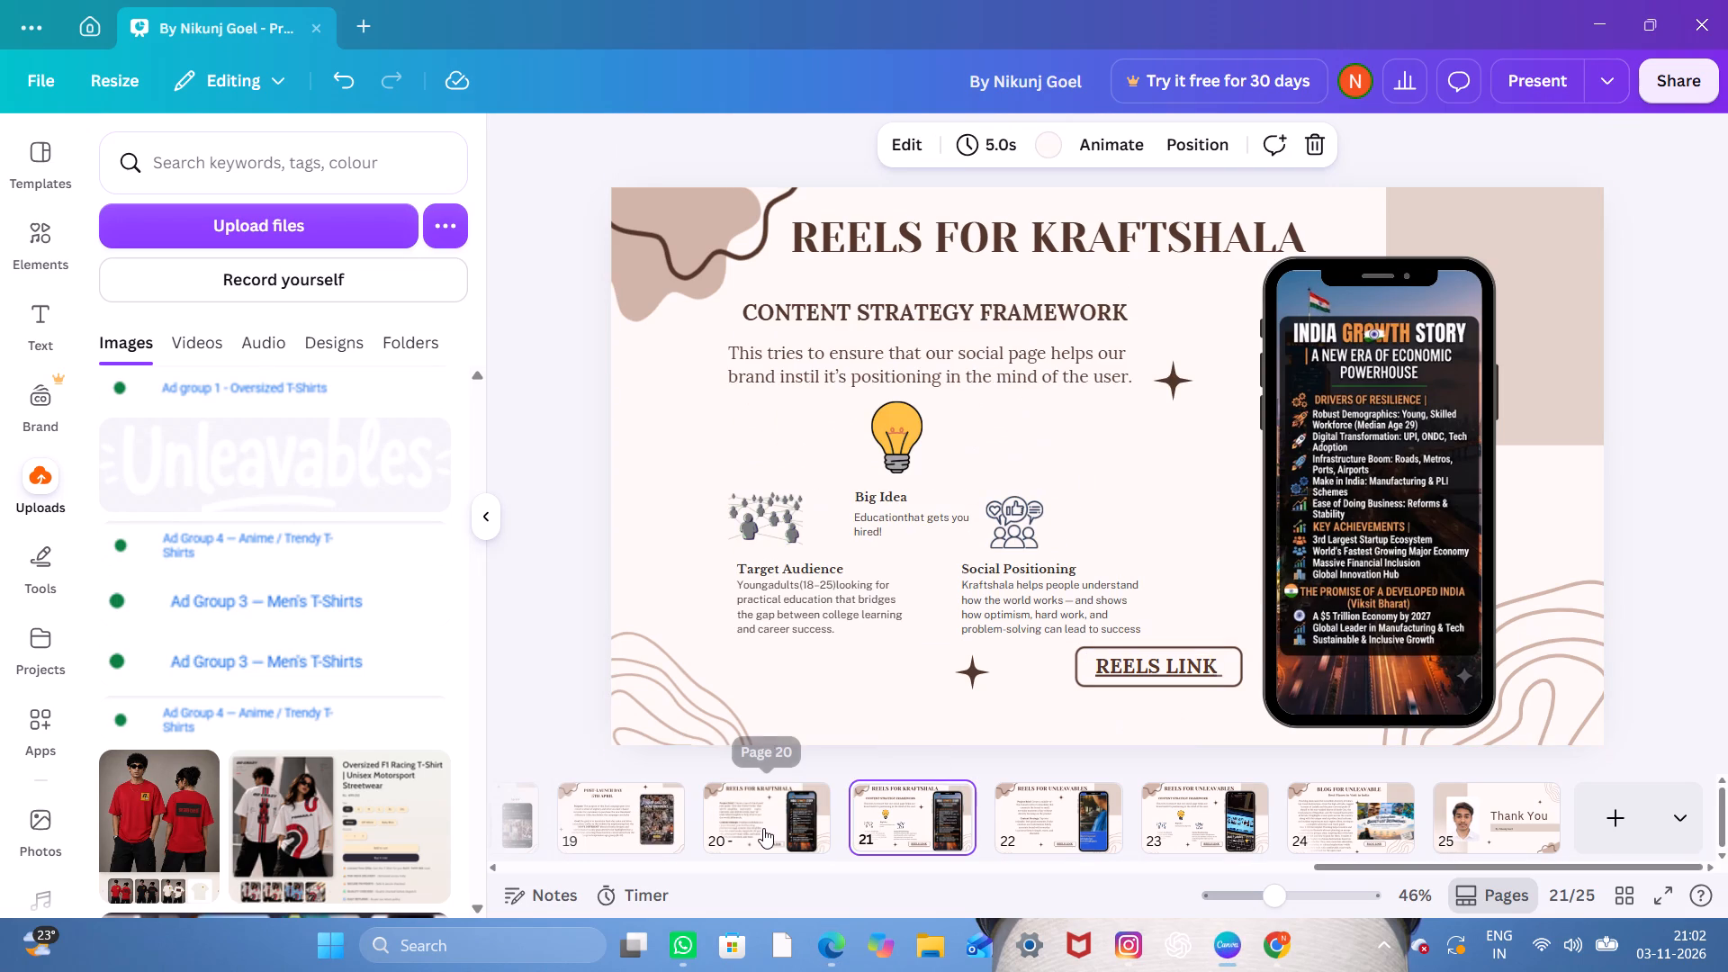
{"action": "left_click", "coordinate": [763, 828]}
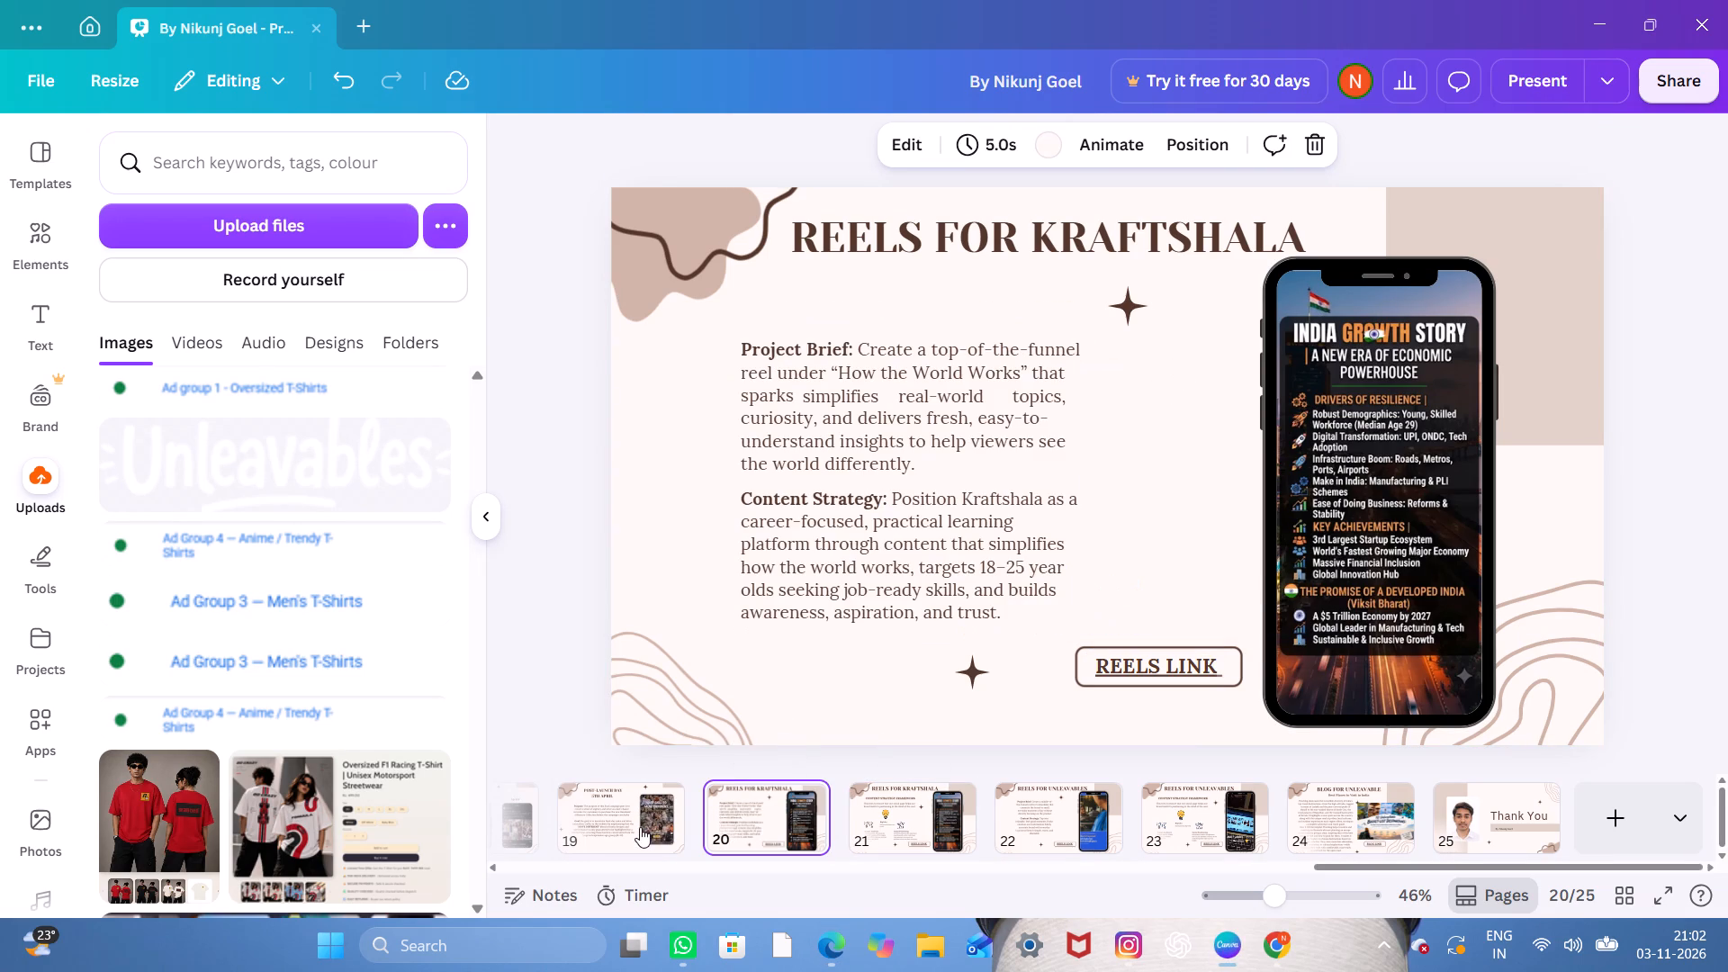
{"action": "left_click", "coordinate": [640, 827]}
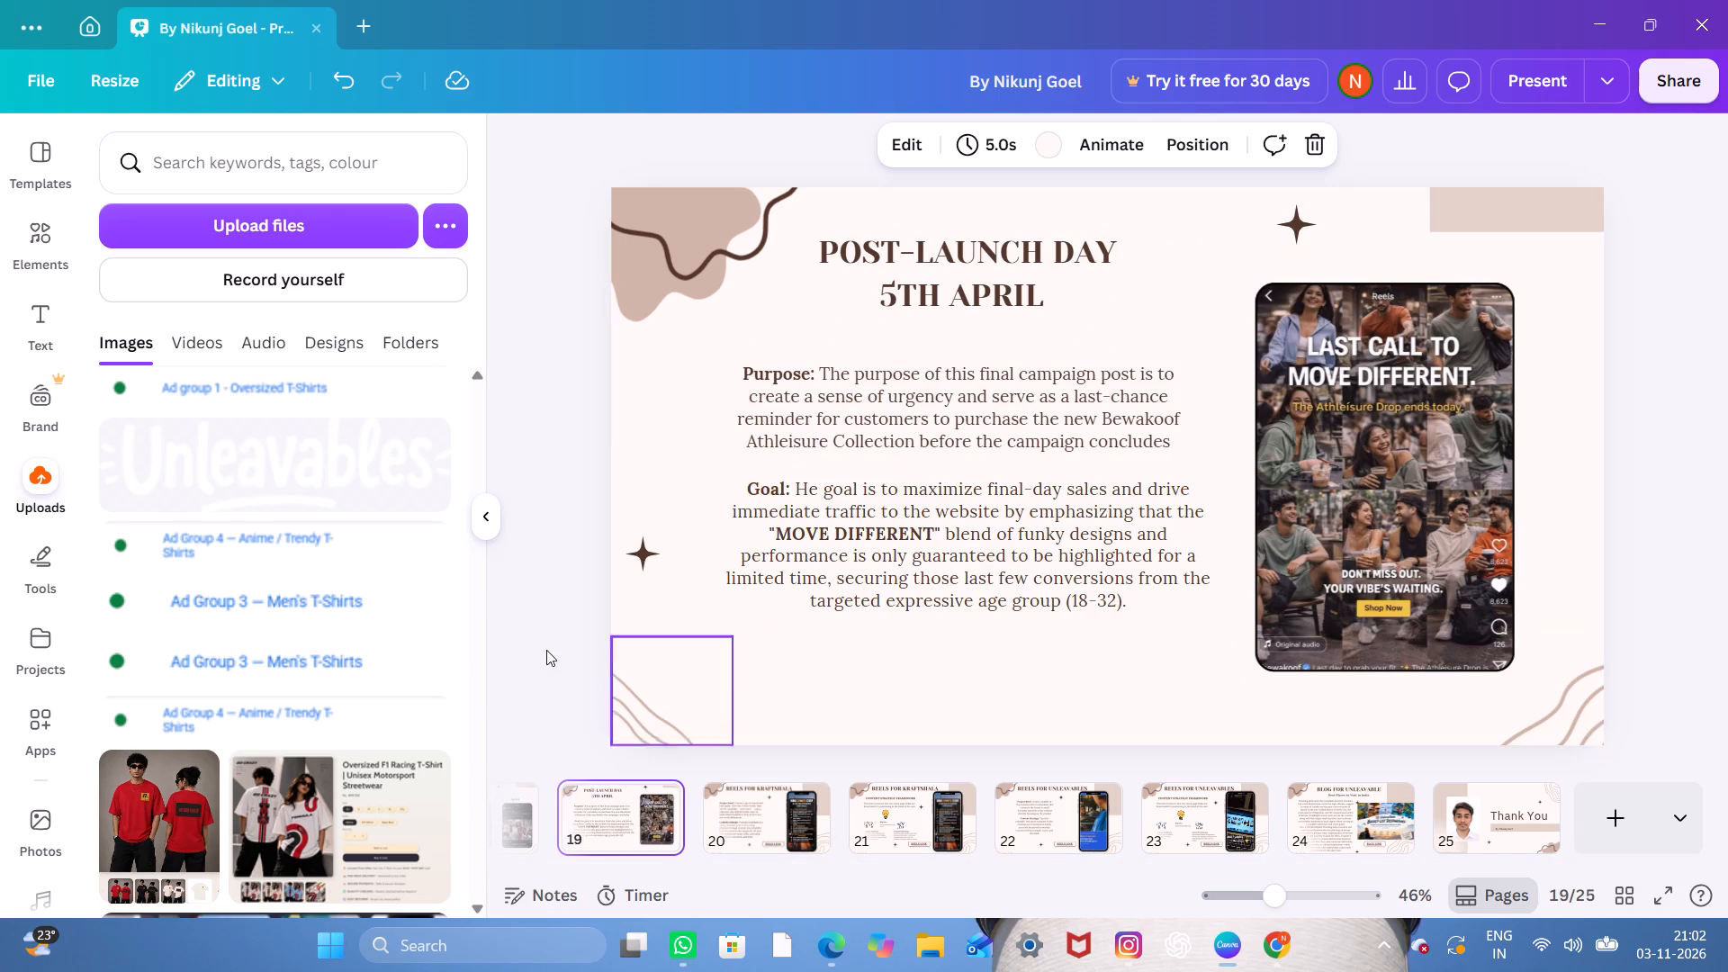
{"action": "scroll", "coordinate": [645, 835], "scroll_direction": "right", "scroll_amount": 3}
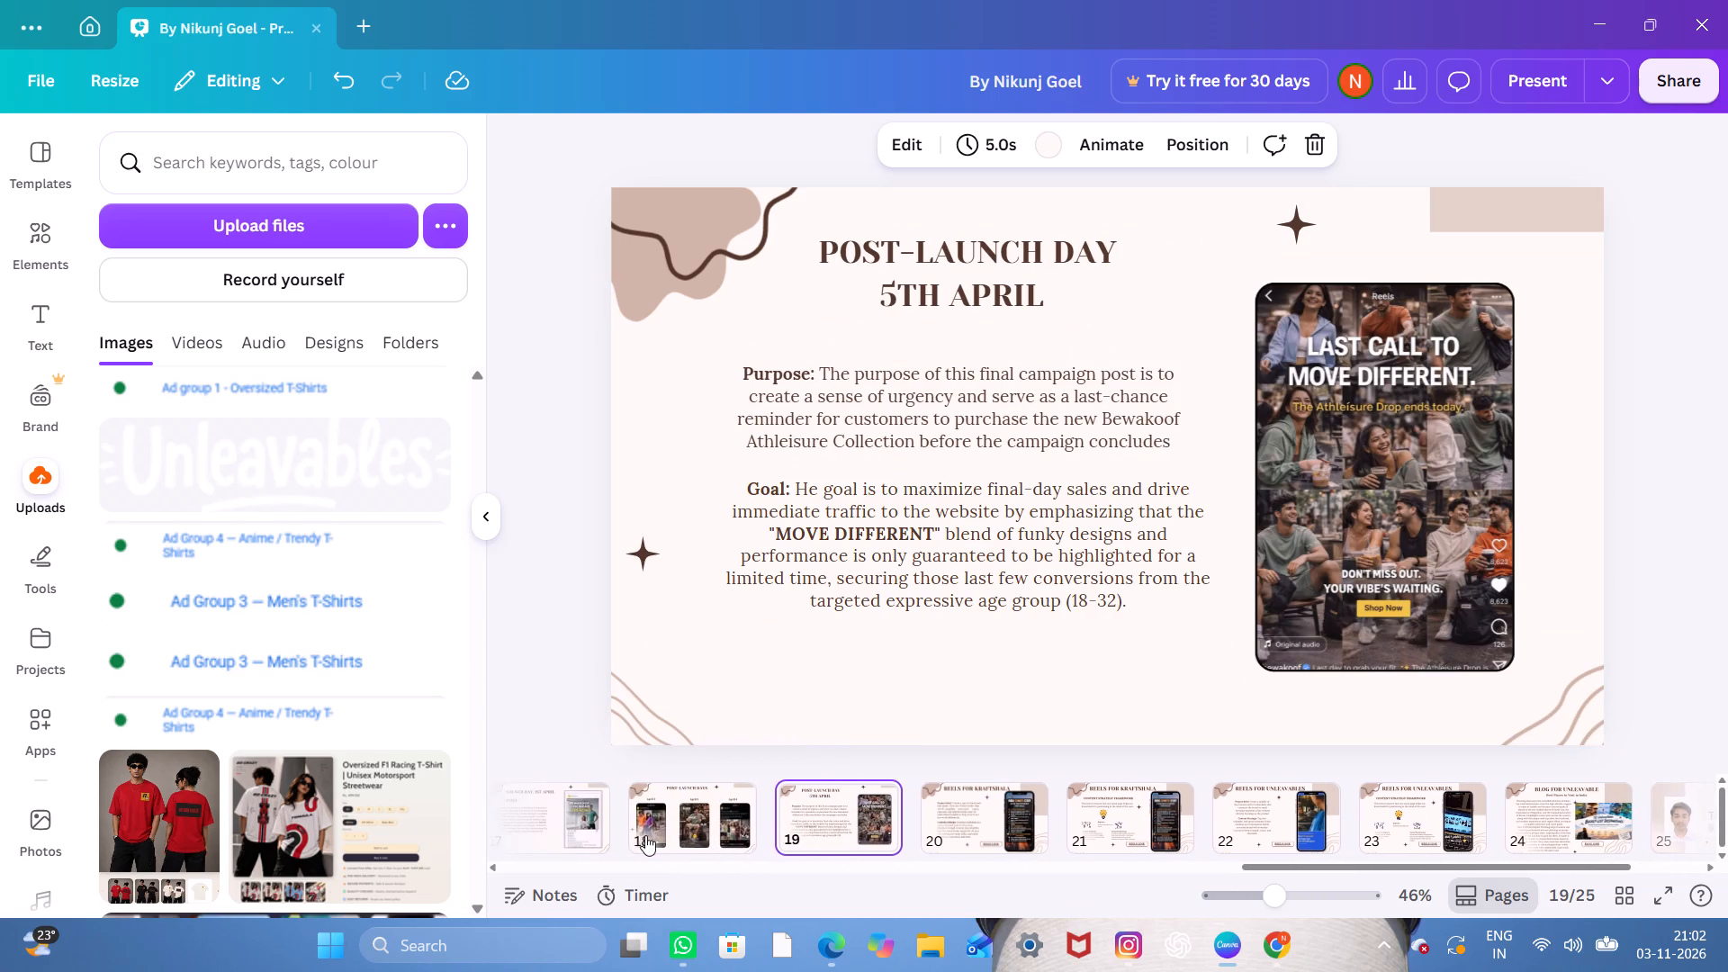
{"action": "left_click", "coordinate": [677, 815]}
{"action": "scroll", "coordinate": [677, 815], "scroll_direction": "right", "scroll_amount": 3}
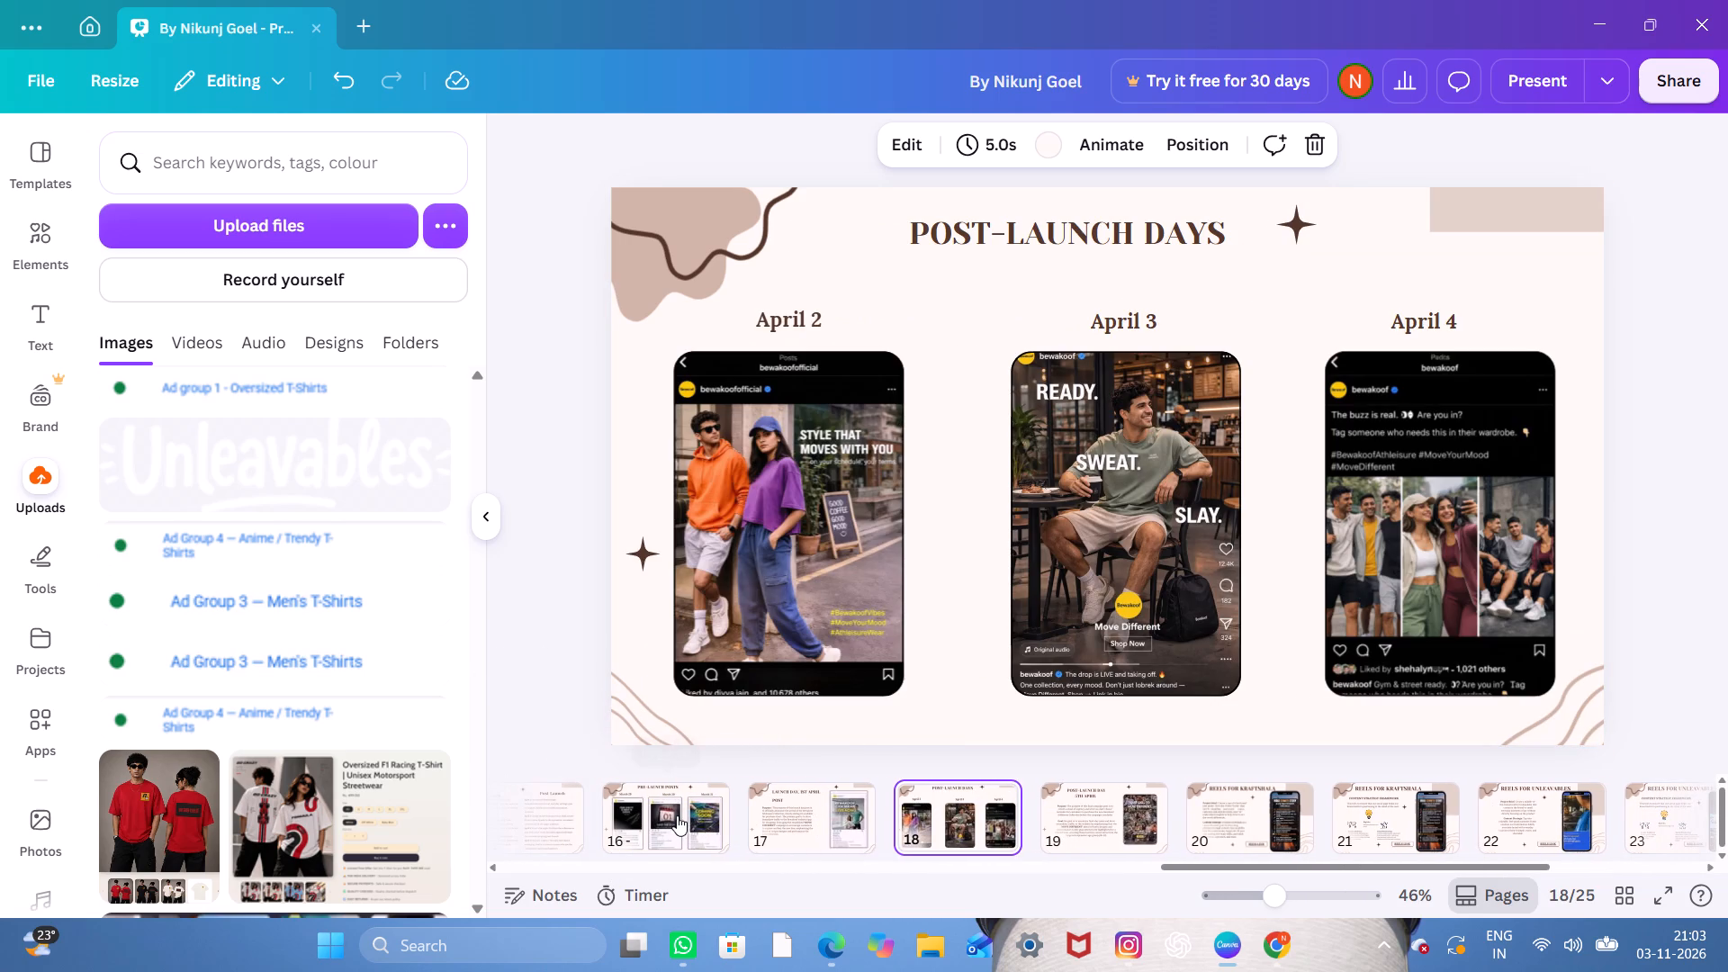
{"action": "left_click", "coordinate": [846, 806]}
{"action": "scroll", "coordinate": [706, 848], "scroll_direction": "right", "scroll_amount": 1}
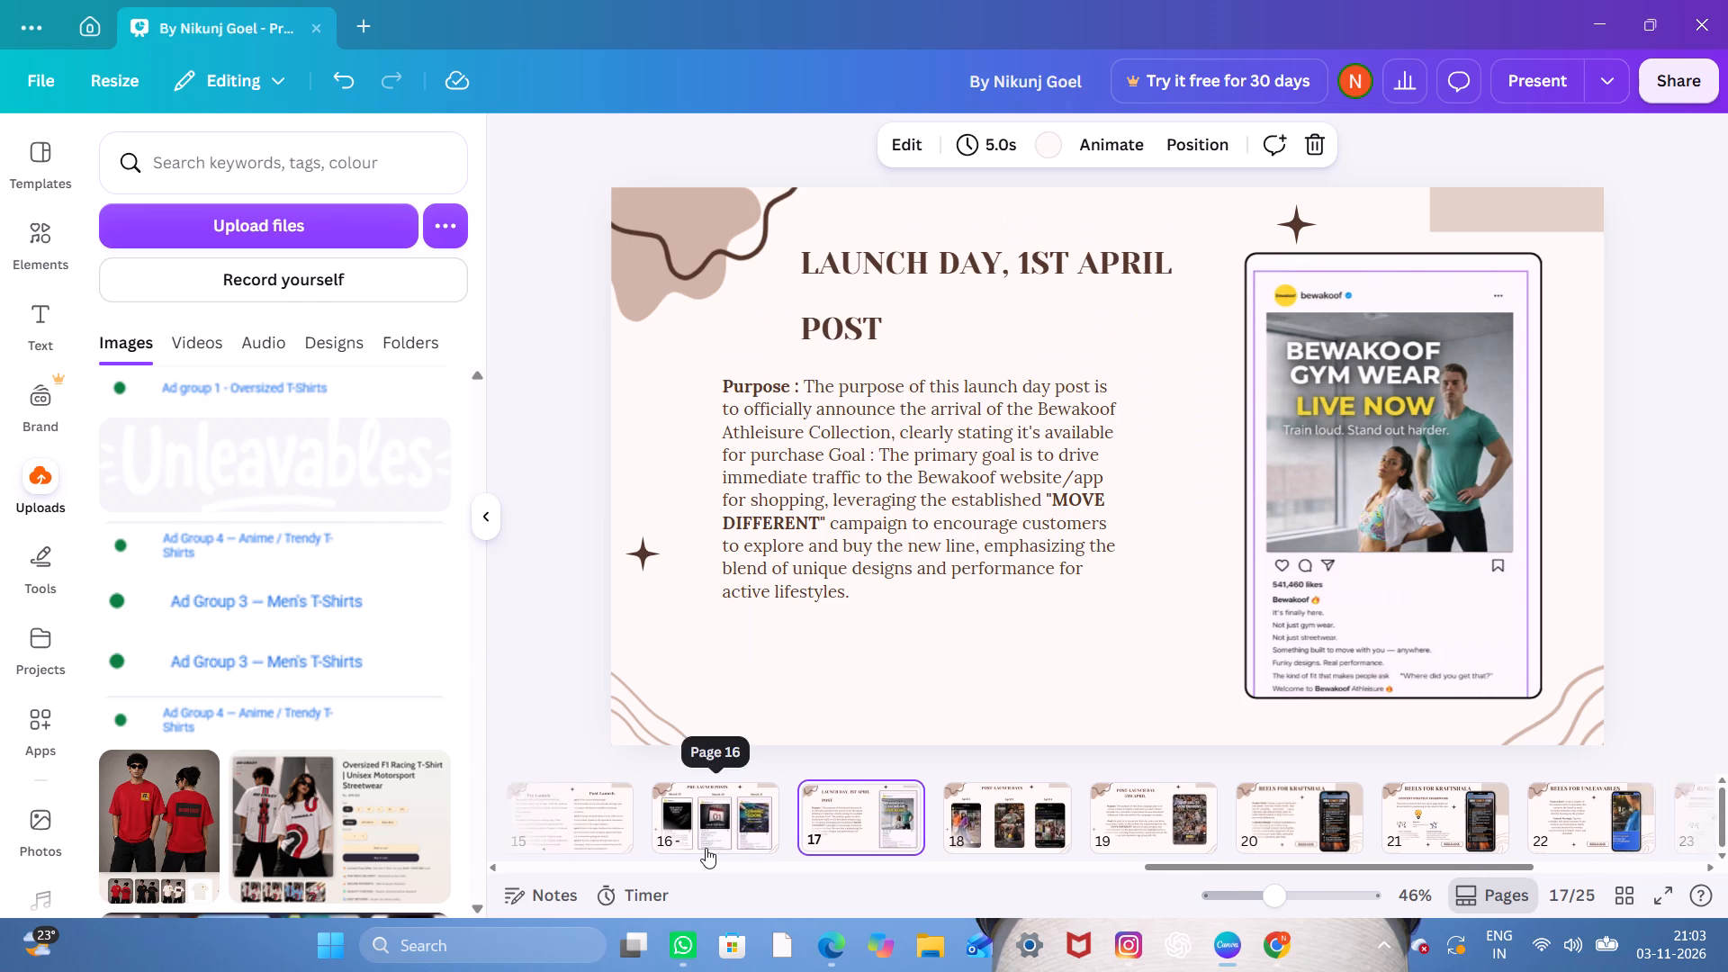
{"action": "scroll", "coordinate": [706, 848], "scroll_direction": "right", "scroll_amount": 1}
{"action": "left_click", "coordinate": [768, 840]}
{"action": "scroll", "coordinate": [696, 832], "scroll_direction": "right", "scroll_amount": 1}
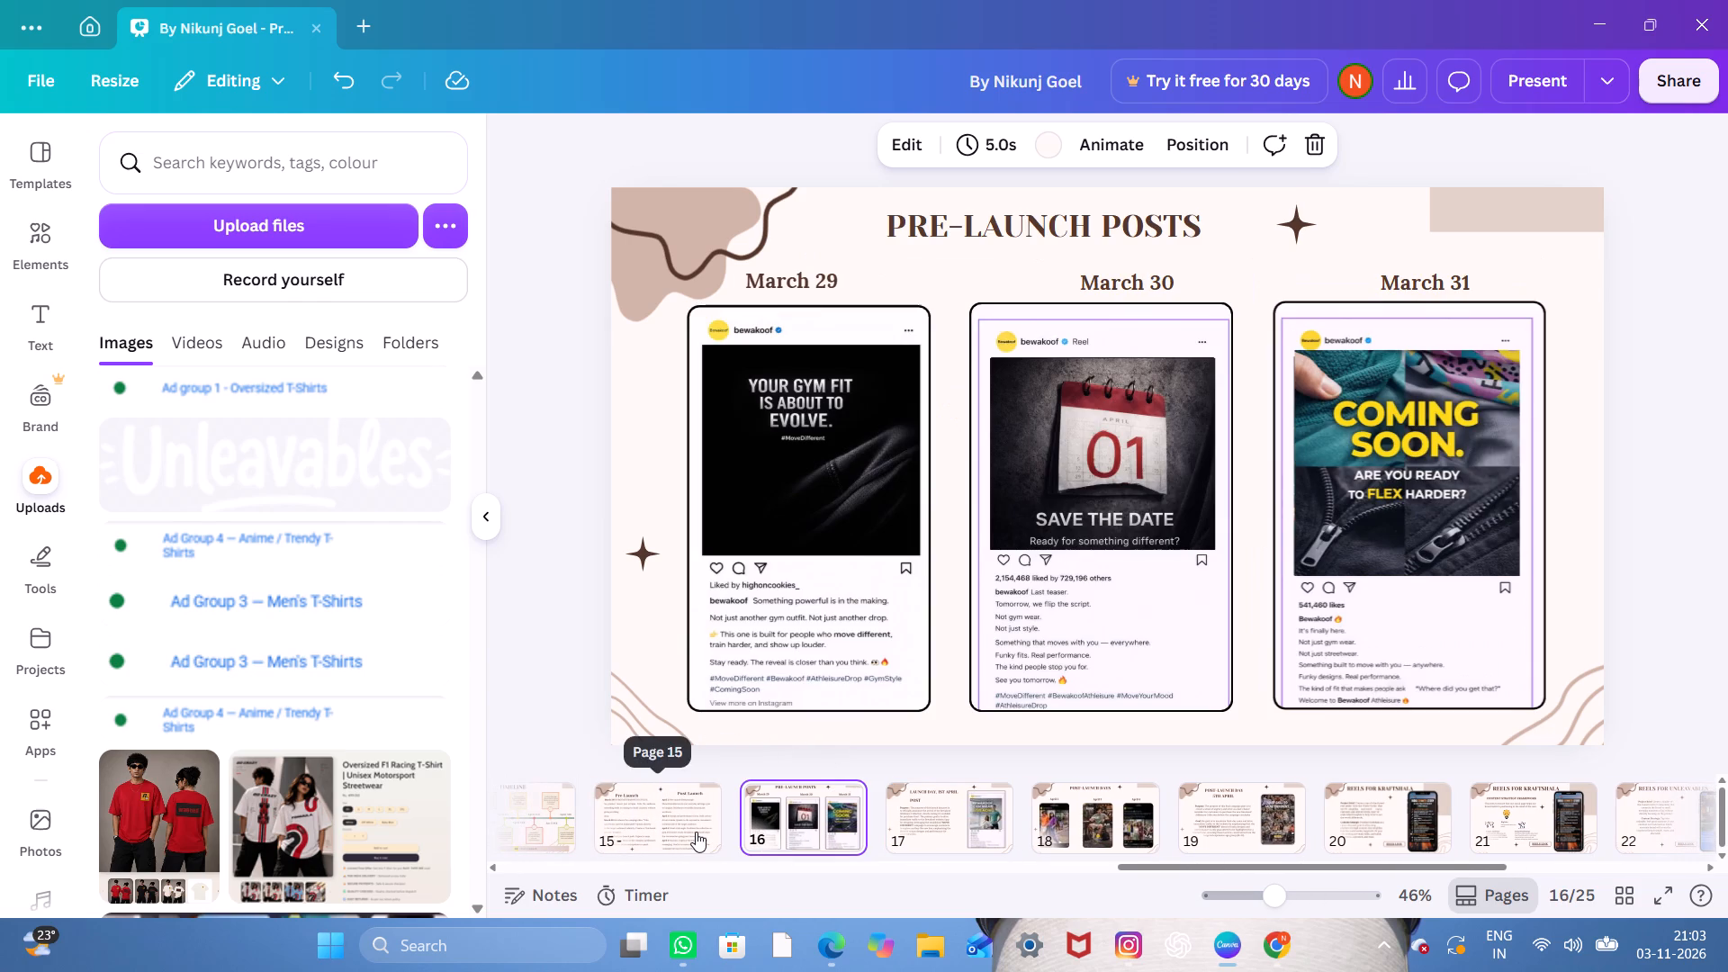
Review the Bewakoof campaign slides in Canva backwards from slide 15 to the Project Brief on slide 9.
{"action": "scroll", "coordinate": [696, 832], "scroll_direction": "right", "scroll_amount": 1}
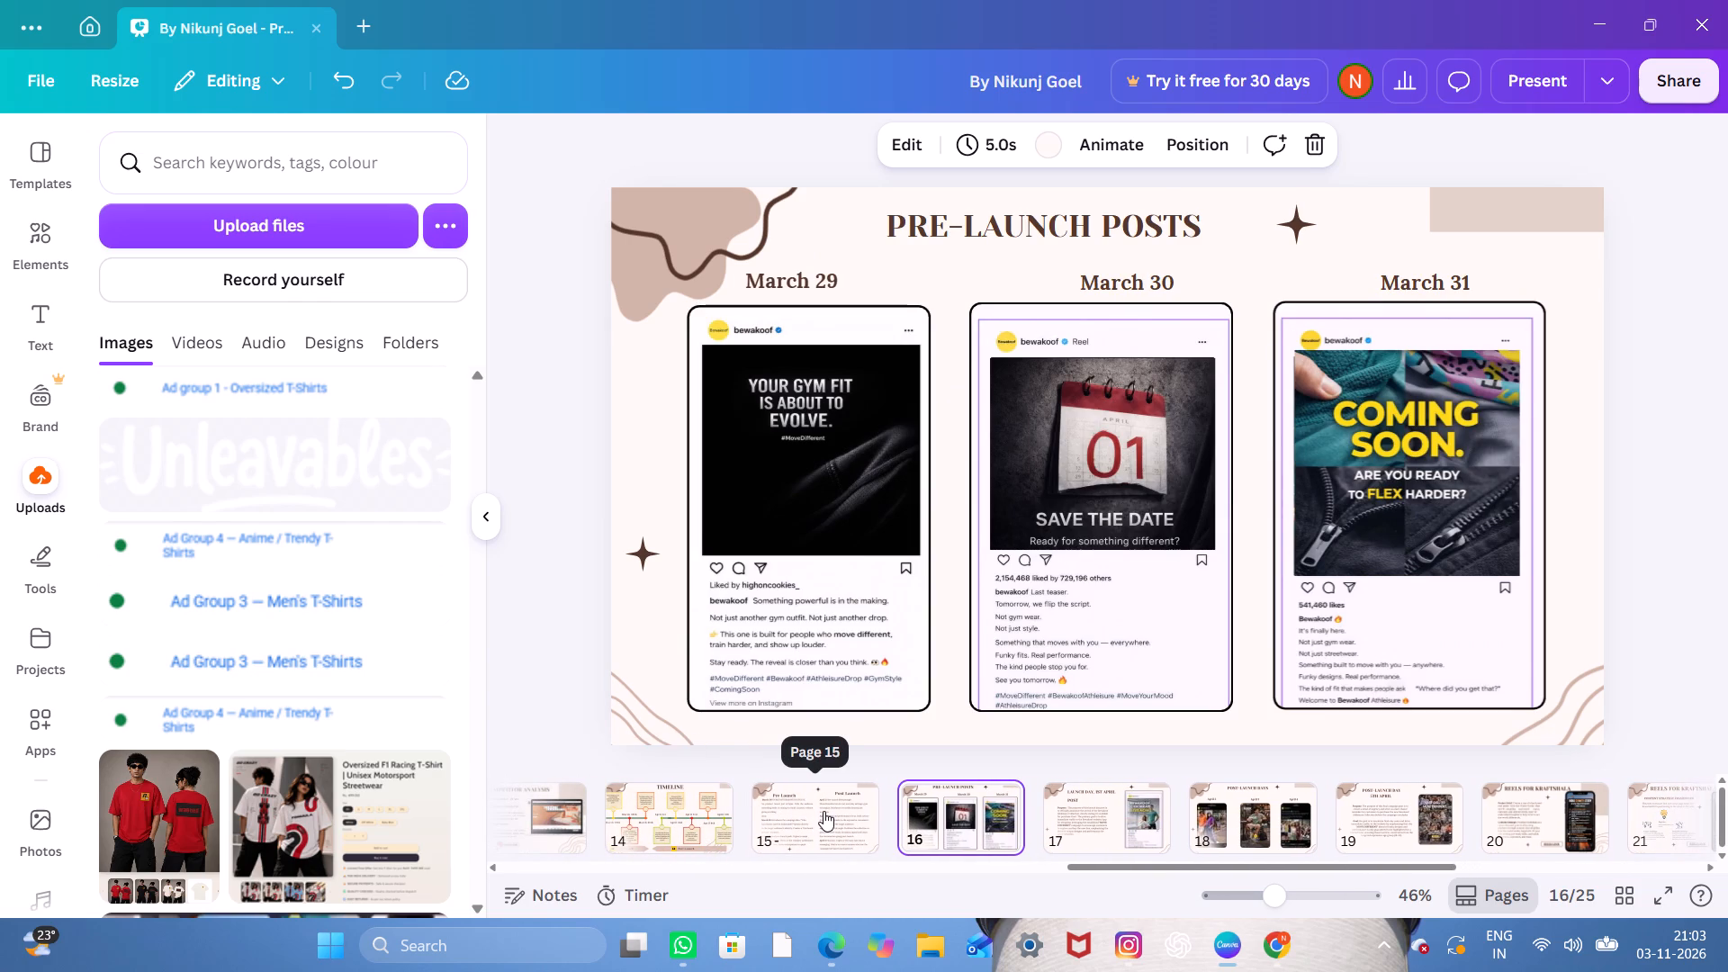
{"action": "left_click", "coordinate": [823, 811]}
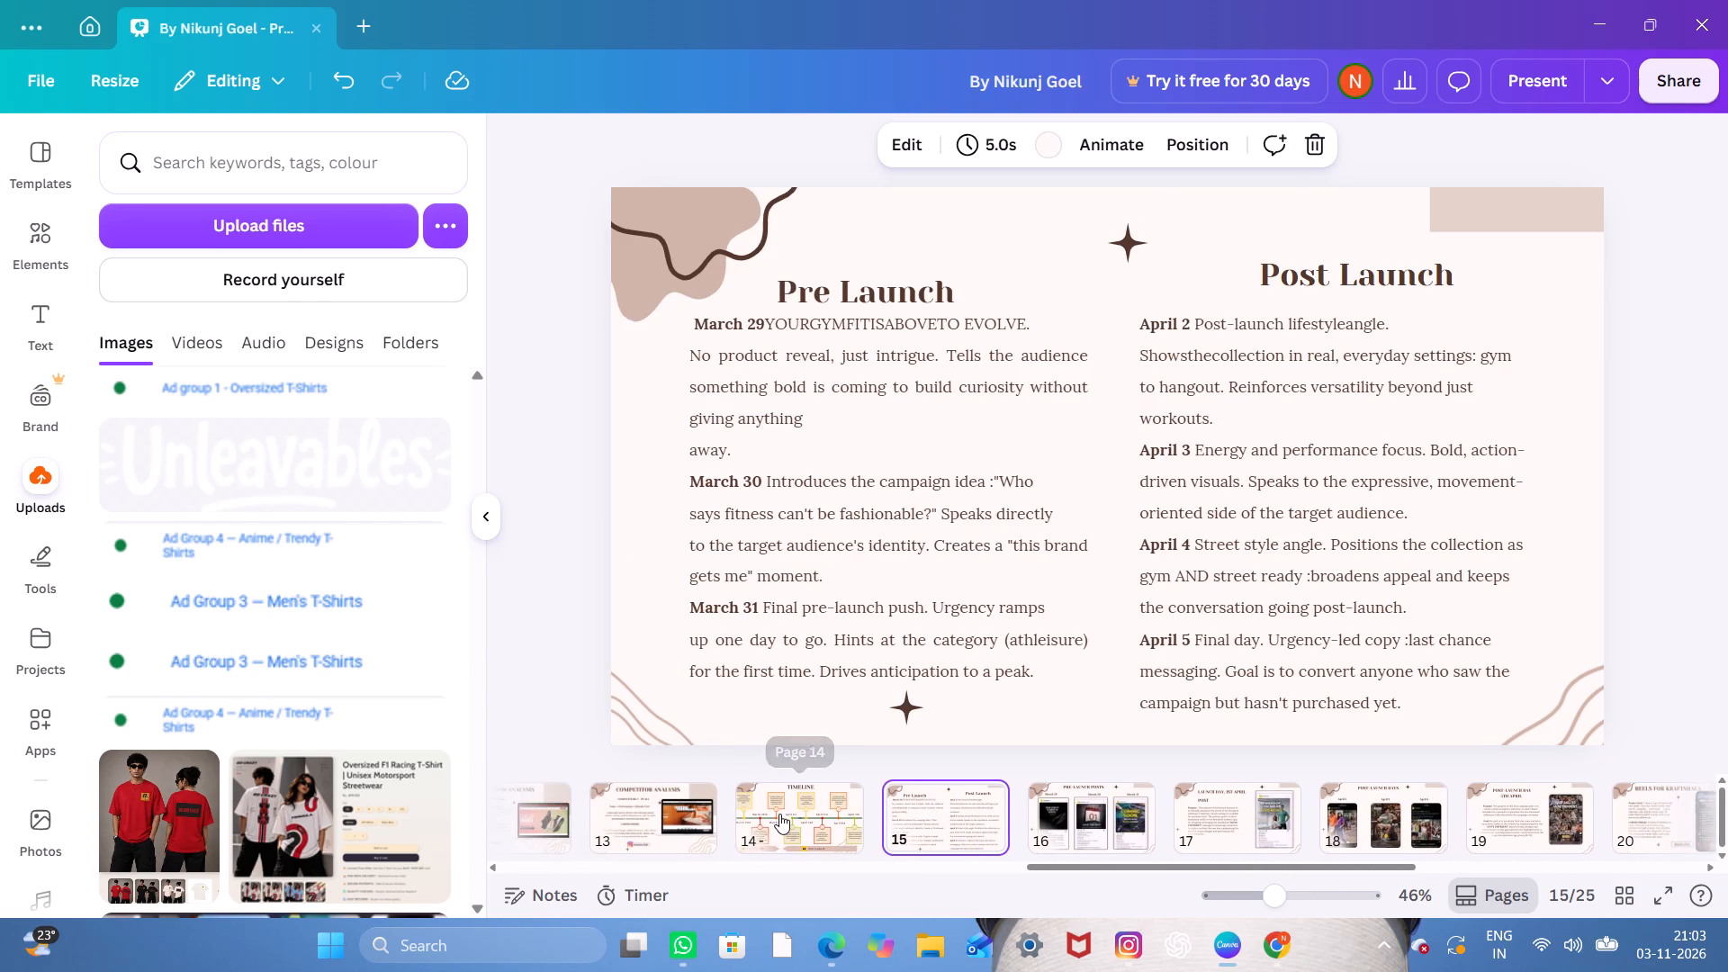
{"action": "left_click", "coordinate": [779, 814]}
{"action": "scroll", "coordinate": [779, 814], "scroll_direction": "right", "scroll_amount": 2}
{"action": "left_click", "coordinate": [773, 814]}
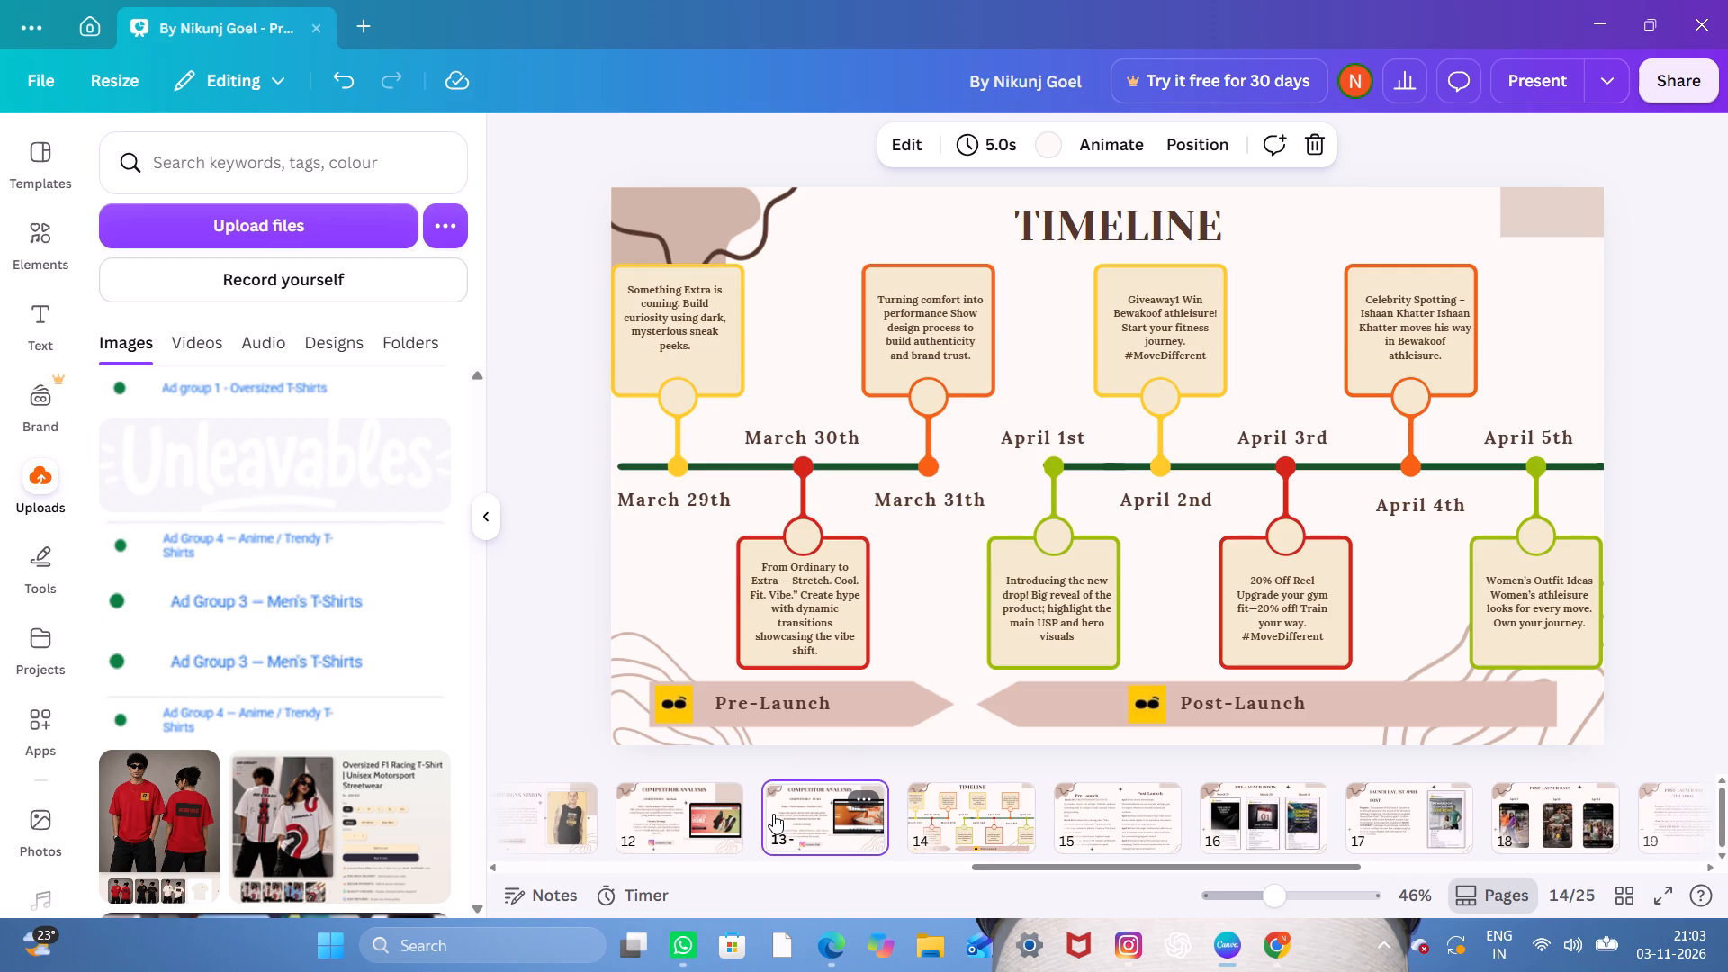
{"action": "scroll", "coordinate": [773, 814], "scroll_direction": "right", "scroll_amount": 2}
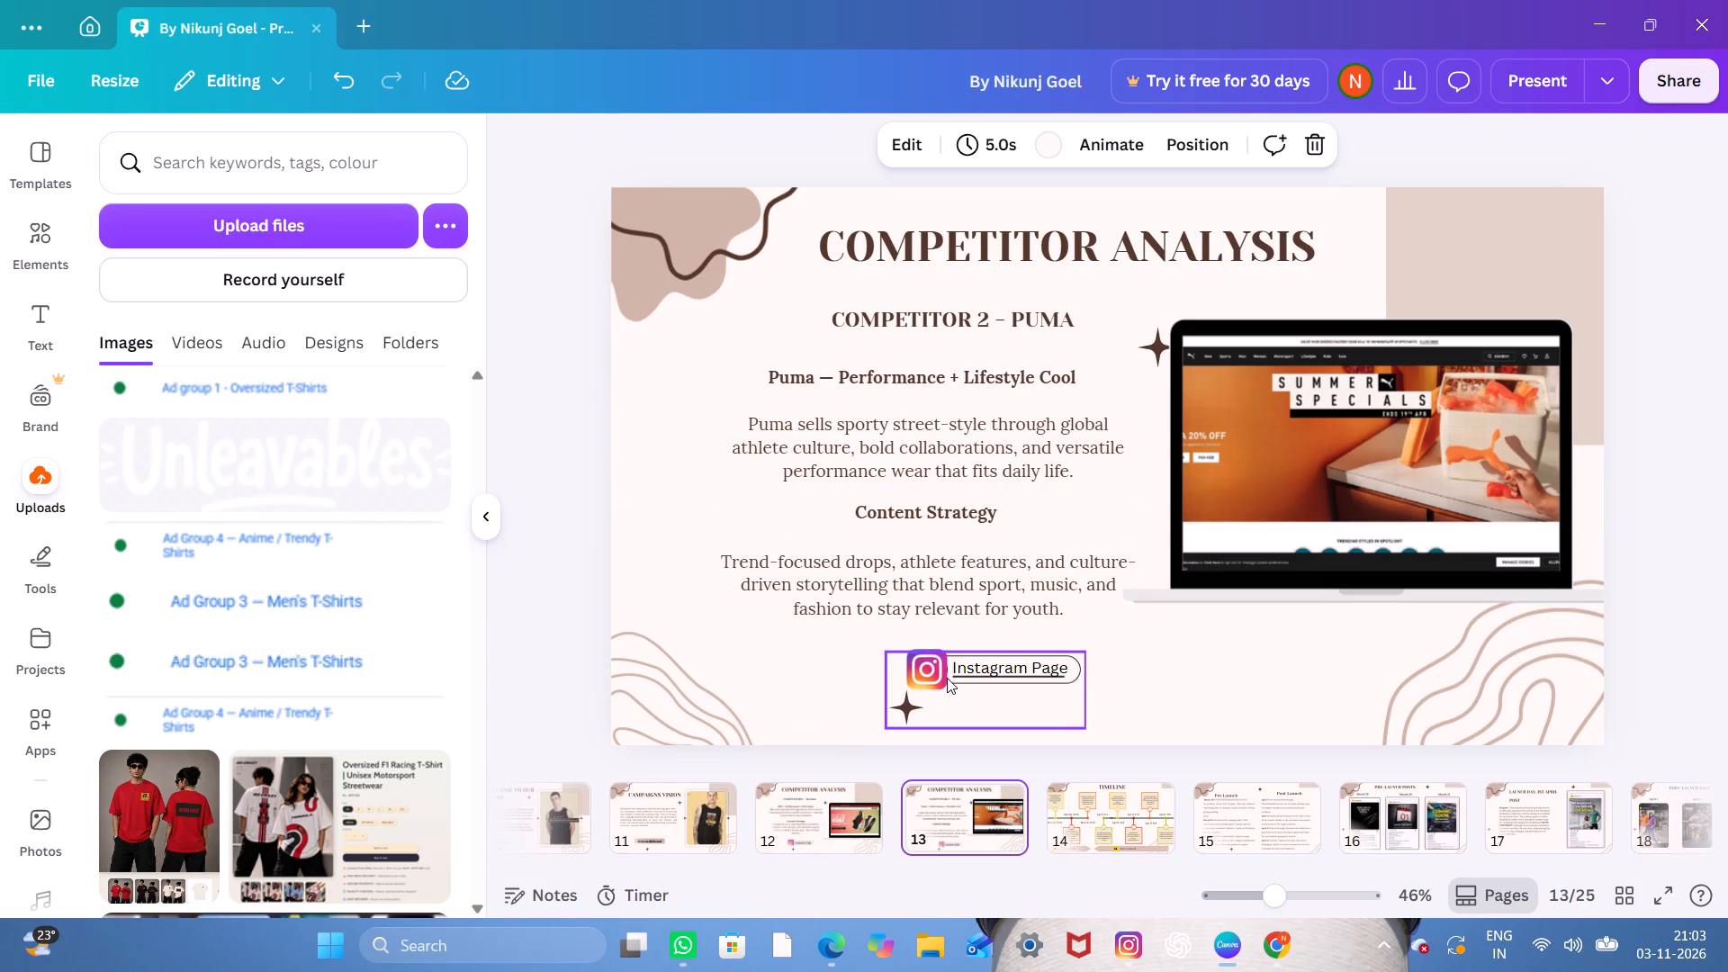
{"action": "left_click", "coordinate": [934, 666]}
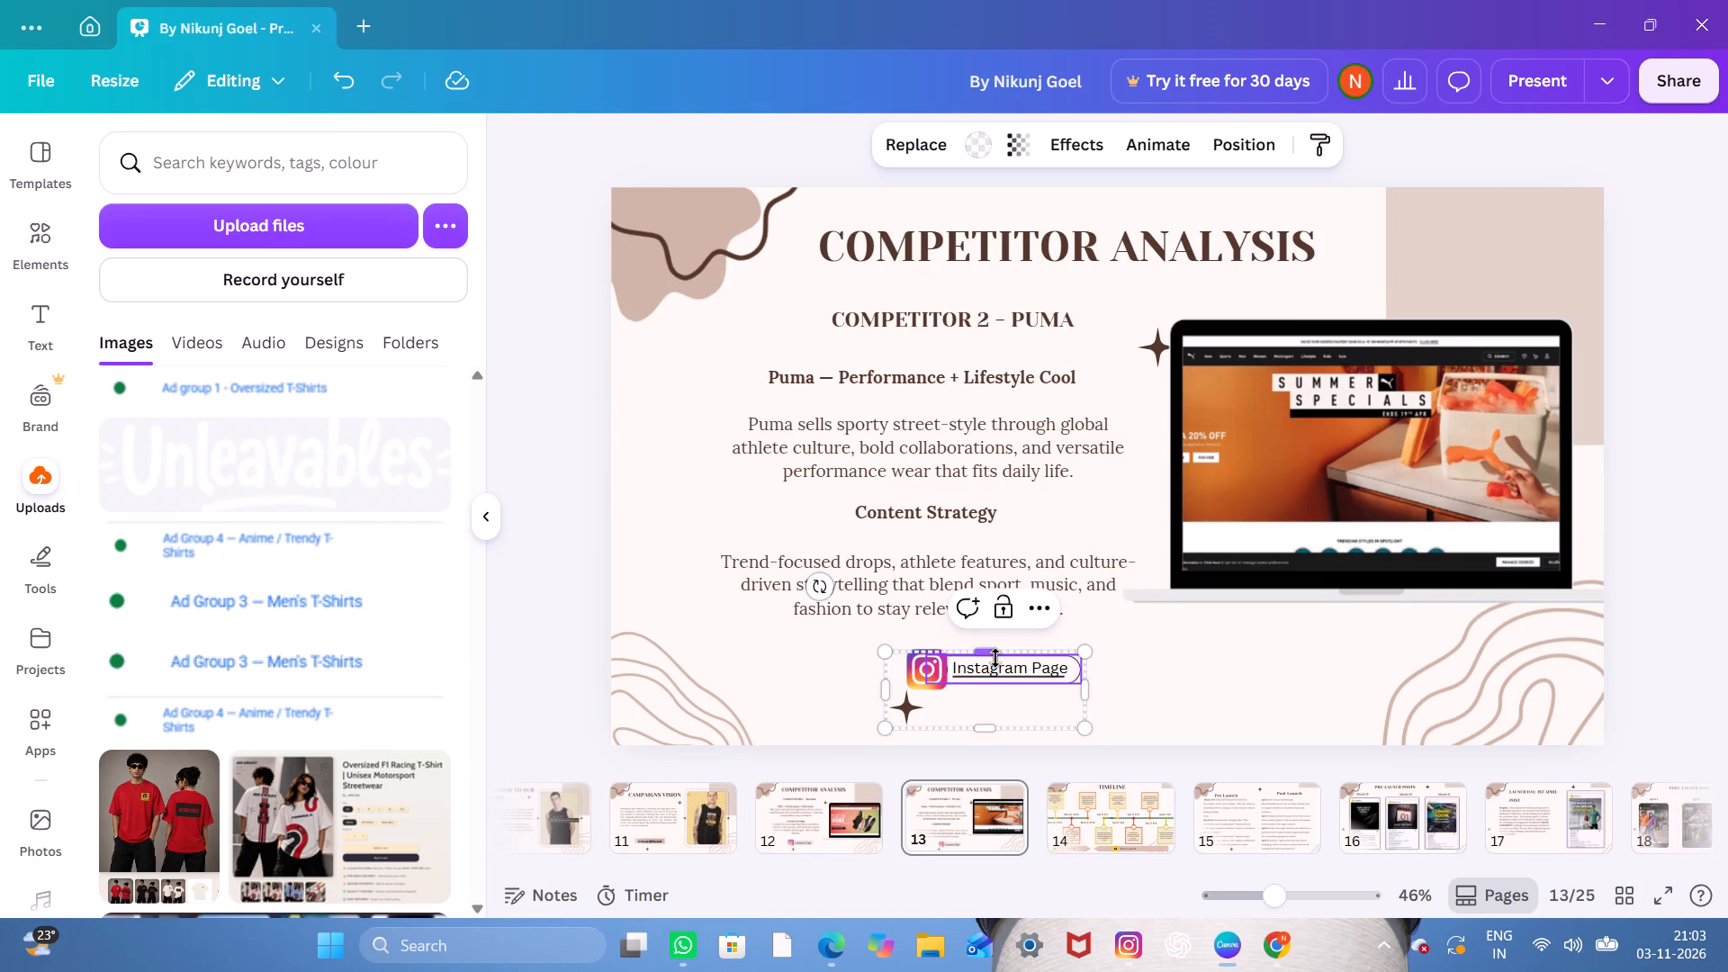
{"action": "left_click", "coordinate": [842, 832]}
{"action": "scroll", "coordinate": [922, 850], "scroll_direction": "right", "scroll_amount": 2}
{"action": "left_click", "coordinate": [841, 829]}
{"action": "scroll", "coordinate": [841, 829], "scroll_direction": "right", "scroll_amount": 2}
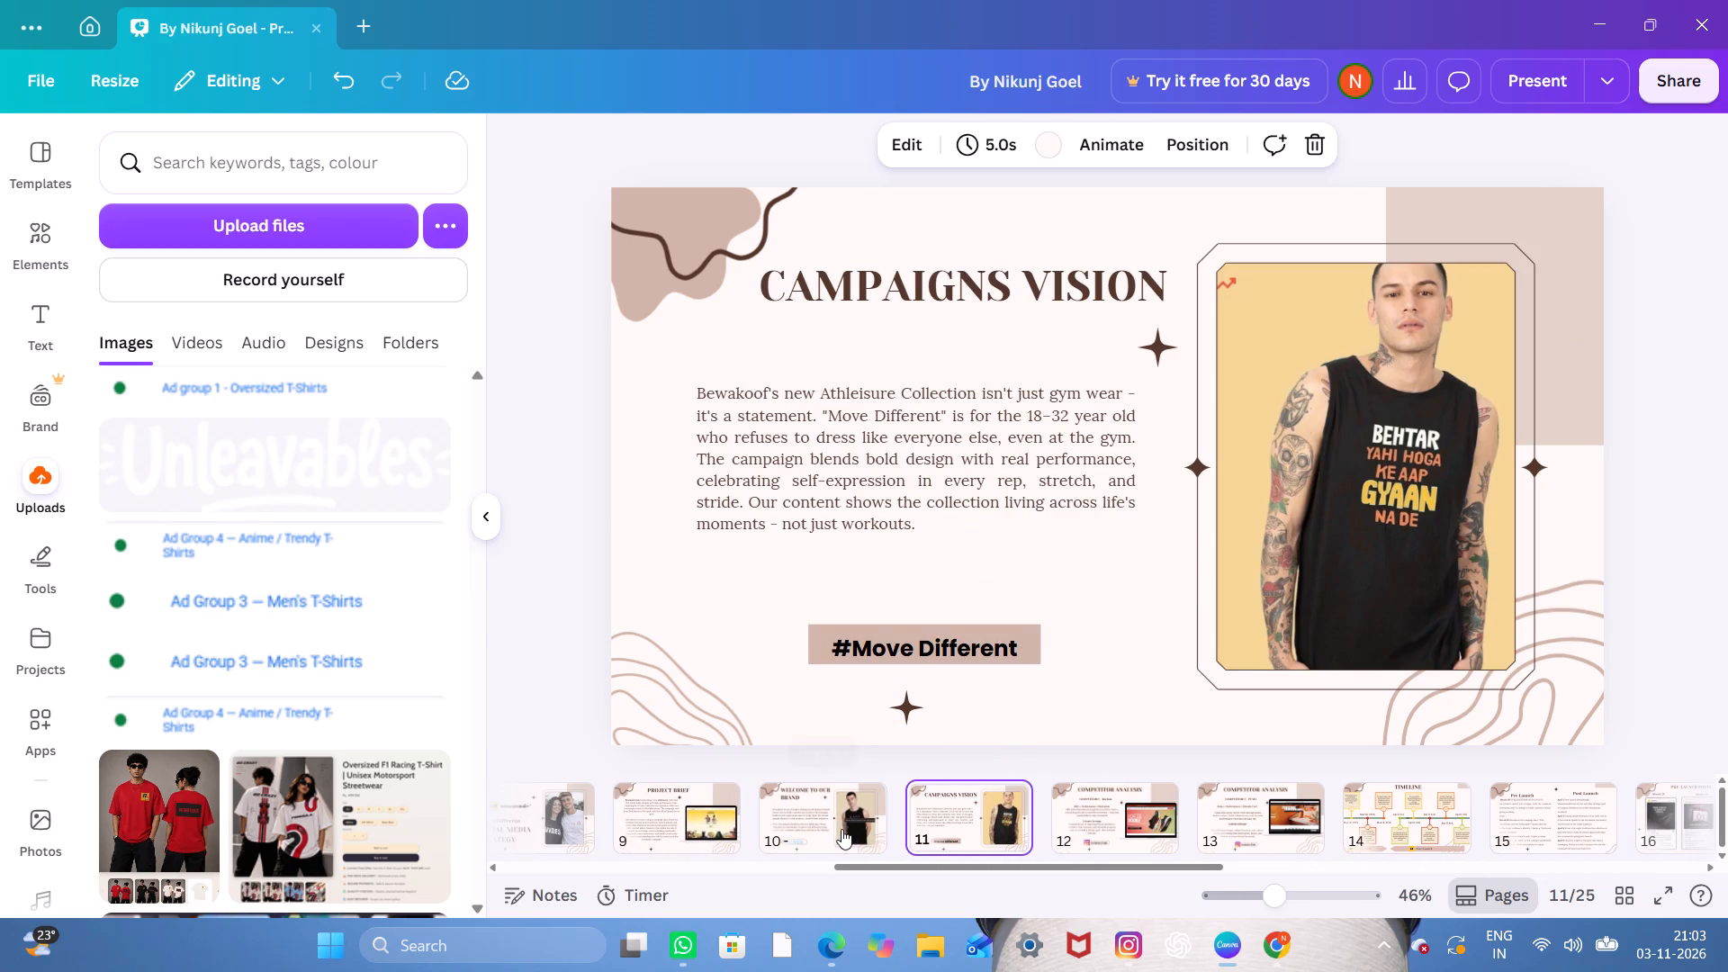
{"action": "left_click", "coordinate": [831, 810]}
{"action": "scroll", "coordinate": [831, 810], "scroll_direction": "right", "scroll_amount": 1}
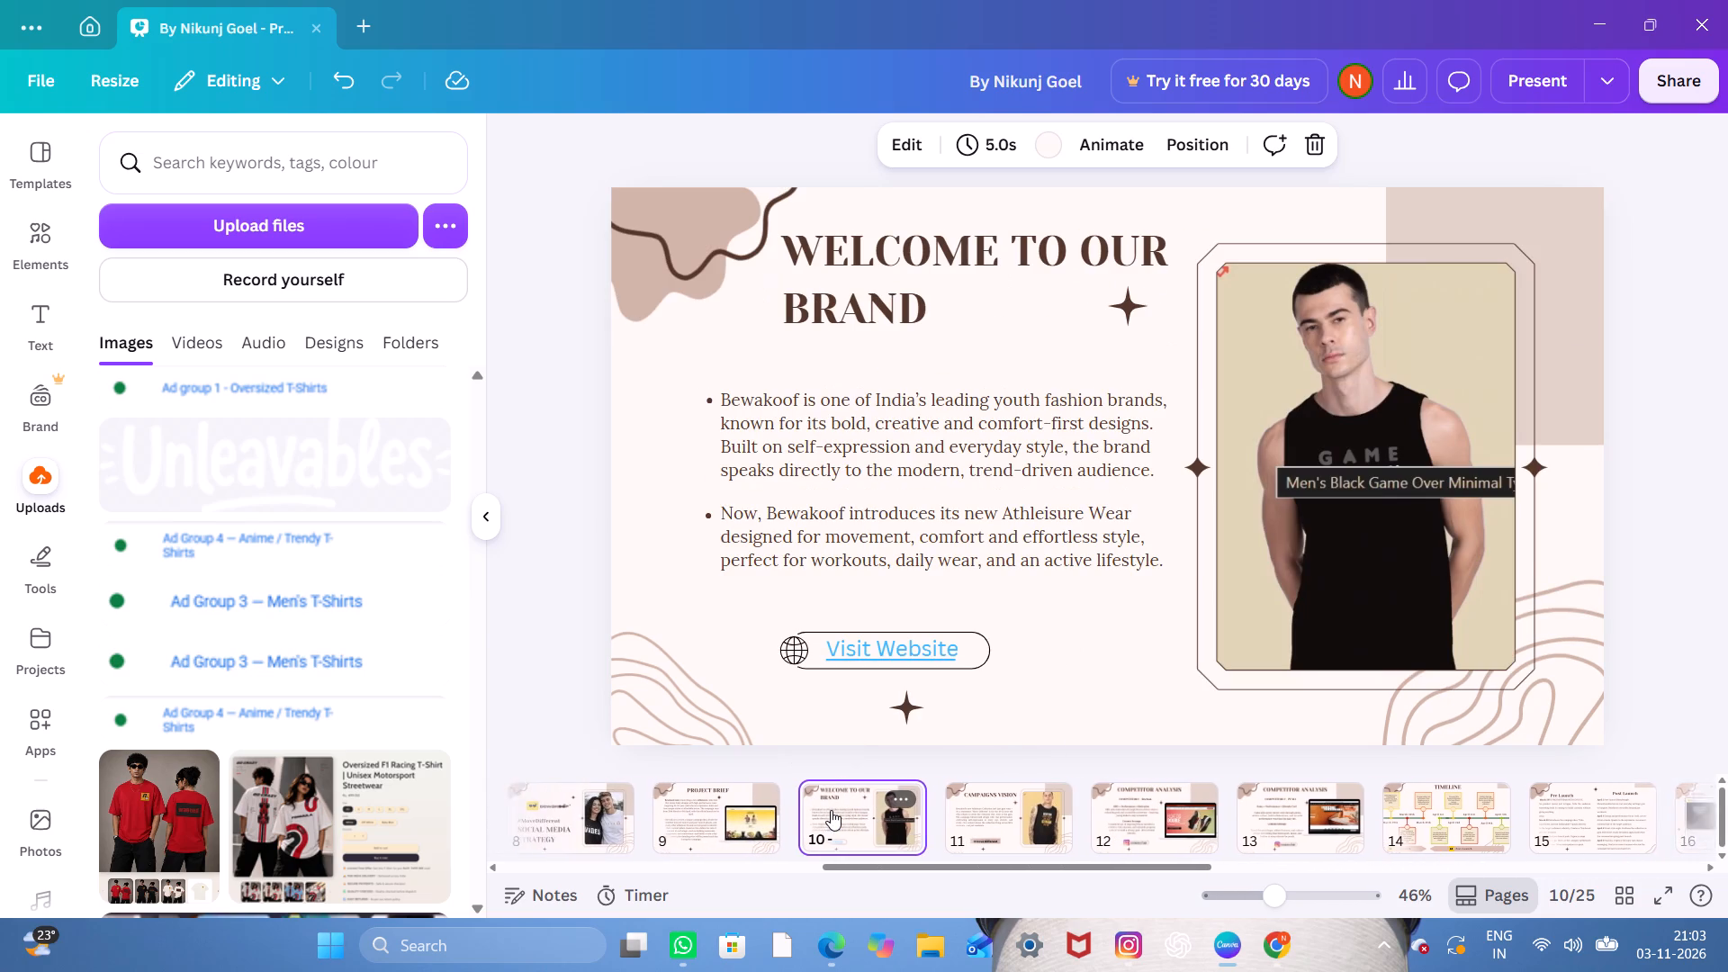
{"action": "scroll", "coordinate": [831, 810], "scroll_direction": "right", "scroll_amount": 1}
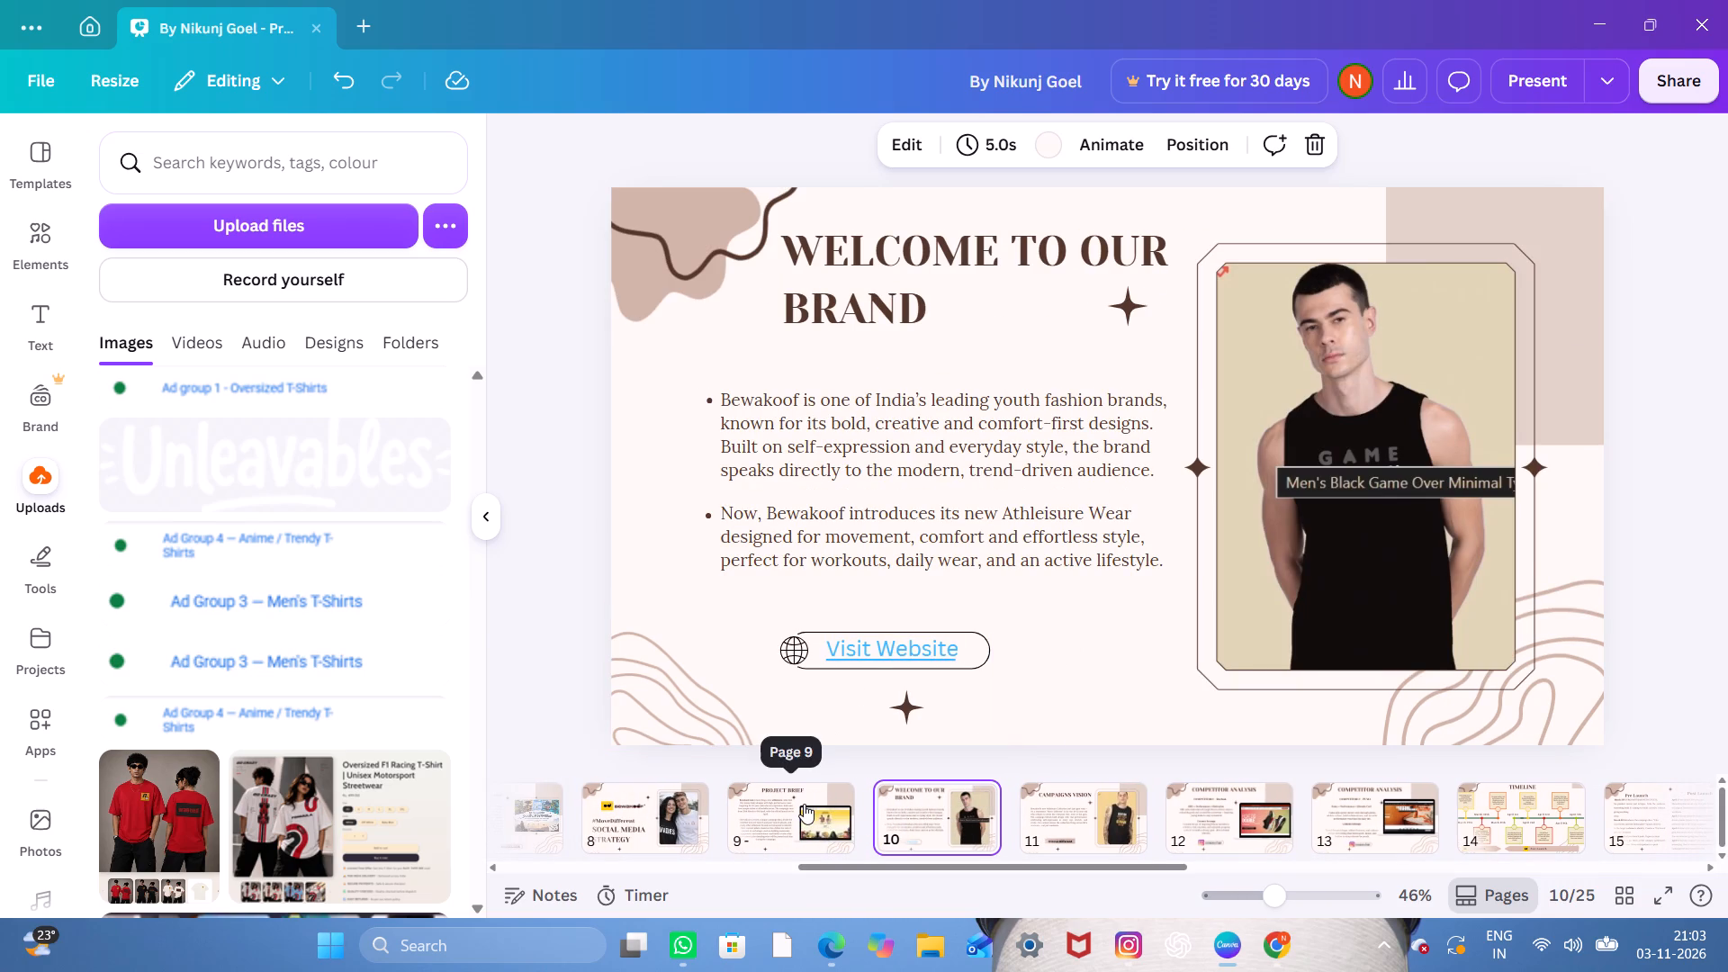
{"action": "left_click", "coordinate": [804, 804]}
{"action": "scroll", "coordinate": [804, 804], "scroll_direction": "right", "scroll_amount": 9}
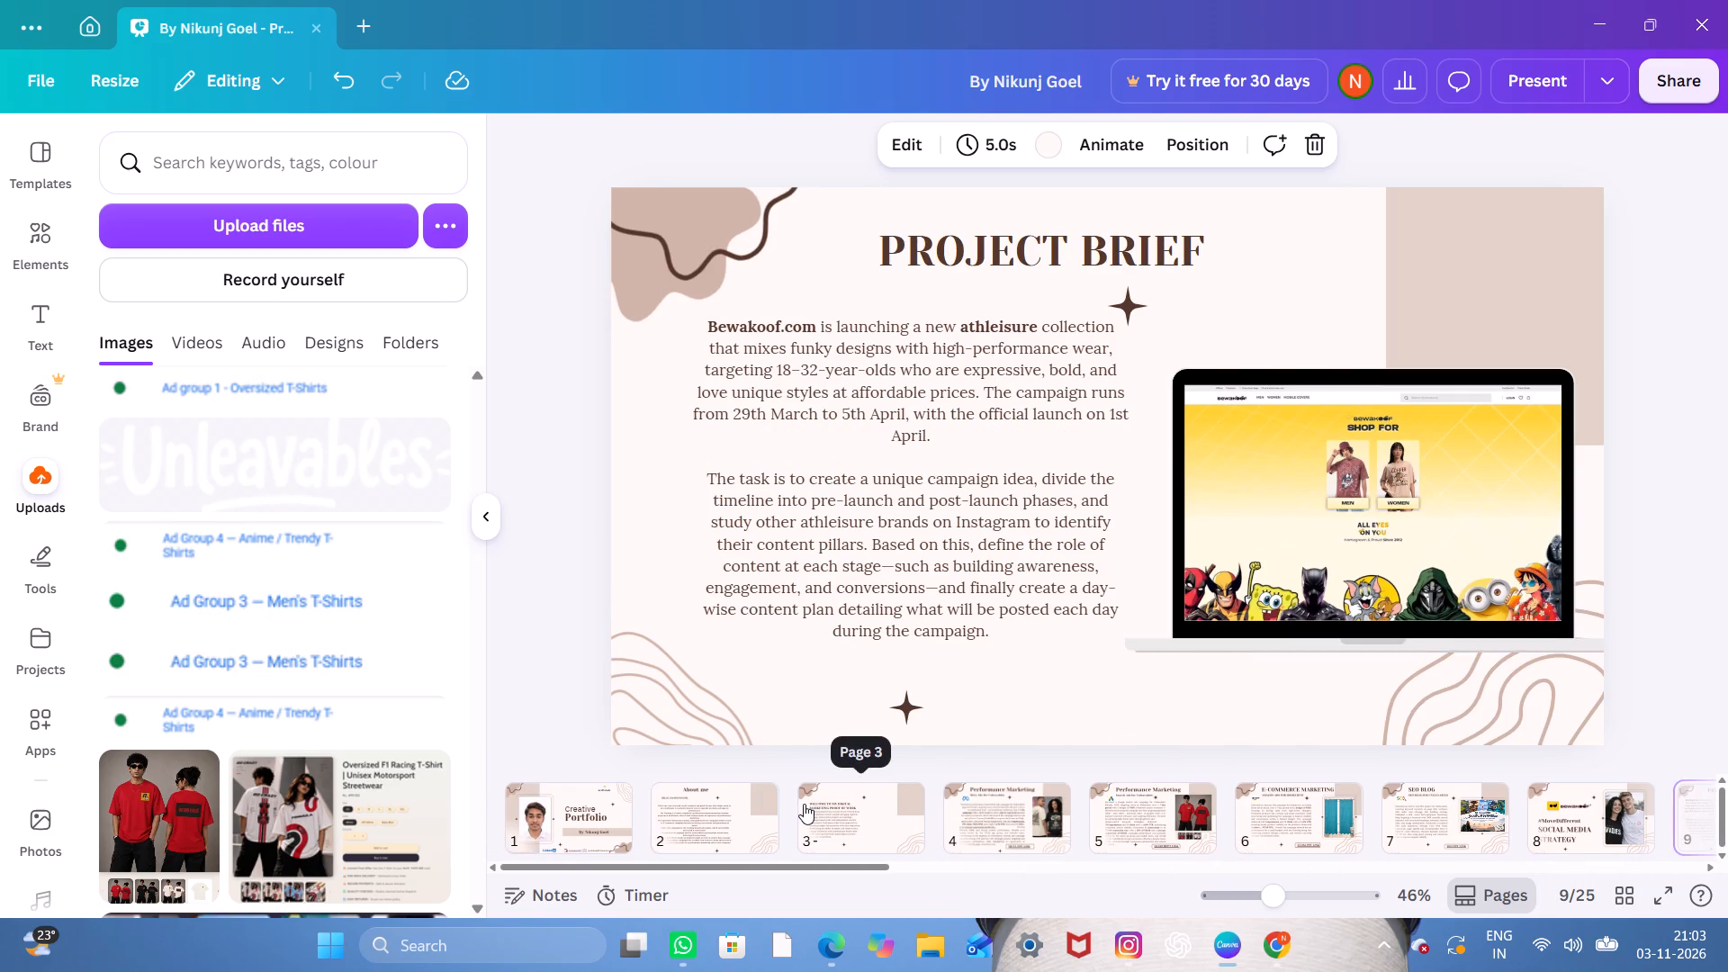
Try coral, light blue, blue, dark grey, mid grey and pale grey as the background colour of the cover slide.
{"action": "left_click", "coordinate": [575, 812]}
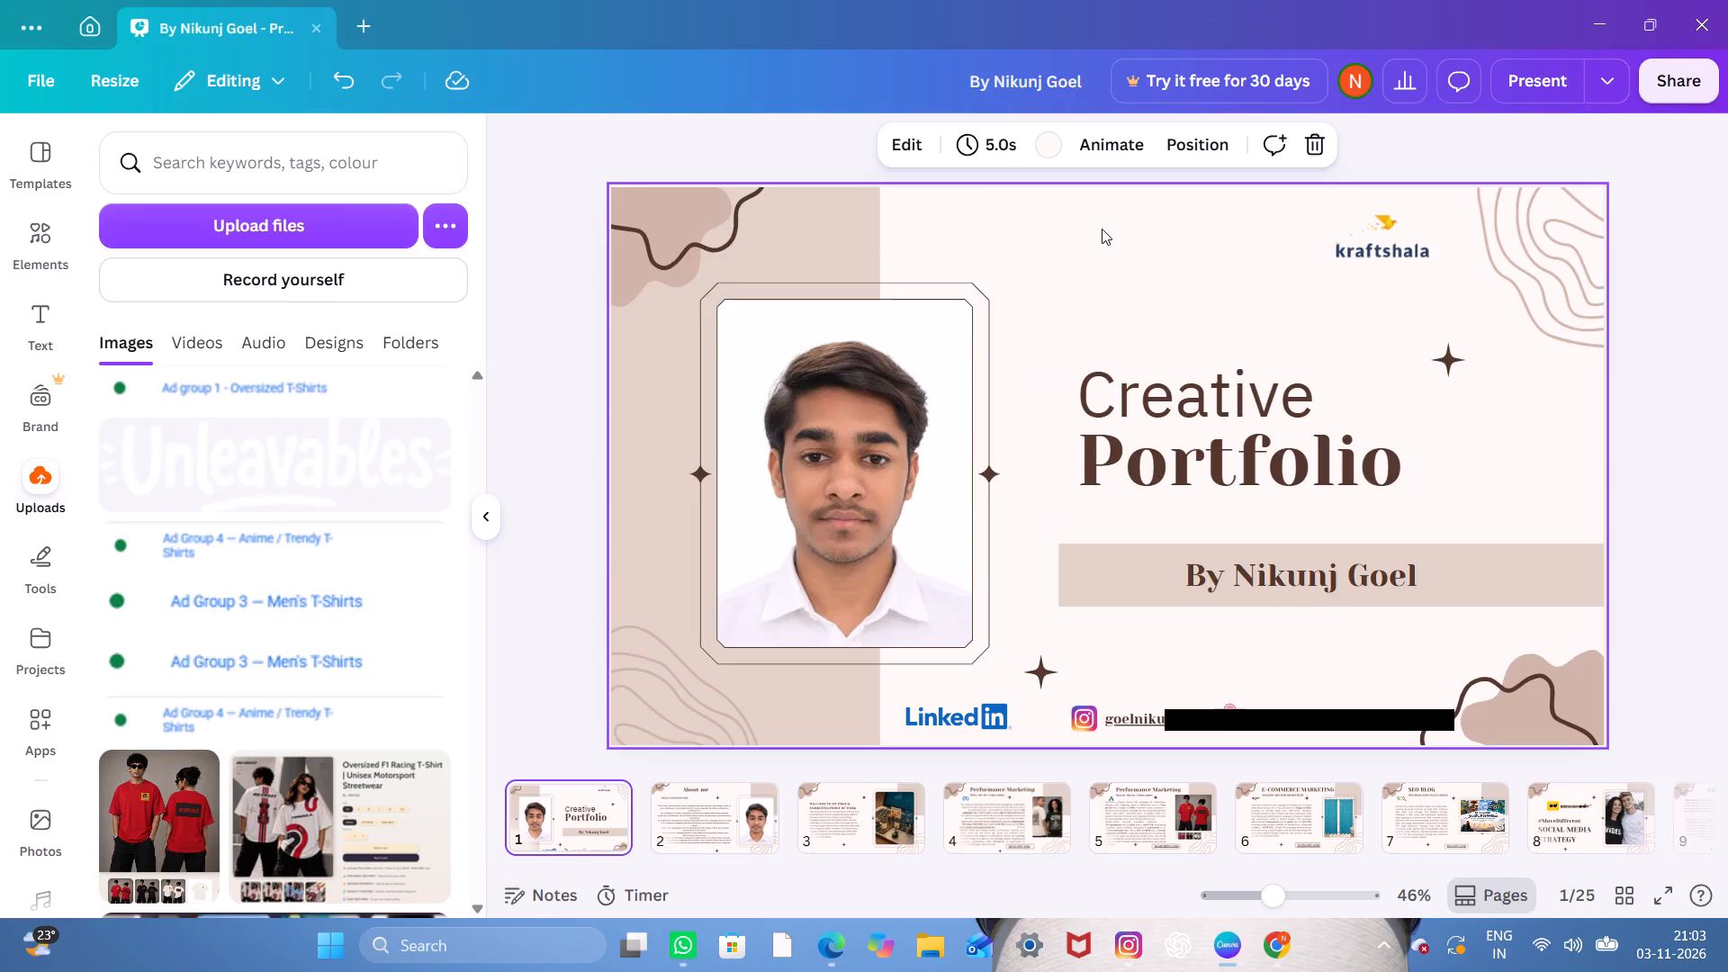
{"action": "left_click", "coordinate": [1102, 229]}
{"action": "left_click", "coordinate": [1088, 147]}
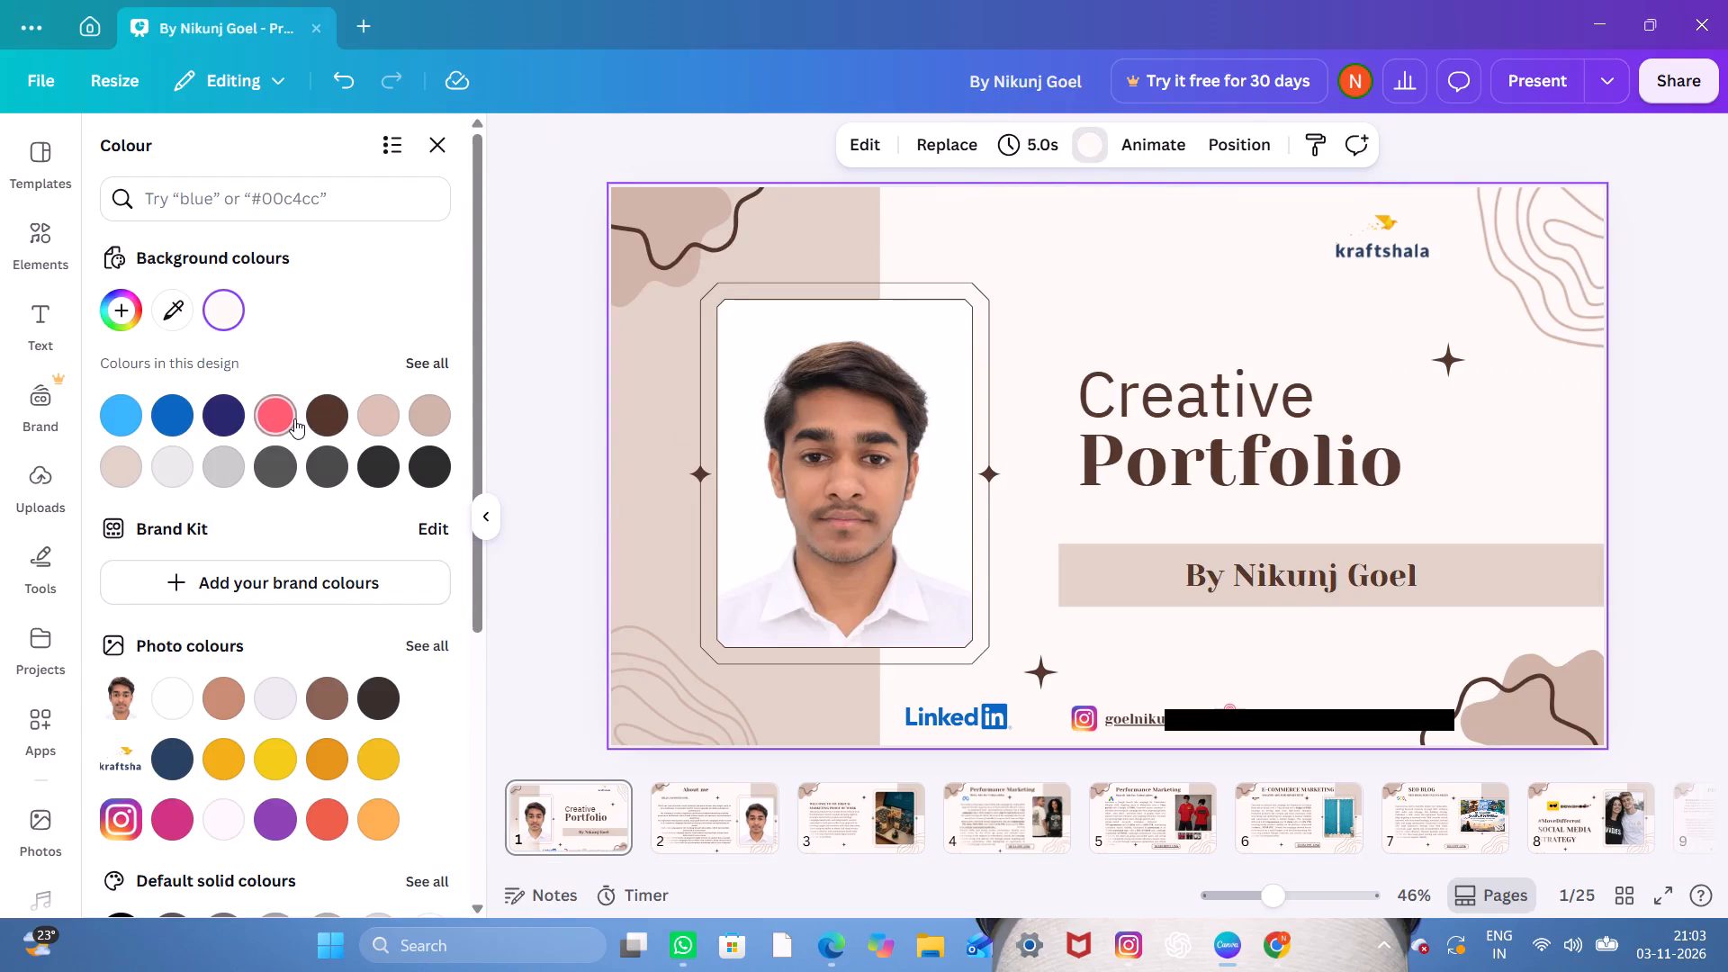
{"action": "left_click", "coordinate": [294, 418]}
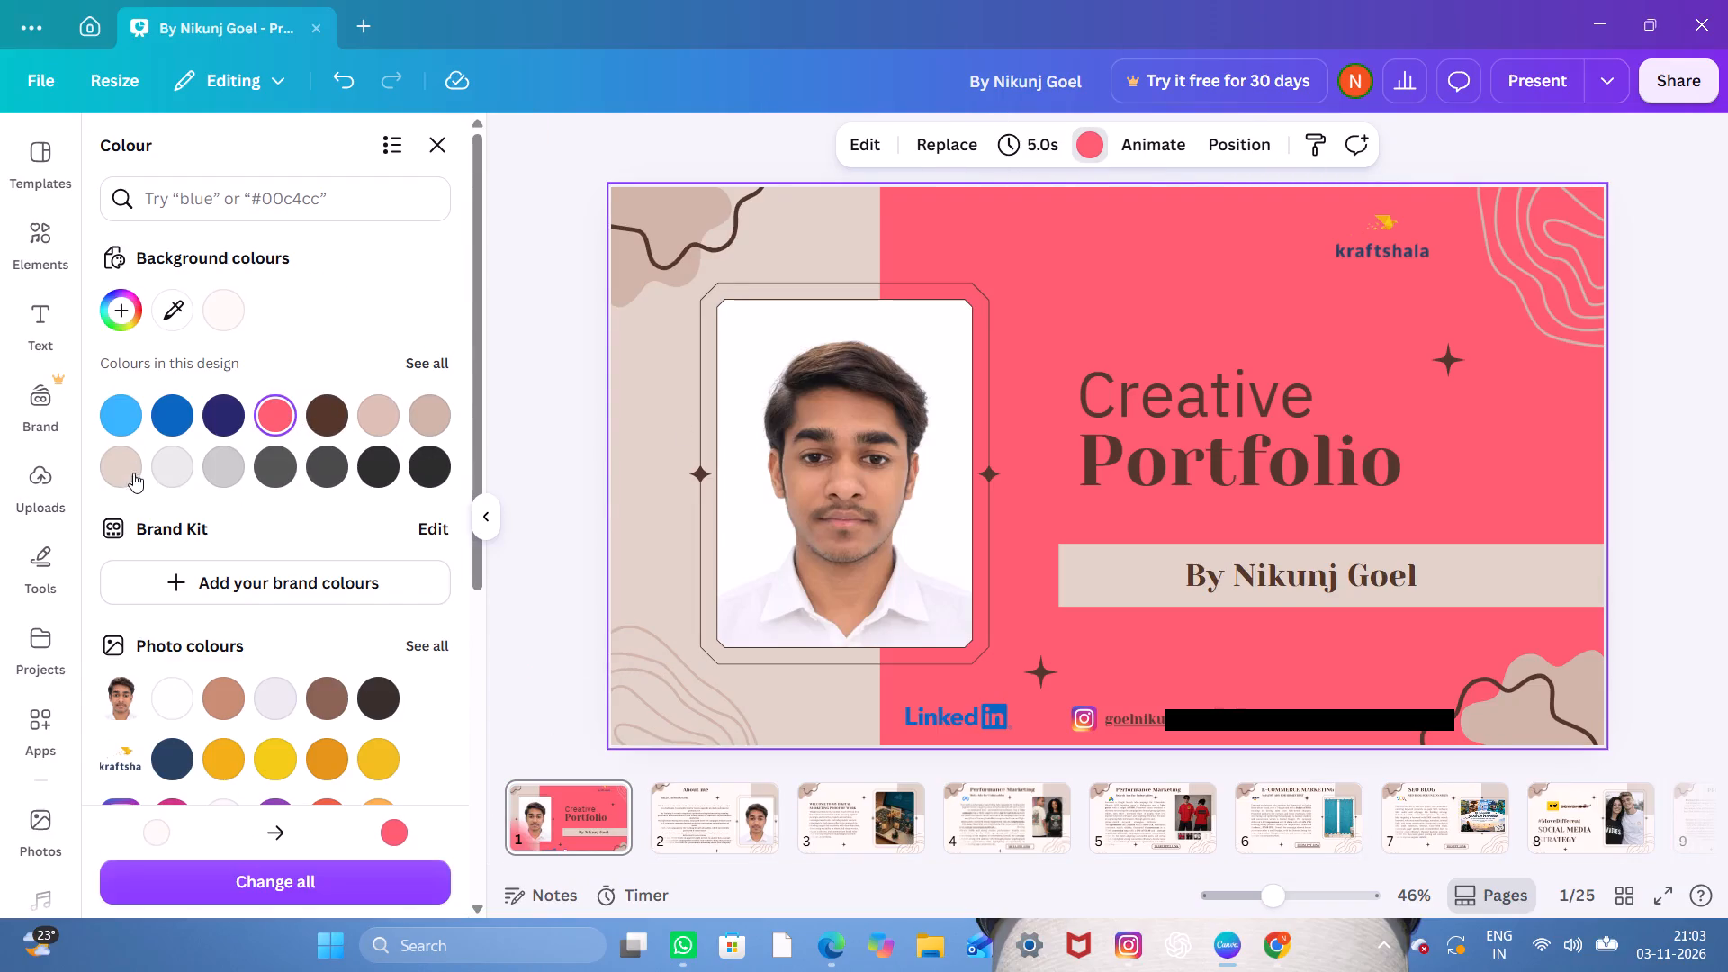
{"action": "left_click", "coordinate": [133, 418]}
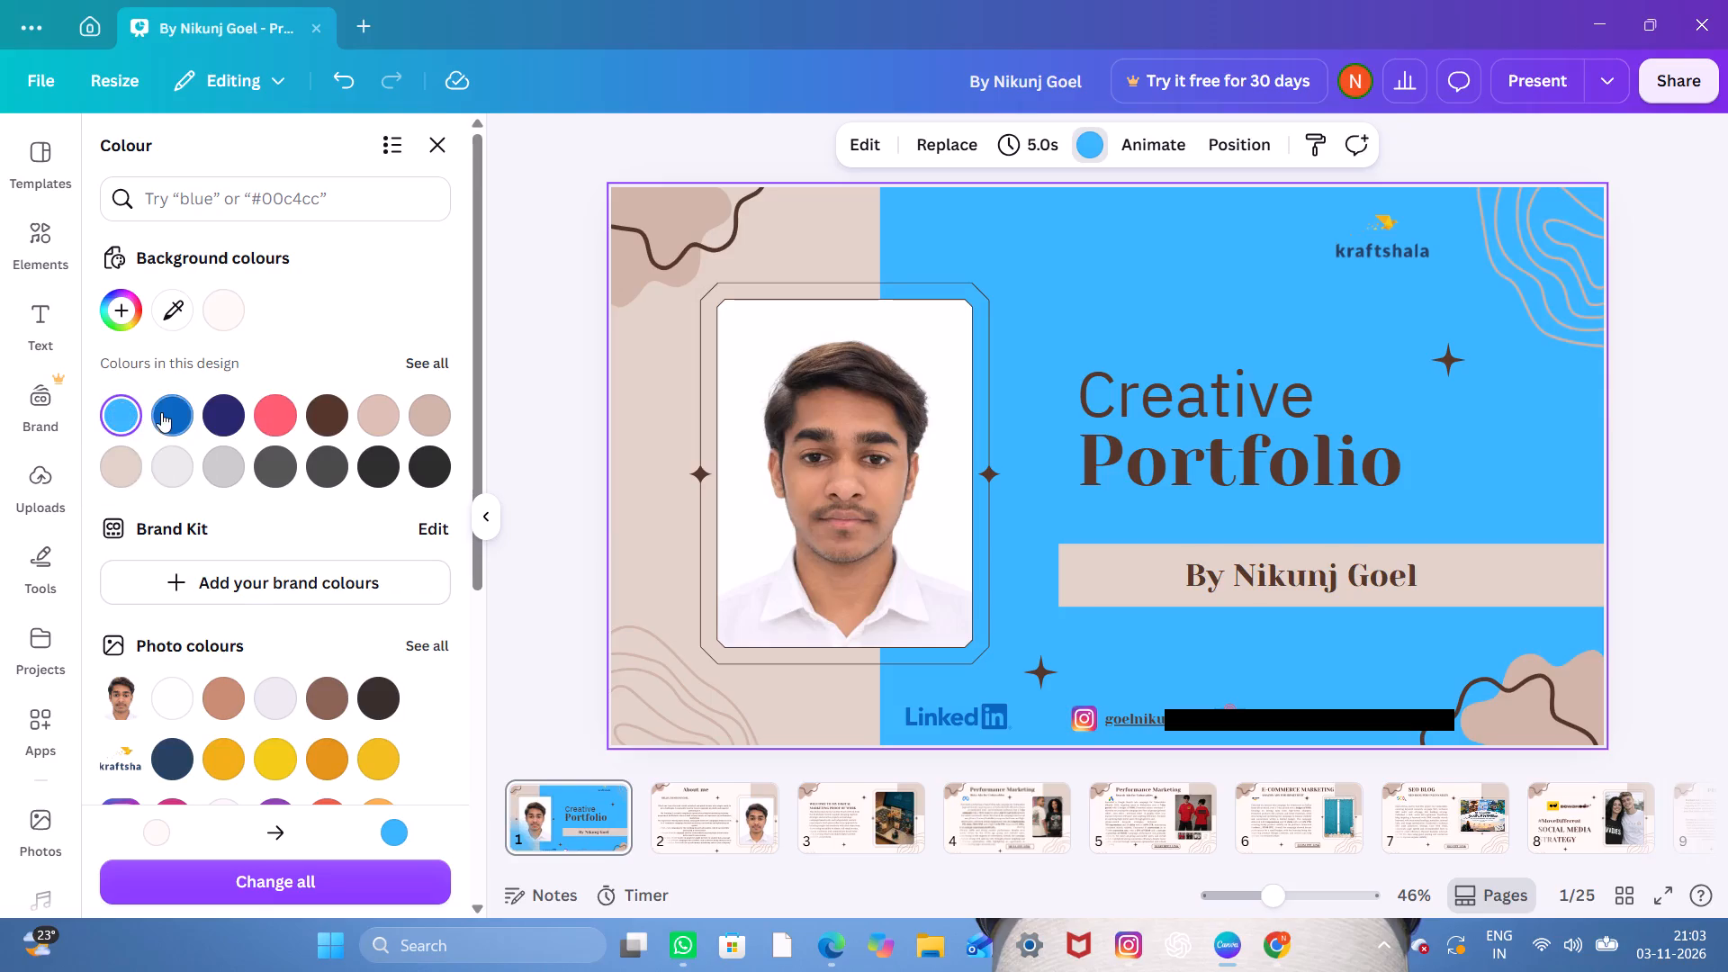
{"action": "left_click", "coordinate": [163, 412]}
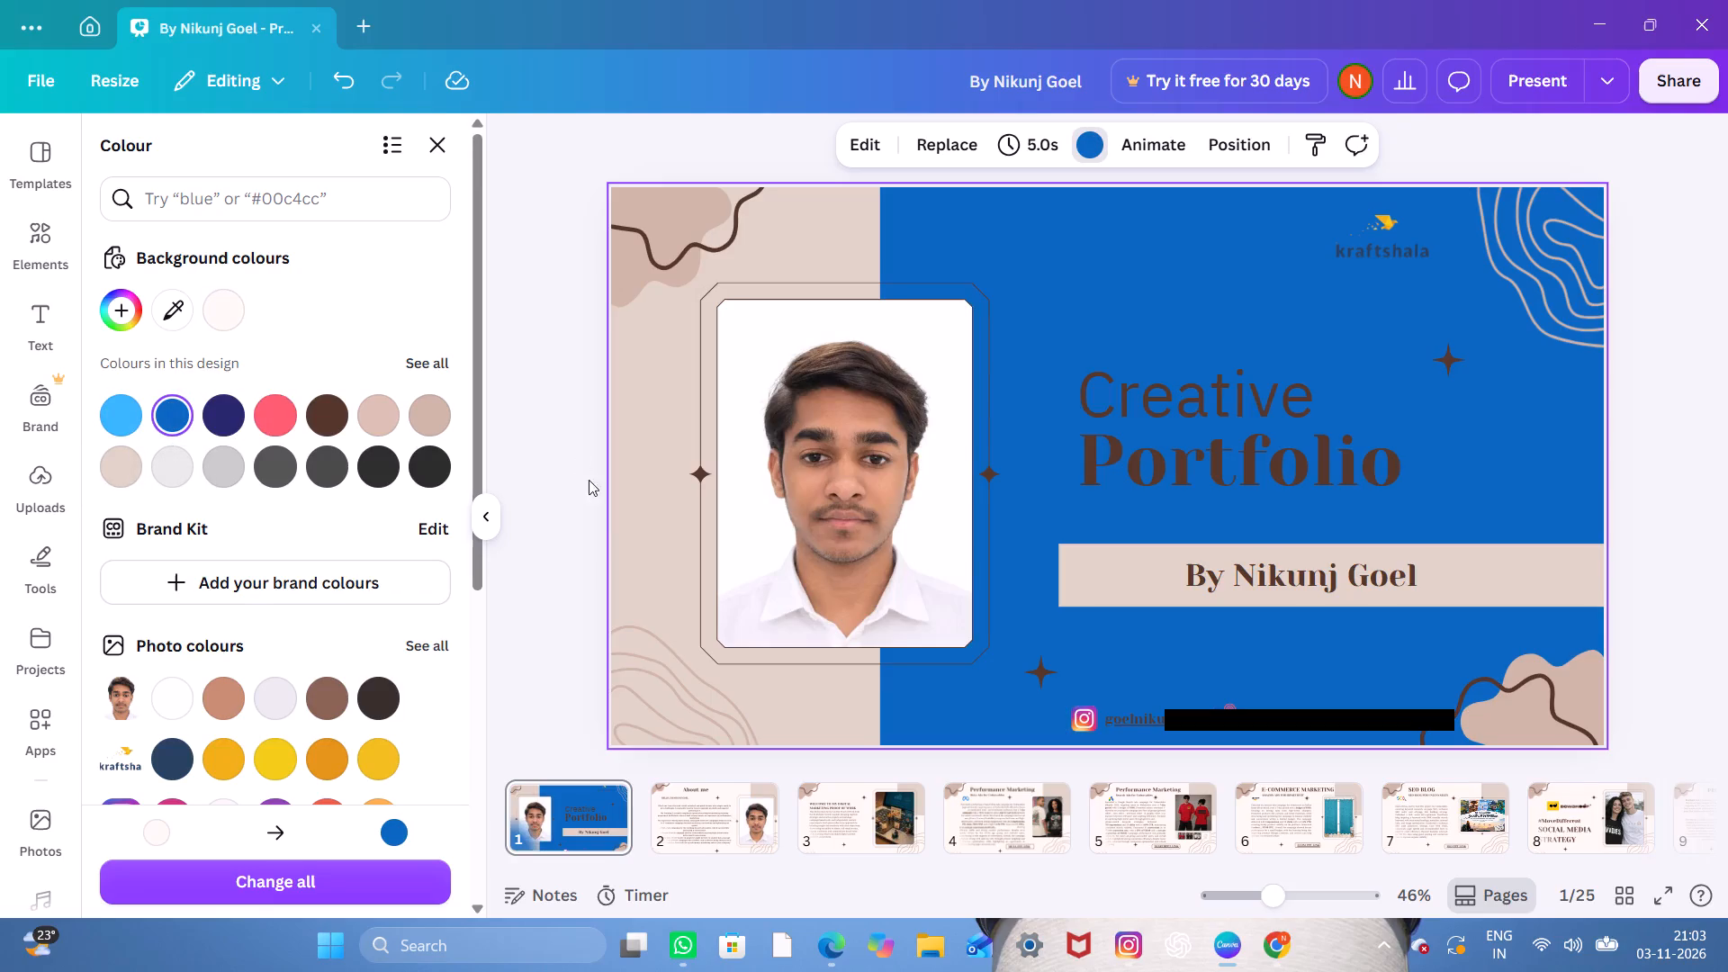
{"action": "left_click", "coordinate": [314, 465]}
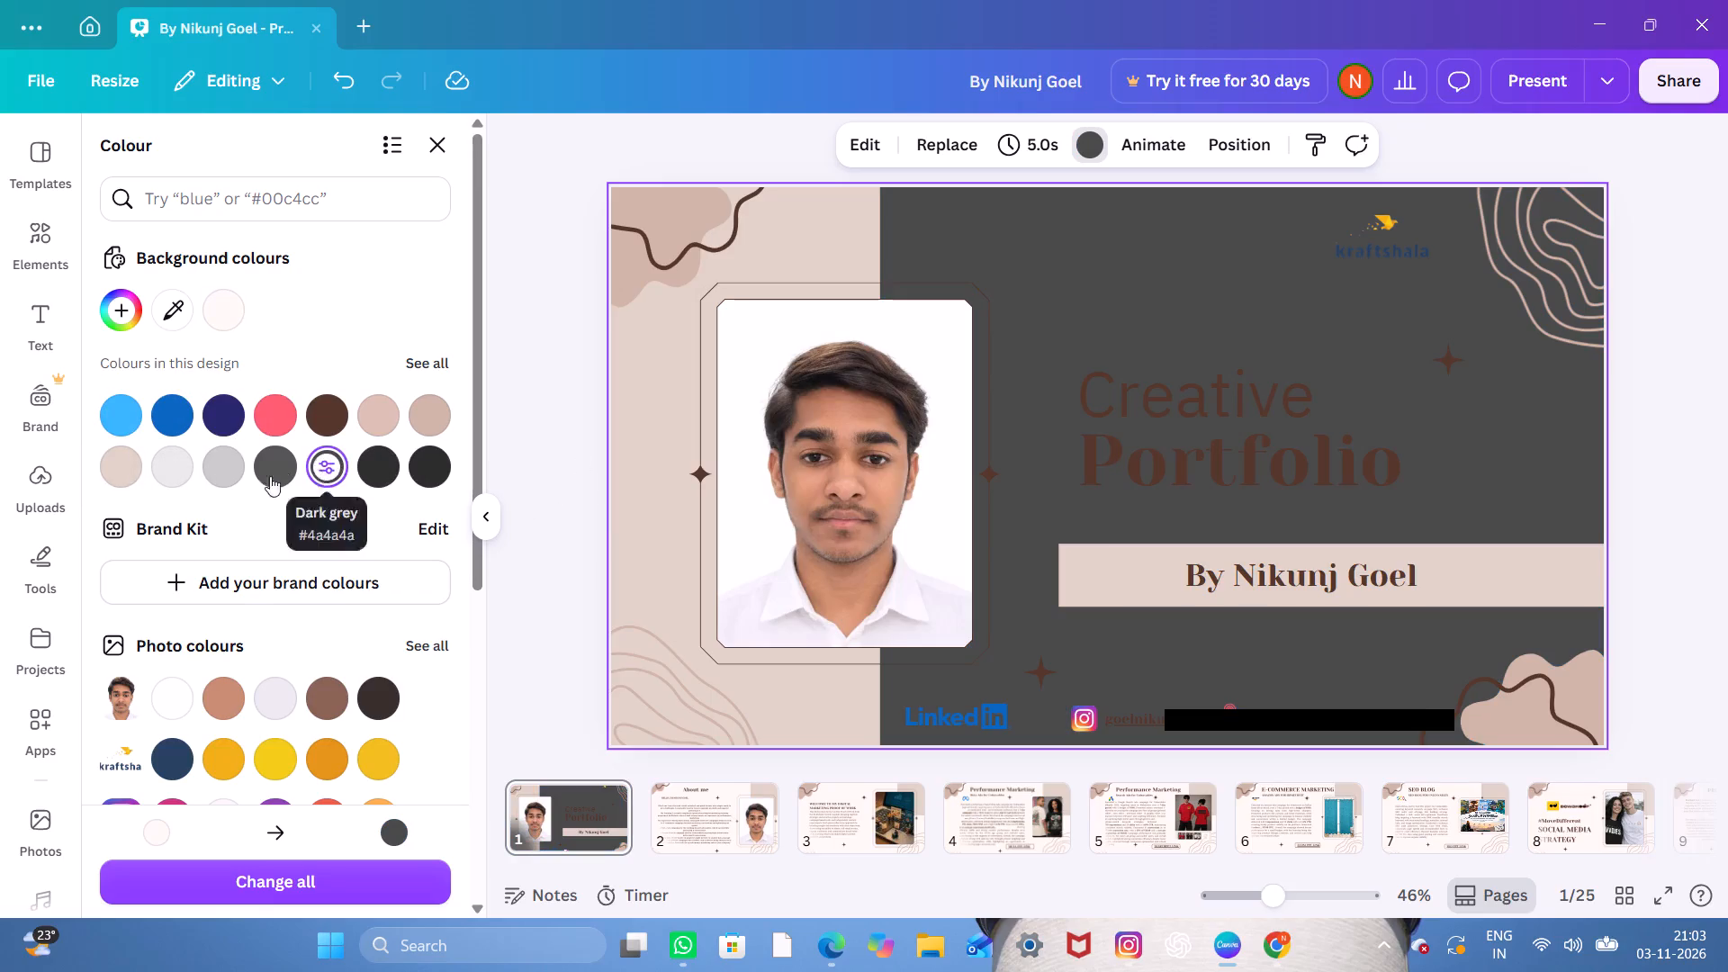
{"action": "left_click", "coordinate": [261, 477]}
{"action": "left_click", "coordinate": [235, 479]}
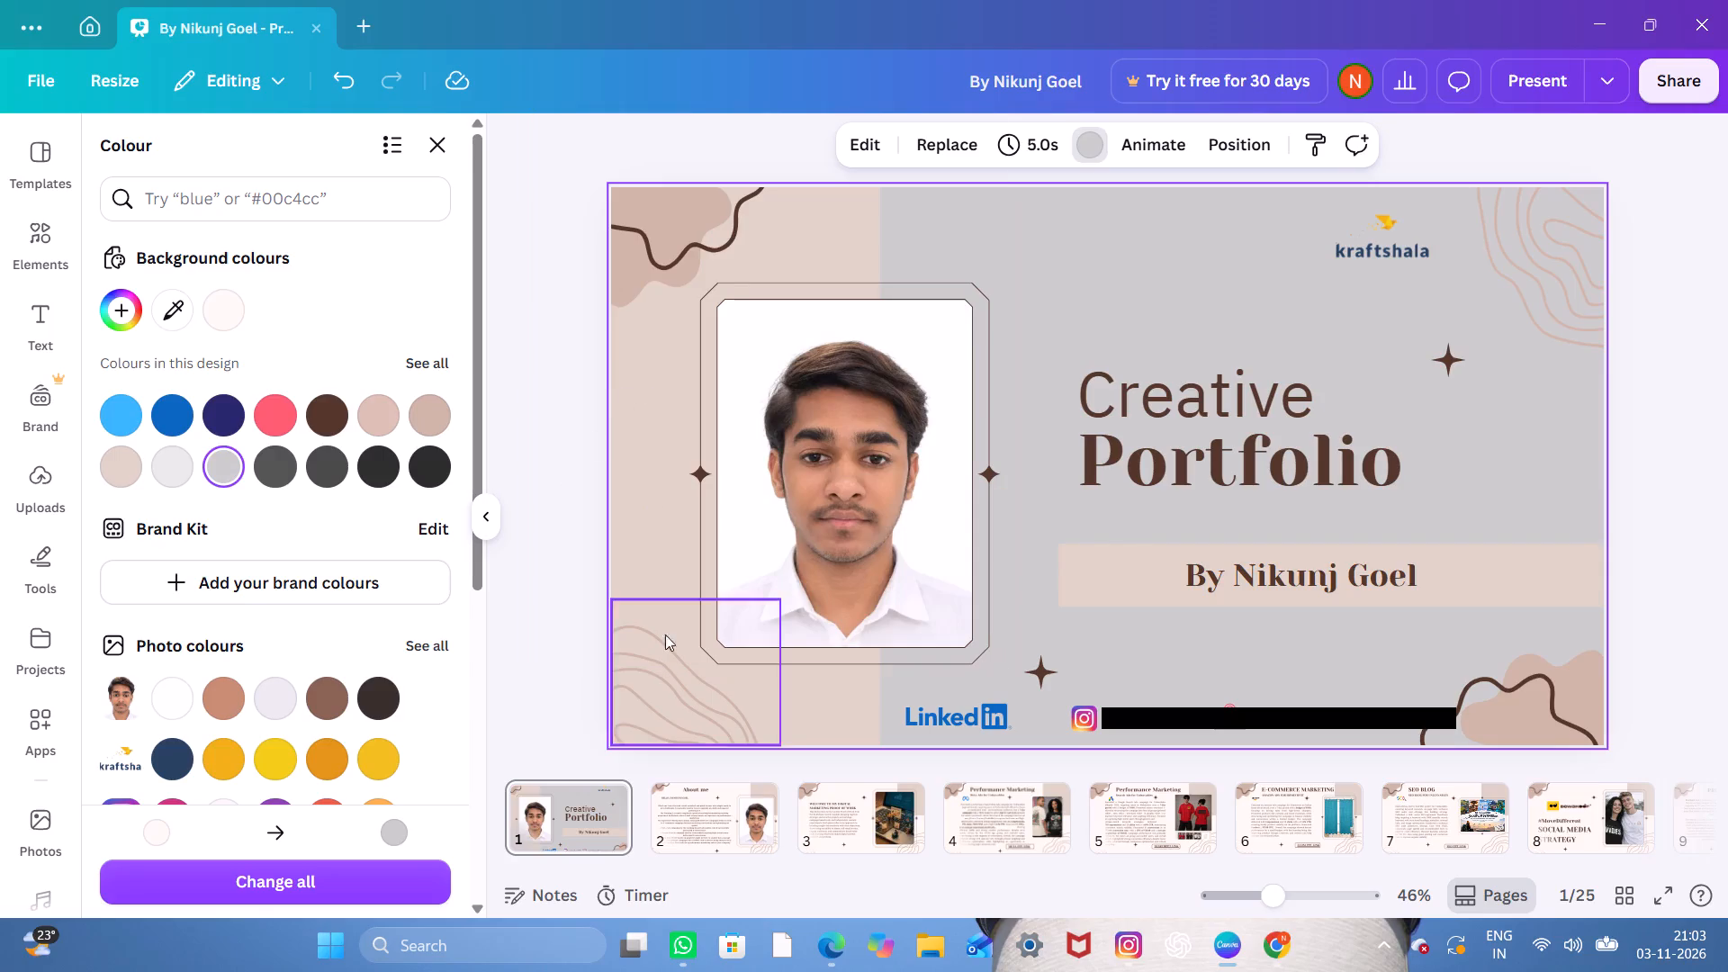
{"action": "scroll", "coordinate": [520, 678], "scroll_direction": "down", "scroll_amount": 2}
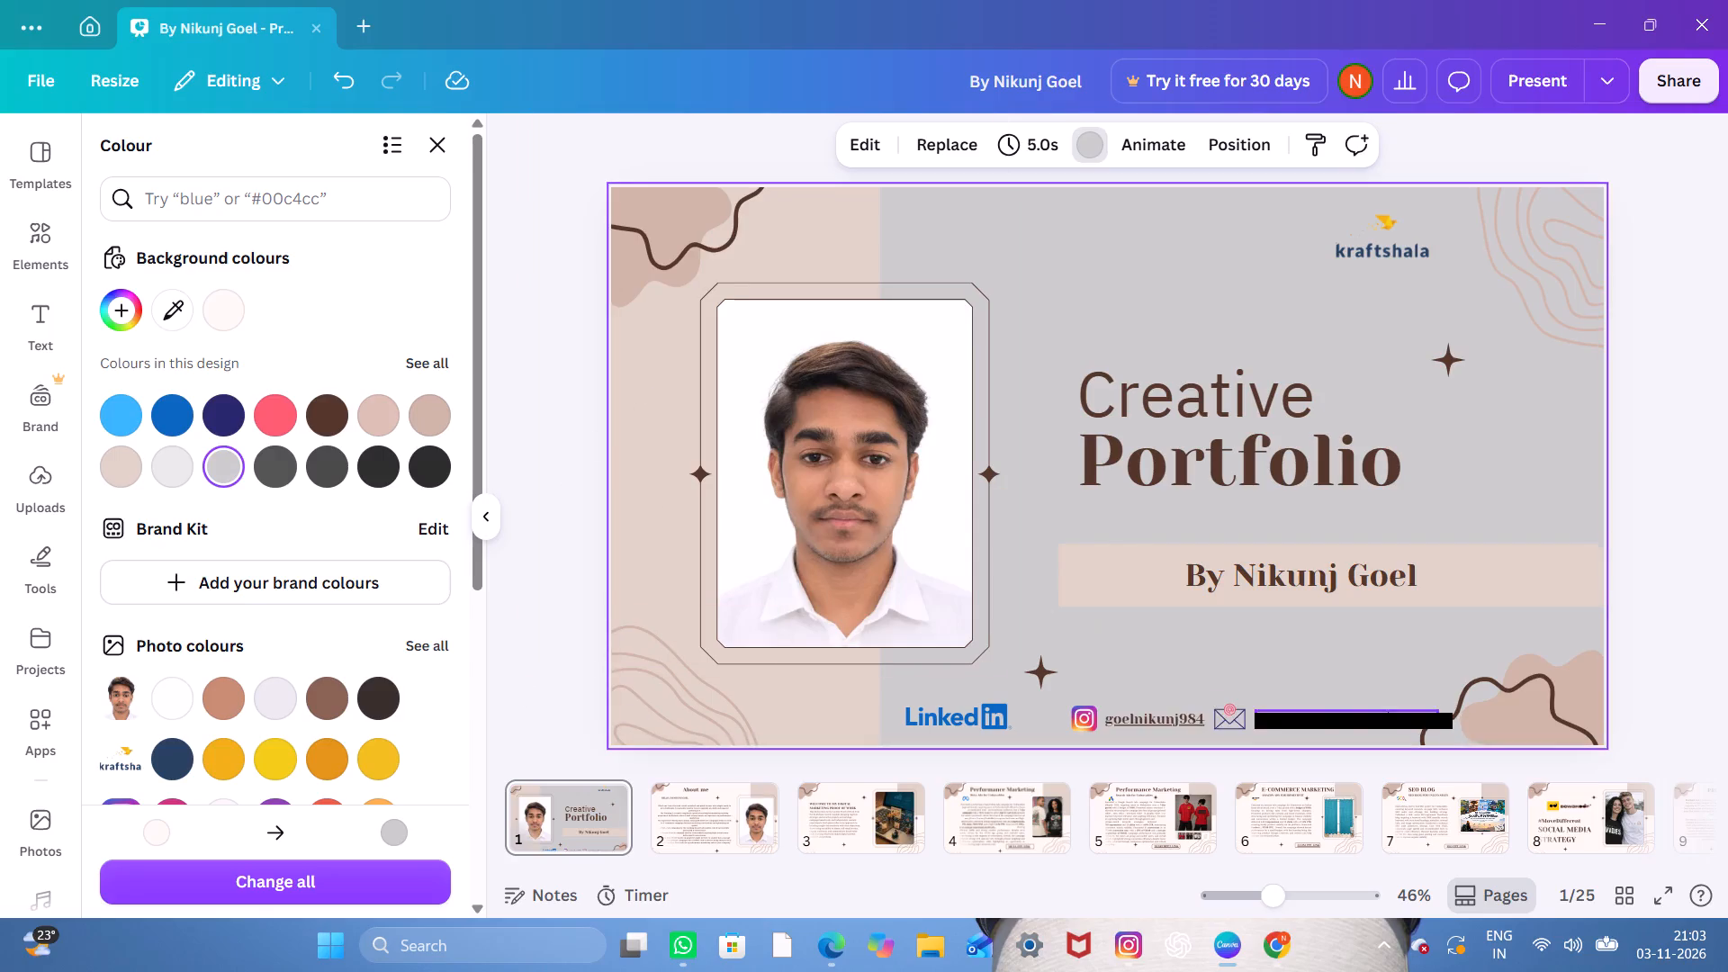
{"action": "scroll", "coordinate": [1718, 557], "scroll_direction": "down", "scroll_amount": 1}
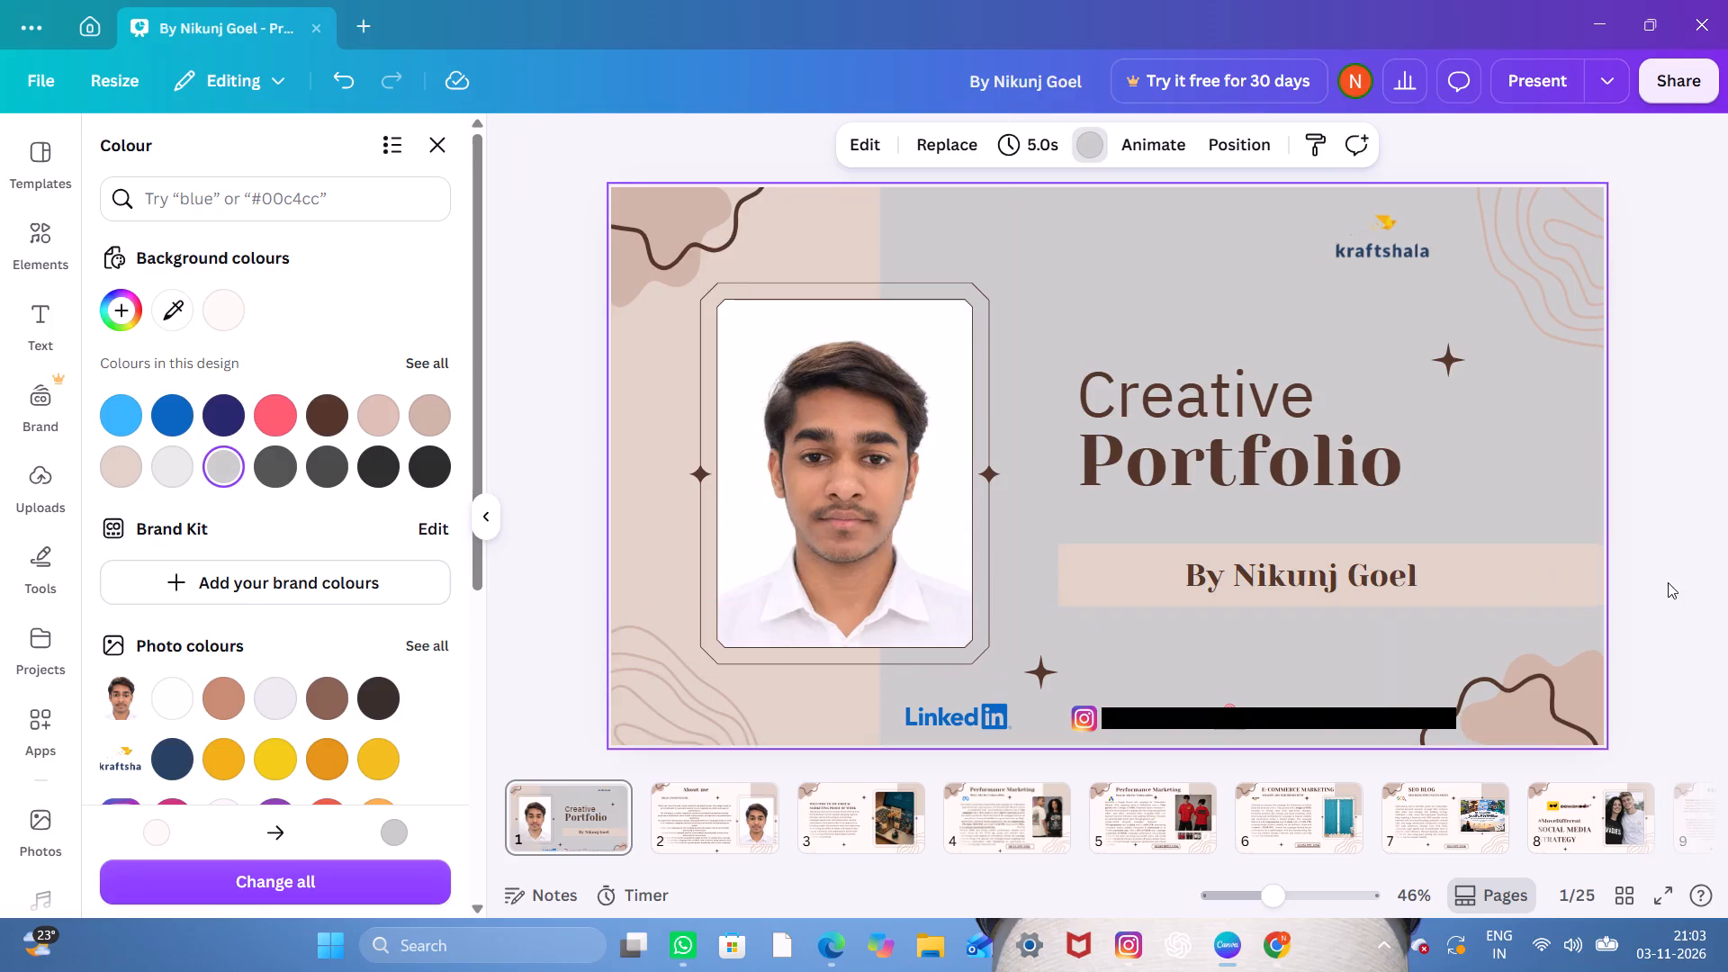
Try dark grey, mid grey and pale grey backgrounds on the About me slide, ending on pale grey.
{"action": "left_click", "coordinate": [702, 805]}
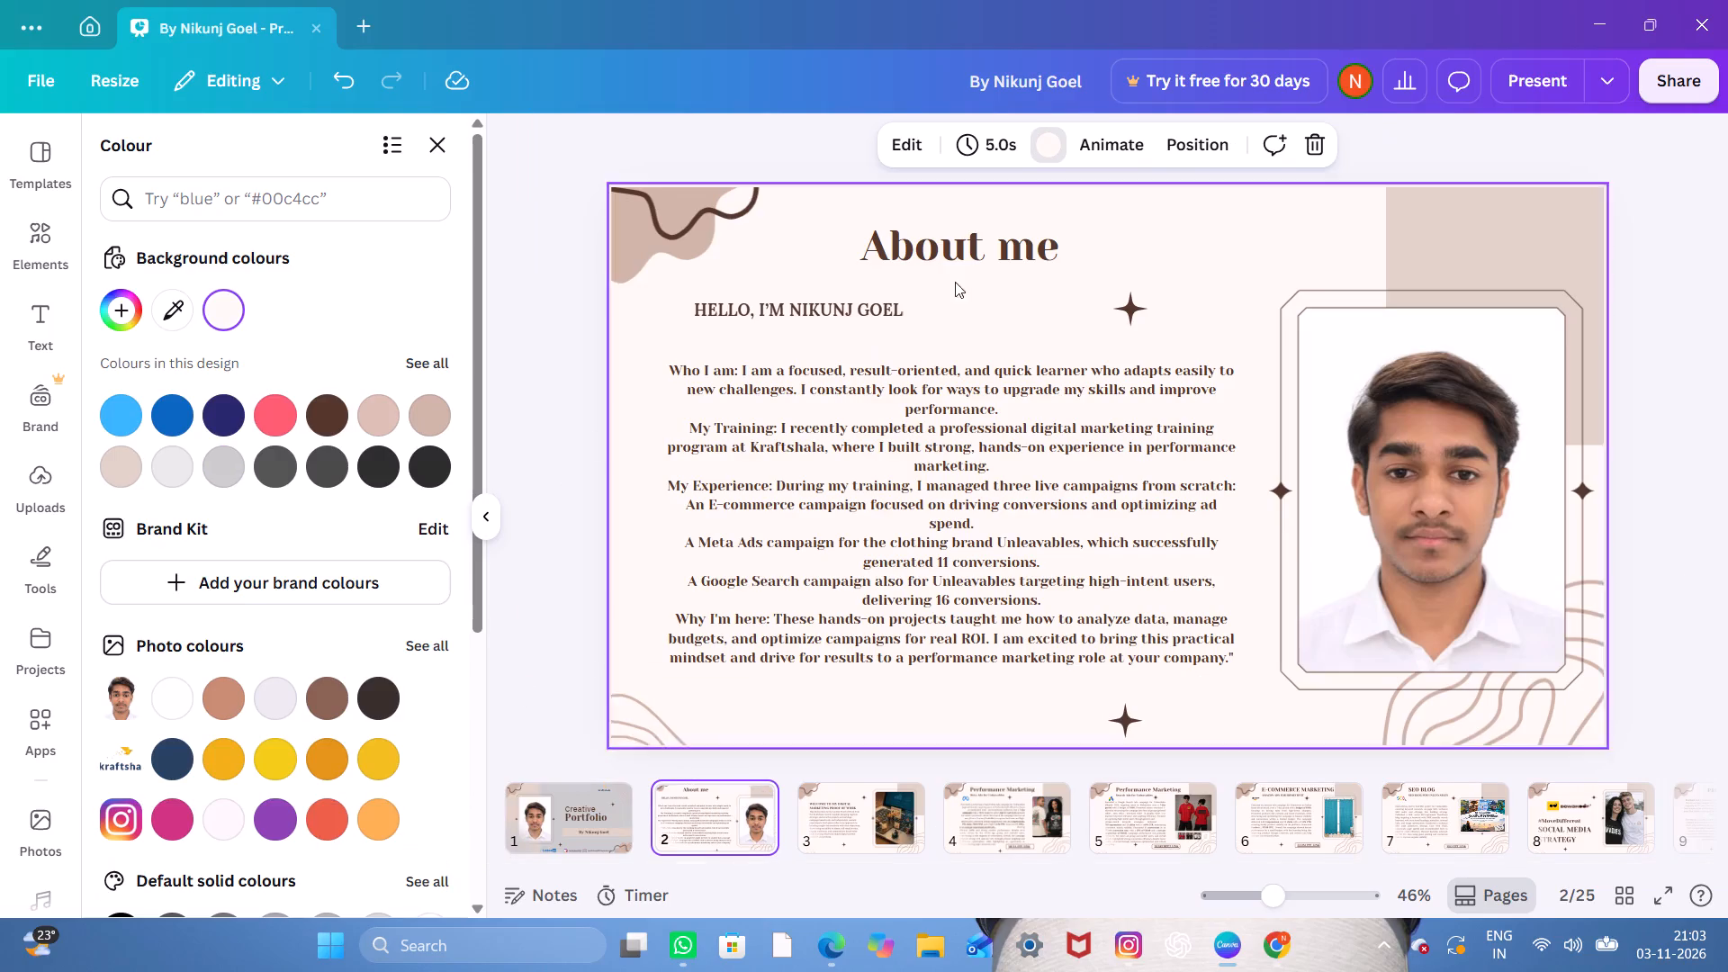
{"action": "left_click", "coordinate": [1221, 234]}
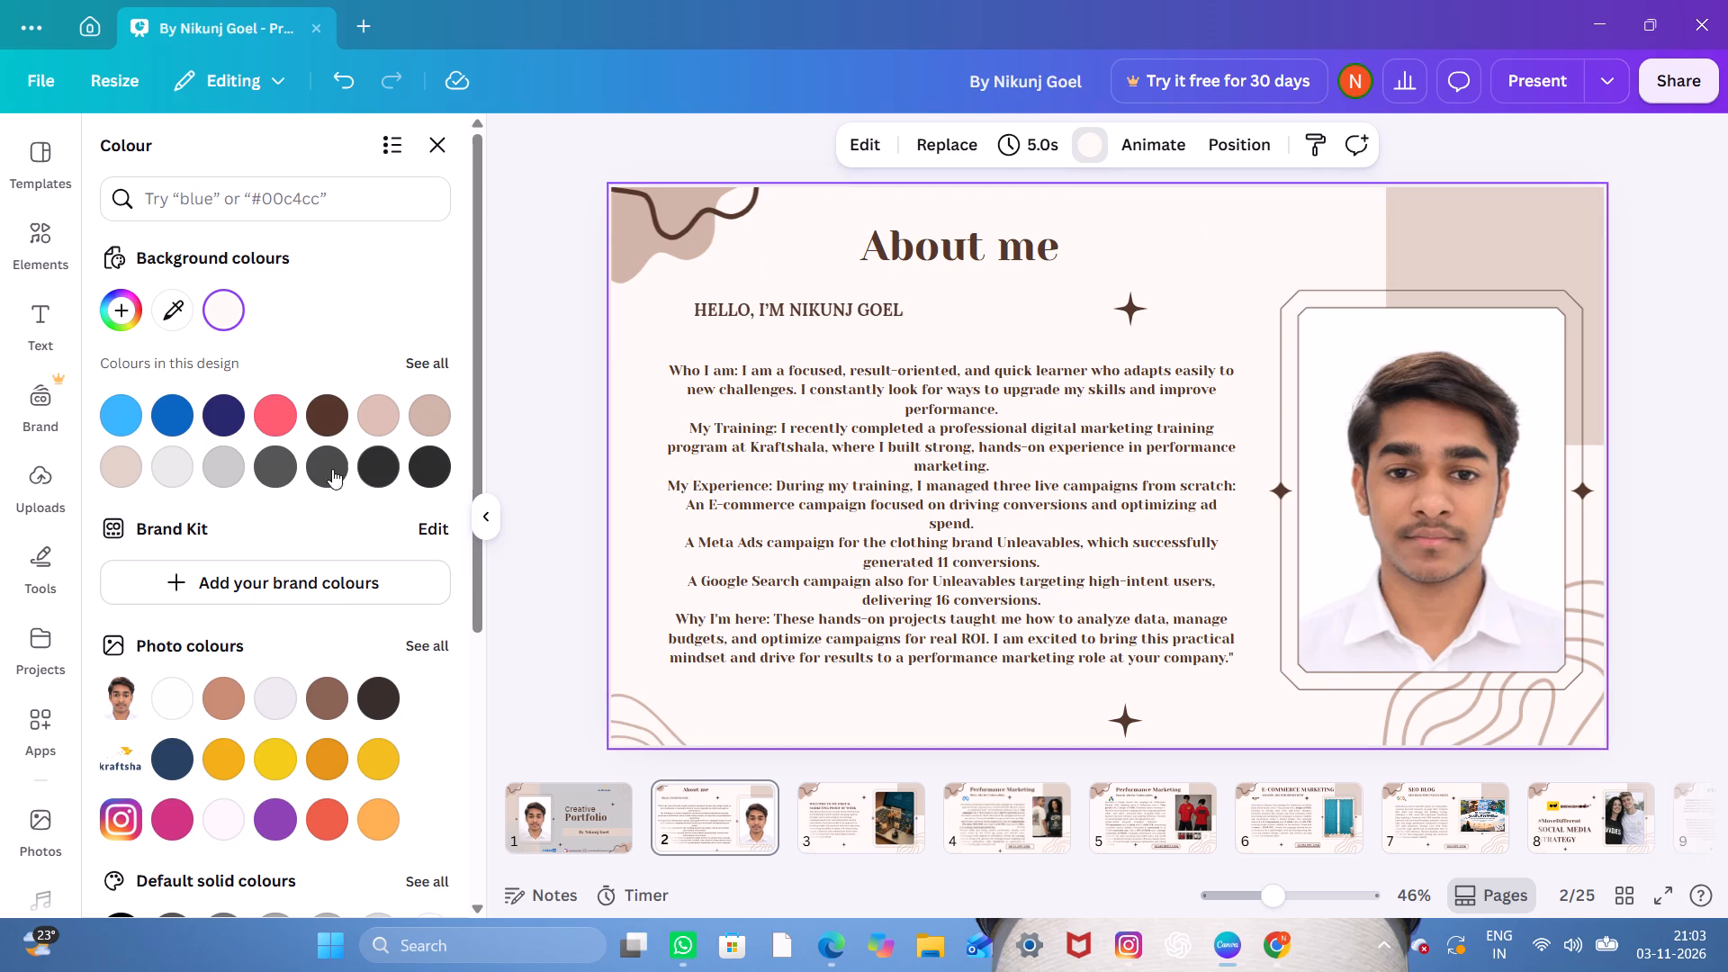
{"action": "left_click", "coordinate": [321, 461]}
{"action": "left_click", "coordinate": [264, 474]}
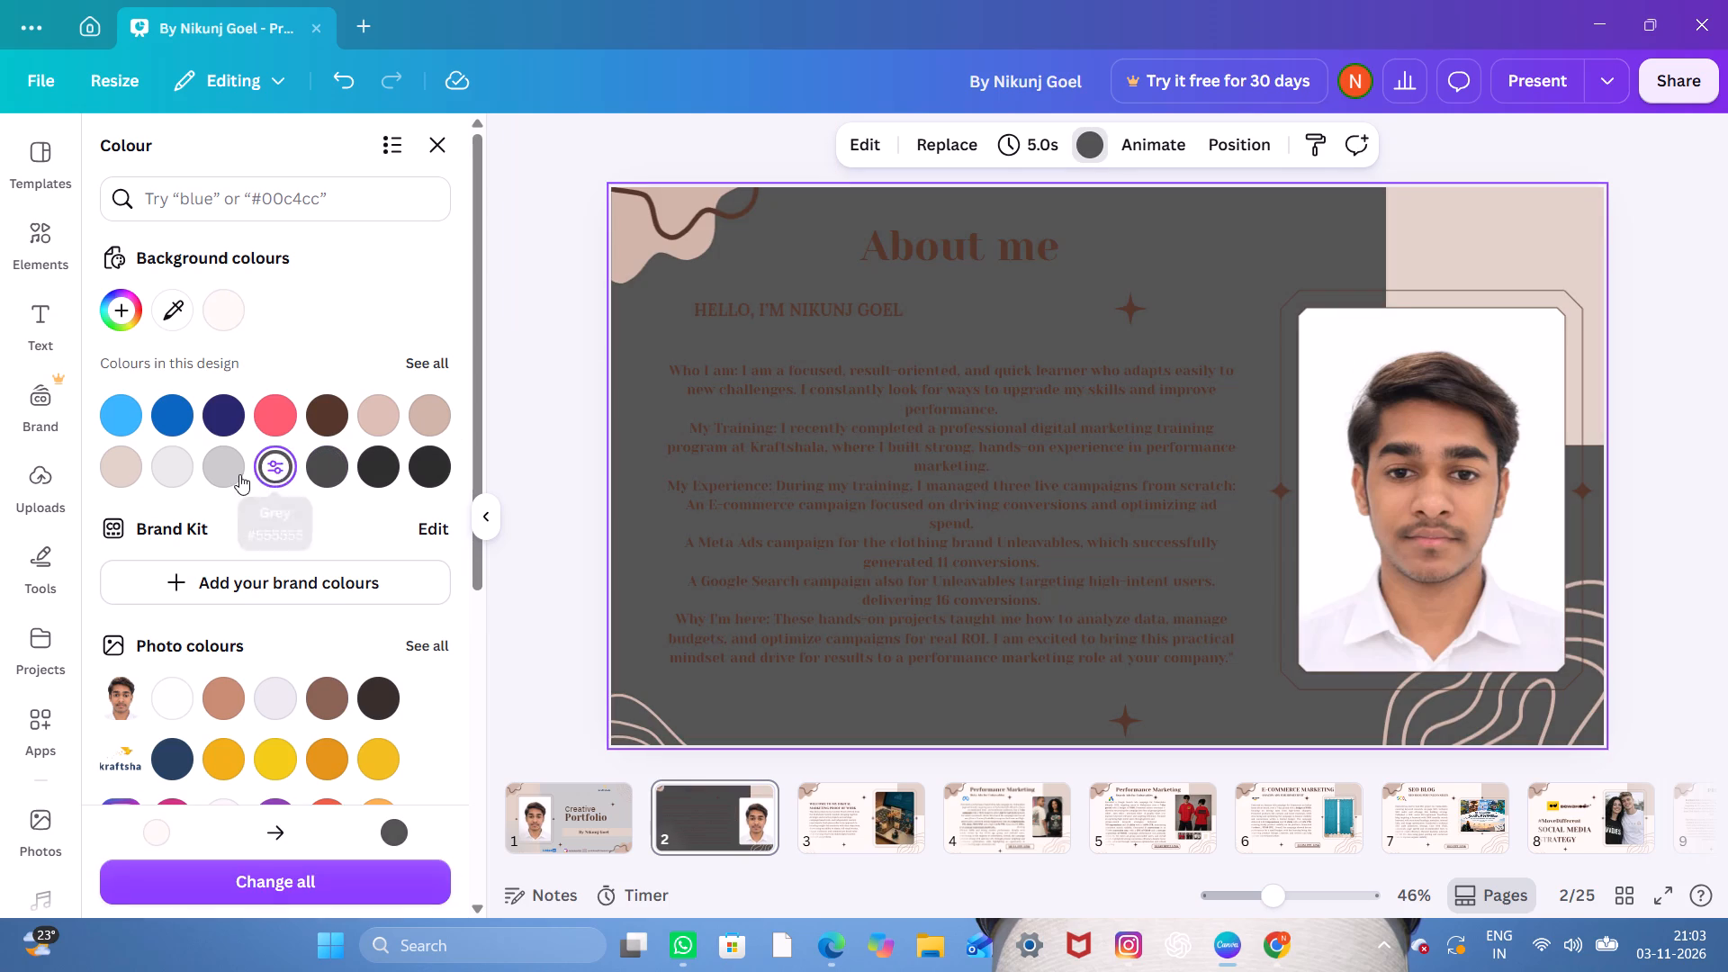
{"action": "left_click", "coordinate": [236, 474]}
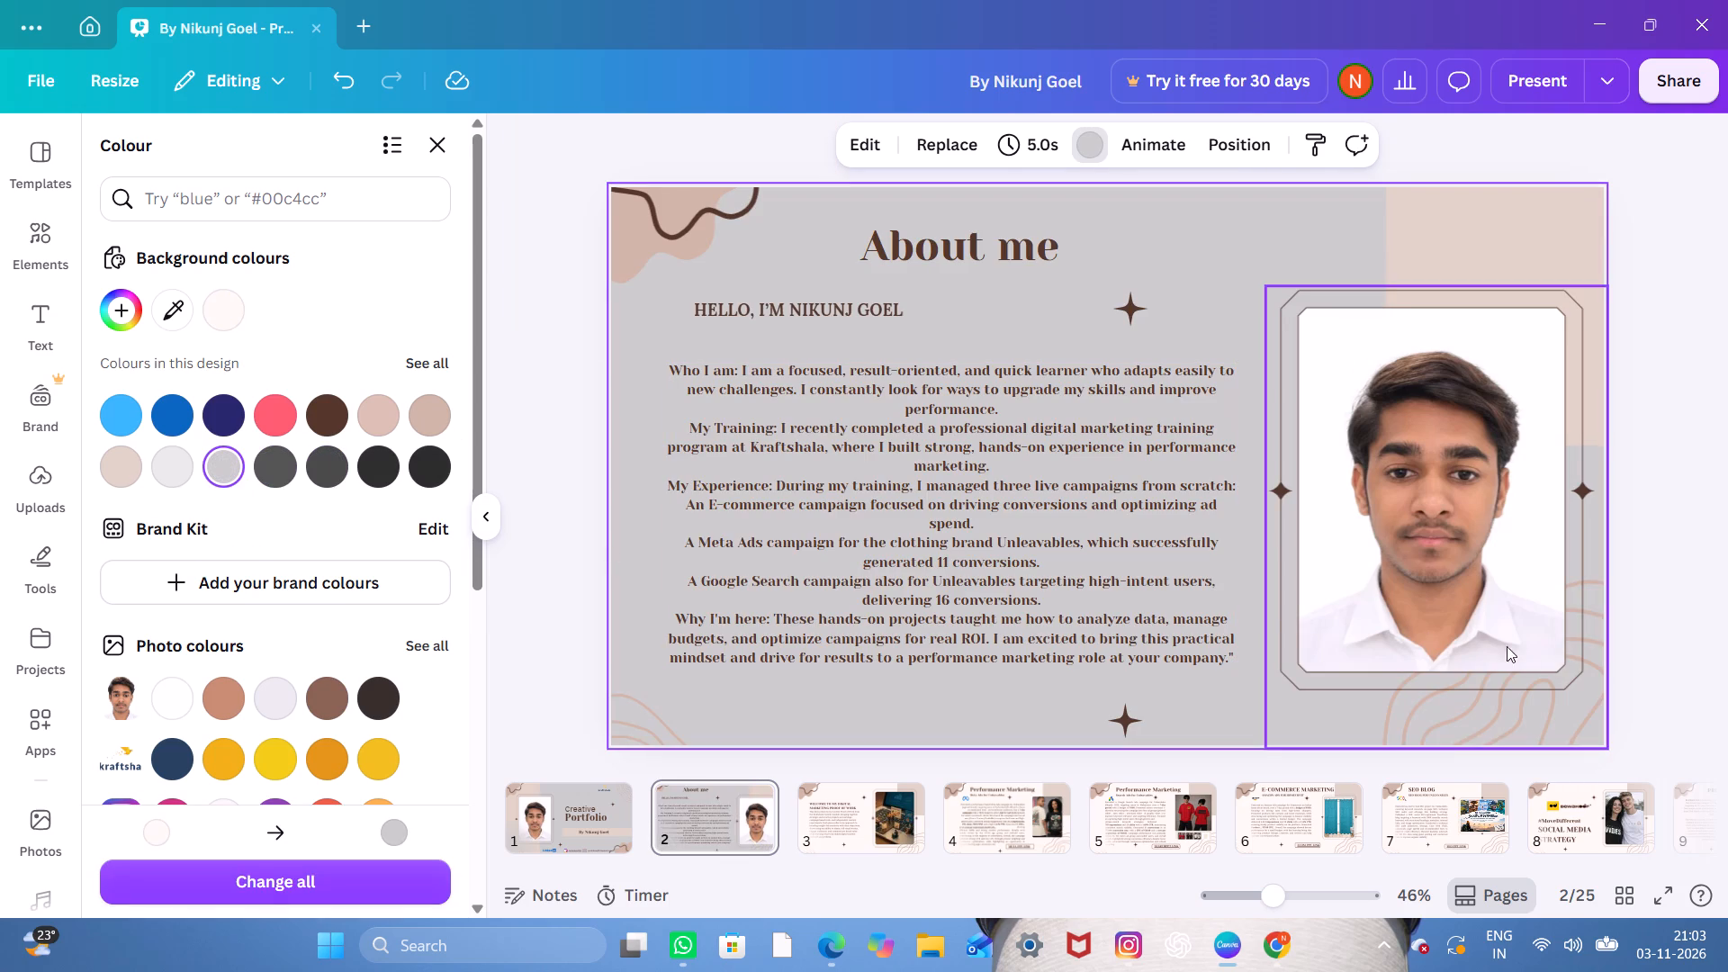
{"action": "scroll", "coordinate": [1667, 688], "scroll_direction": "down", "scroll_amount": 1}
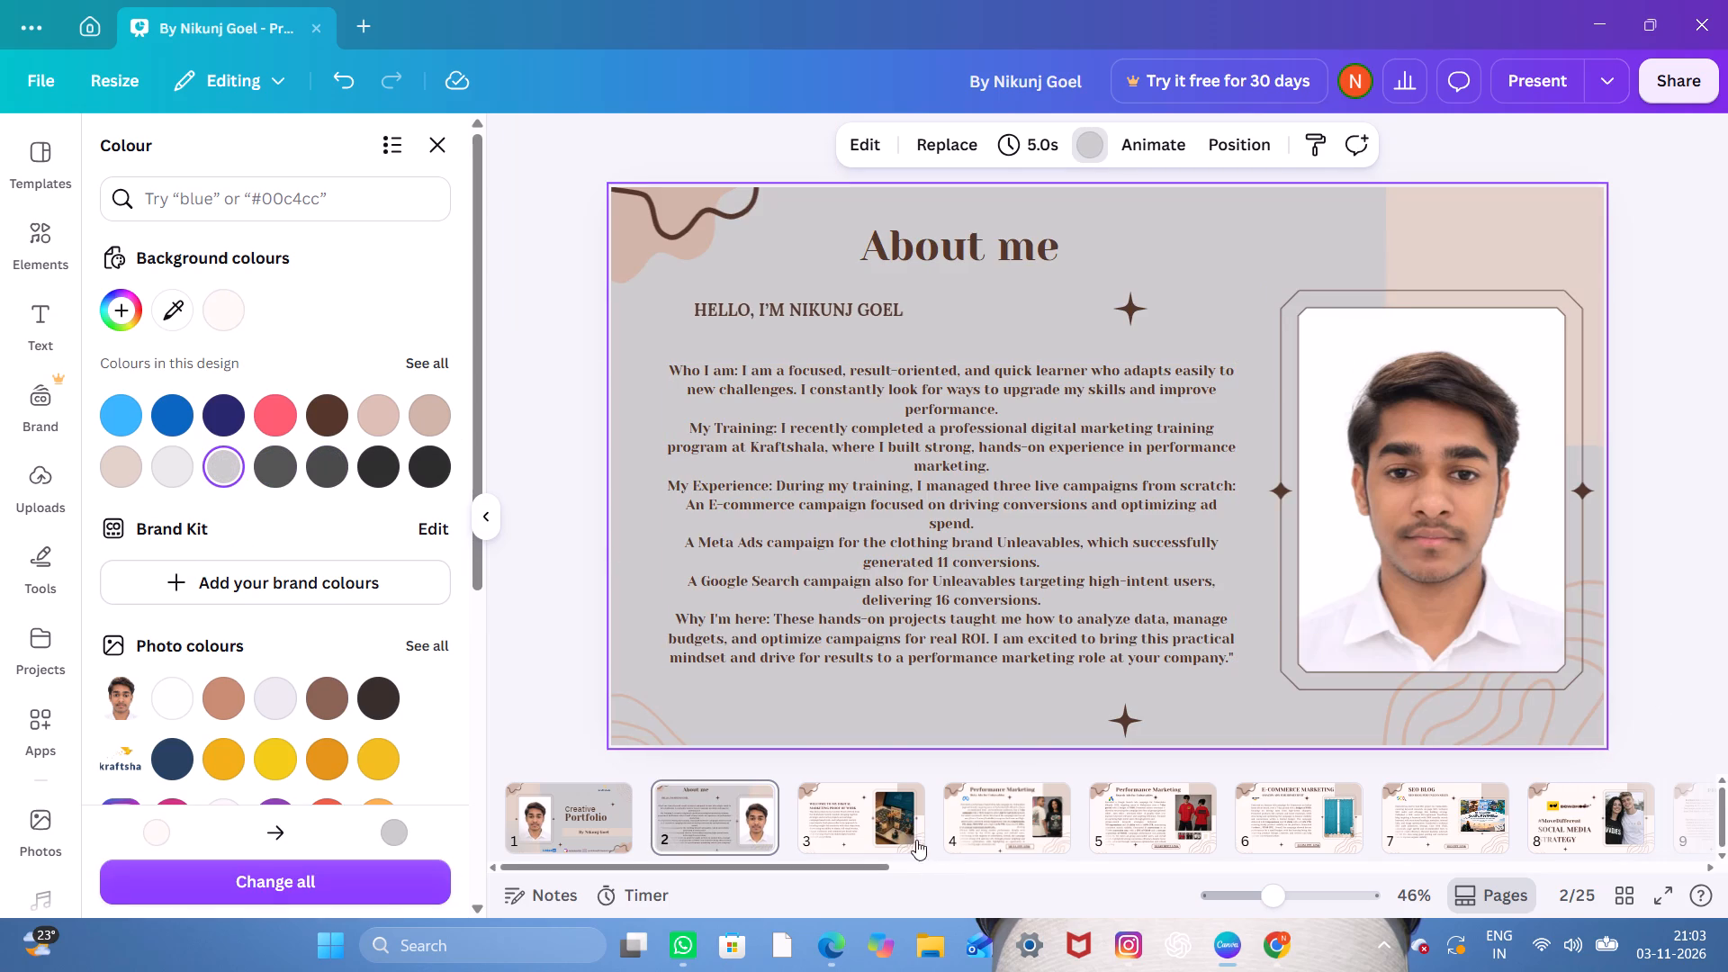
Set the background of the Welcome to My Digital Marketing Proof of Work slide to light grey #e9e9e9.
{"action": "left_click", "coordinate": [869, 814]}
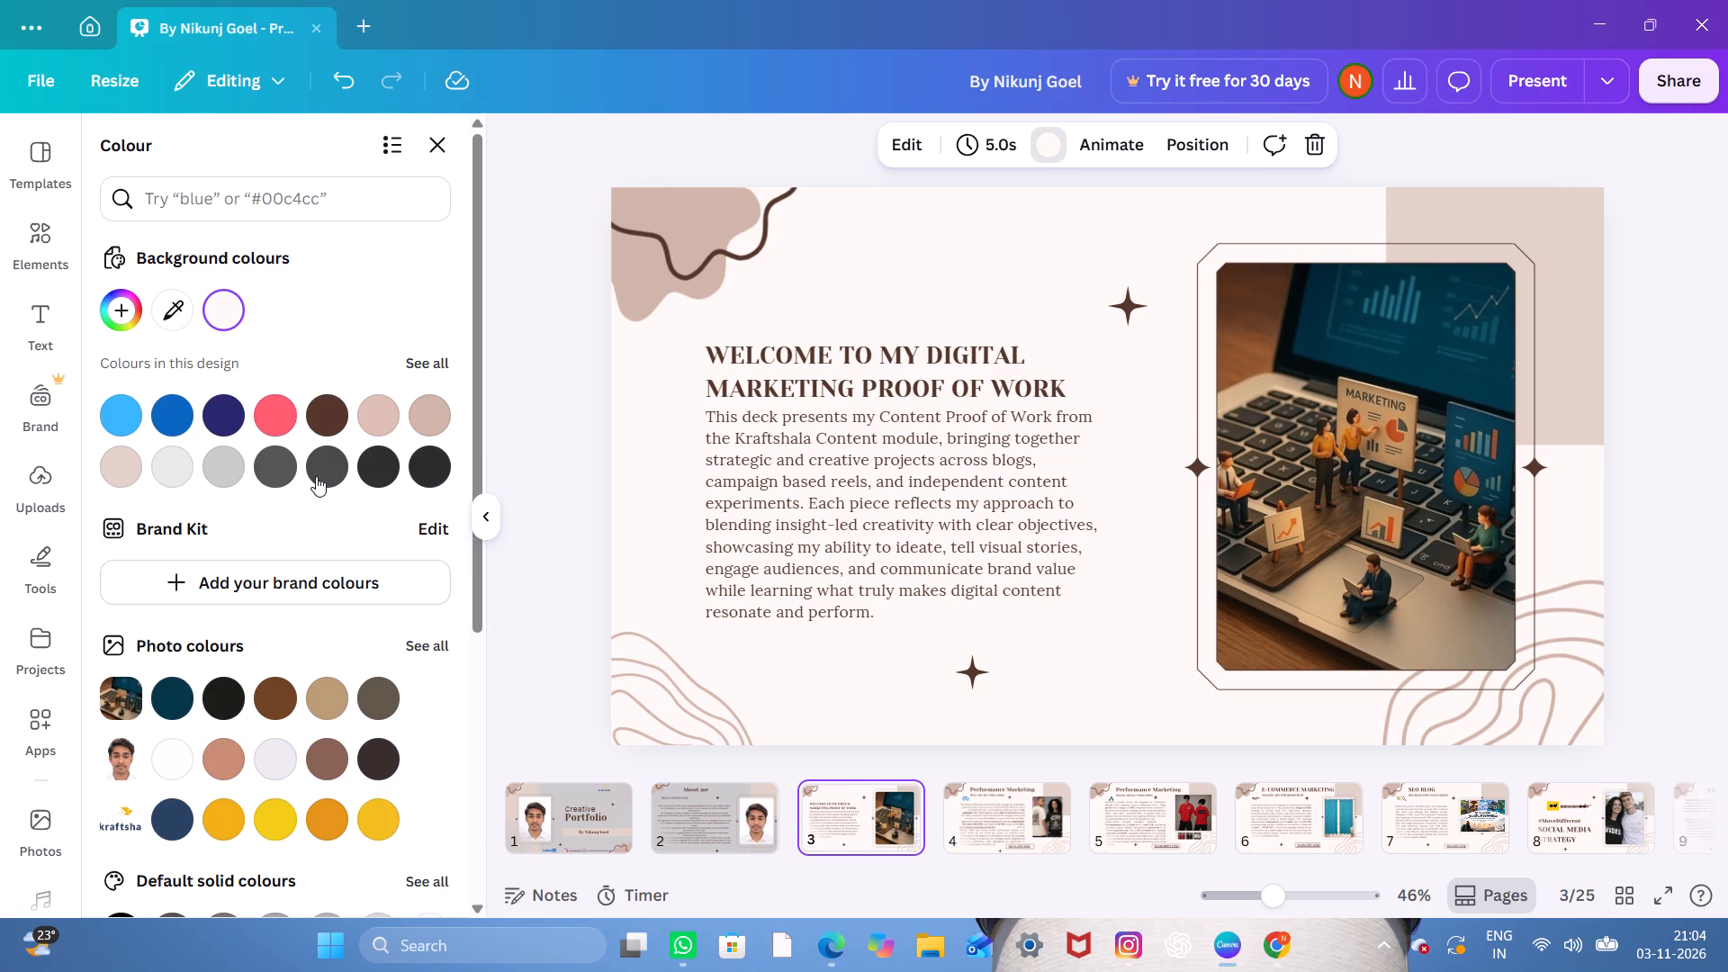
{"action": "left_click", "coordinate": [219, 465]}
{"action": "left_click", "coordinate": [162, 468]}
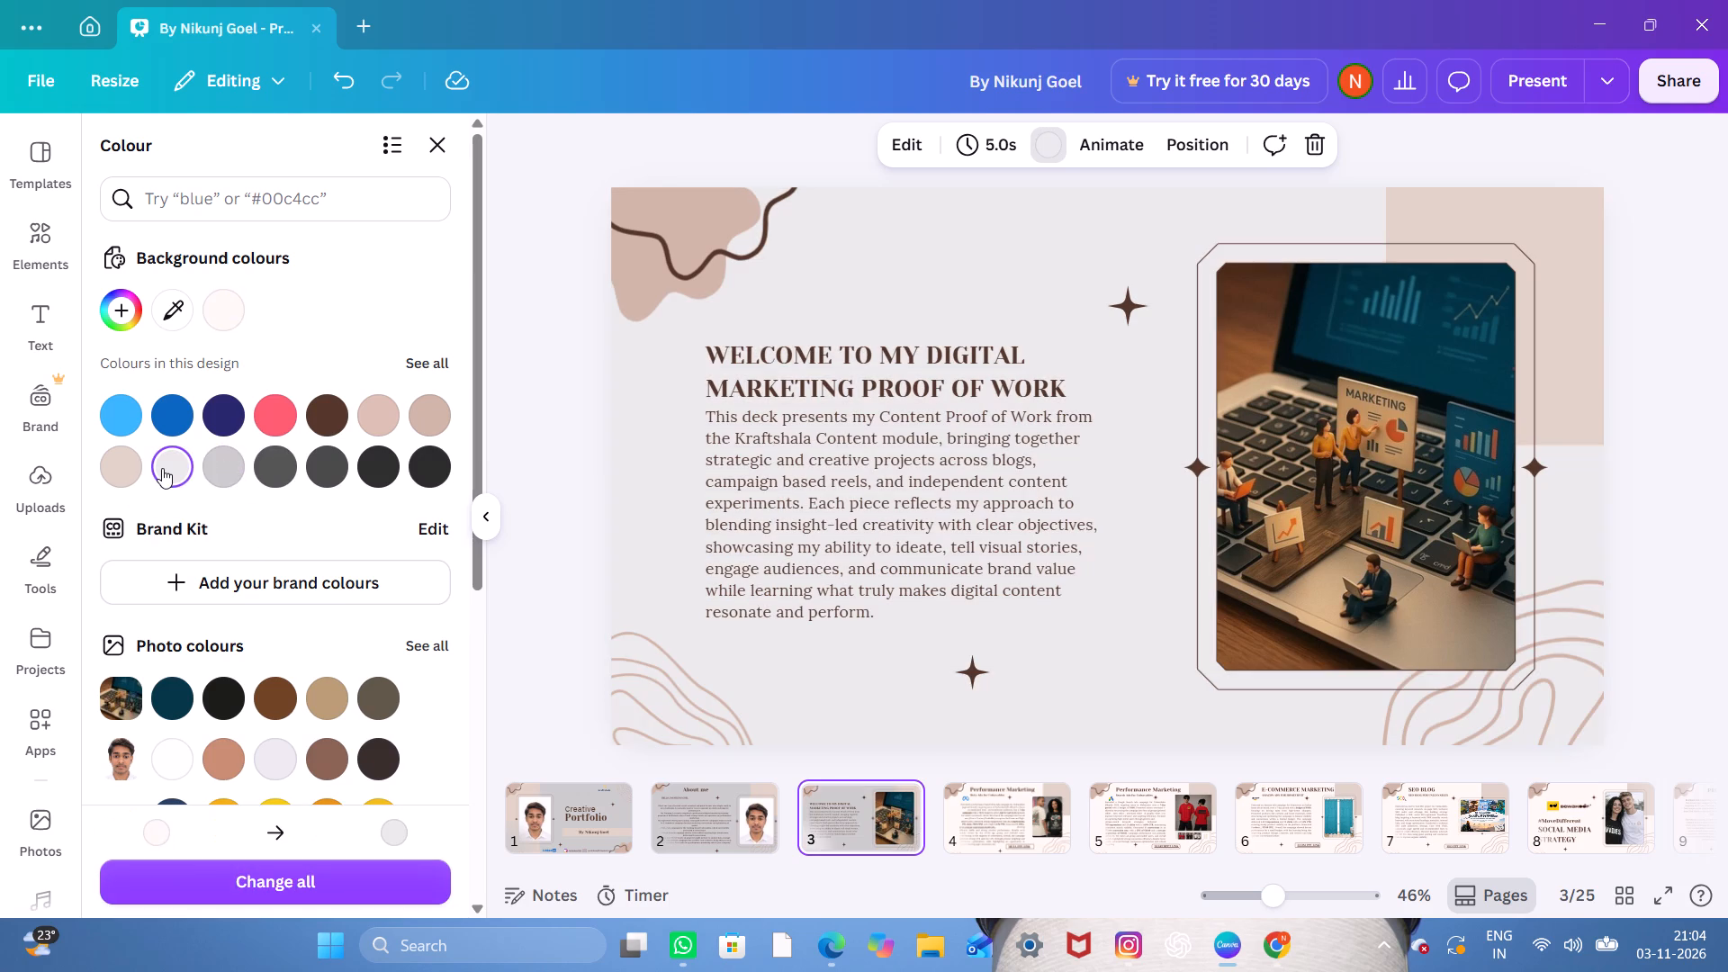
Change the backgrounds of the About me slide and the cover slide to light grey #e9e9e9.
{"action": "left_click", "coordinate": [713, 804]}
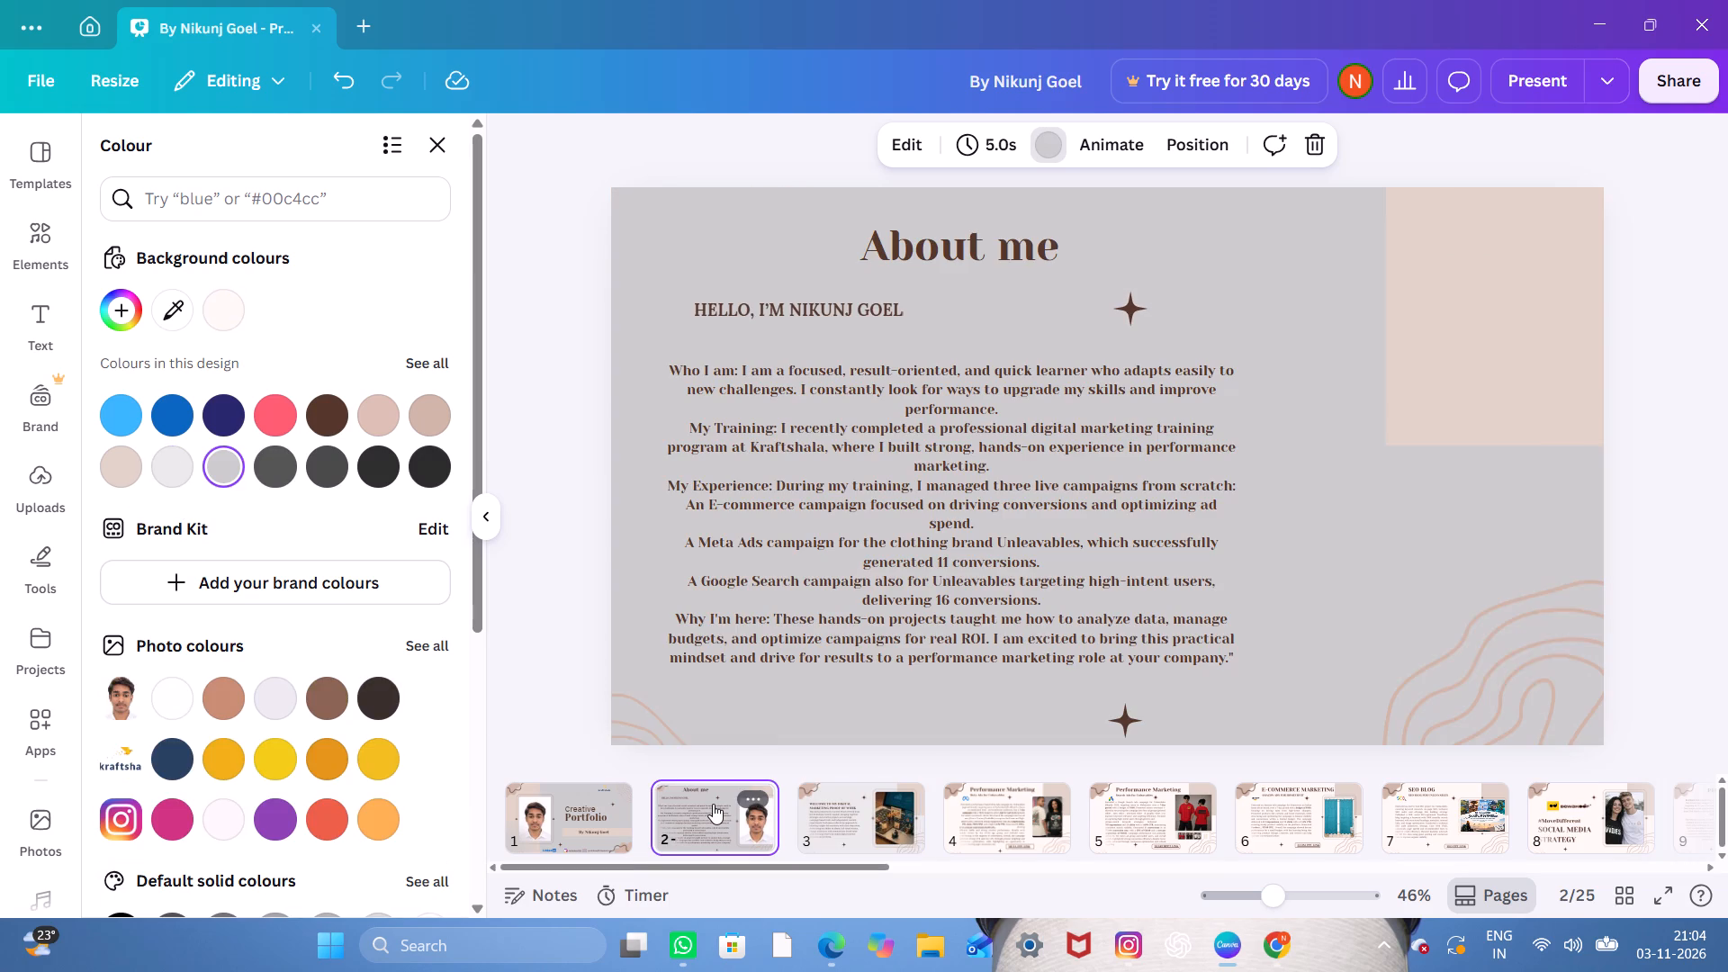
{"action": "left_click", "coordinate": [166, 482]}
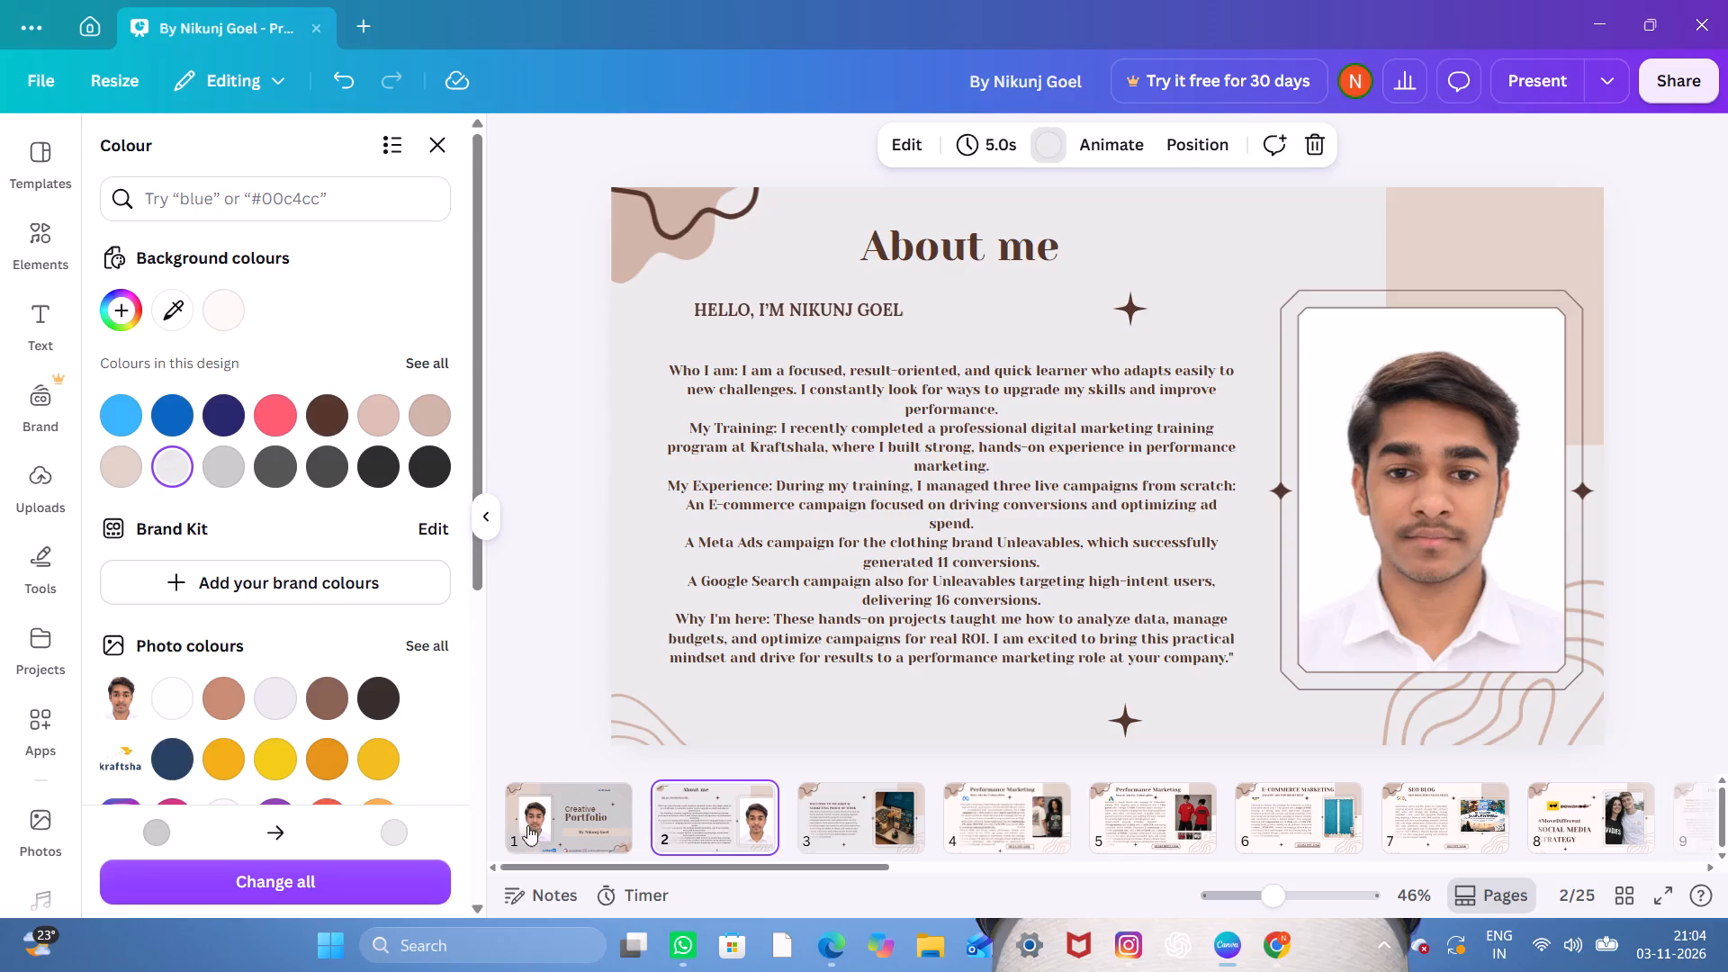
{"action": "left_click", "coordinate": [615, 839]}
{"action": "left_click", "coordinate": [168, 482]}
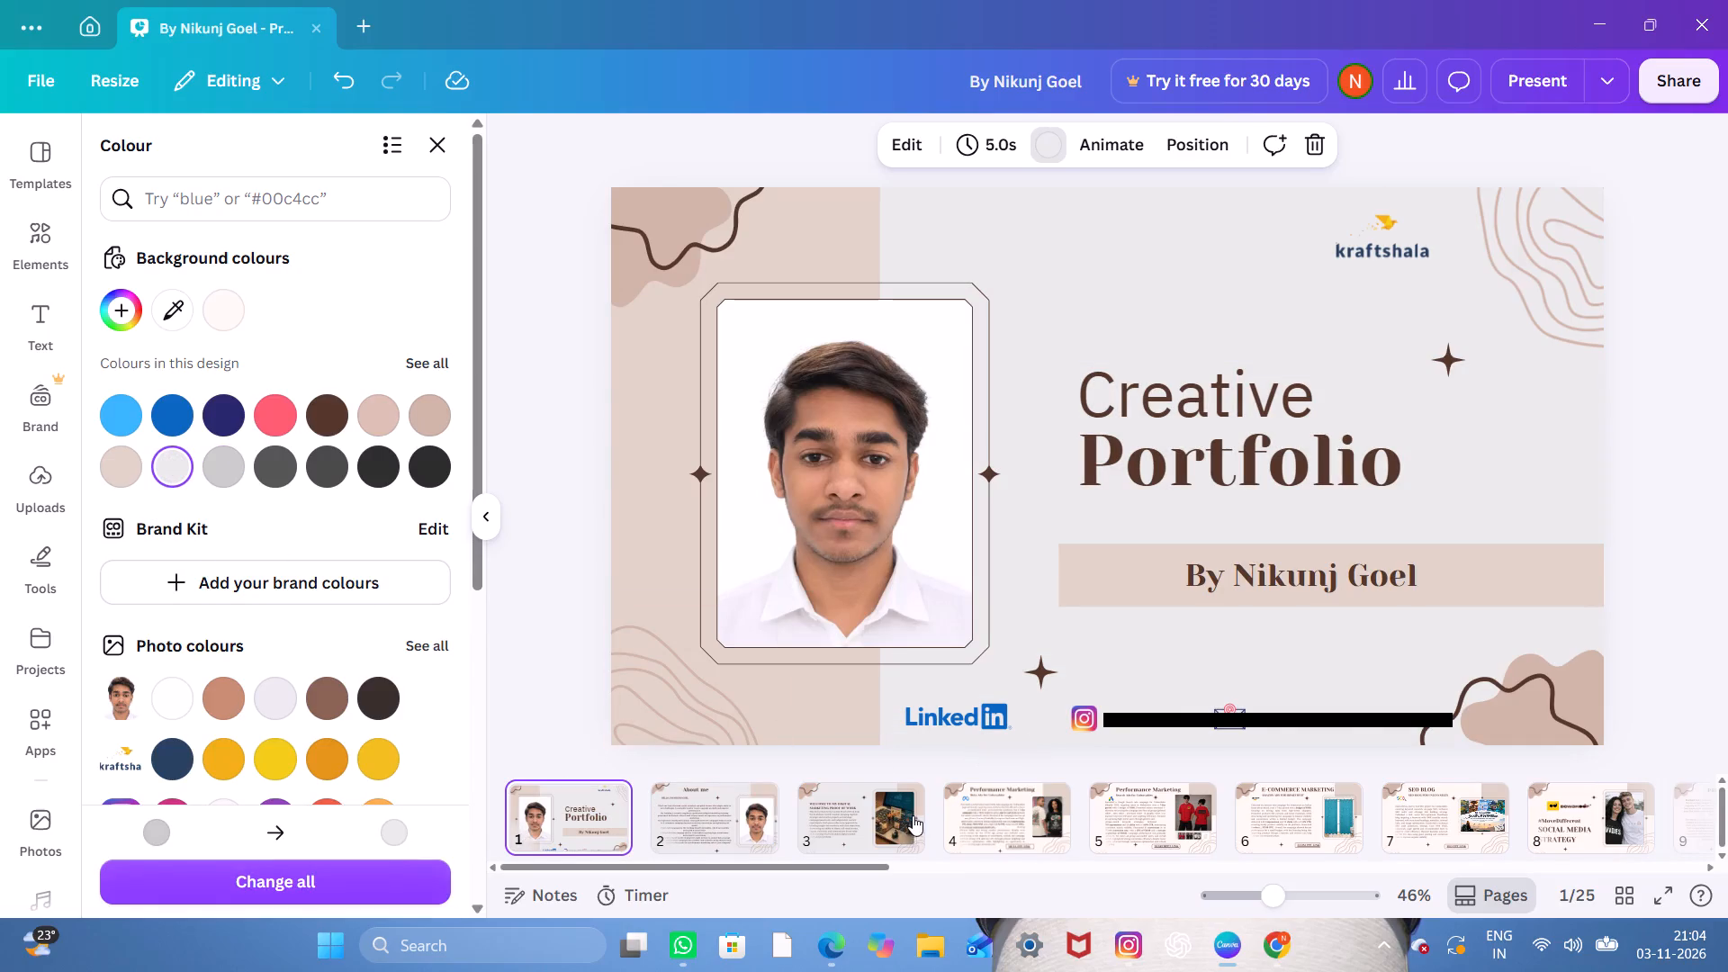
Apply the light grey #e9e9e9 background to each of slides 4 to 8, from Meta Ads through Bewakoof Social Media Strategy.
{"action": "left_click", "coordinate": [987, 810]}
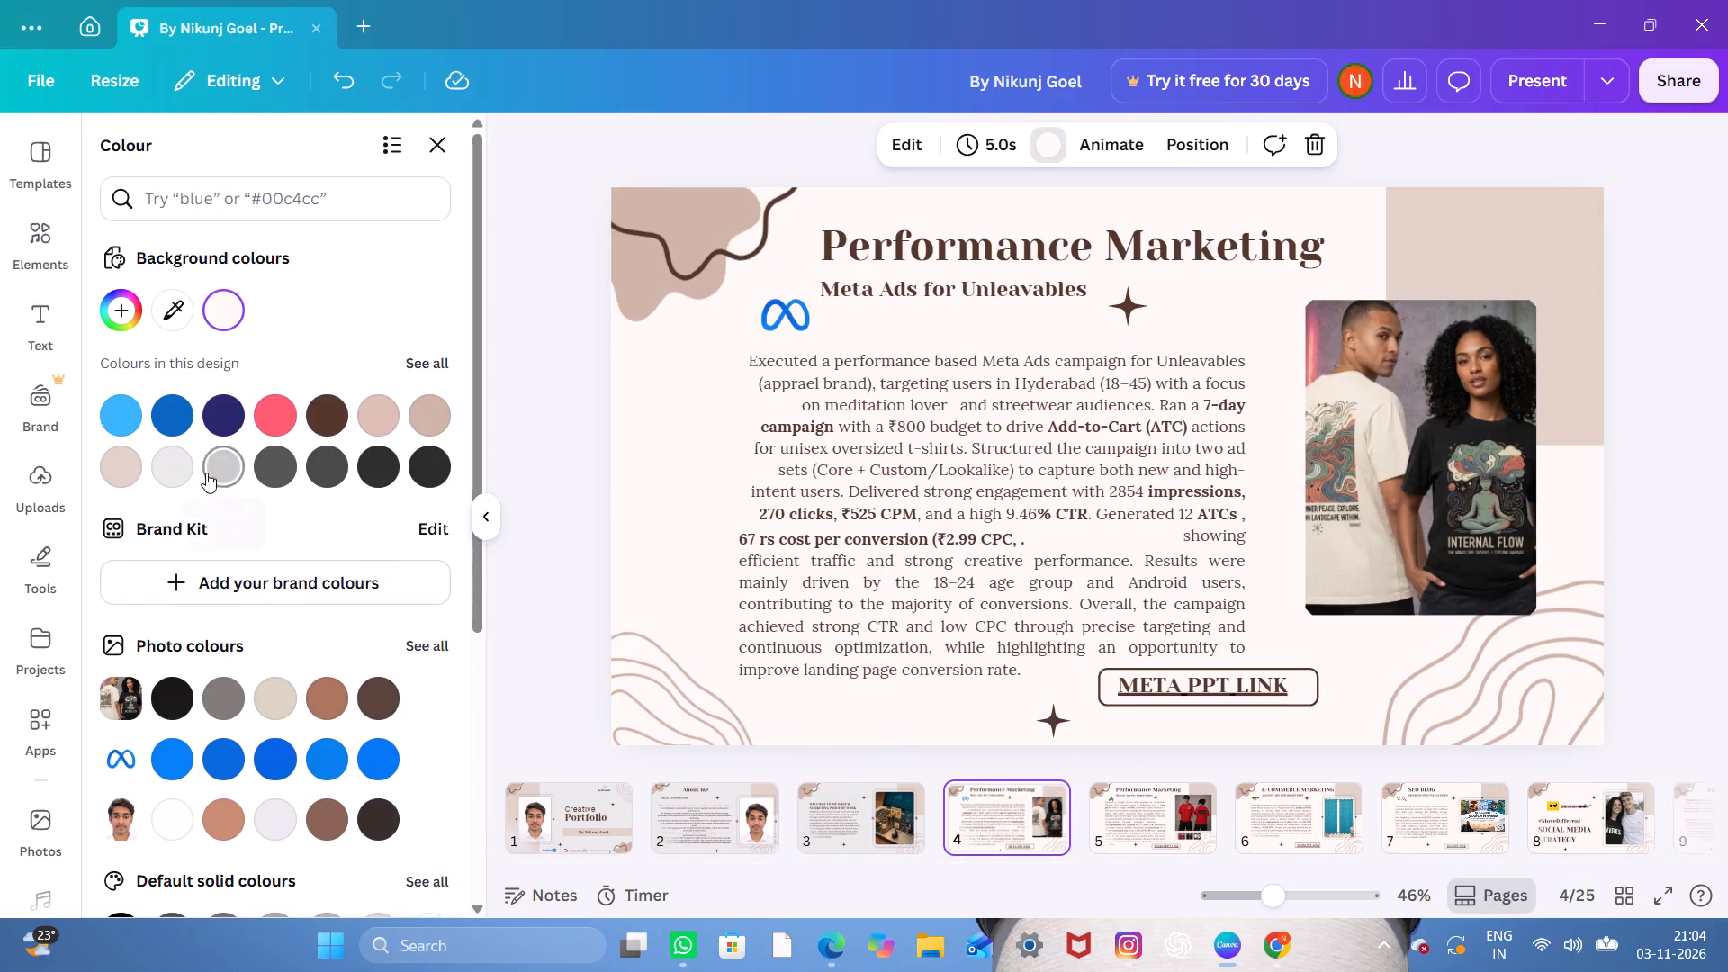
{"action": "left_click", "coordinate": [175, 473]}
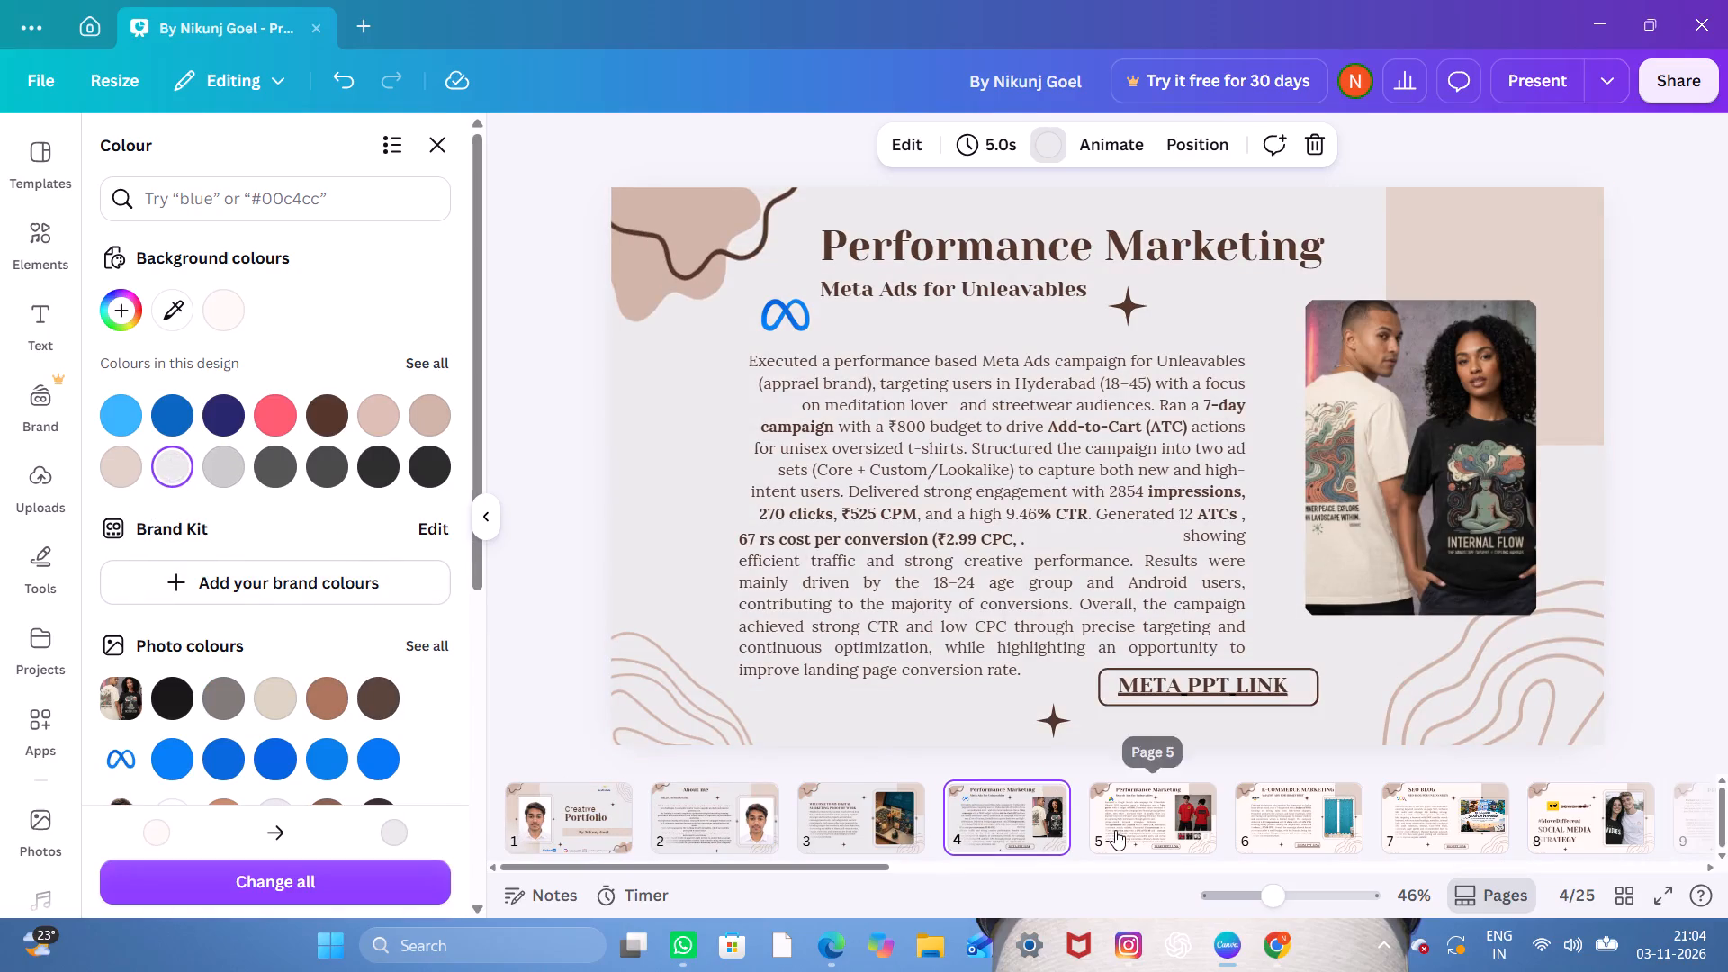
{"action": "left_click", "coordinate": [1115, 830]}
{"action": "left_click", "coordinate": [170, 481]}
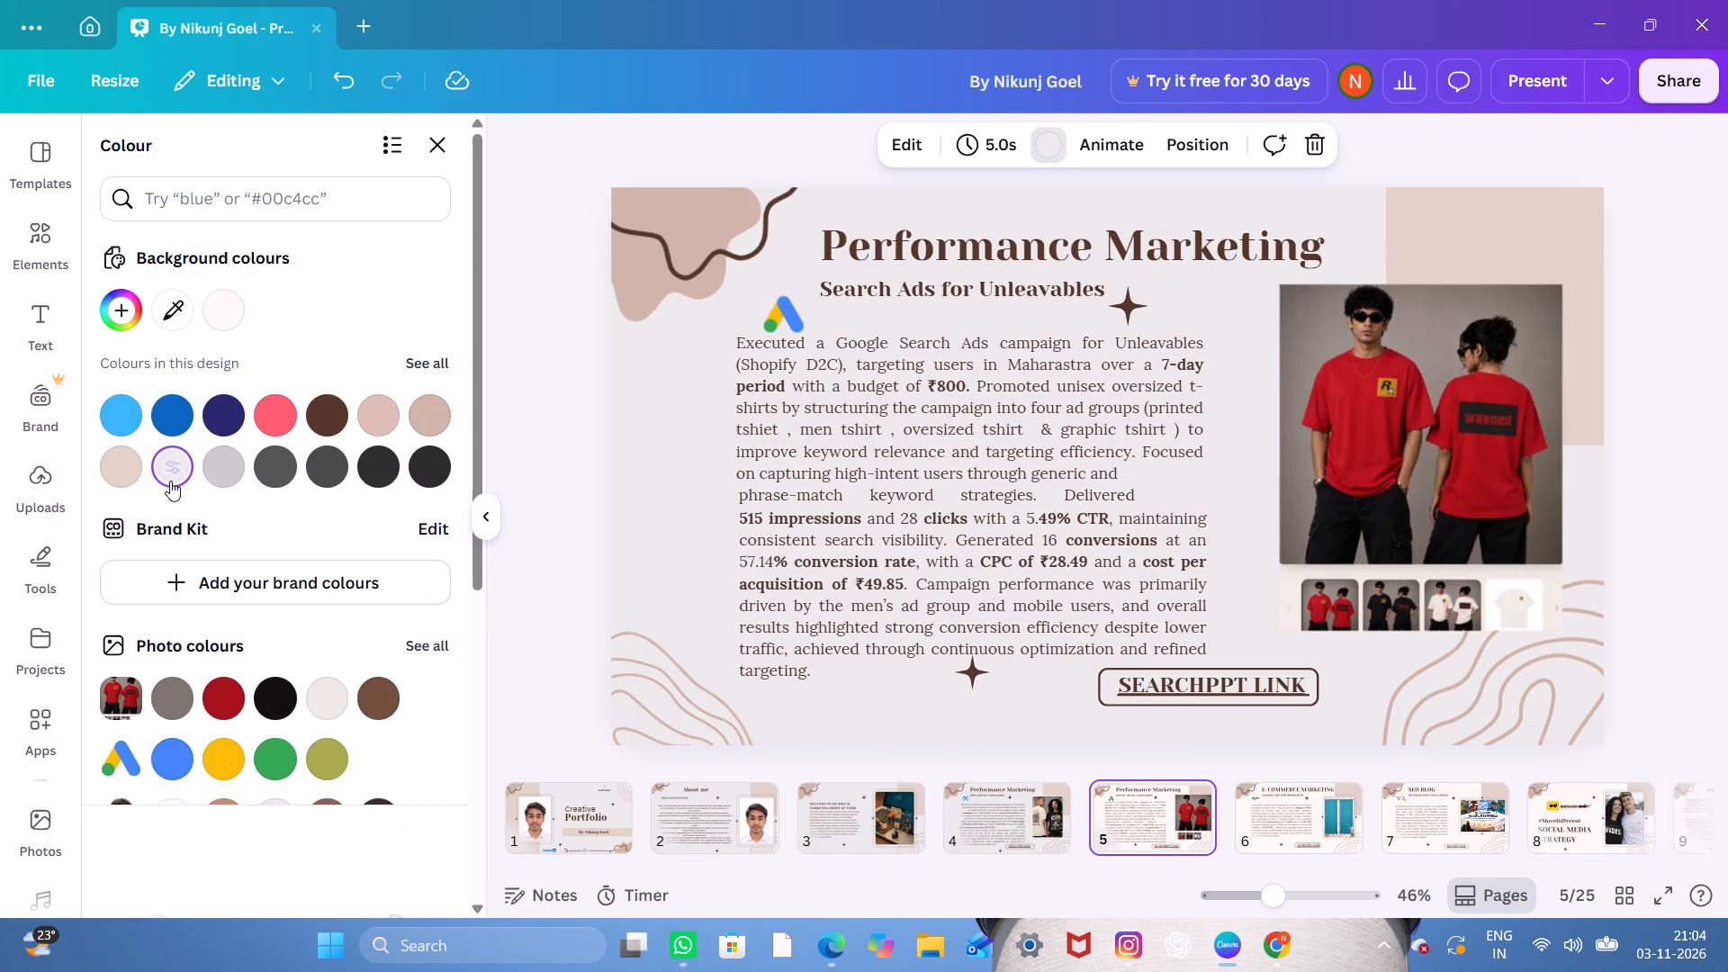
{"action": "left_click", "coordinate": [1264, 803]}
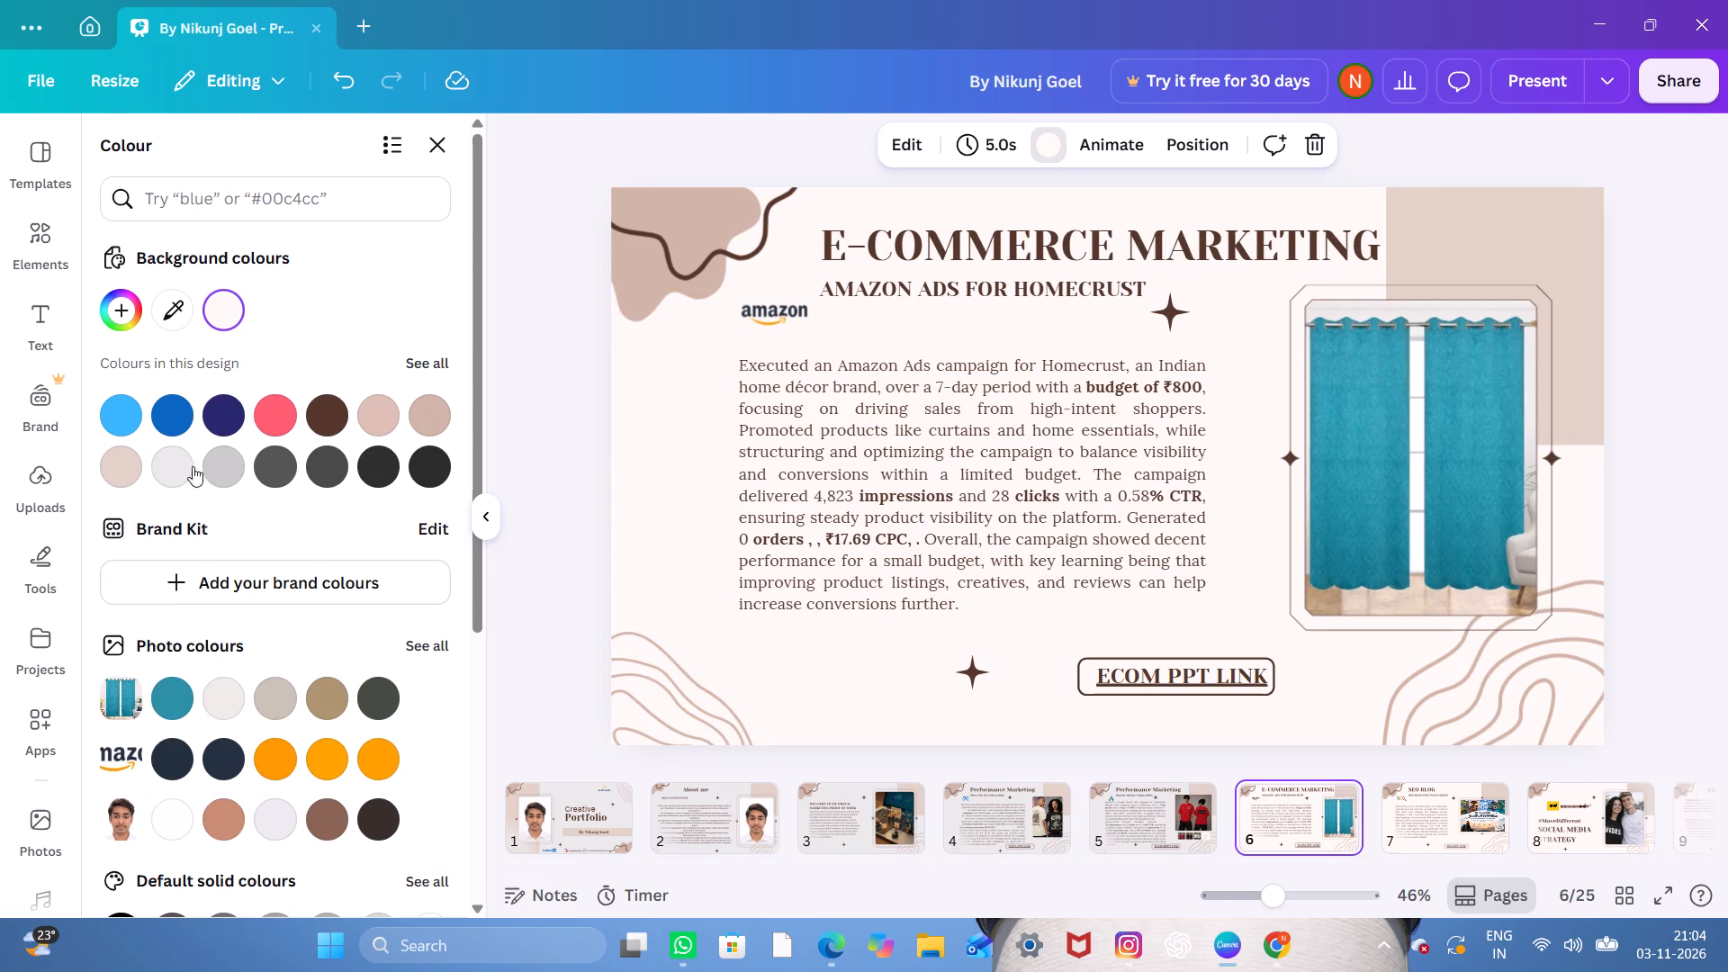
{"action": "left_click", "coordinate": [179, 466]}
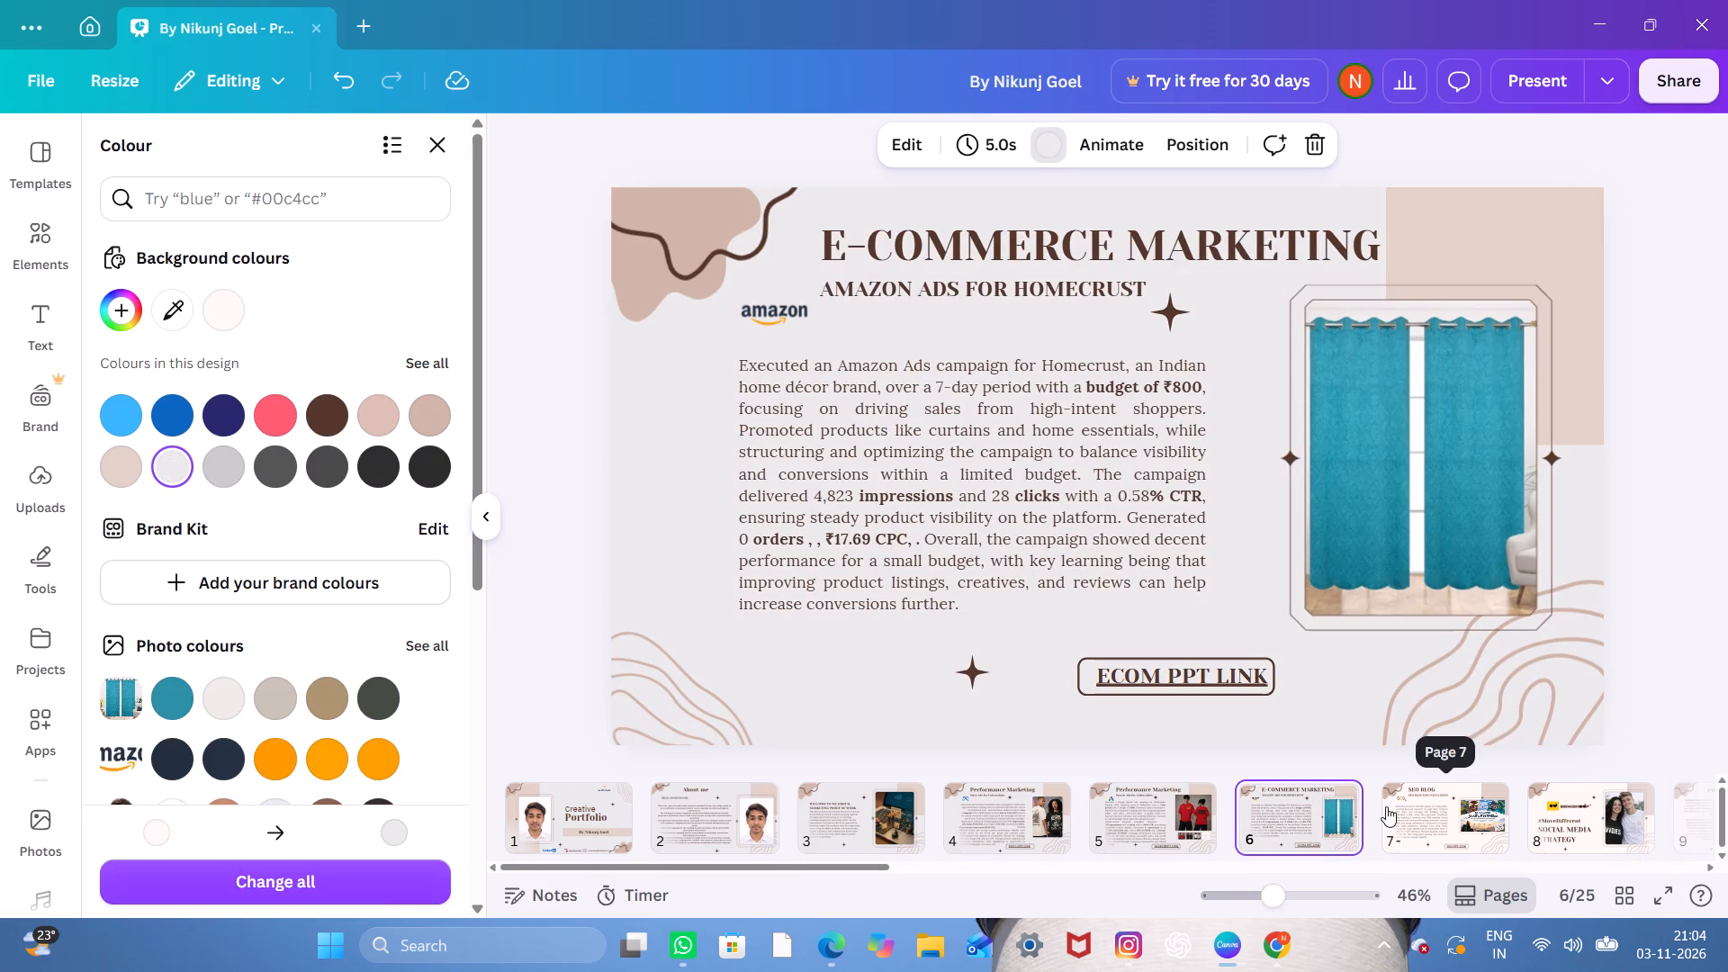
{"action": "left_click", "coordinate": [1386, 806]}
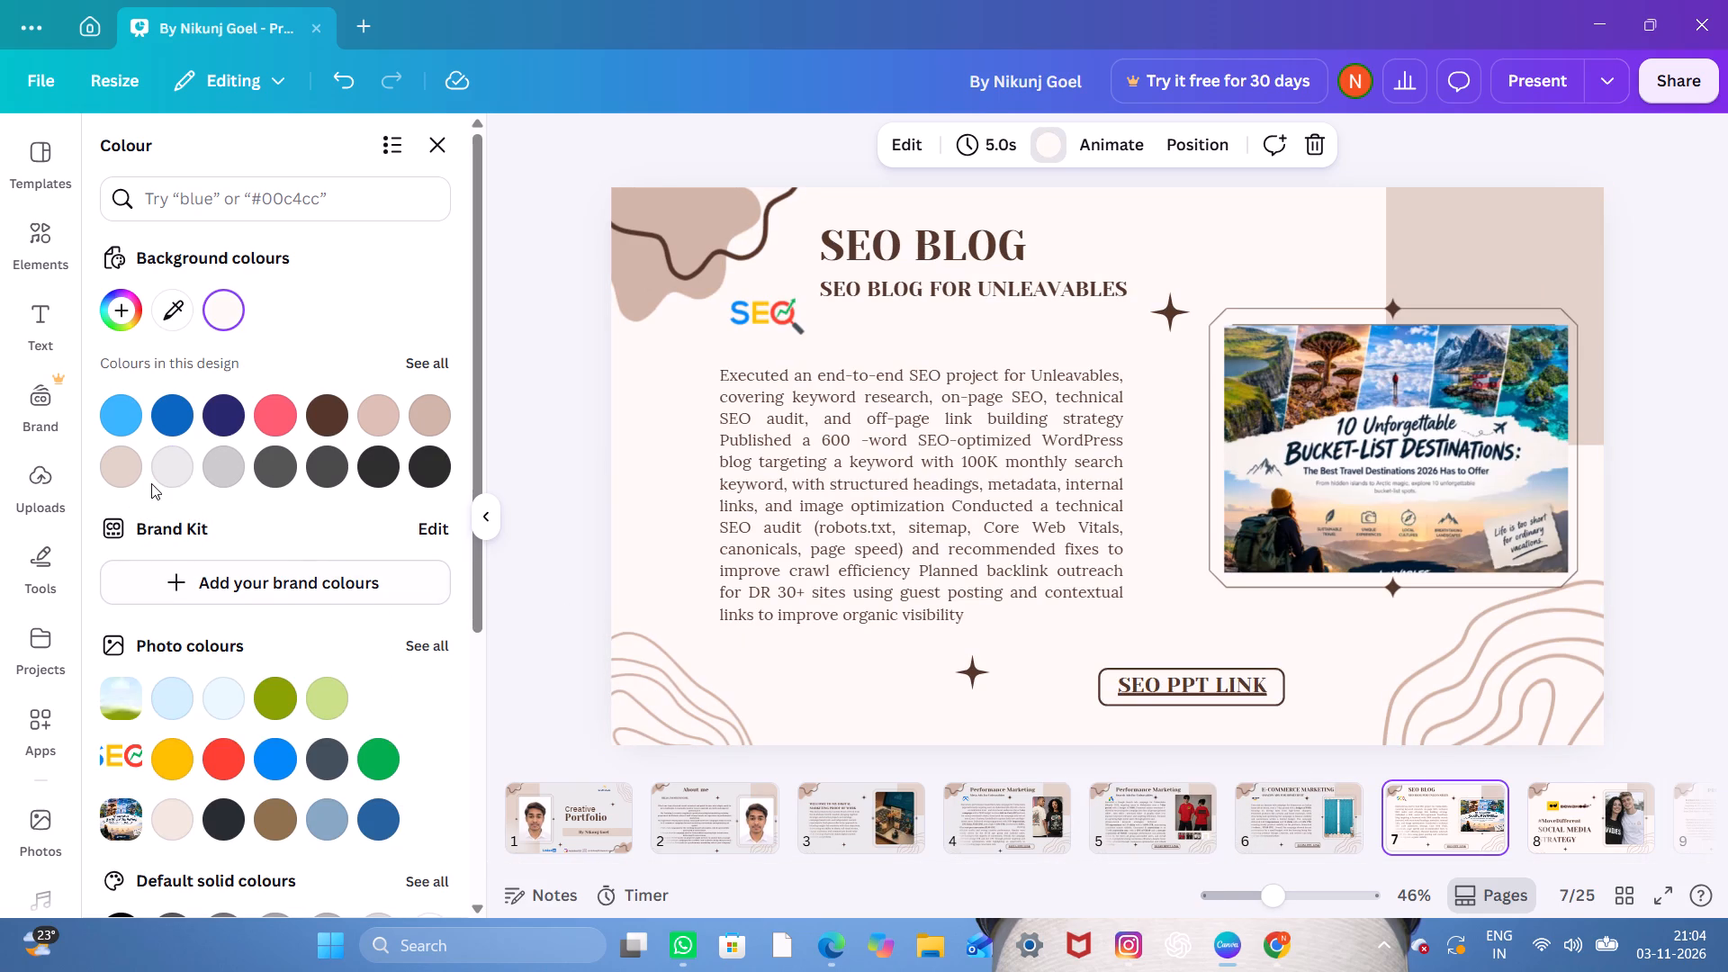
{"action": "left_click", "coordinate": [162, 480]}
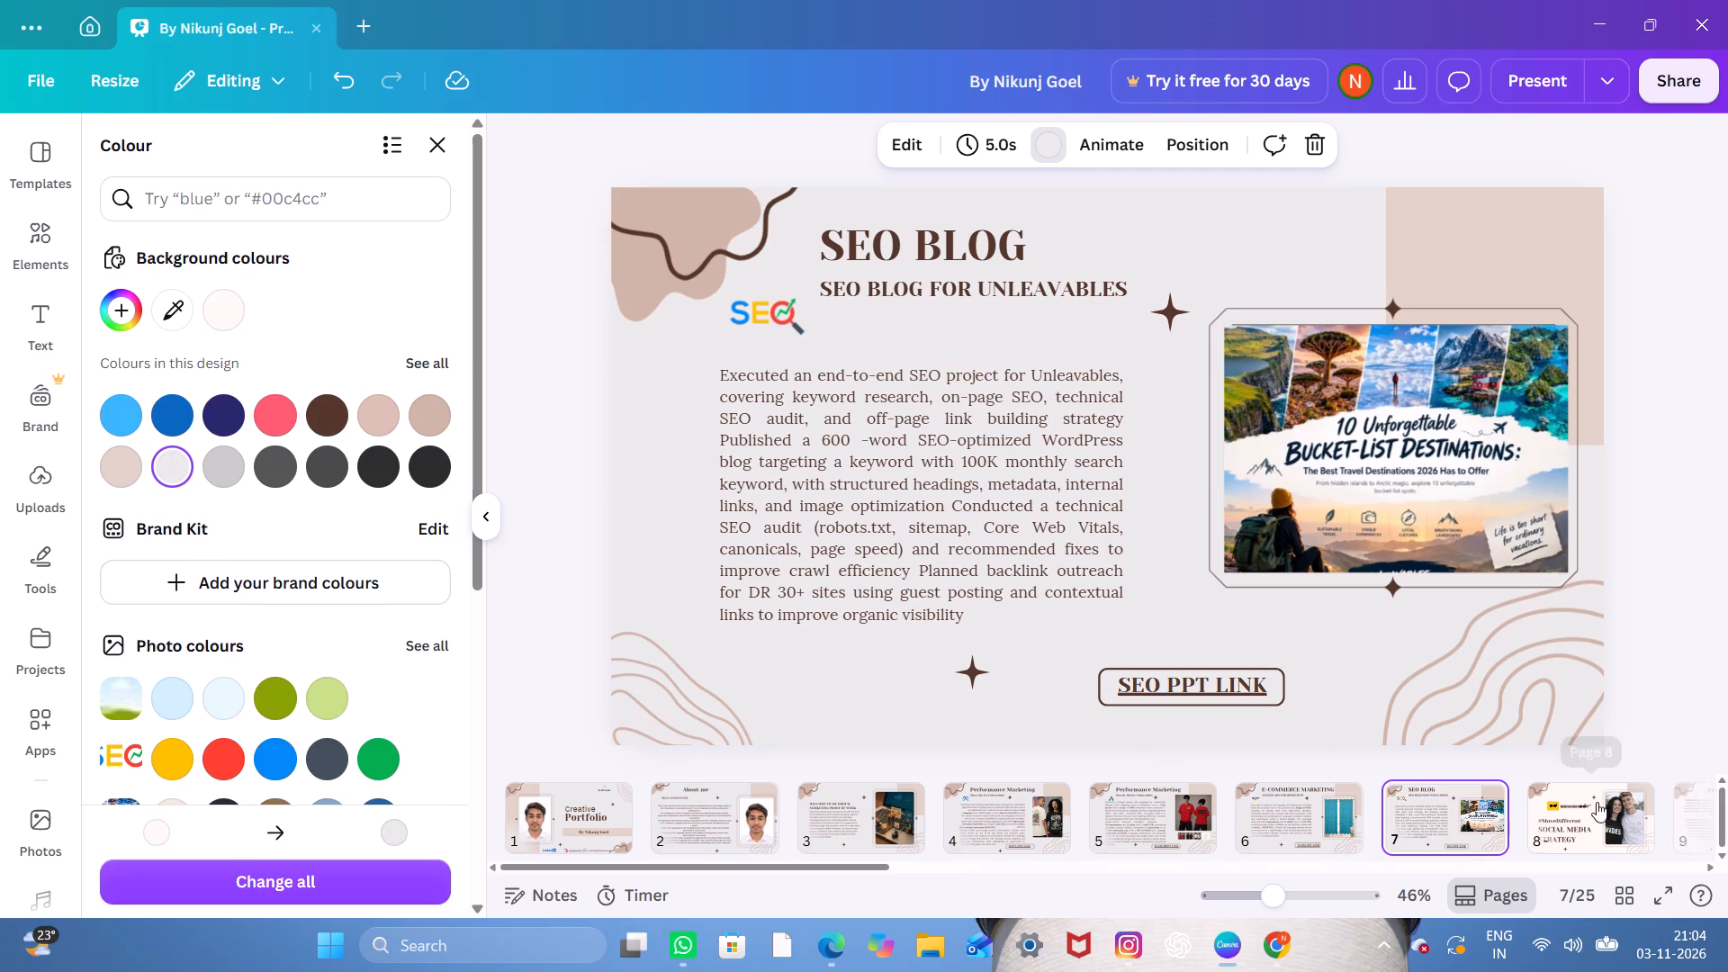
{"action": "left_click", "coordinate": [1586, 838]}
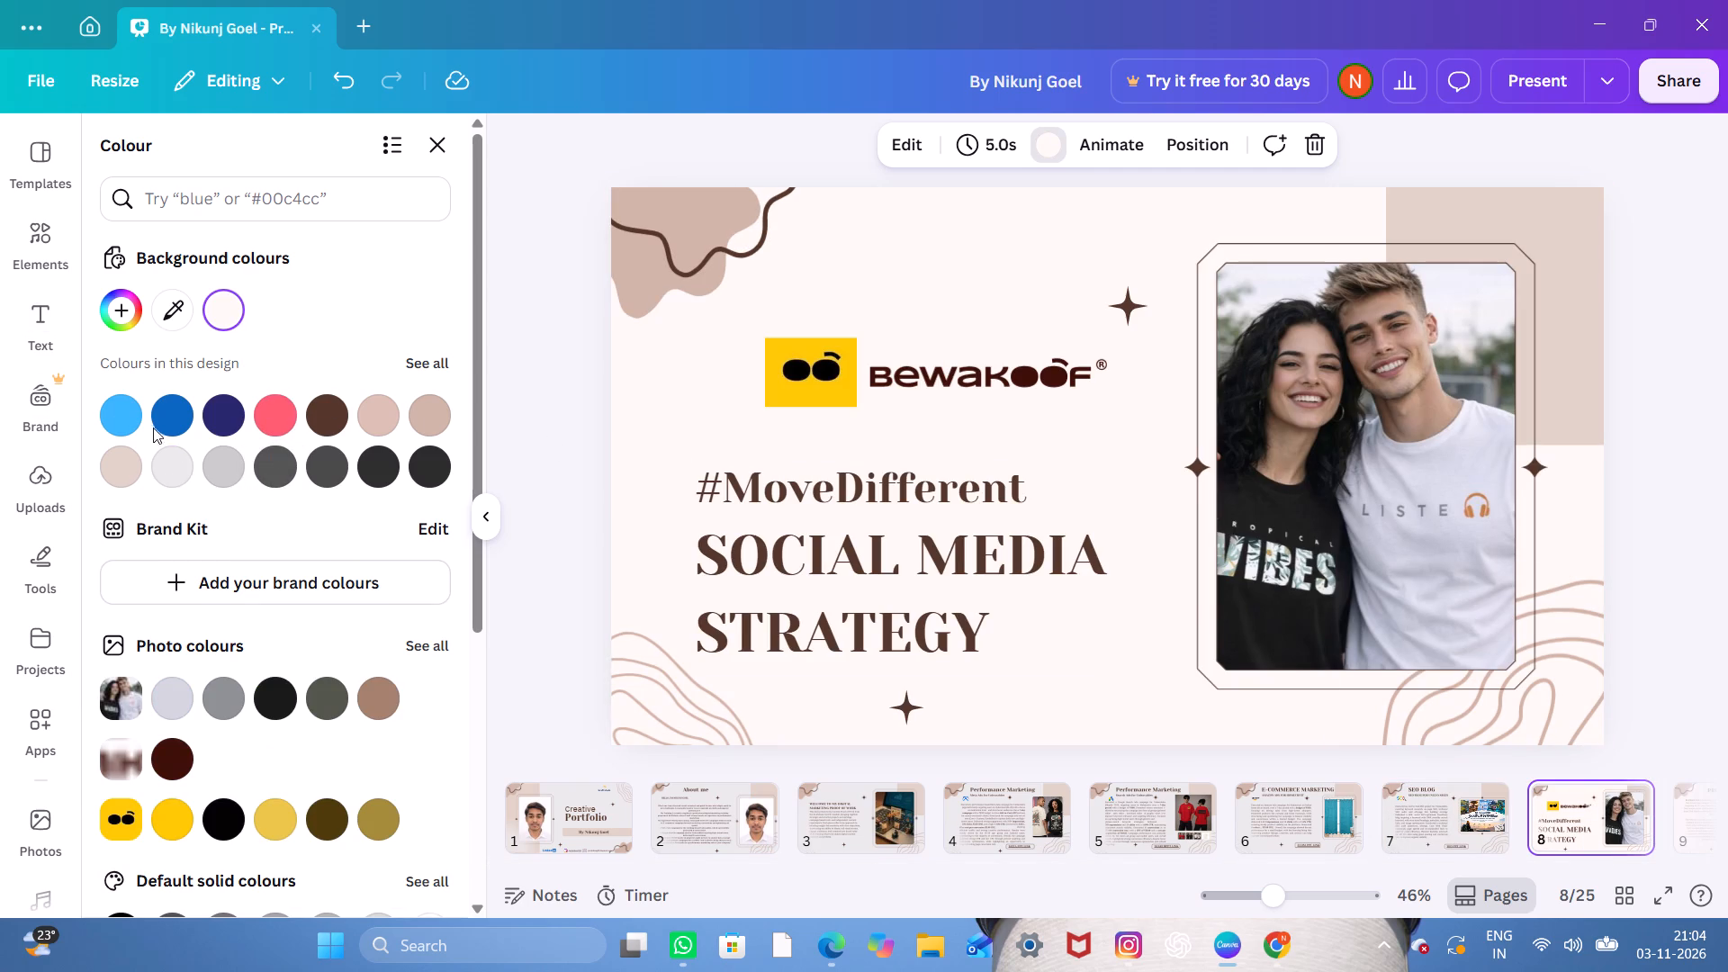
{"action": "left_click", "coordinate": [192, 455]}
{"action": "left_click", "coordinate": [167, 468]}
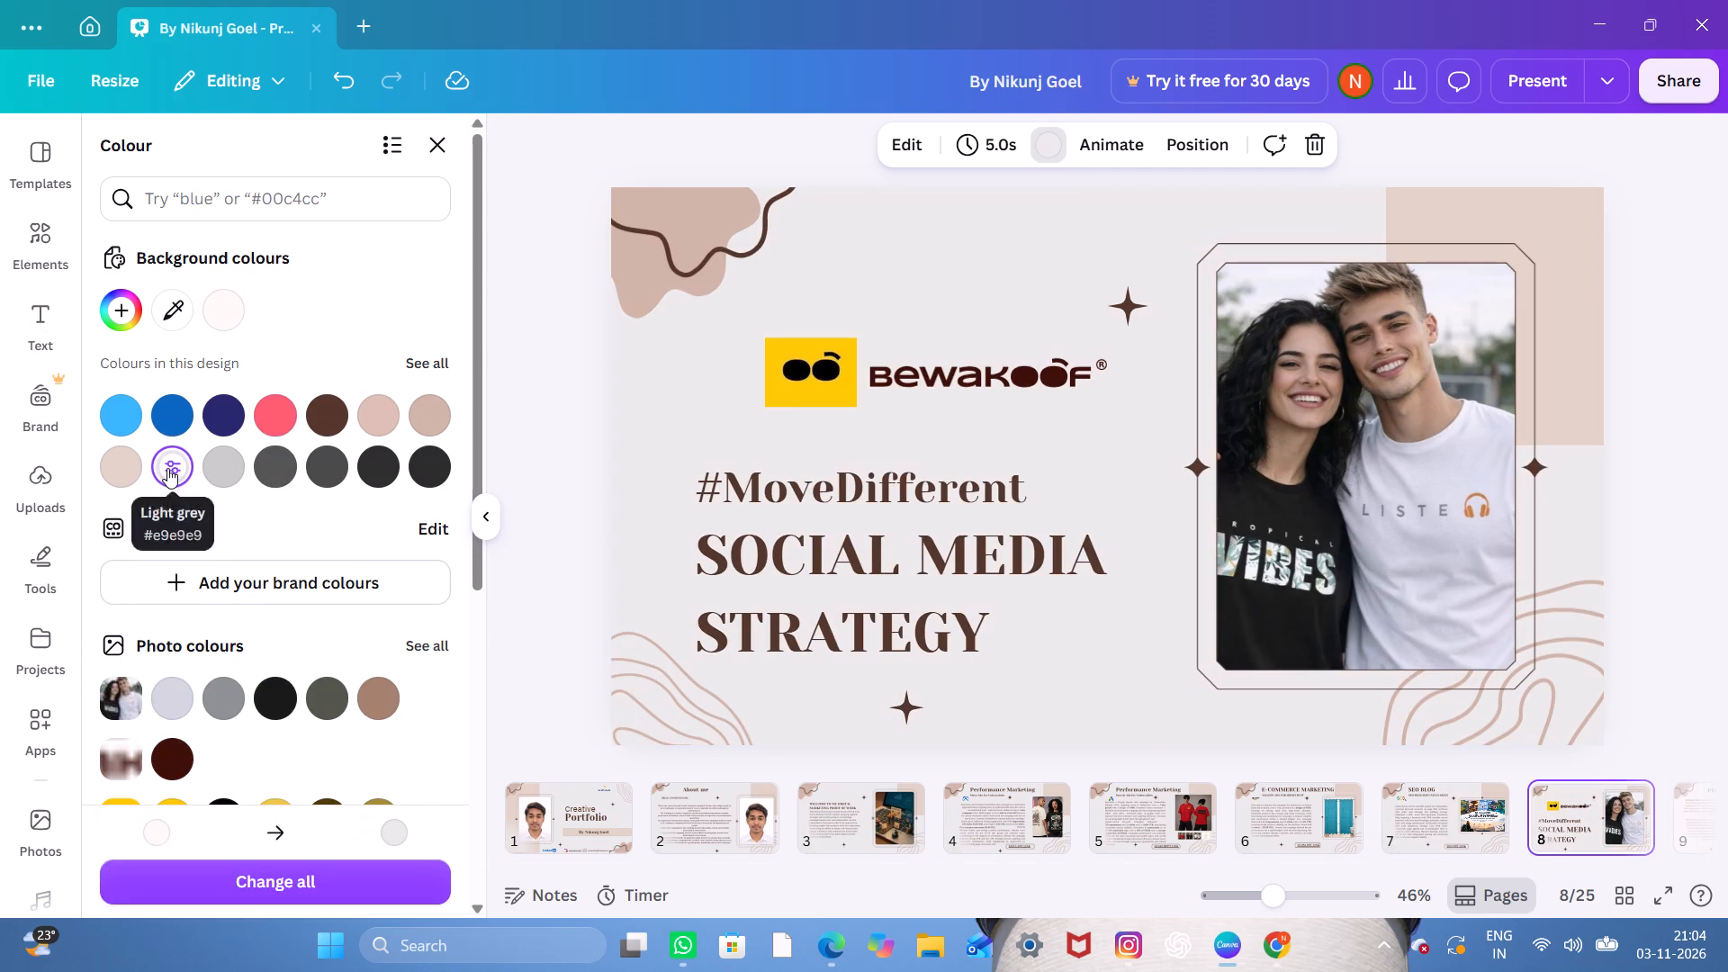
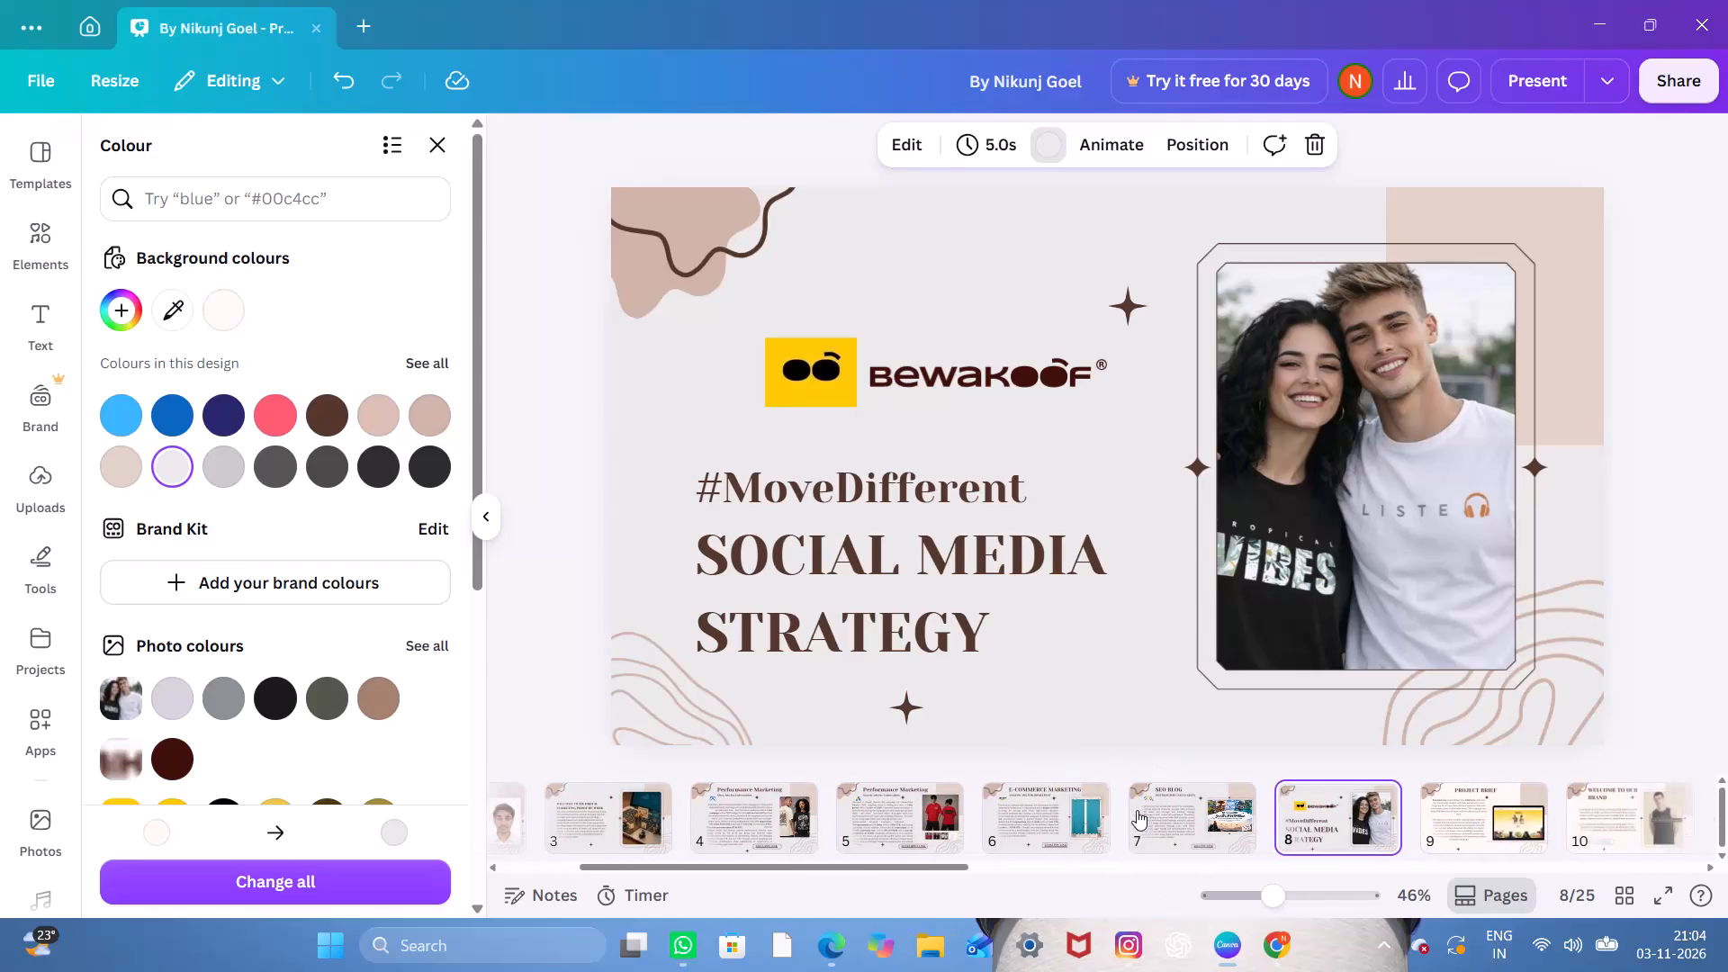
Set the background to light grey #e9e9e9 on each of slides 9 to 13, from Project Brief through both Competitor Analysis slides.
{"action": "scroll", "coordinate": [1137, 810], "scroll_direction": "left", "scroll_amount": 3}
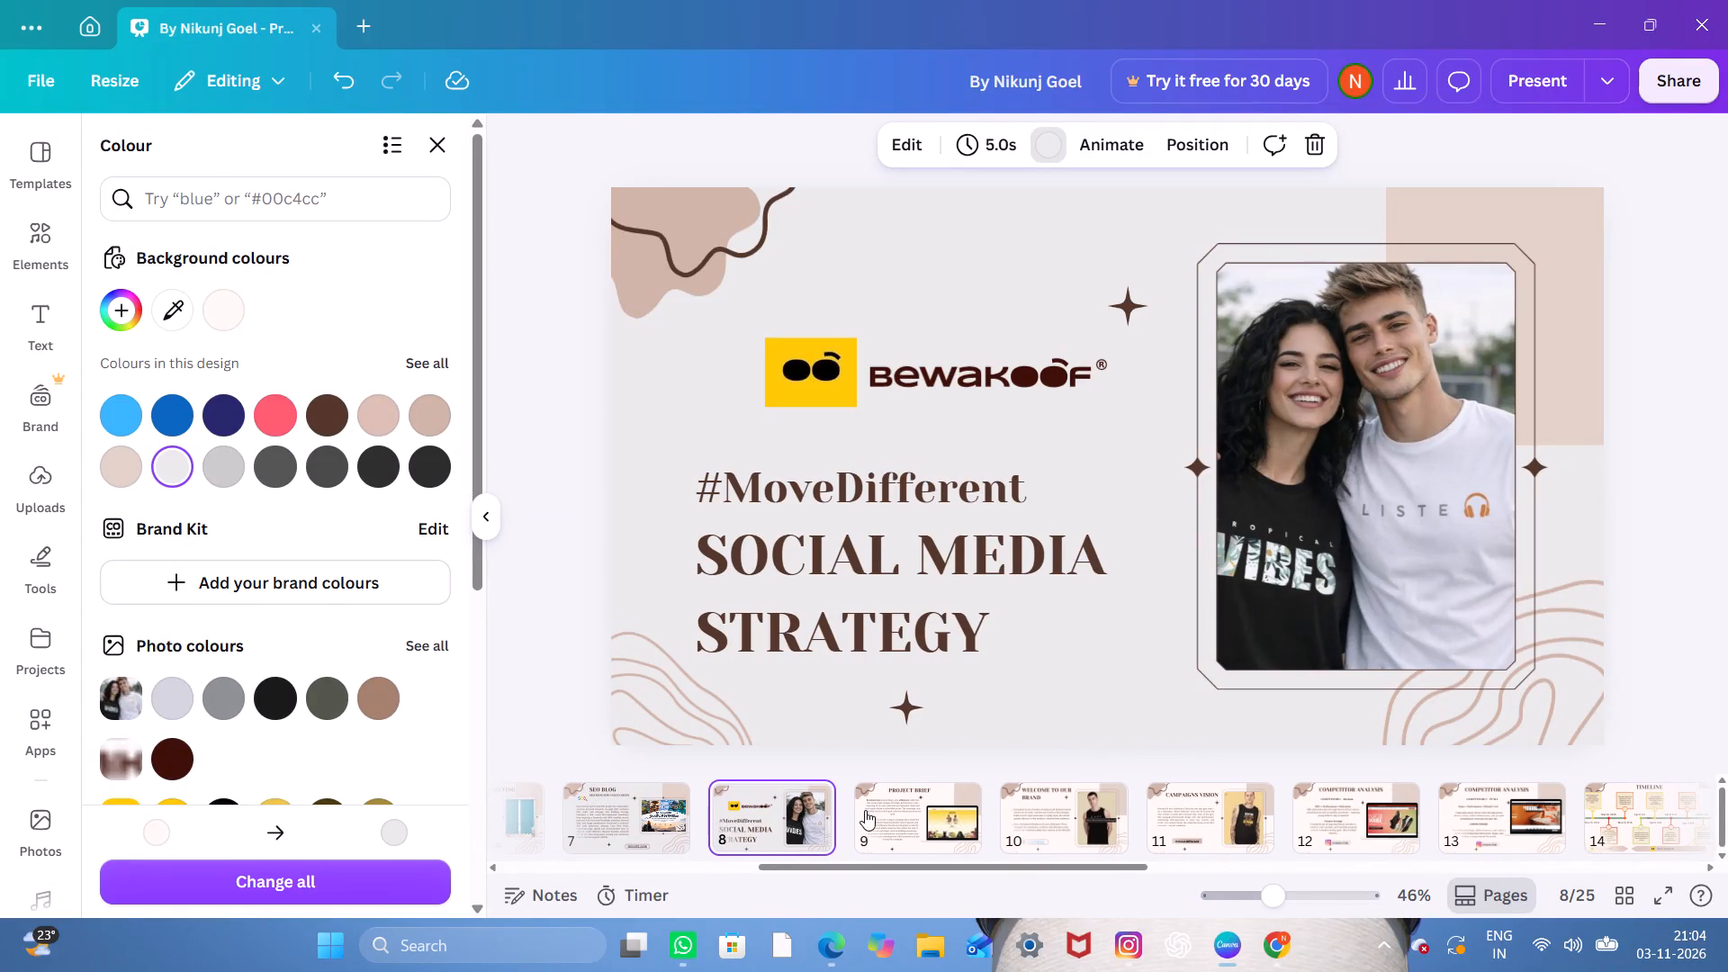
{"action": "left_click", "coordinate": [861, 810]}
{"action": "left_click", "coordinate": [166, 469]}
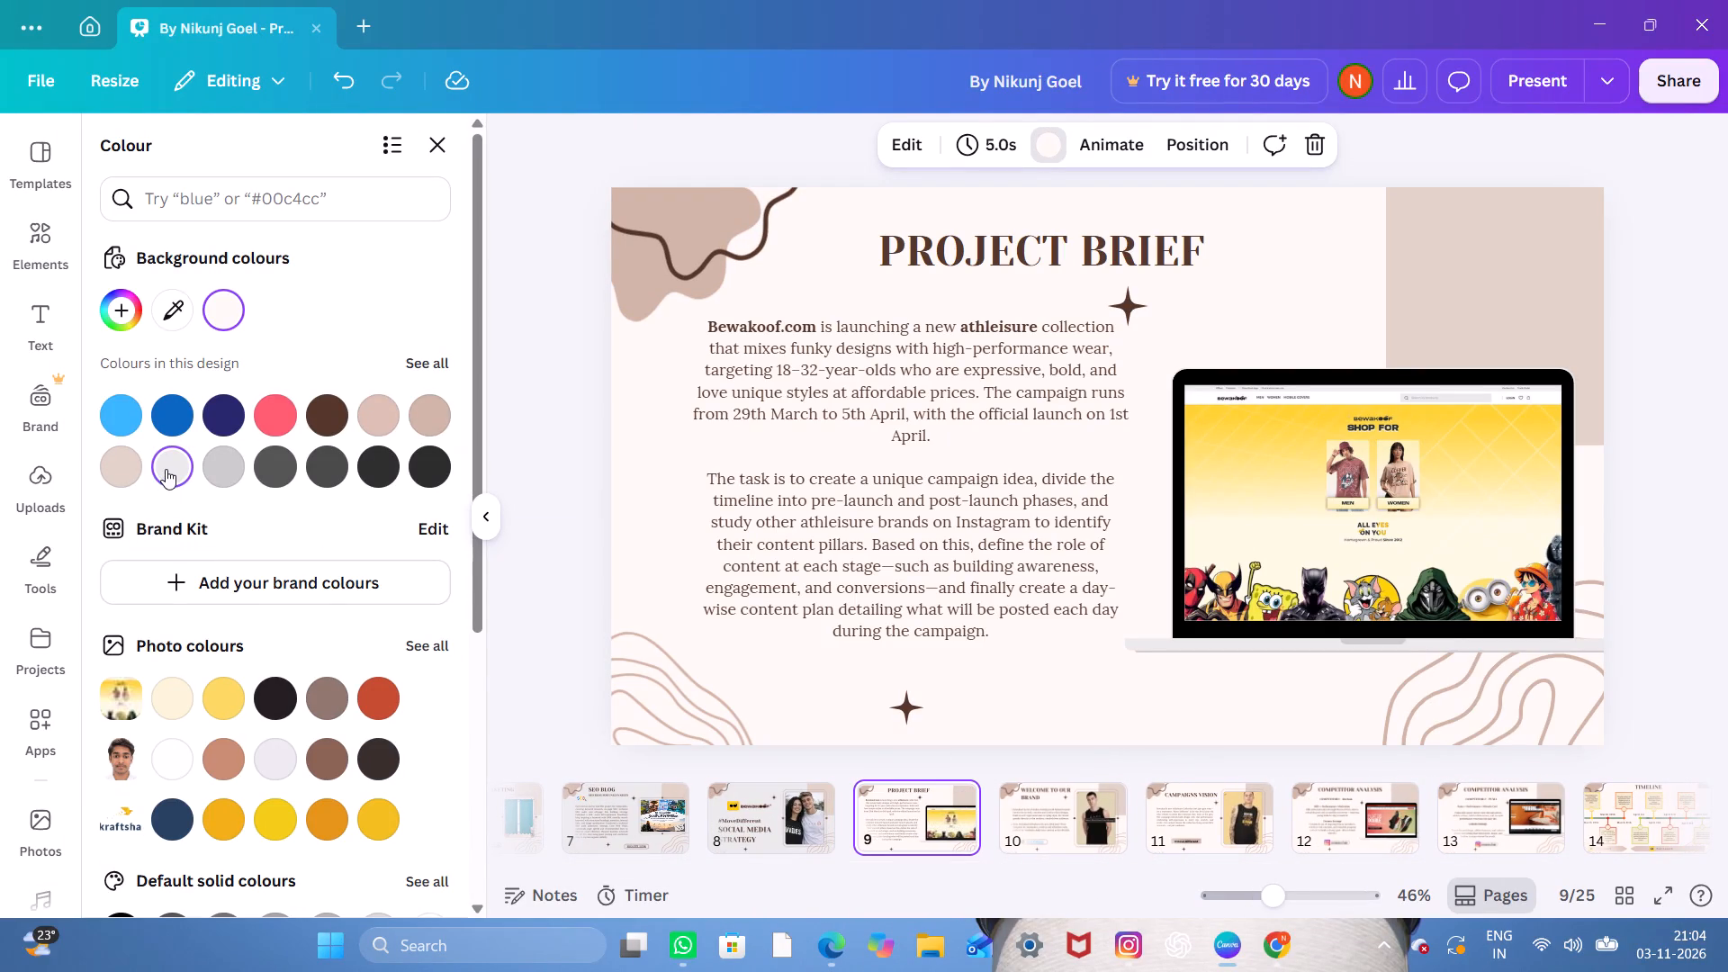
{"action": "left_click", "coordinate": [1021, 801]}
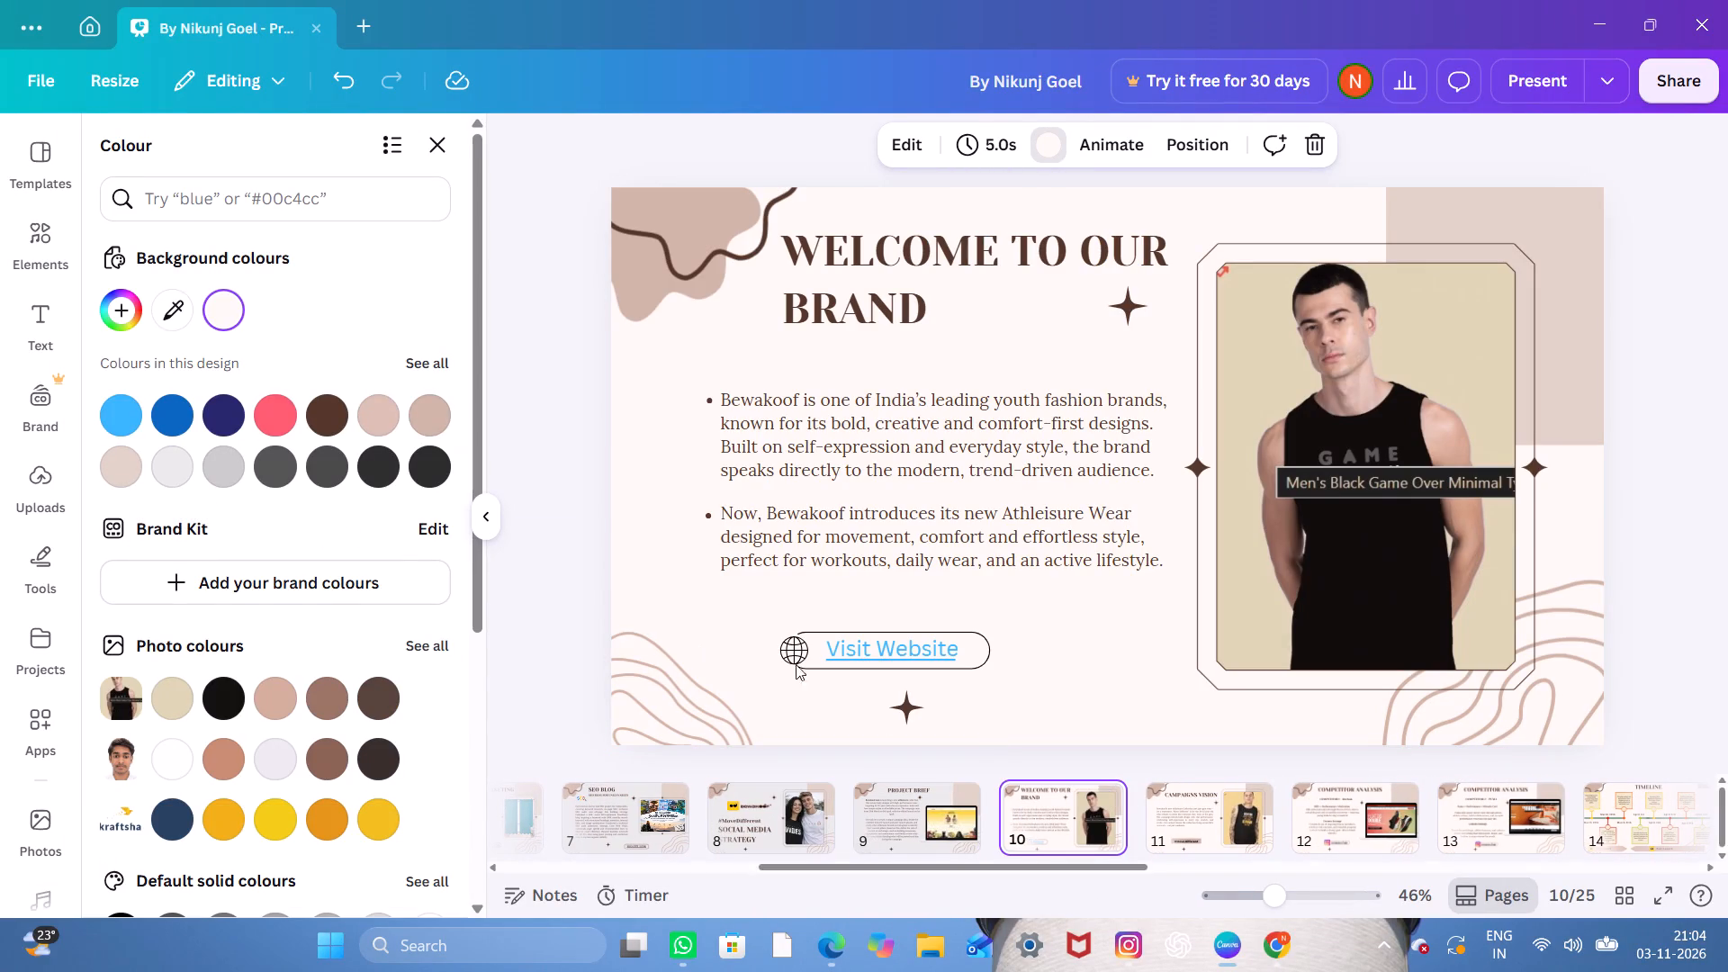
{"action": "left_click", "coordinate": [170, 479]}
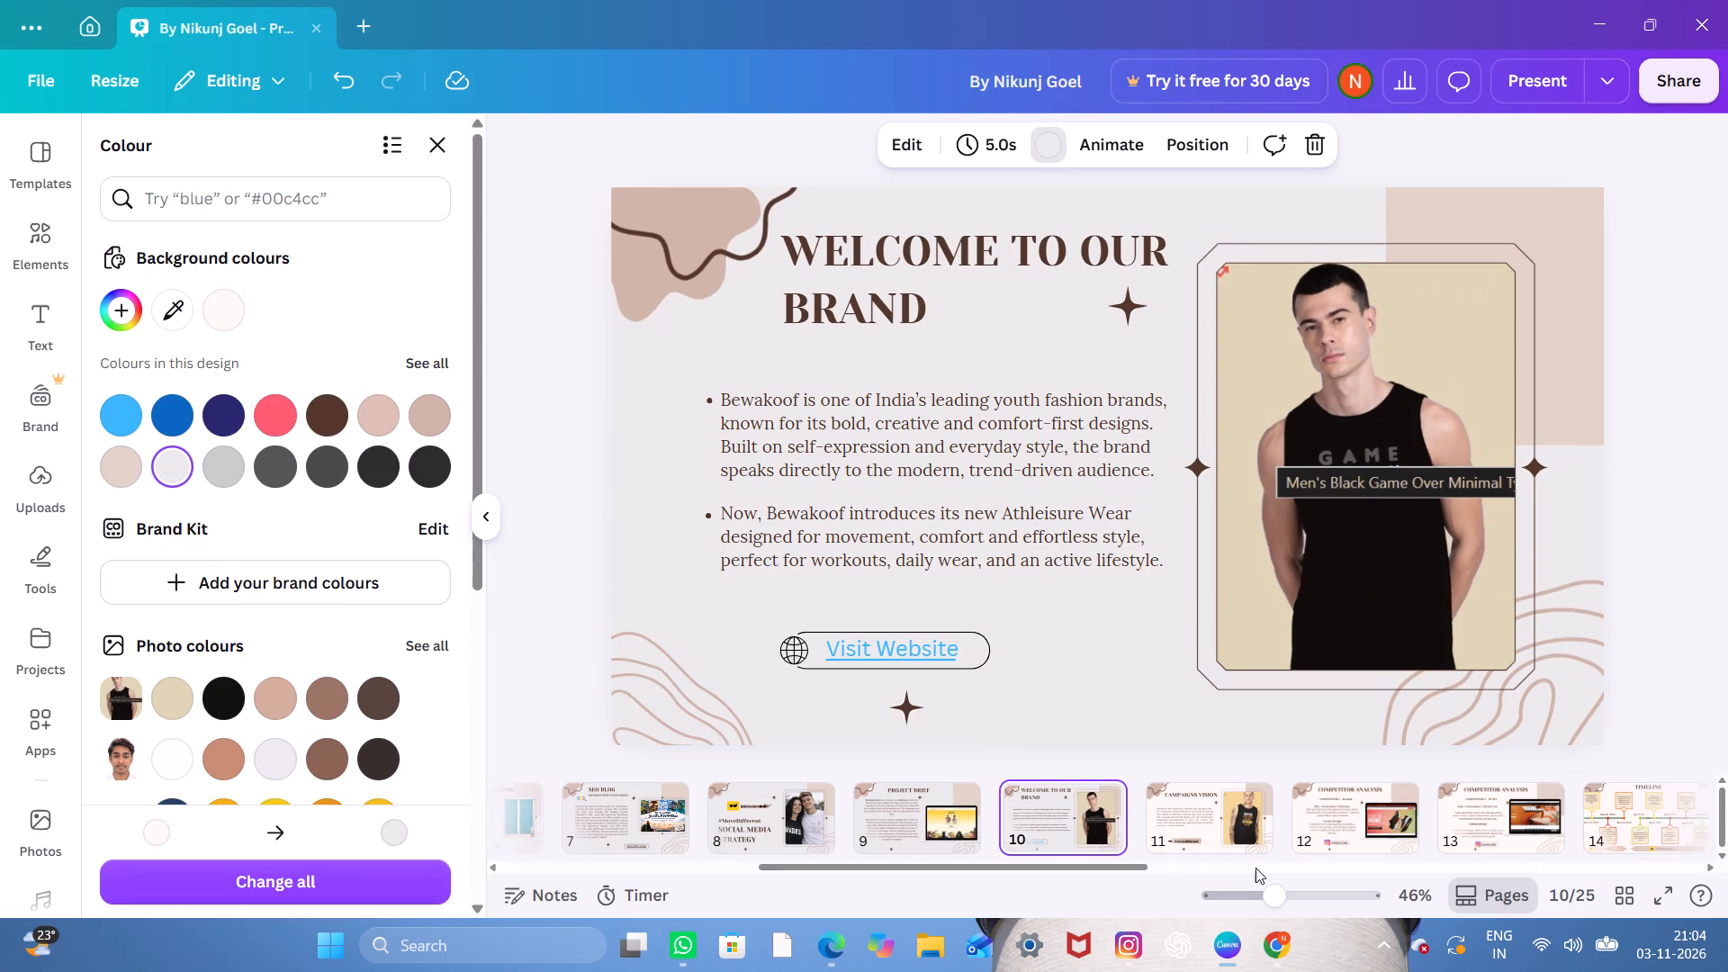
{"action": "left_click", "coordinate": [1208, 835]}
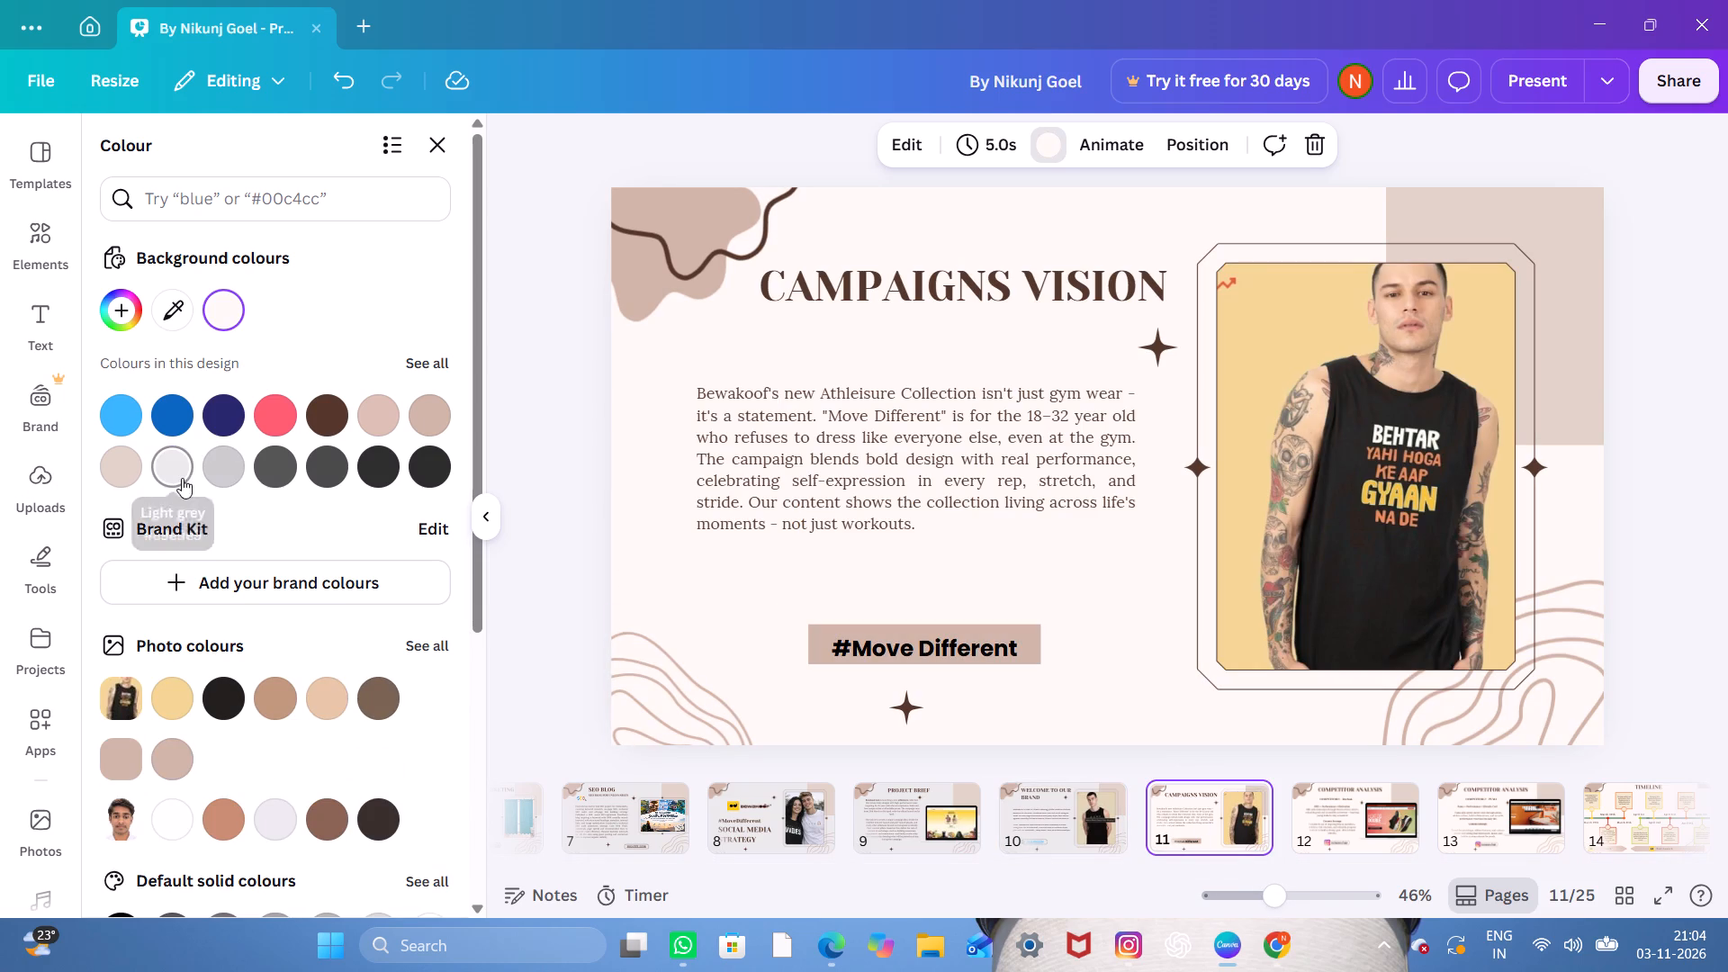
{"action": "left_click", "coordinate": [182, 478]}
{"action": "left_click", "coordinate": [1326, 806]}
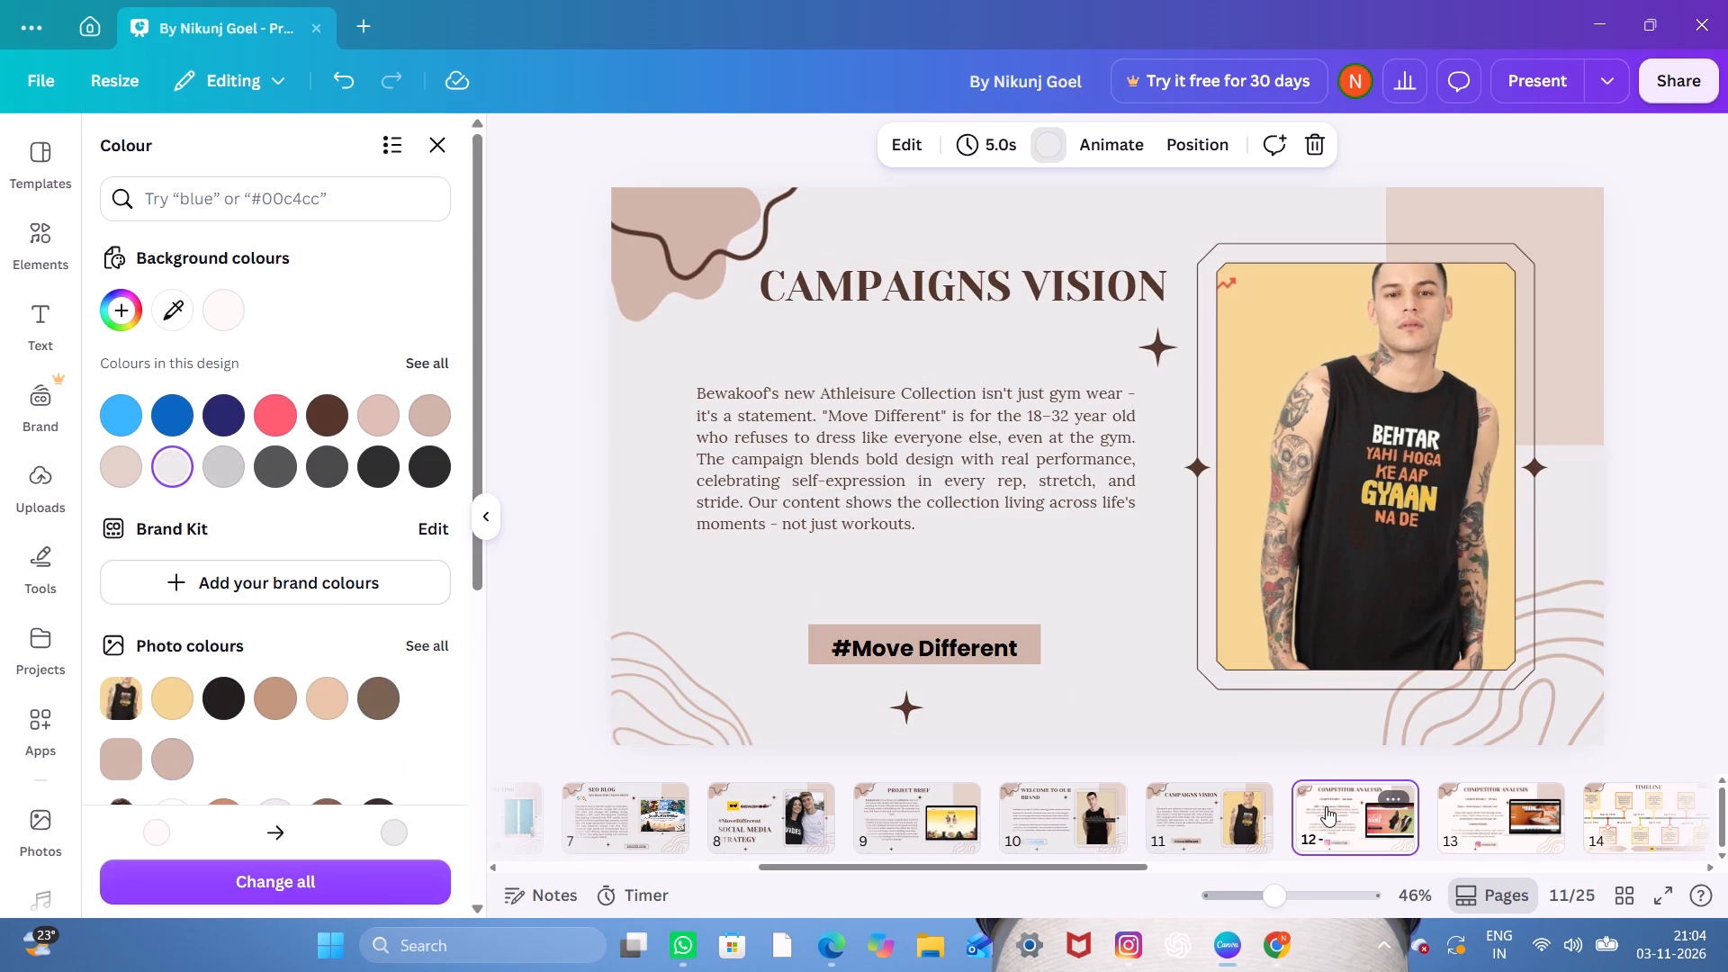
{"action": "left_click", "coordinate": [166, 457]}
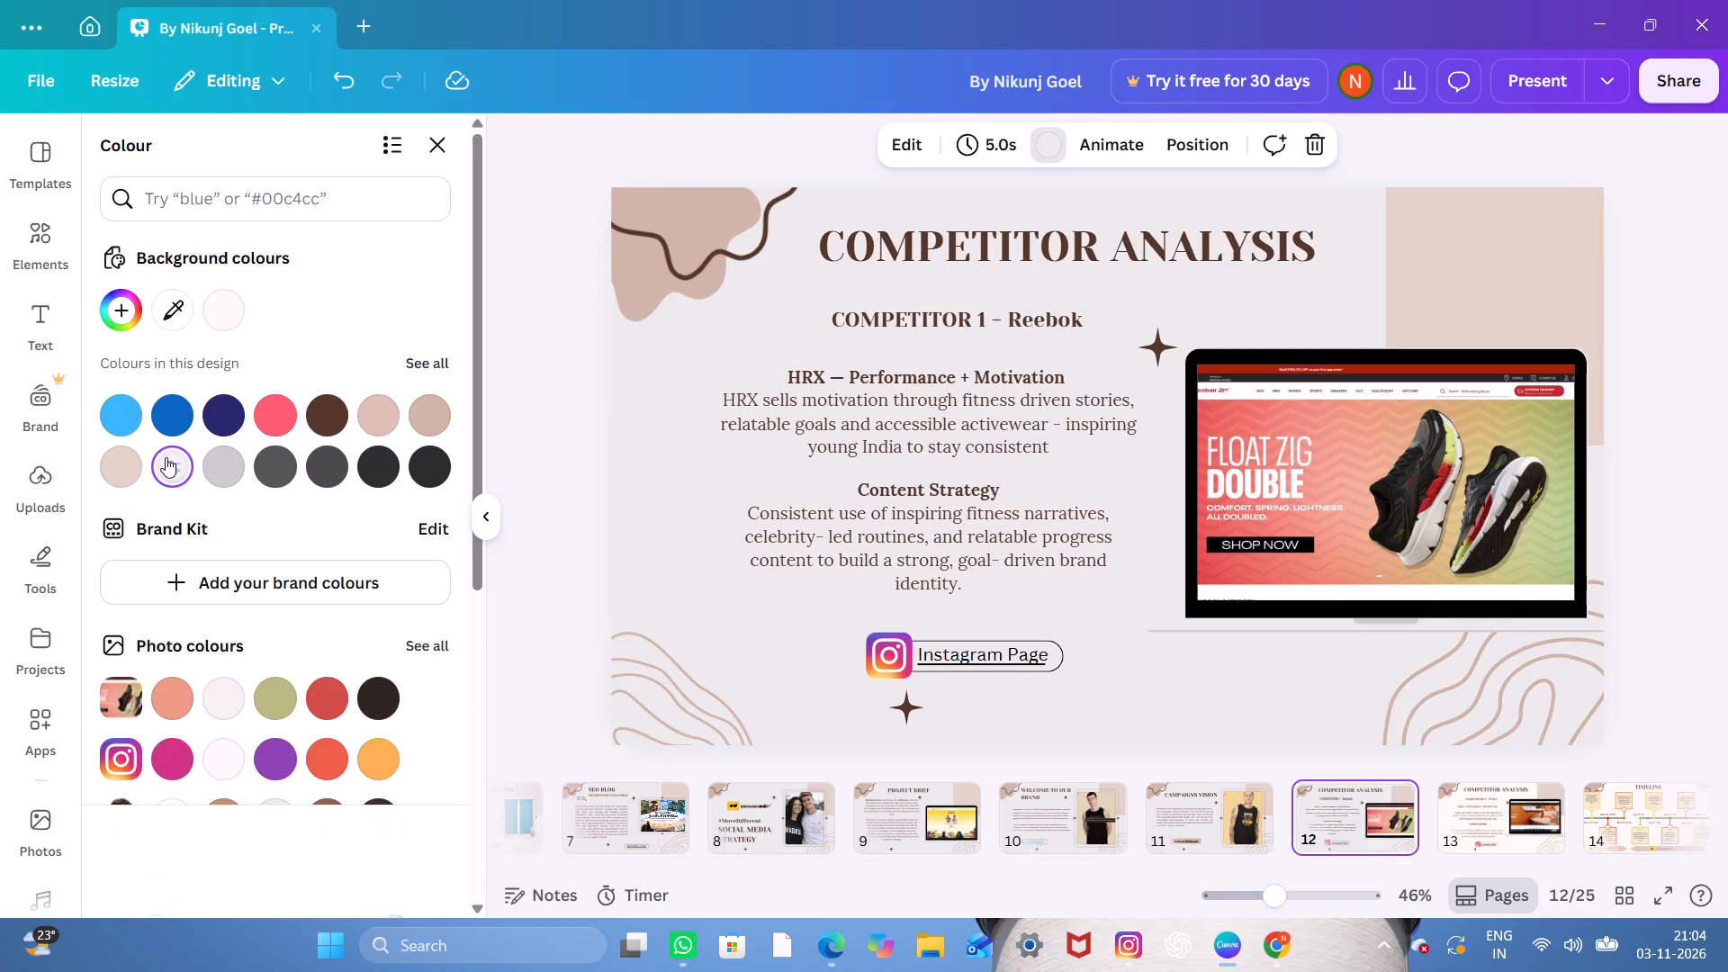
{"action": "left_click", "coordinate": [1478, 825]}
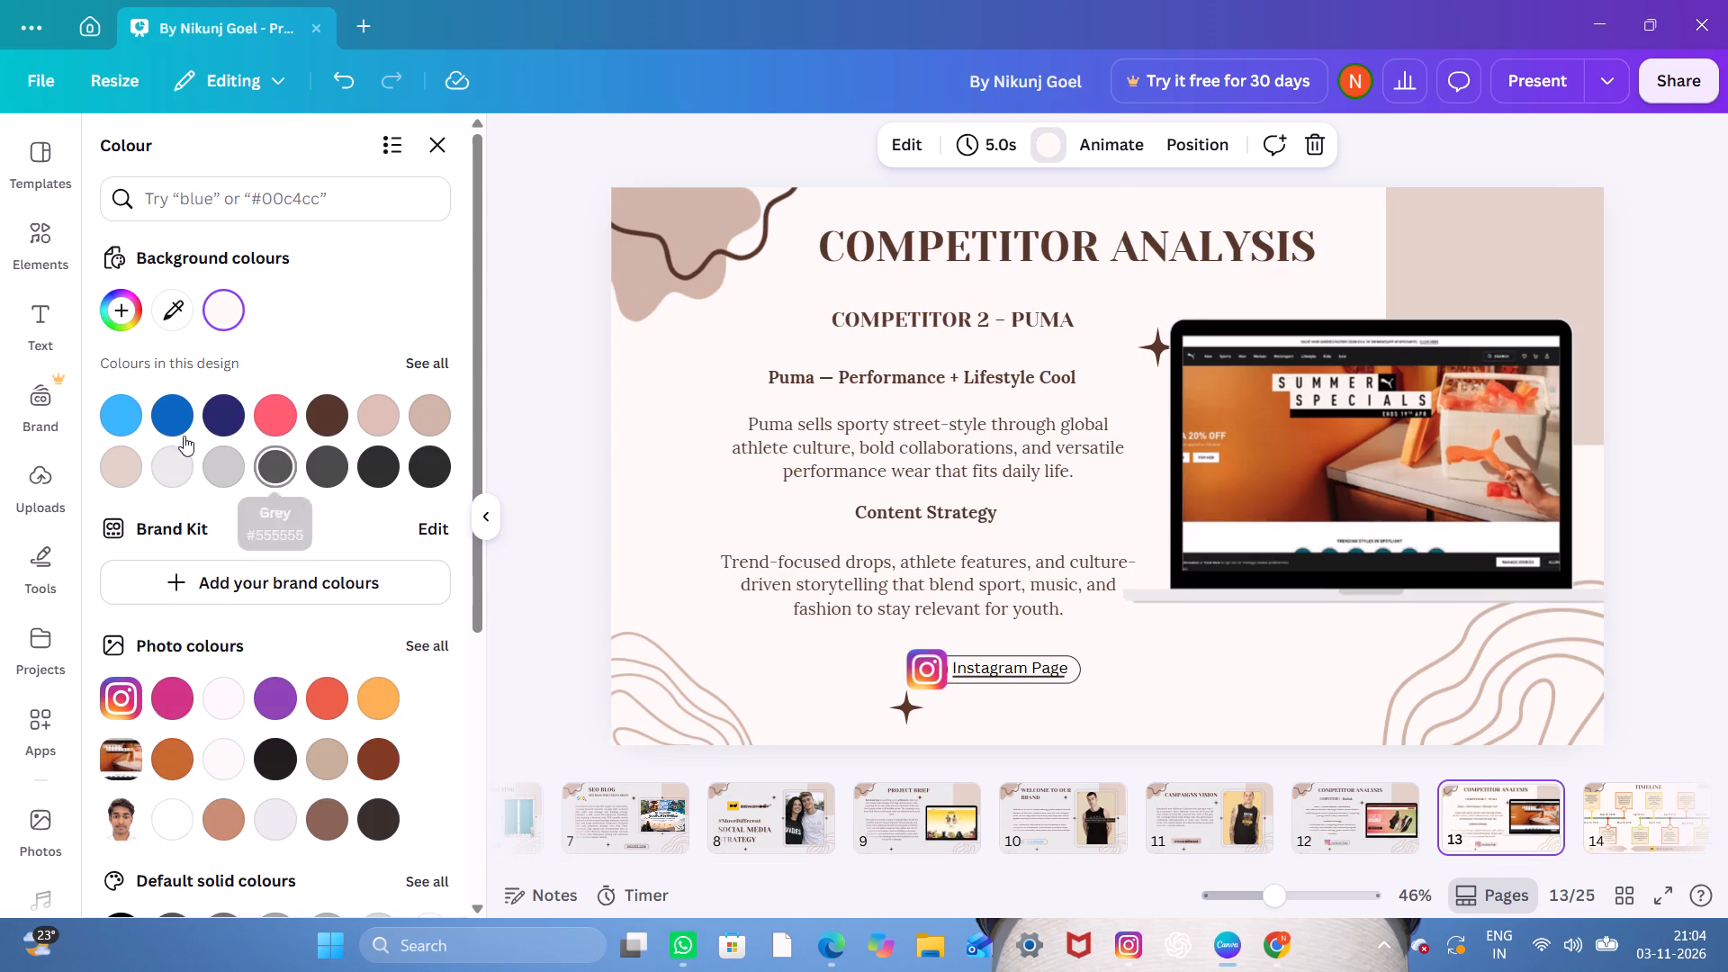
{"action": "left_click", "coordinate": [165, 479]}
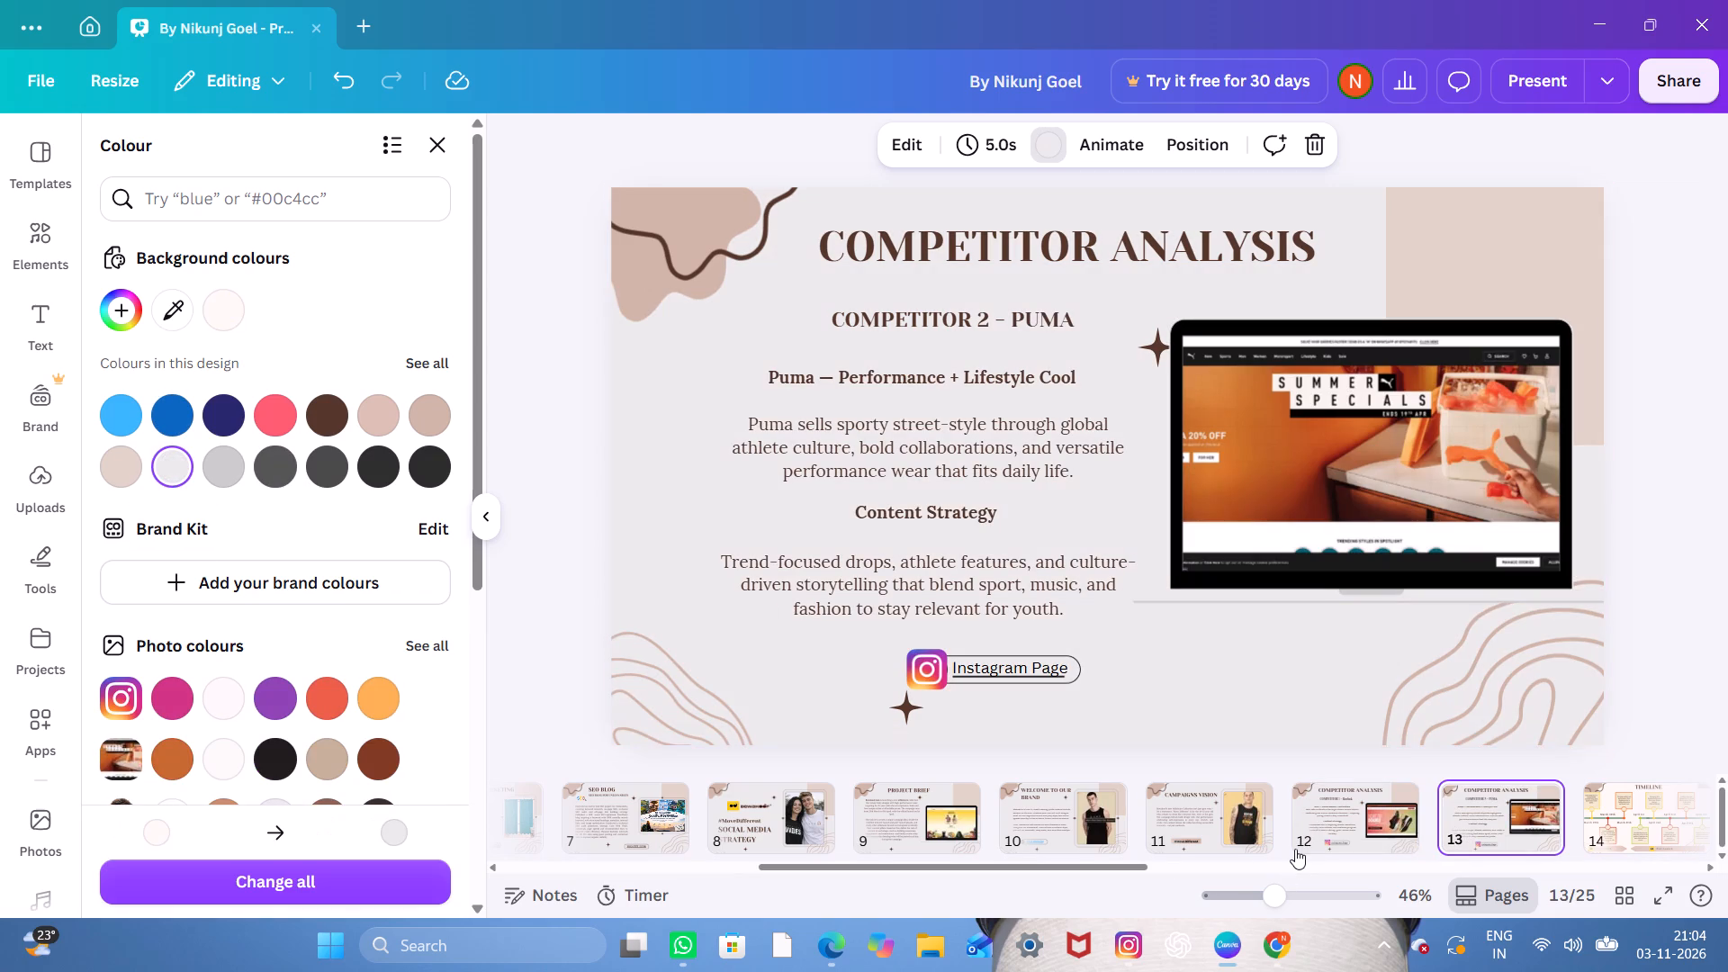
Apply the light grey #e9e9e9 background to slides 14 to 16: Timeline, Pre Launch/Post Launch and Pre-Launch Posts.
{"action": "scroll", "coordinate": [1295, 849], "scroll_direction": "left", "scroll_amount": 5}
{"action": "left_click", "coordinate": [1201, 821]}
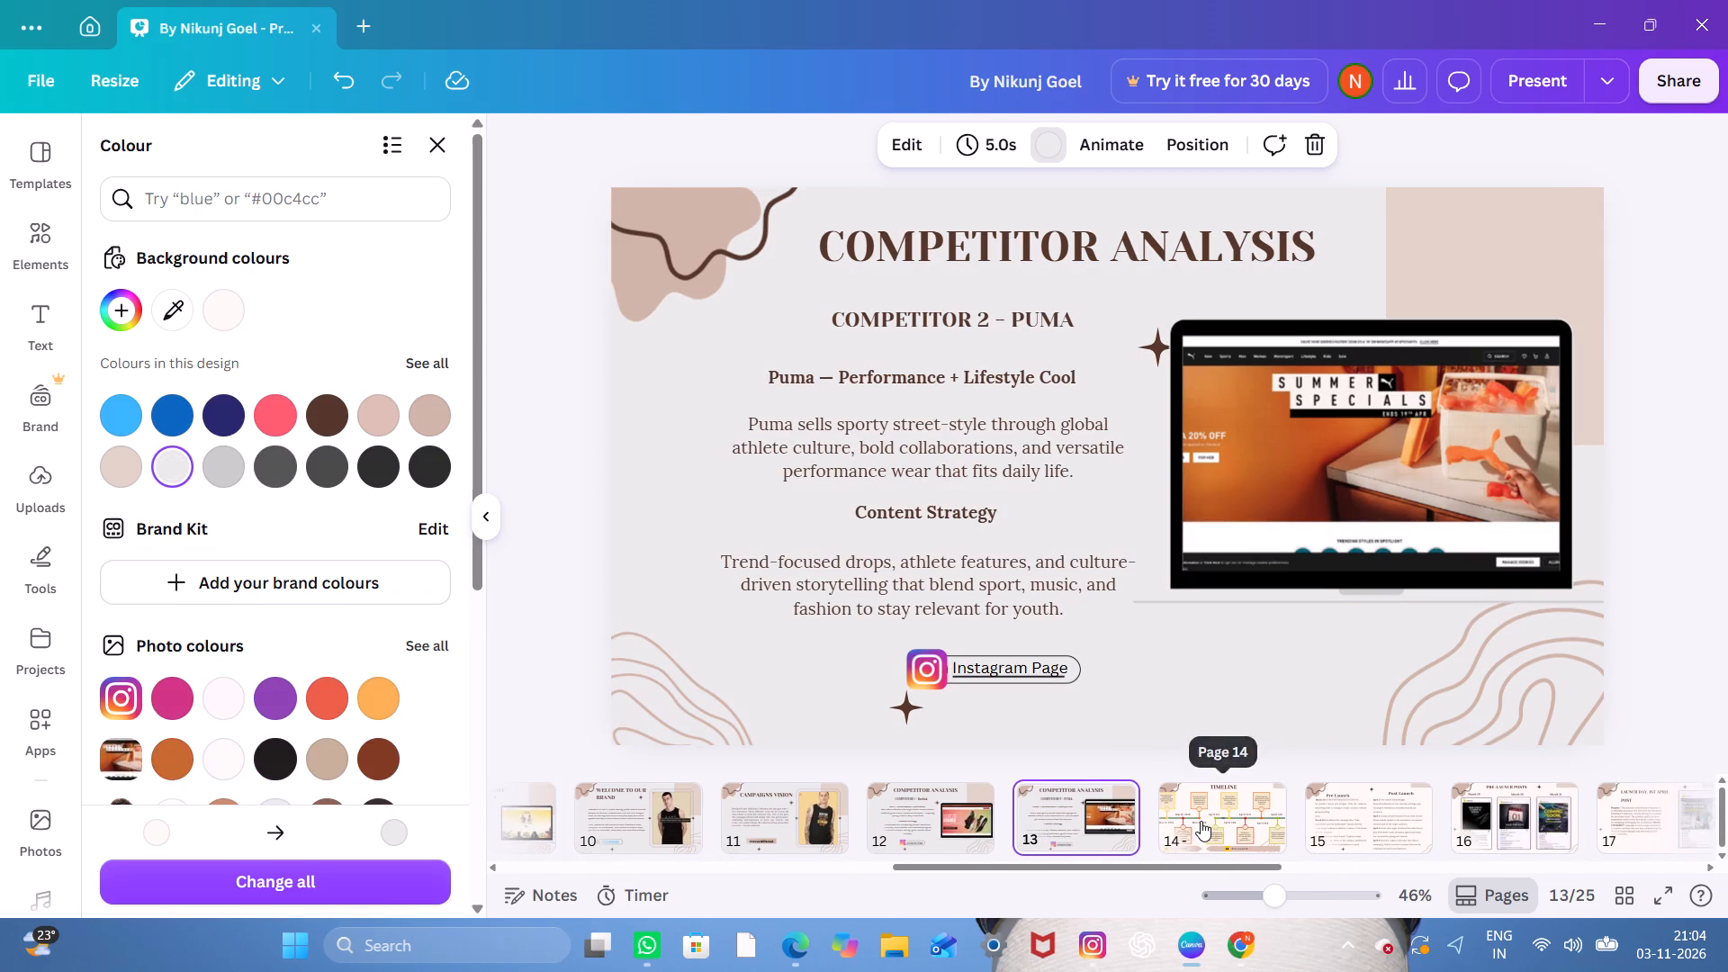
{"action": "left_click", "coordinate": [169, 478]}
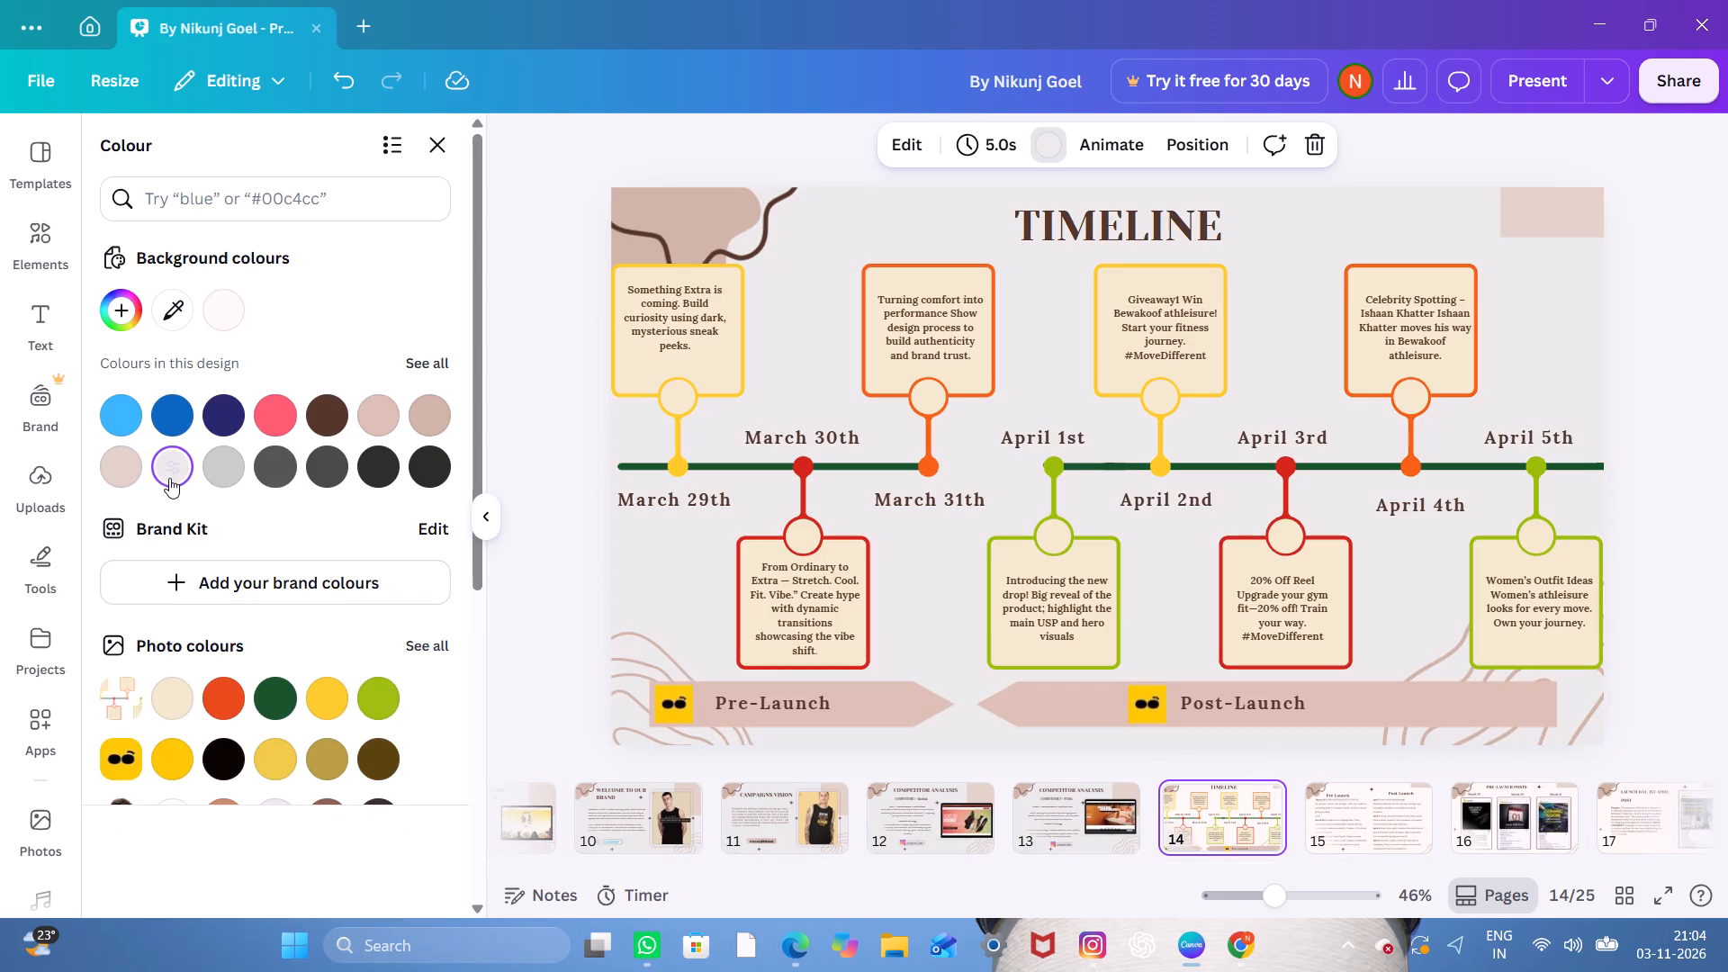
{"action": "left_click", "coordinate": [1343, 818]}
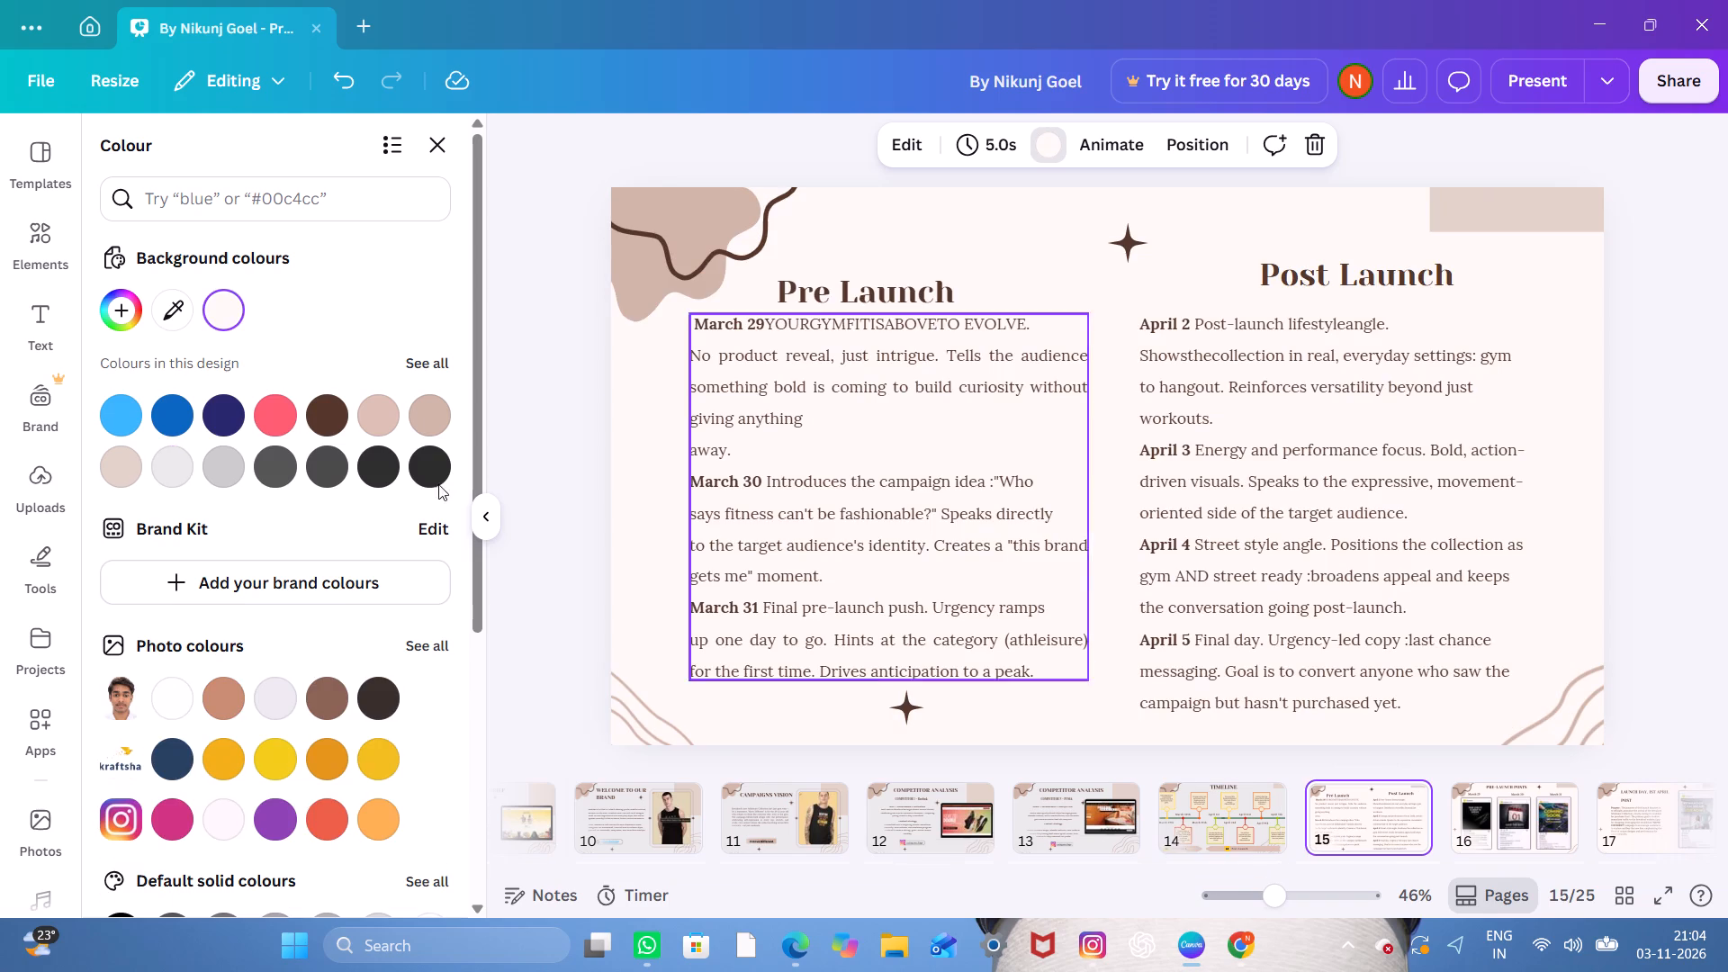
{"action": "left_click", "coordinate": [178, 481]}
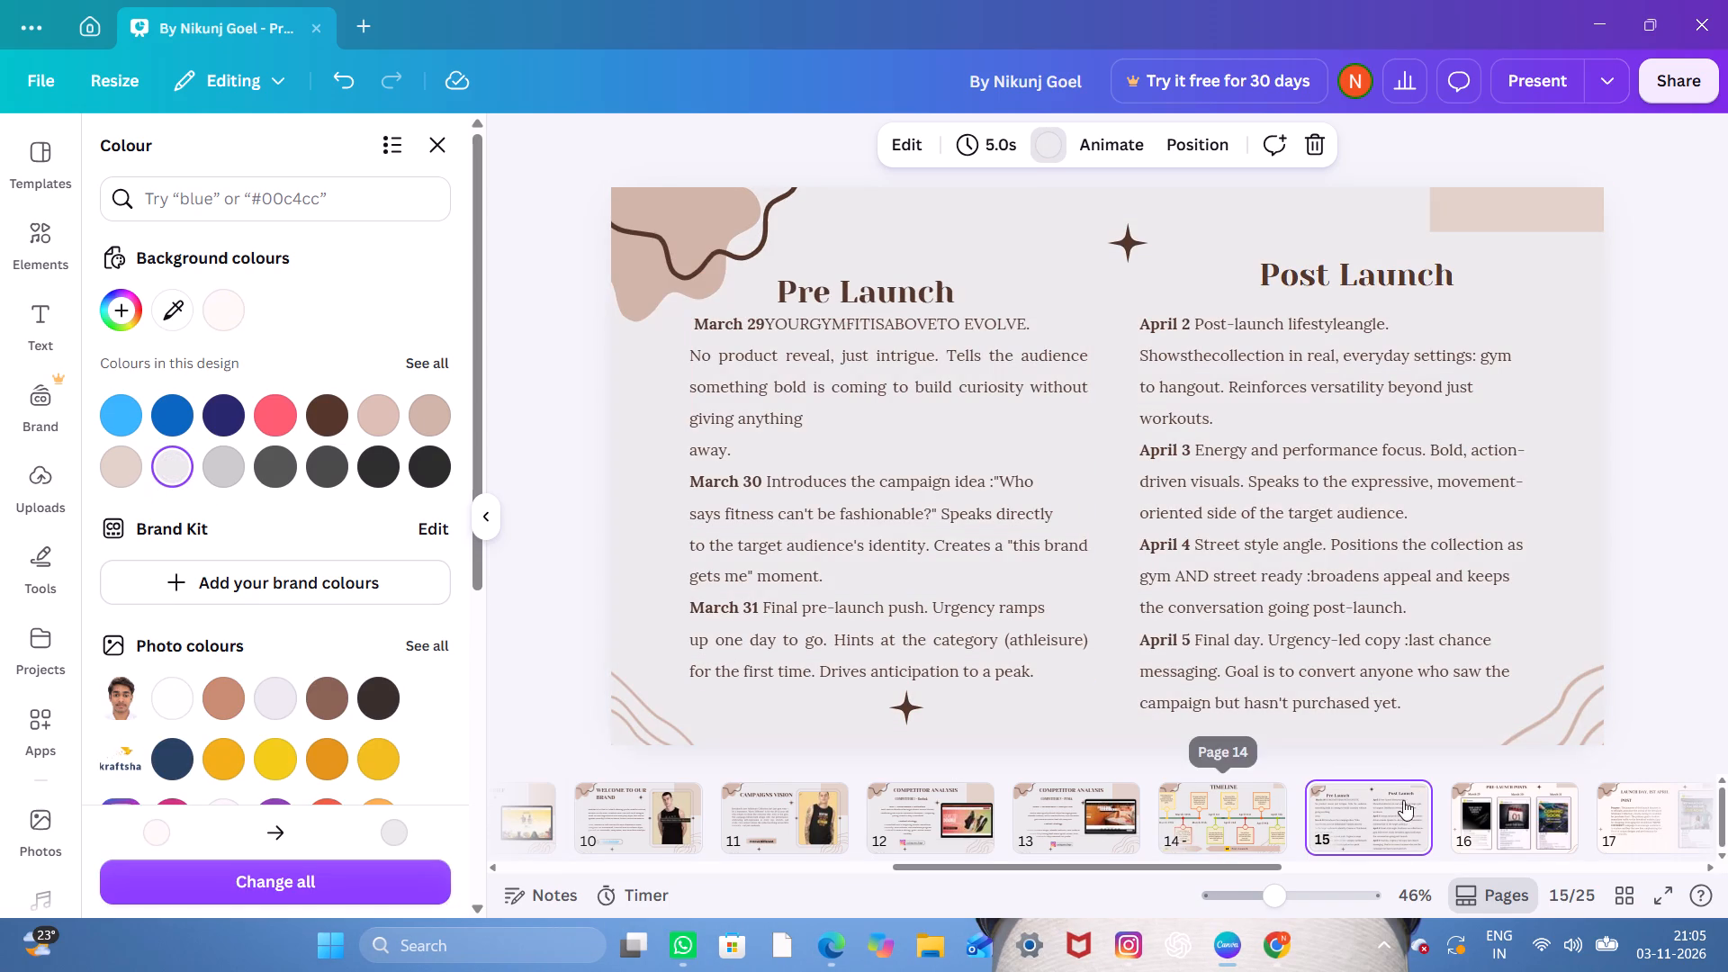
{"action": "left_click", "coordinate": [1504, 794]}
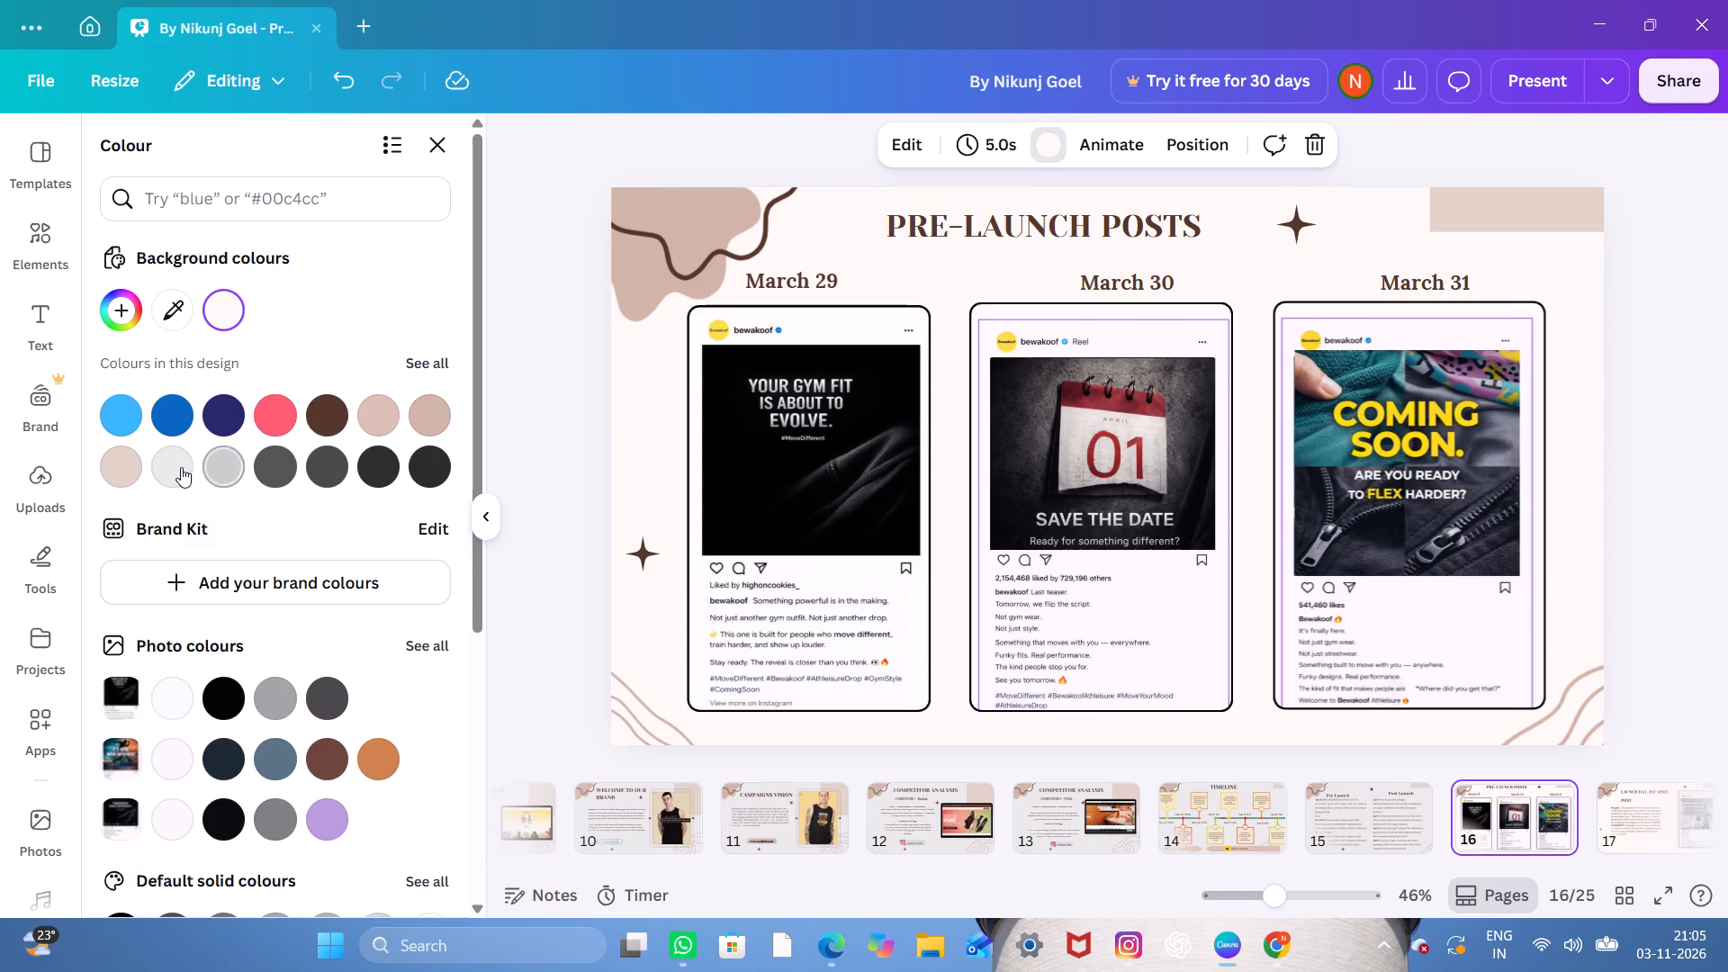
{"action": "left_click", "coordinate": [177, 467]}
Change the backgrounds of slides 17 to 19, from the Launch Day post through Post-Launch Day 5th April, to light grey #e9e9e9.
{"action": "scroll", "coordinate": [1219, 825], "scroll_direction": "left", "scroll_amount": 2}
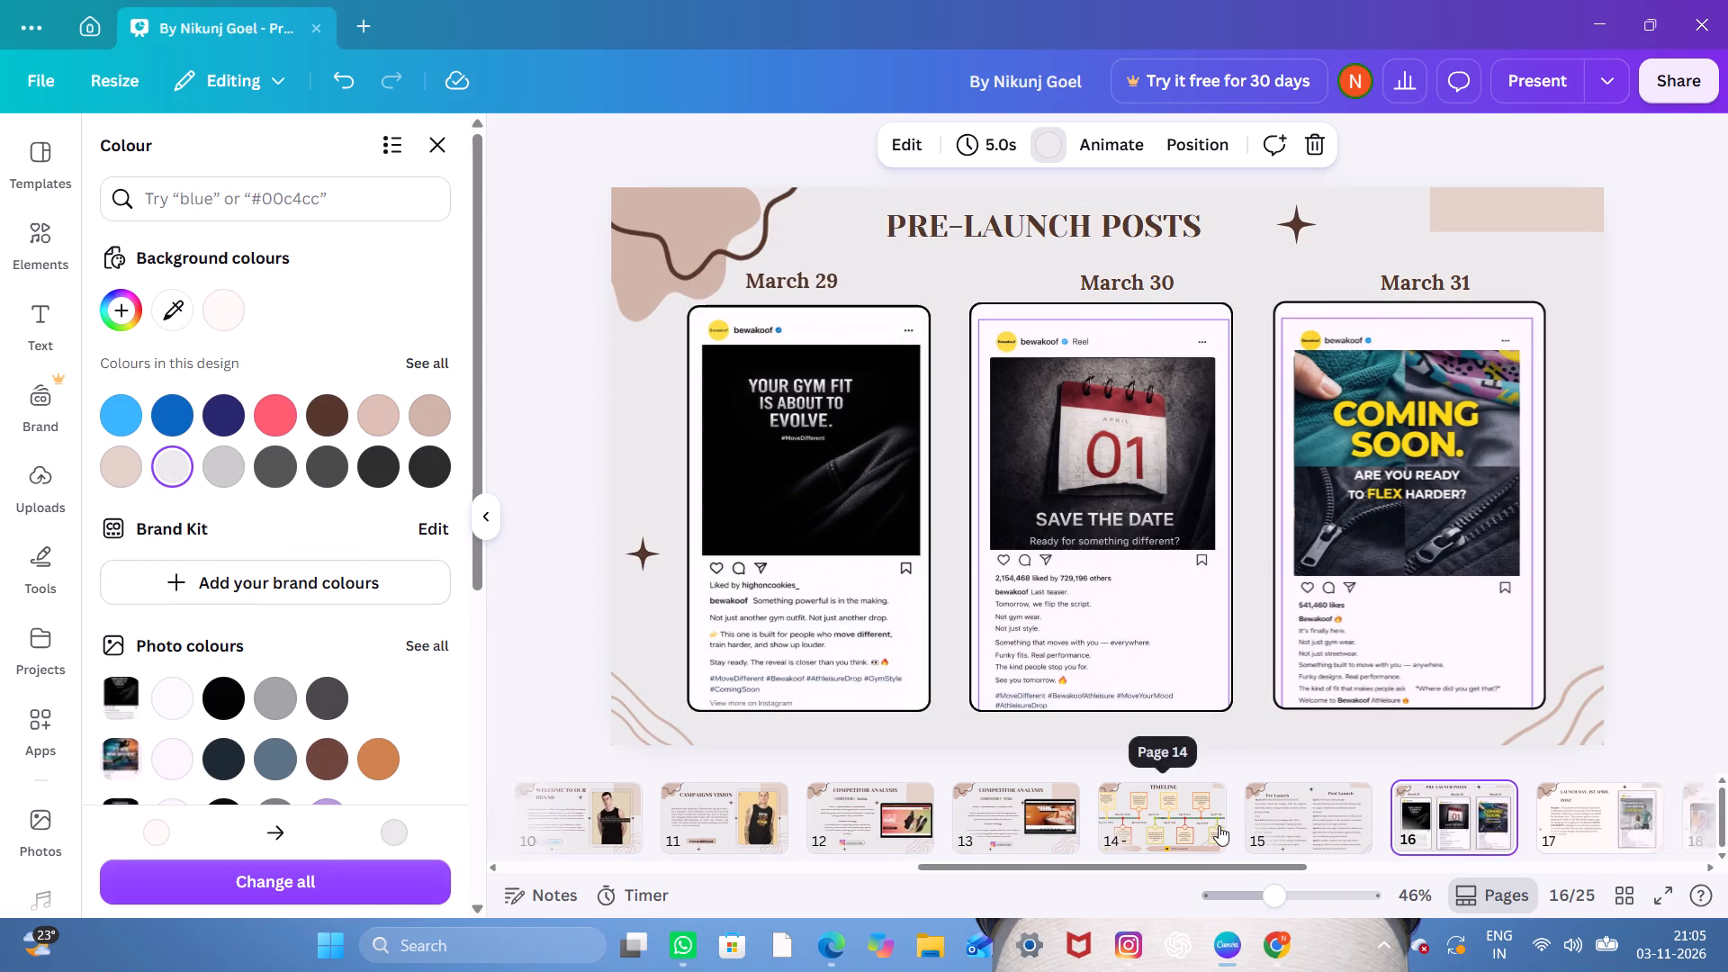
{"action": "scroll", "coordinate": [1219, 825], "scroll_direction": "left", "scroll_amount": 3}
{"action": "left_click", "coordinate": [994, 815]}
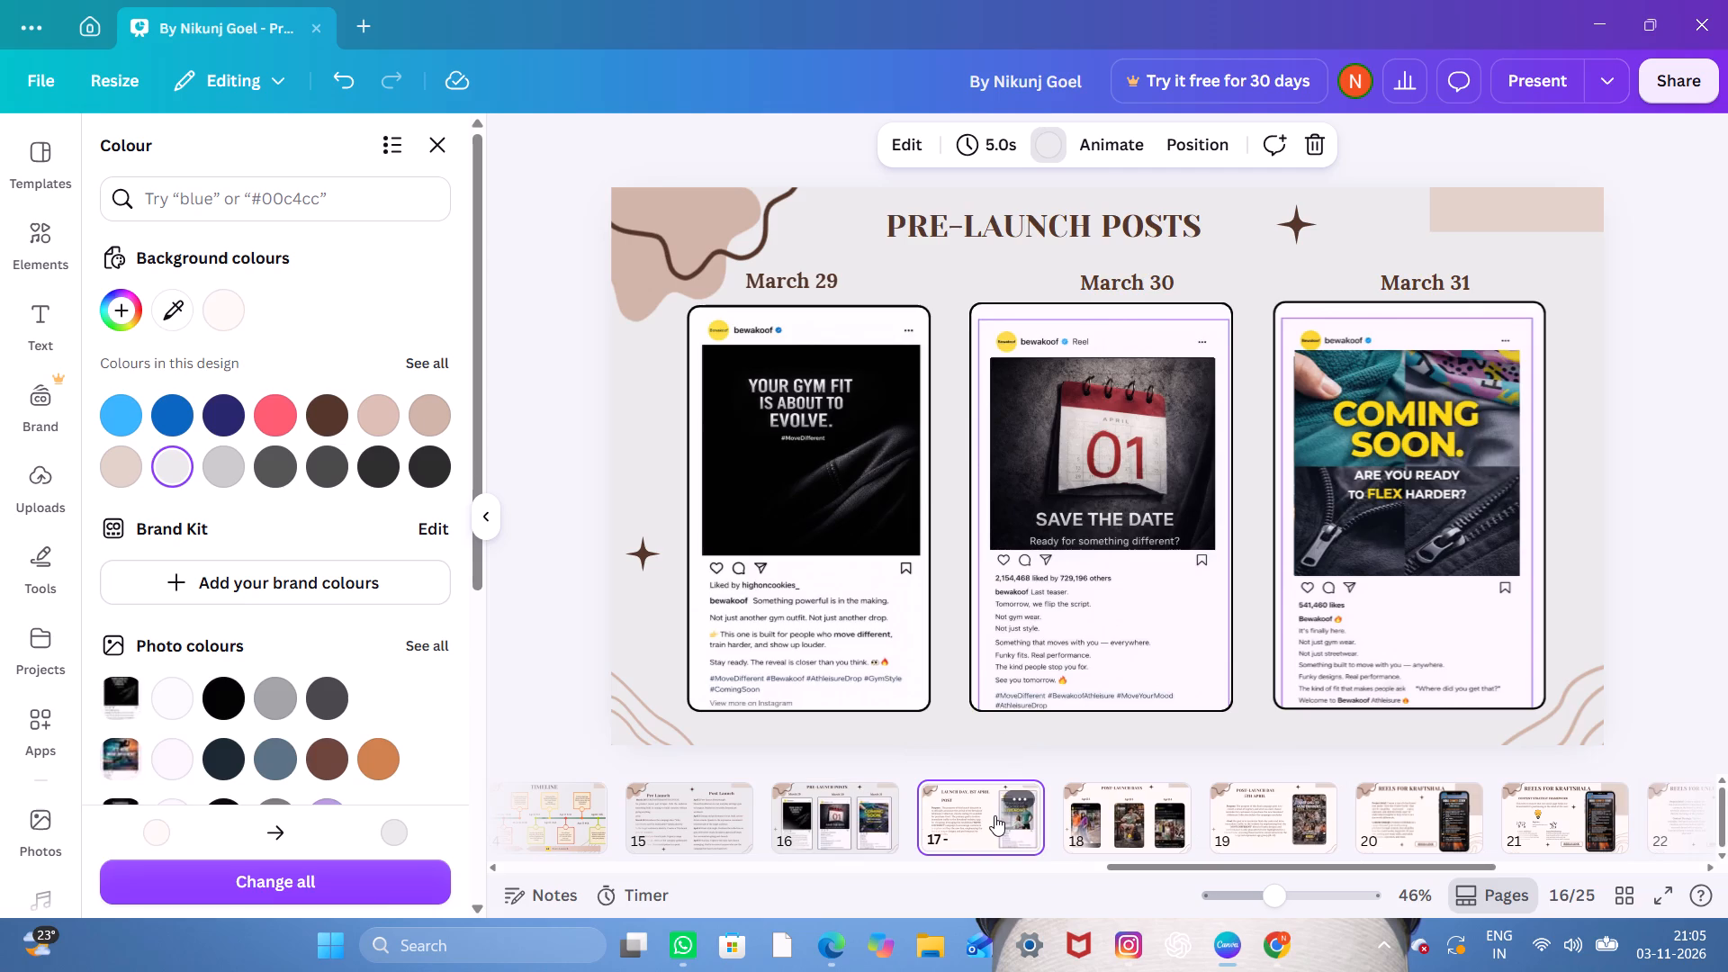
{"action": "left_click", "coordinate": [175, 474]}
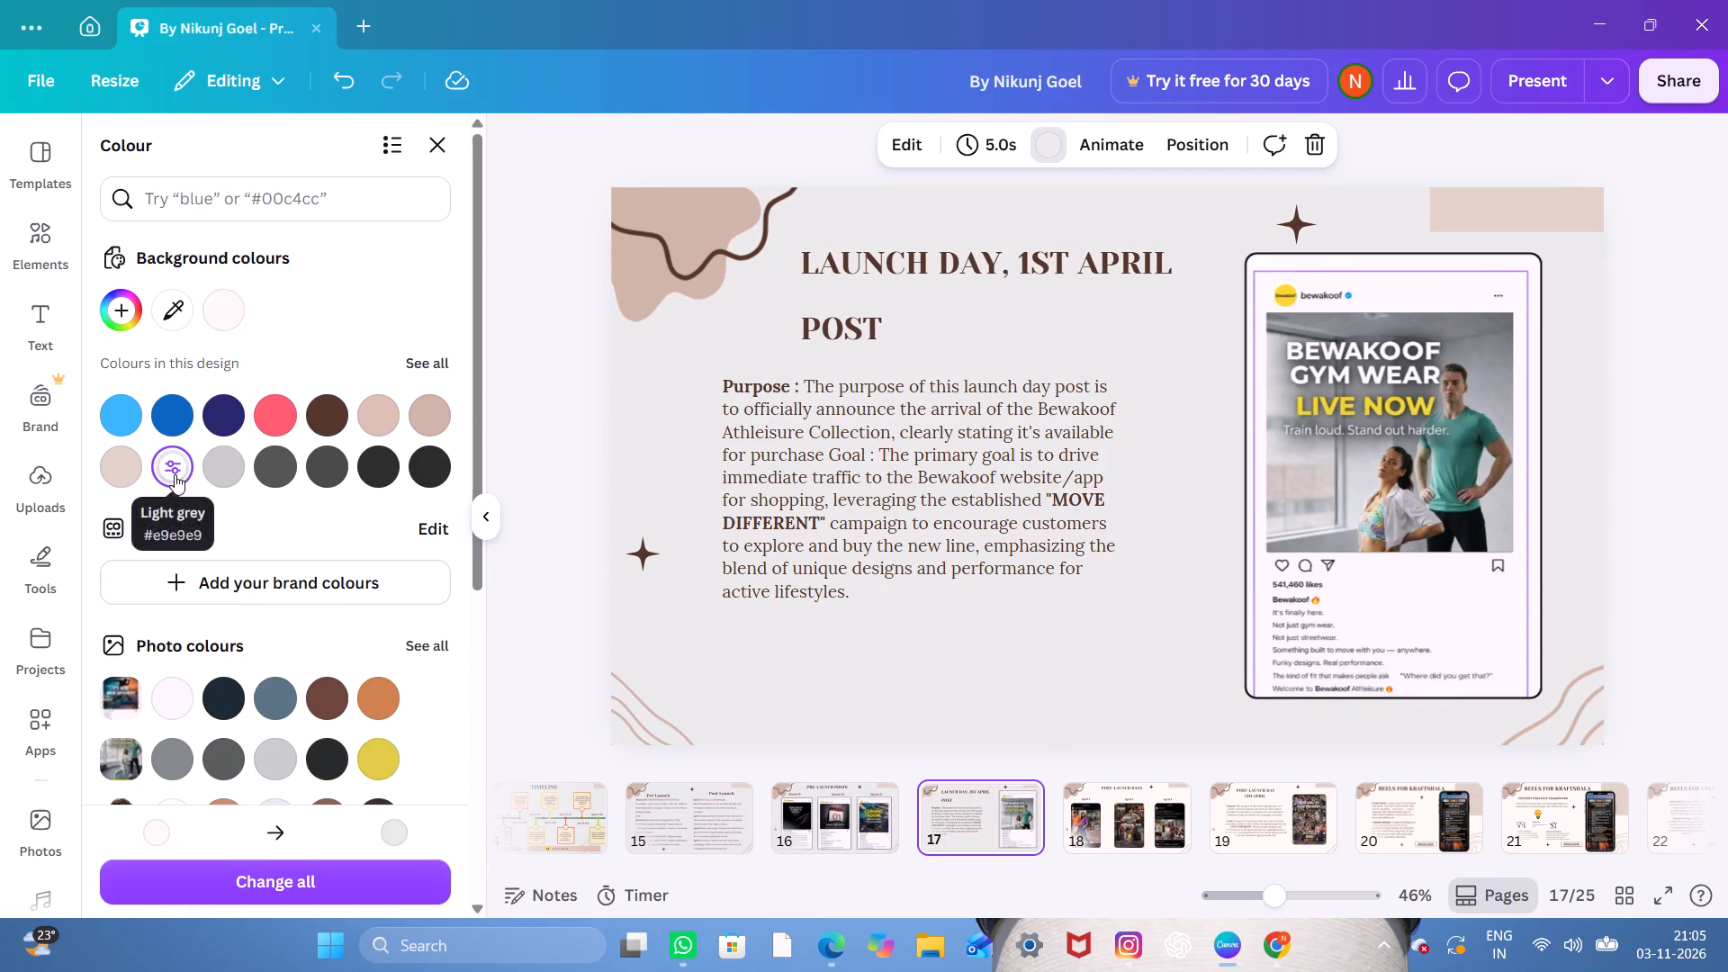
{"action": "left_click", "coordinate": [1097, 807]}
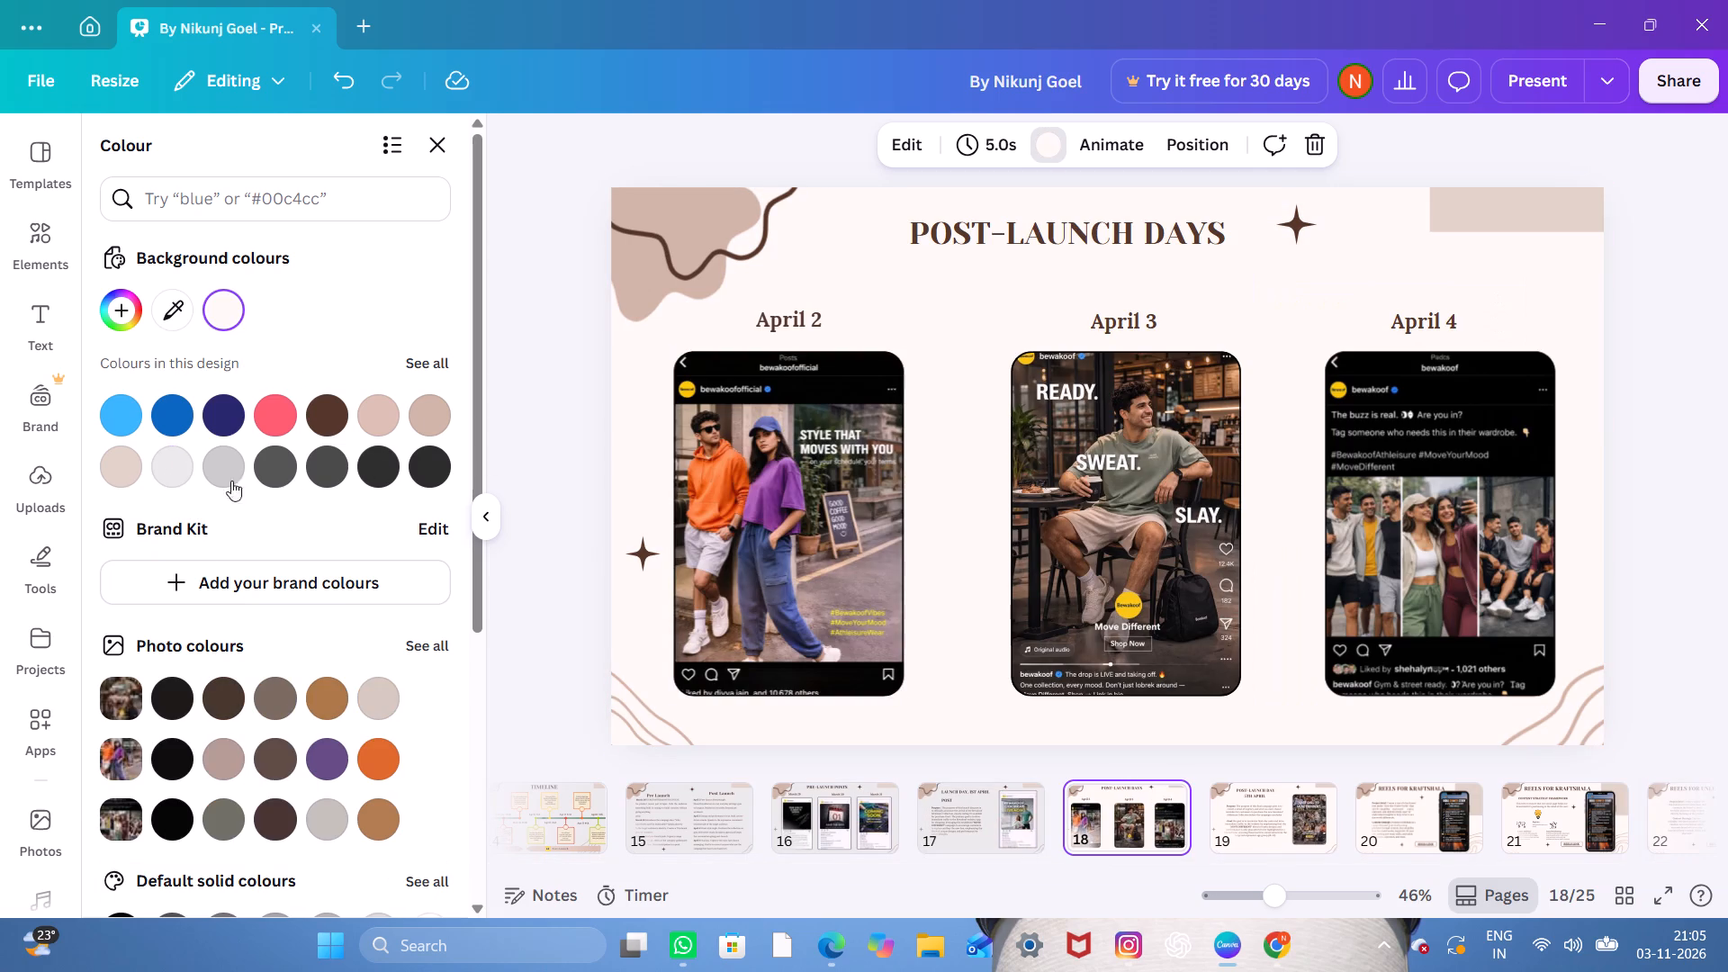
{"action": "left_click", "coordinate": [171, 457]}
{"action": "left_click", "coordinate": [1273, 841]}
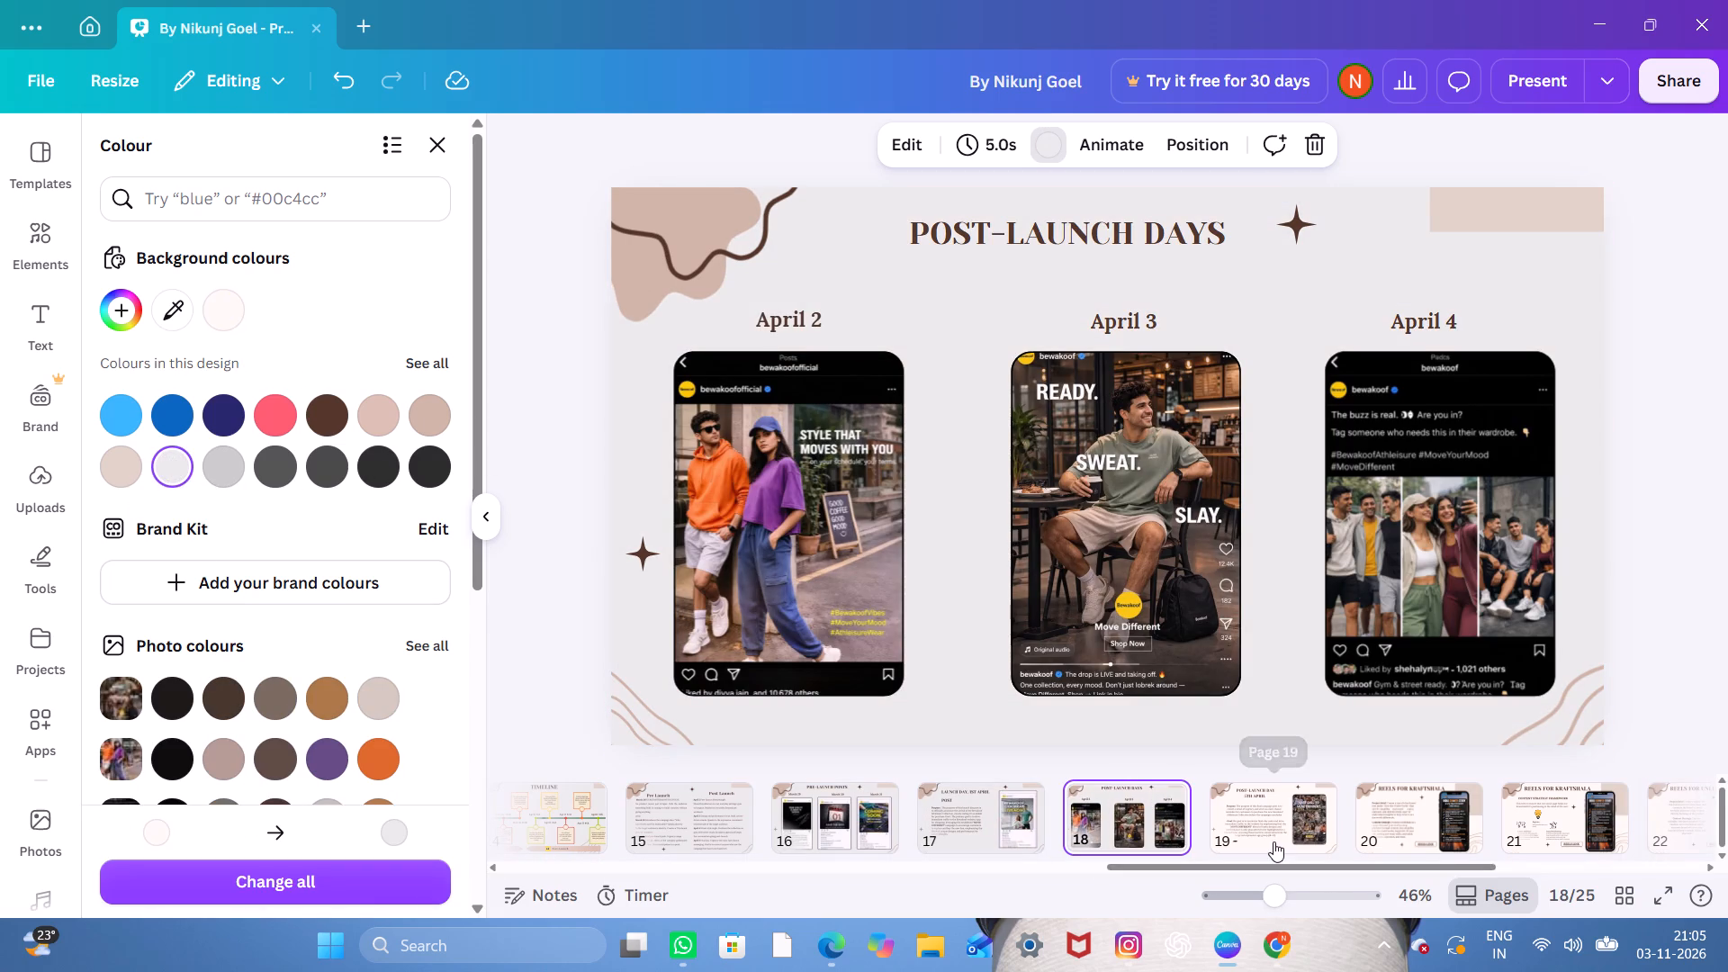
{"action": "left_click", "coordinate": [167, 481]}
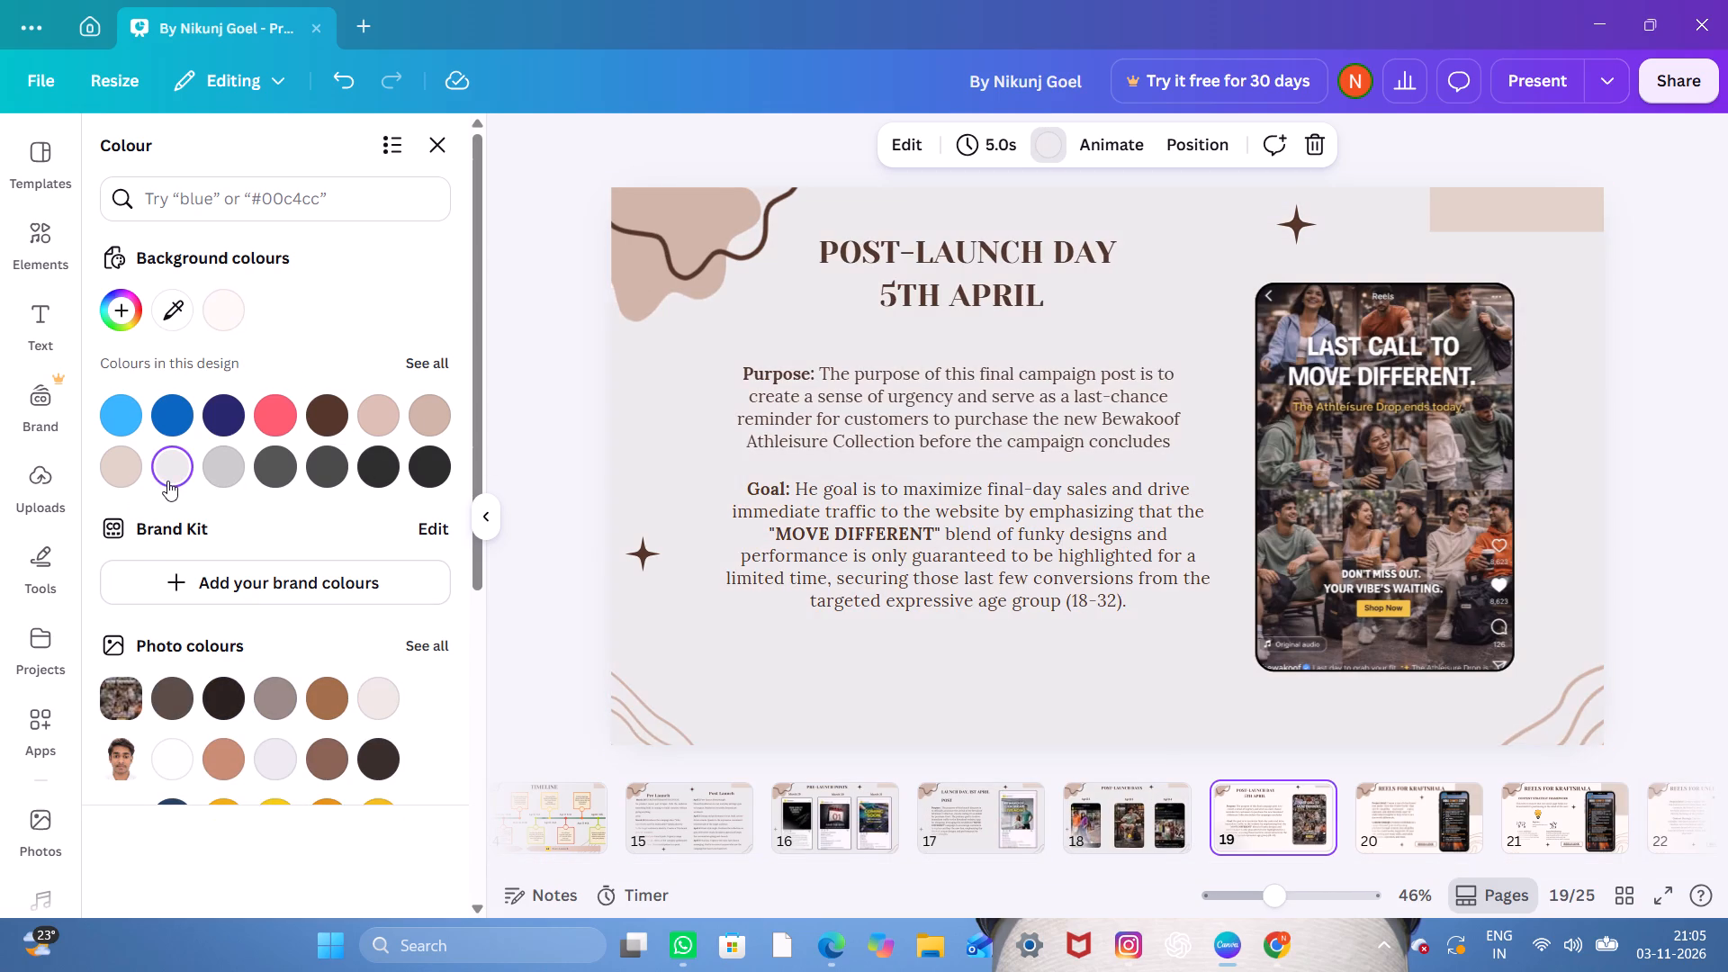
Apply the light grey #e9e9e9 background to each of slides 20 to 24, from Reels for Kraftshala through Blog for Unleavable.
{"action": "left_click", "coordinate": [1377, 802]}
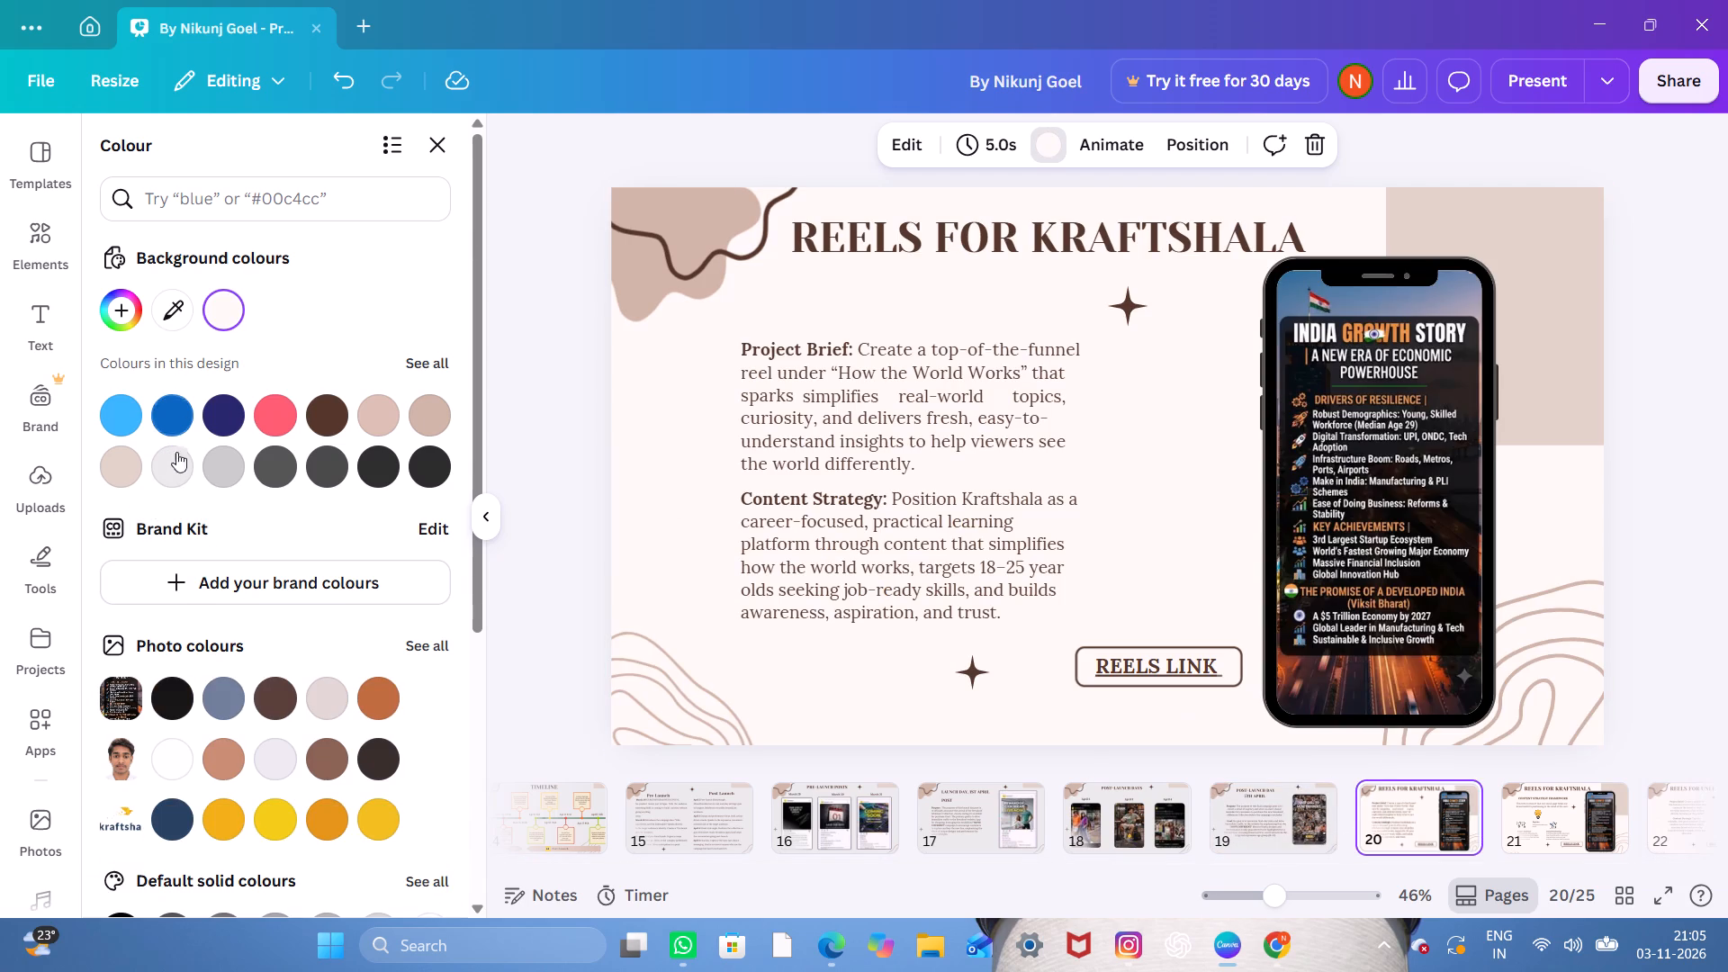
{"action": "left_click", "coordinate": [172, 465]}
{"action": "left_click", "coordinate": [1511, 827]}
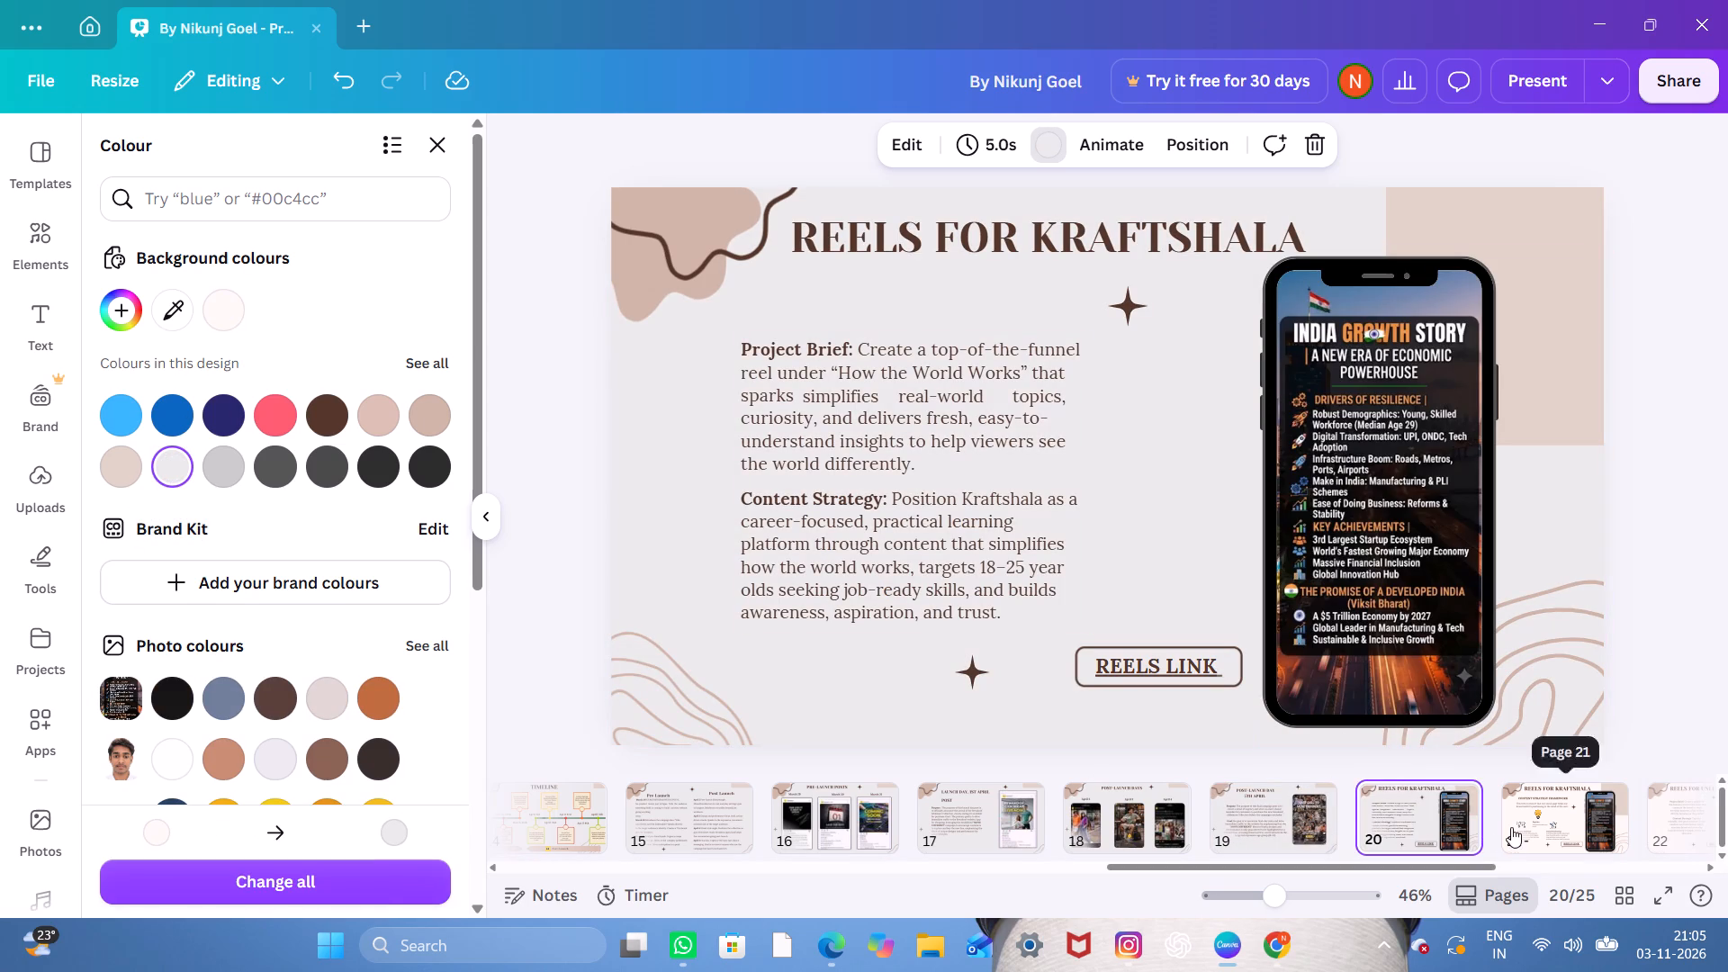
{"action": "left_click", "coordinate": [161, 478]}
{"action": "scroll", "coordinate": [1008, 812], "scroll_direction": "left", "scroll_amount": 5}
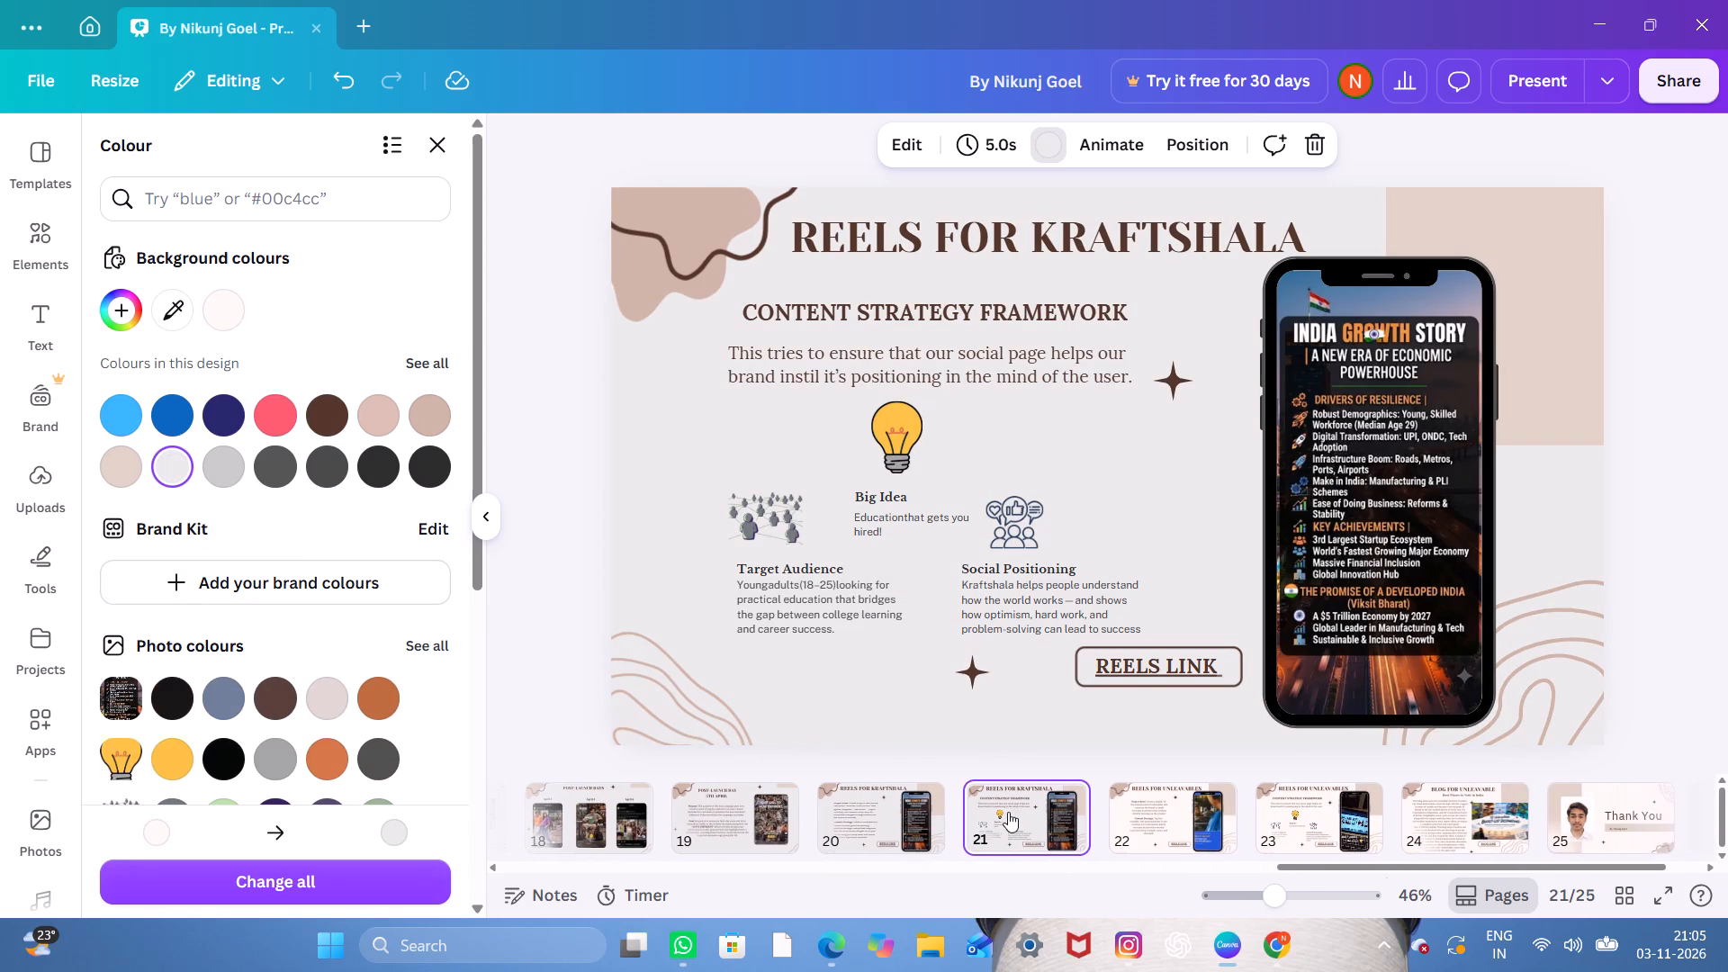
{"action": "left_click", "coordinate": [1130, 809]}
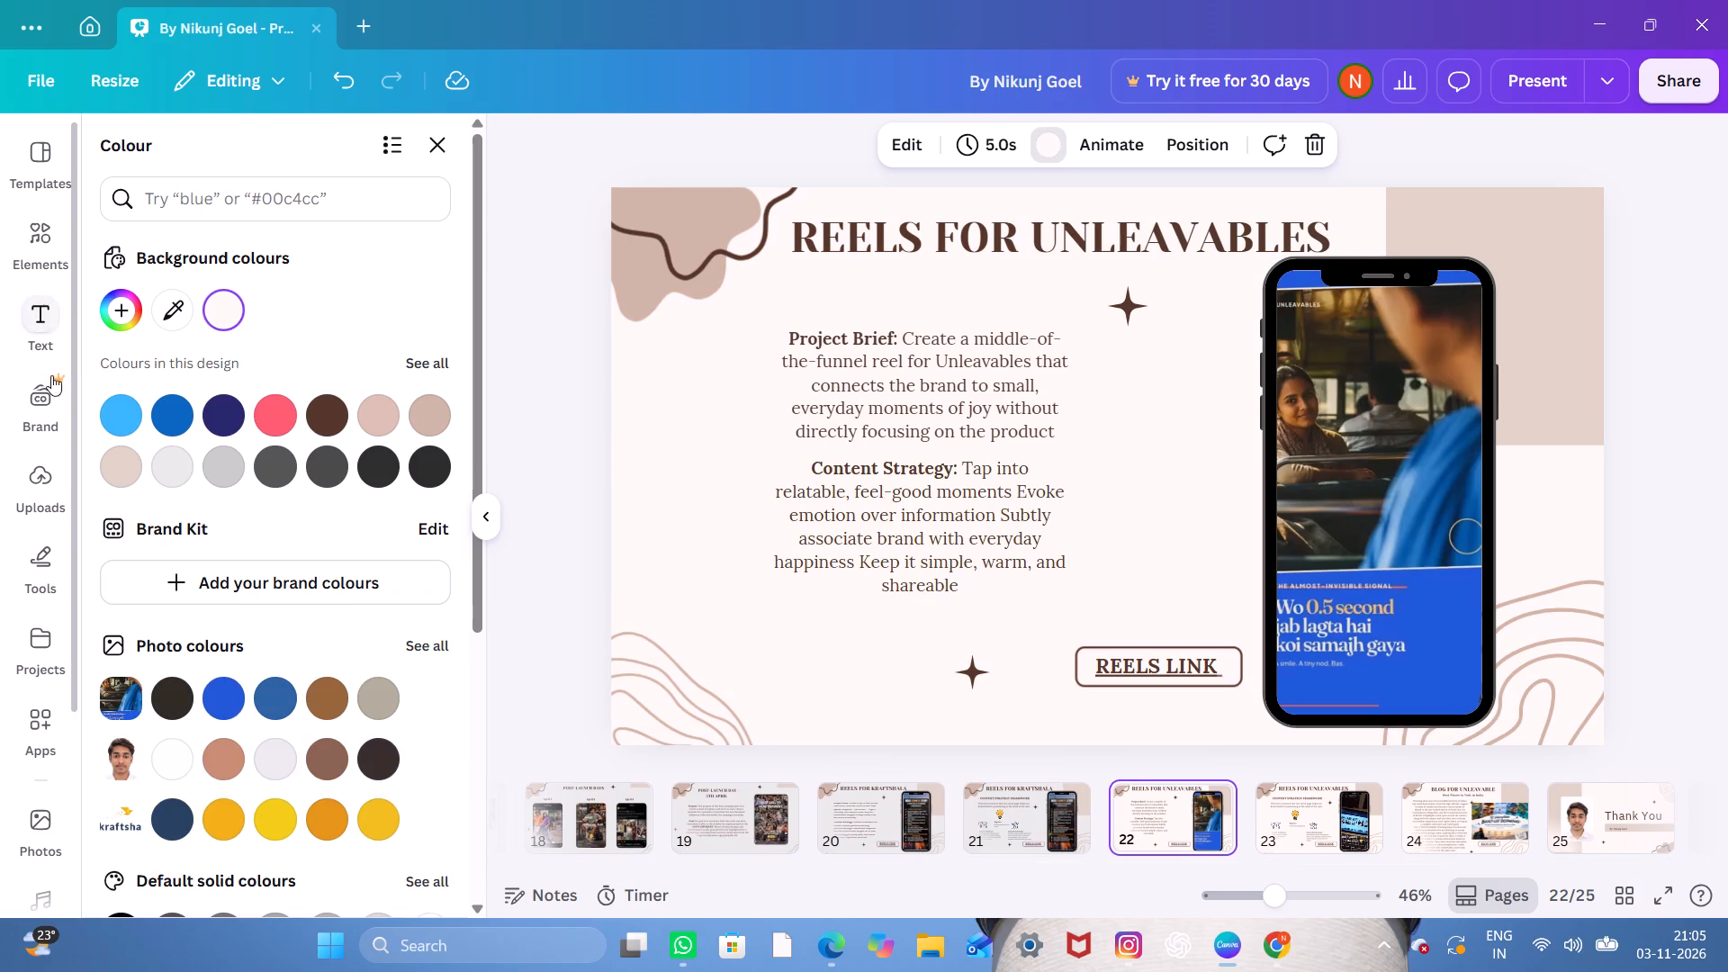
{"action": "left_click", "coordinate": [184, 459]}
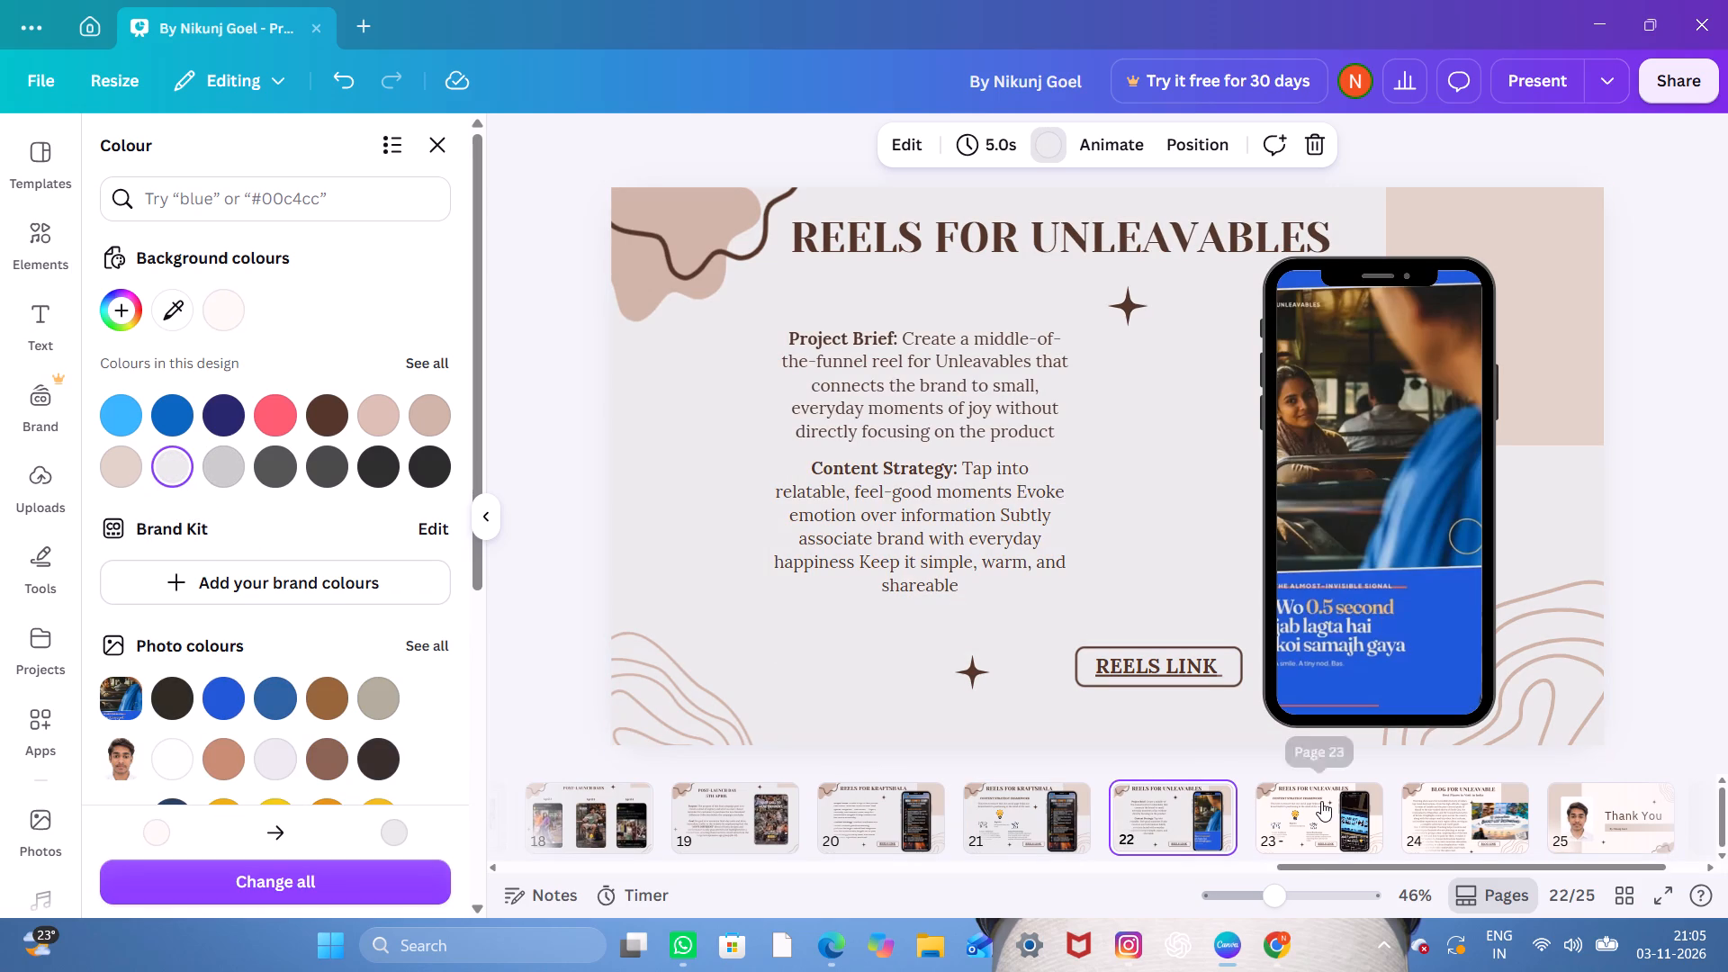
{"action": "scroll", "coordinate": [1321, 801], "scroll_direction": "left", "scroll_amount": 3}
{"action": "left_click", "coordinate": [1180, 802]}
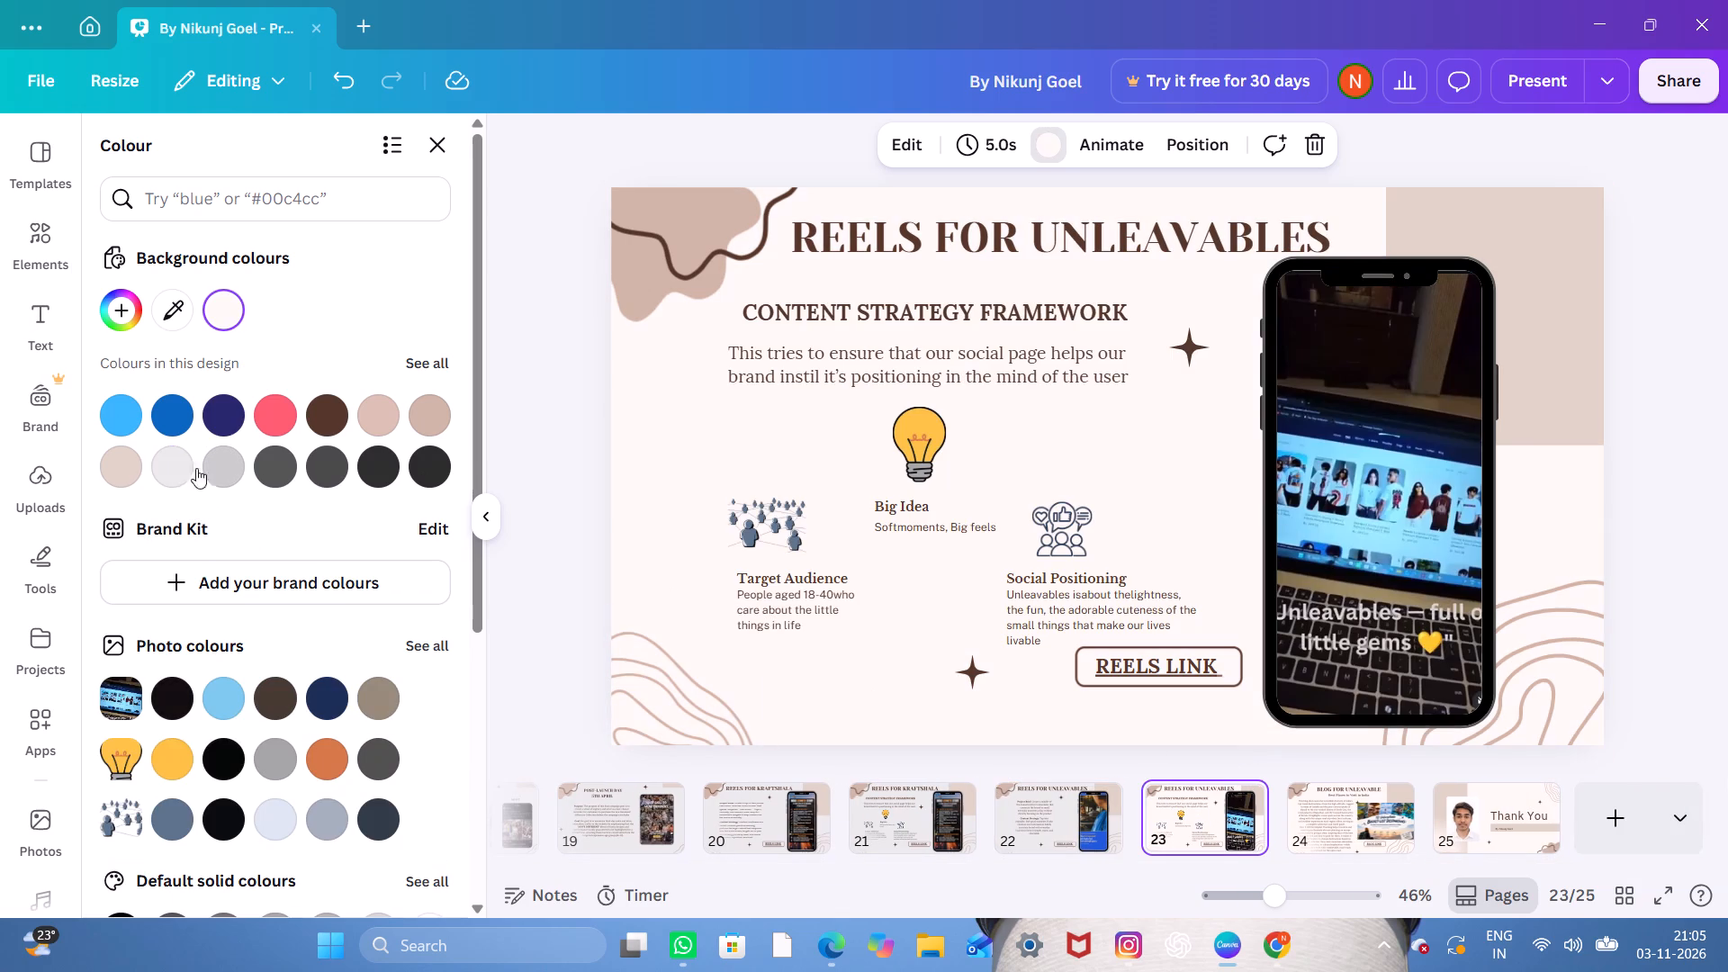
{"action": "left_click", "coordinate": [173, 463]}
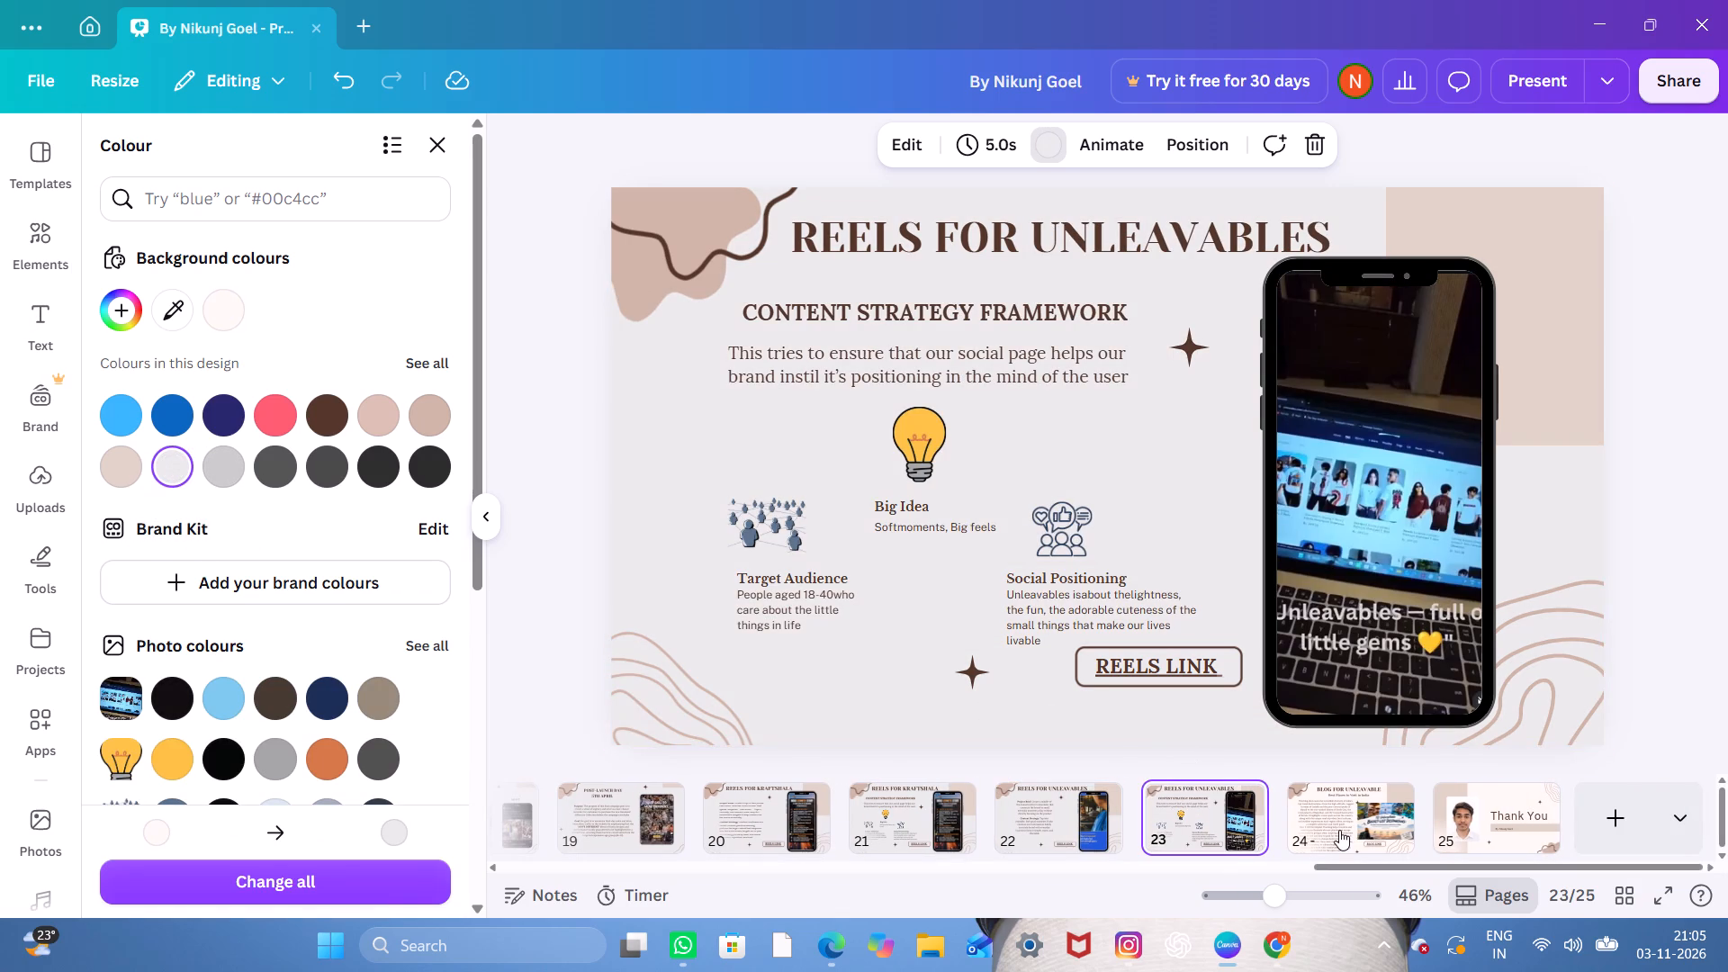
{"action": "left_click", "coordinate": [1339, 830]}
{"action": "left_click", "coordinate": [162, 476]}
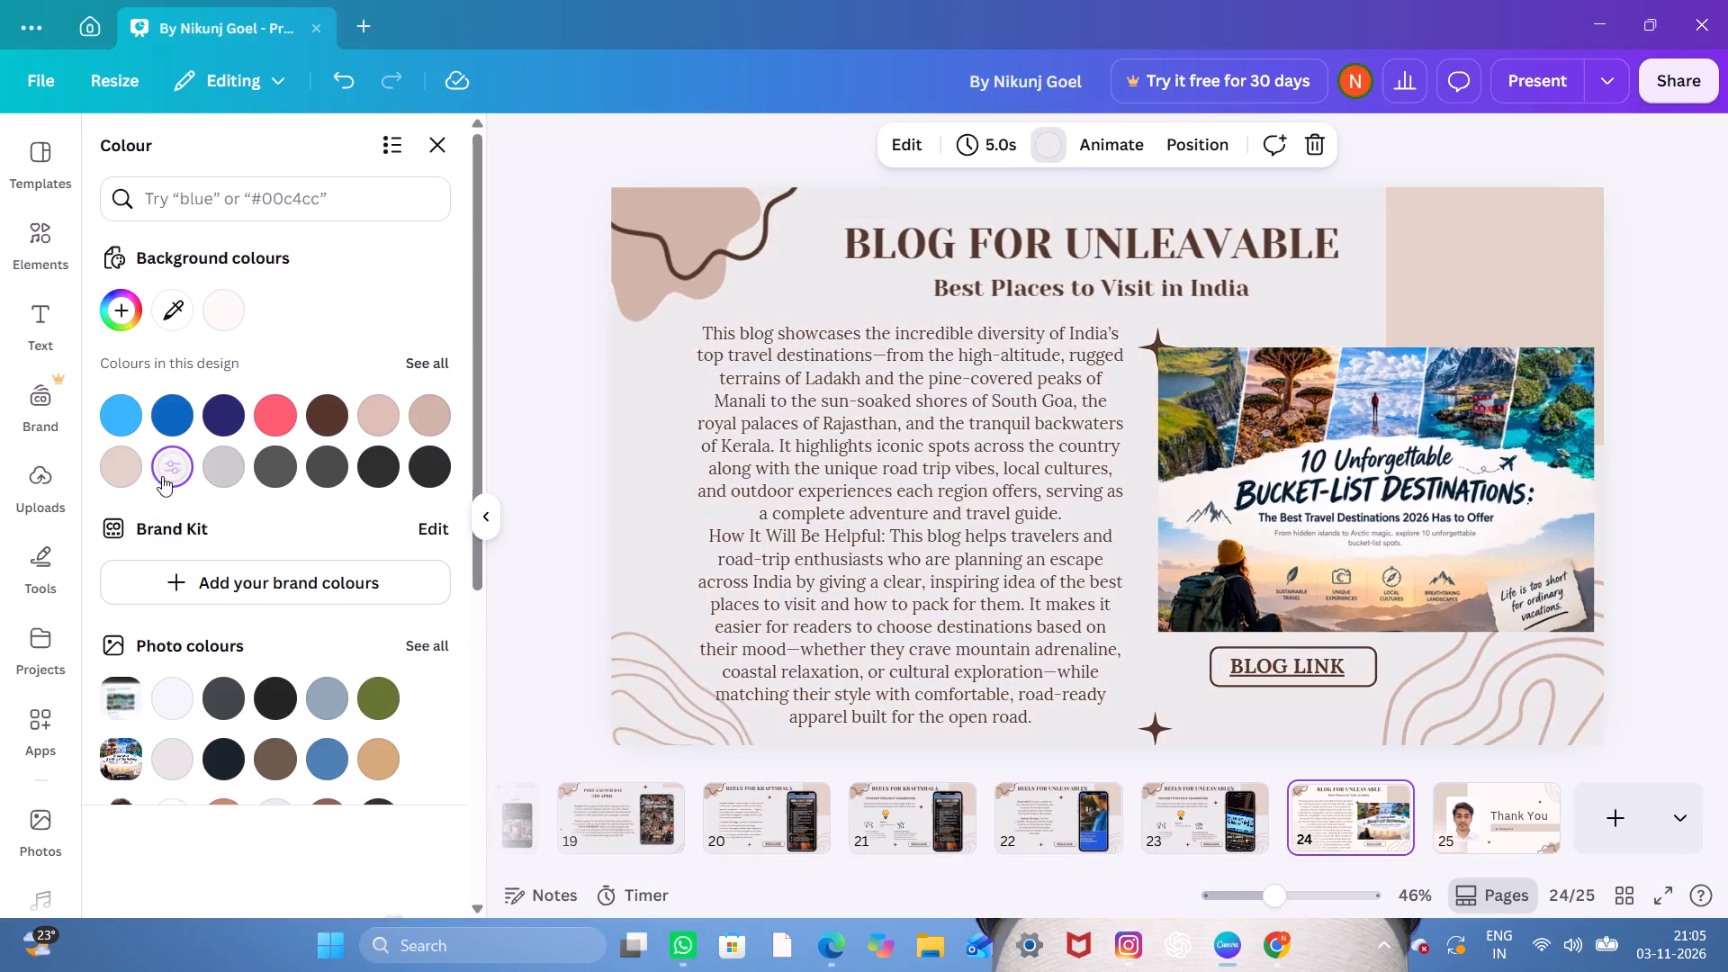
Try blue, beige, mid grey, taupe and dusty pink backgrounds on the Thank You slide, ending on dusty pink.
{"action": "left_click", "coordinate": [1453, 826]}
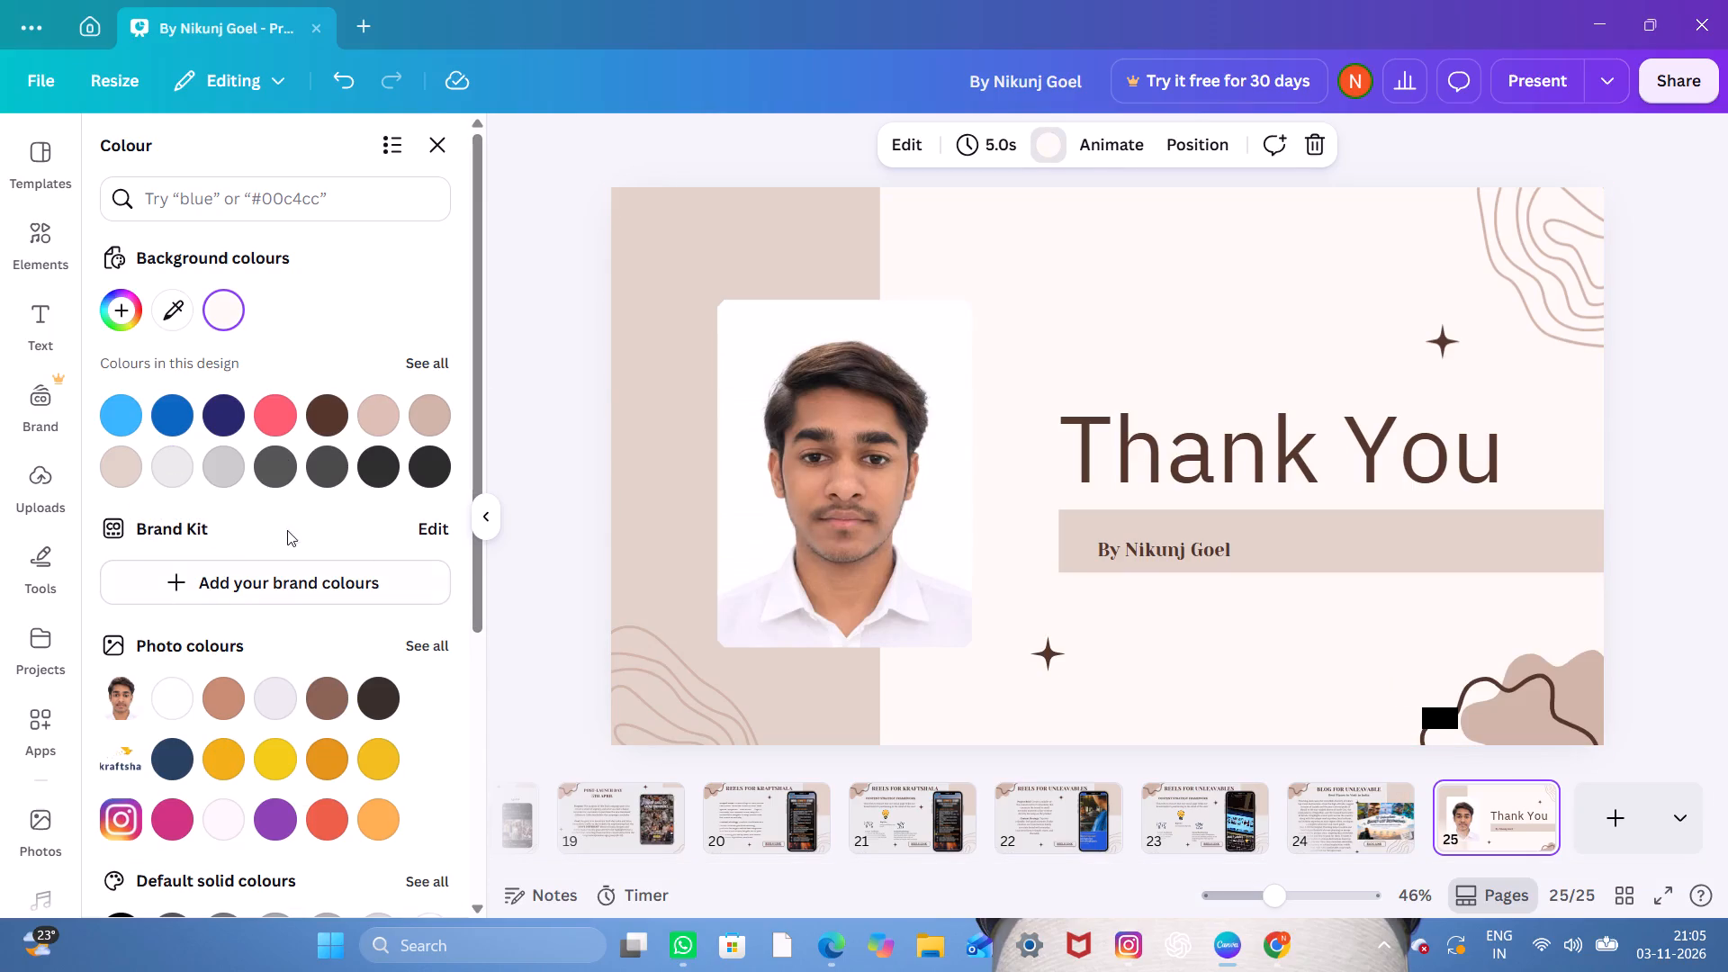
{"action": "left_click", "coordinate": [116, 427]}
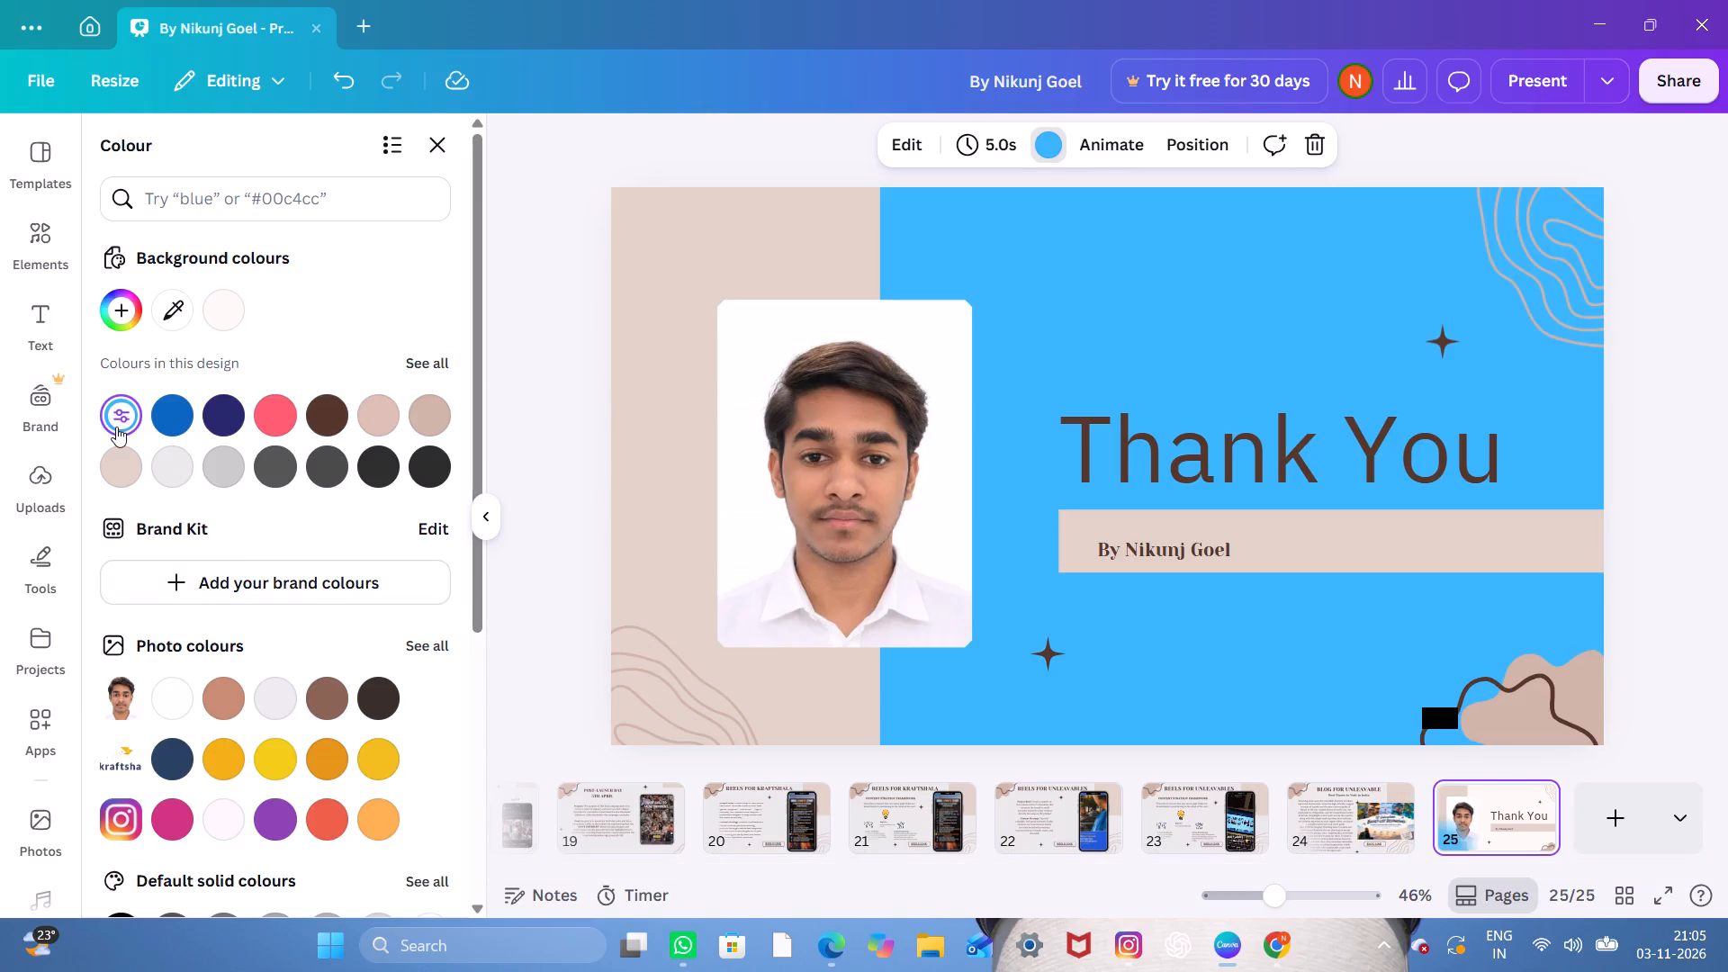
{"action": "left_click", "coordinate": [119, 468]}
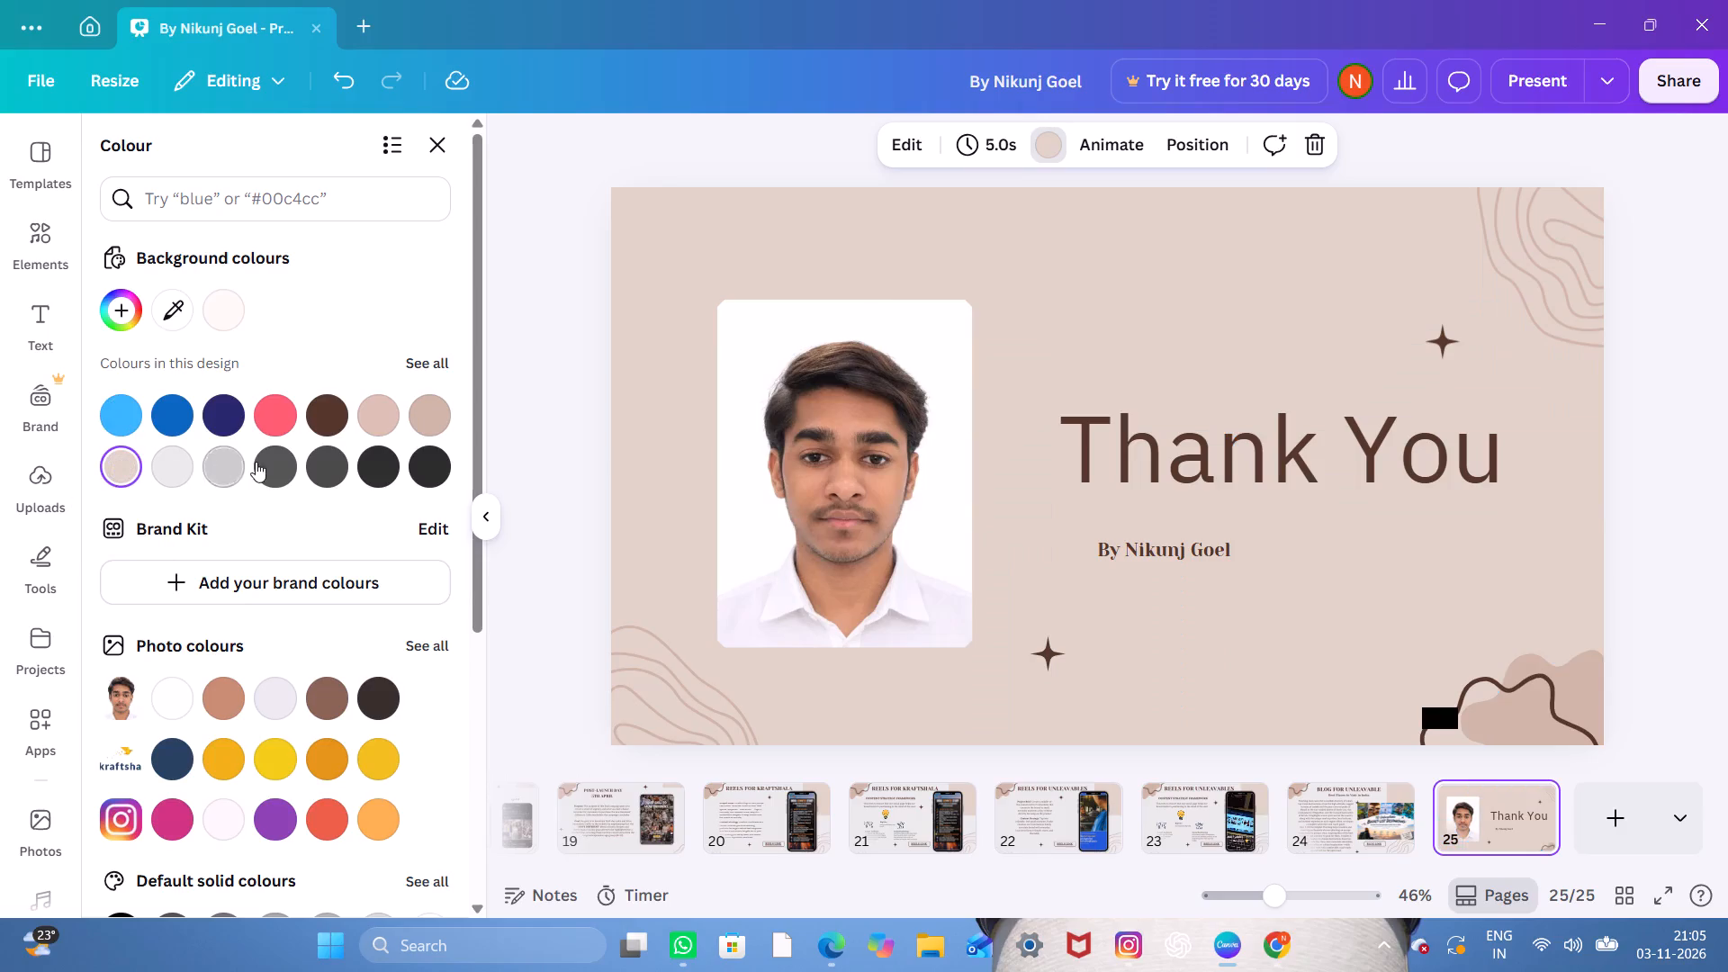
{"action": "left_click", "coordinate": [231, 466]}
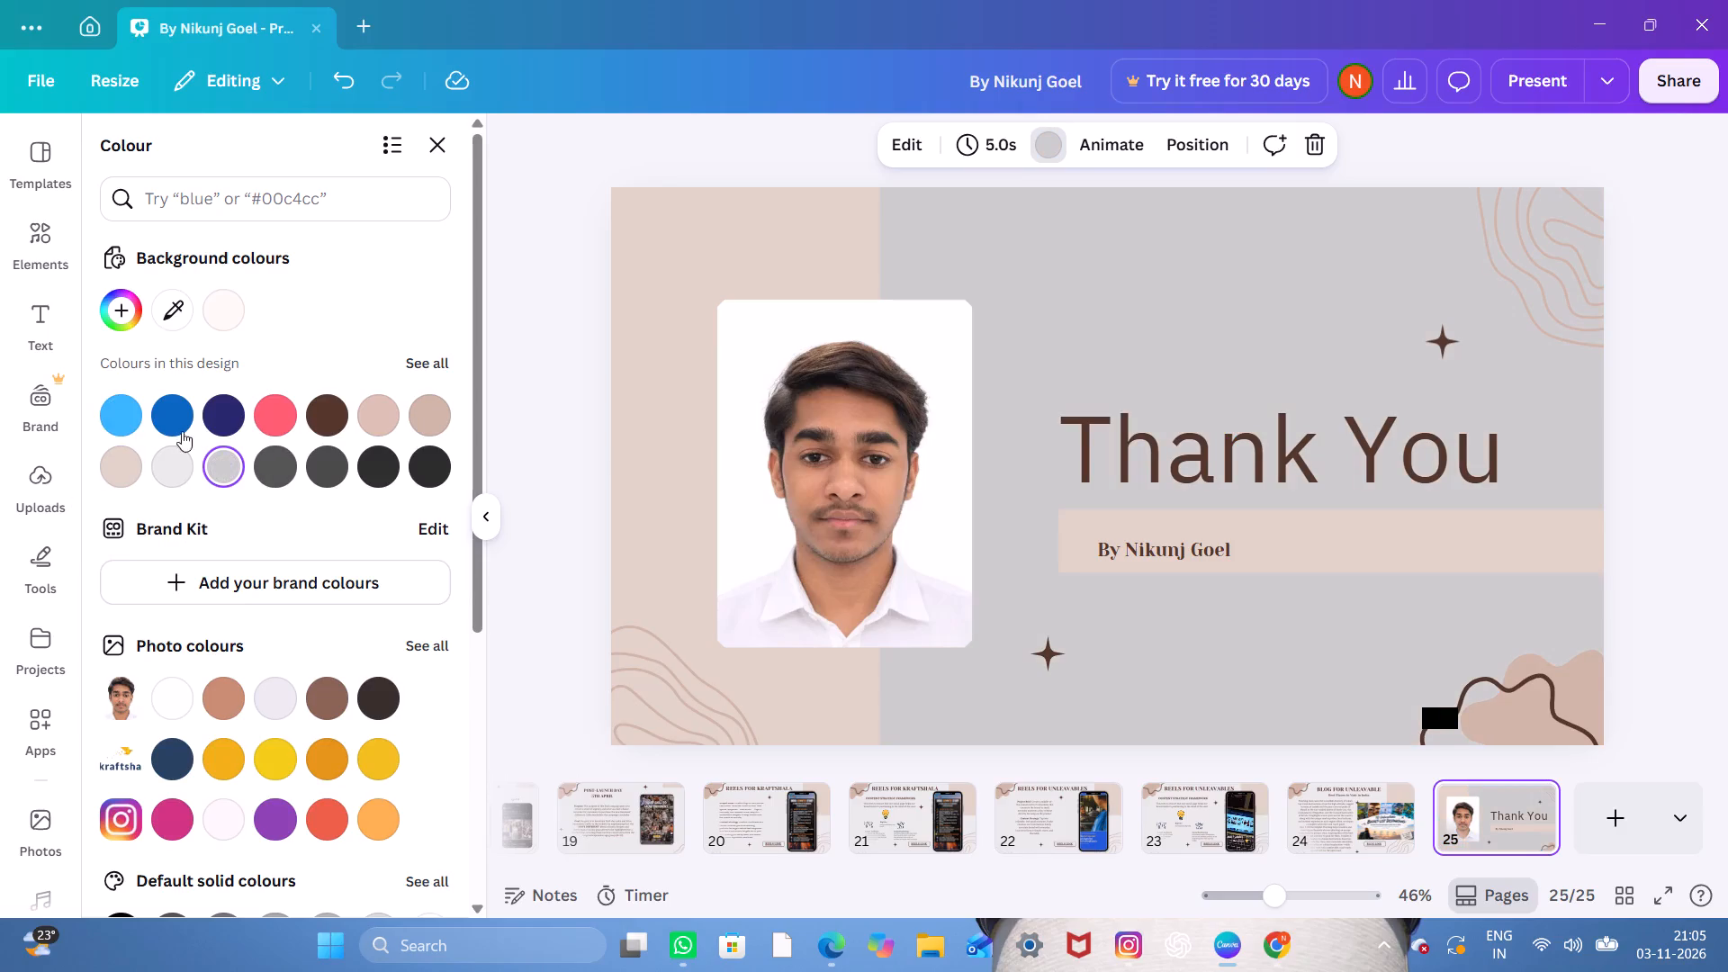
{"action": "left_click", "coordinate": [119, 468]}
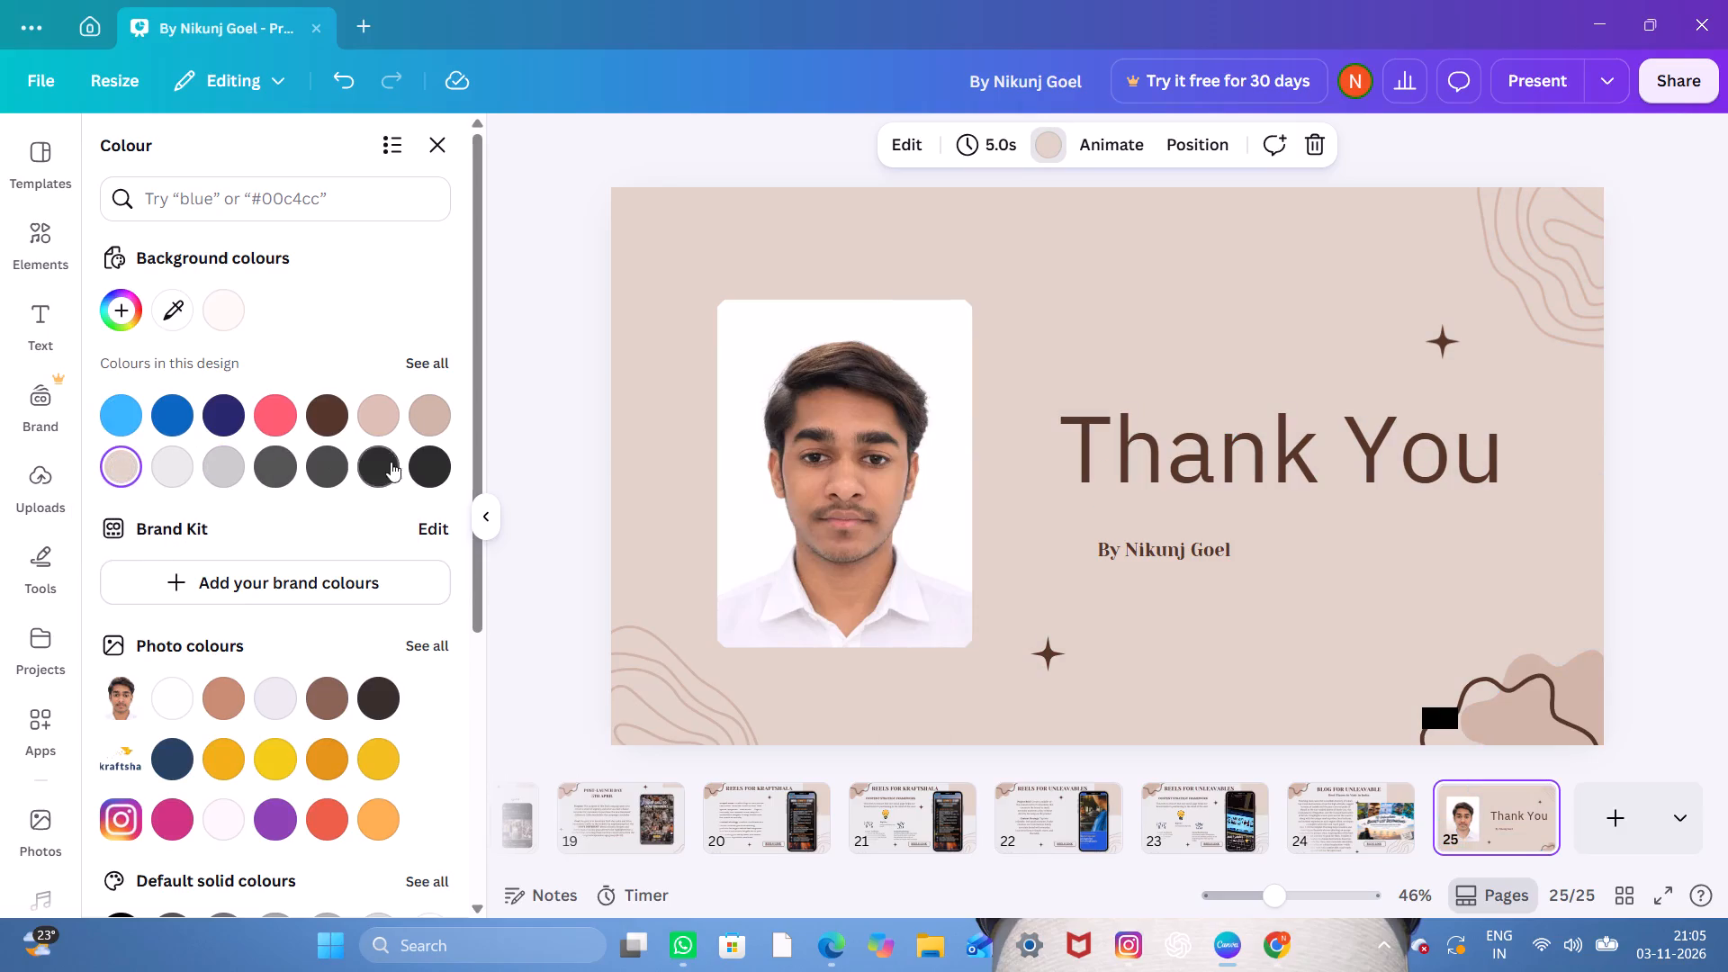
{"action": "left_click", "coordinate": [381, 428]}
{"action": "left_click", "coordinate": [425, 425]}
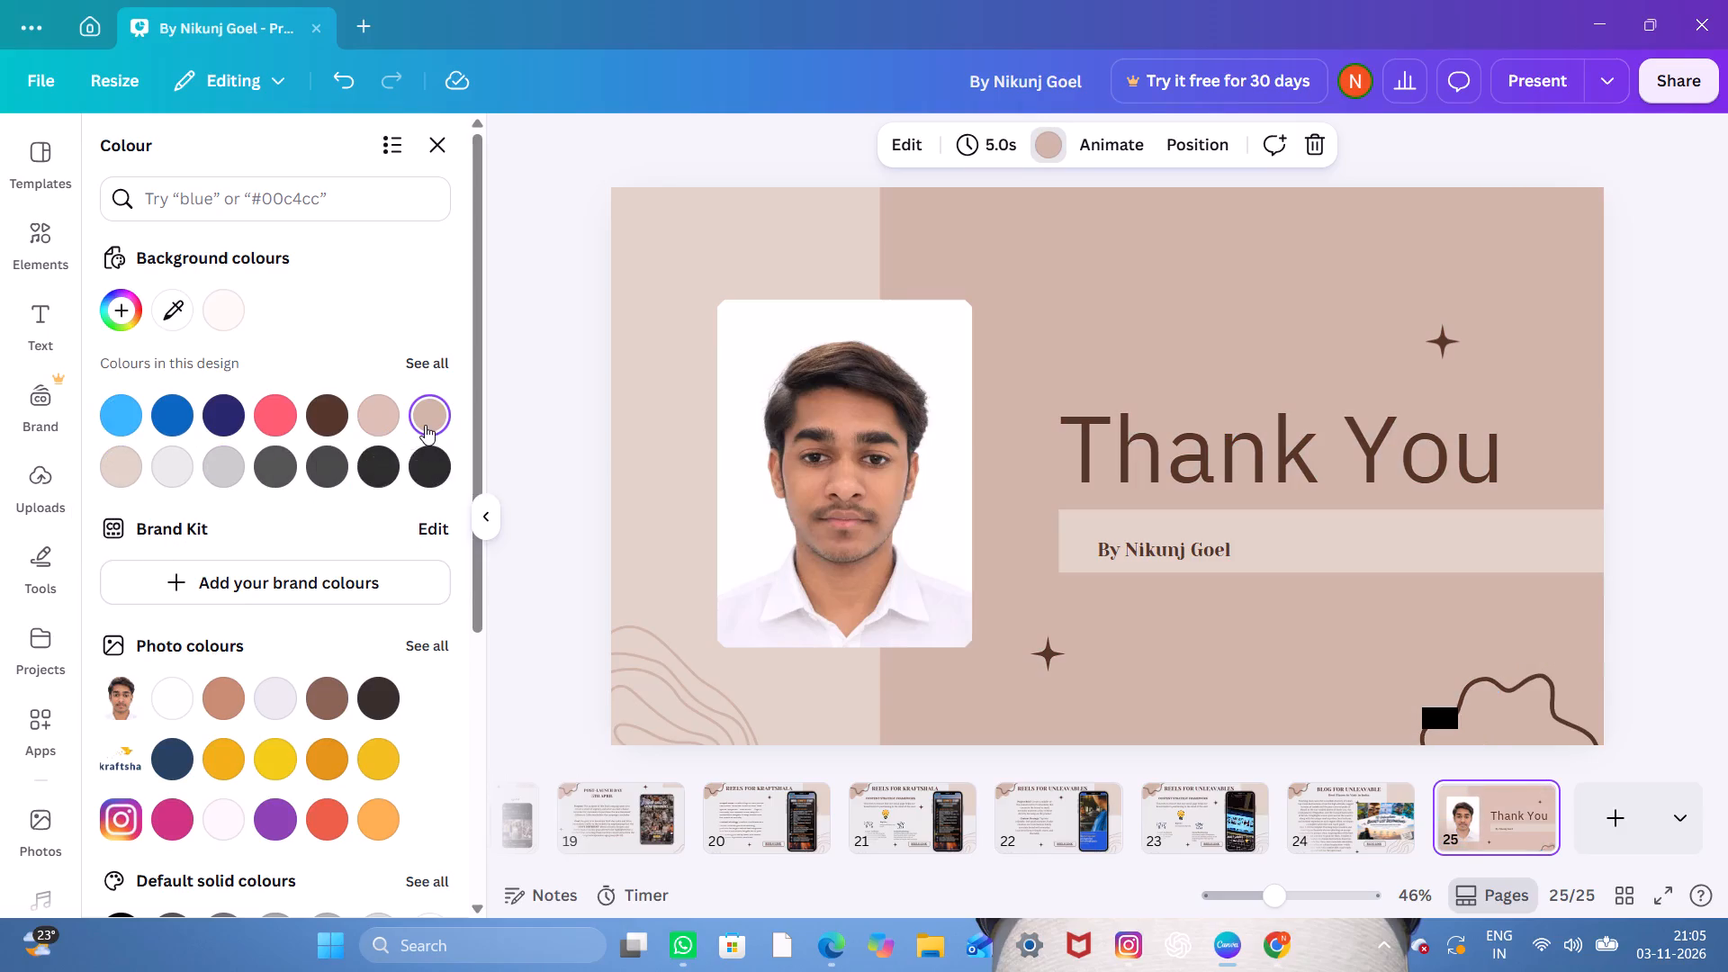
{"action": "left_click", "coordinate": [387, 418]}
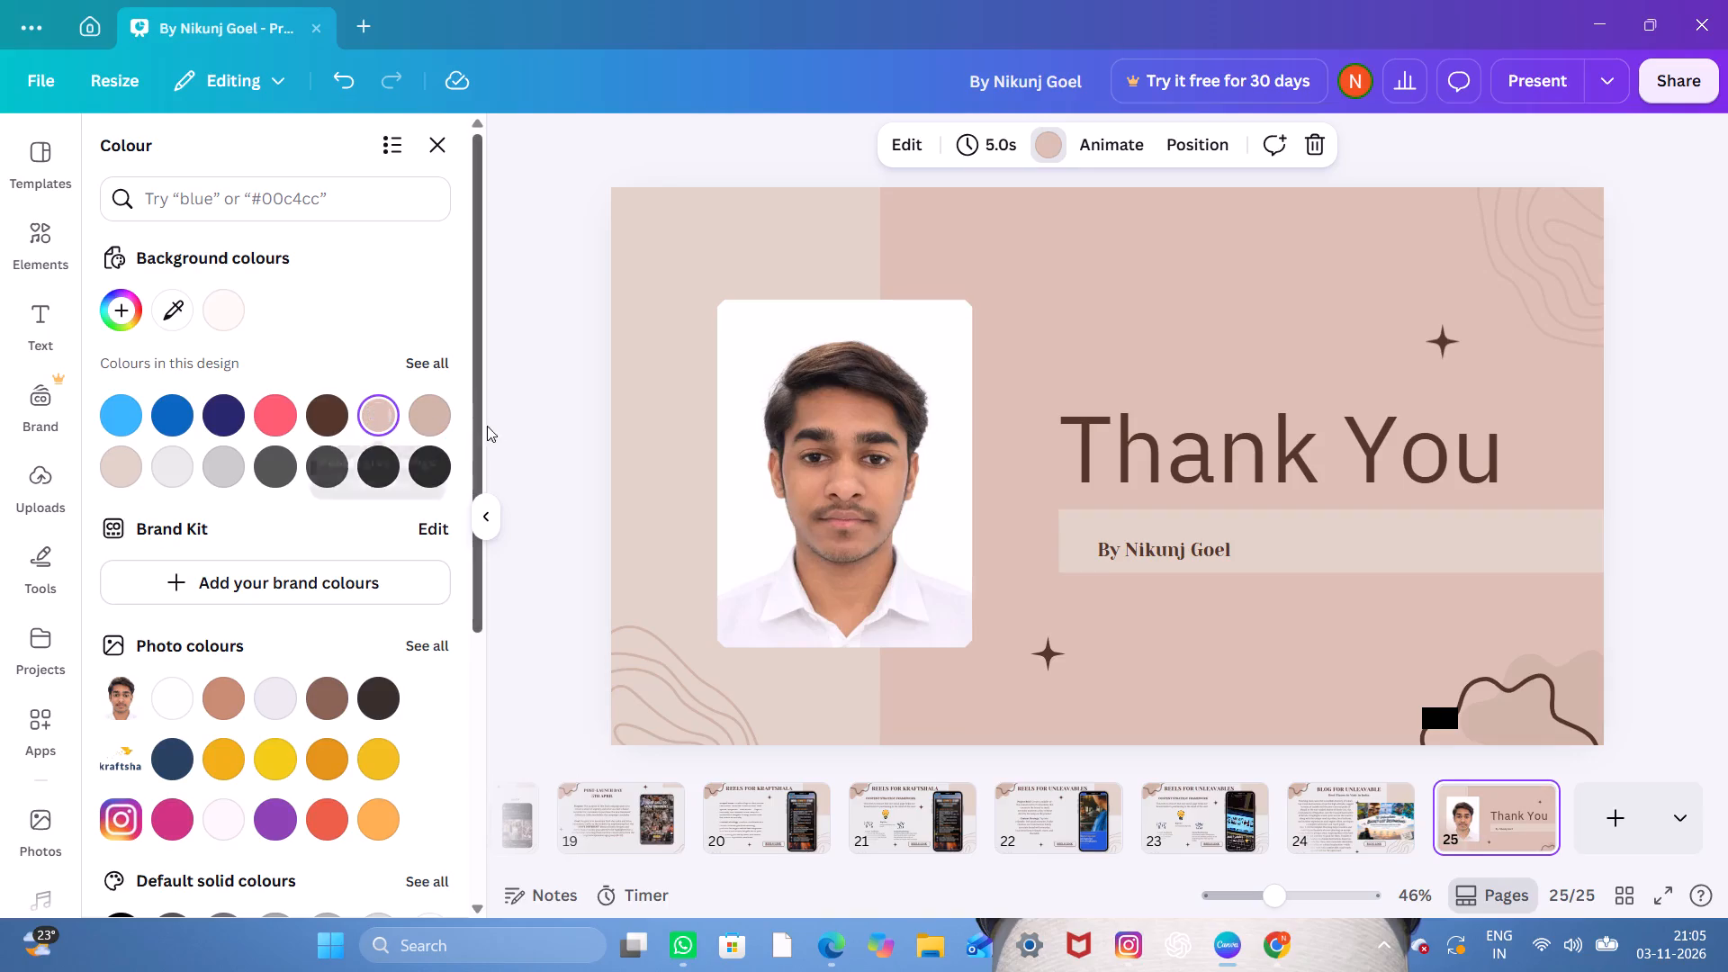
Review slides 1 to 3 of the portfolio: the Creative Portfolio cover, About me, and the digital marketing proof of work introduction.
{"action": "left_click", "coordinate": [549, 446]}
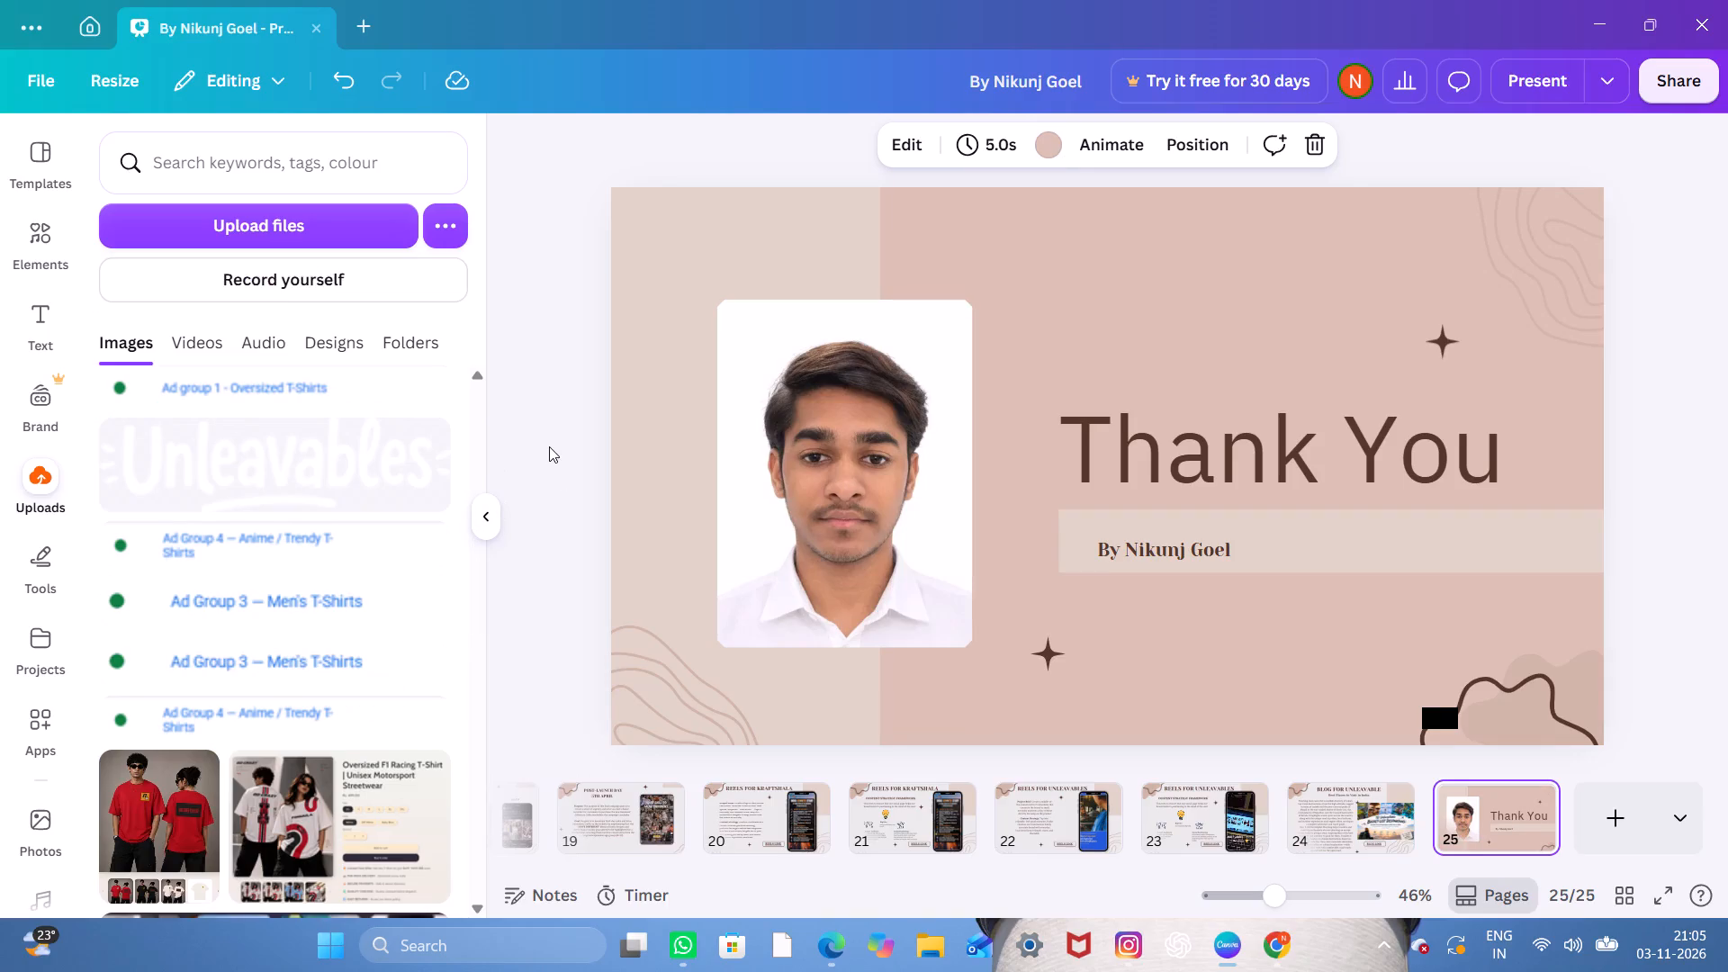
{"action": "scroll", "coordinate": [589, 806], "scroll_direction": "right", "scroll_amount": 4}
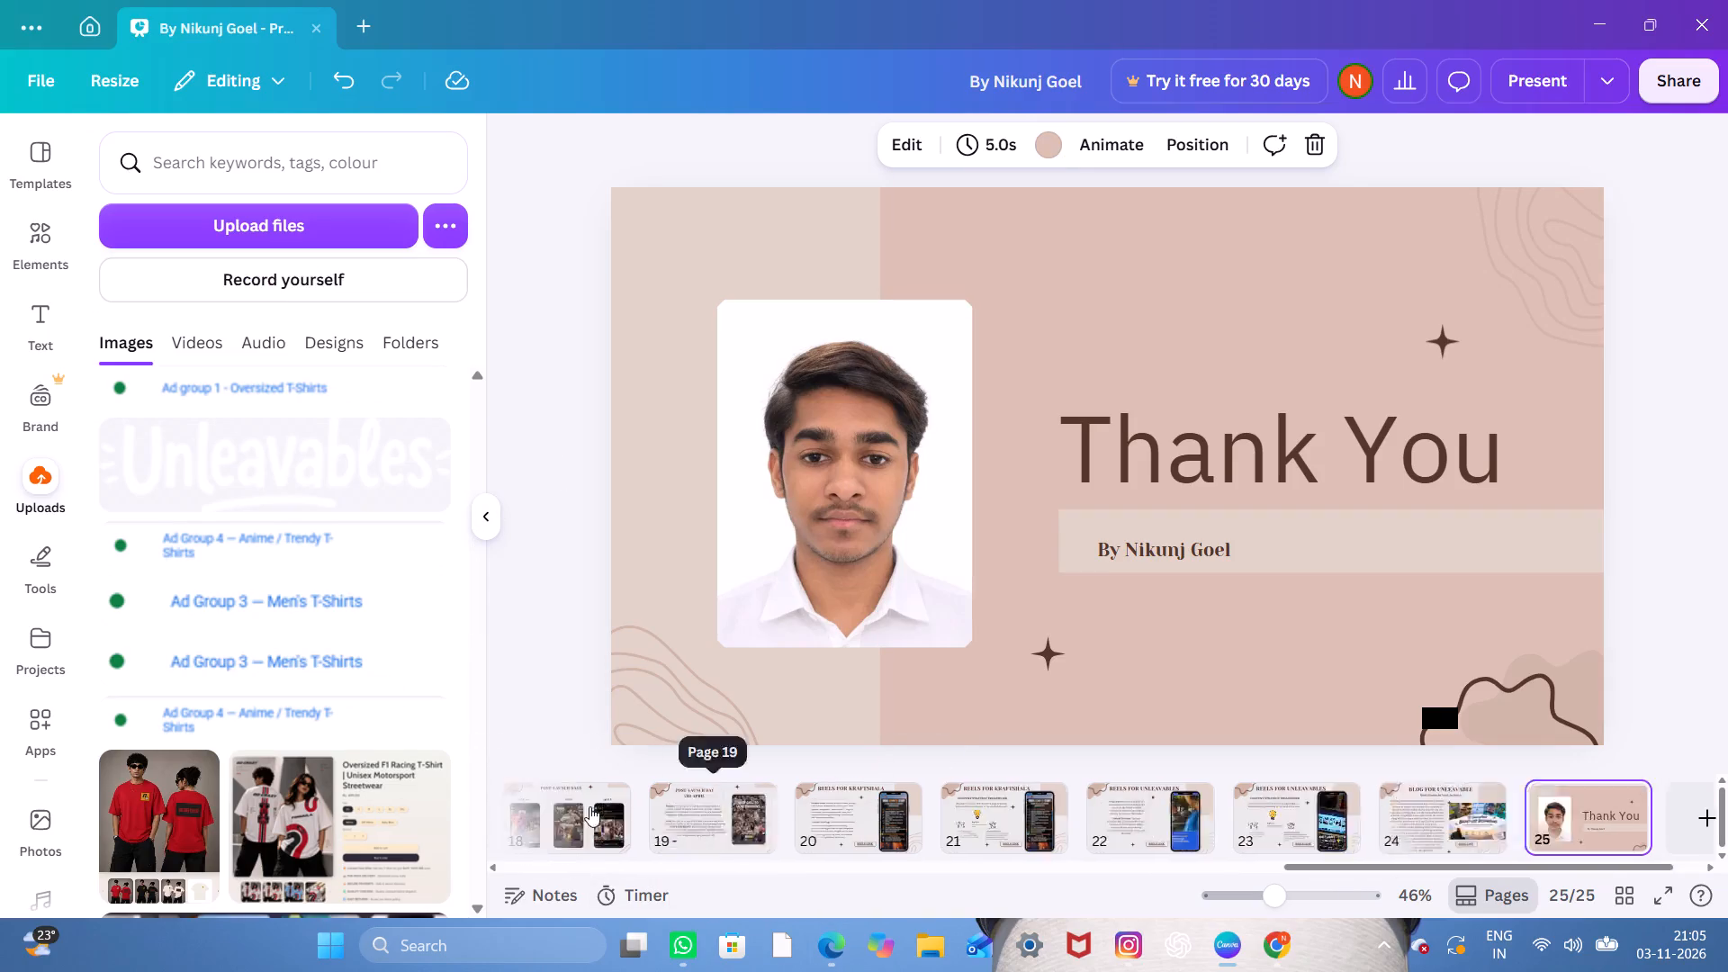
{"action": "scroll", "coordinate": [589, 806], "scroll_direction": "right", "scroll_amount": 11}
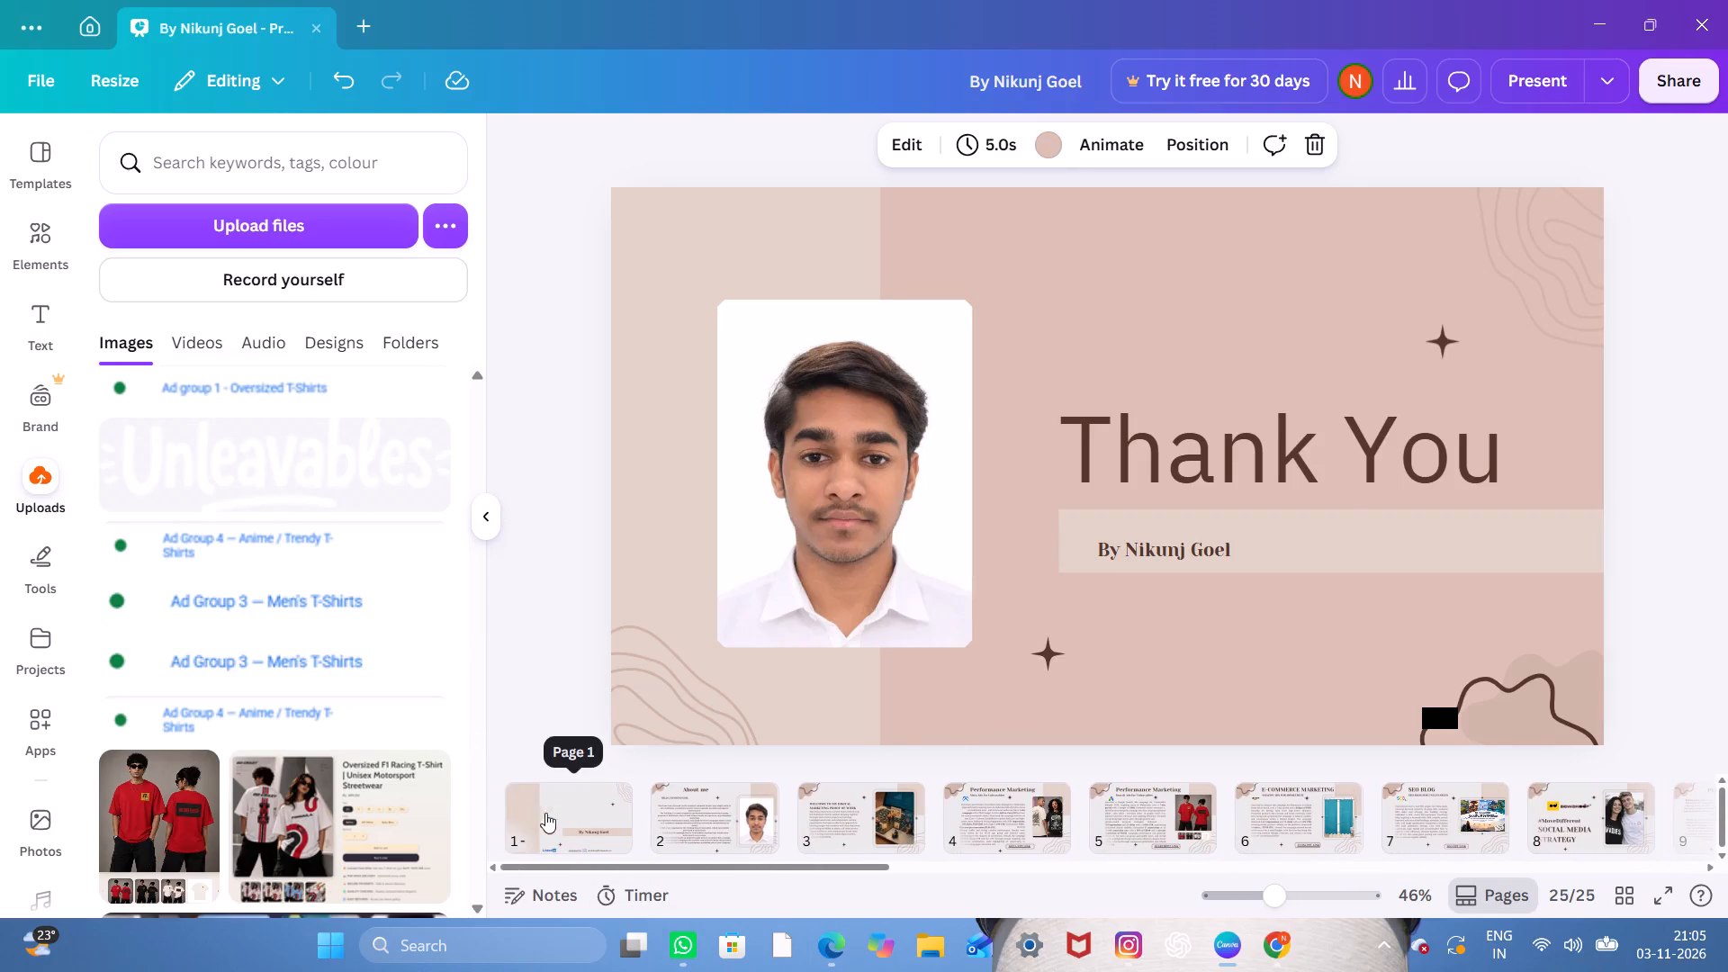
{"action": "left_click", "coordinate": [610, 832]}
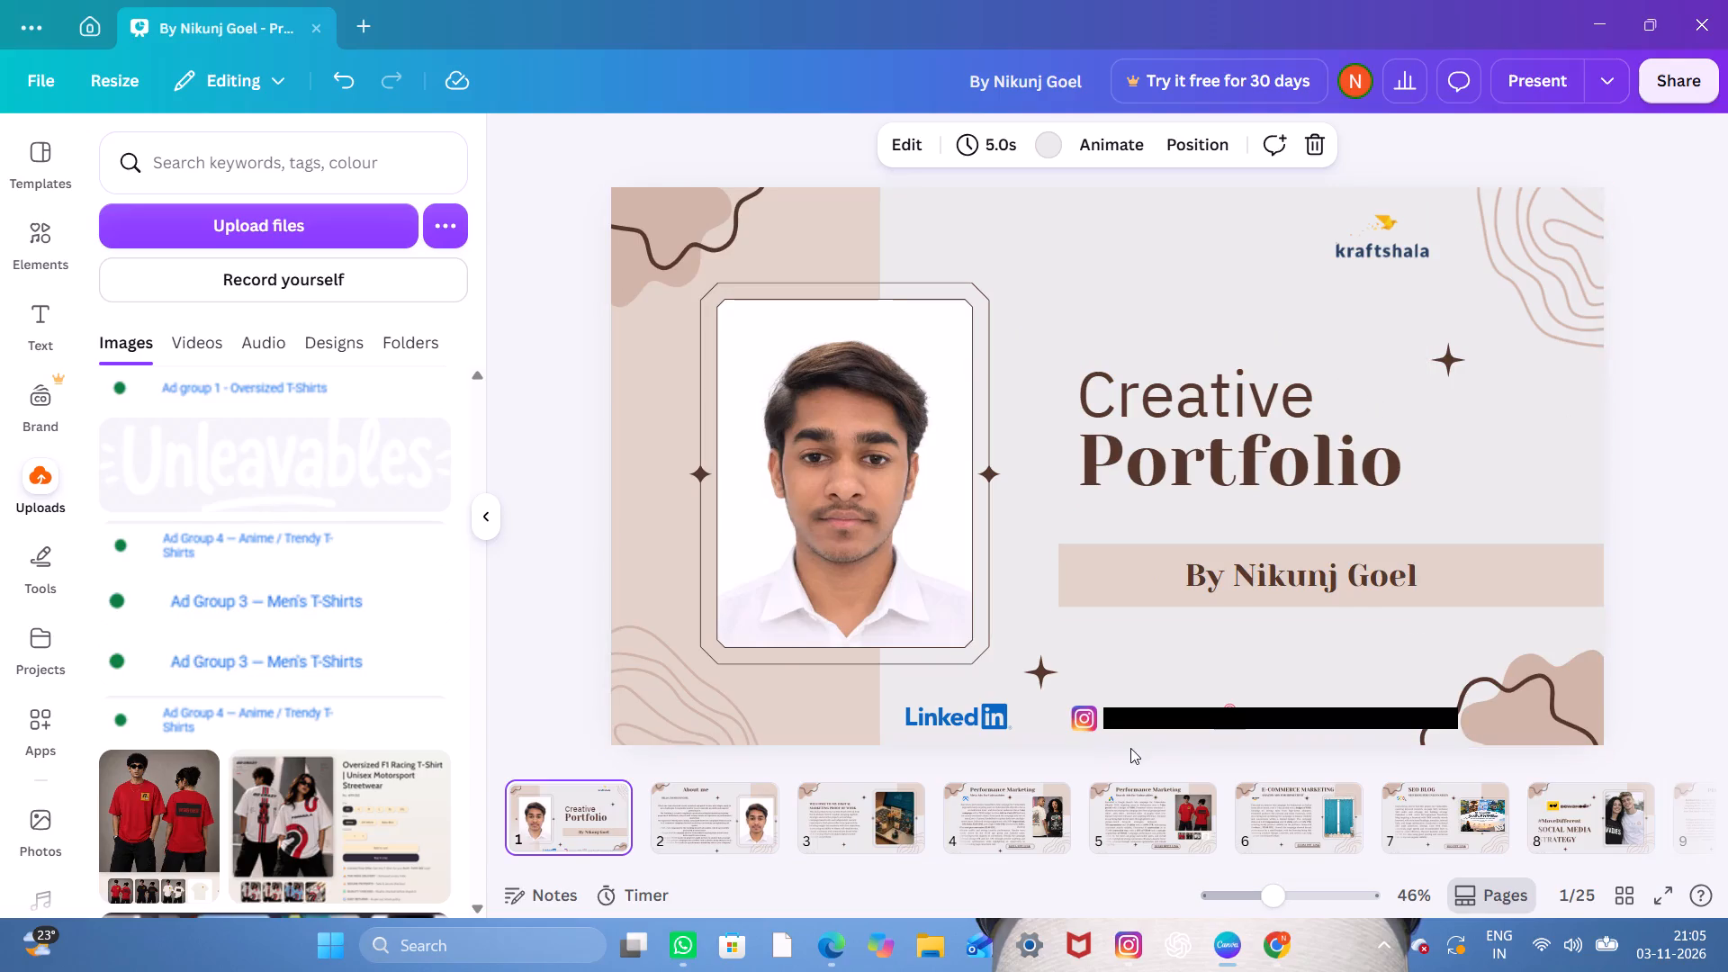
{"action": "left_click", "coordinate": [694, 807]}
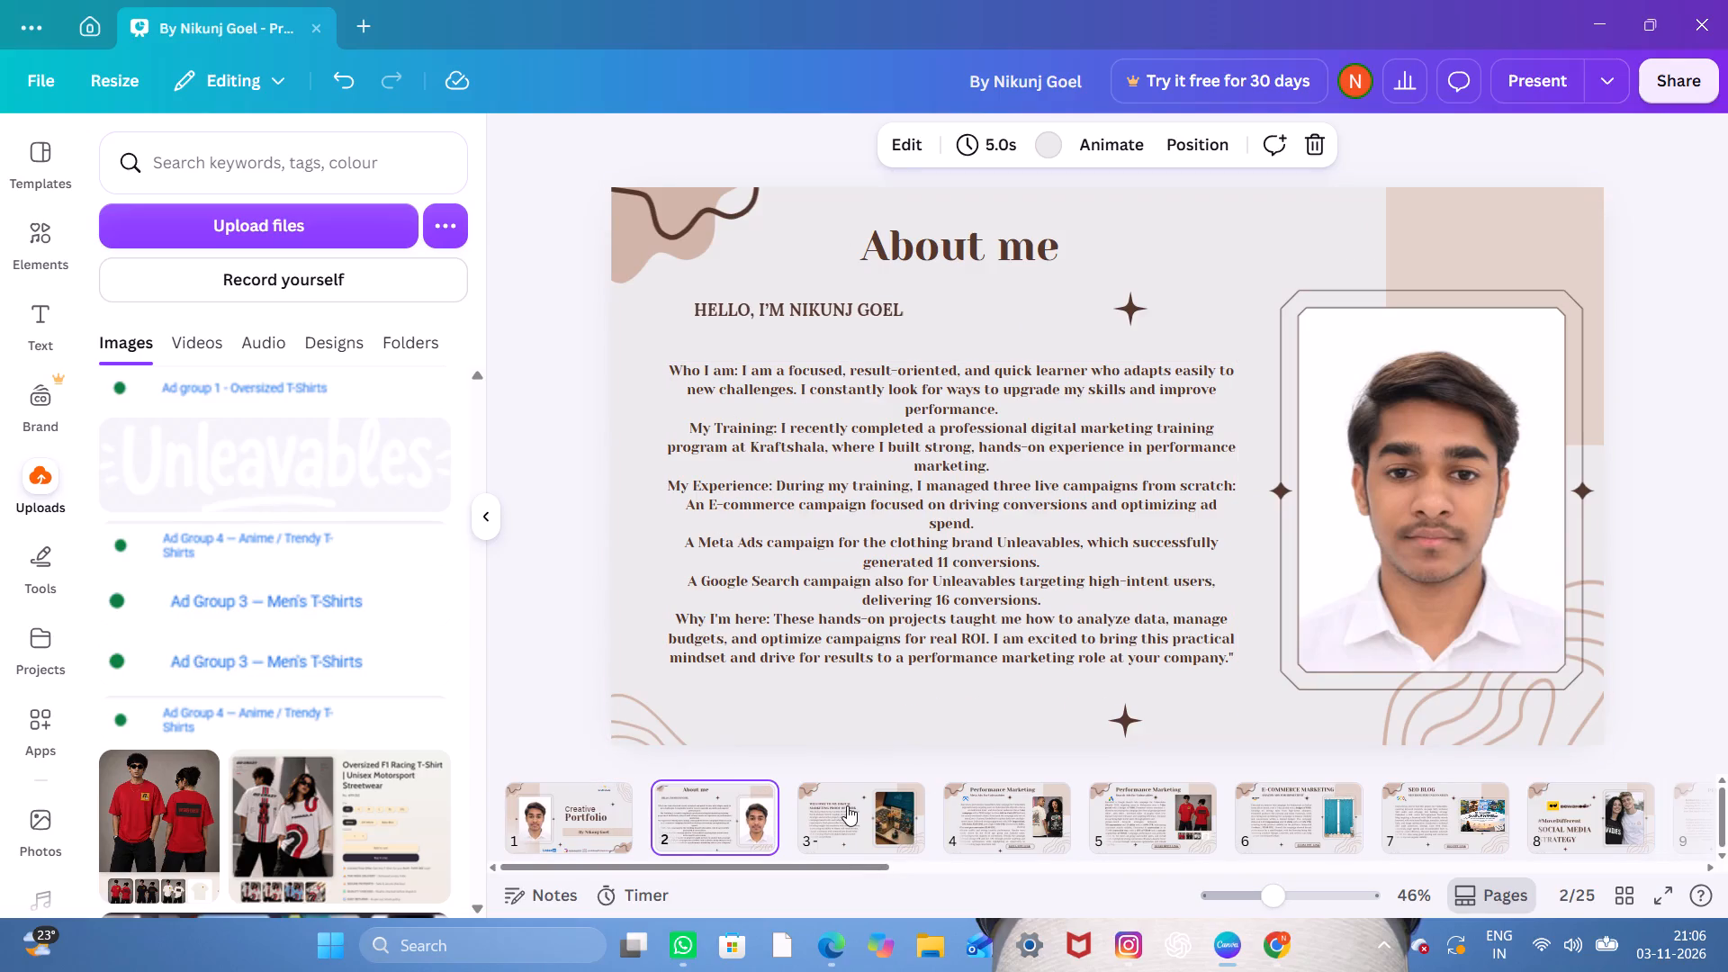
{"action": "left_click", "coordinate": [847, 805]}
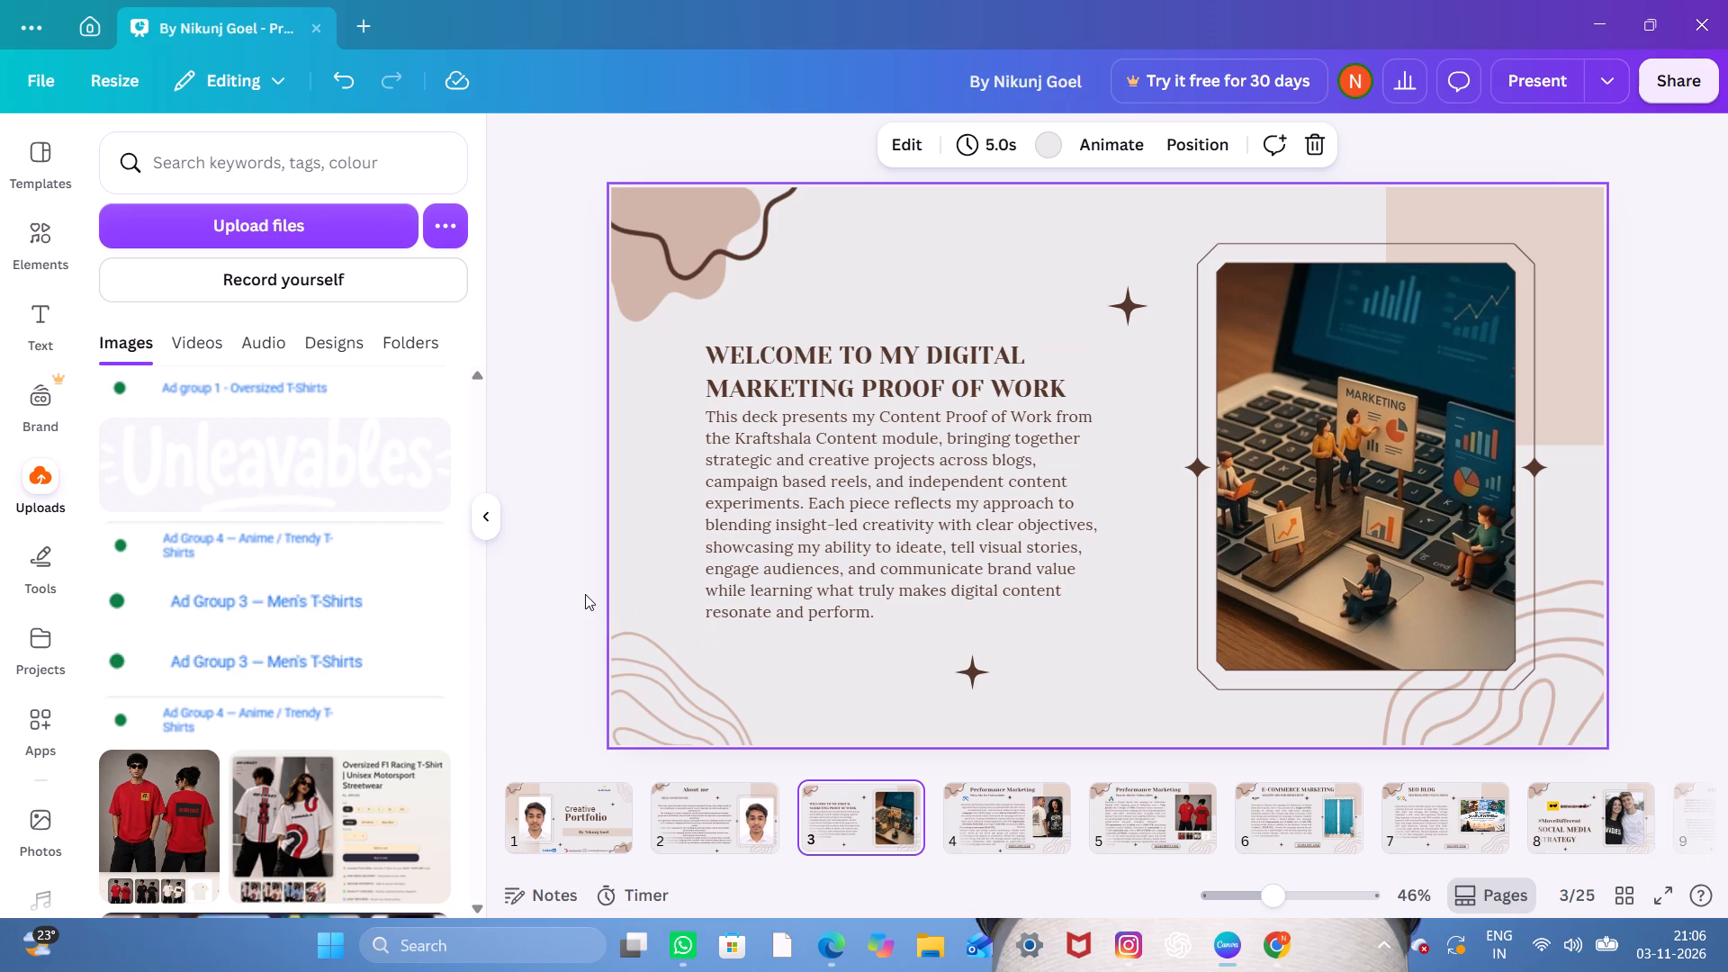
Test the META PPT LINK on slide 4, Meta Ads for Unleavables, and return to the Canva presentation.
{"action": "left_click", "coordinate": [1018, 807]}
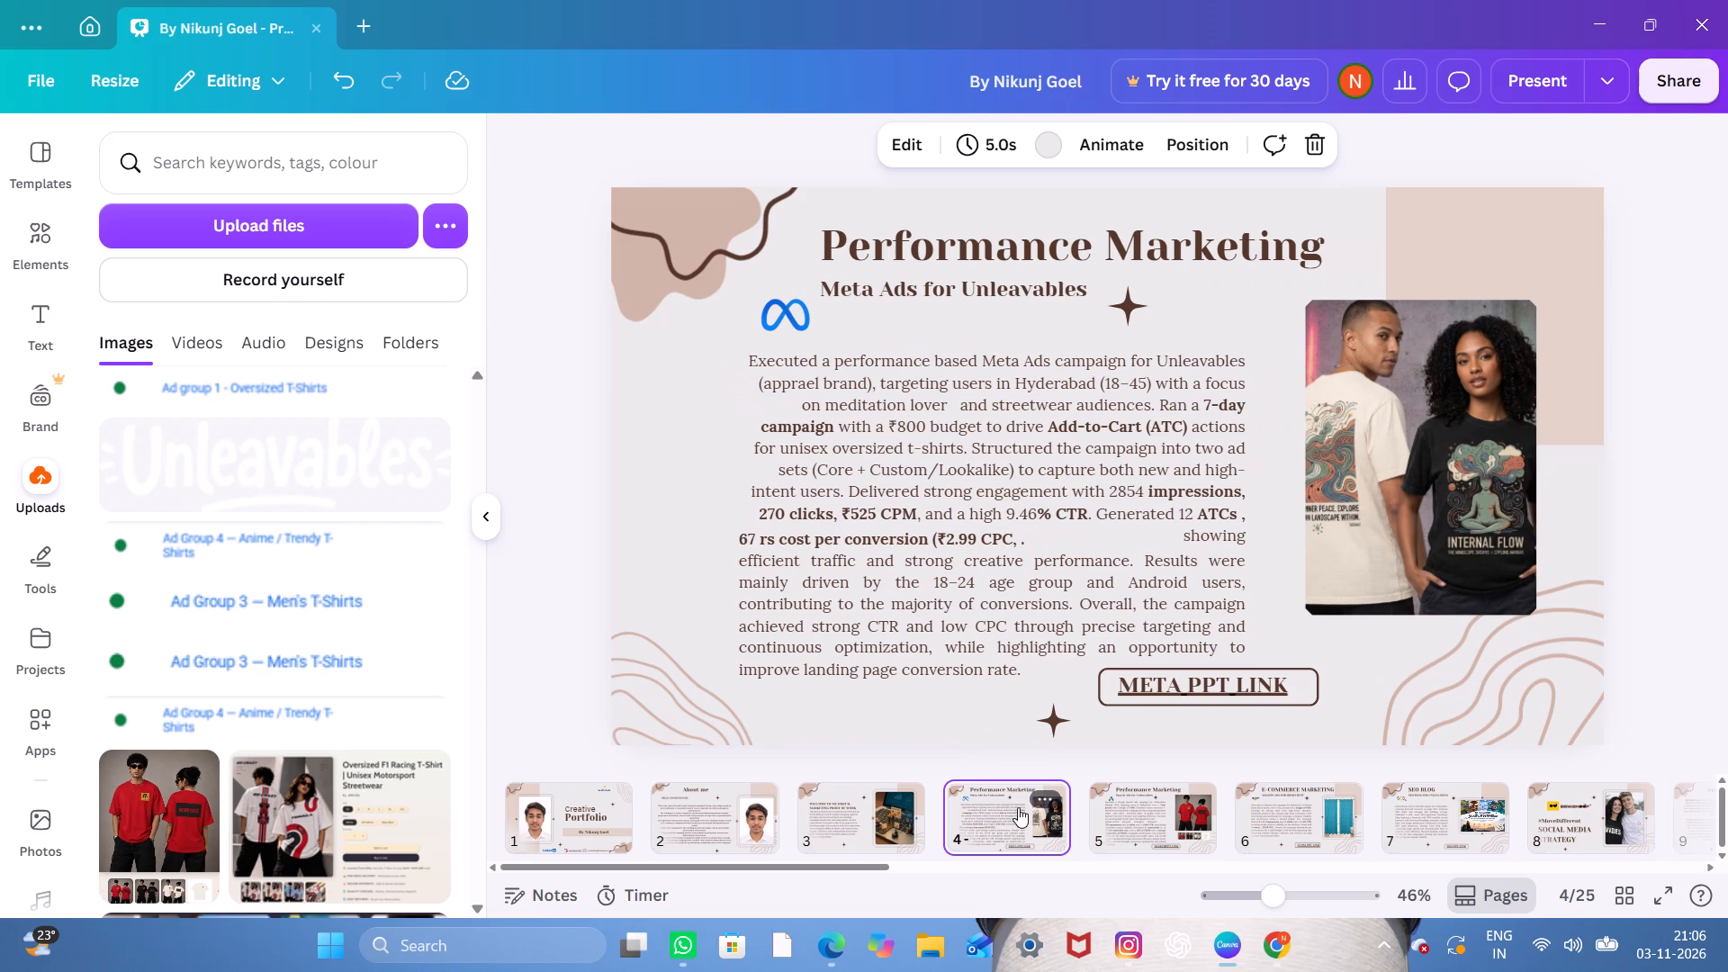
{"action": "left_click", "coordinate": [1192, 692]}
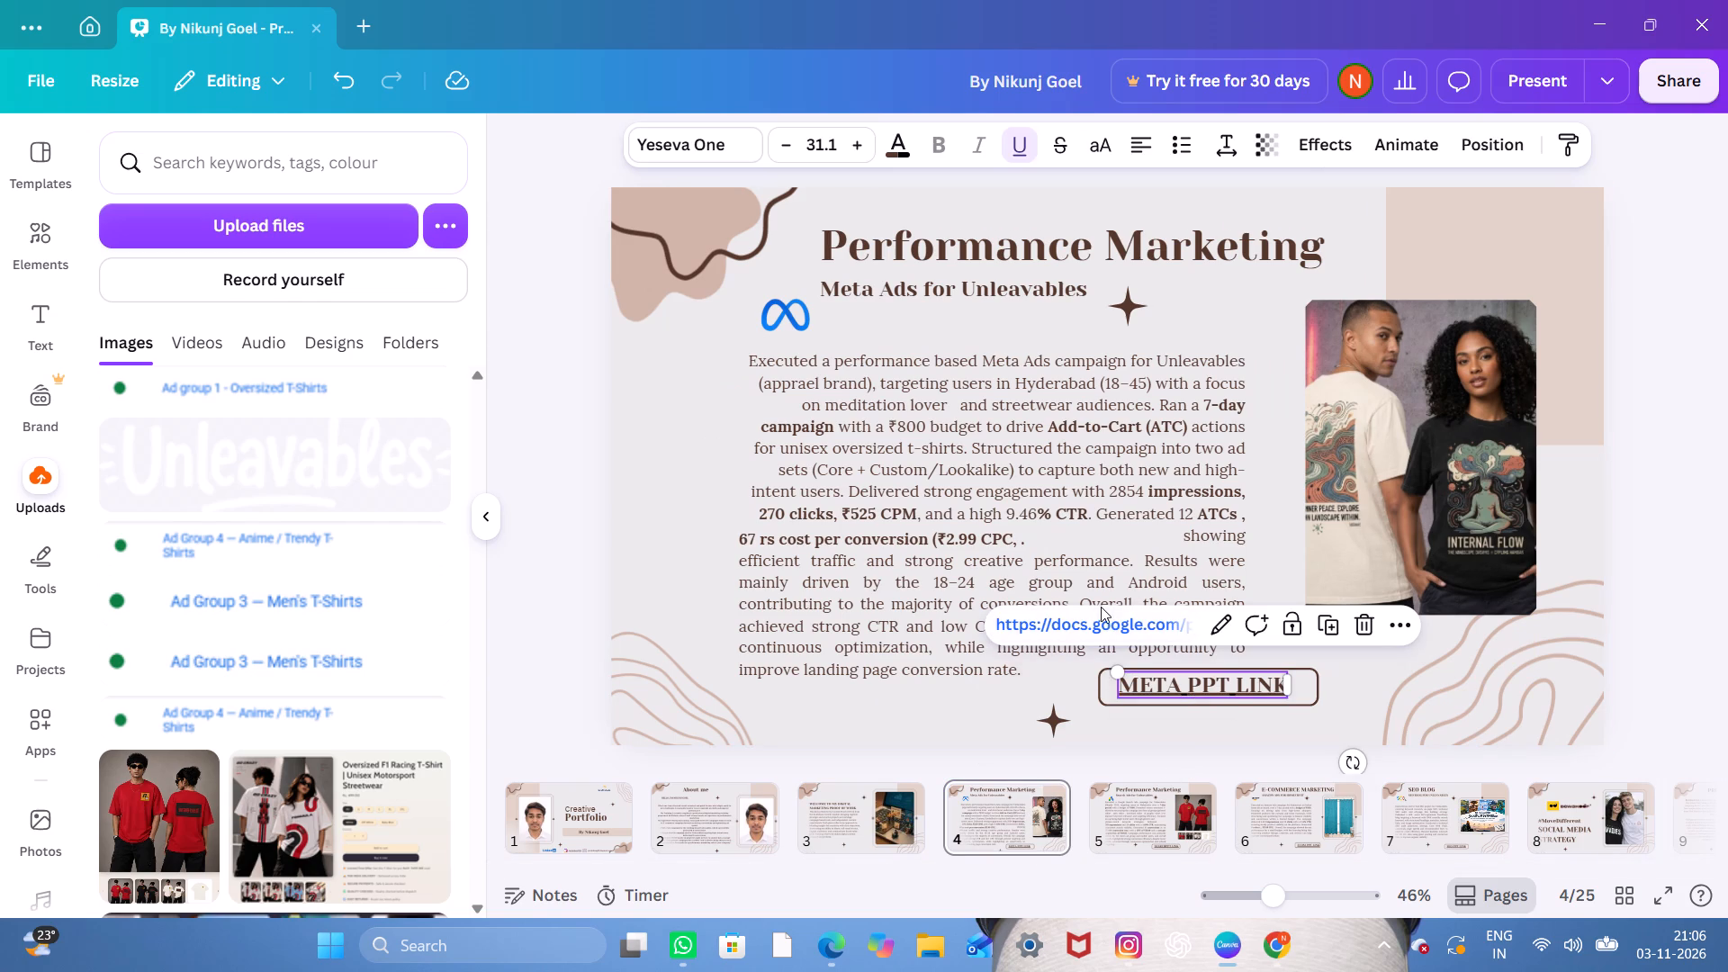
{"action": "left_click", "coordinate": [1100, 624]}
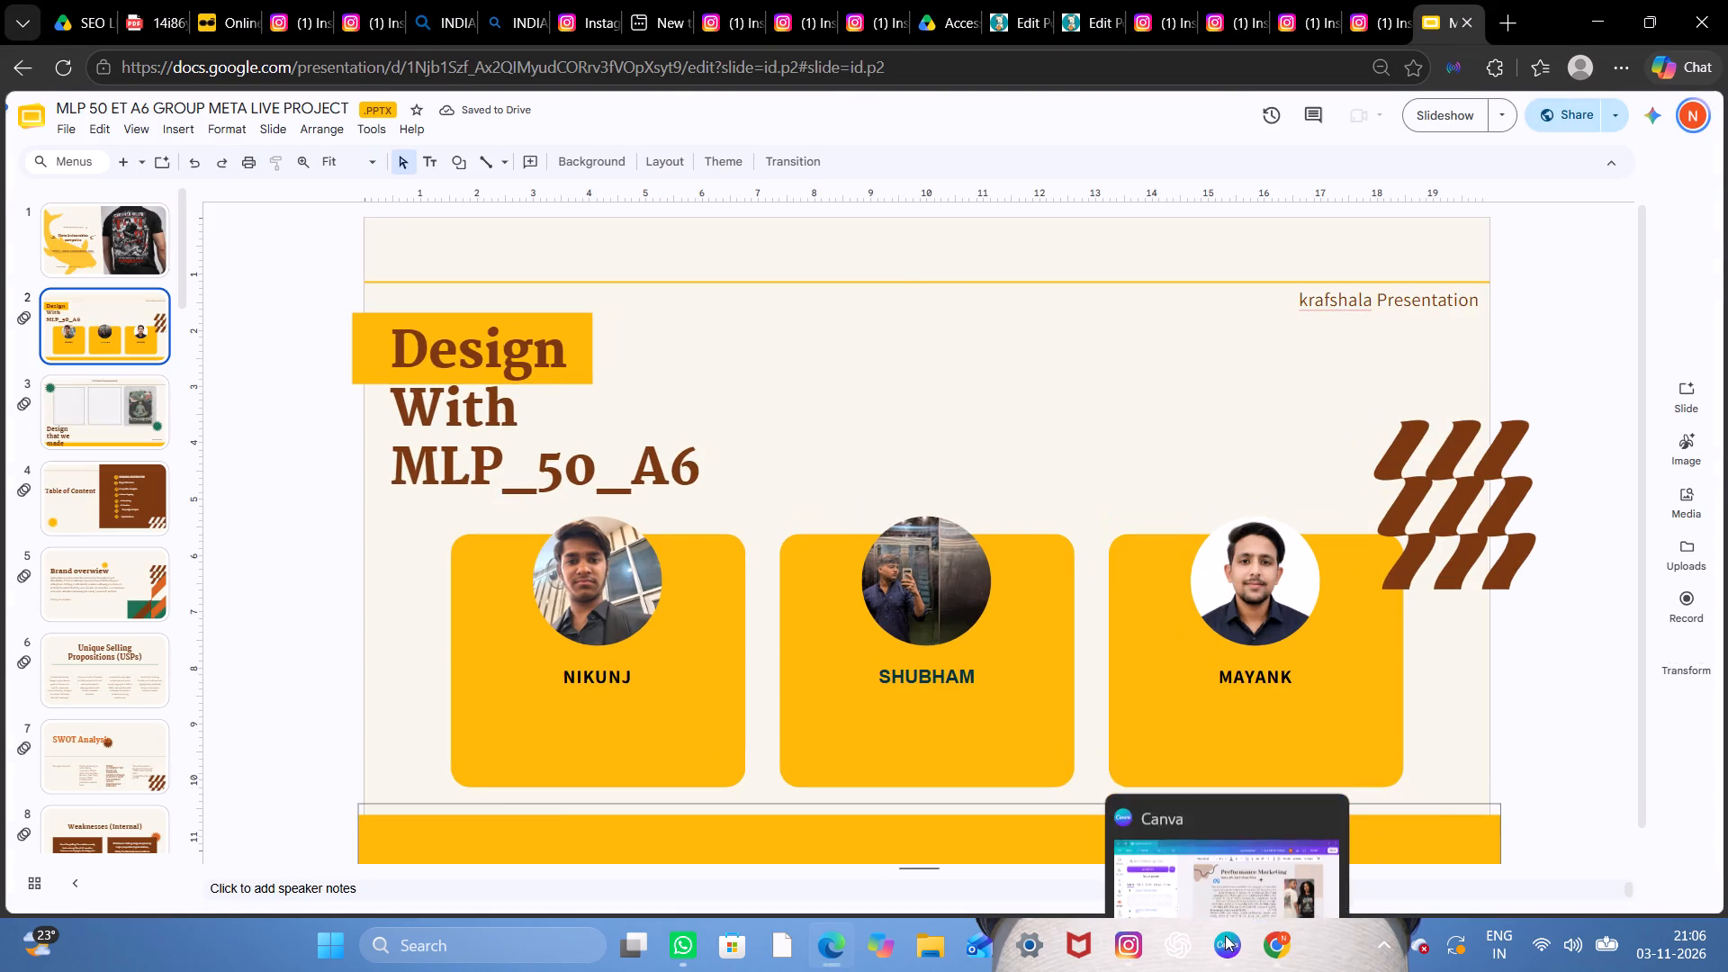
{"action": "left_click", "coordinate": [1228, 844]}
Test the SEARCHPPT LINK on slide 5, examine the opening pages of the linked PDF, and return to Canva.
{"action": "left_click", "coordinate": [1127, 818]}
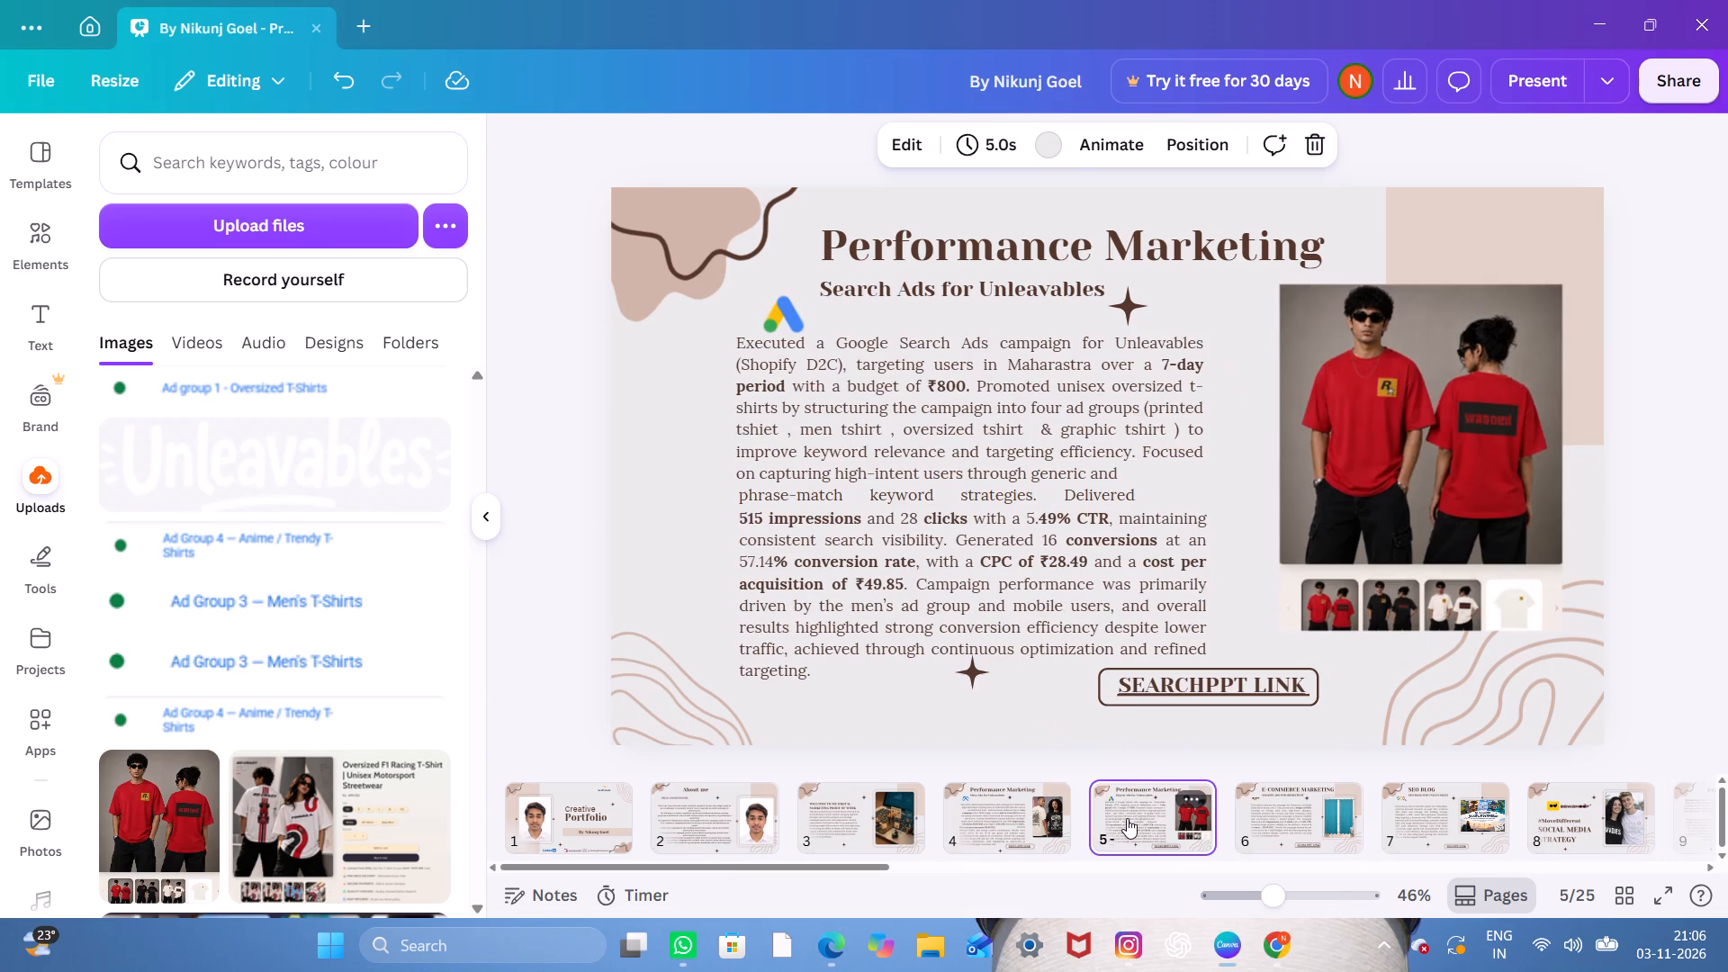
{"action": "left_click", "coordinate": [1172, 688]}
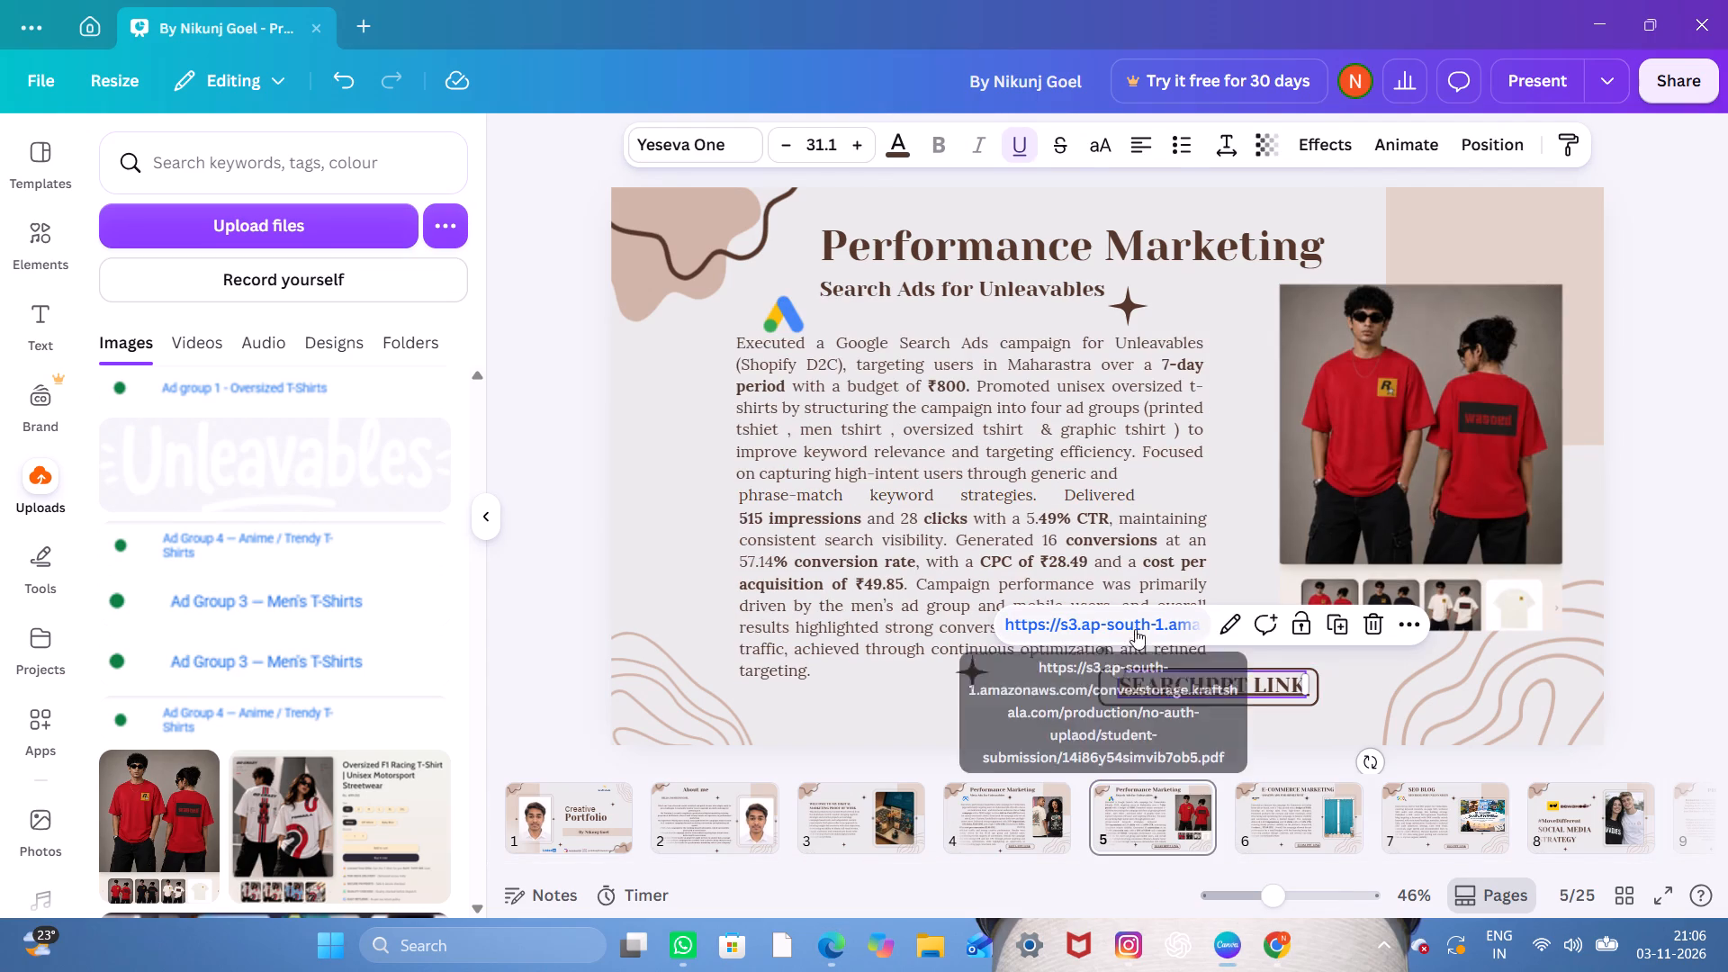
{"action": "left_click", "coordinate": [1135, 617]}
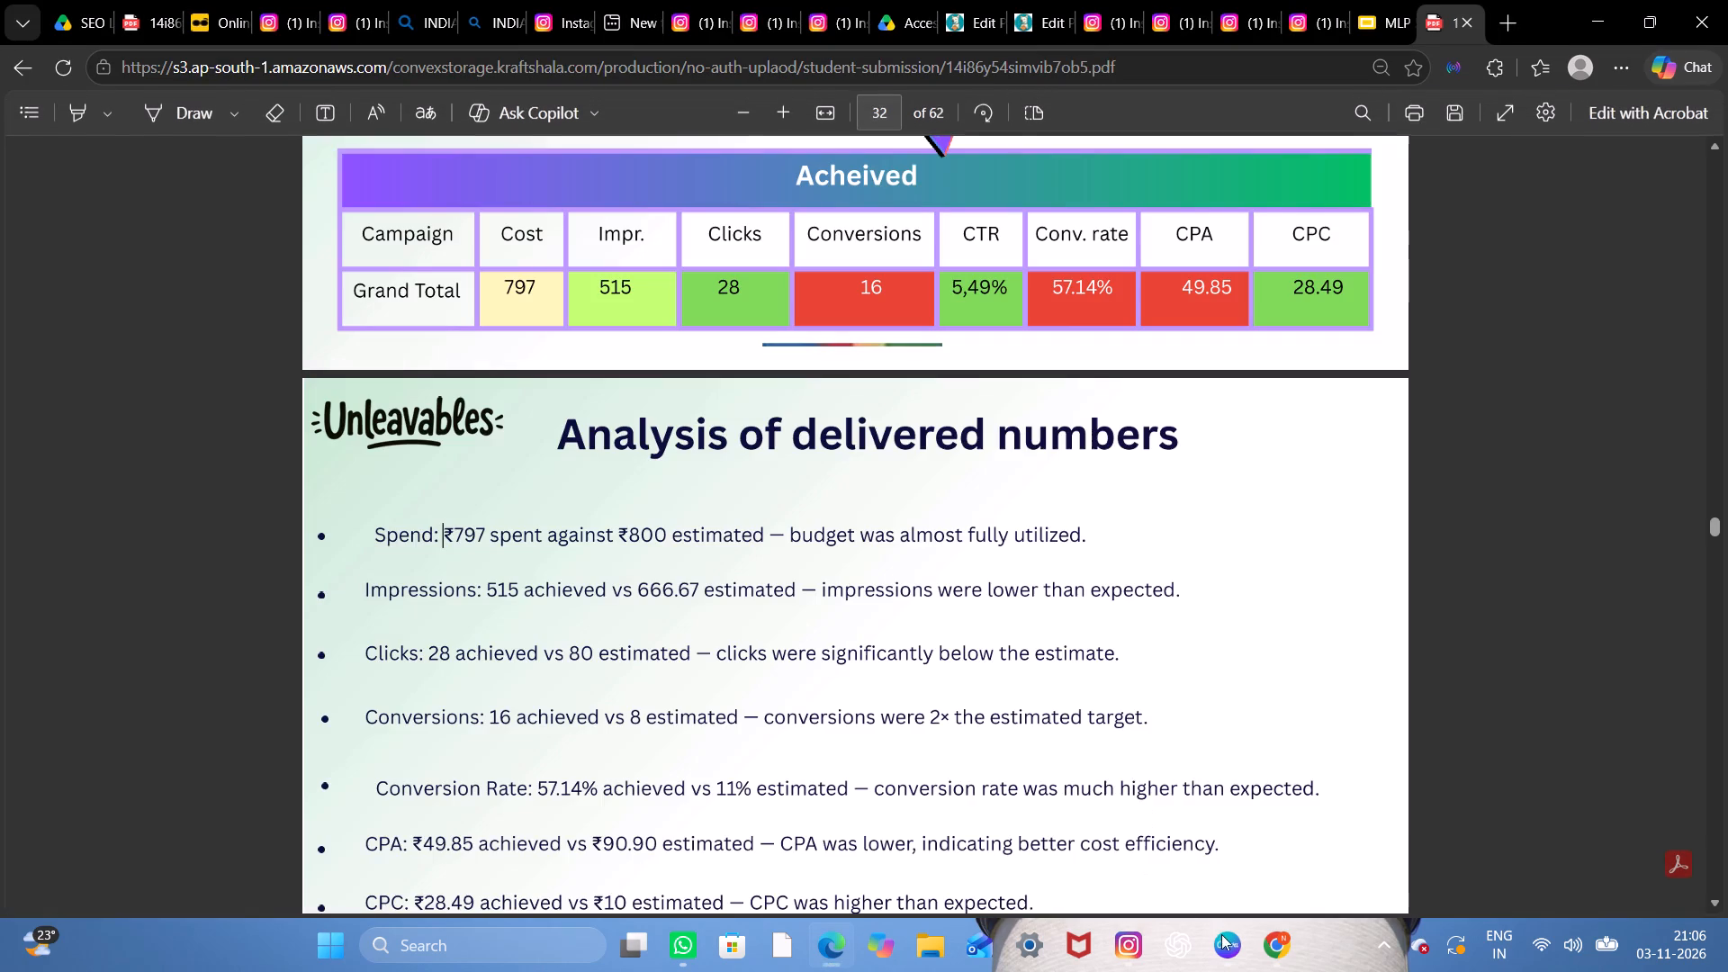
{"action": "scroll", "coordinate": [1023, 326], "scroll_direction": "up", "scroll_amount": 19}
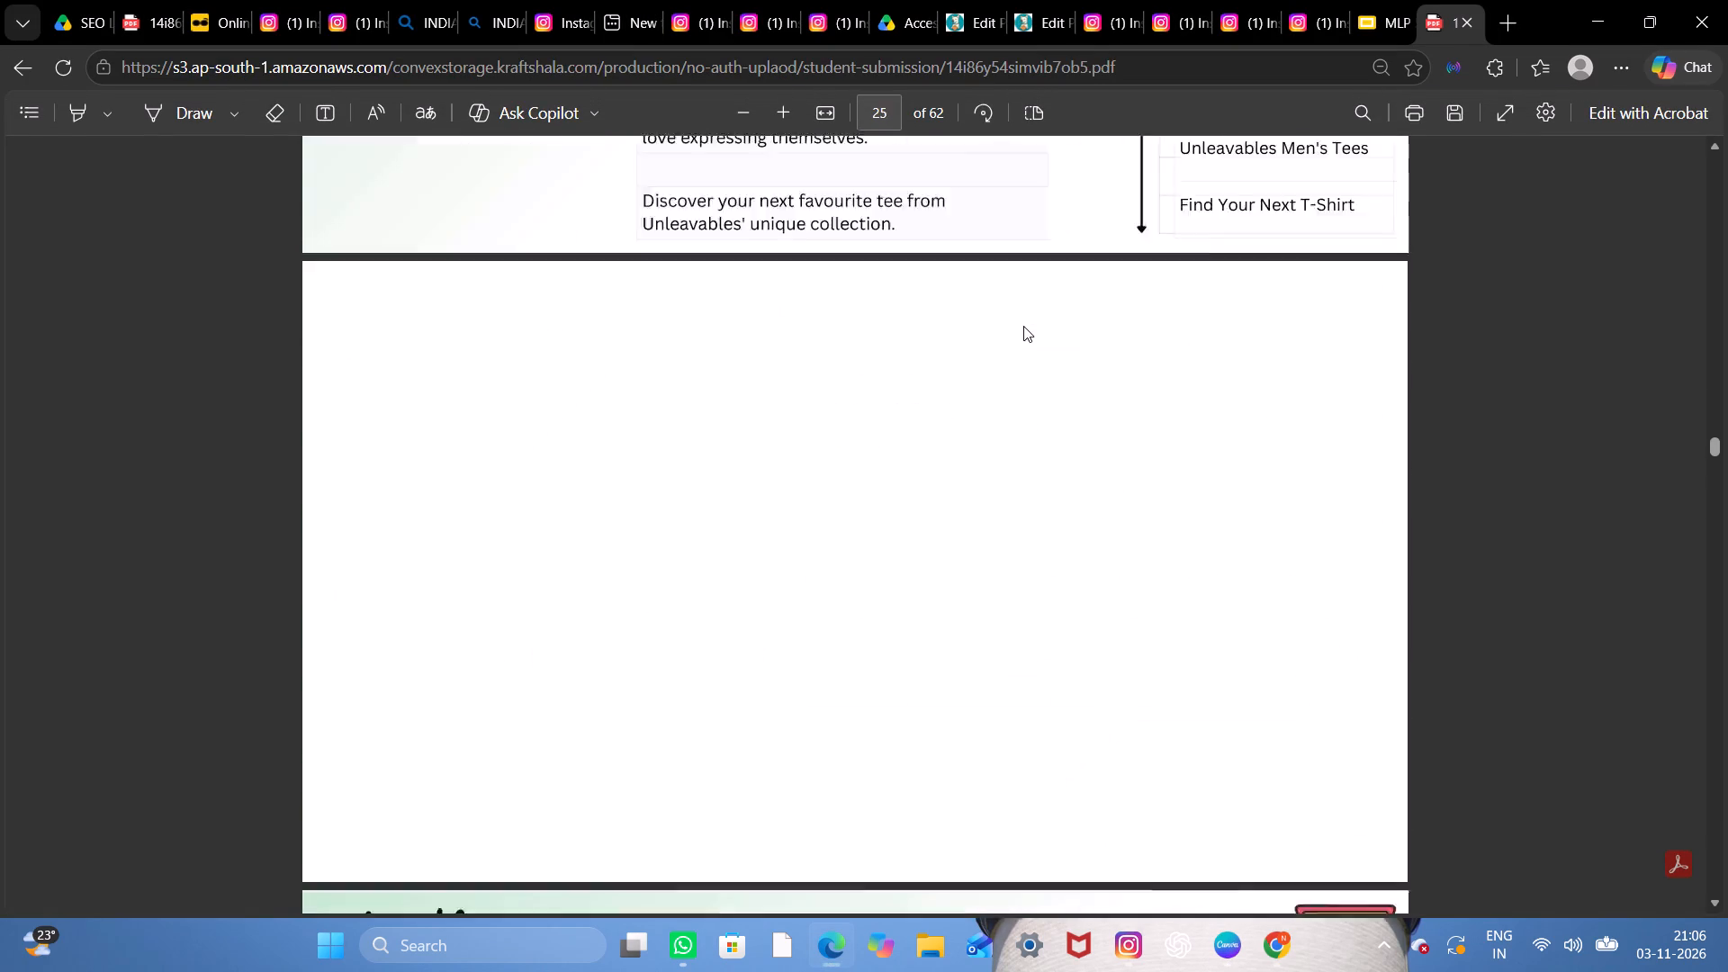
{"action": "scroll", "coordinate": [1023, 326], "scroll_direction": "up", "scroll_amount": 20}
{"action": "scroll", "coordinate": [1023, 326], "scroll_direction": "up", "scroll_amount": 9}
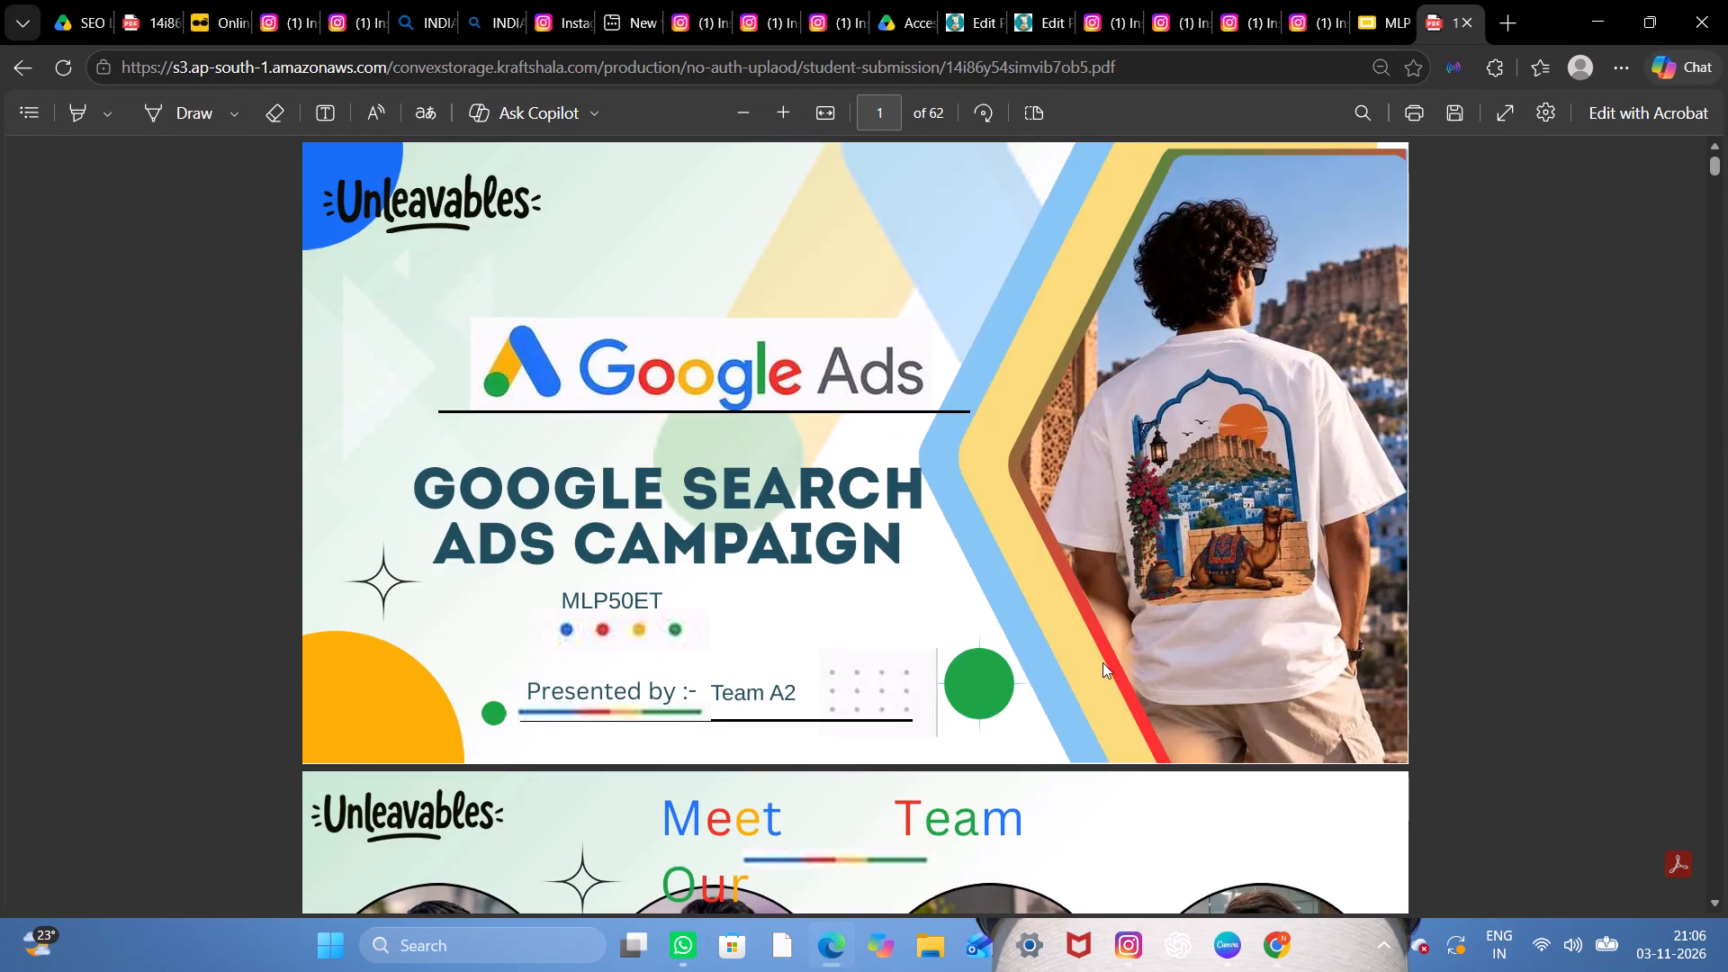
{"action": "scroll", "coordinate": [1100, 675], "scroll_direction": "down", "scroll_amount": 2}
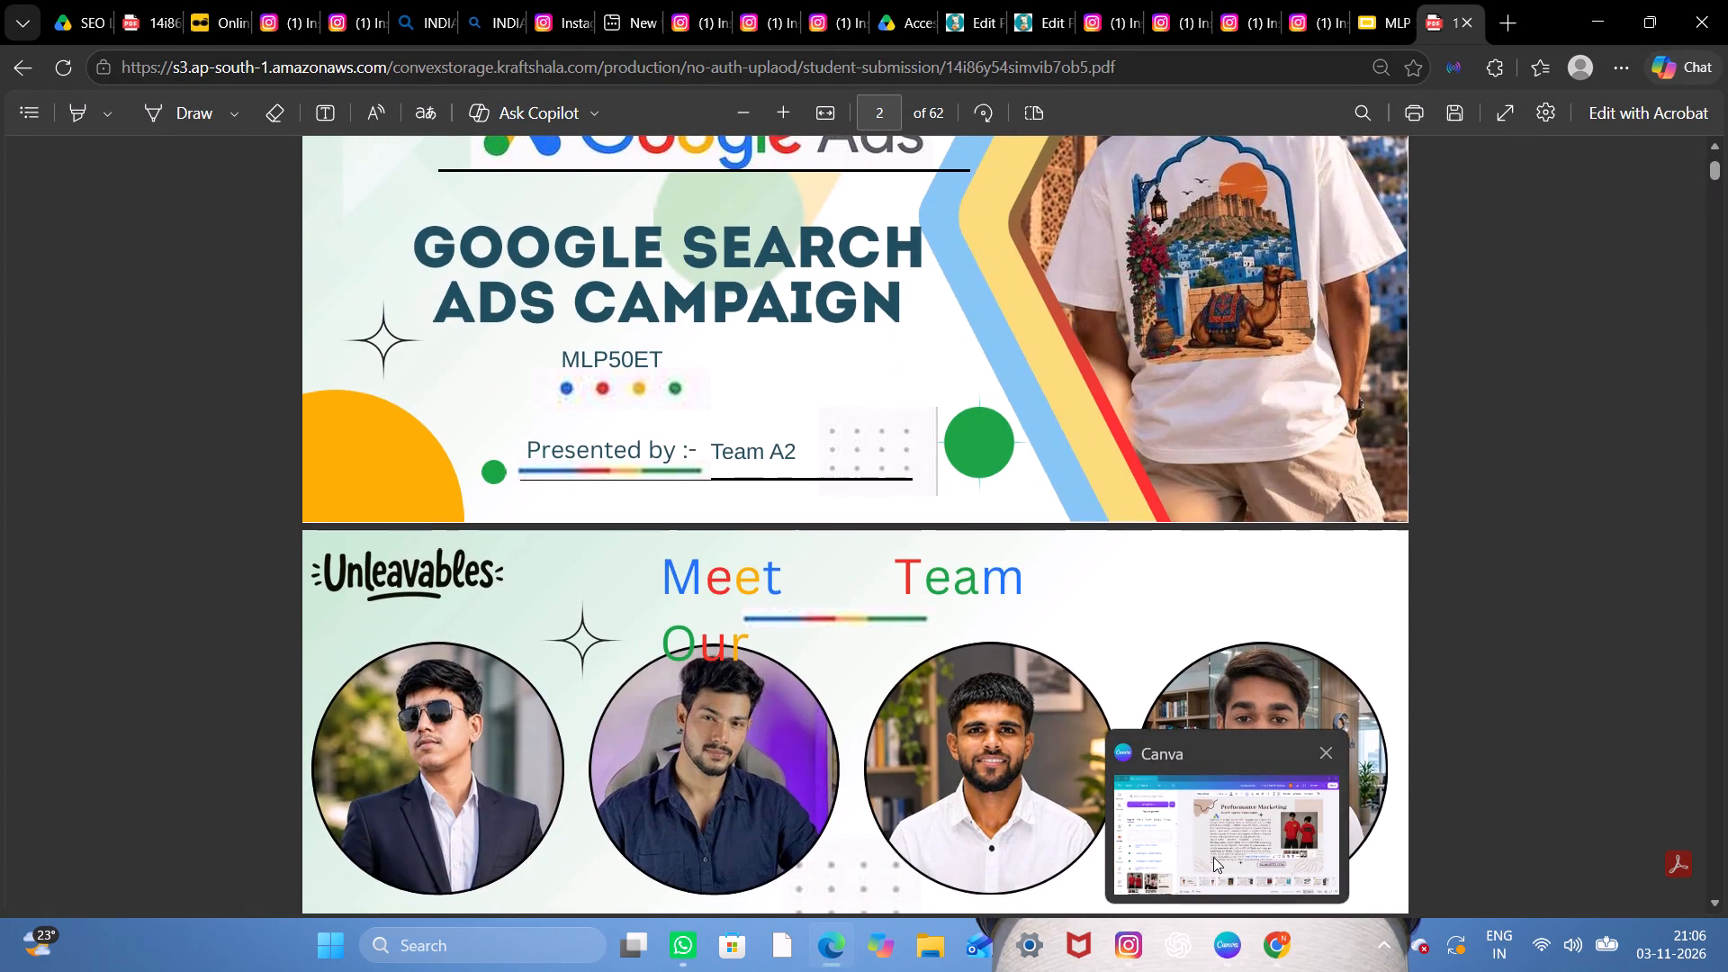
{"action": "left_click", "coordinate": [1213, 857]}
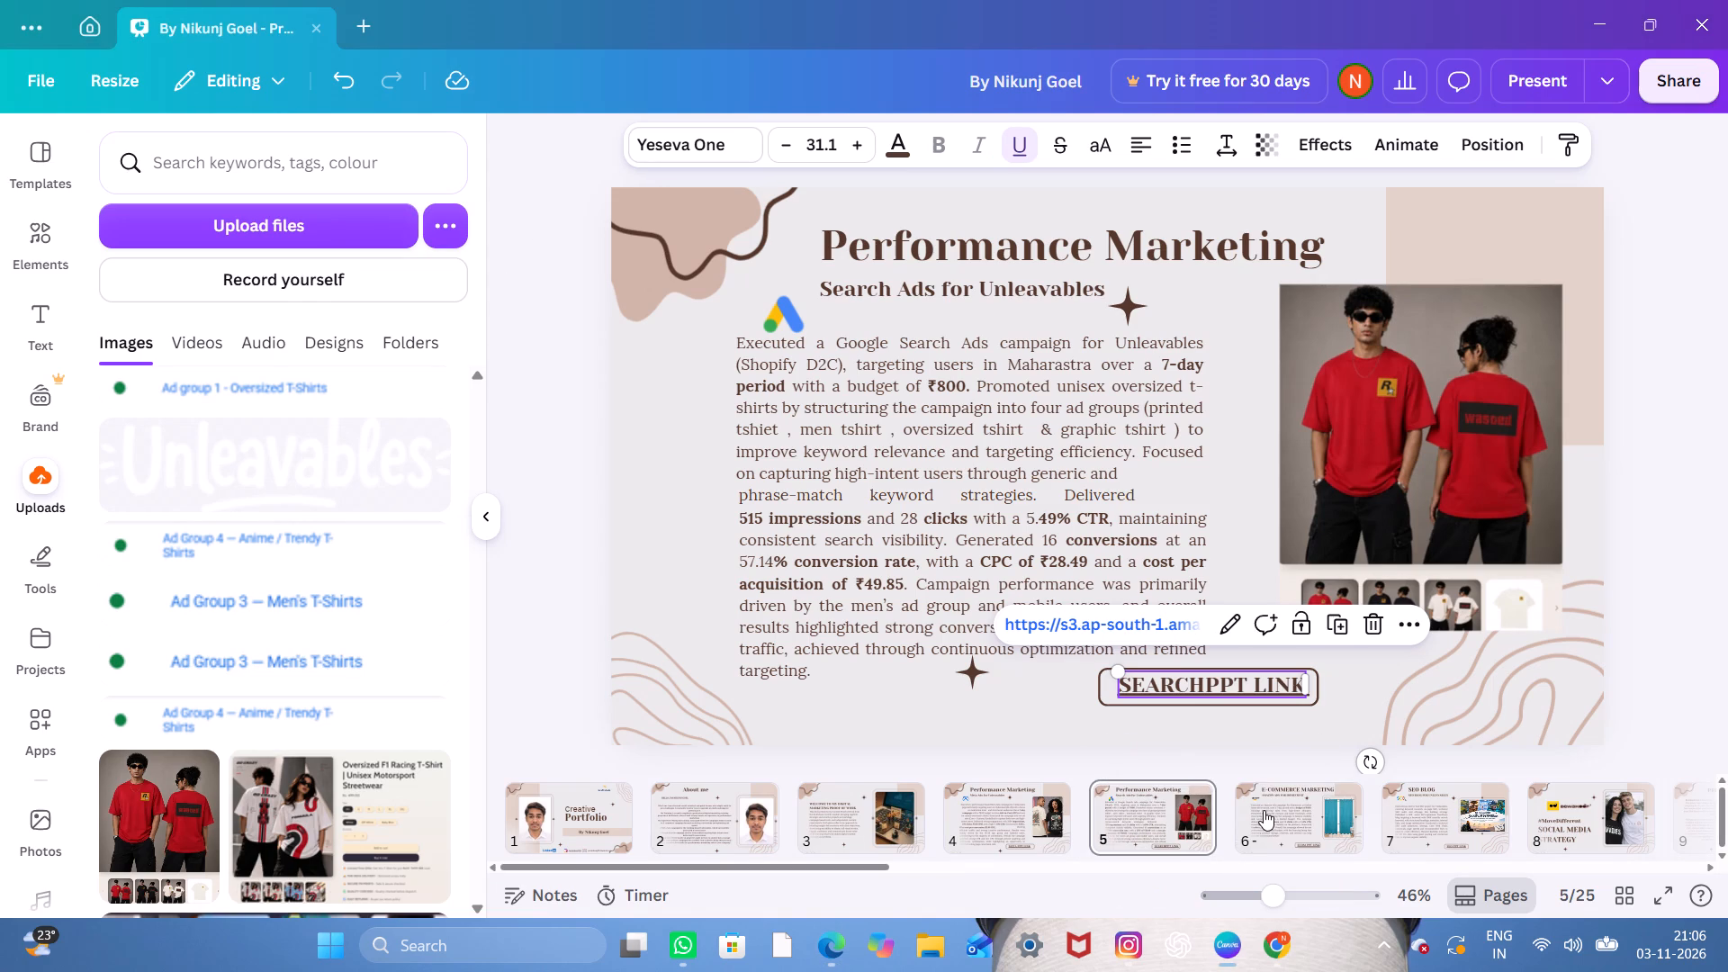
Test the ECOM PPT LINK on slide 6, Amazon Ads for Homecrust.
{"action": "left_click", "coordinate": [1264, 810]}
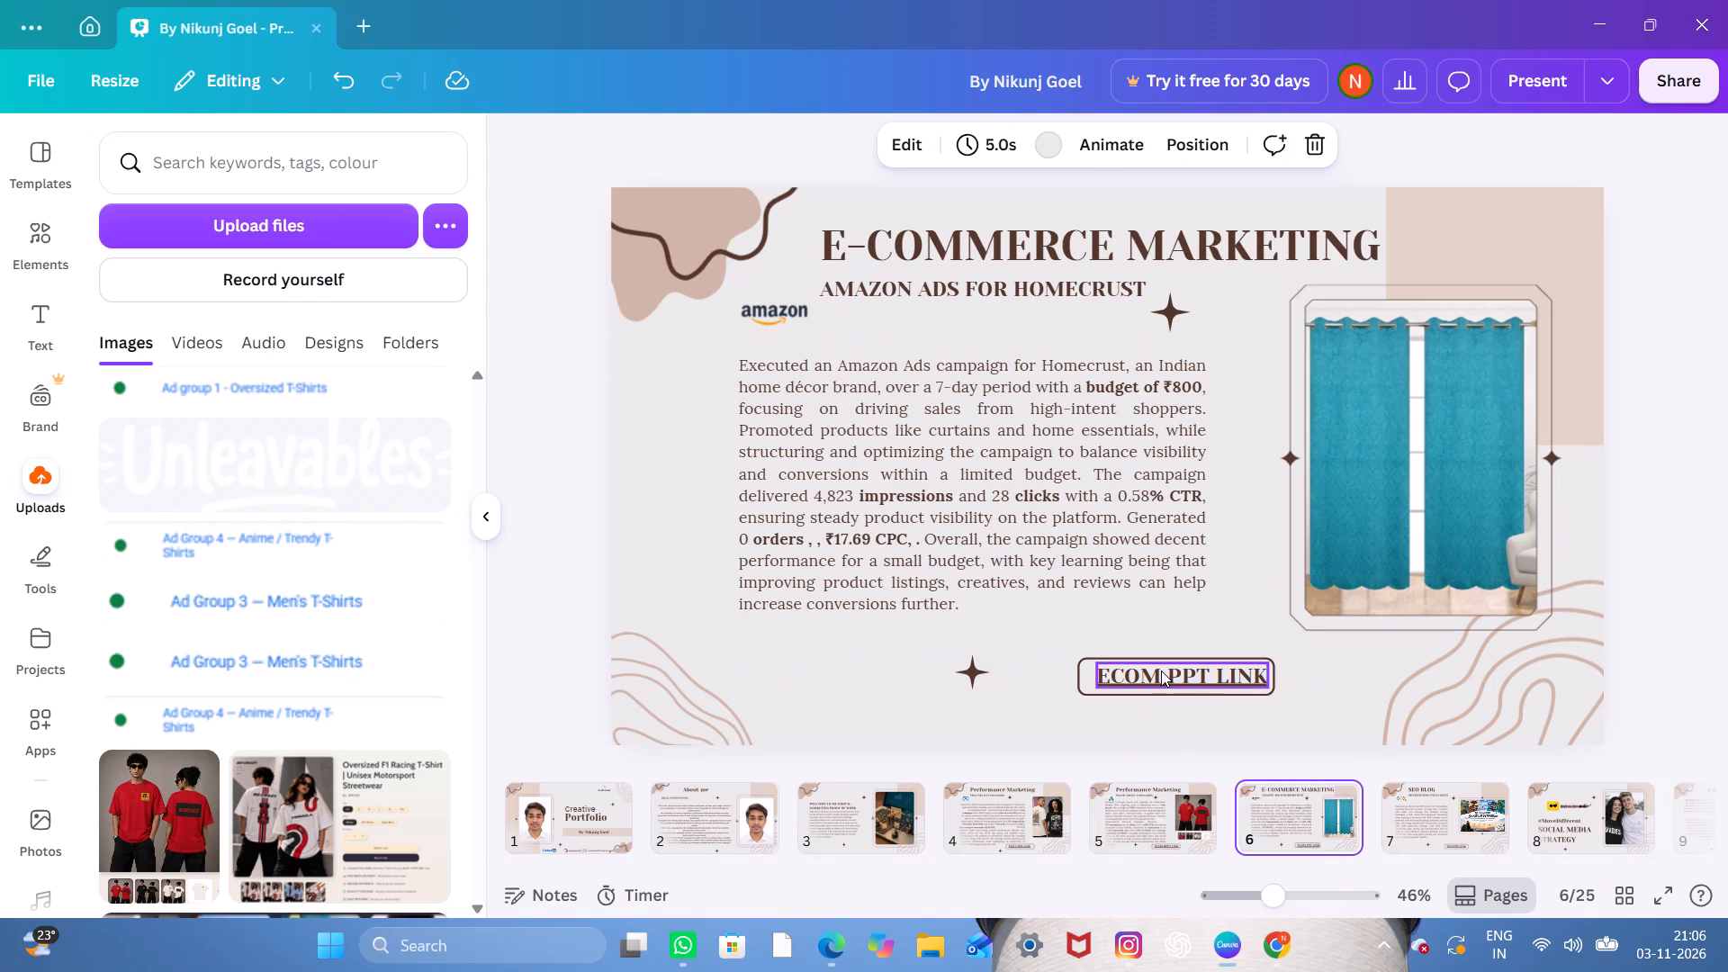
{"action": "left_click", "coordinate": [1161, 670]}
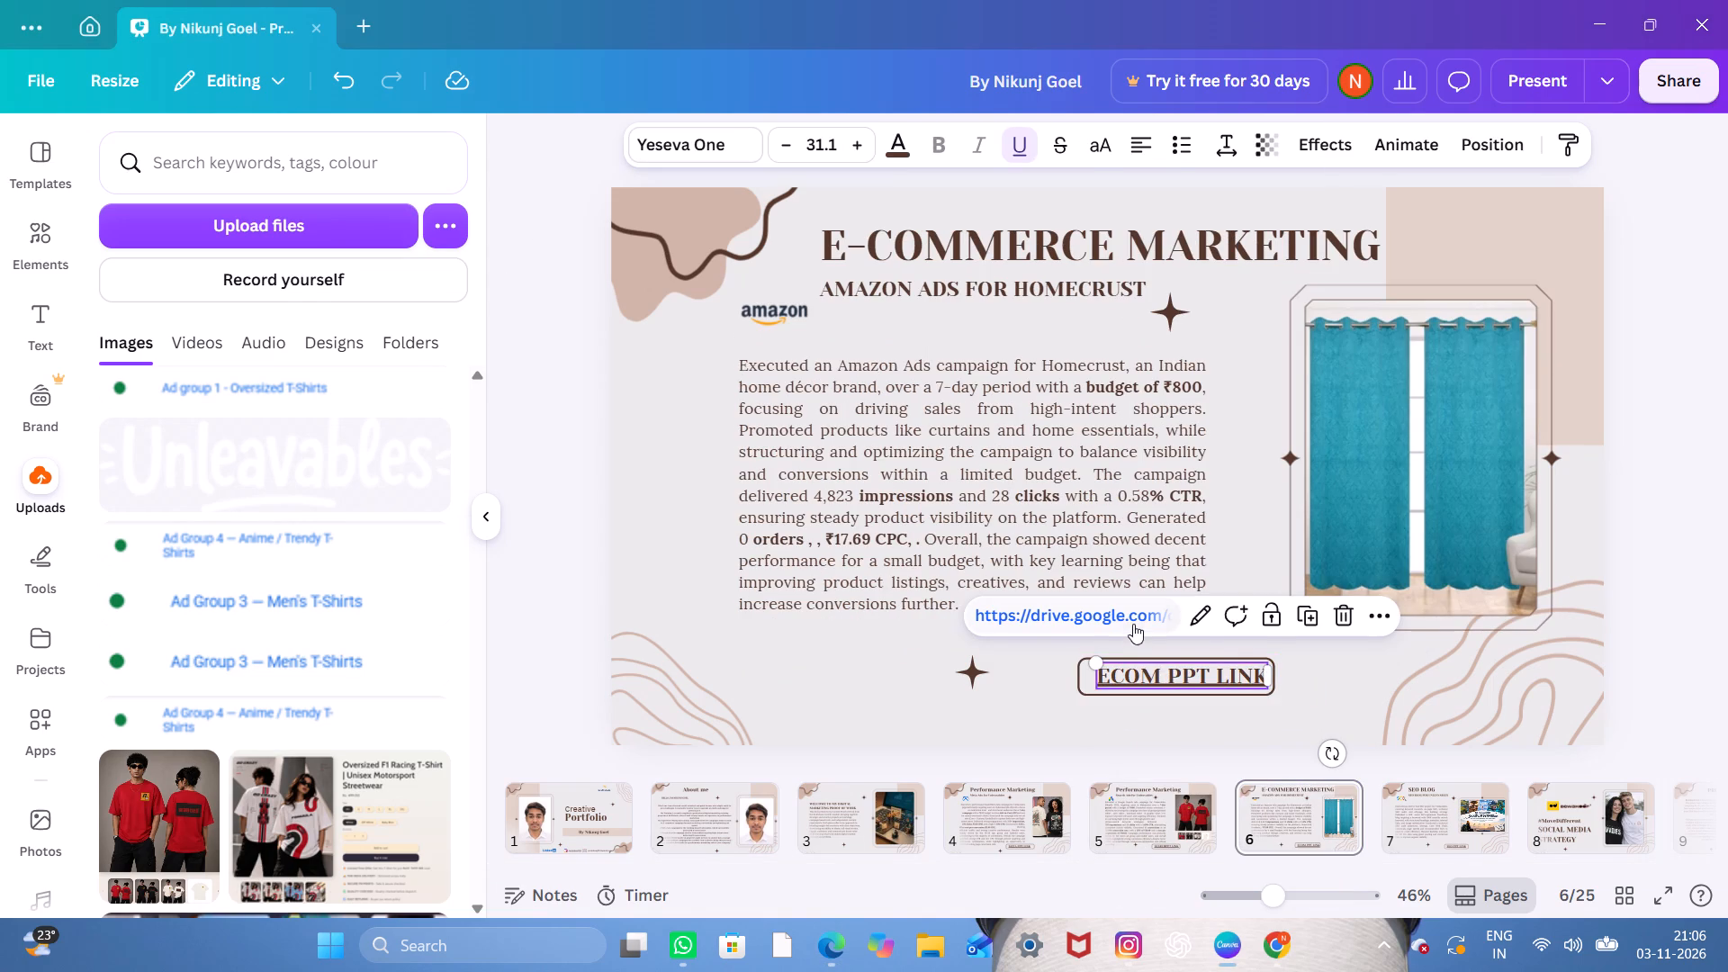
{"action": "left_click", "coordinate": [1133, 624]}
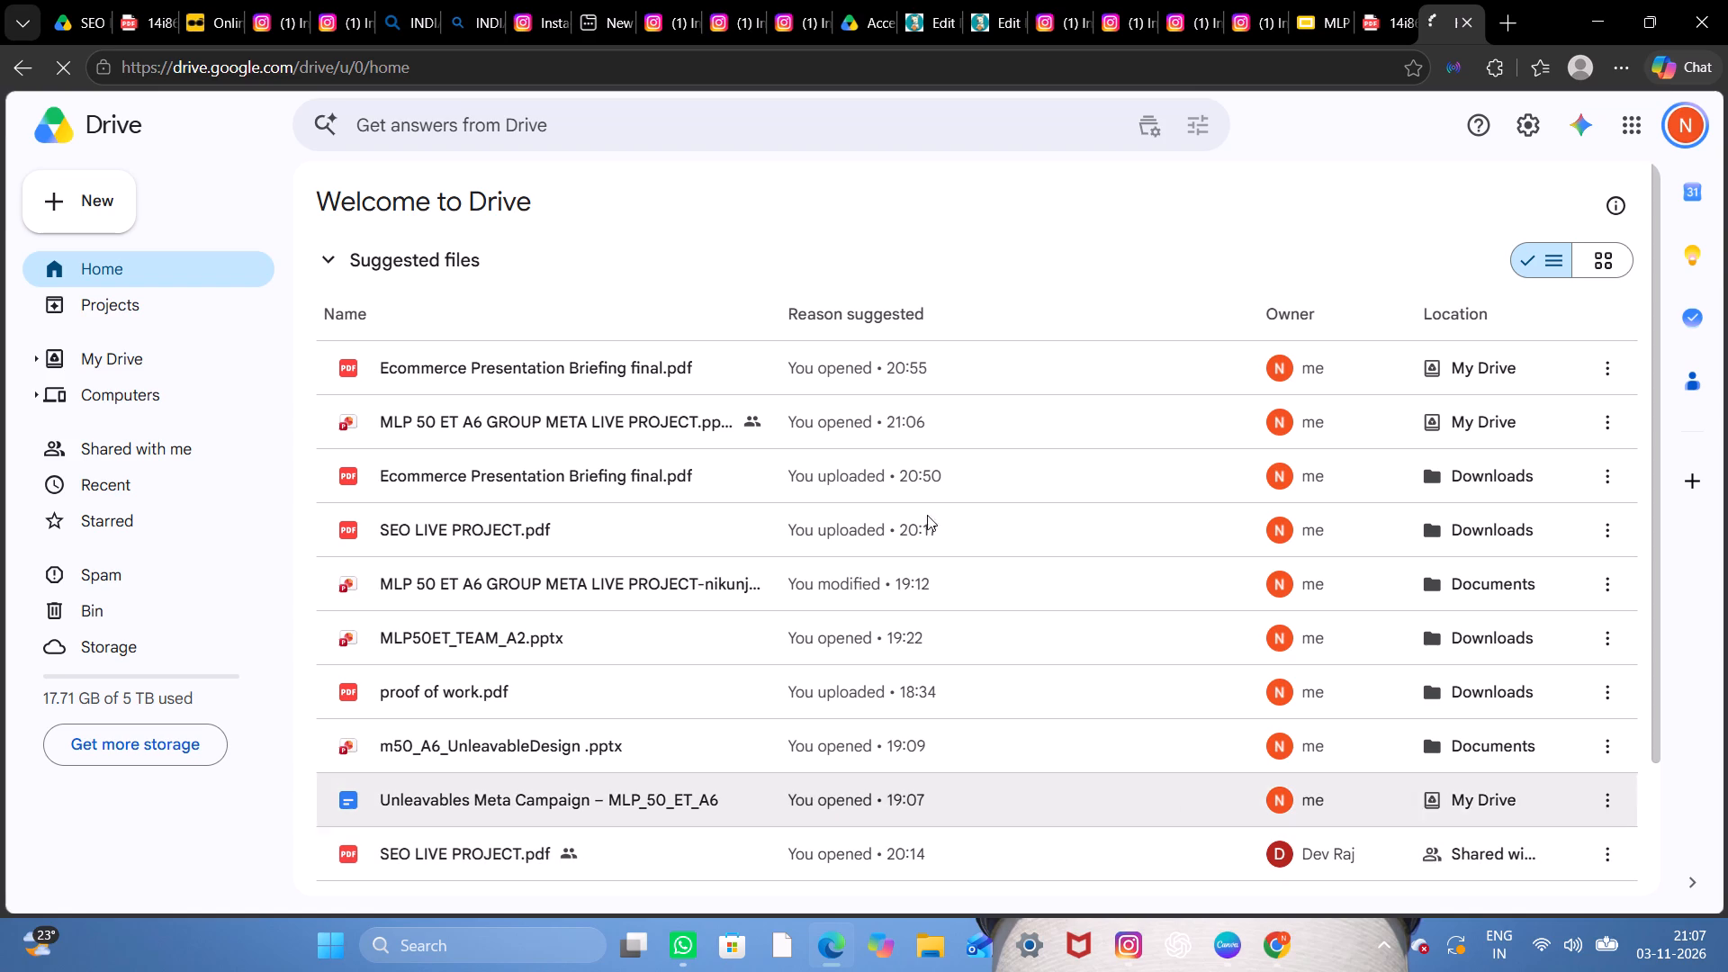
Share Ecommerce Presentation Briefing final.pdf from Google Drive with anyone with the link as viewer, and copy its link.
{"action": "double_click", "coordinate": [618, 375]}
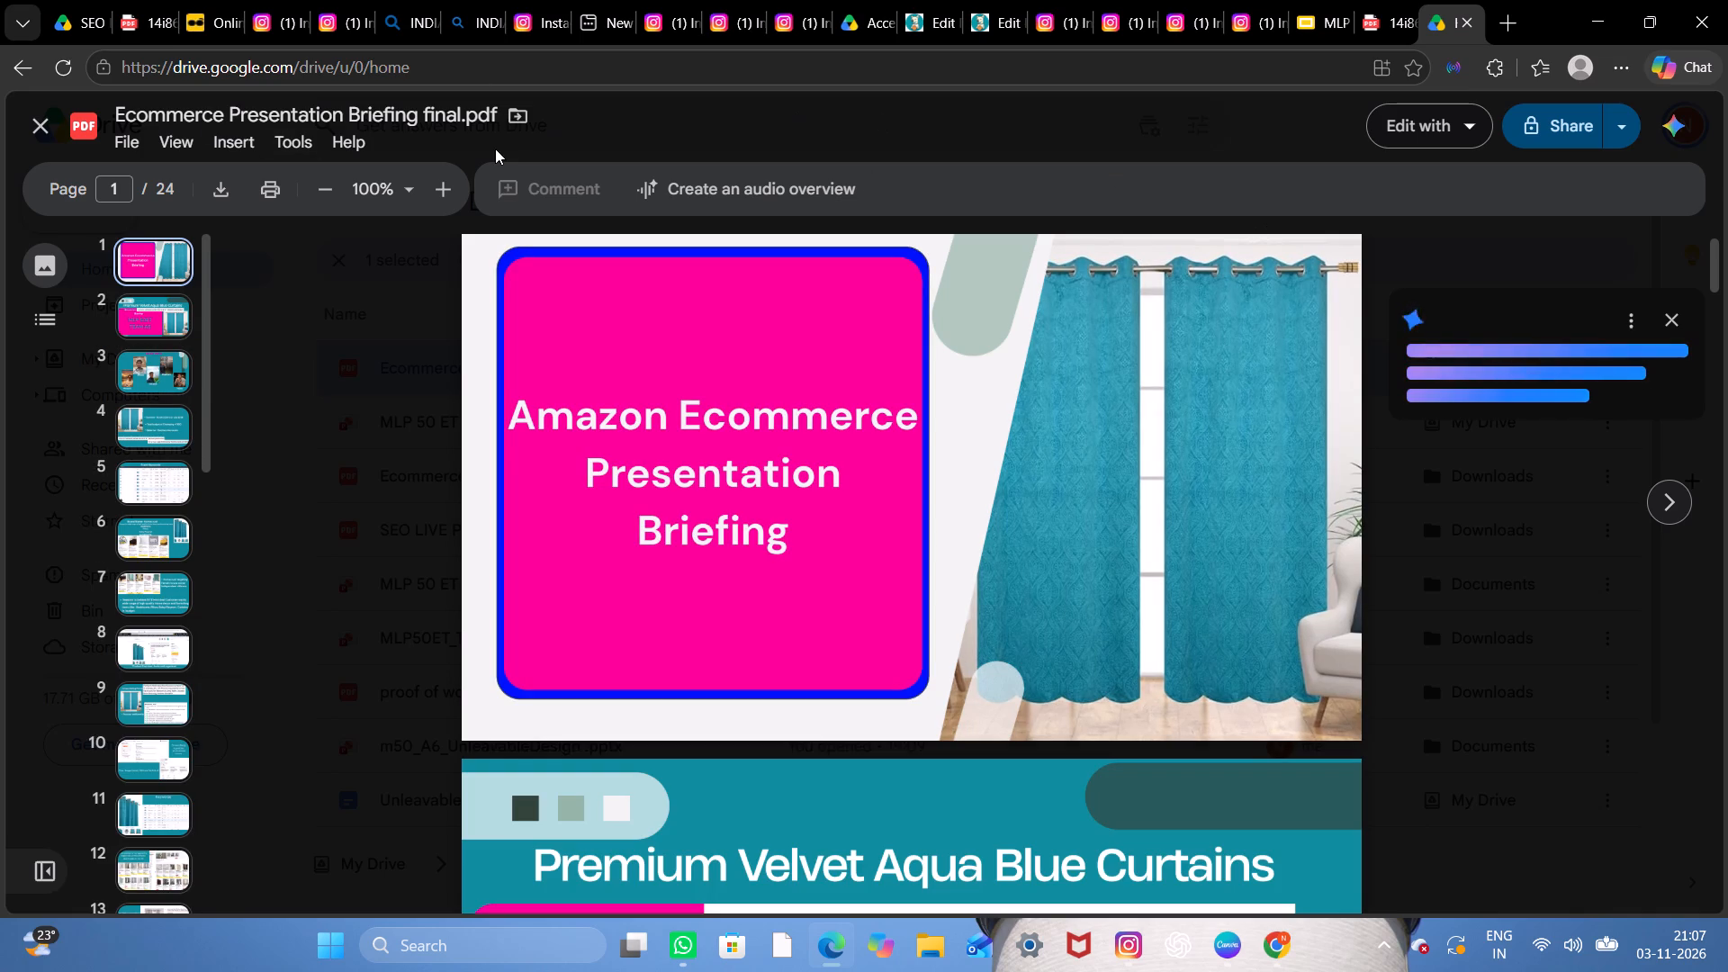
{"action": "left_click", "coordinate": [1619, 130]}
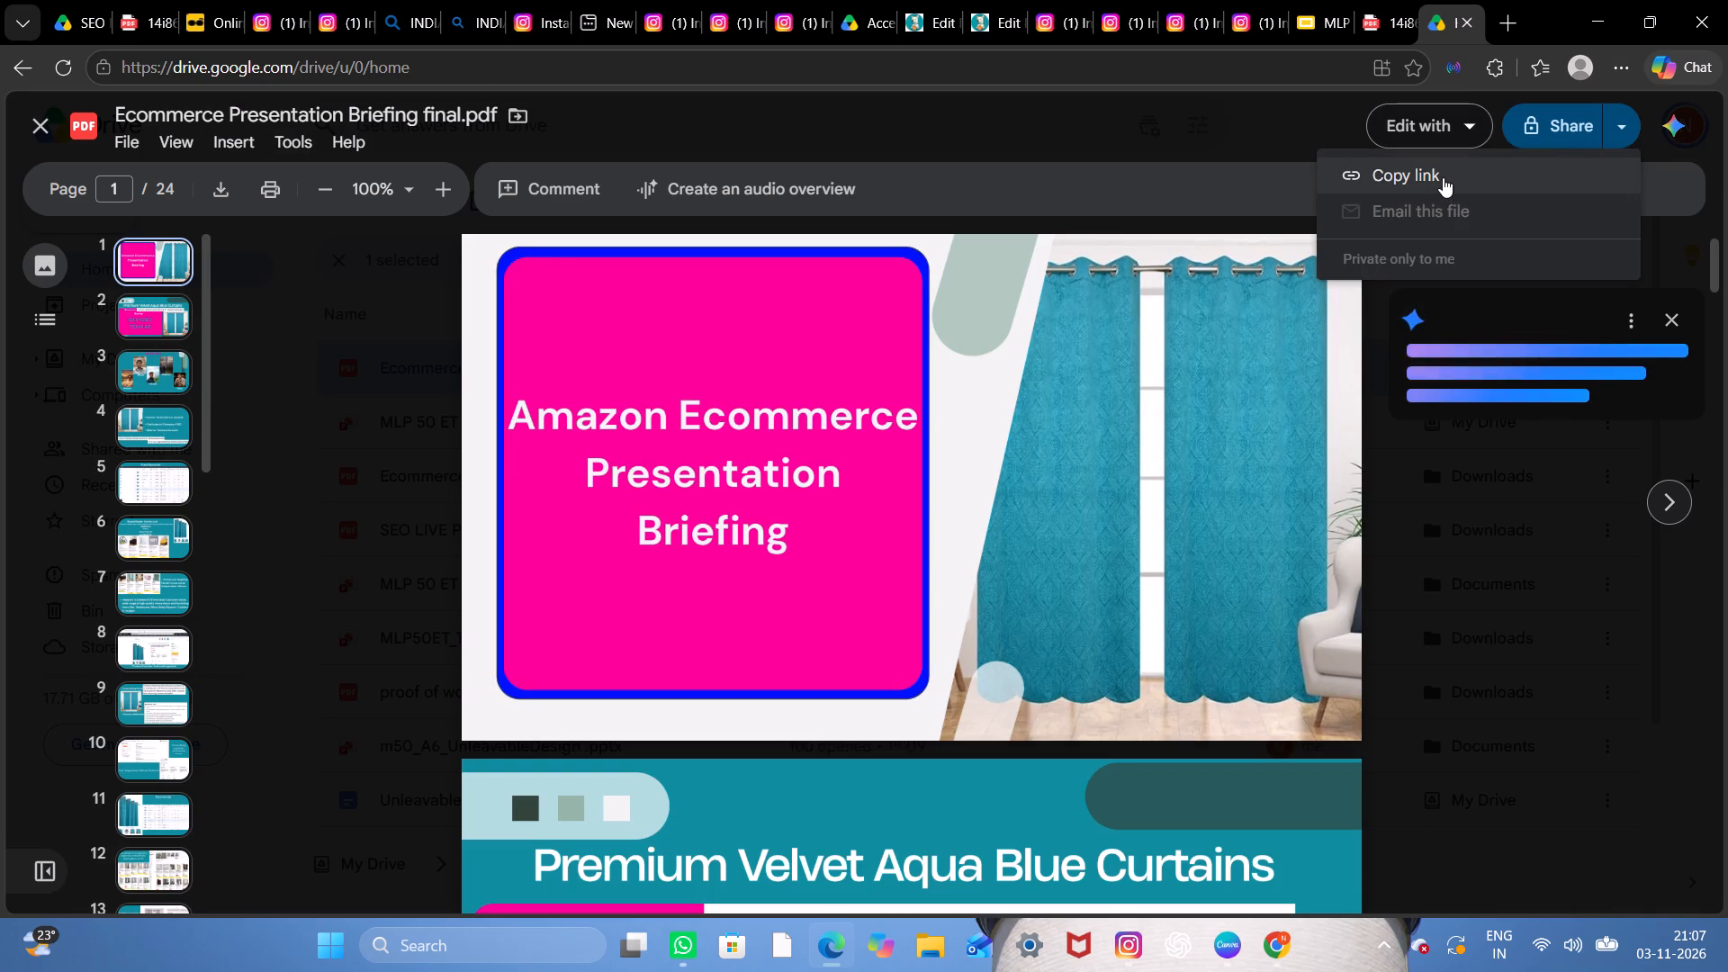
{"action": "left_click", "coordinate": [1443, 177]}
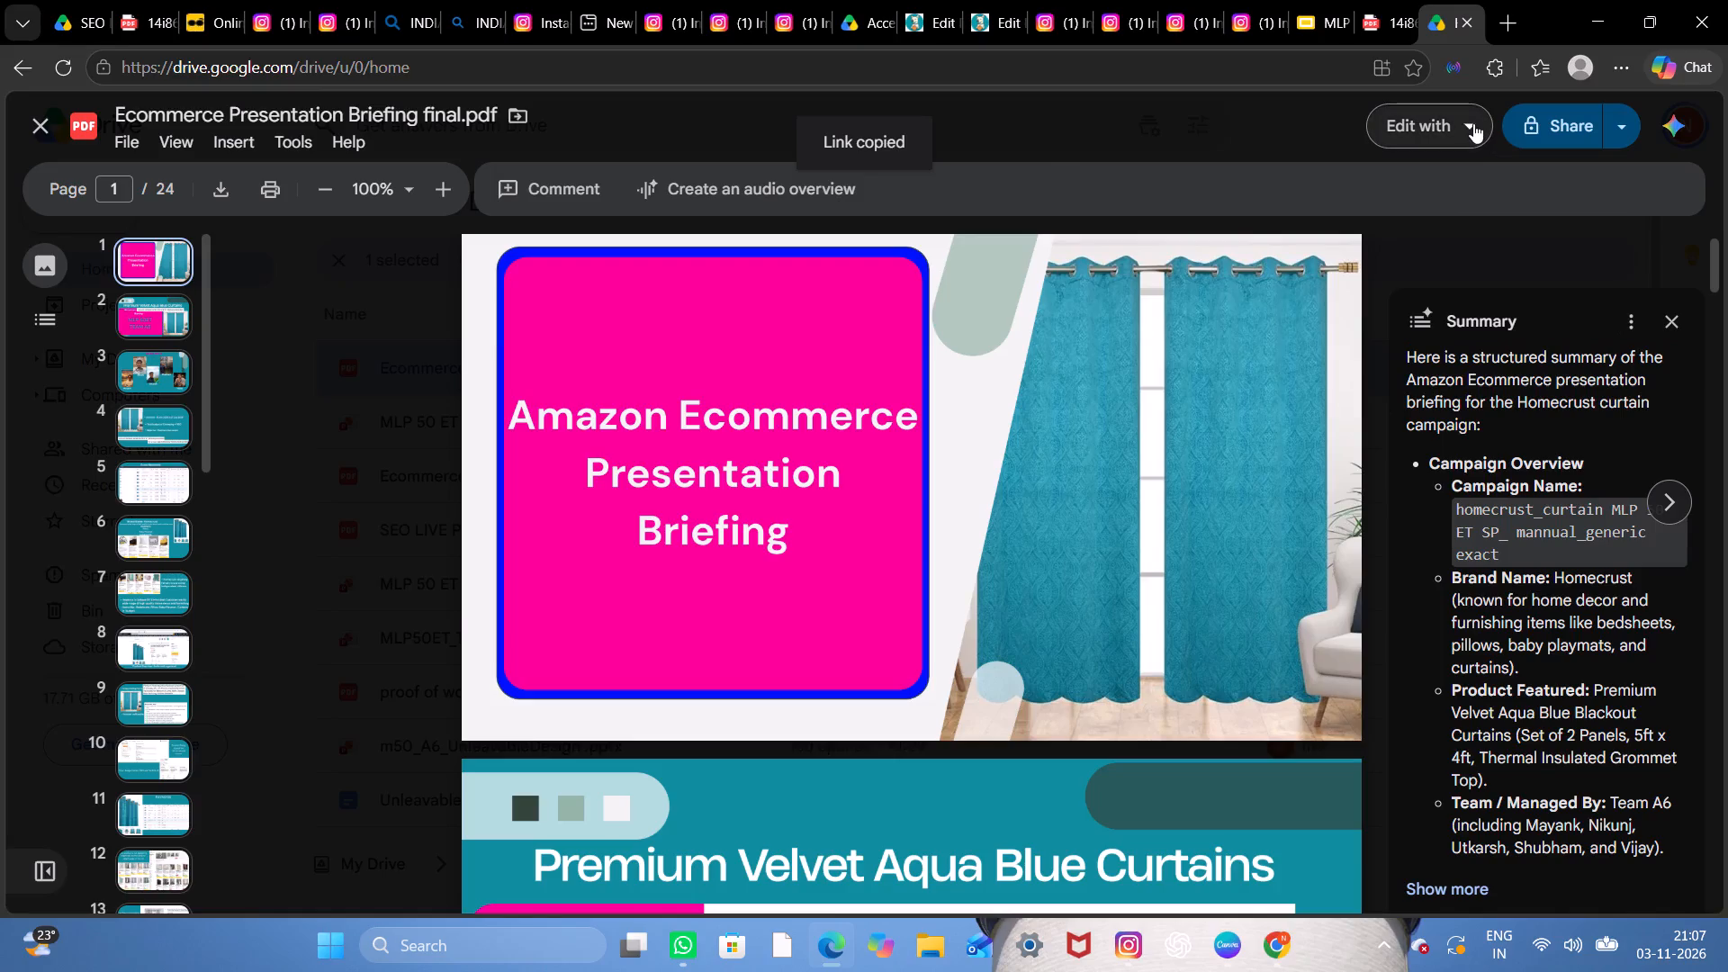
{"action": "left_click", "coordinate": [1473, 123]}
{"action": "left_click", "coordinate": [1562, 130]}
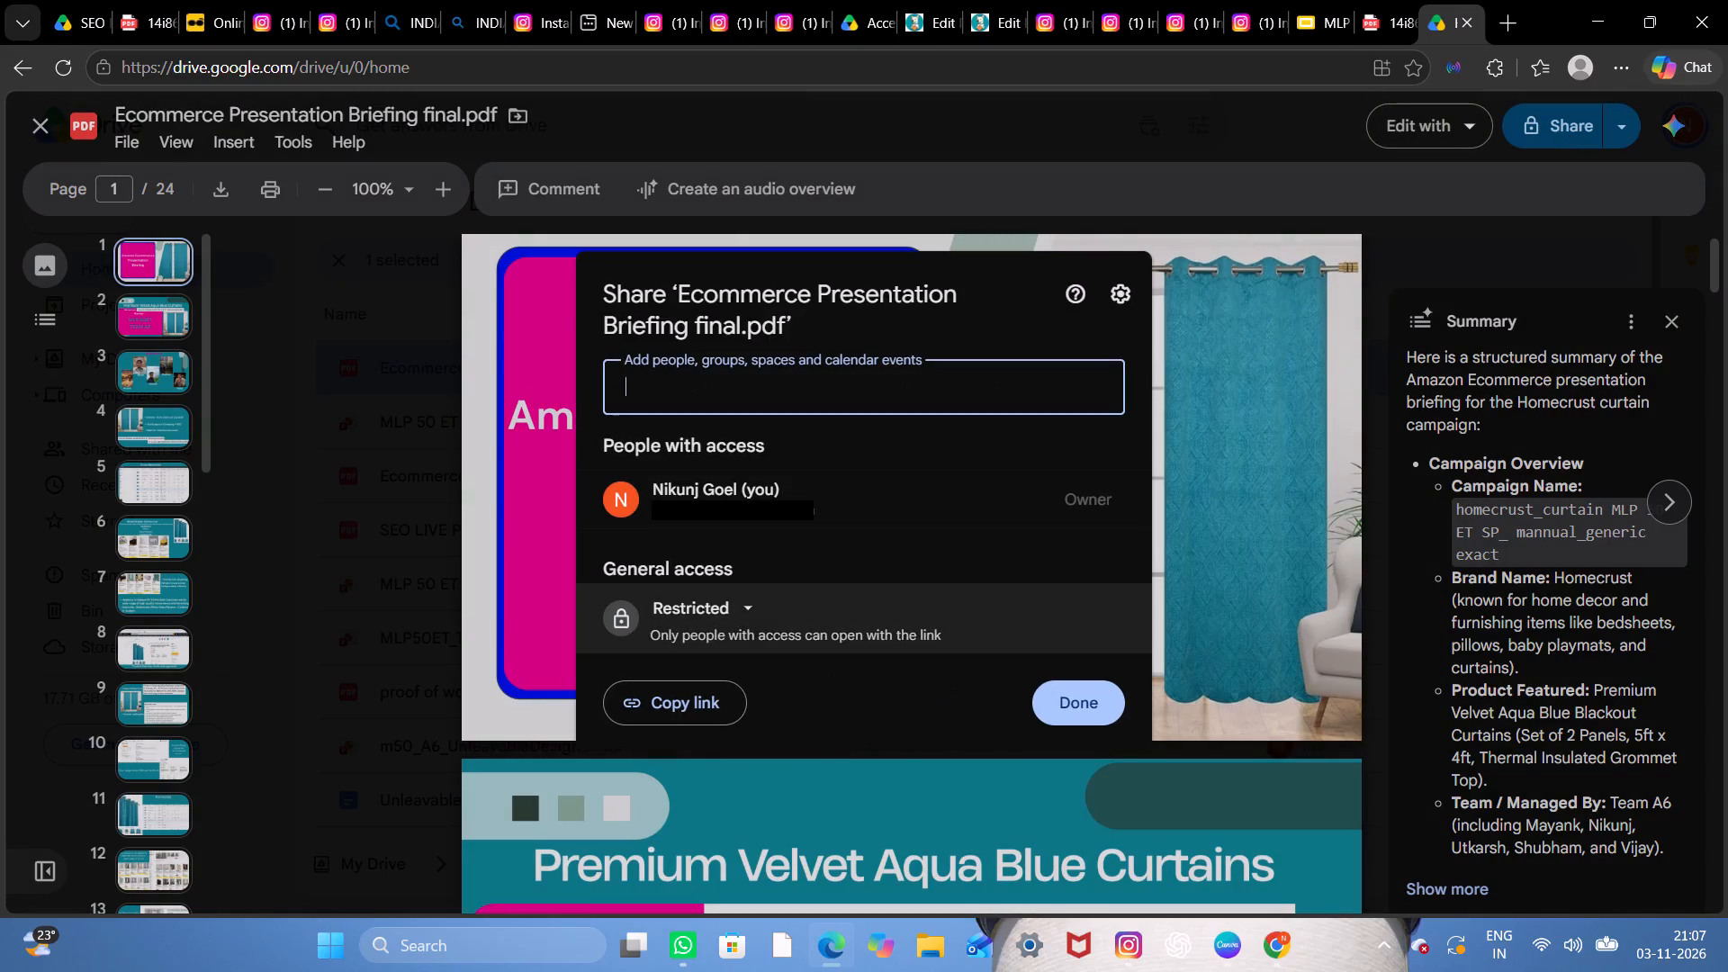
{"action": "left_click", "coordinate": [745, 612]}
{"action": "left_click", "coordinate": [754, 699]}
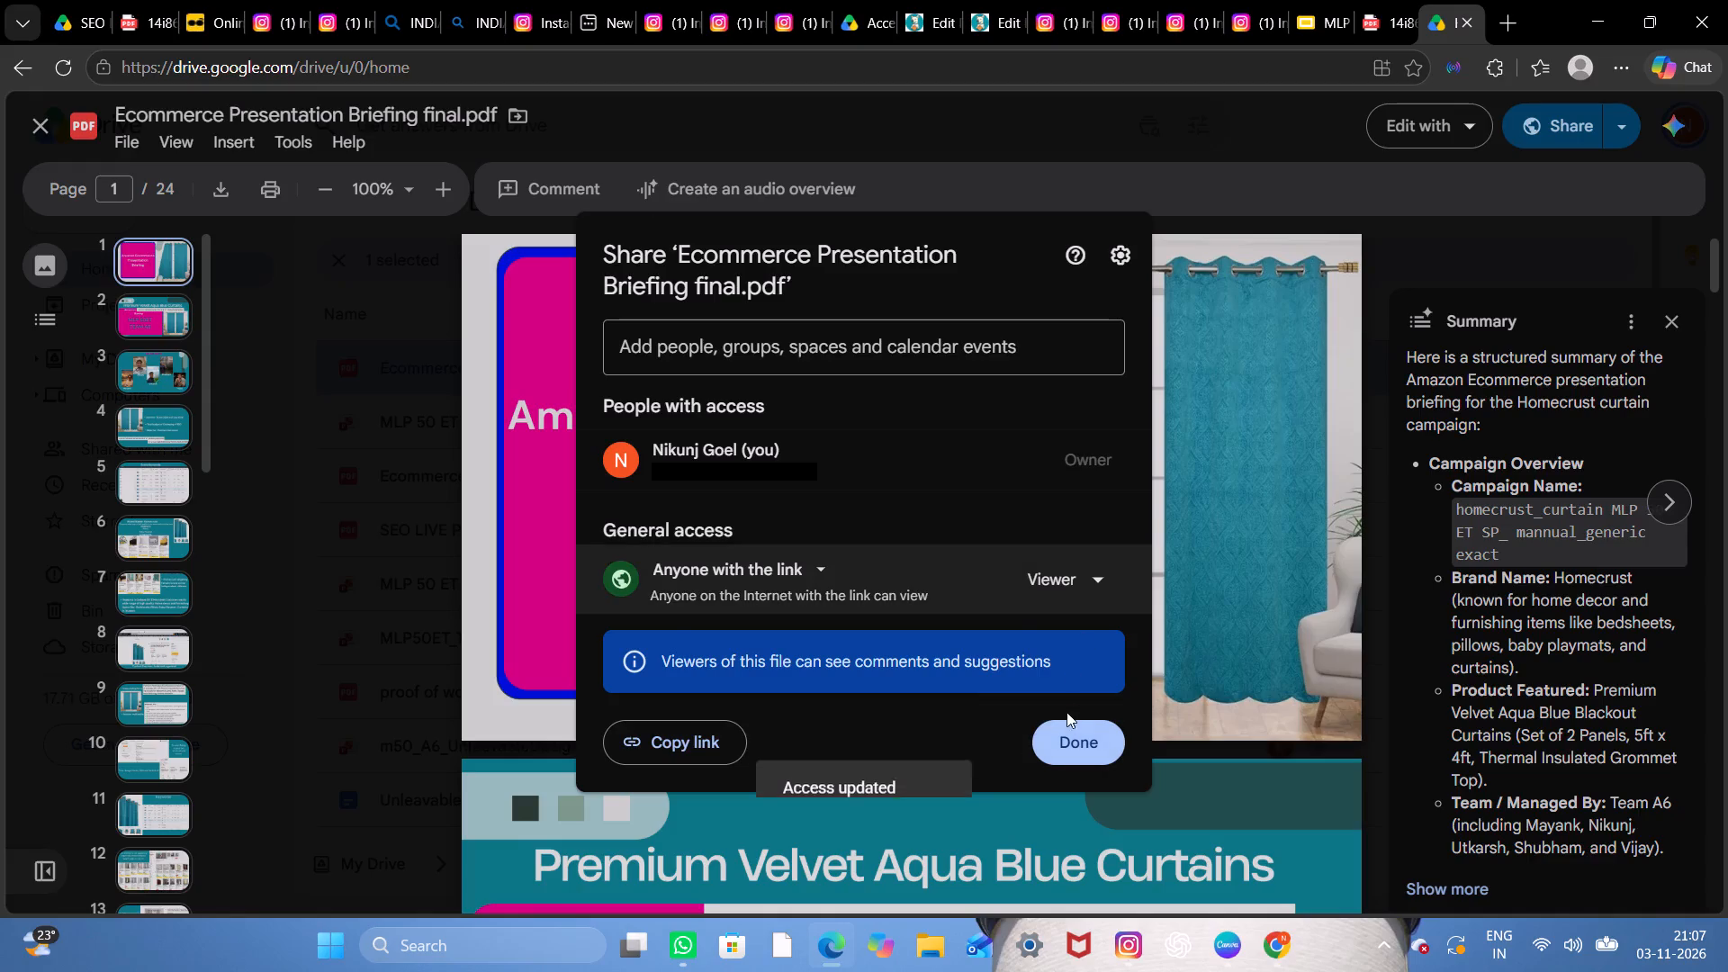
{"action": "left_click", "coordinate": [1063, 719]}
{"action": "left_click", "coordinate": [705, 736]}
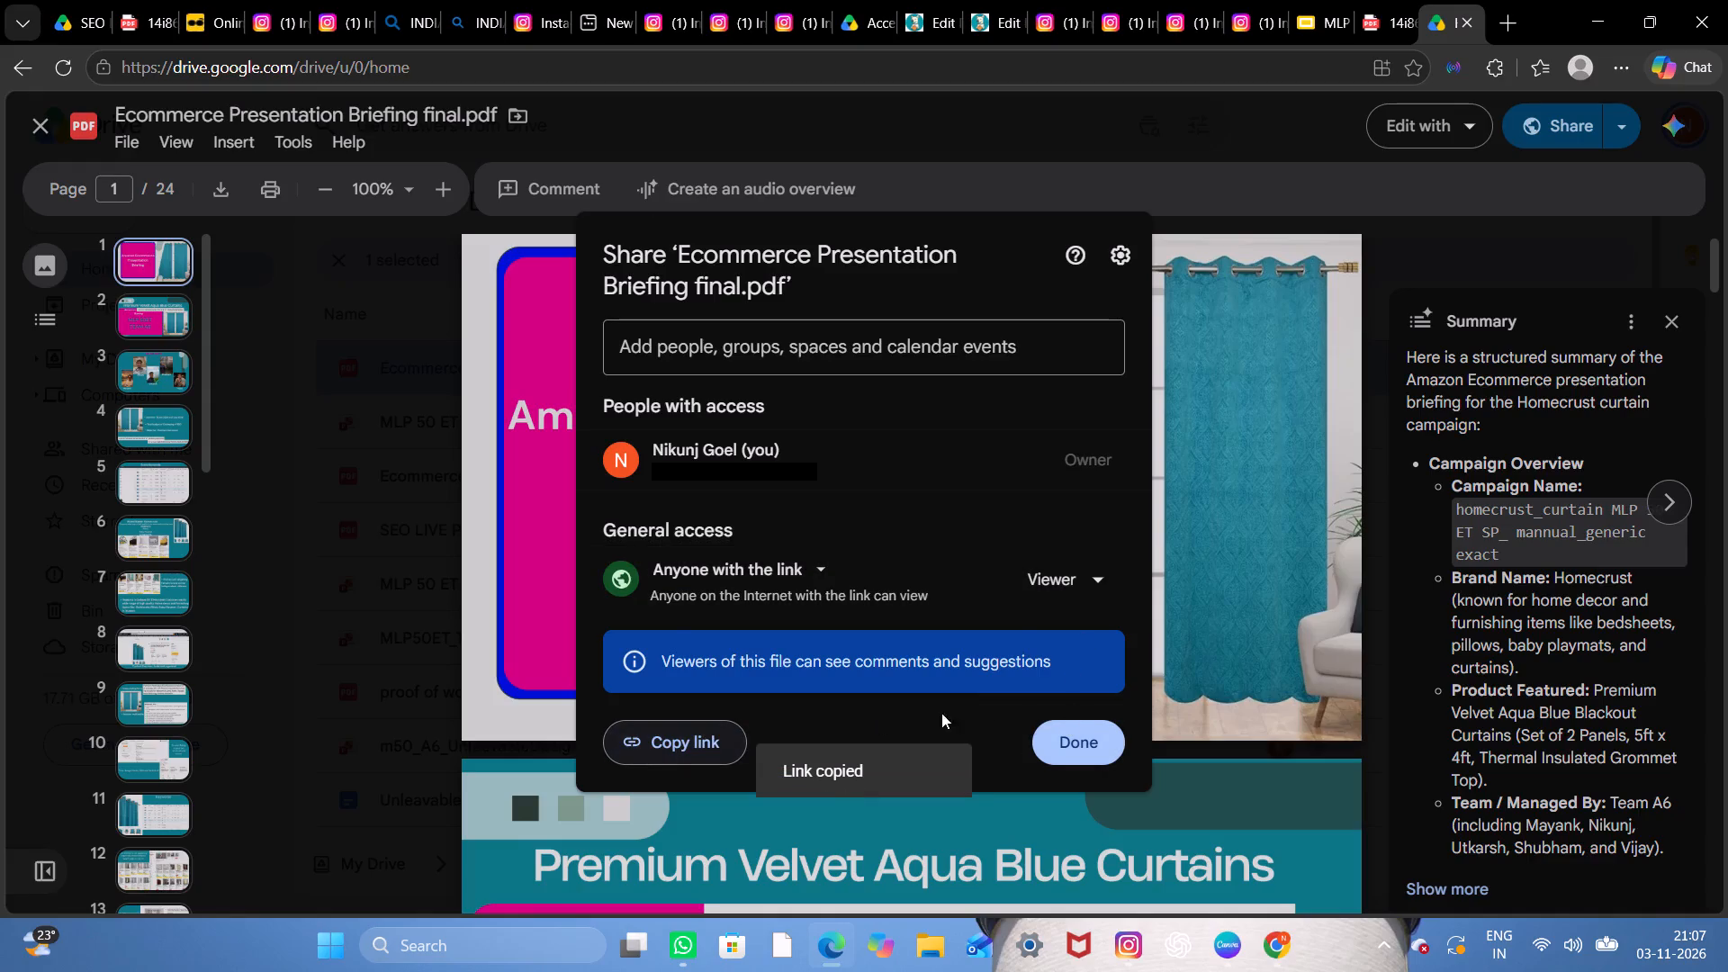
{"action": "left_click", "coordinate": [1060, 742]}
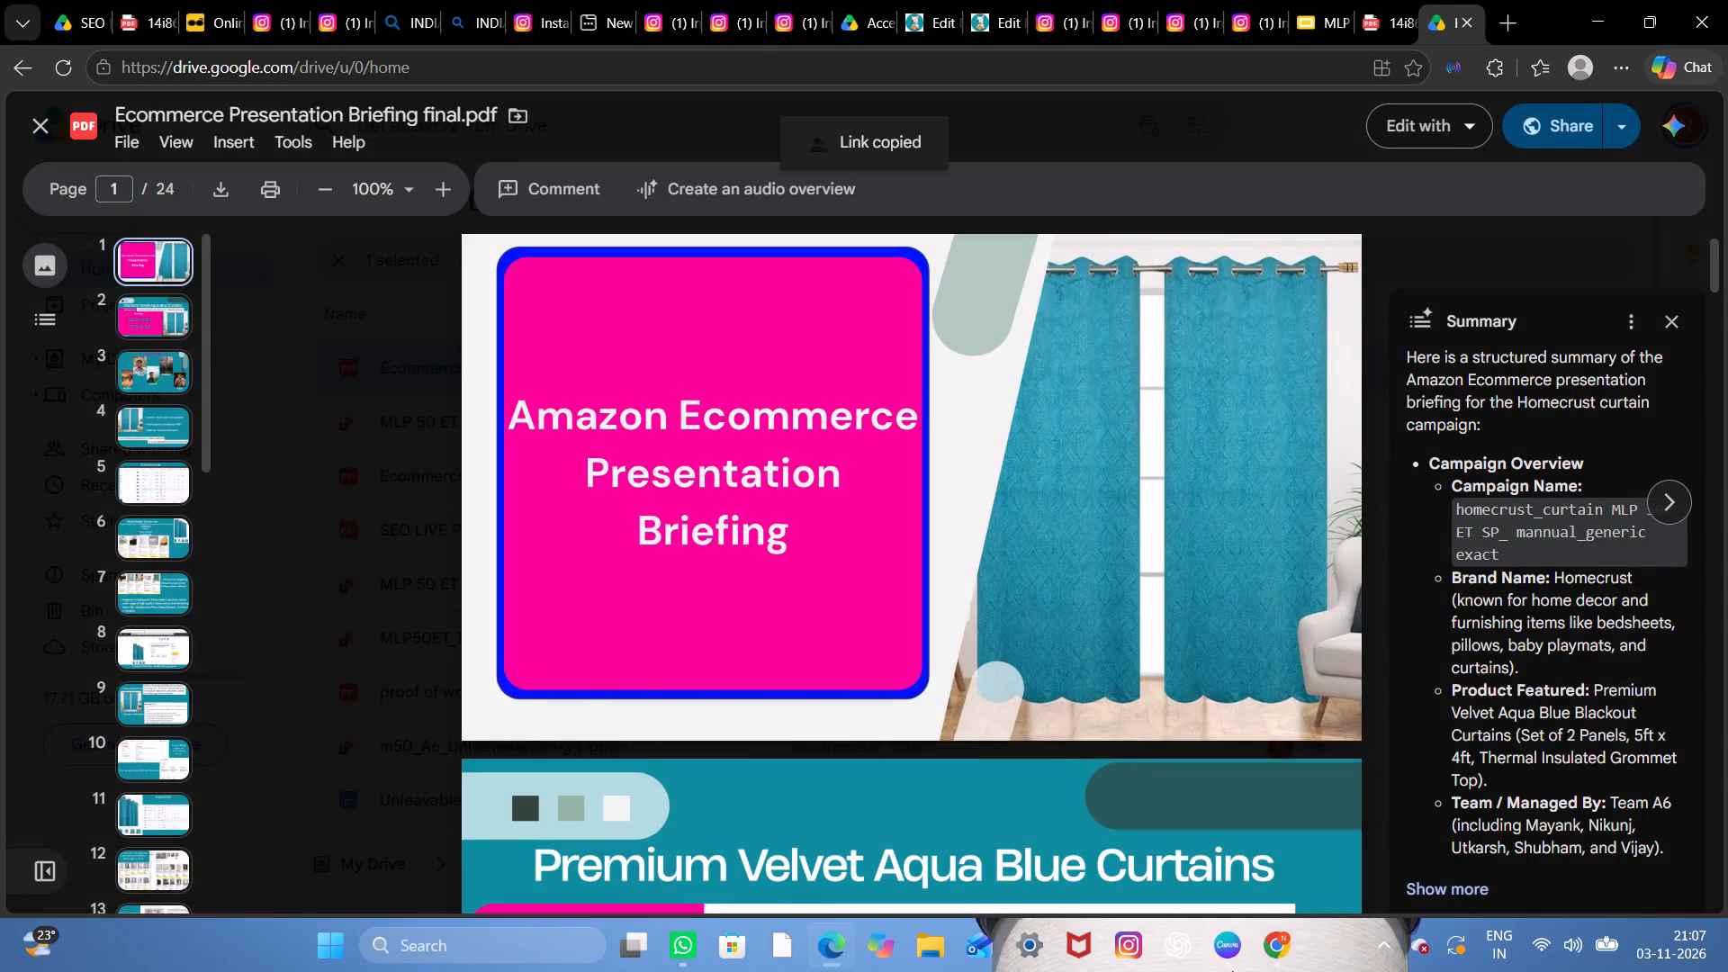
Back in Canva, replace the address behind ECOM PPT LINK on slide 6 with the copied Drive sharing link.
{"action": "left_click", "coordinate": [1218, 849]}
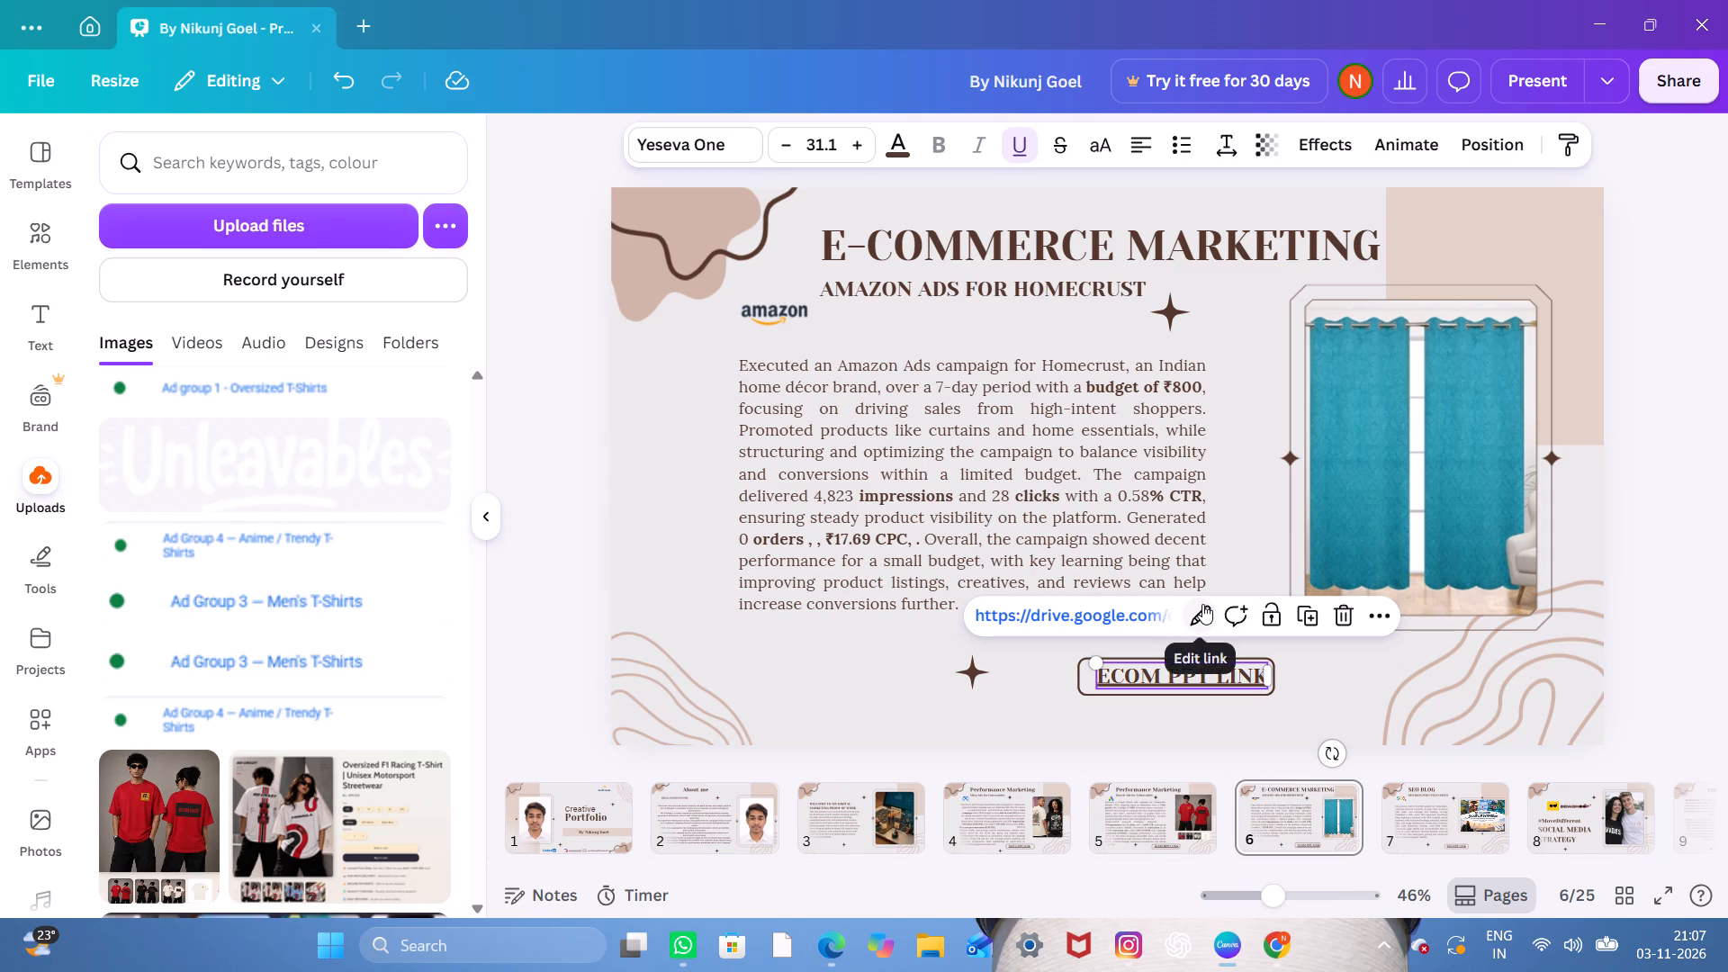
{"action": "left_click", "coordinate": [1202, 604]}
{"action": "key", "text": "BackSpace"}
{"action": "key", "text": "BackSpace"}
{"action": "key", "text": "BackSpace"}
{"action": "key", "text": "BackSpace"}
{"action": "key", "text": "BackSpace"}
{"action": "key", "text": "BackSpace"}
{"action": "key", "text": "BackSpace"}
{"action": "key", "text": "BackSpace"}
{"action": "key", "text": "BackSpace"}
{"action": "key", "text": "BackSpace"}
{"action": "key", "text": "BackSpace"}
{"action": "key", "text": "BackSpace"}
{"action": "key", "text": "BackSpace"}
{"action": "key", "text": "BackSpace"}
{"action": "key", "text": "BackSpace"}
{"action": "key", "text": "BackSpace"}
{"action": "key", "text": "BackSpace"}
{"action": "key", "text": "BackSpace"}
{"action": "key", "text": "BackSpace"}
{"action": "key", "text": "BackSpace"}
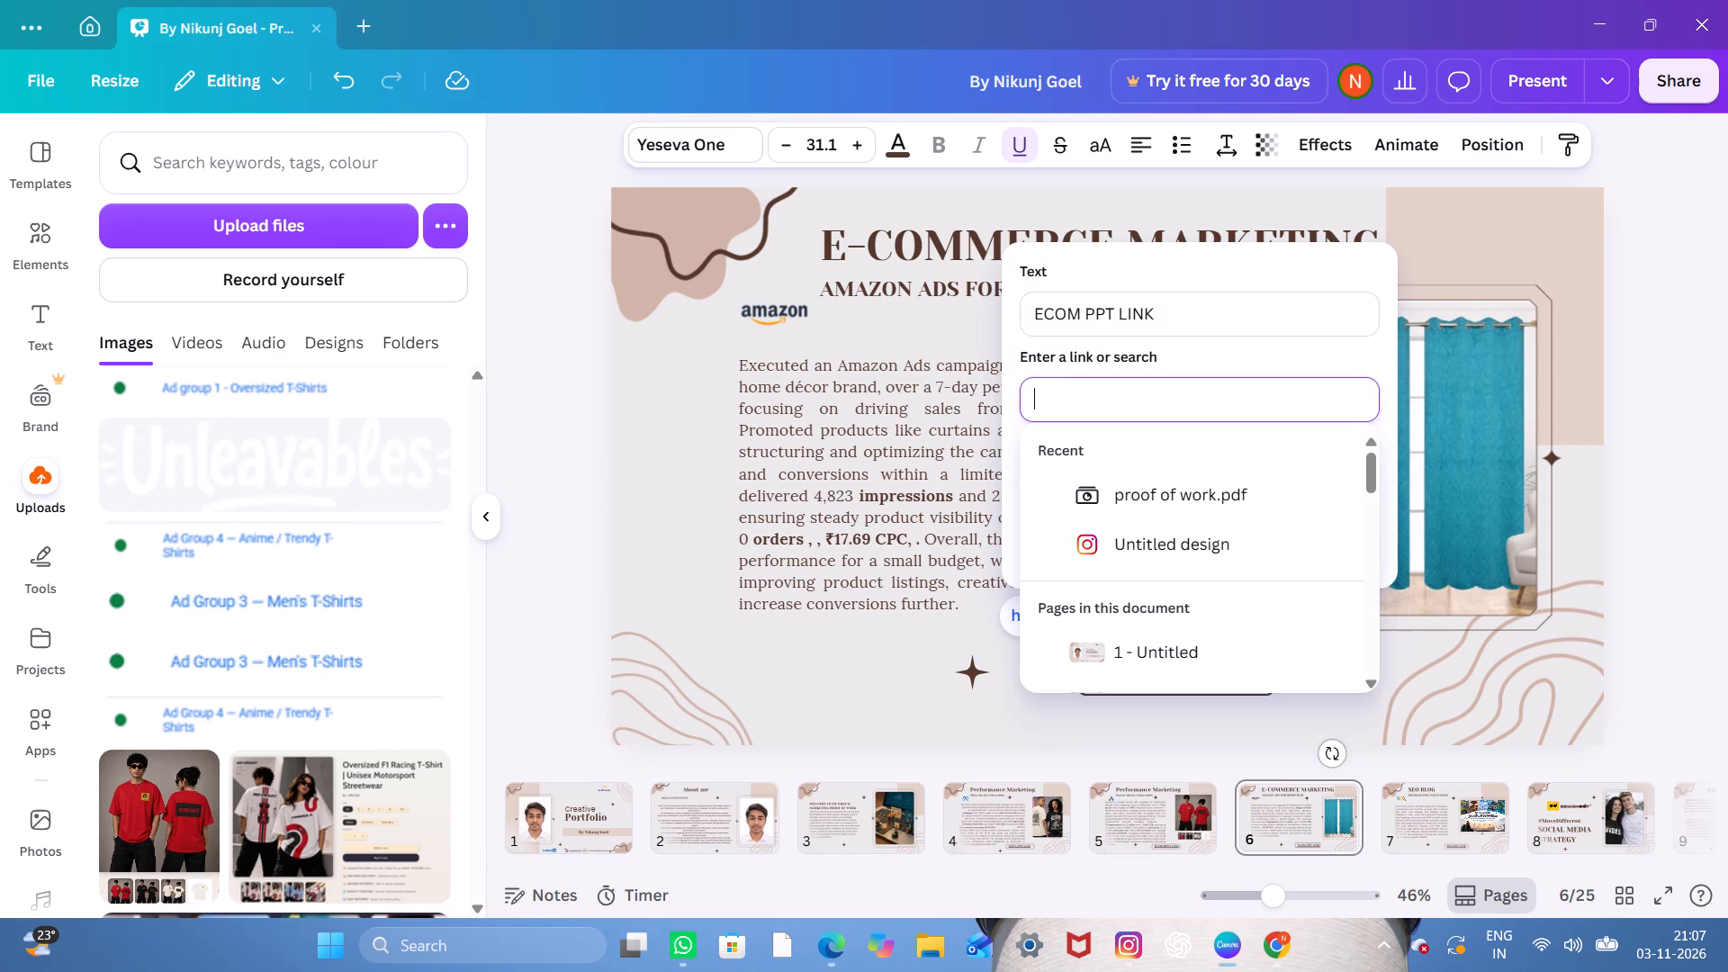
{"action": "key", "text": "ctrl+v"}
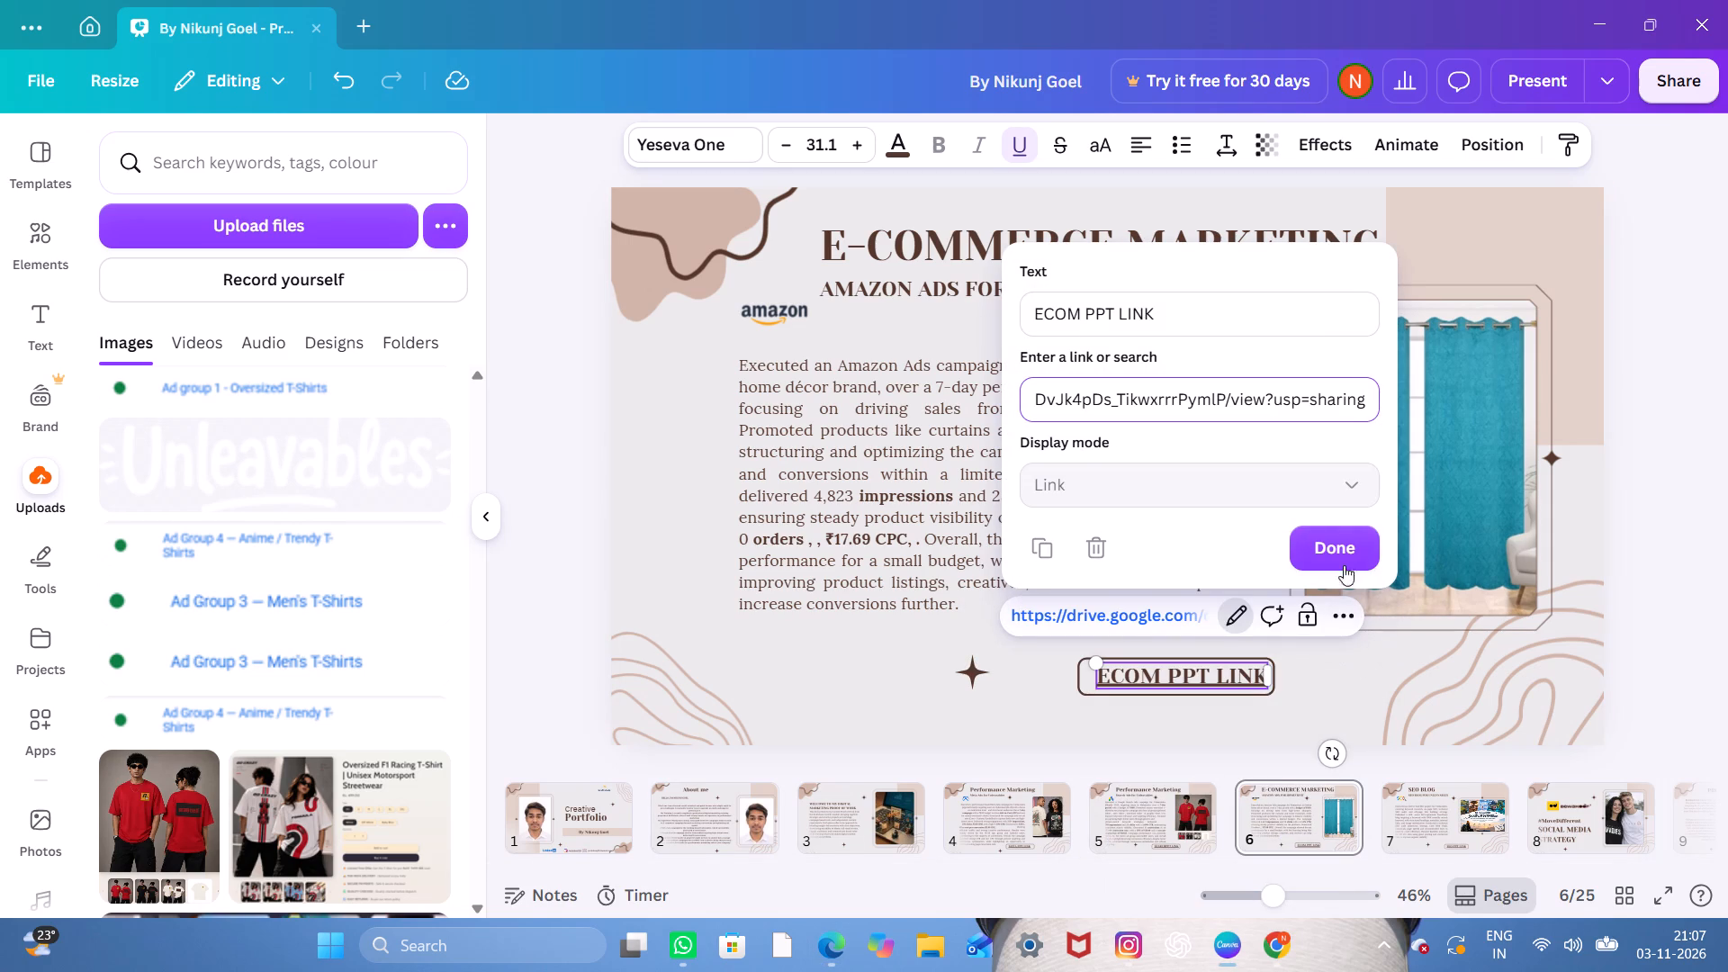
{"action": "left_click", "coordinate": [1327, 539]}
Test the updated ECOM PPT LINK on slide 6 and return to Canva.
{"action": "left_click", "coordinate": [1089, 633]}
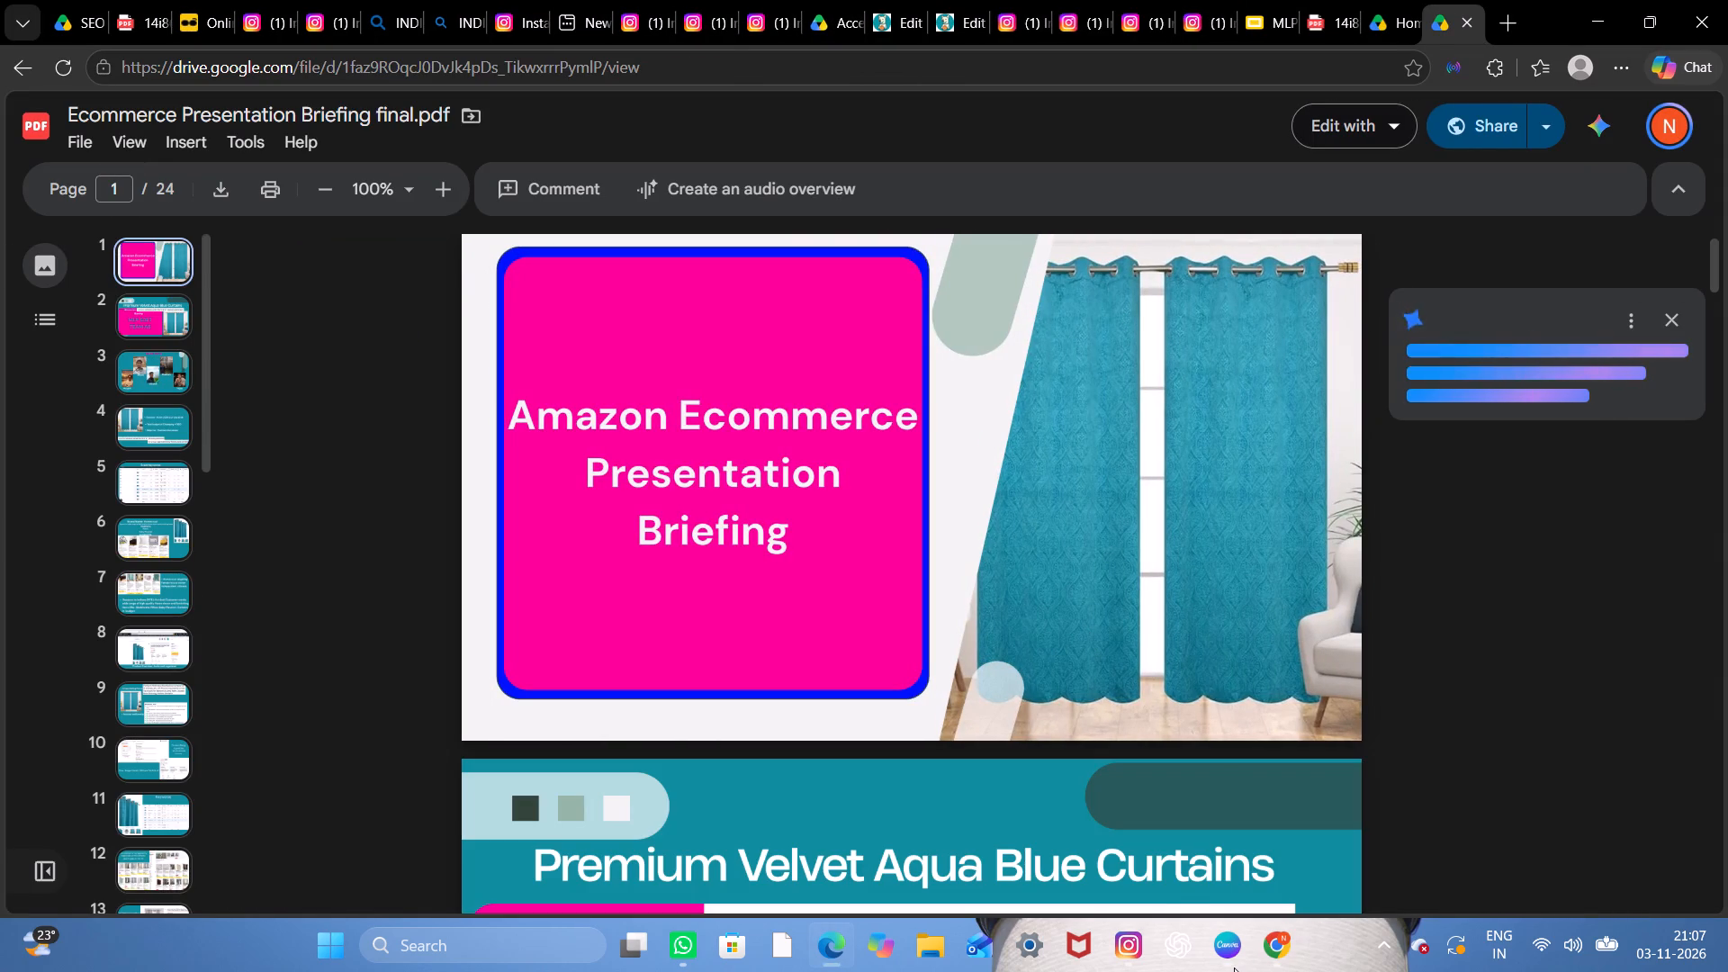
{"action": "left_click", "coordinate": [1201, 844]}
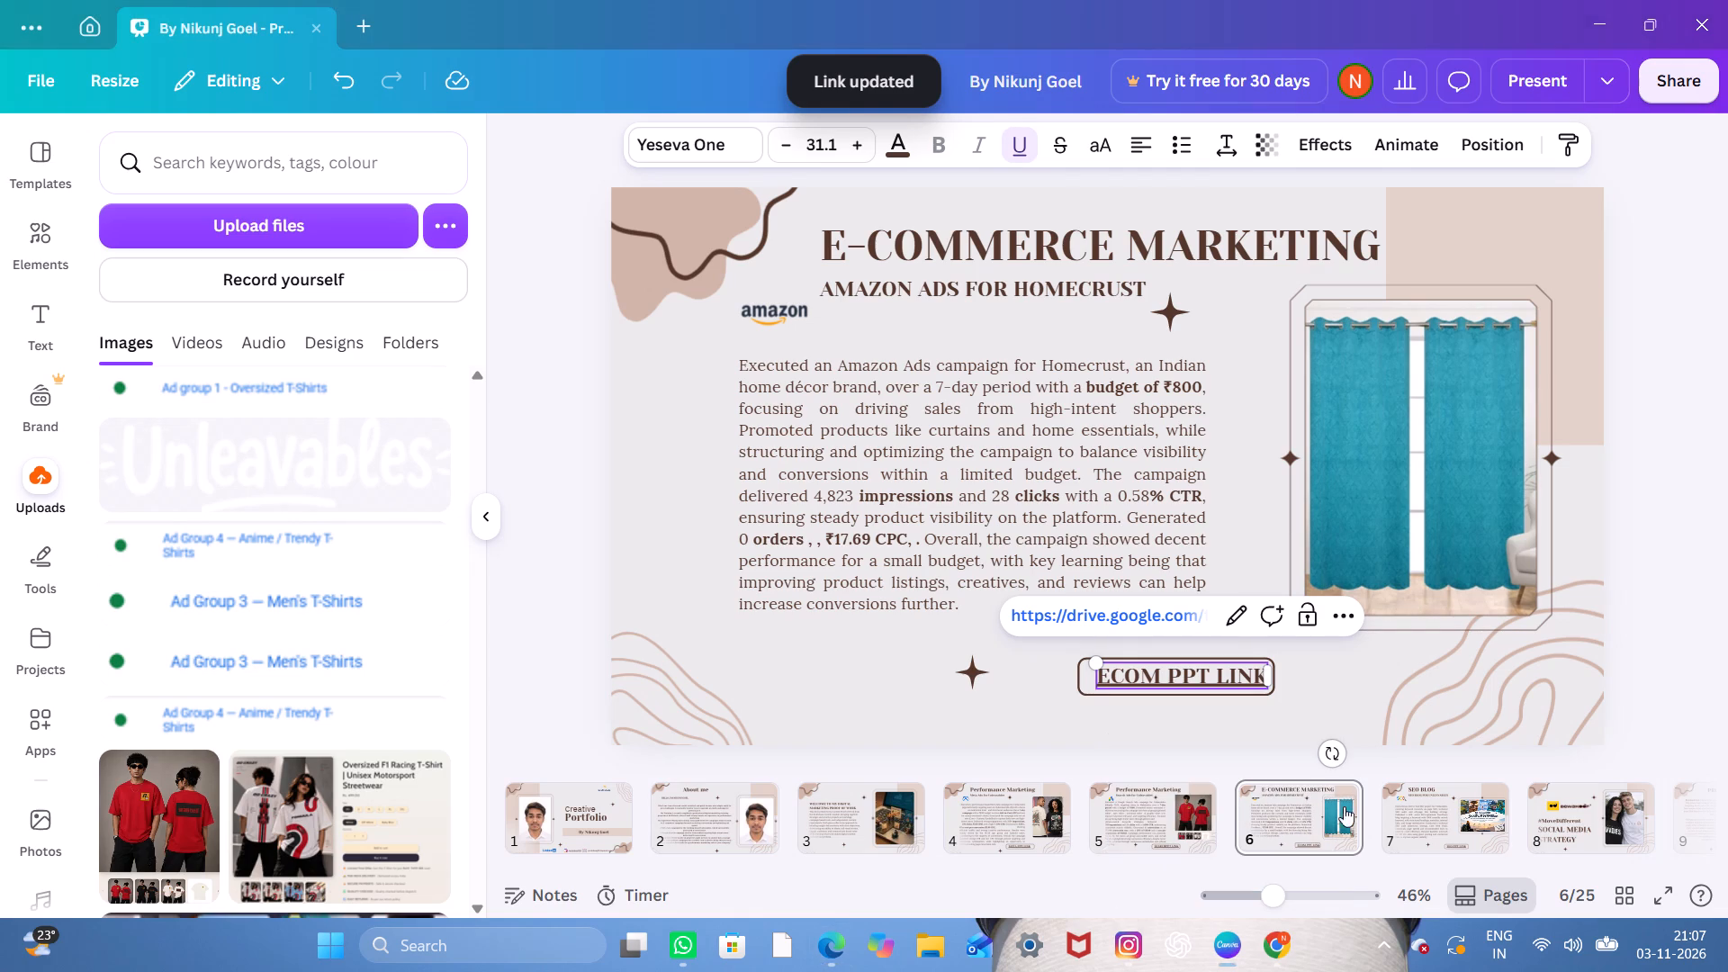
Test the SEO PPT LINK on slide 7, SEO Blog for Unleavables, checking the opened PDF, and return to Canva.
{"action": "left_click", "coordinate": [1407, 792]}
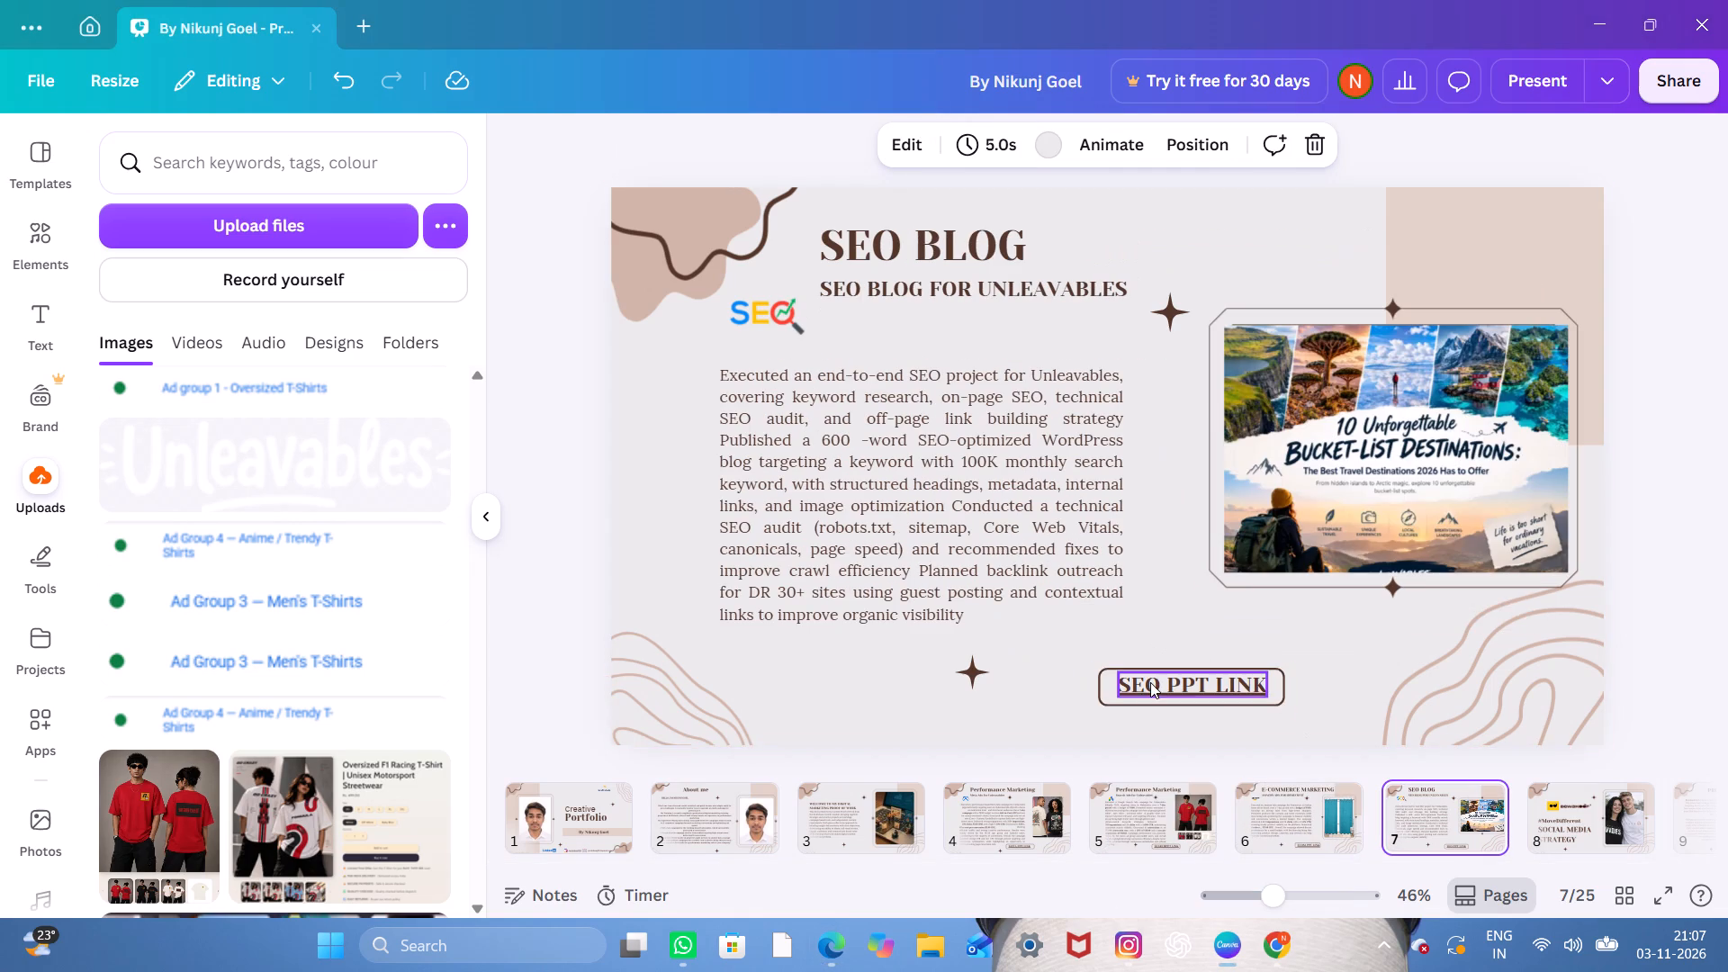
{"action": "left_click", "coordinate": [1150, 682]}
{"action": "left_click", "coordinate": [1120, 612]}
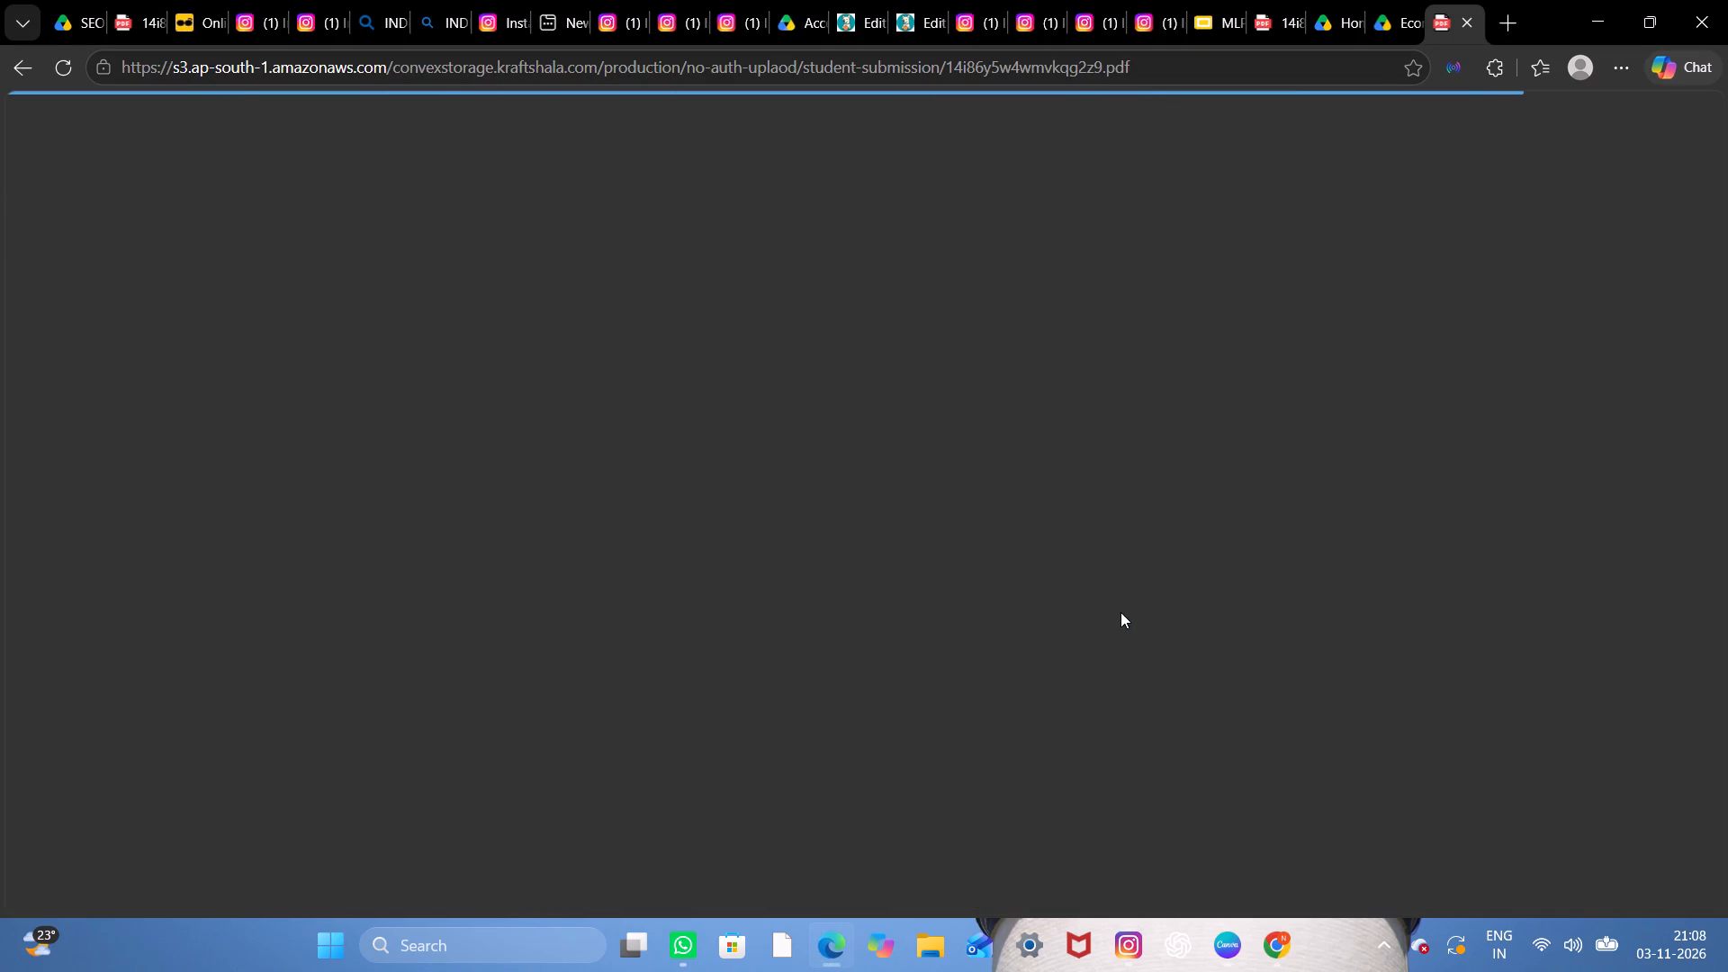
{"action": "scroll", "coordinate": [1120, 612], "scroll_direction": "up", "scroll_amount": 6}
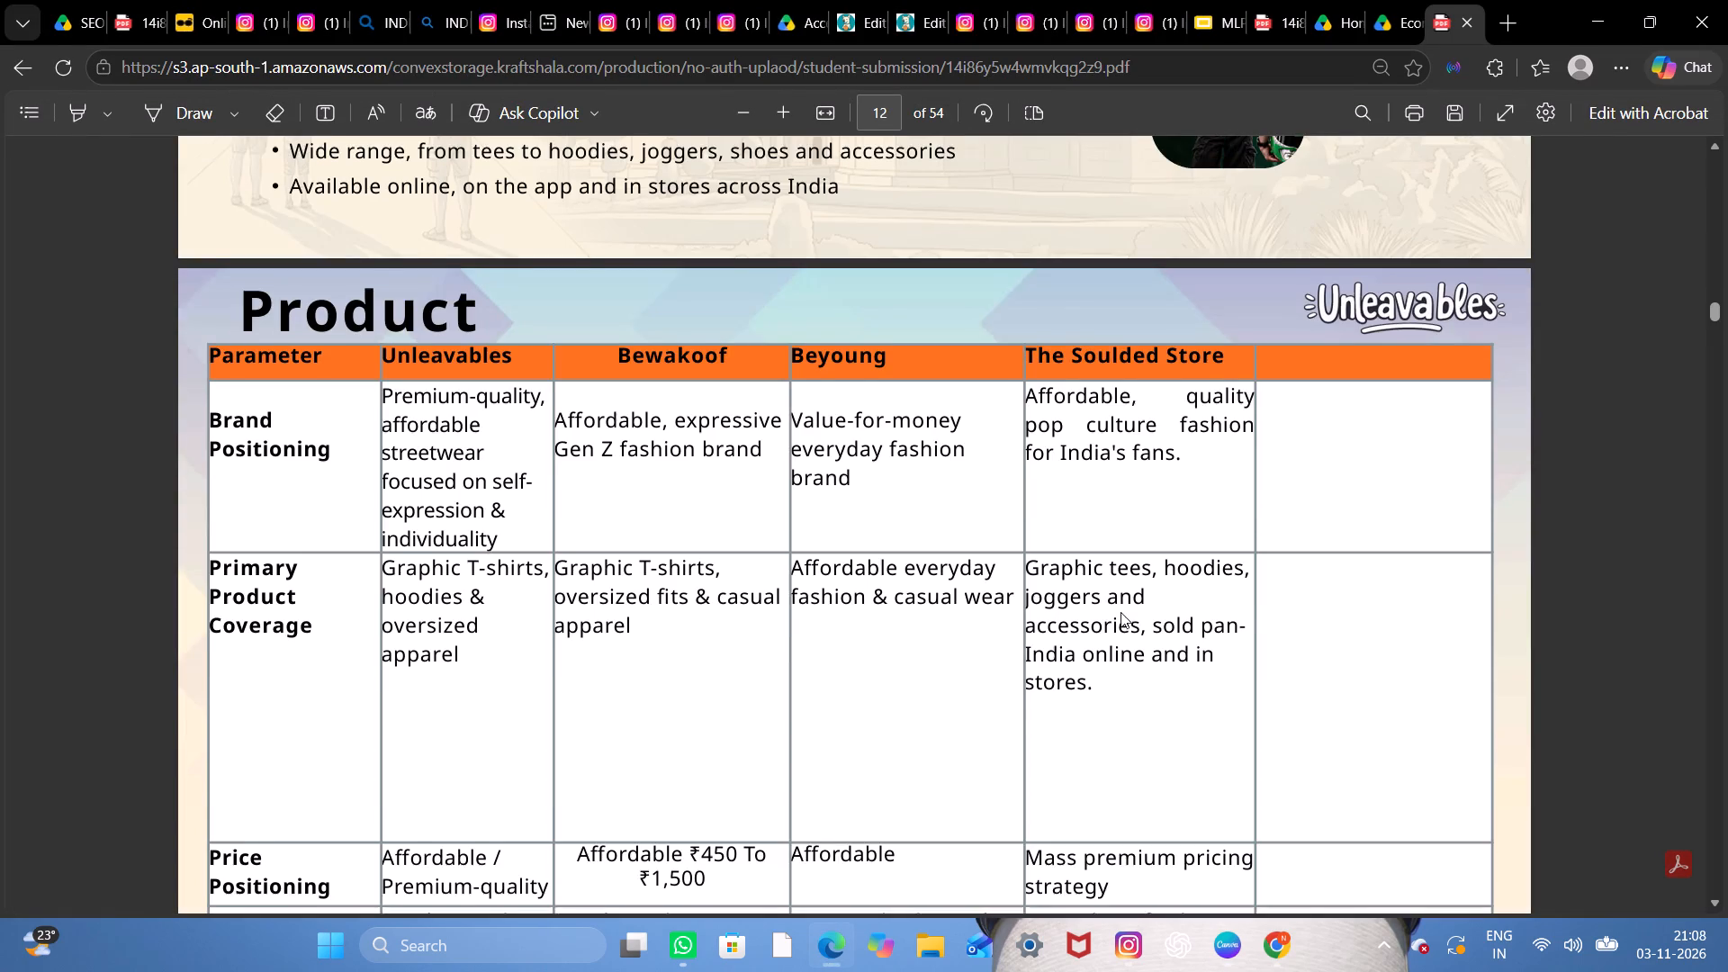
{"action": "scroll", "coordinate": [1120, 612], "scroll_direction": "up", "scroll_amount": 19}
{"action": "scroll", "coordinate": [1120, 612], "scroll_direction": "up", "scroll_amount": 9}
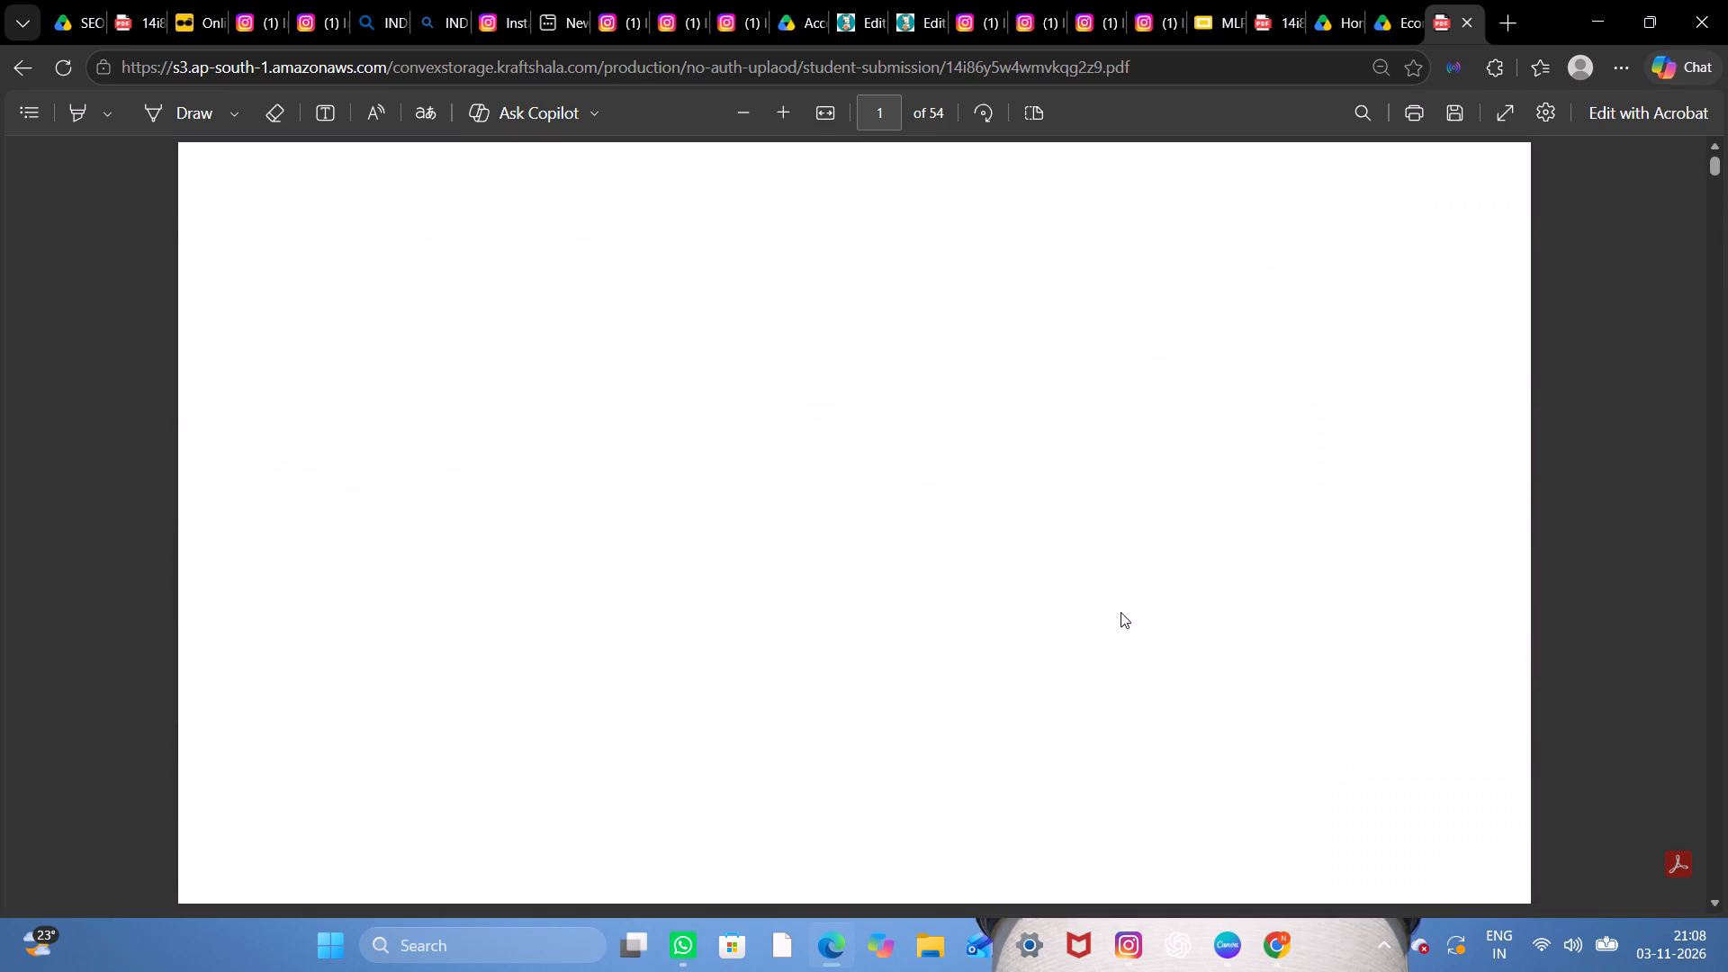
{"action": "scroll", "coordinate": [1120, 612], "scroll_direction": "down", "scroll_amount": 5}
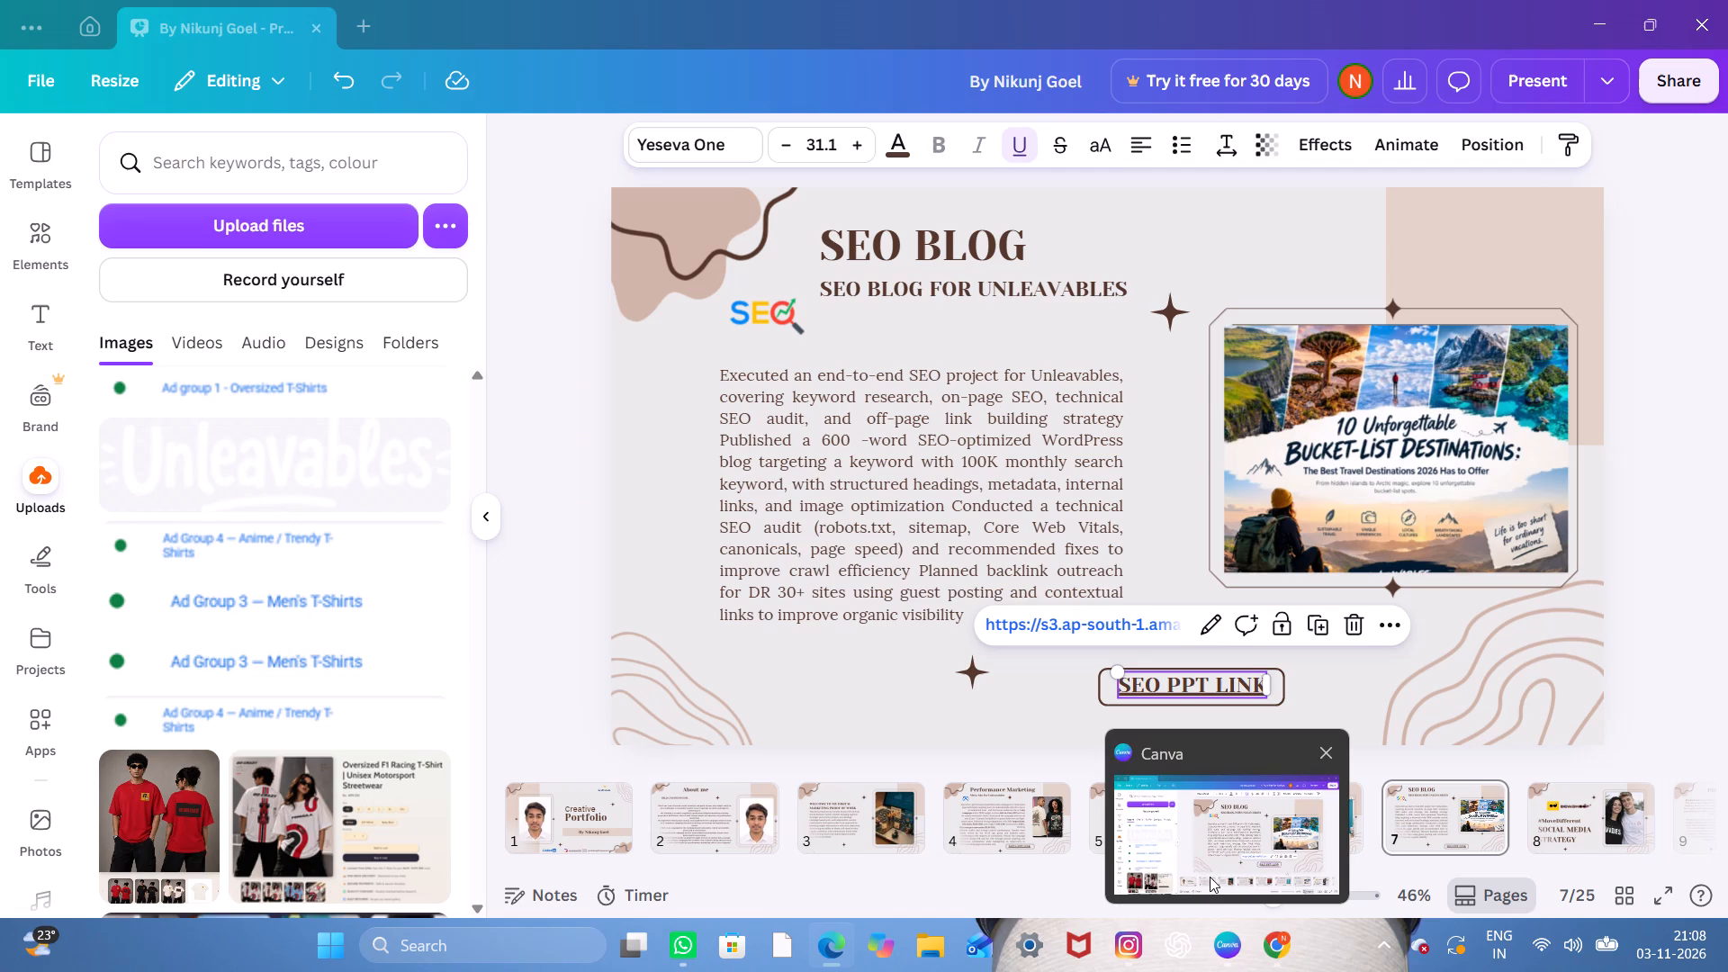
{"action": "left_click", "coordinate": [1210, 877]}
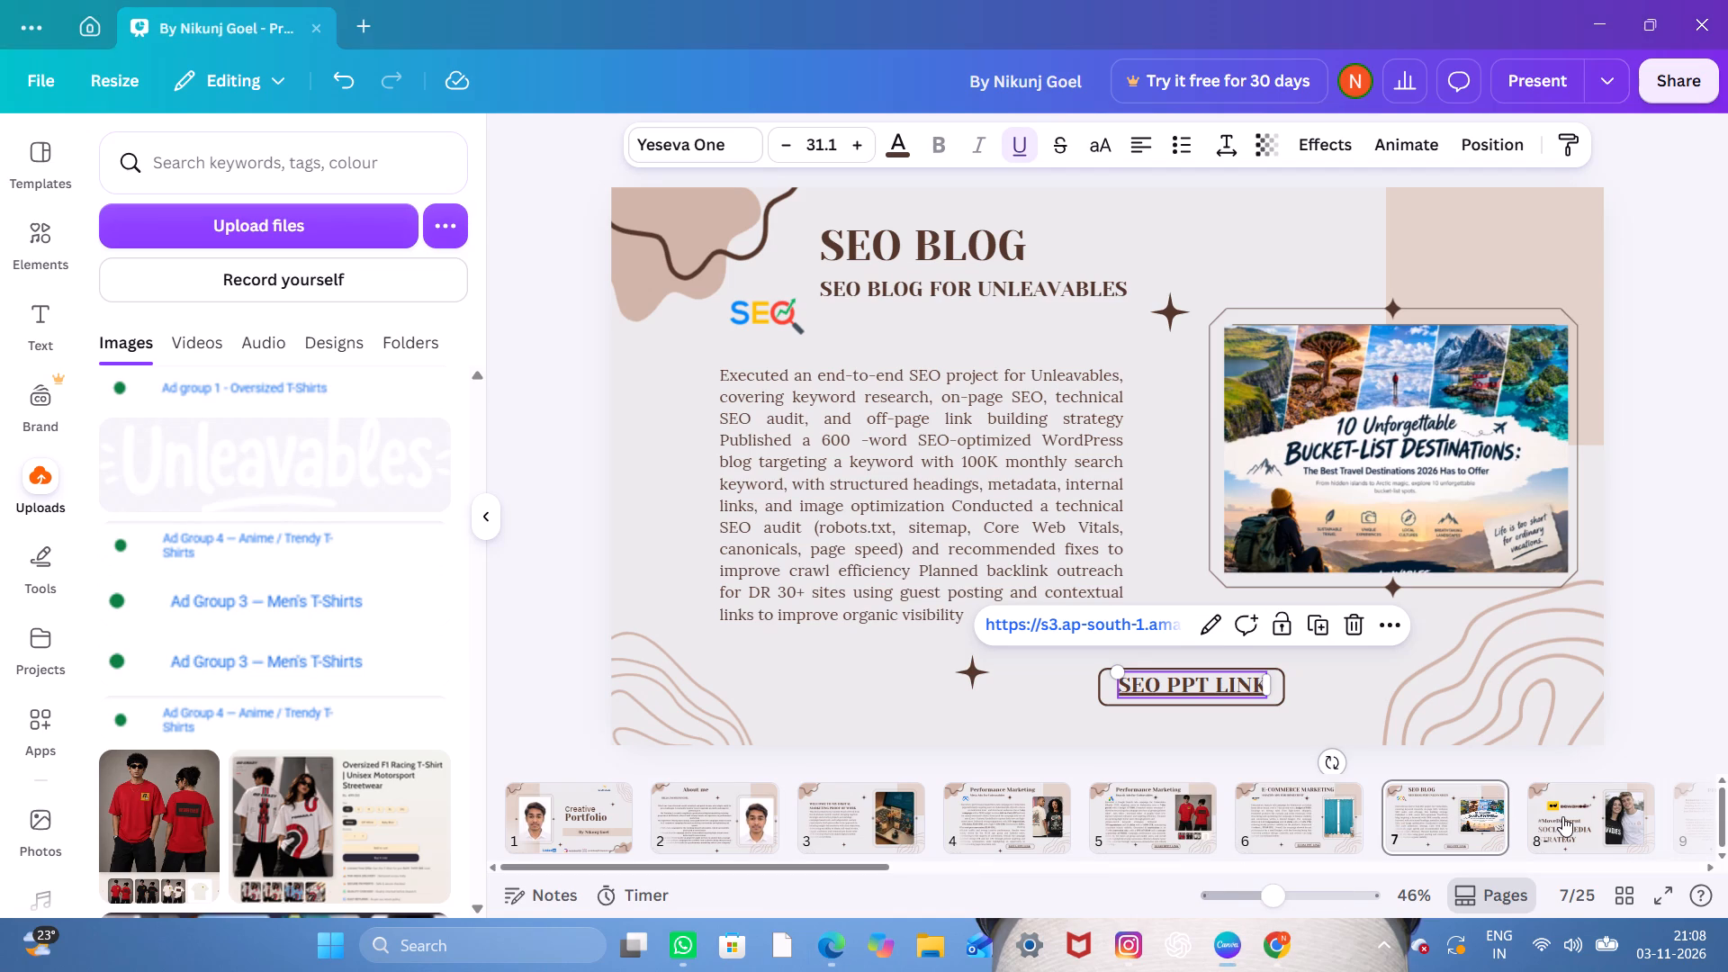
Review slides 8 to 13 of the Bewakoof social media strategy, from the section cover through the competitor analysis.
{"action": "left_click", "coordinate": [1562, 816]}
{"action": "scroll", "coordinate": [1562, 816], "scroll_direction": "left", "scroll_amount": 4}
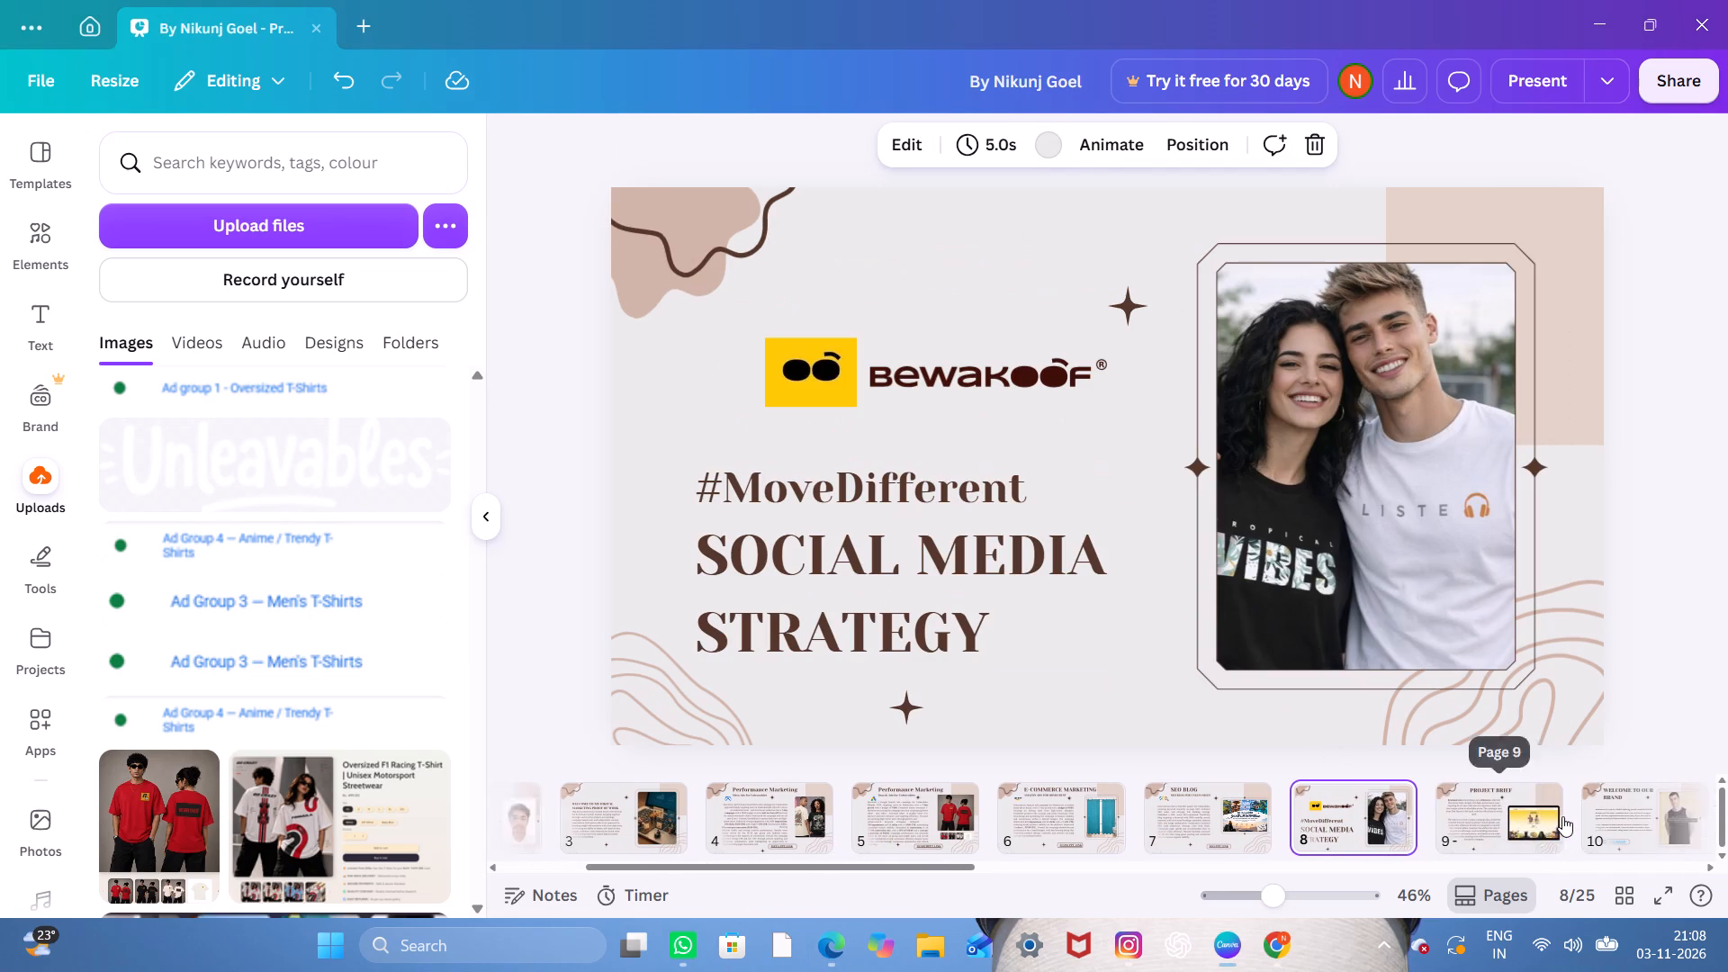
{"action": "left_click", "coordinate": [1398, 823]}
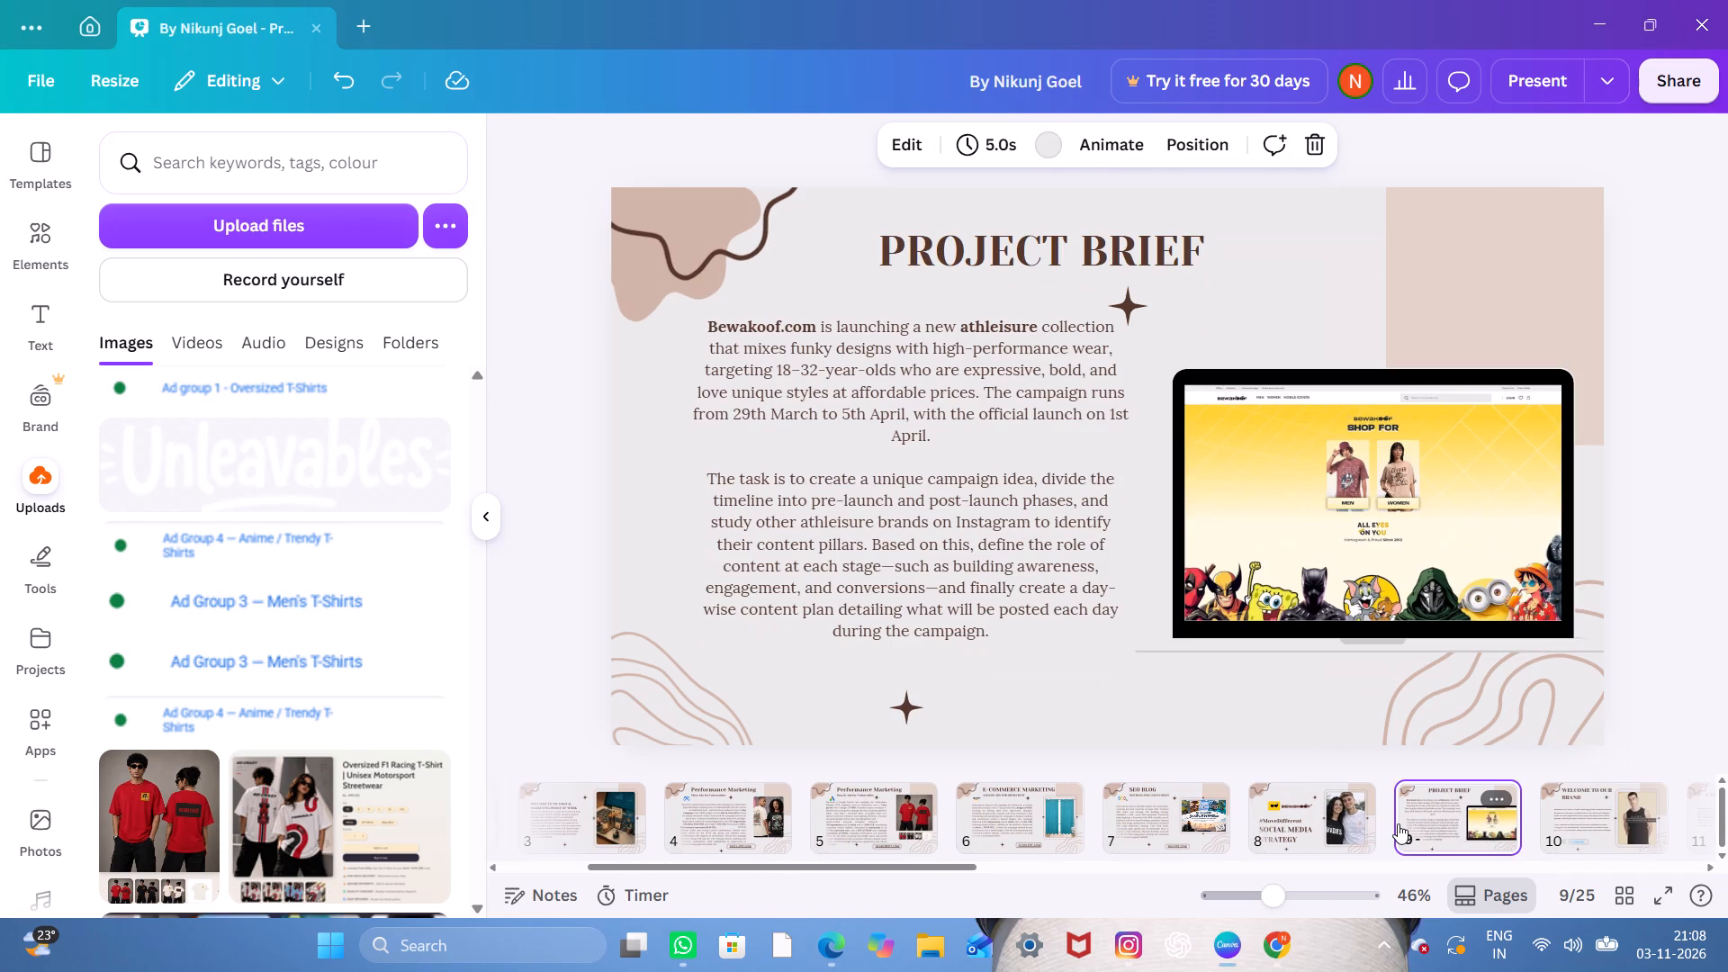
{"action": "scroll", "coordinate": [1398, 823], "scroll_direction": "left", "scroll_amount": 3}
{"action": "left_click", "coordinate": [1306, 821]}
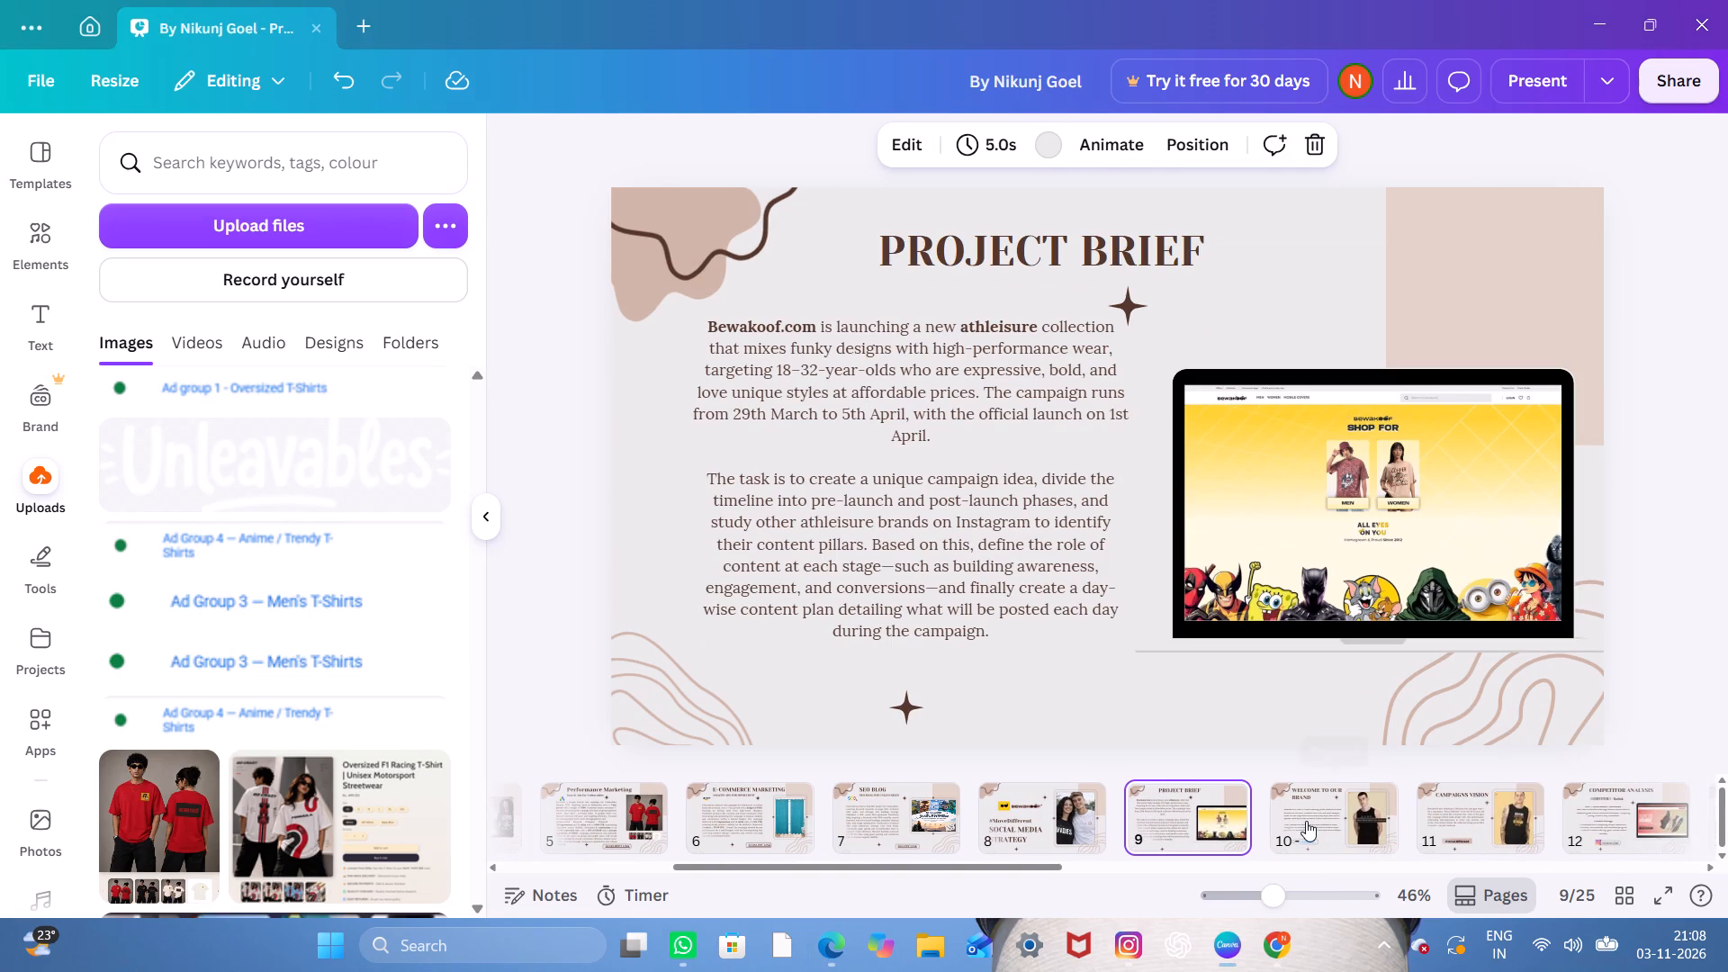
{"action": "scroll", "coordinate": [1418, 827], "scroll_direction": "left", "scroll_amount": 2}
{"action": "left_click", "coordinate": [1236, 820]}
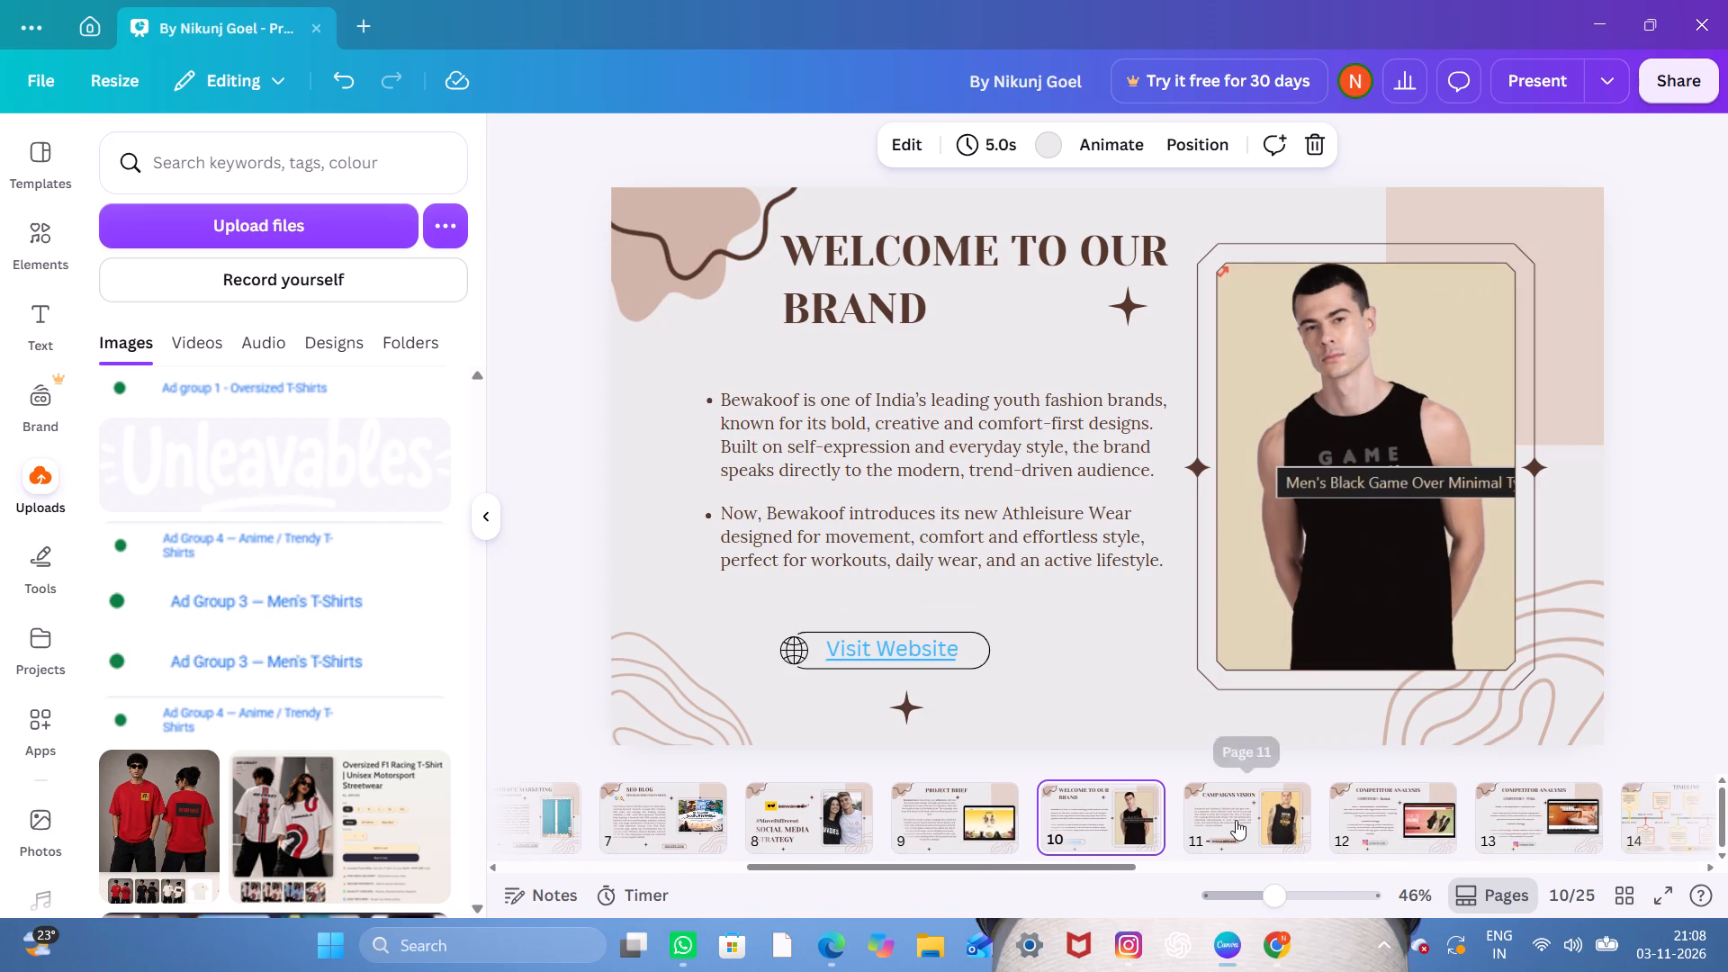
{"action": "left_click", "coordinate": [1357, 822]}
{"action": "scroll", "coordinate": [1357, 822], "scroll_direction": "left", "scroll_amount": 1}
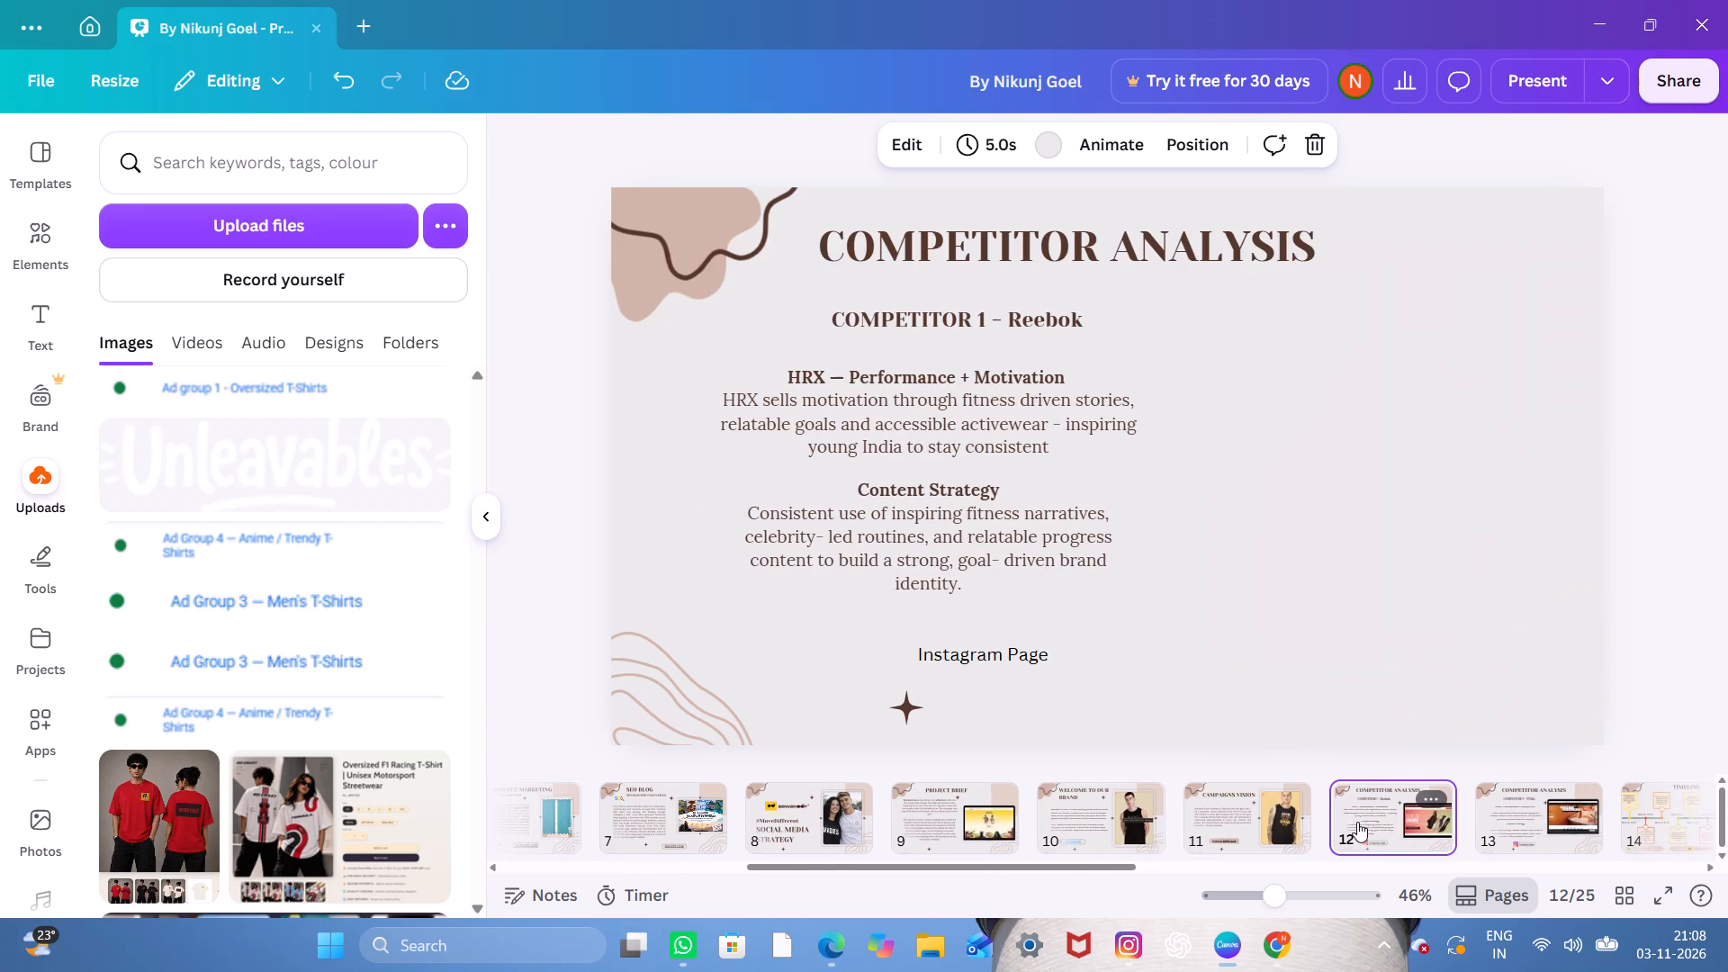
{"action": "scroll", "coordinate": [1357, 822], "scroll_direction": "left", "scroll_amount": 2}
{"action": "left_click", "coordinate": [1285, 800]}
Review slides 14 to 19 of the Bewakoof campaign, from the timeline through the post-launch day posts.
{"action": "right_click", "coordinate": [1375, 814]}
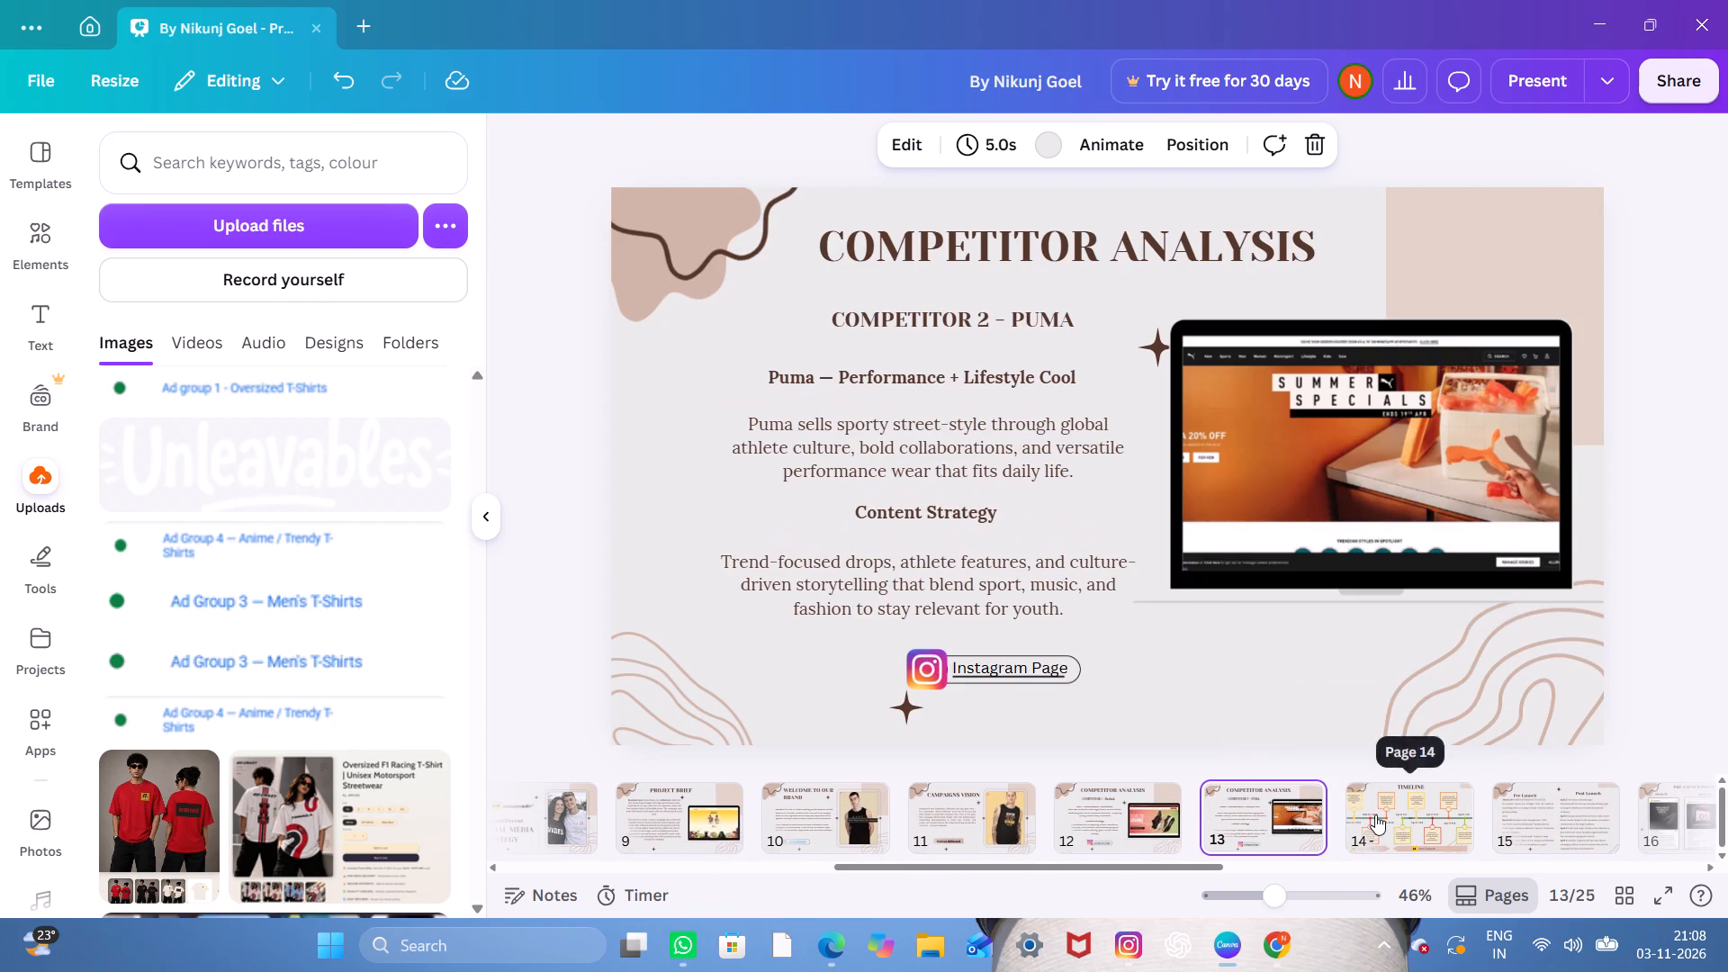
{"action": "scroll", "coordinate": [1375, 814], "scroll_direction": "left", "scroll_amount": 5}
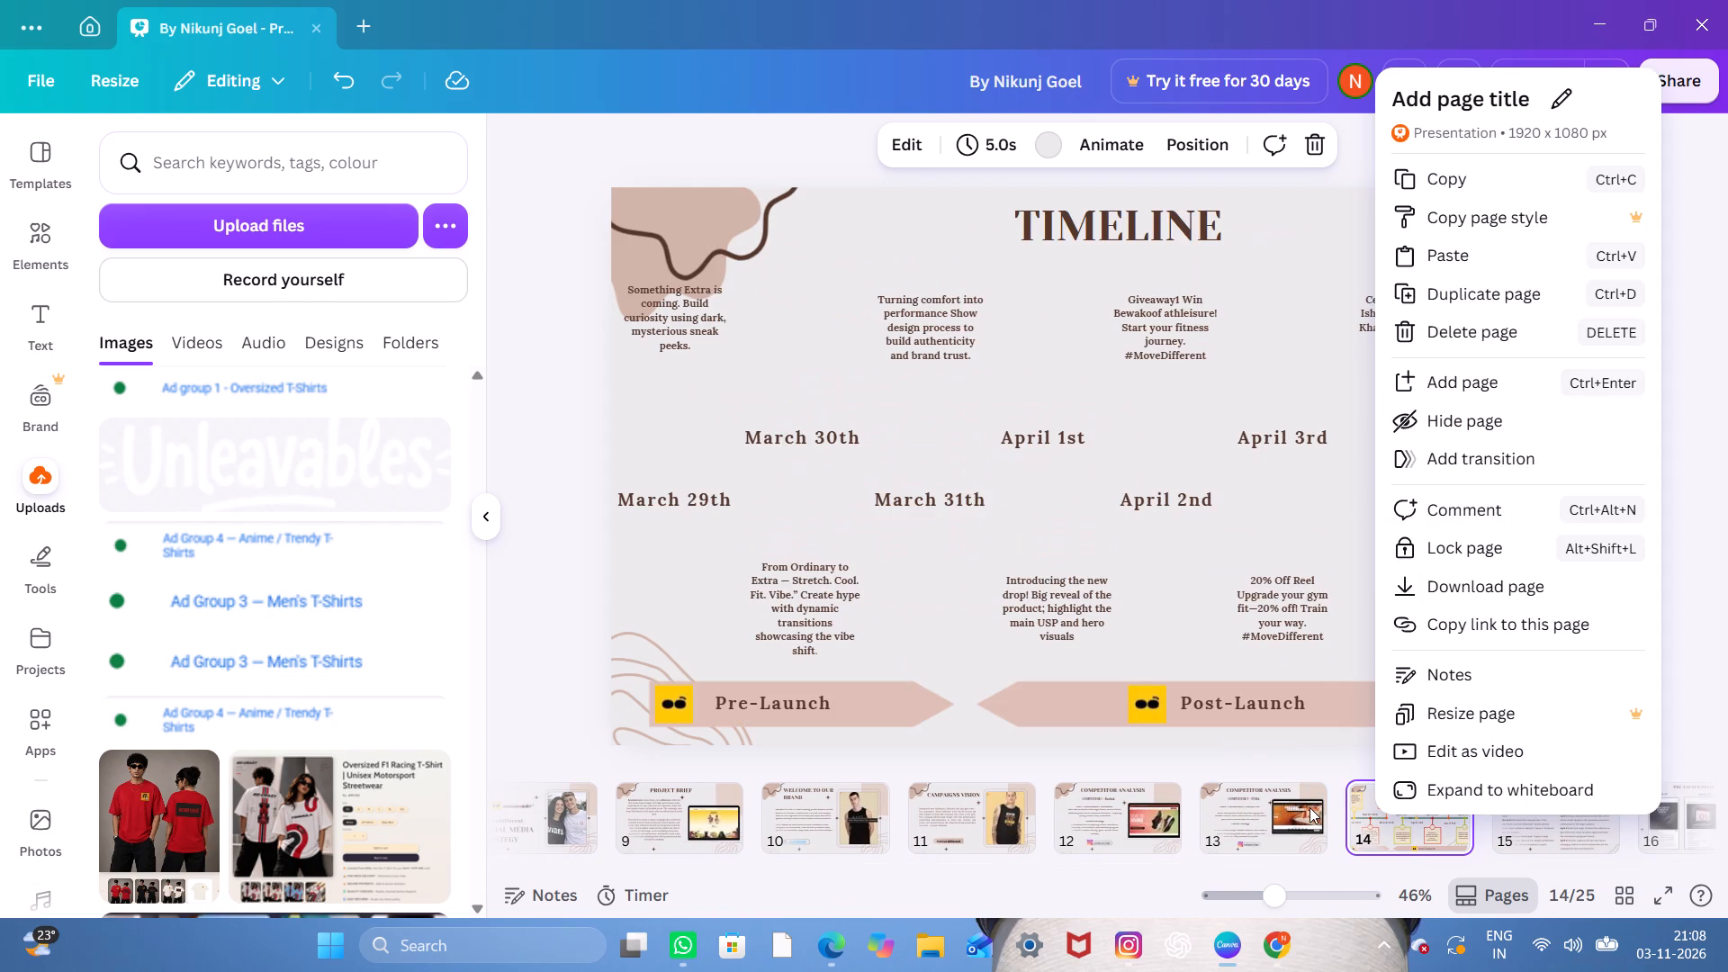
{"action": "left_click", "coordinate": [1309, 807]}
{"action": "scroll", "coordinate": [1414, 826], "scroll_direction": "left", "scroll_amount": 2}
{"action": "left_click", "coordinate": [1297, 820]}
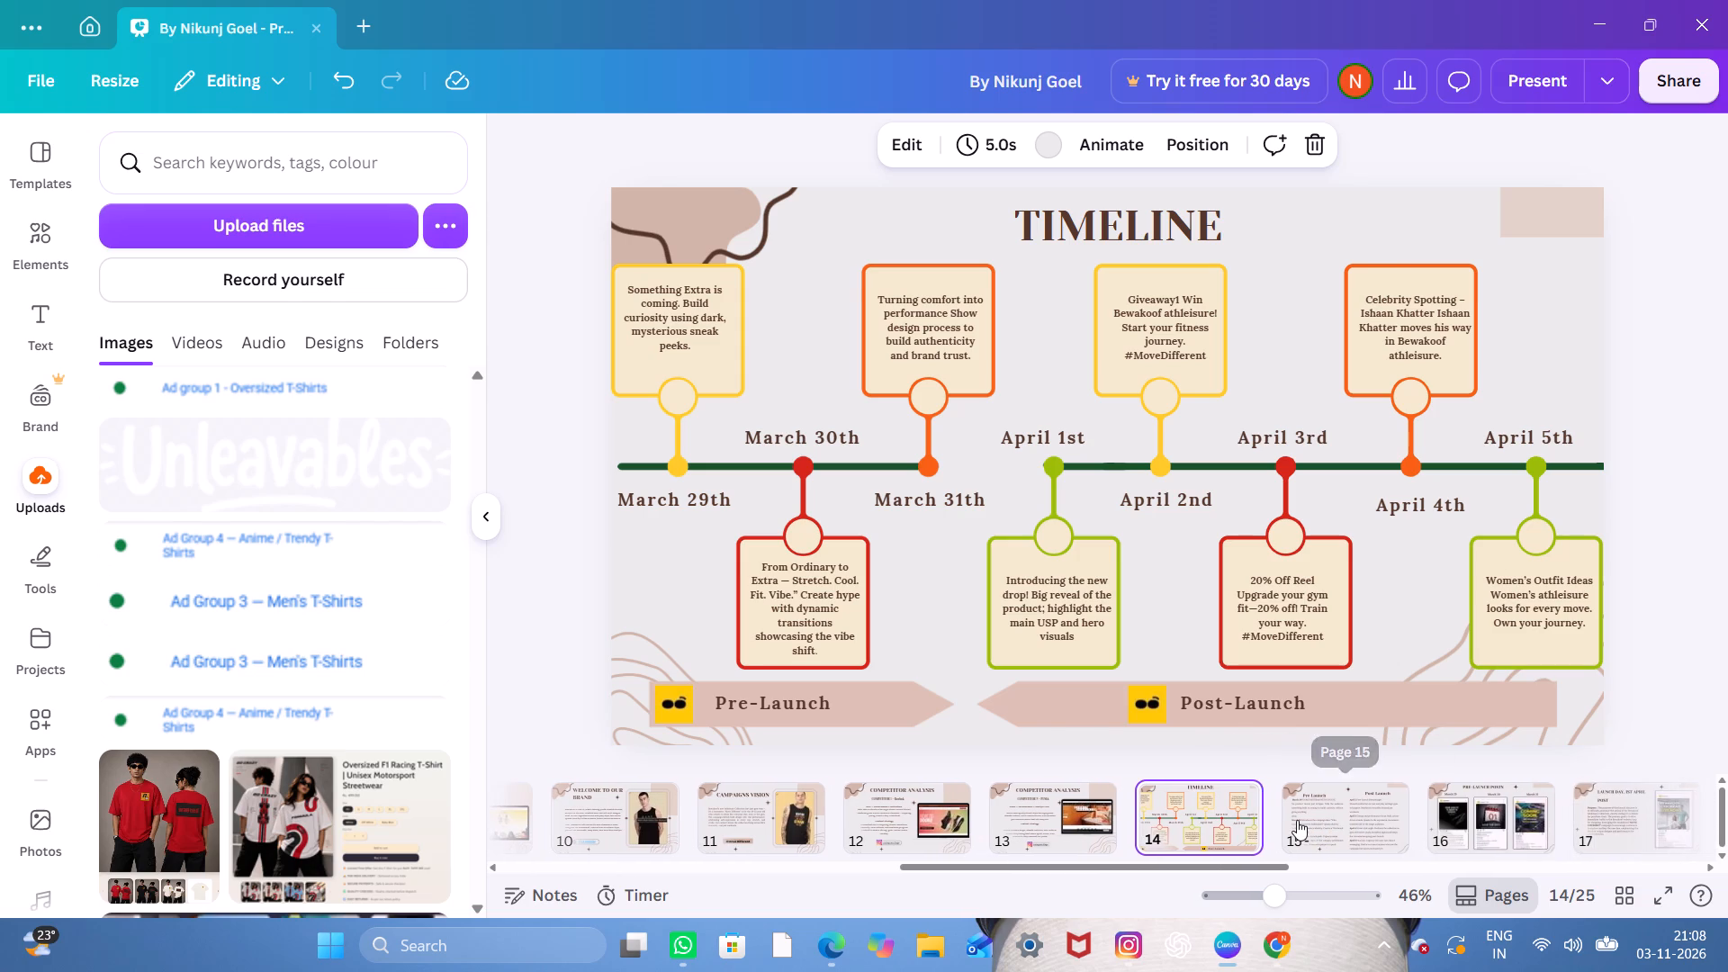
{"action": "scroll", "coordinate": [1297, 820], "scroll_direction": "left", "scroll_amount": 3}
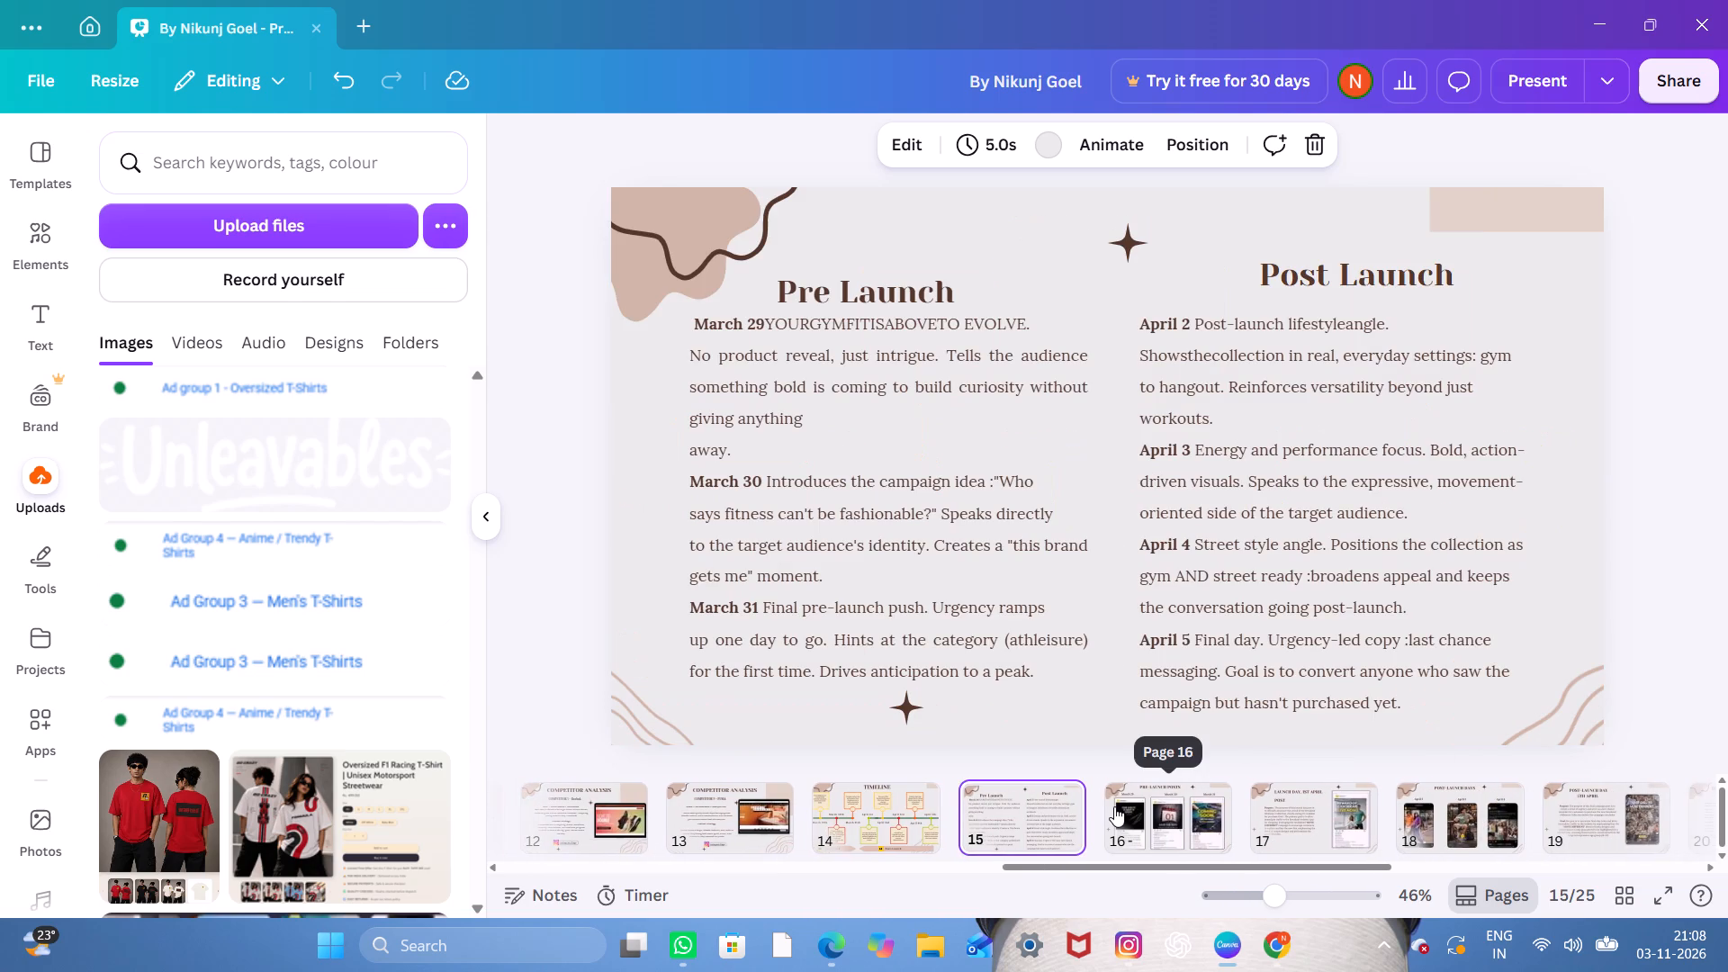
{"action": "left_click", "coordinate": [1114, 806]}
{"action": "scroll", "coordinate": [1260, 817], "scroll_direction": "left", "scroll_amount": 3}
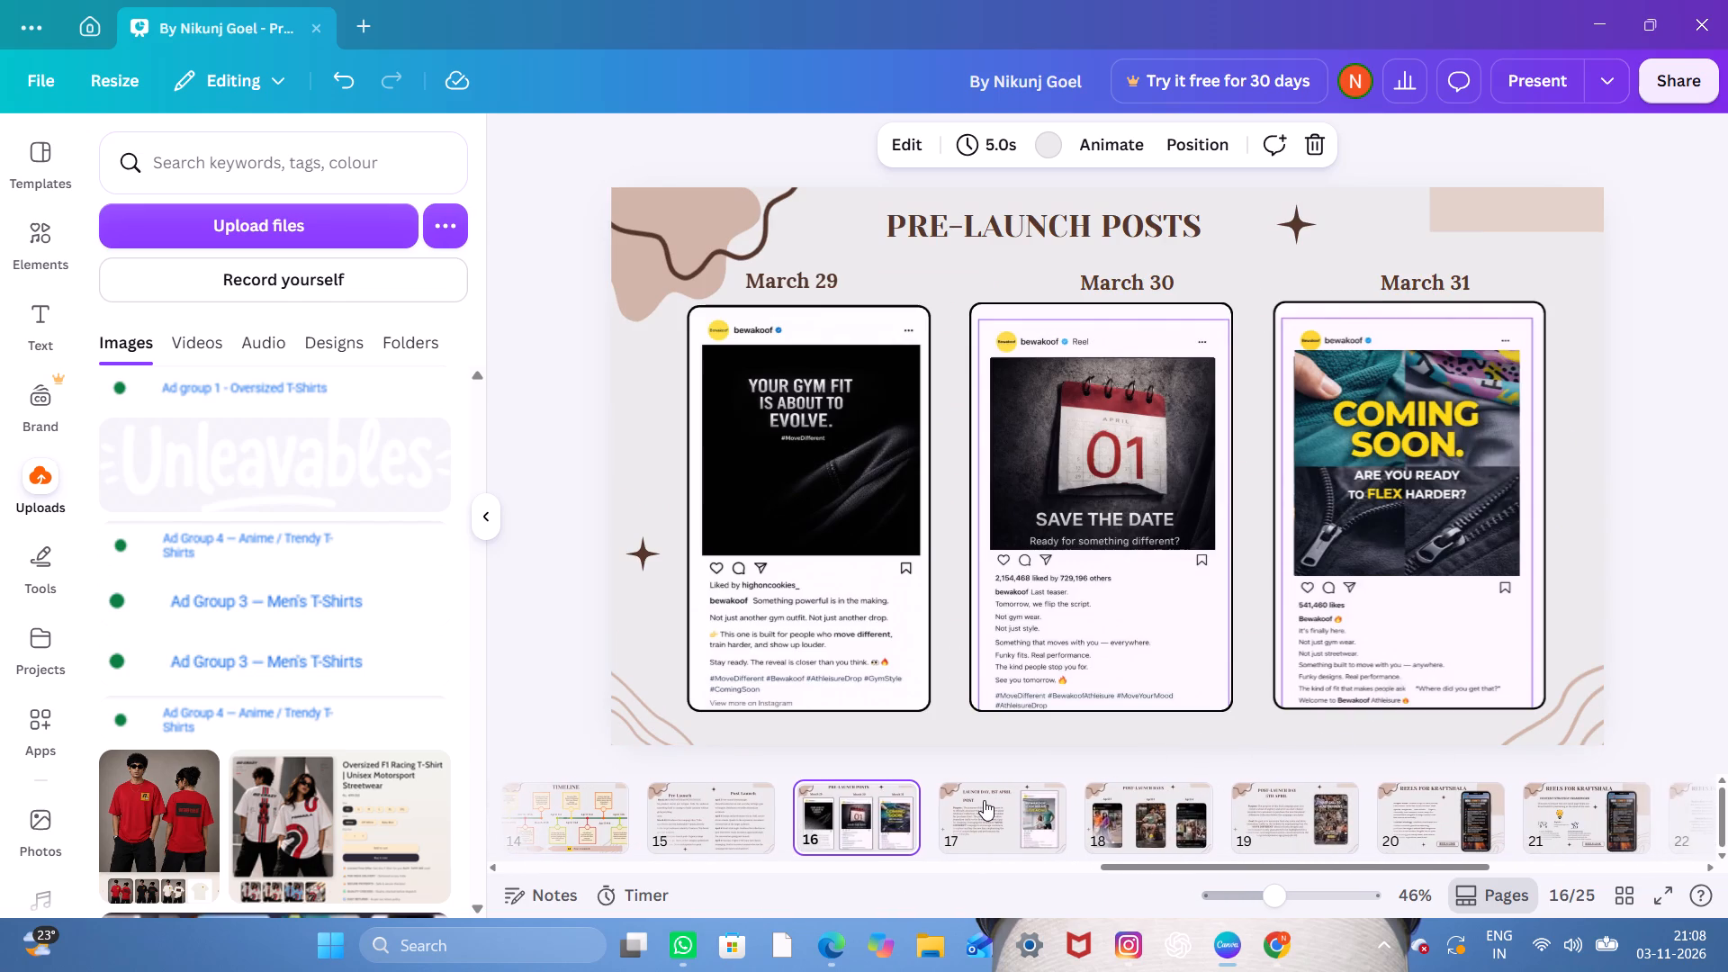
{"action": "left_click", "coordinate": [984, 800]}
{"action": "left_click", "coordinate": [1164, 797]}
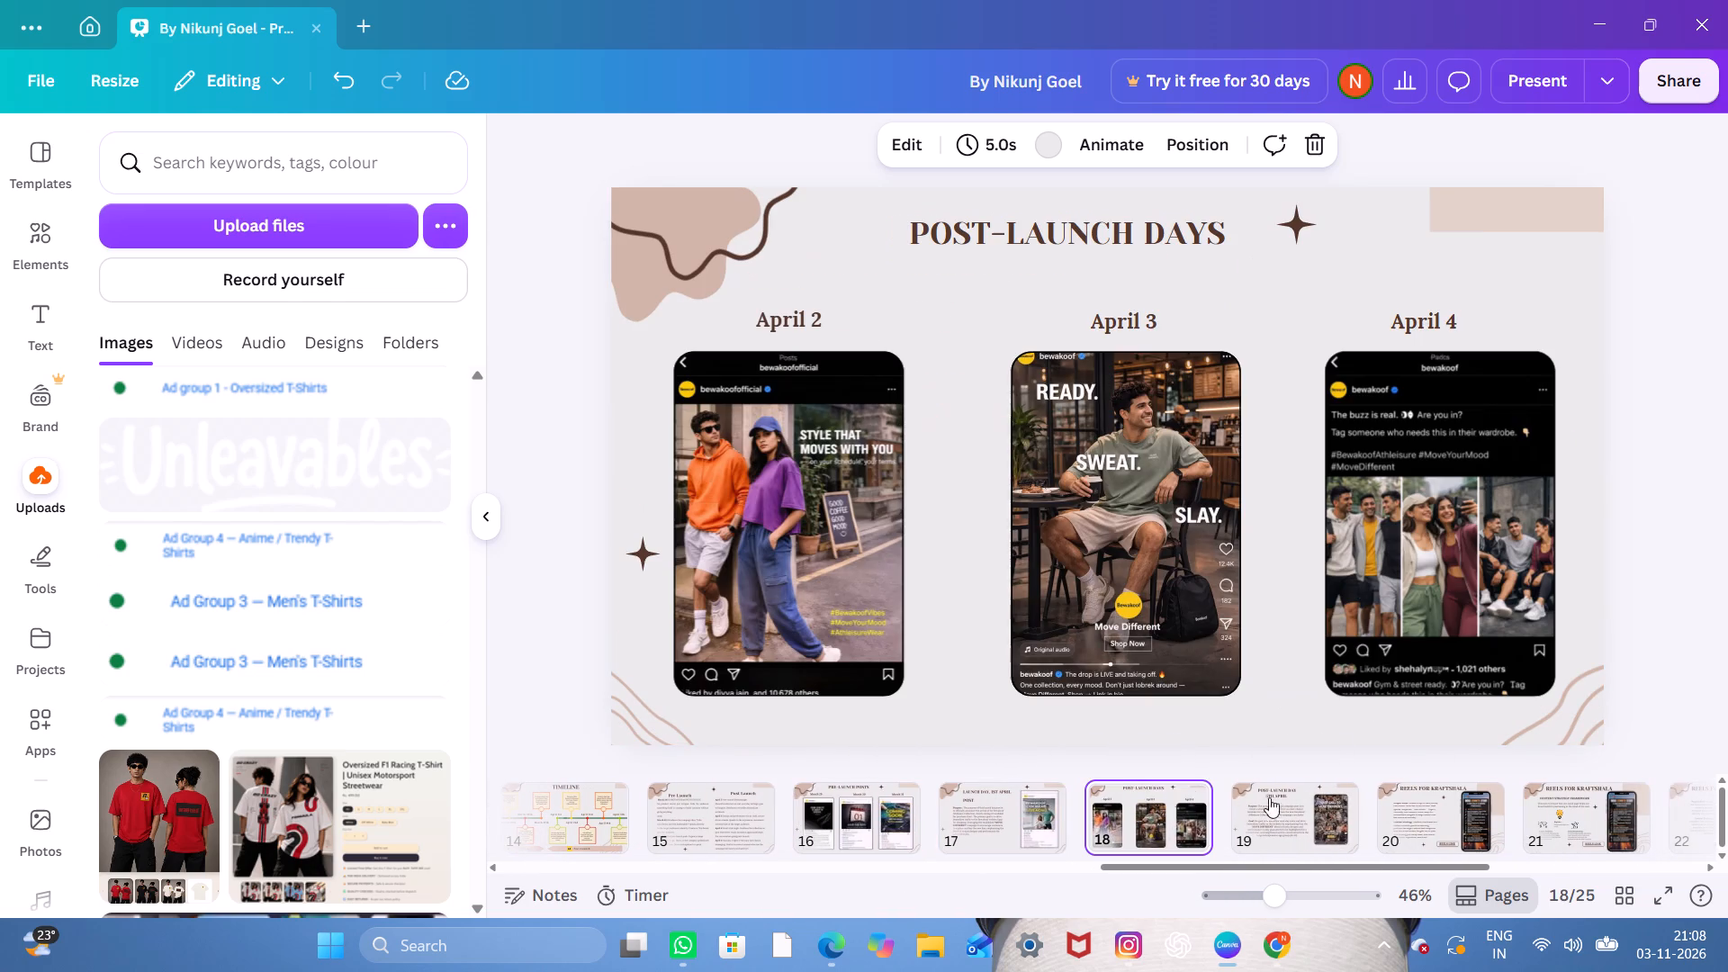
{"action": "left_click", "coordinate": [1285, 812]}
Review slides 20 to 23, covering the reels for Kraftshala and Unleavables.
{"action": "scroll", "coordinate": [1285, 812], "scroll_direction": "left", "scroll_amount": 3}
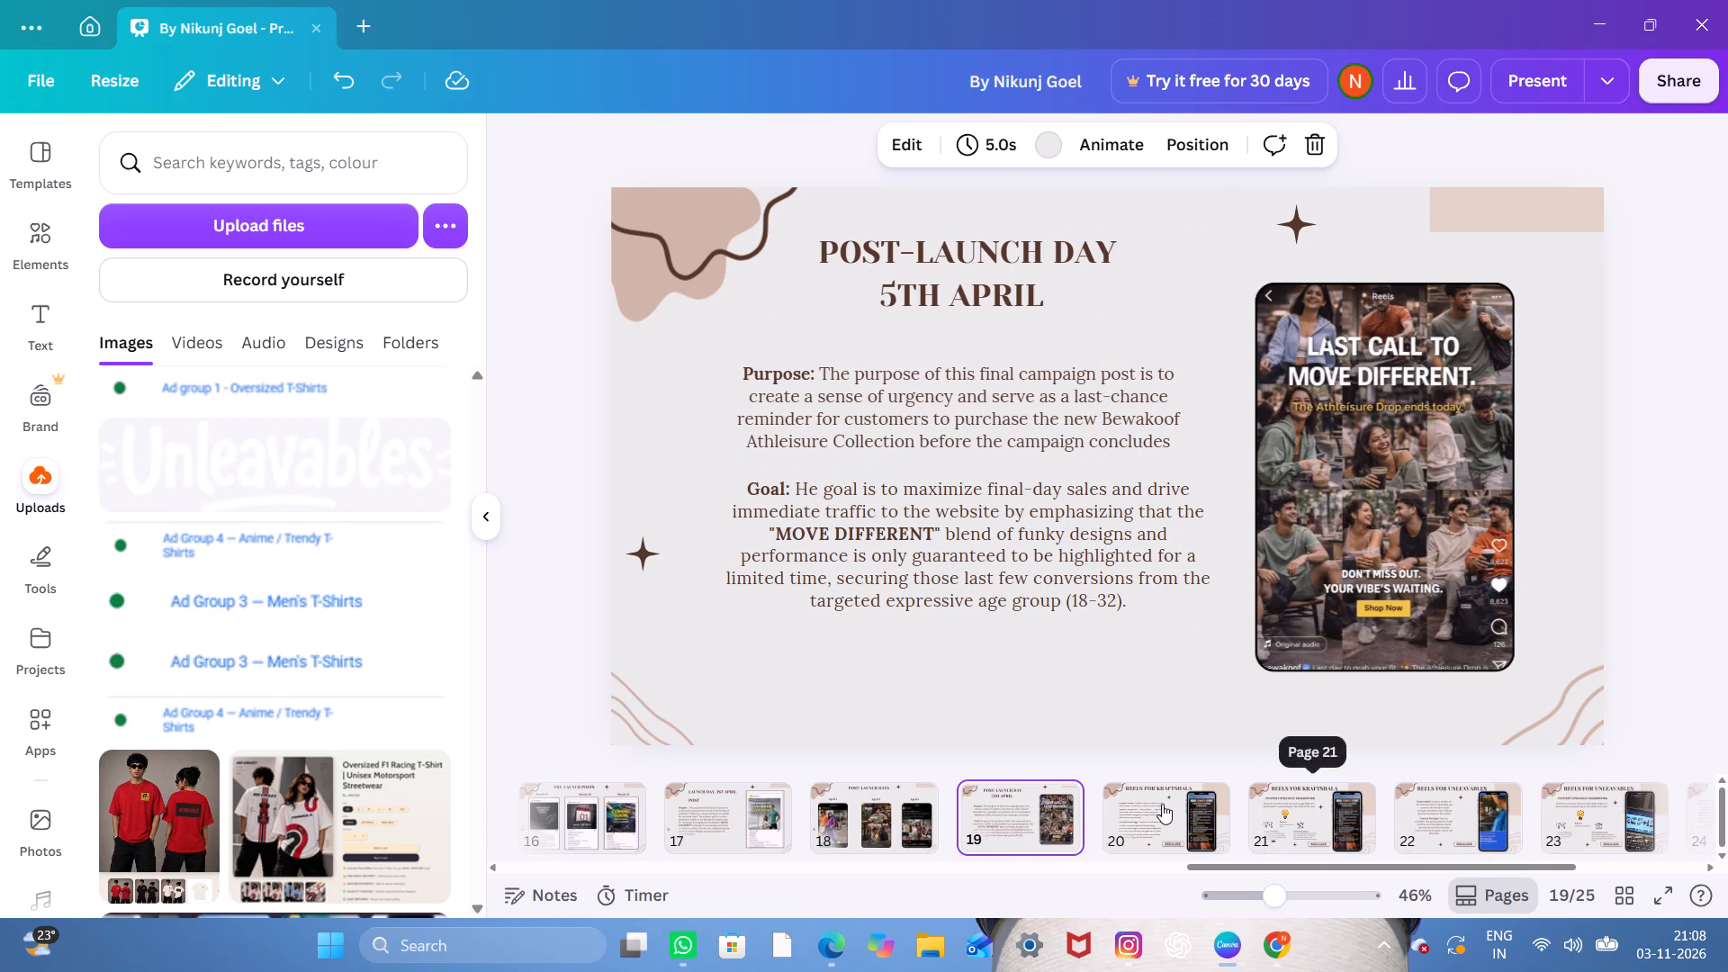
{"action": "left_click", "coordinate": [1162, 804]}
{"action": "scroll", "coordinate": [1282, 813], "scroll_direction": "left", "scroll_amount": 2}
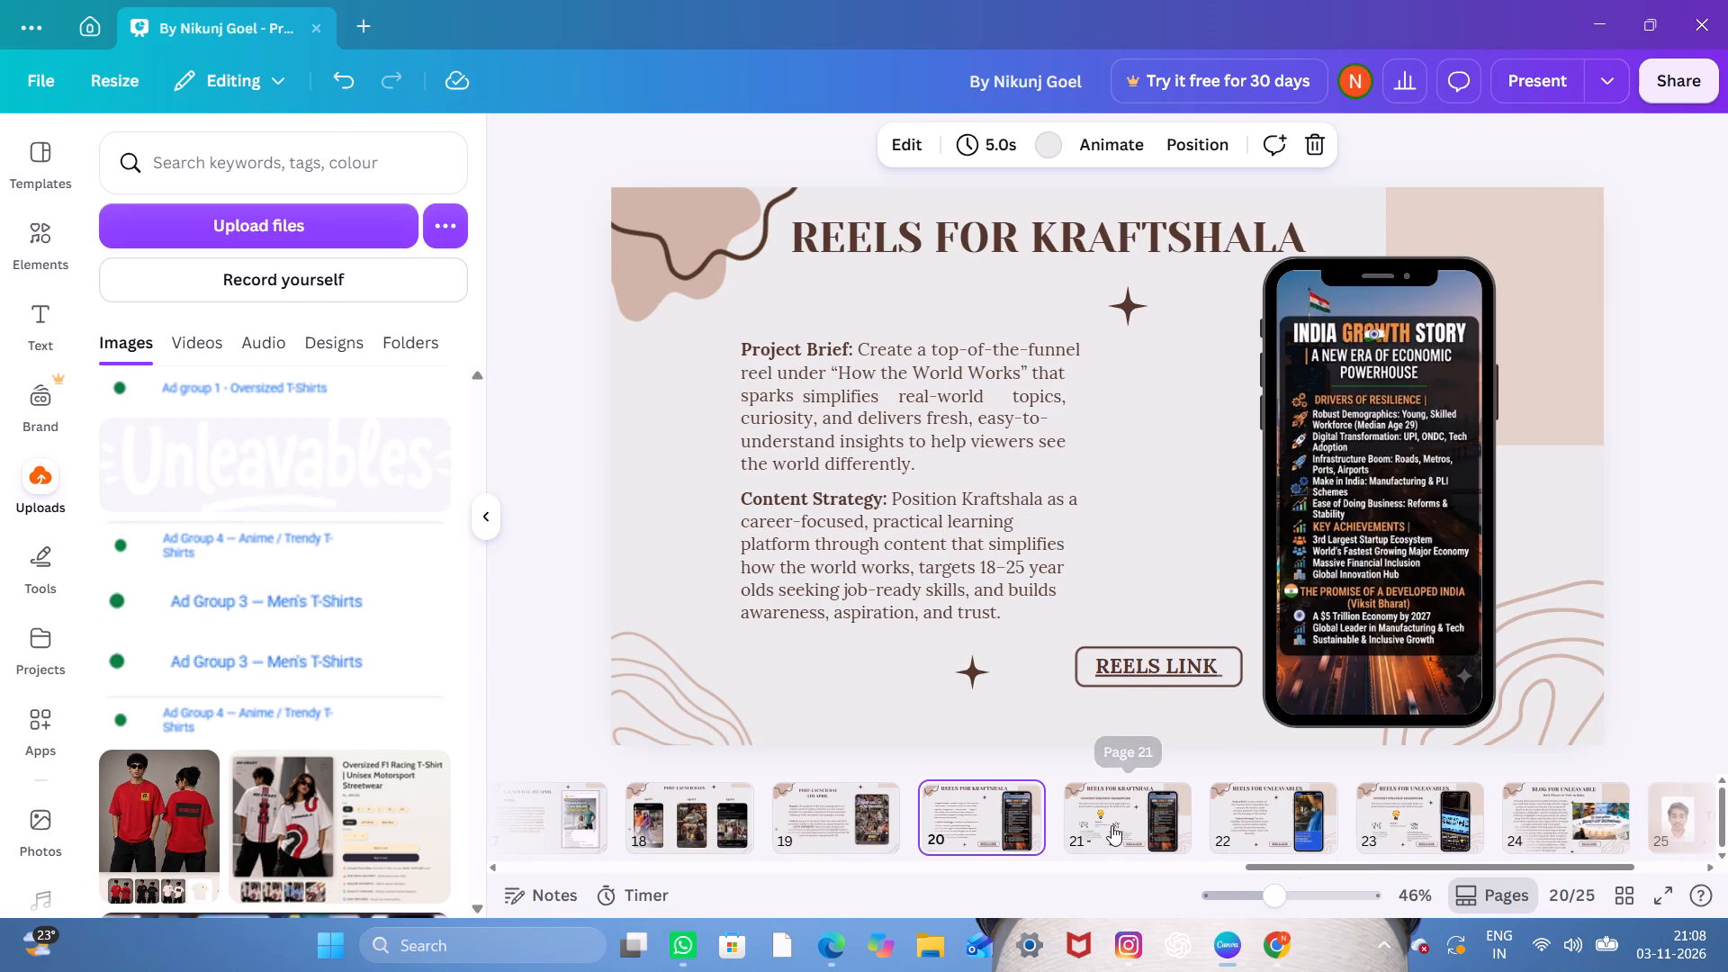
{"action": "left_click", "coordinate": [1111, 825]}
{"action": "scroll", "coordinate": [1276, 825], "scroll_direction": "left", "scroll_amount": 2}
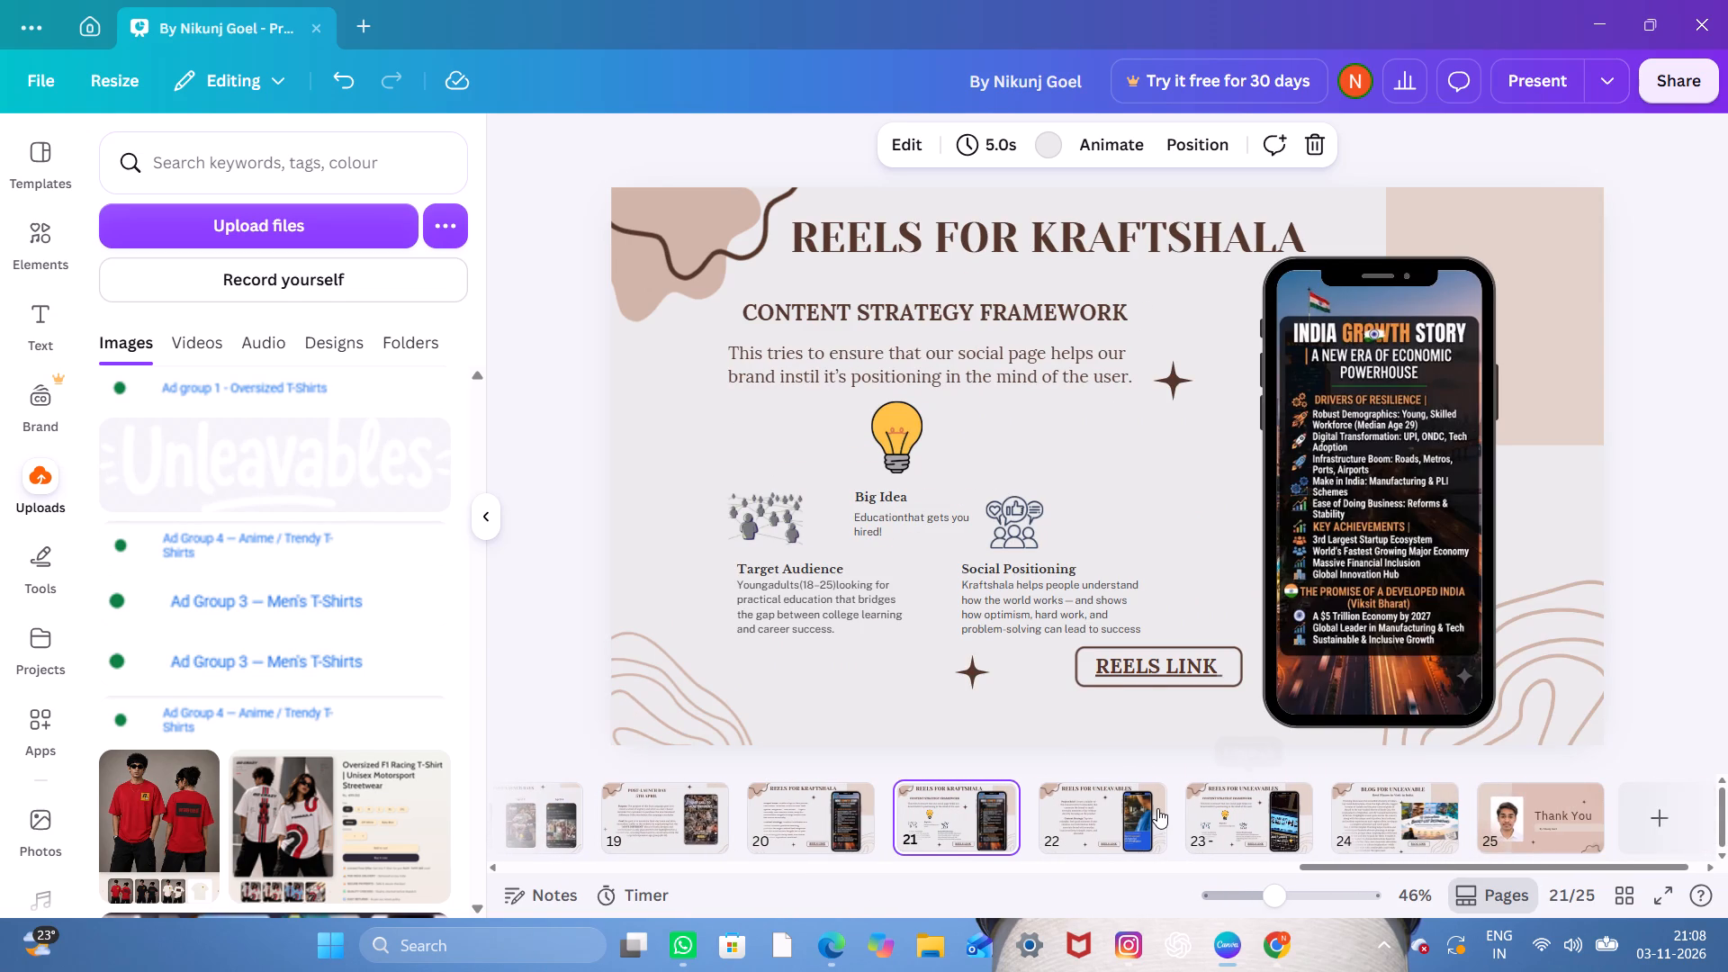
{"action": "left_click", "coordinate": [1061, 821]}
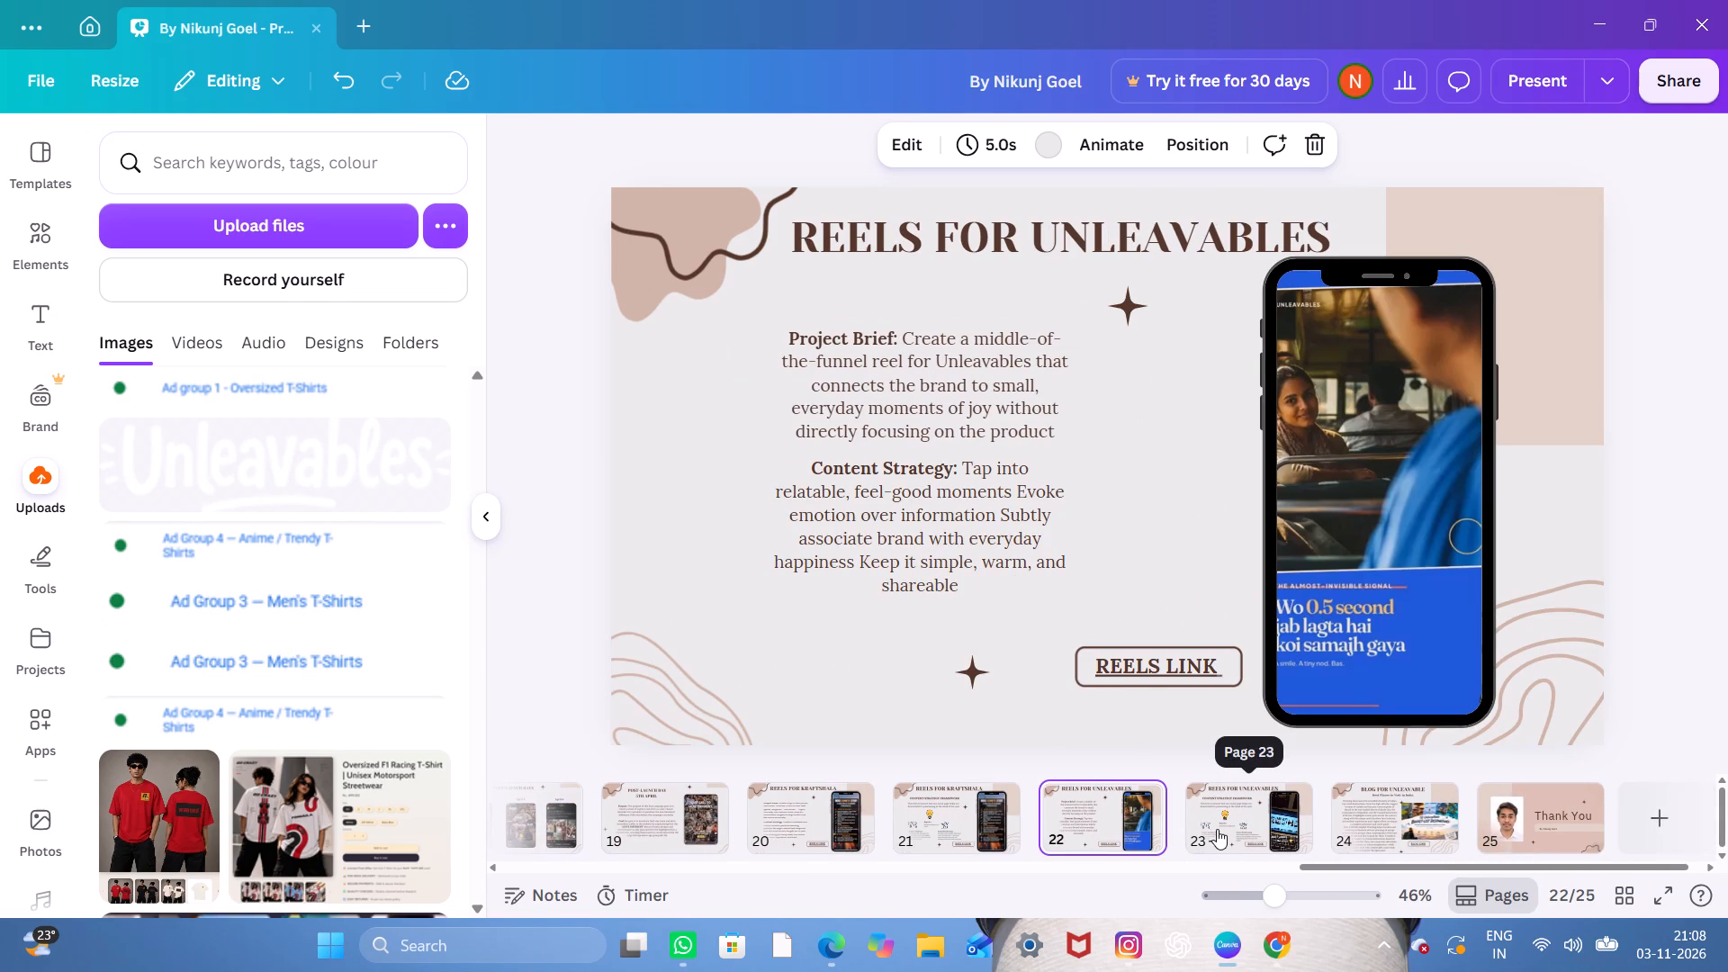
{"action": "left_click", "coordinate": [1217, 829]}
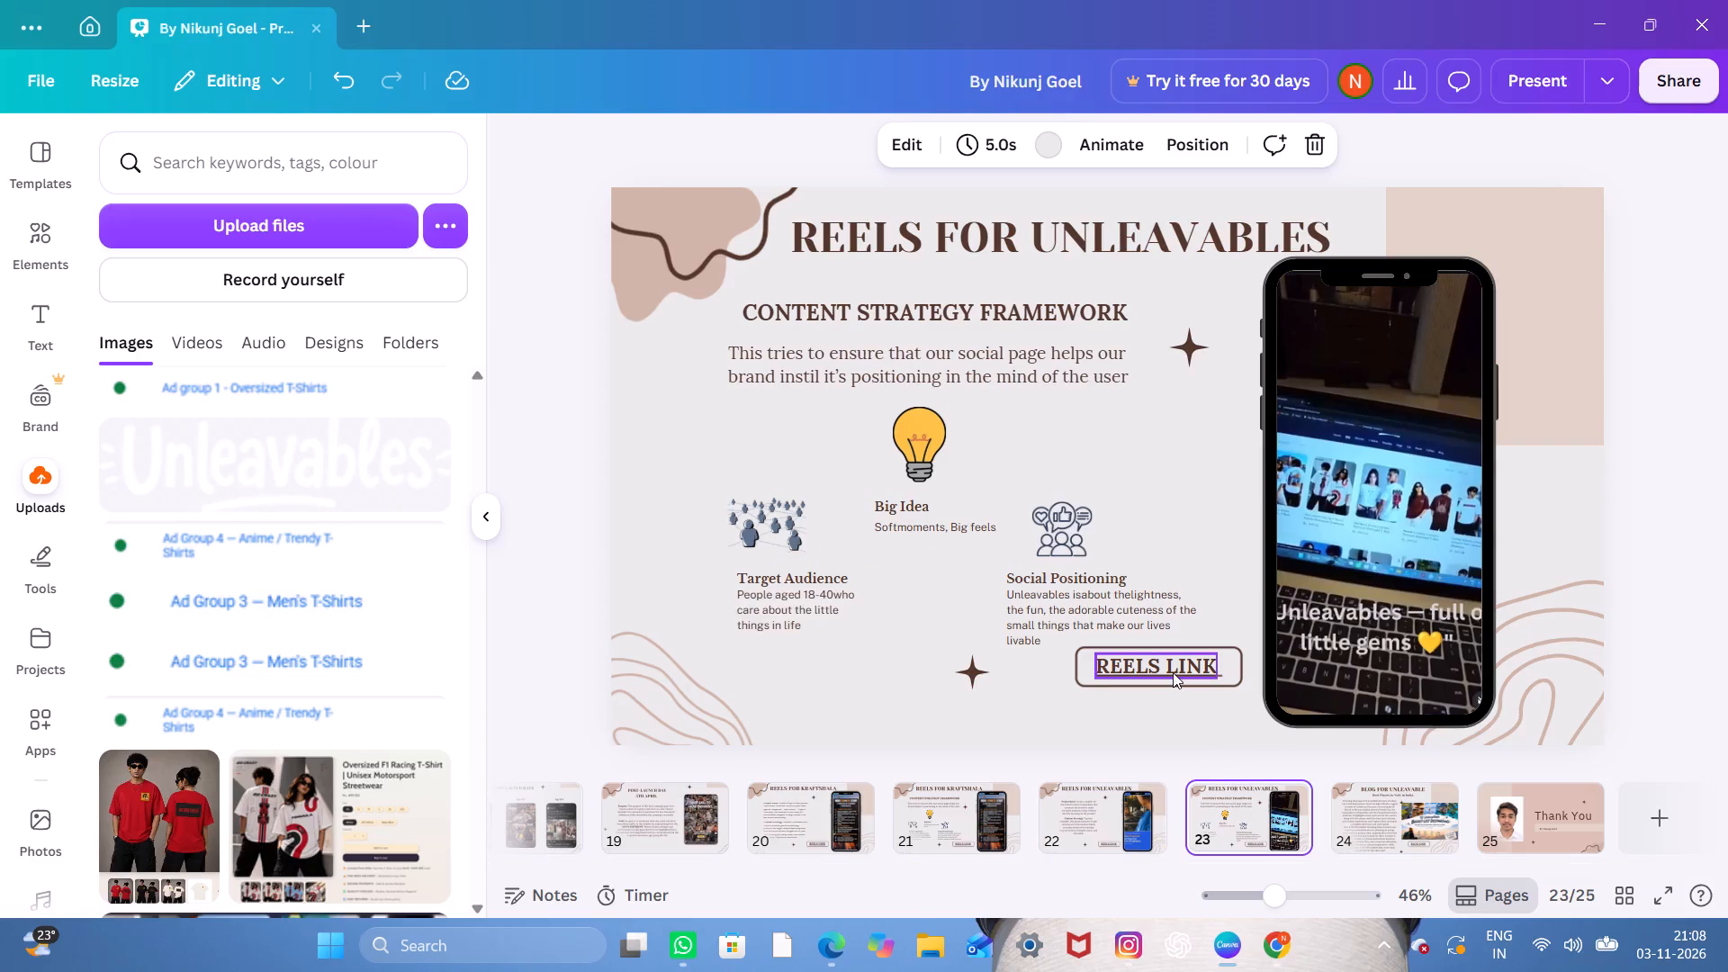
{"action": "scroll", "coordinate": [1473, 556], "scroll_direction": "up", "scroll_amount": 1}
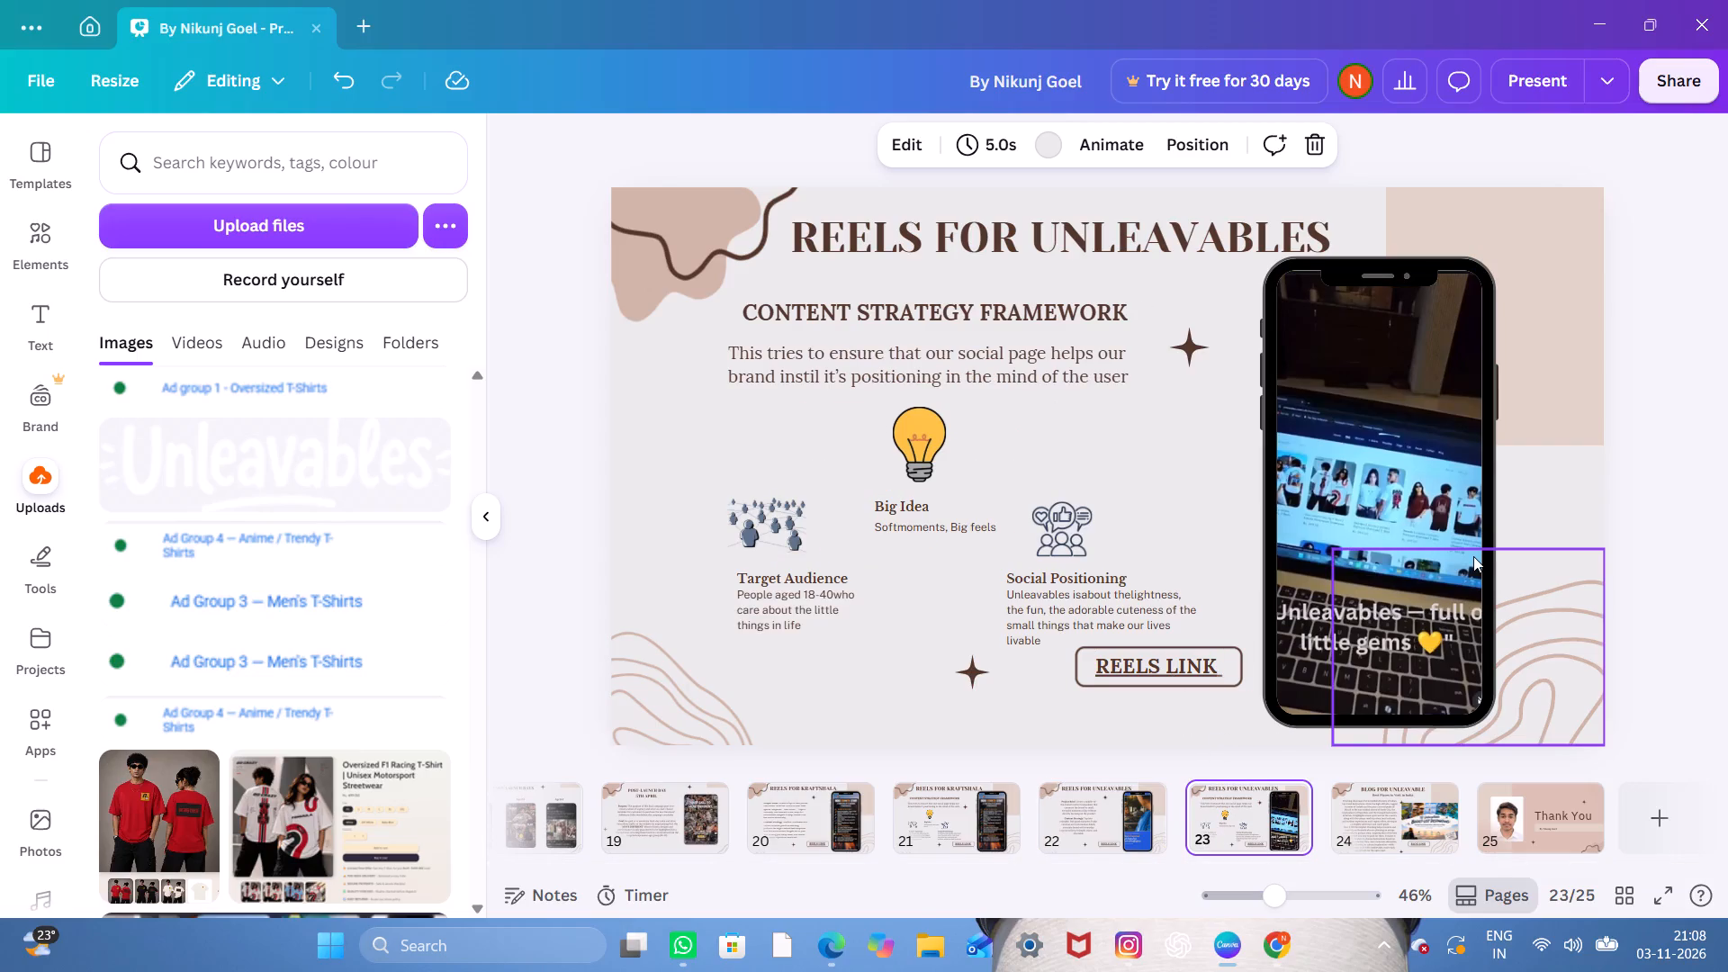
Lock the background of slide 1, the Creative Portfolio cover.
{"action": "scroll", "coordinate": [535, 844], "scroll_direction": "right", "scroll_amount": 15}
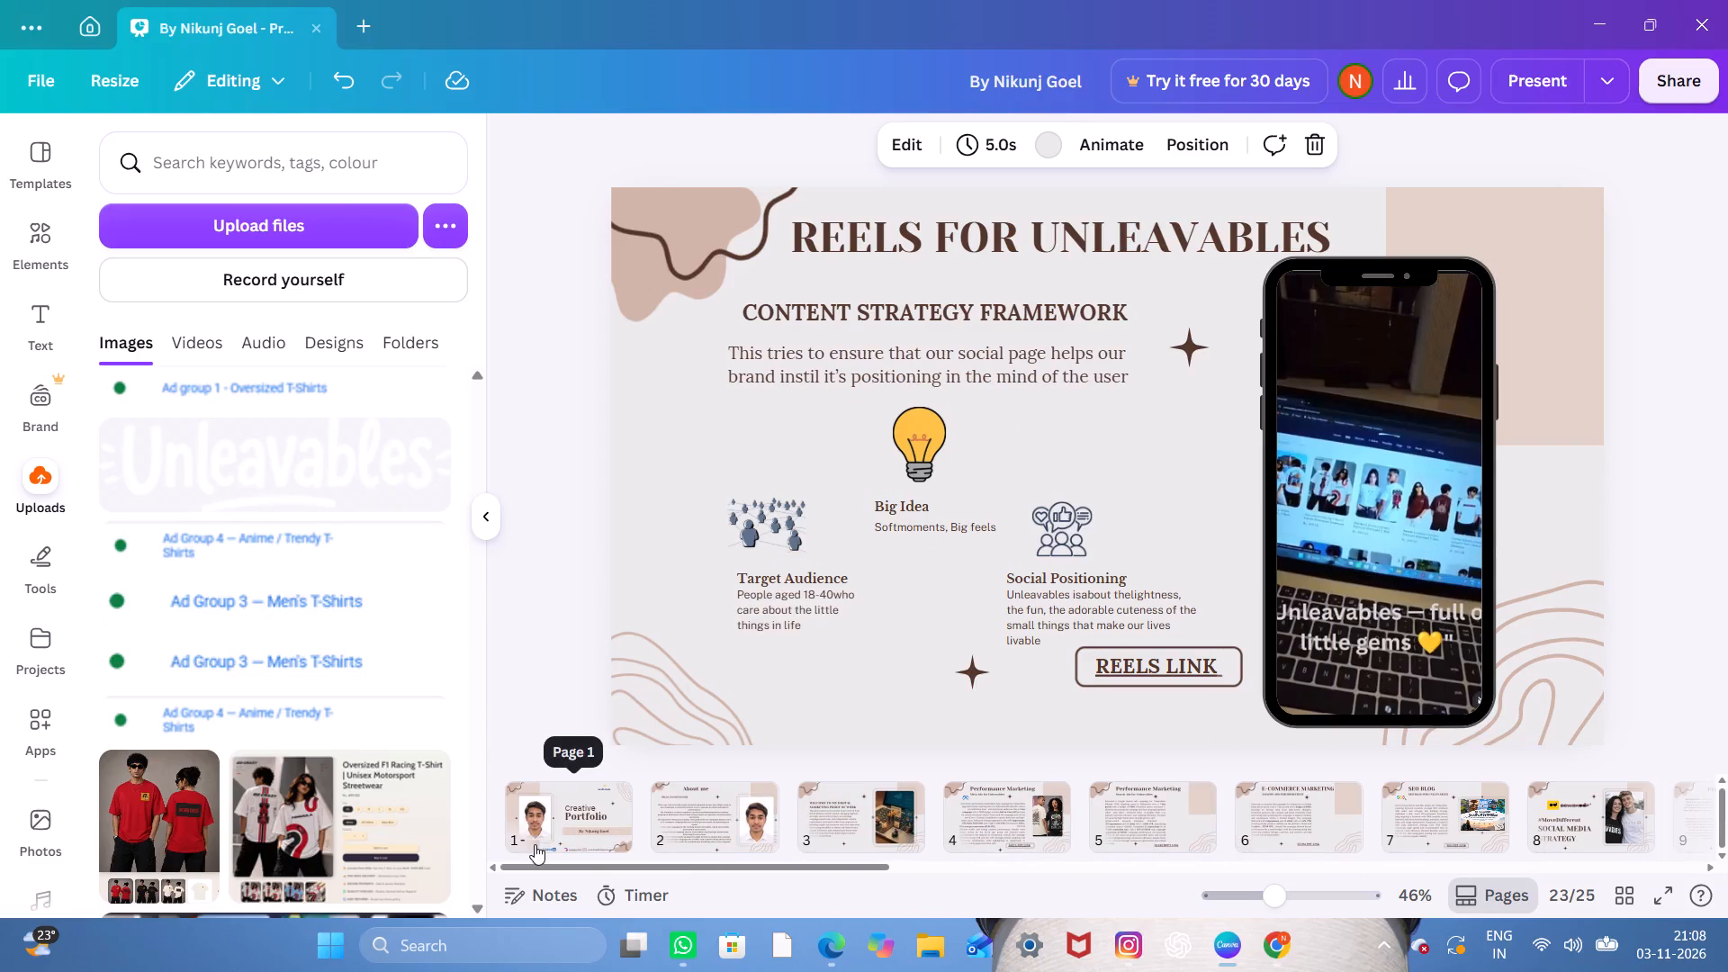
{"action": "scroll", "coordinate": [535, 844], "scroll_direction": "right", "scroll_amount": 7}
{"action": "left_click", "coordinate": [578, 790]}
{"action": "scroll", "coordinate": [1432, 364], "scroll_direction": "up", "scroll_amount": 1}
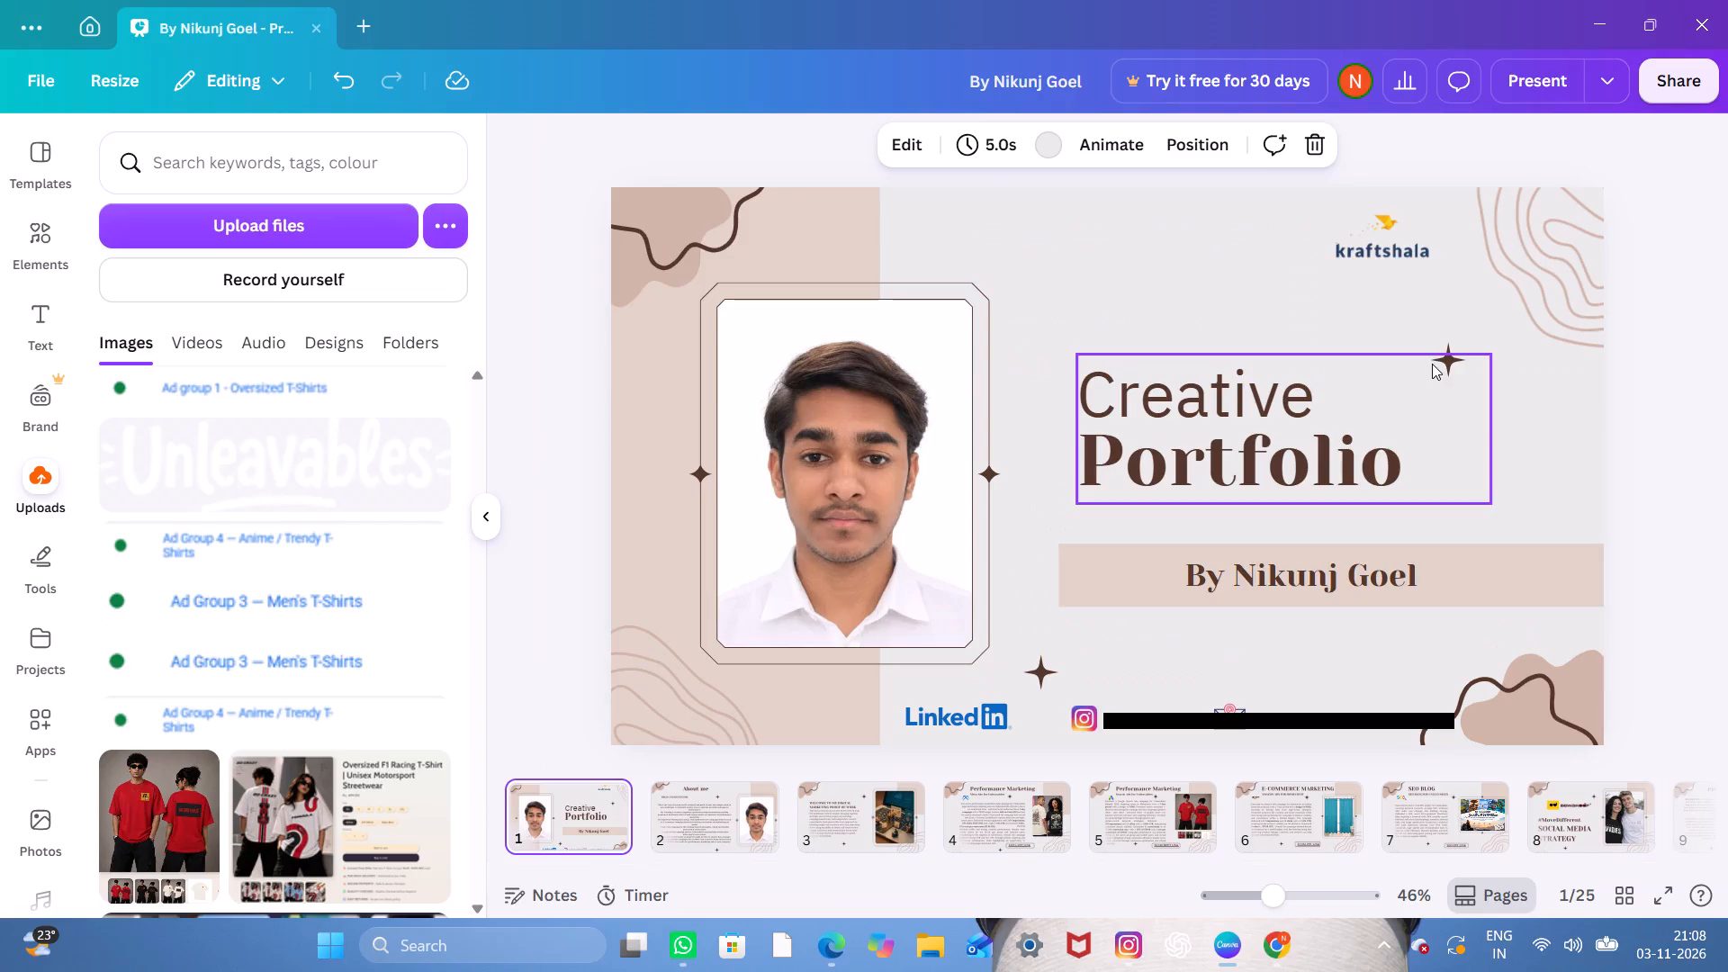
{"action": "left_click", "coordinate": [1485, 262]}
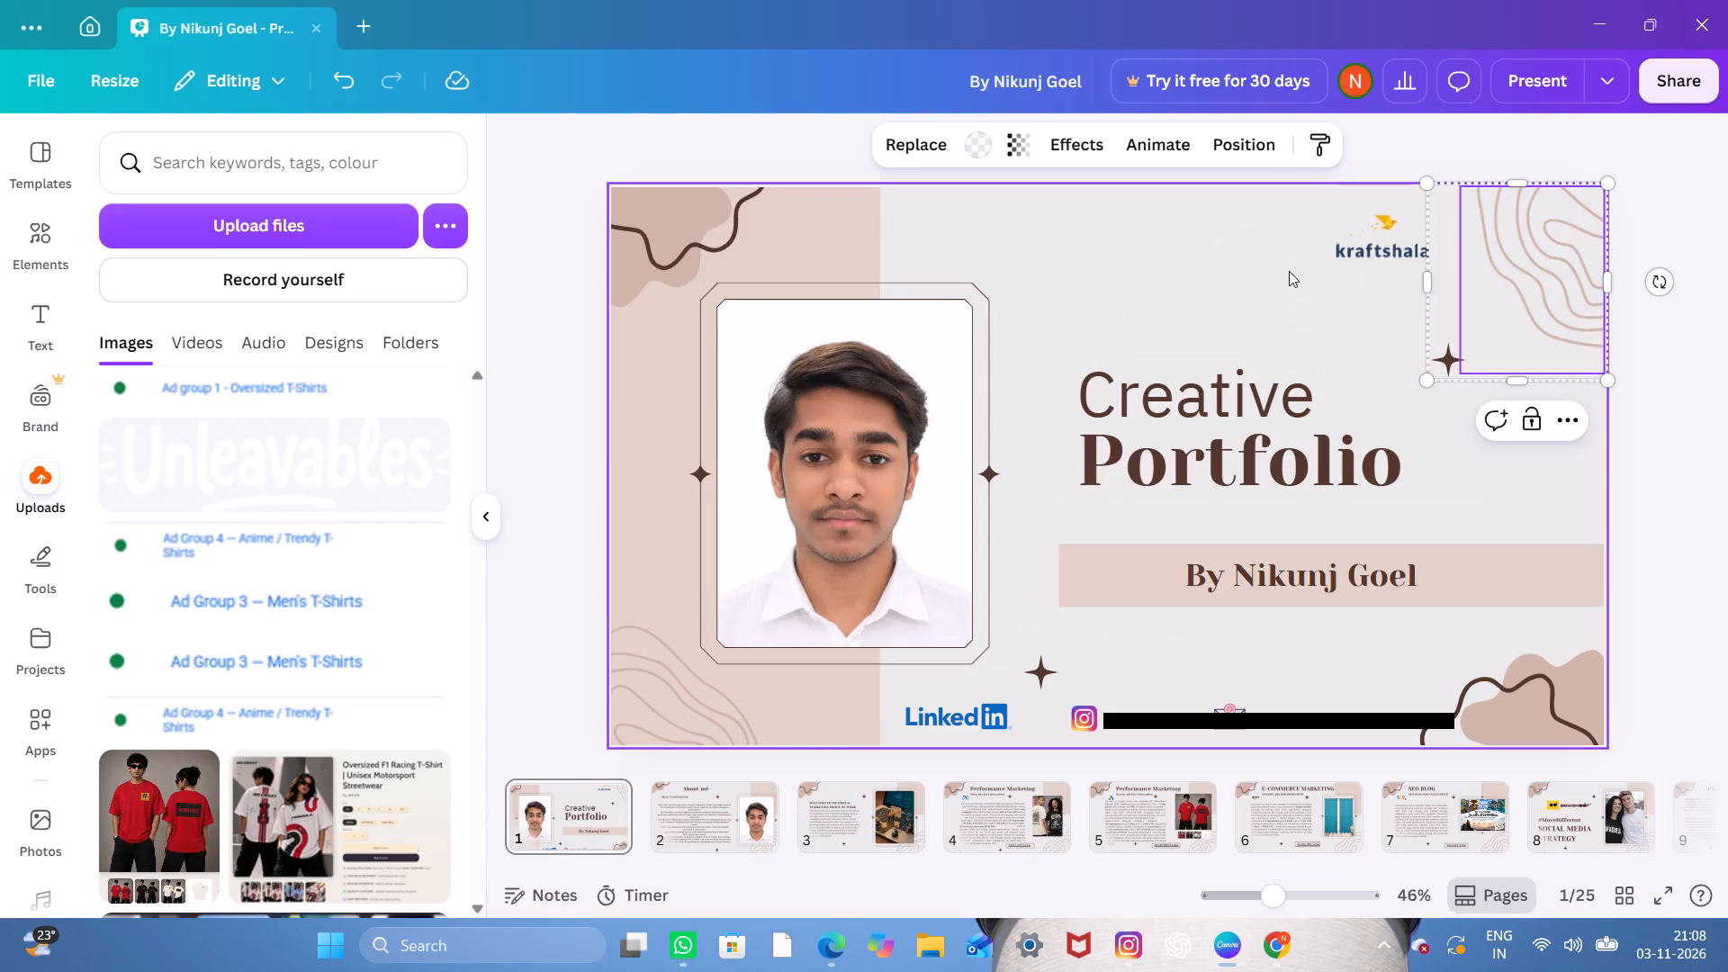
{"action": "left_click", "coordinate": [1289, 271]}
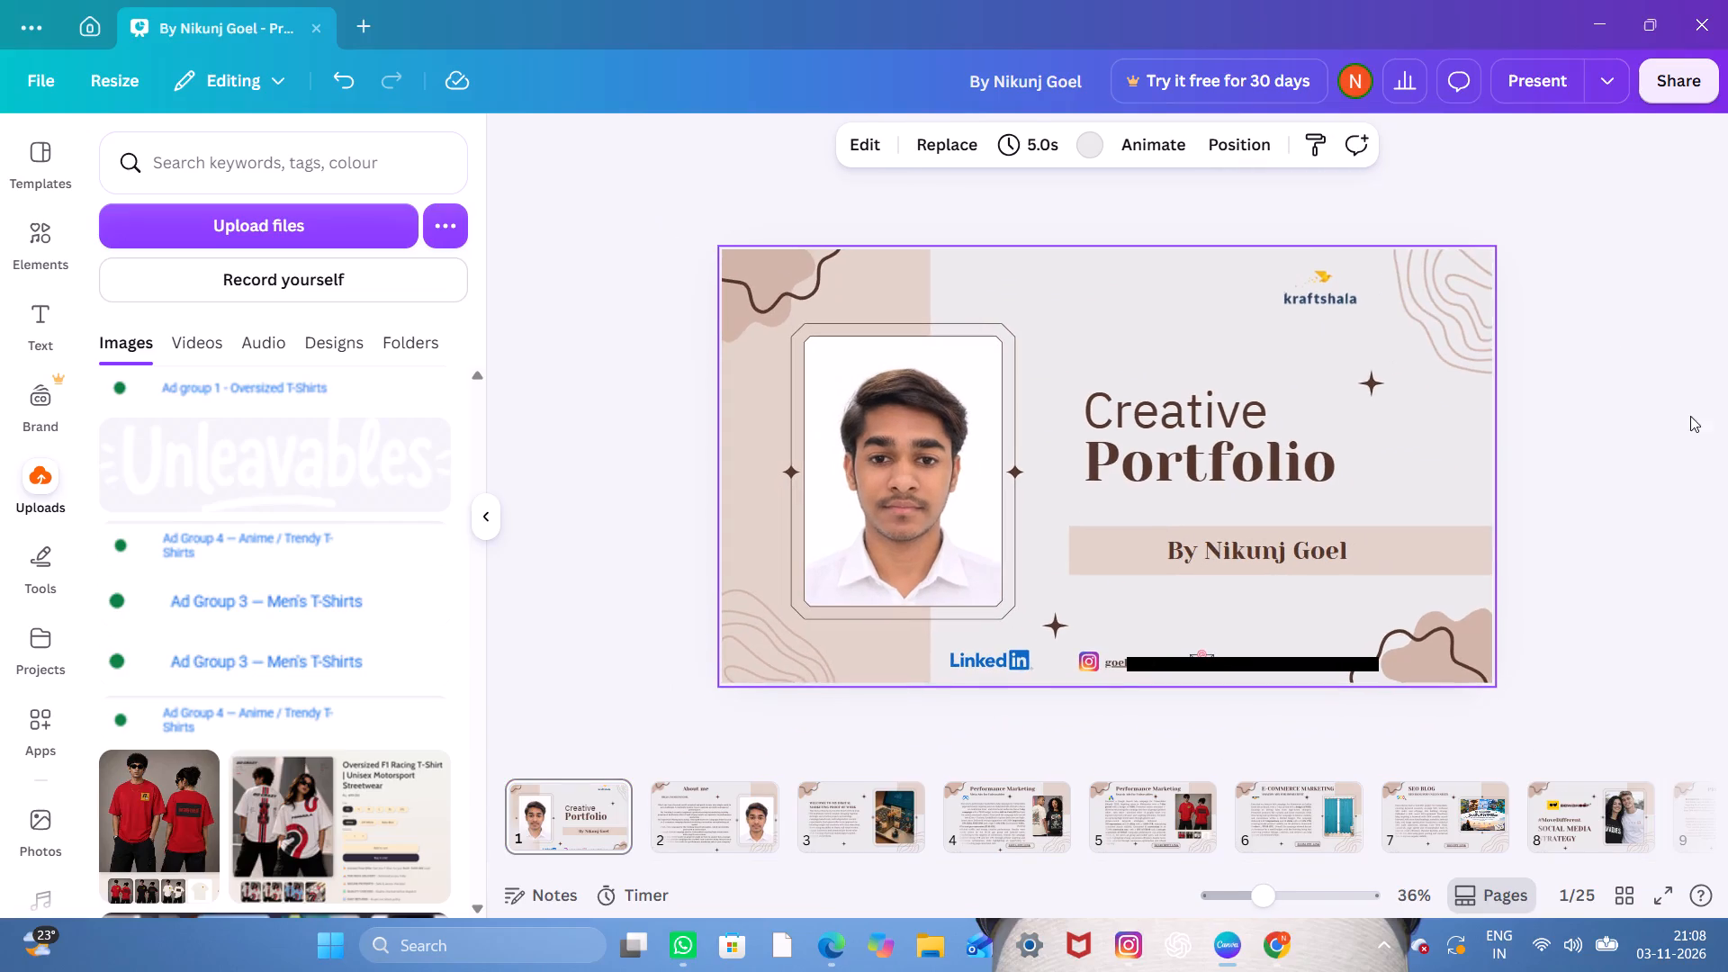
{"action": "right_click", "coordinate": [1085, 283]}
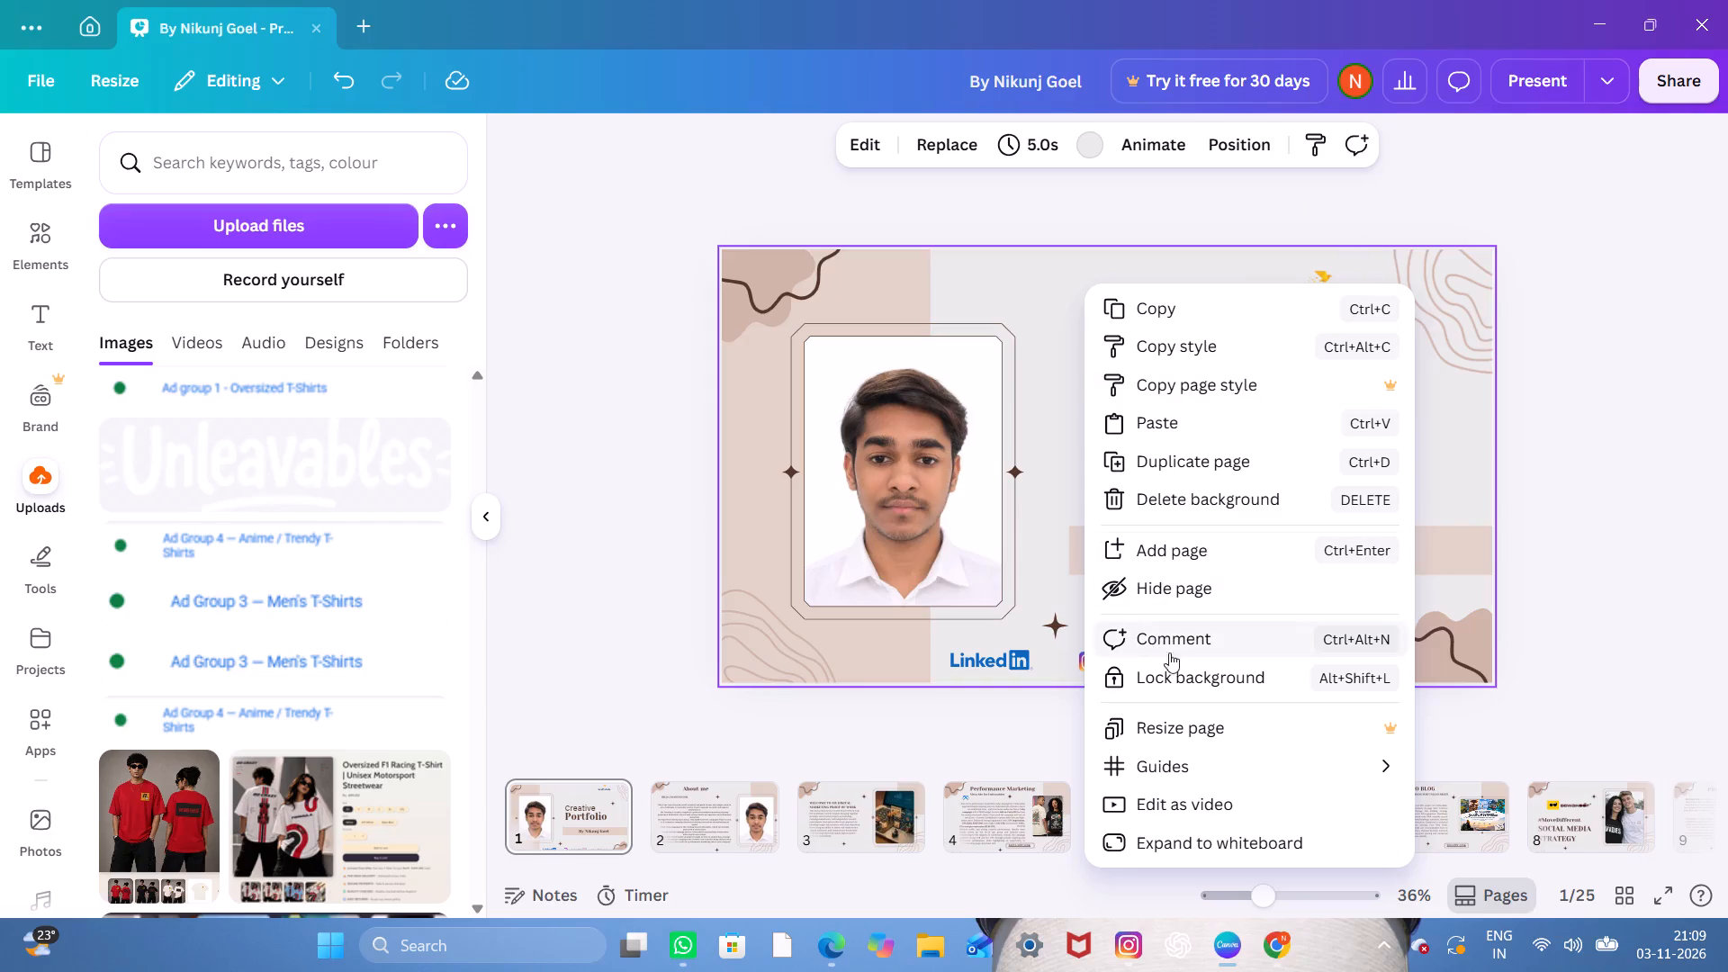
{"action": "left_click", "coordinate": [1175, 679]}
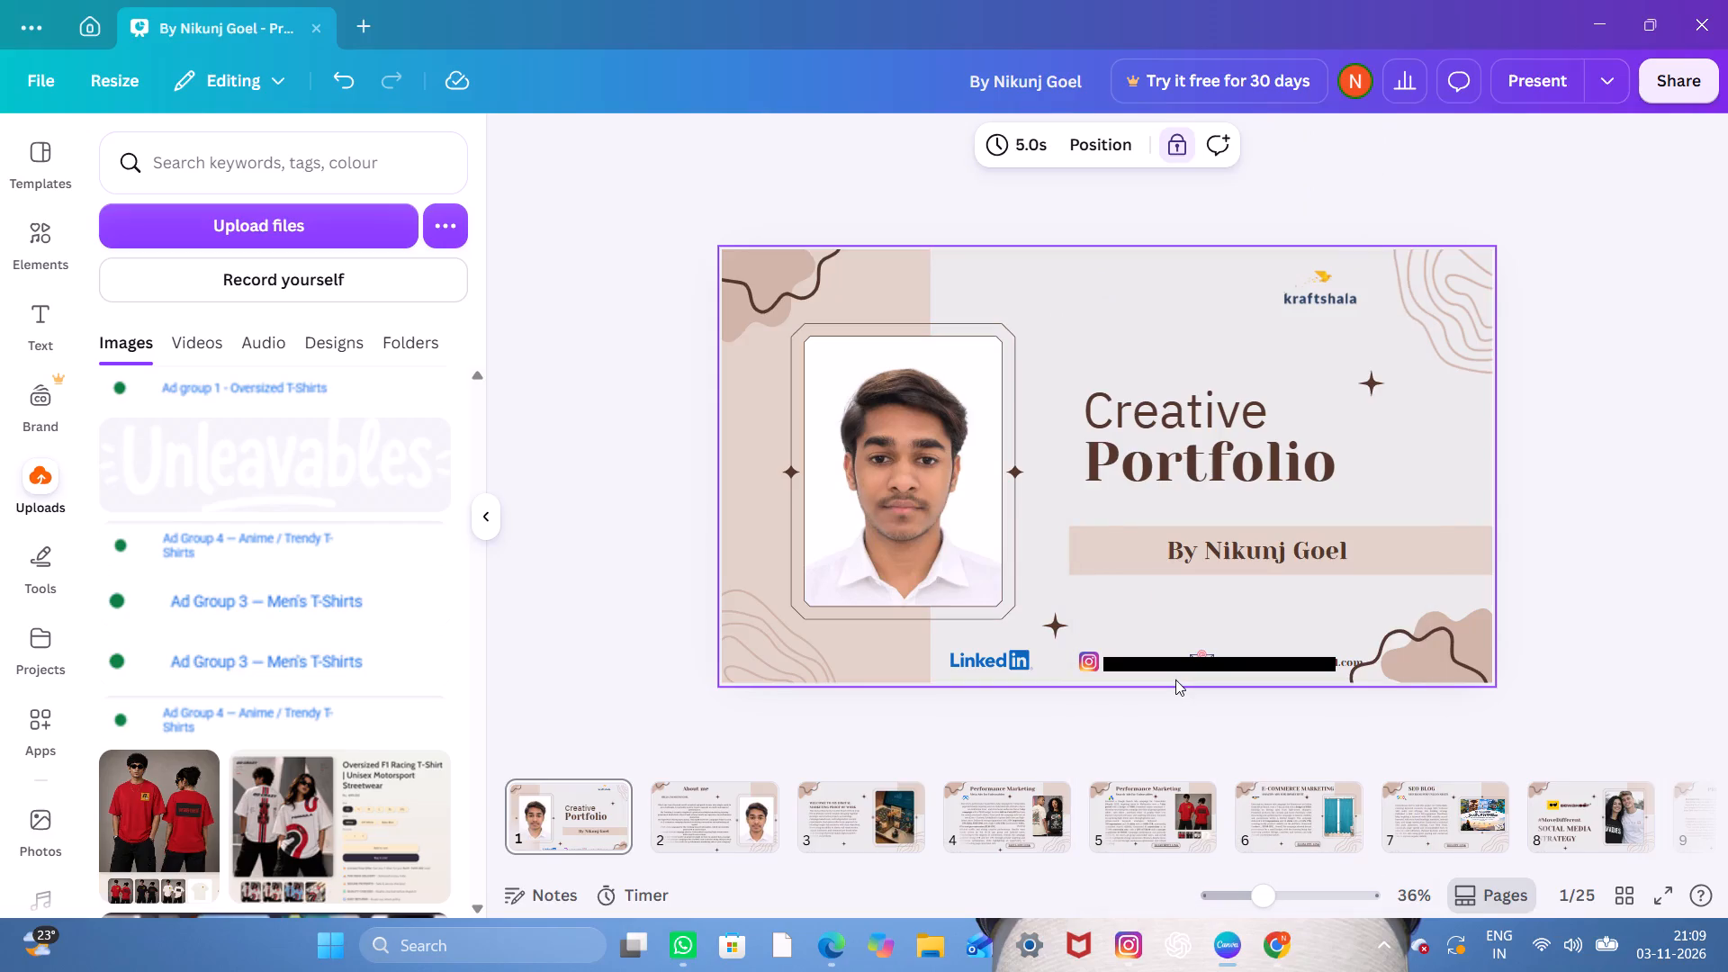
Lock the background of slide 2, About me.
{"action": "left_click", "coordinate": [733, 793]}
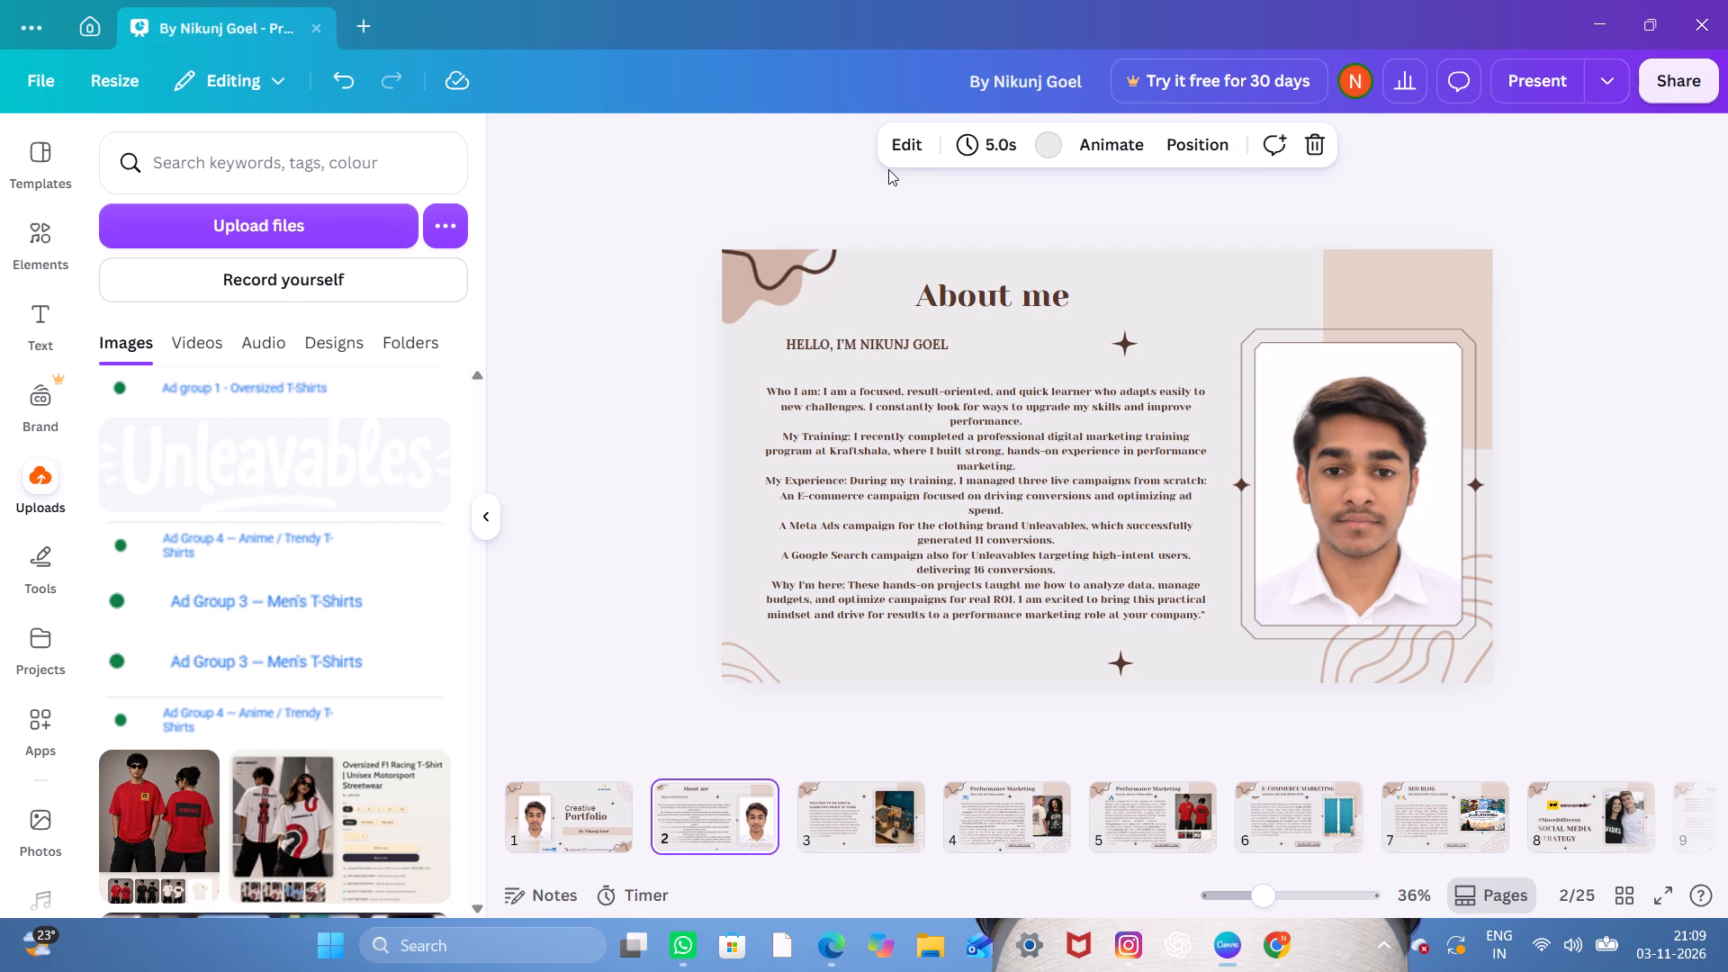
{"action": "left_click", "coordinate": [904, 138]}
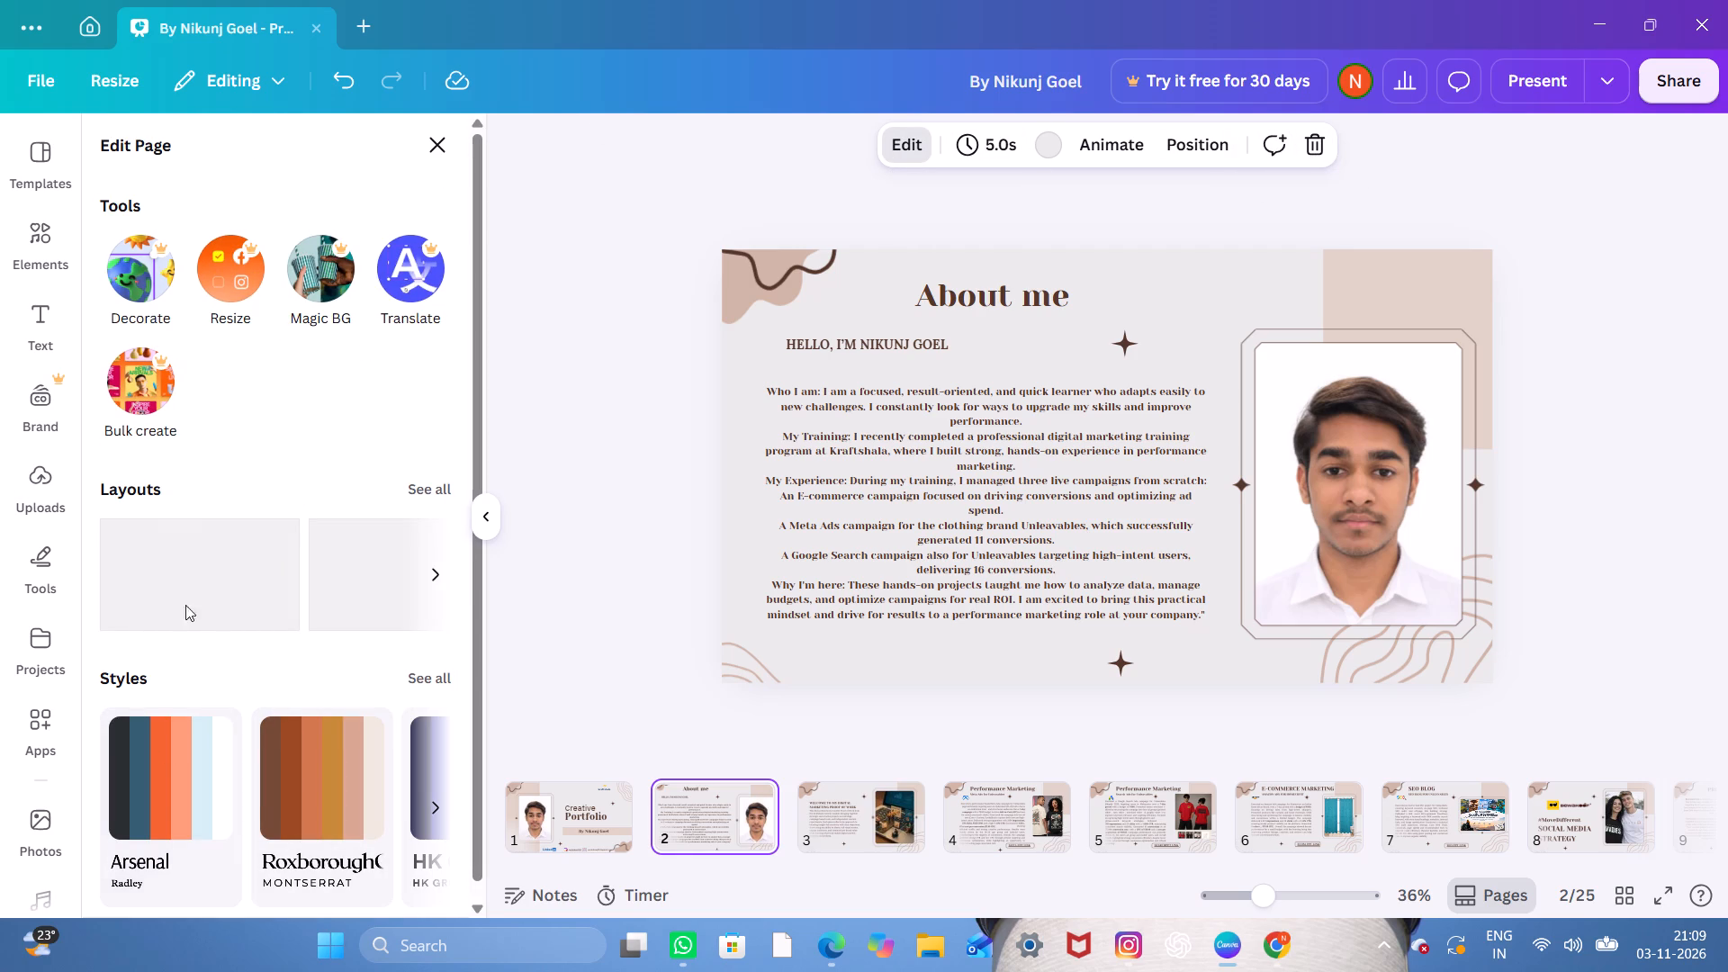
{"action": "left_click", "coordinate": [1237, 285]}
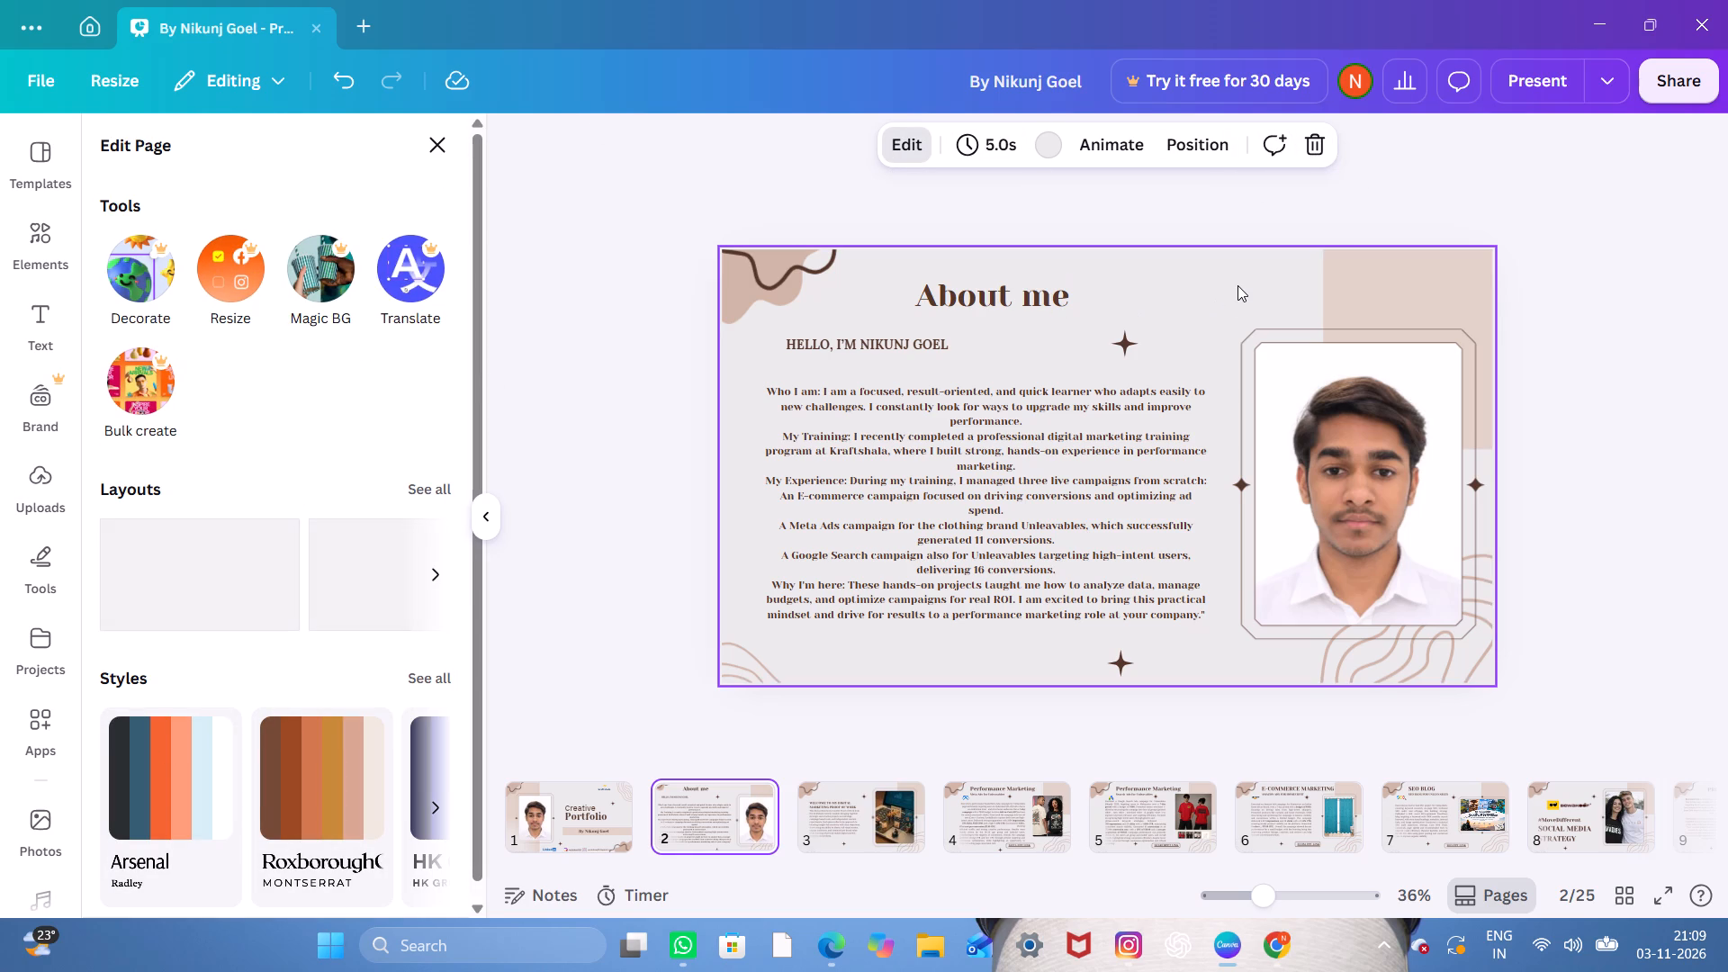
{"action": "right_click", "coordinate": [1237, 285]}
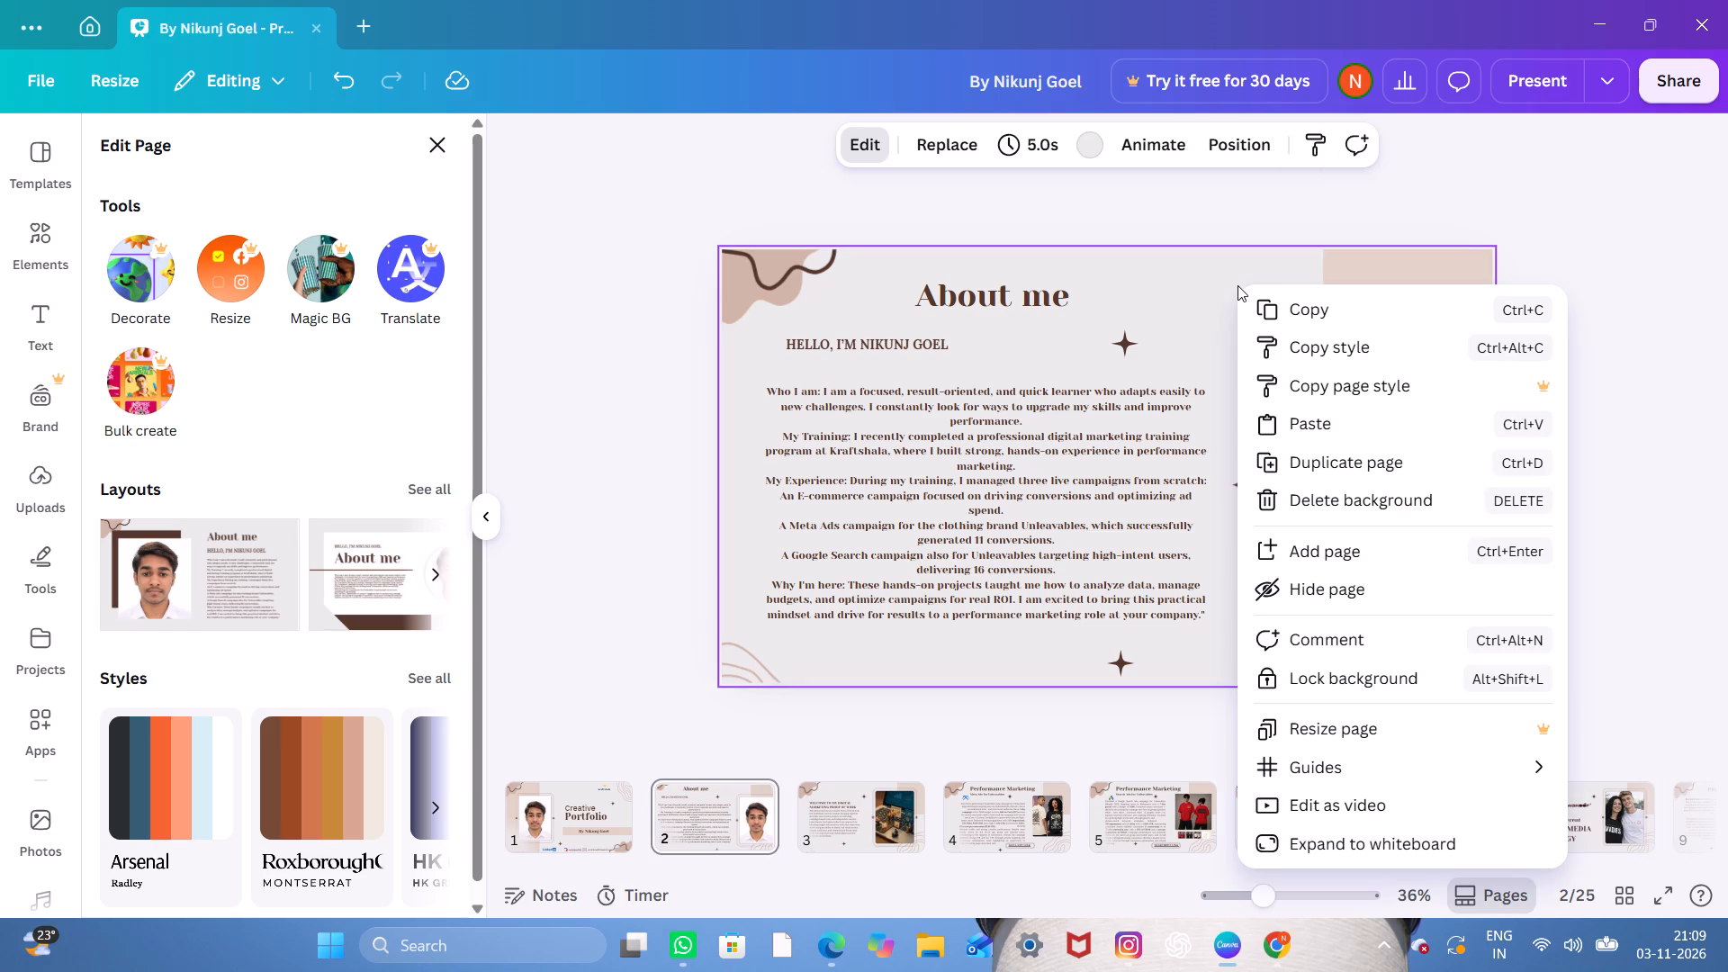
{"action": "left_click", "coordinate": [1304, 681]}
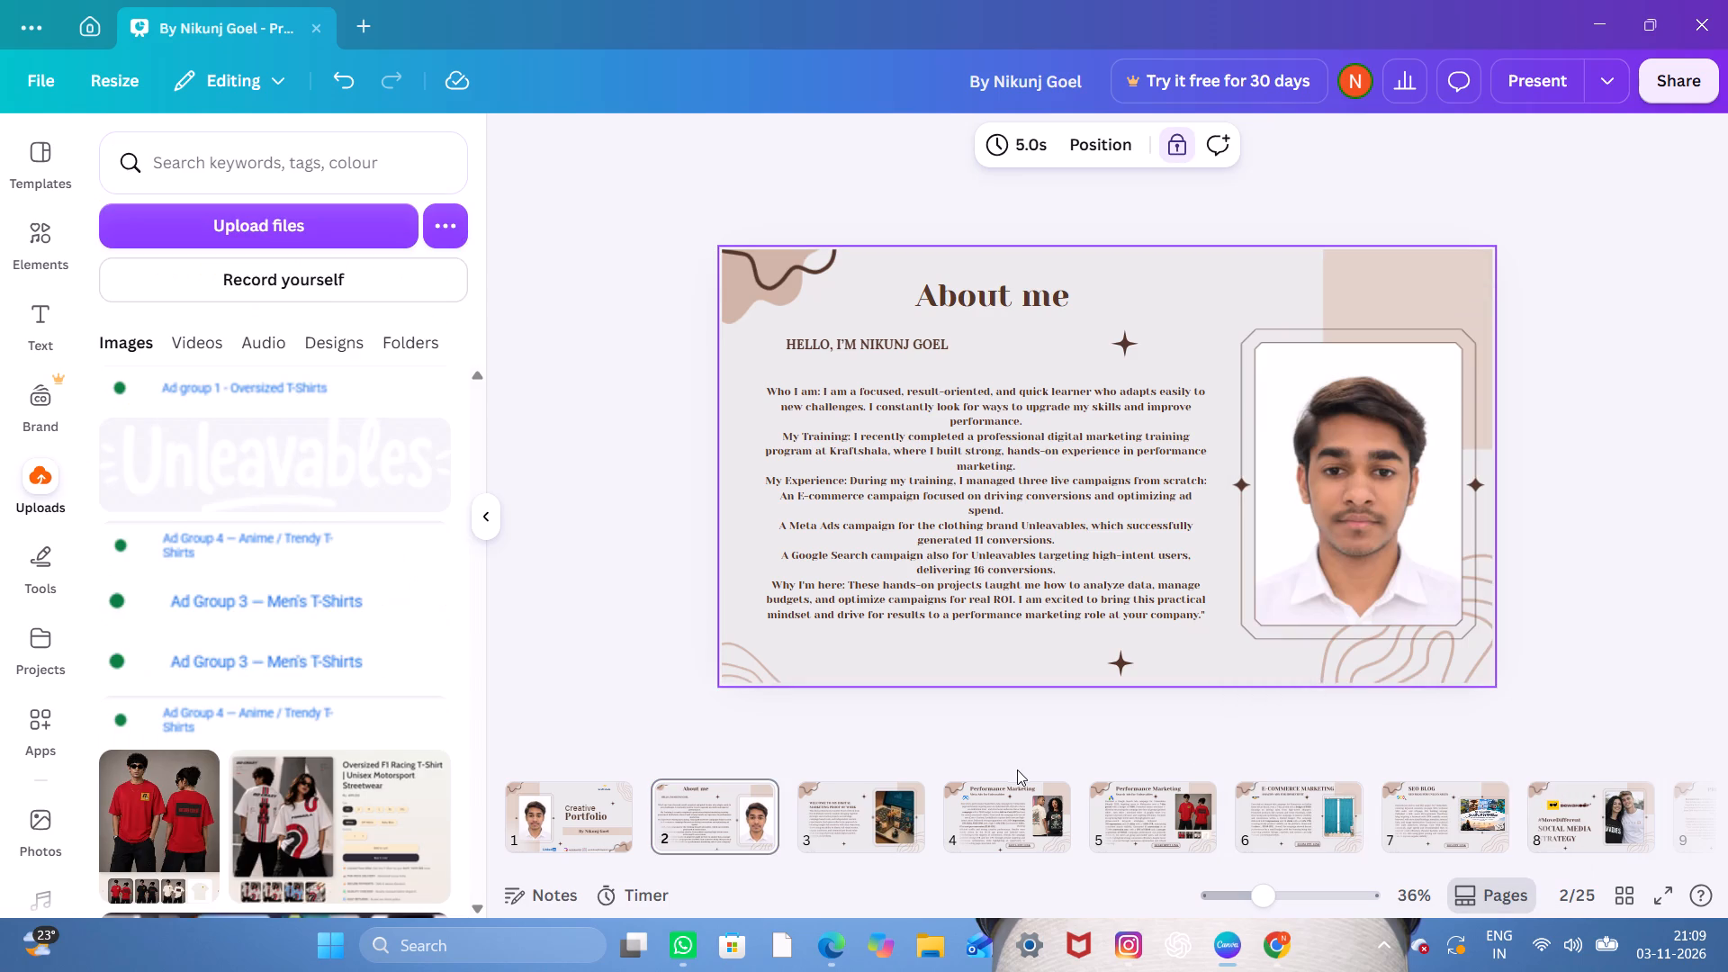
Lock the backgrounds of slide 3, the digital marketing proof-of-work welcome, and slide 4, Meta Ads for Unleavables.
{"action": "left_click", "coordinate": [838, 839]}
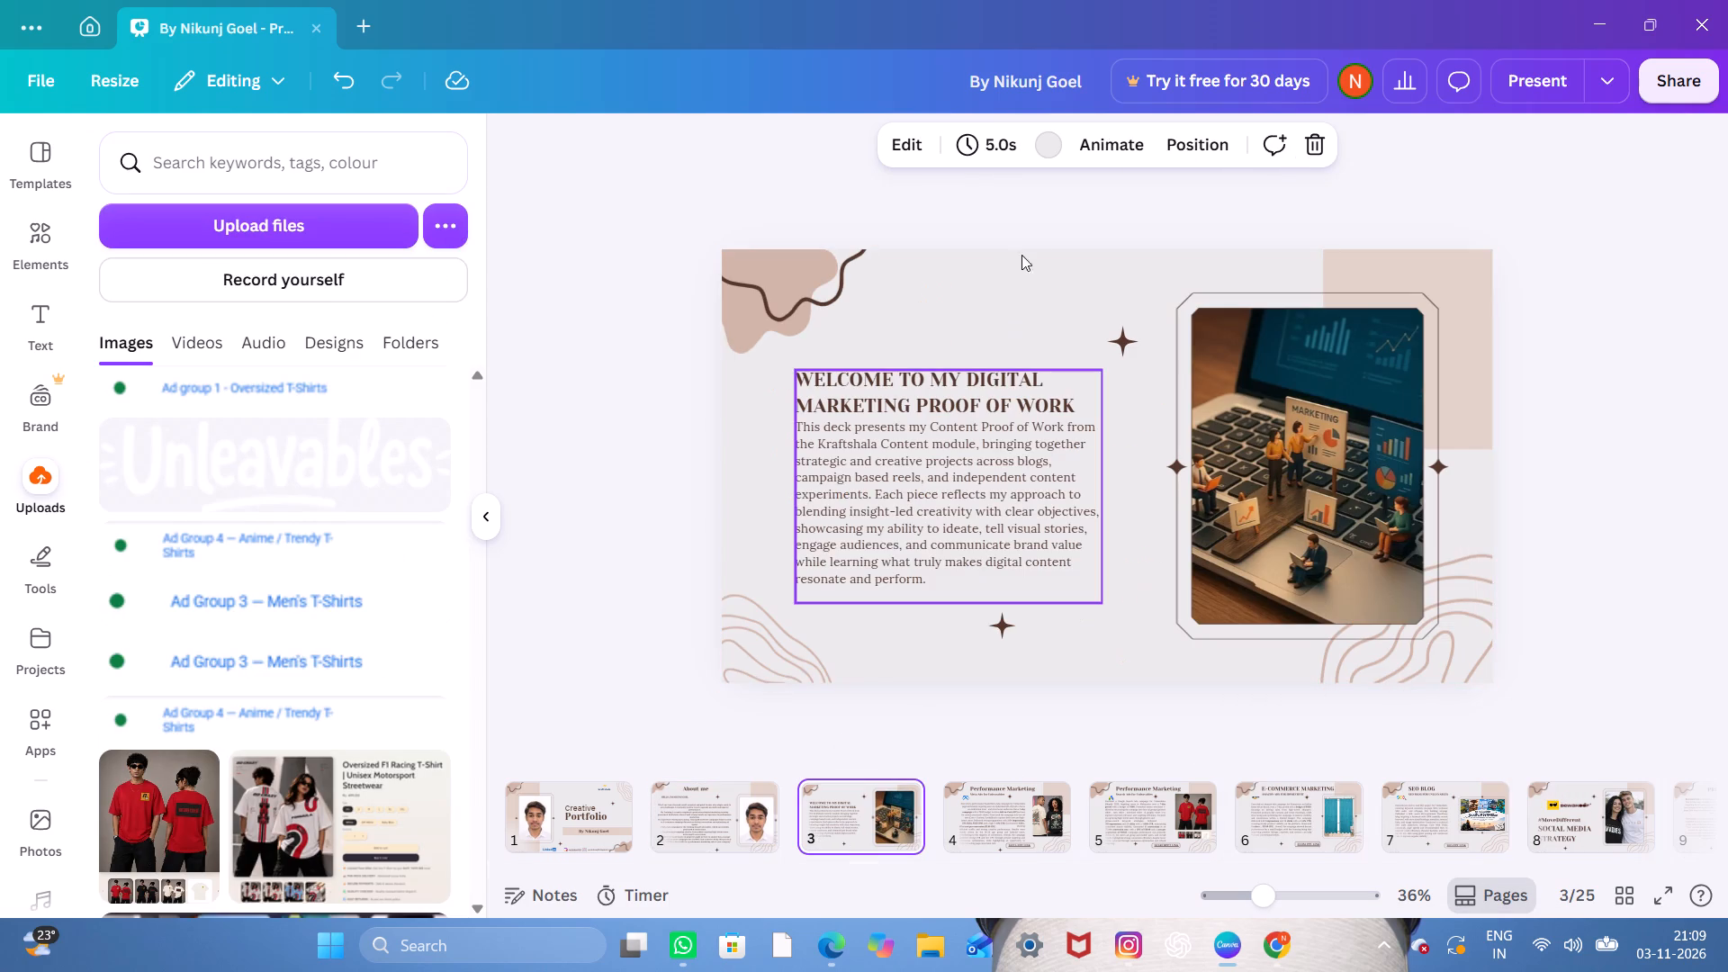
{"action": "right_click", "coordinate": [1055, 298]}
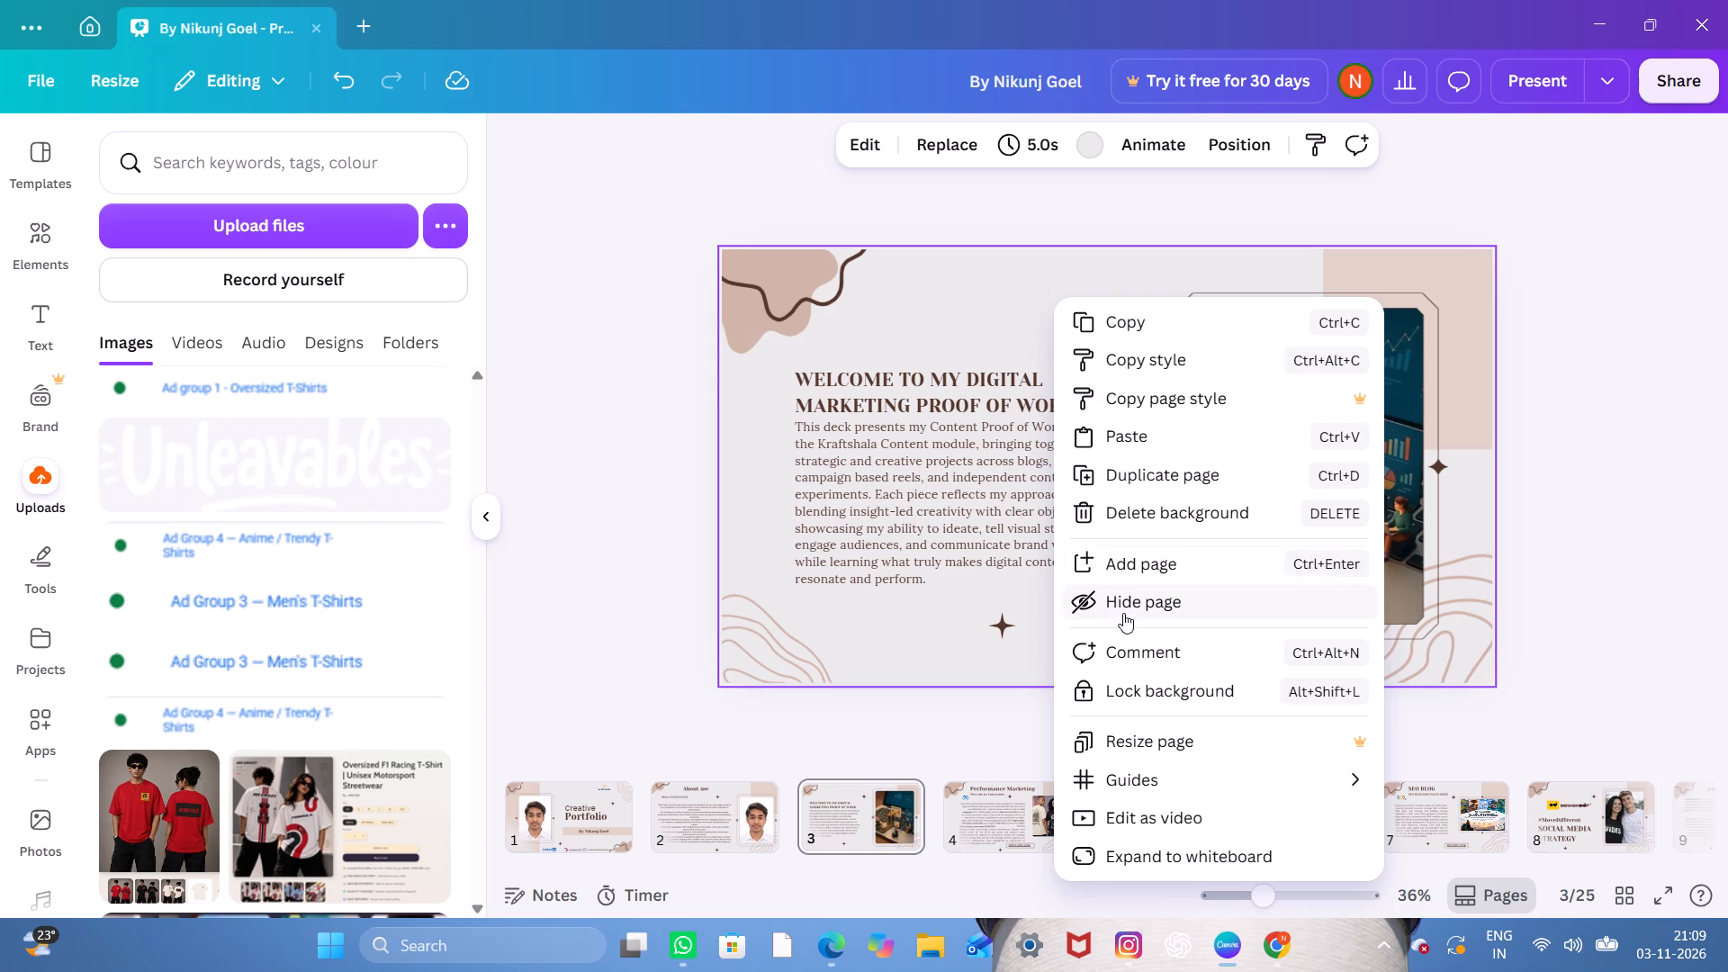
{"action": "left_click", "coordinate": [1133, 698]}
{"action": "left_click", "coordinate": [1012, 803]}
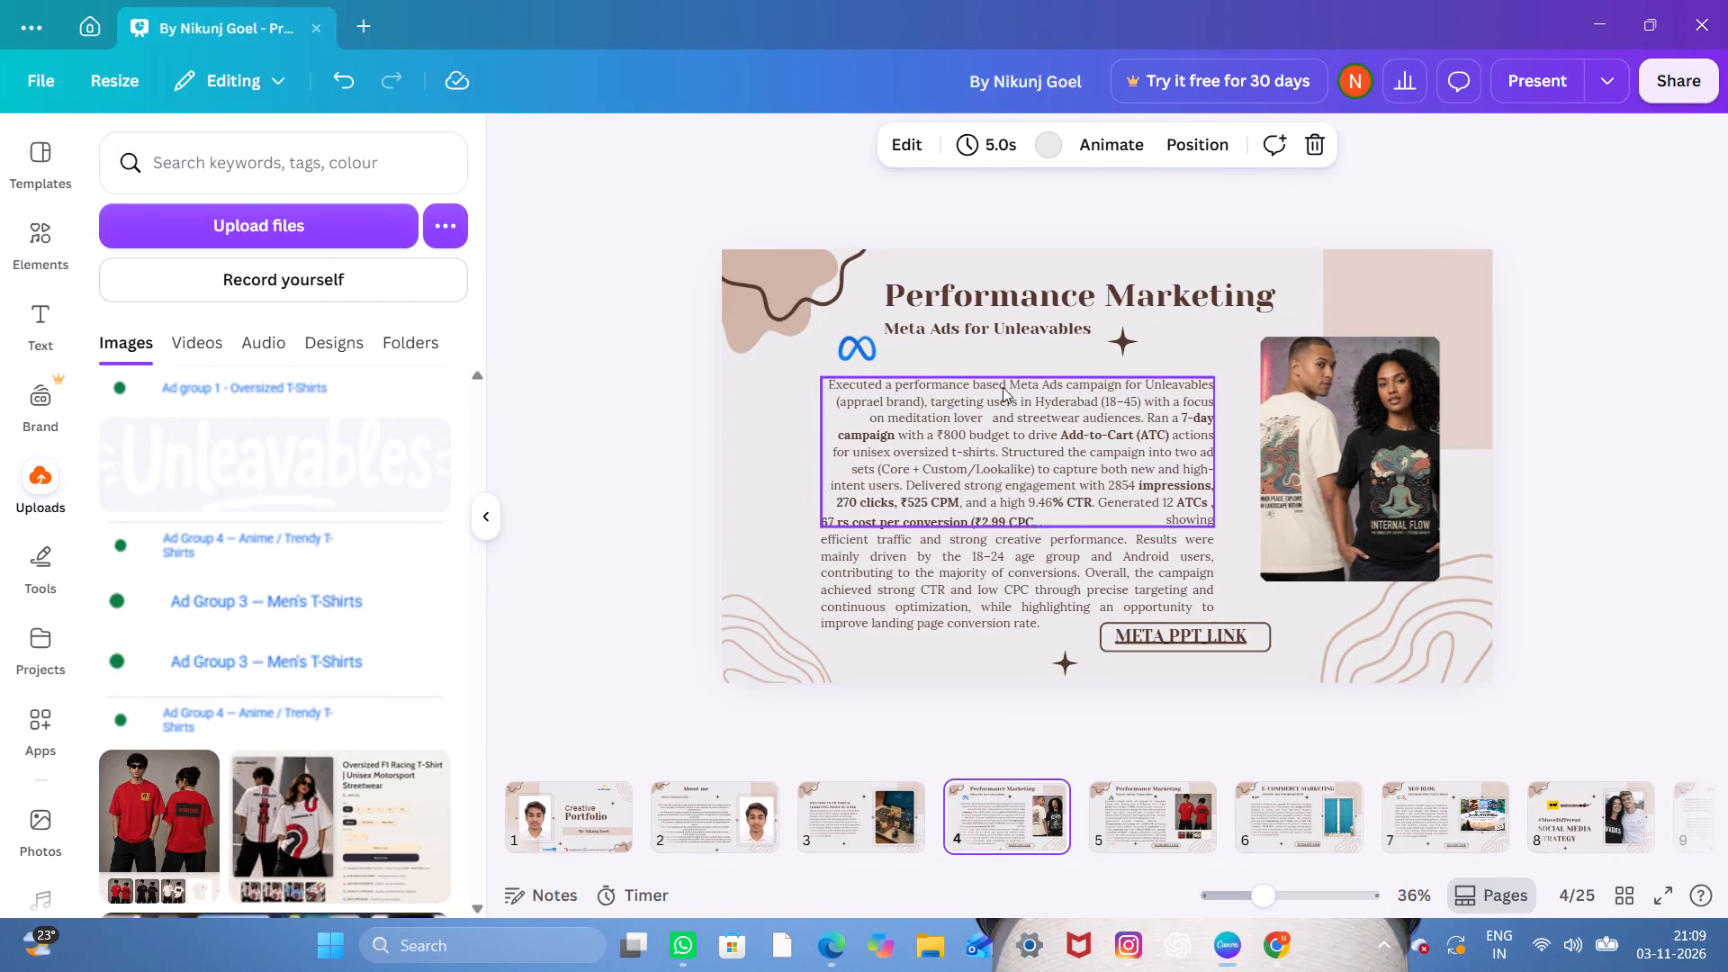
{"action": "right_click", "coordinate": [795, 393]}
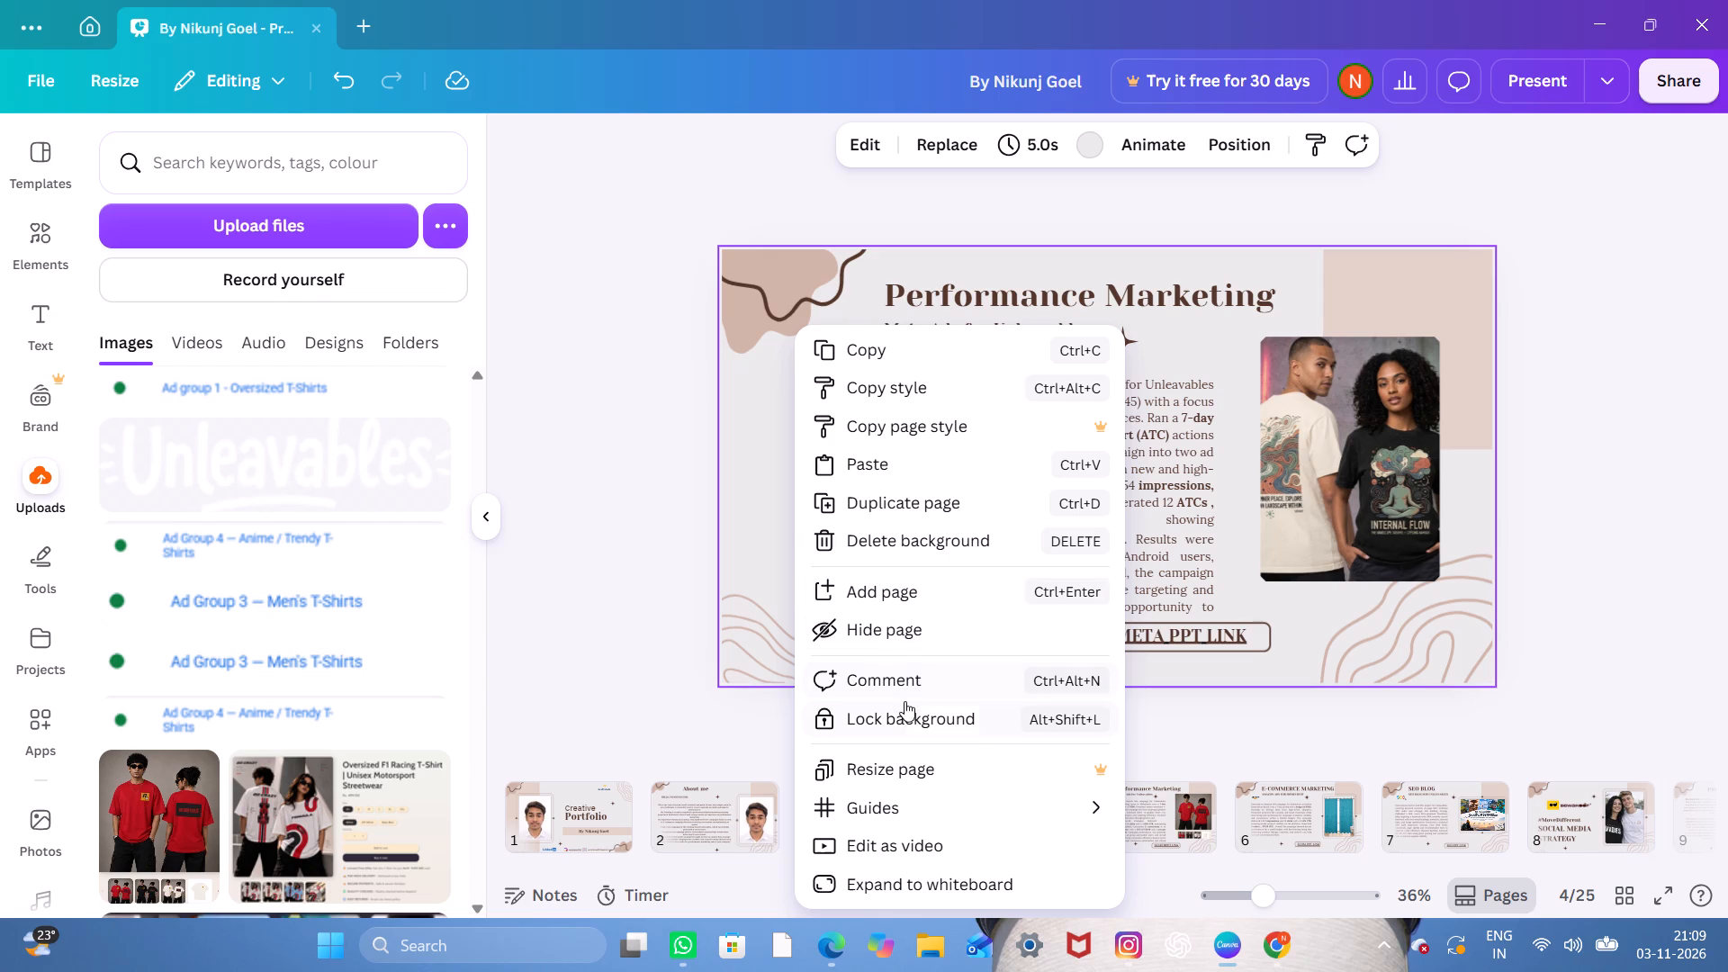
{"action": "left_click", "coordinate": [904, 706]}
Lock the Performance Marketing title text on slide 5, Search Ads for Unleavables.
{"action": "left_click", "coordinate": [1136, 834]}
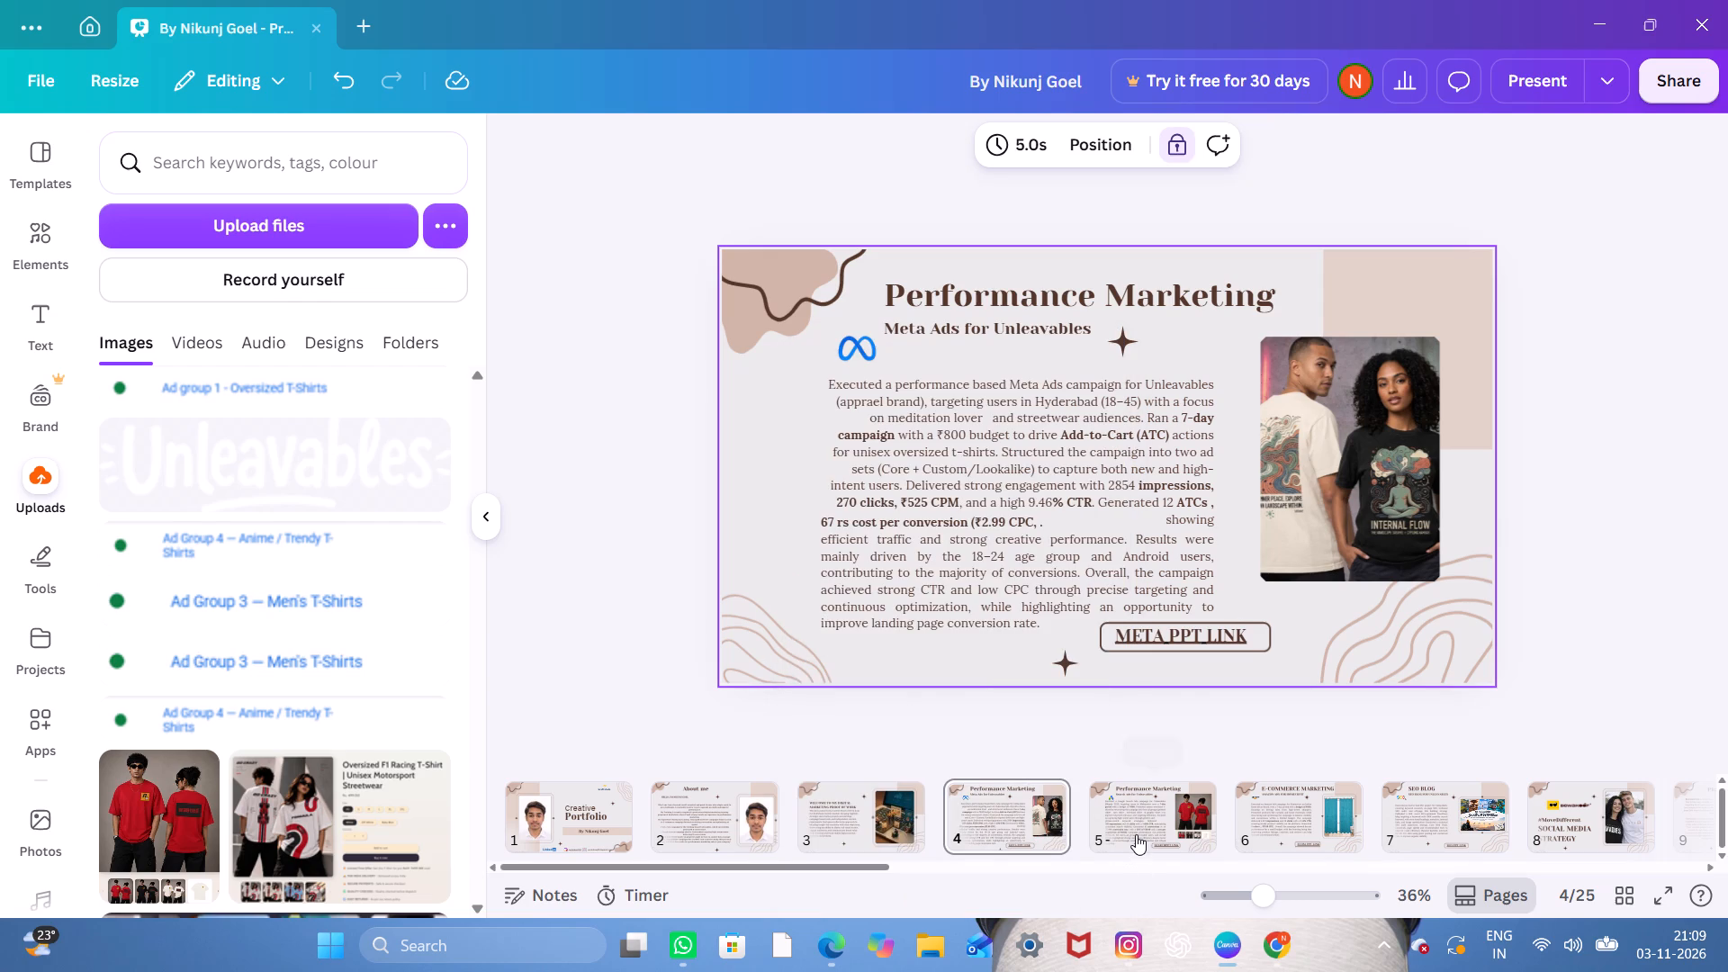
{"action": "right_click", "coordinate": [915, 292]}
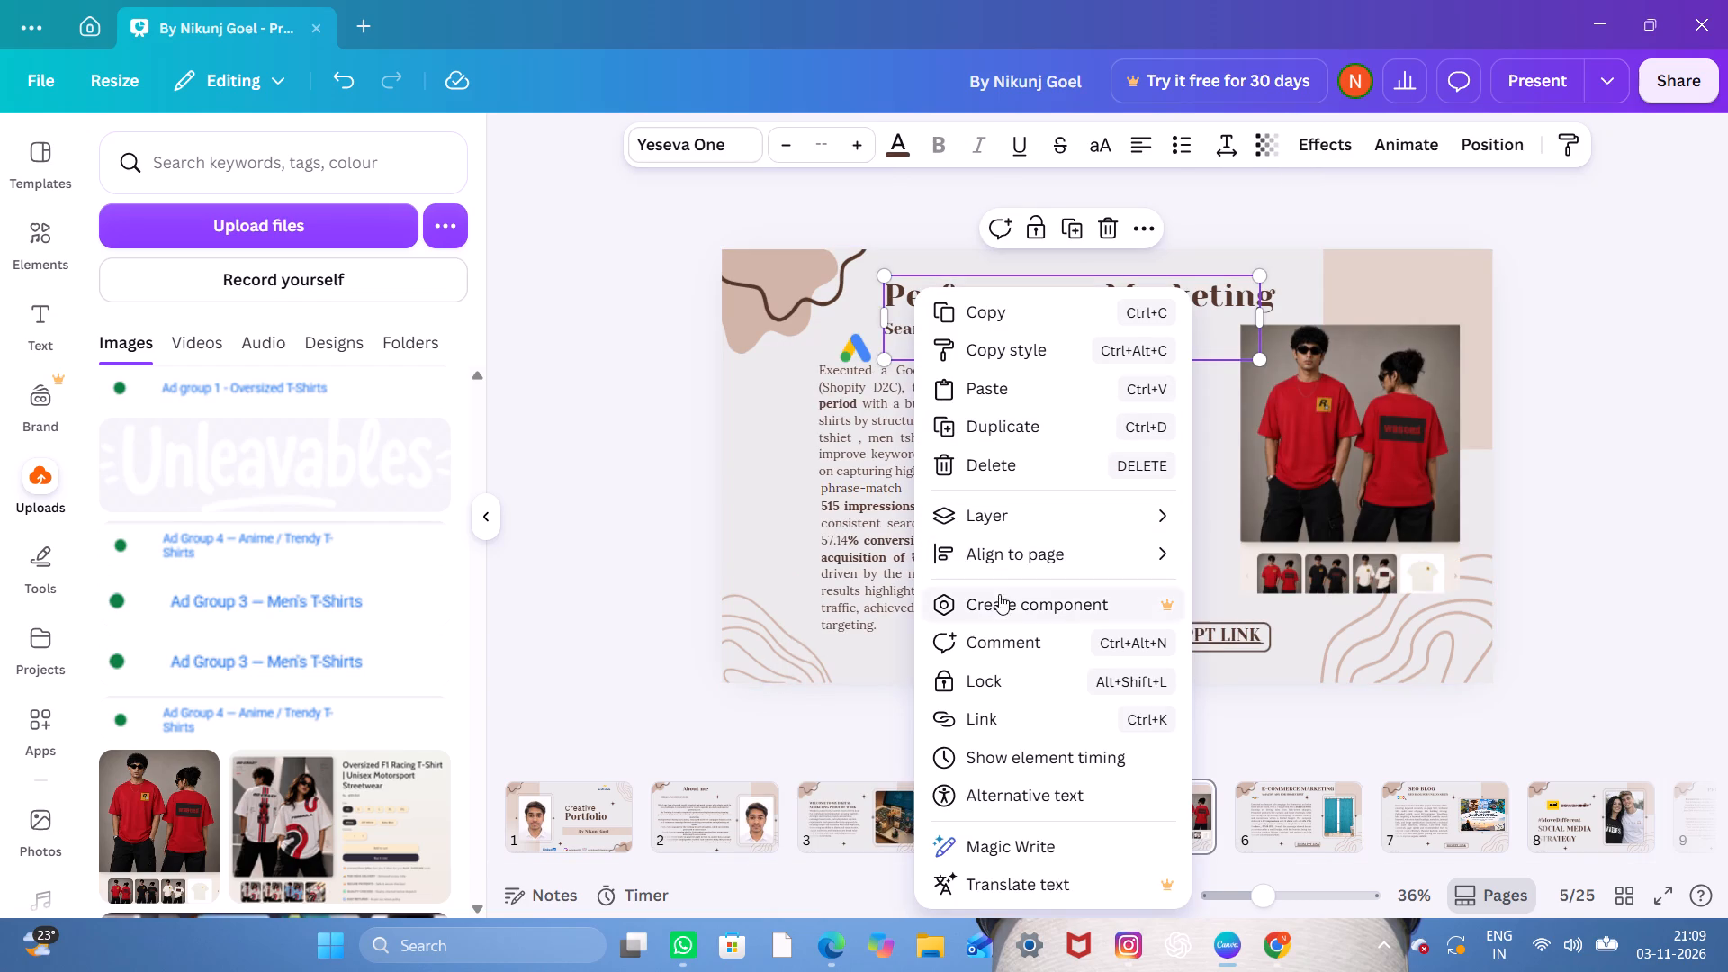
{"action": "scroll", "coordinate": [995, 703], "scroll_direction": "up", "scroll_amount": 2}
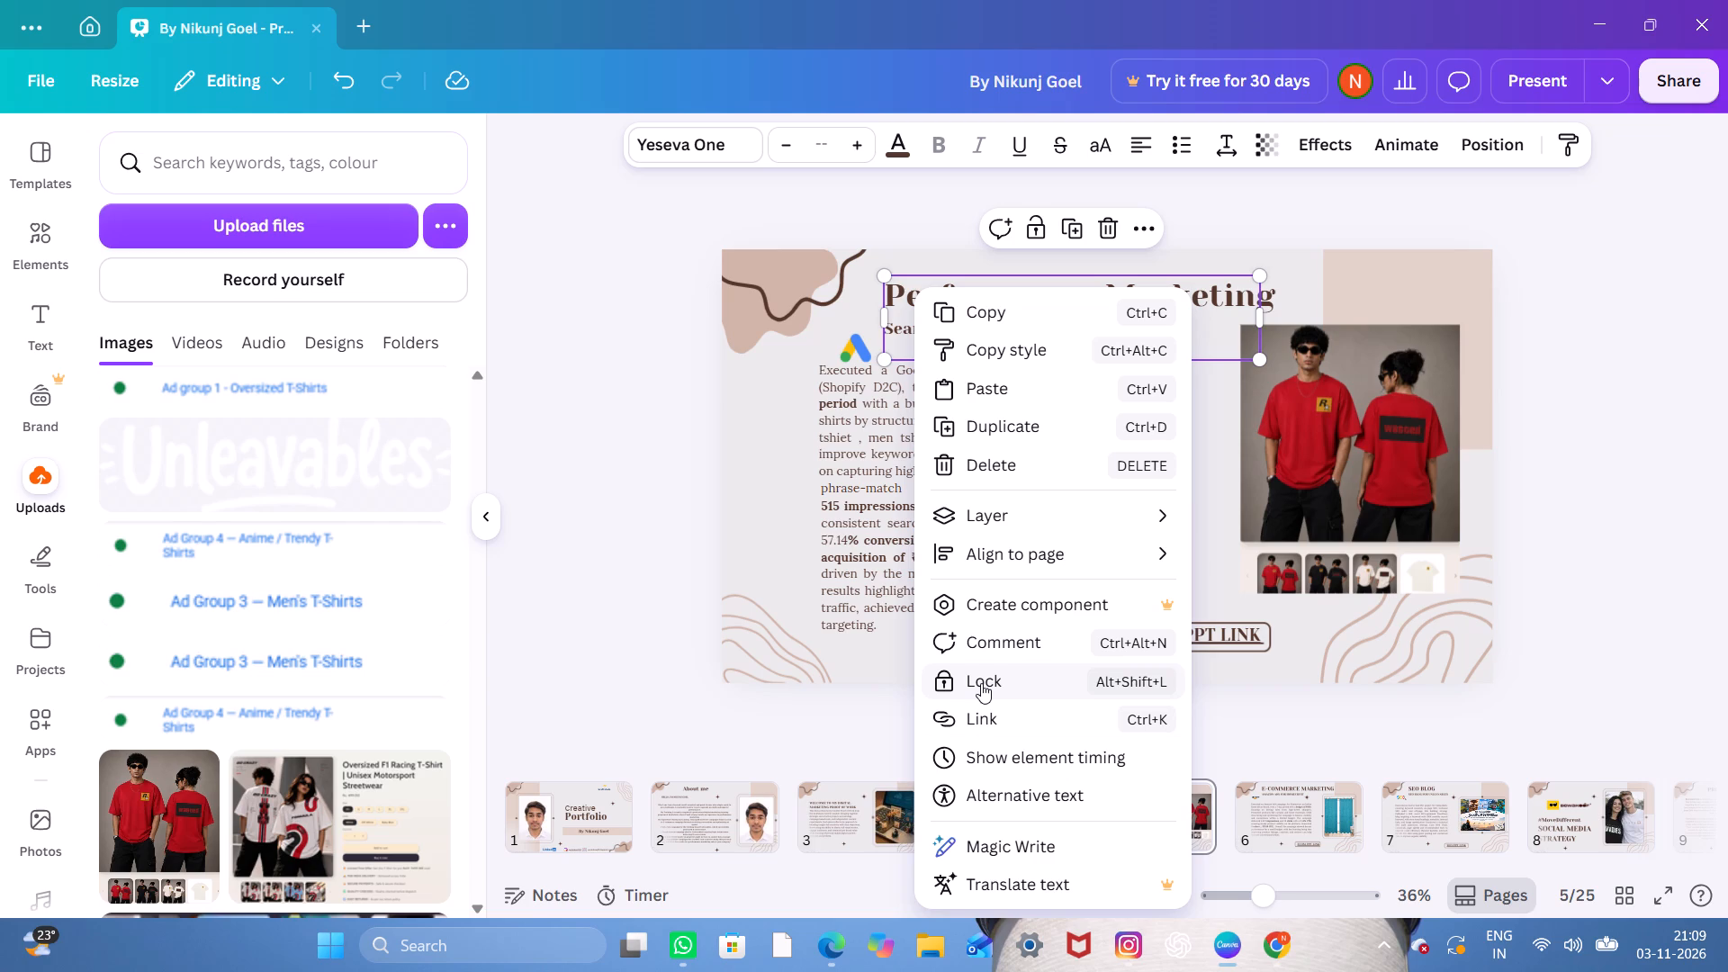
{"action": "left_click", "coordinate": [981, 683]}
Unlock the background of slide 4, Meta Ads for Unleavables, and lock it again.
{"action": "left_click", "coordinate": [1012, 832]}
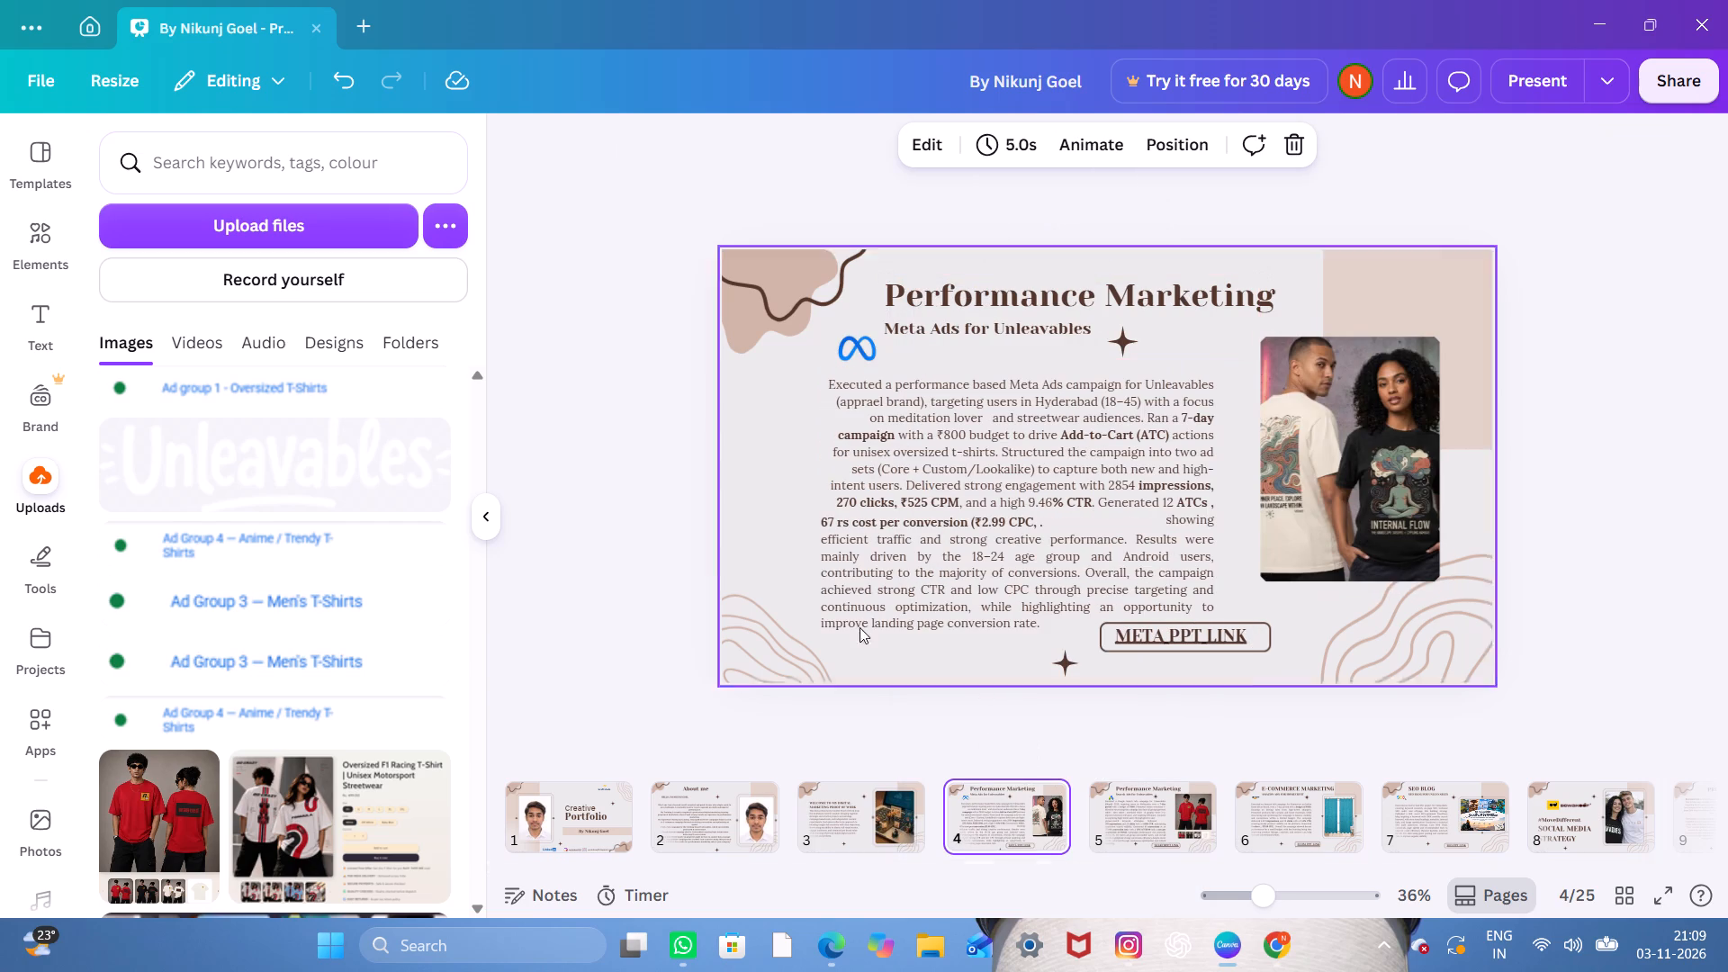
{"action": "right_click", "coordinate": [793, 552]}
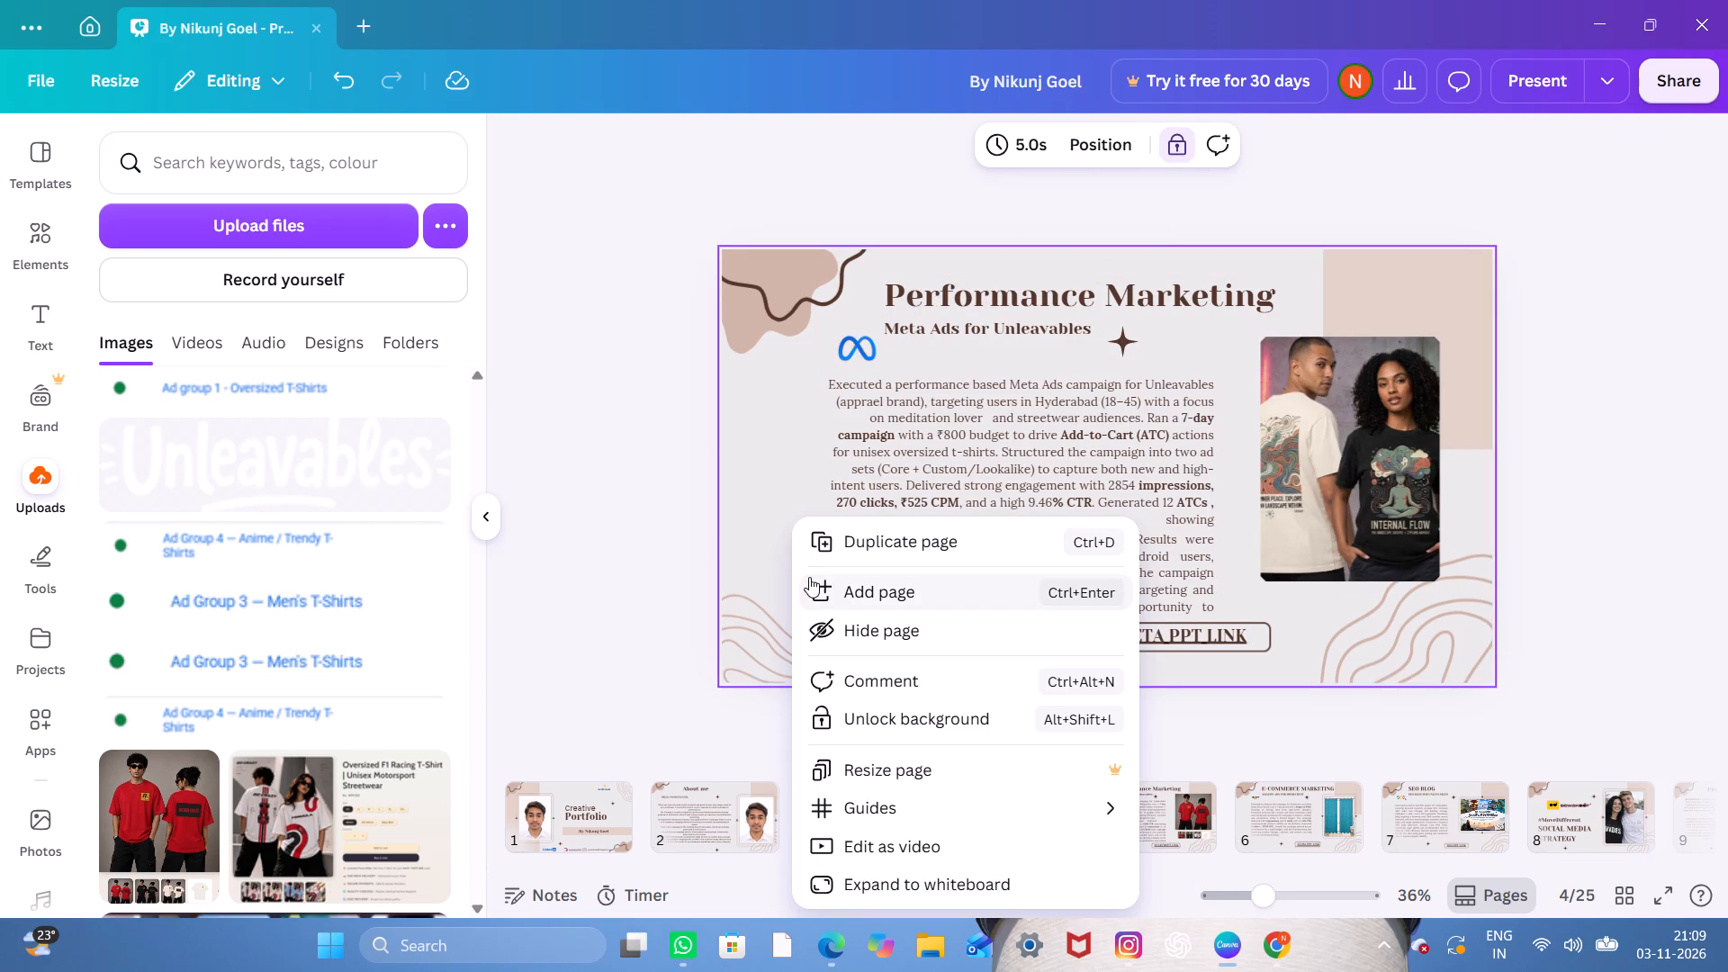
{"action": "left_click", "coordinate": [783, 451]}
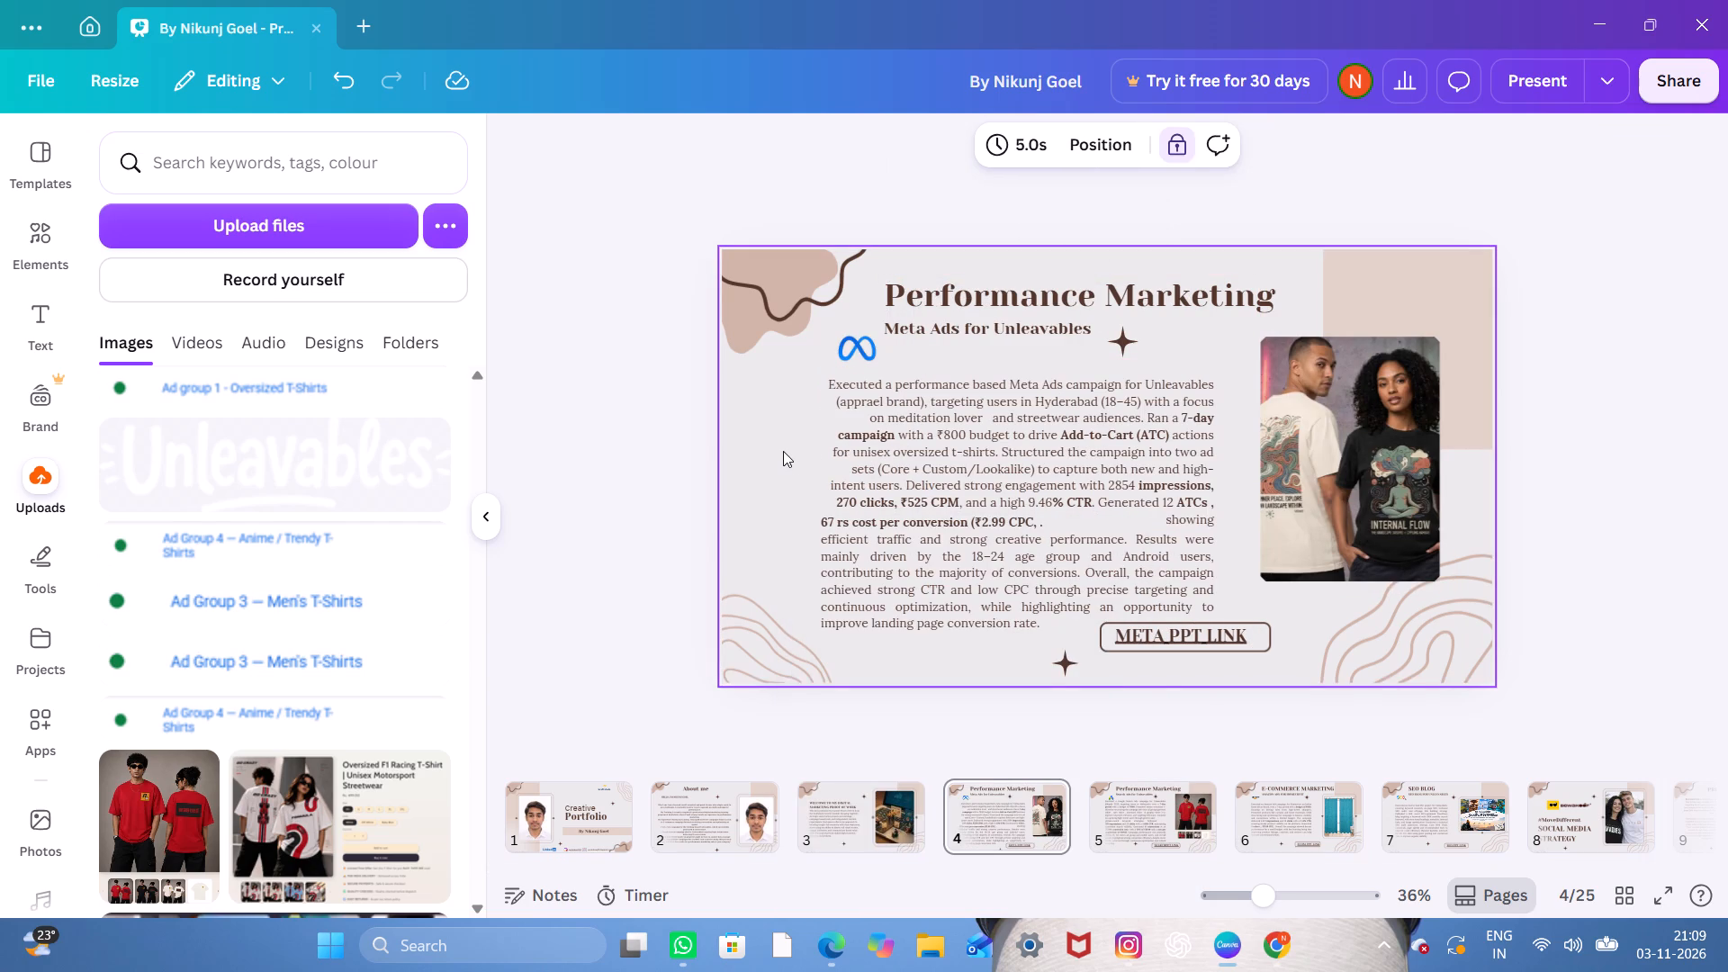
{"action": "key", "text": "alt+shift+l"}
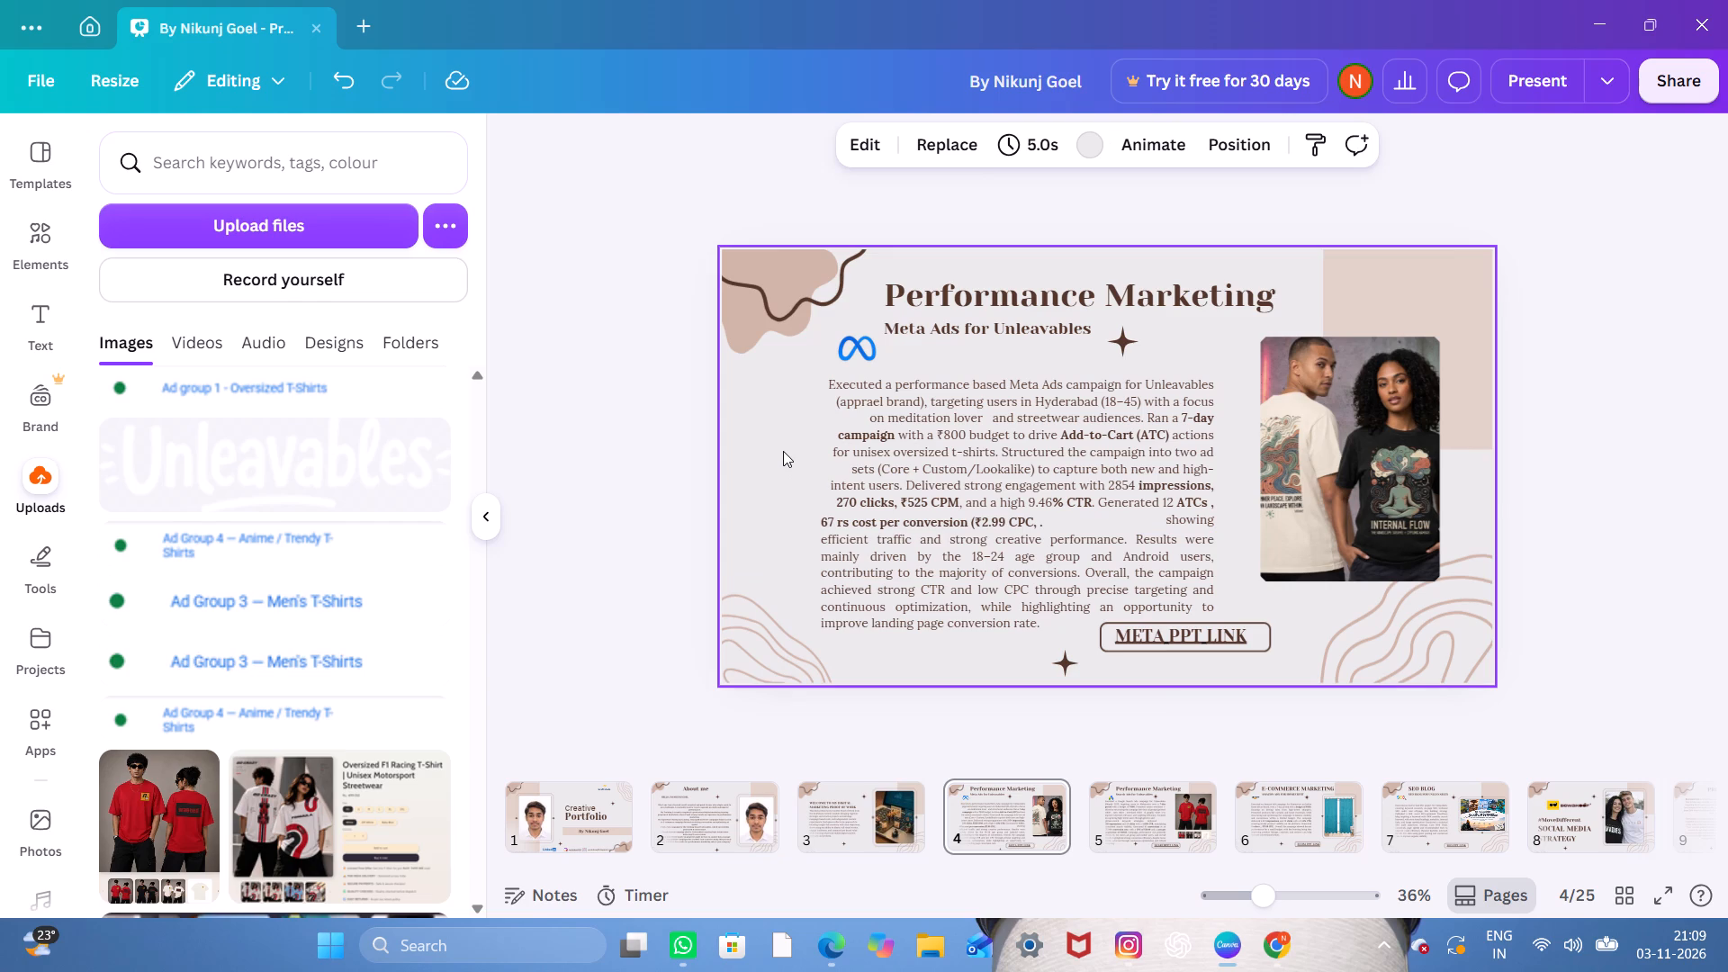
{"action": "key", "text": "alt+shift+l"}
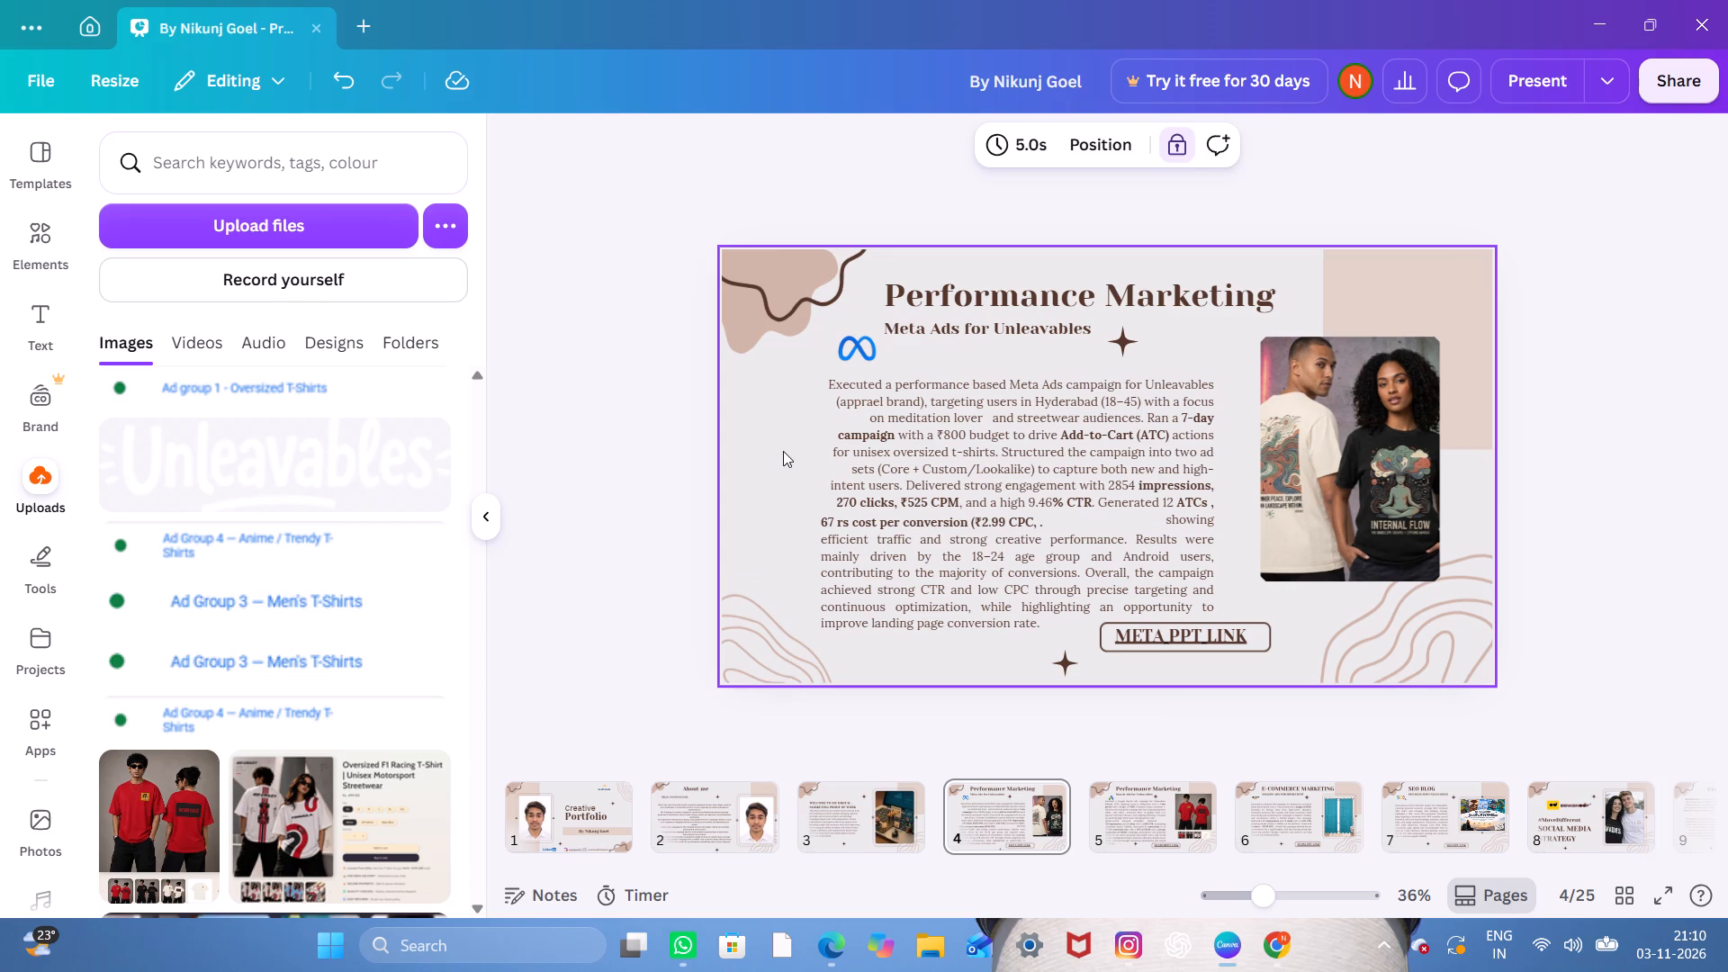
Lock slides 5, 4, 3, 2 and 1 as whole pages, working back from Search Ads to the Creative Portfolio cover.
{"action": "left_click", "coordinate": [1126, 833]}
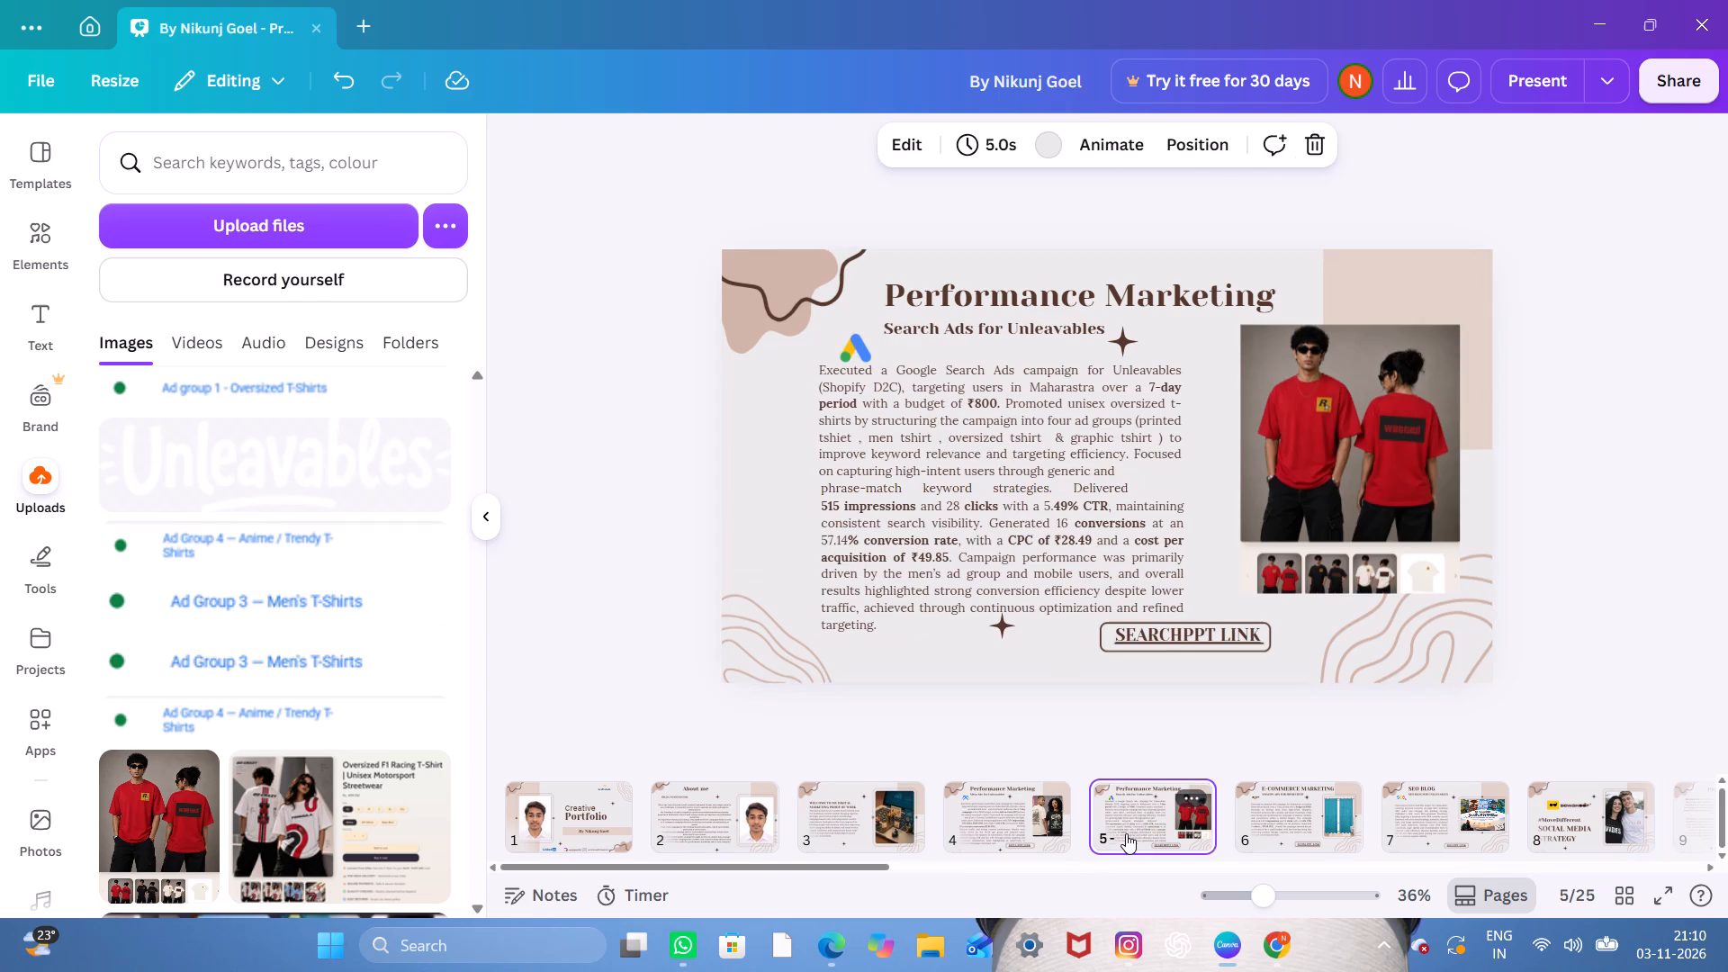
{"action": "key", "text": "alt+shift+l"}
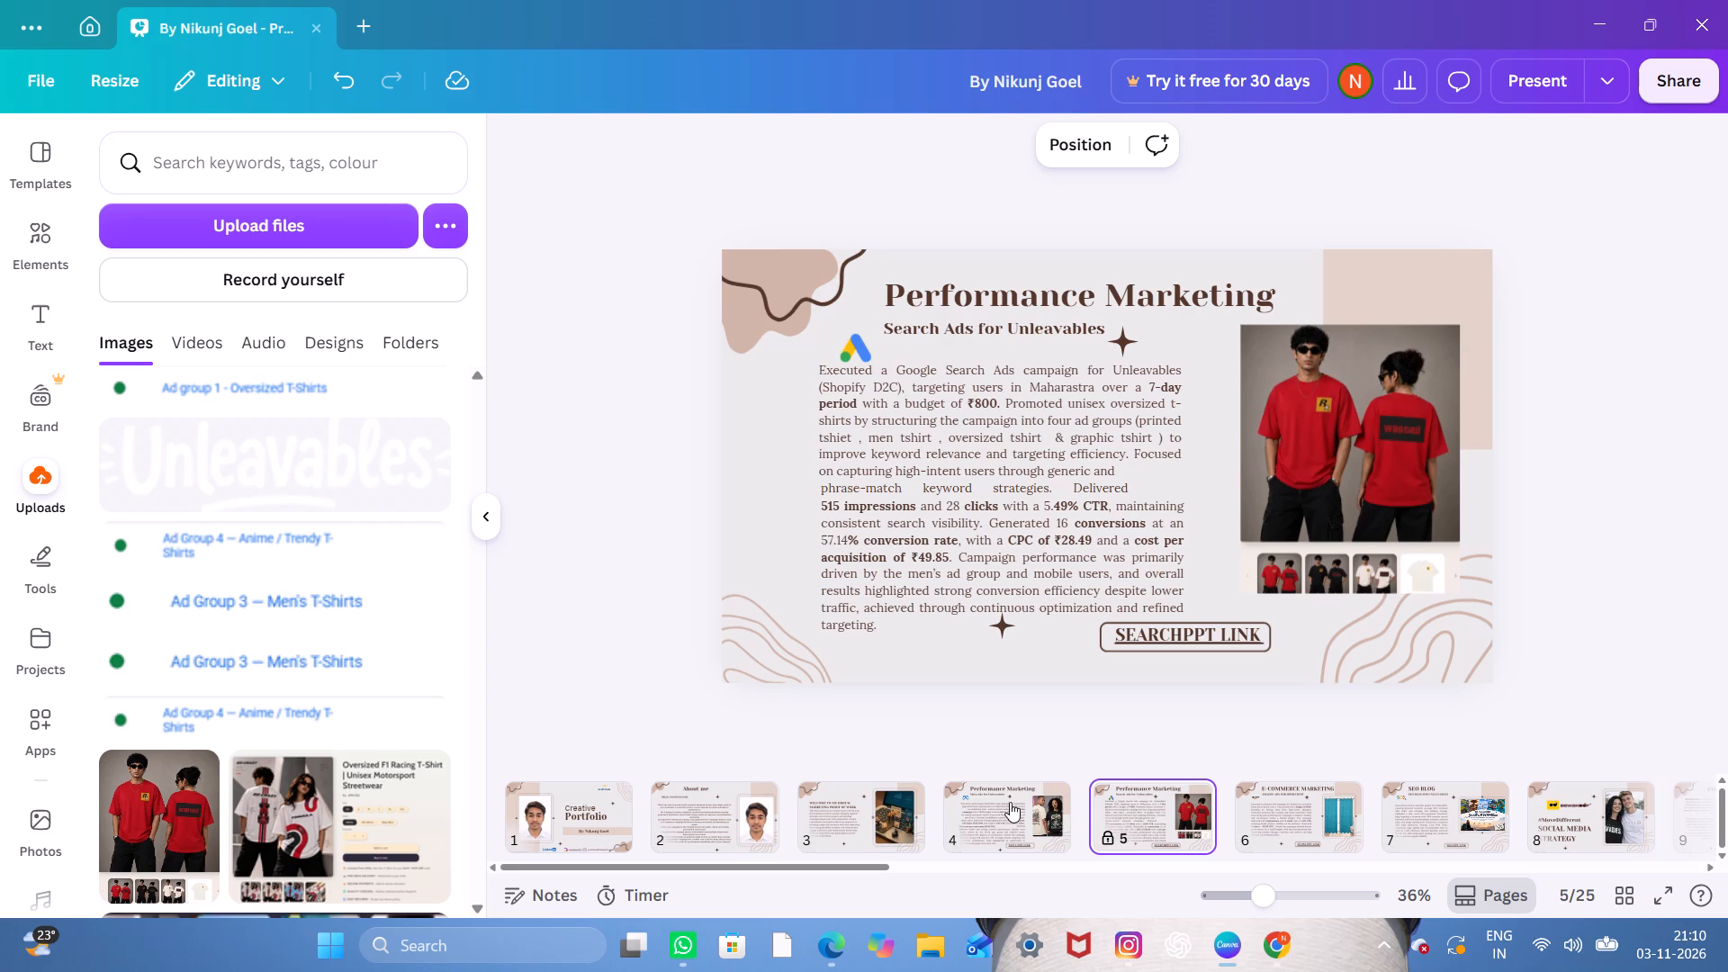
{"action": "left_click", "coordinate": [952, 801]}
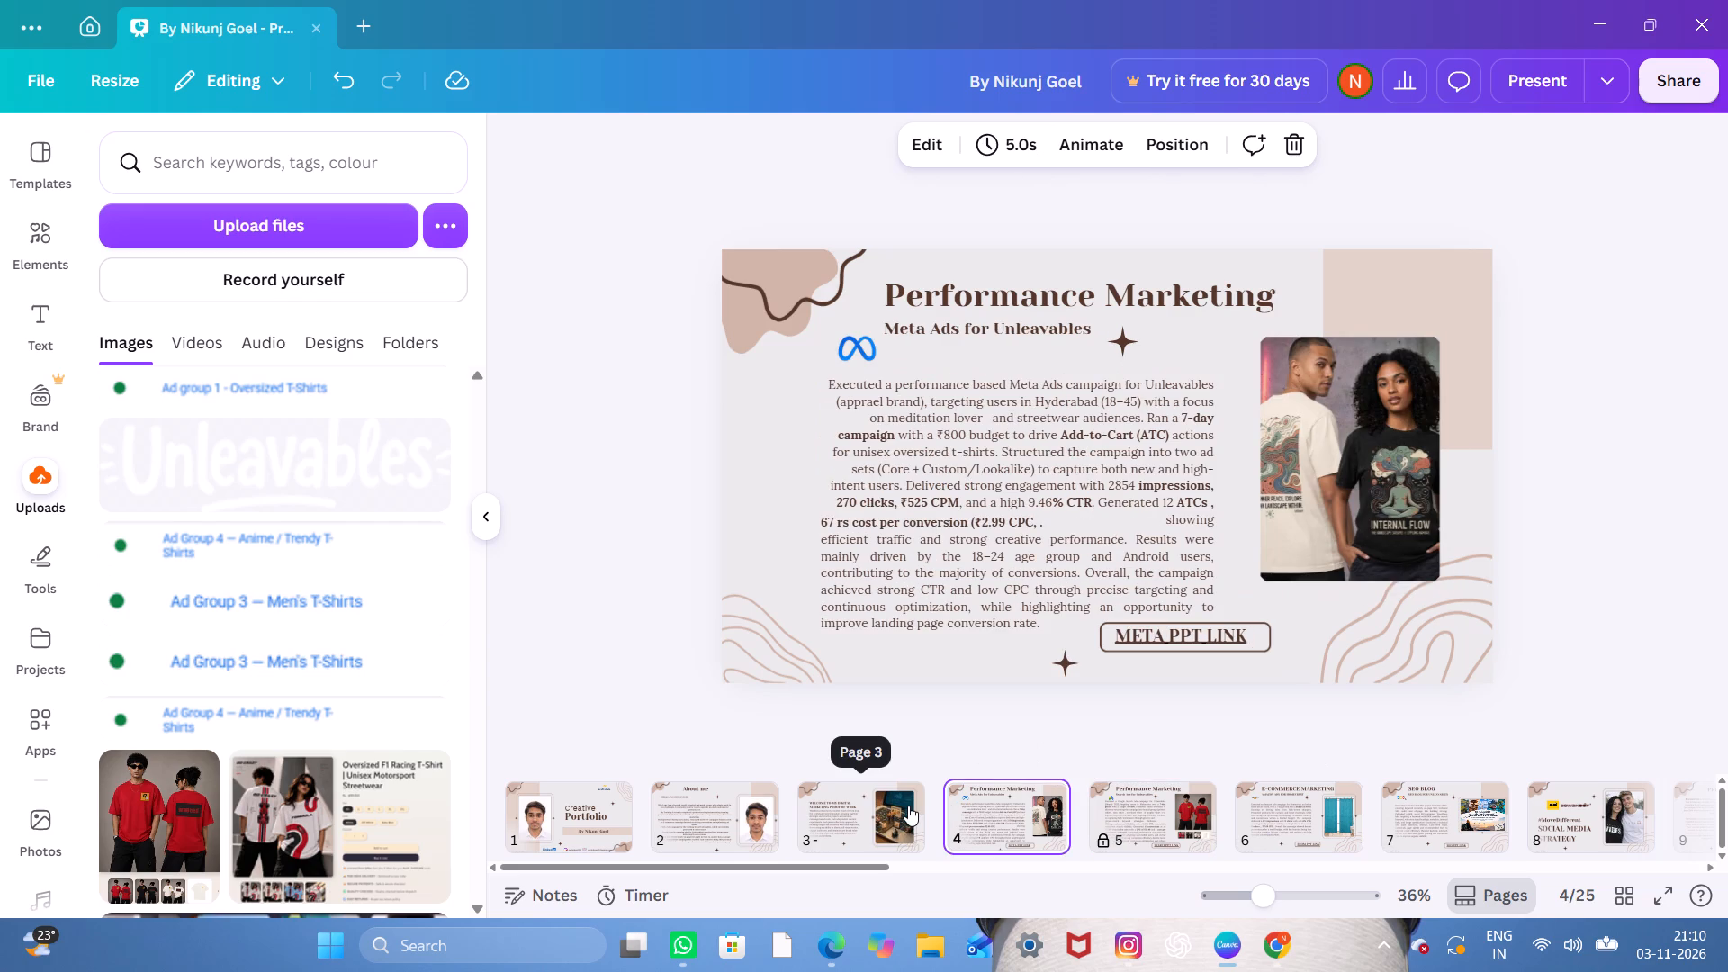
{"action": "key", "text": "alt+shift+l"}
{"action": "left_click", "coordinate": [839, 794]}
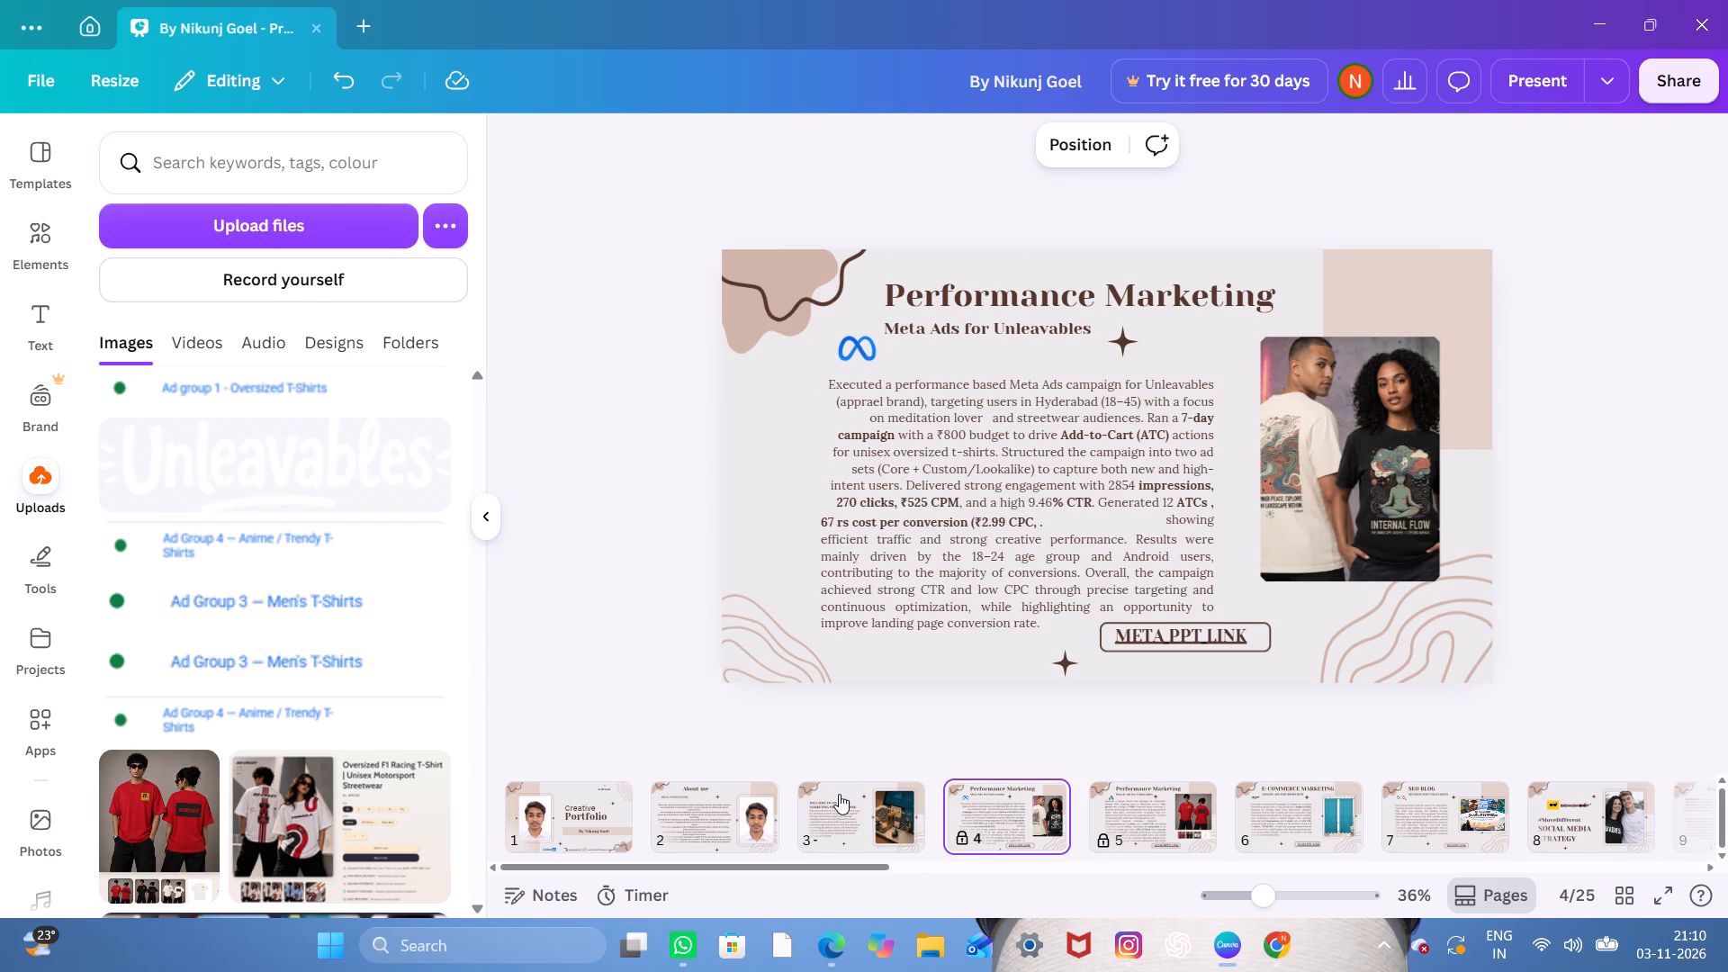
{"action": "key", "text": "alt+shift+l"}
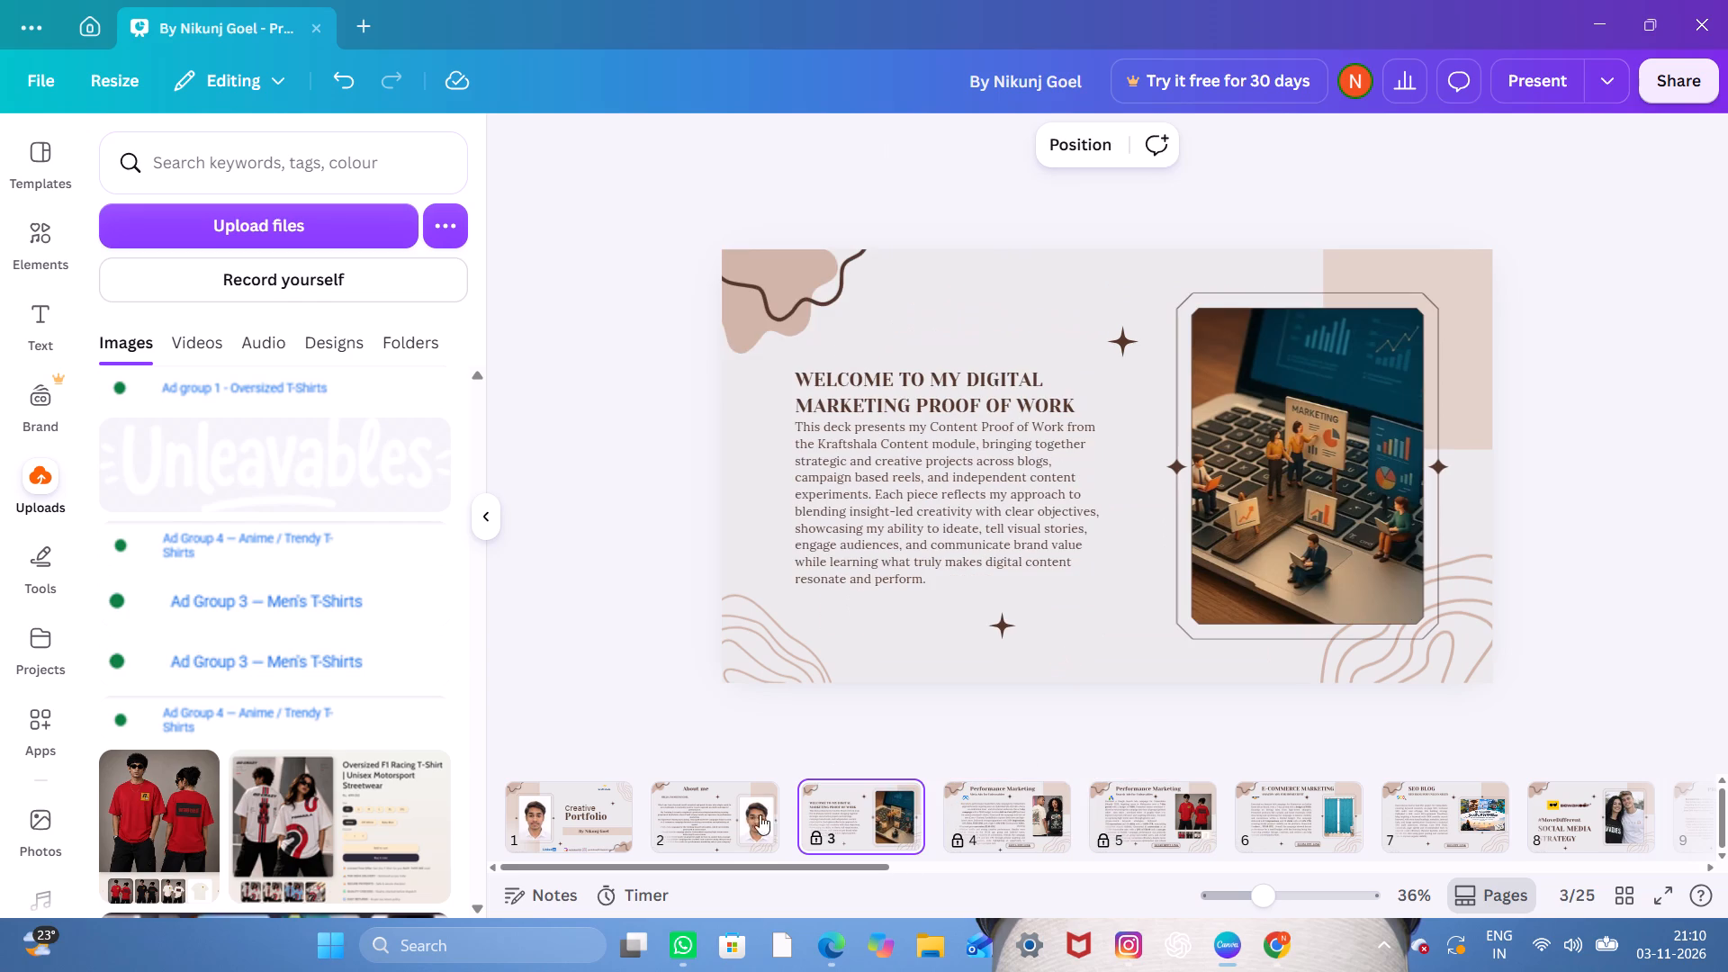
{"action": "left_click", "coordinate": [728, 821]}
{"action": "key", "text": "alt+shift+l"}
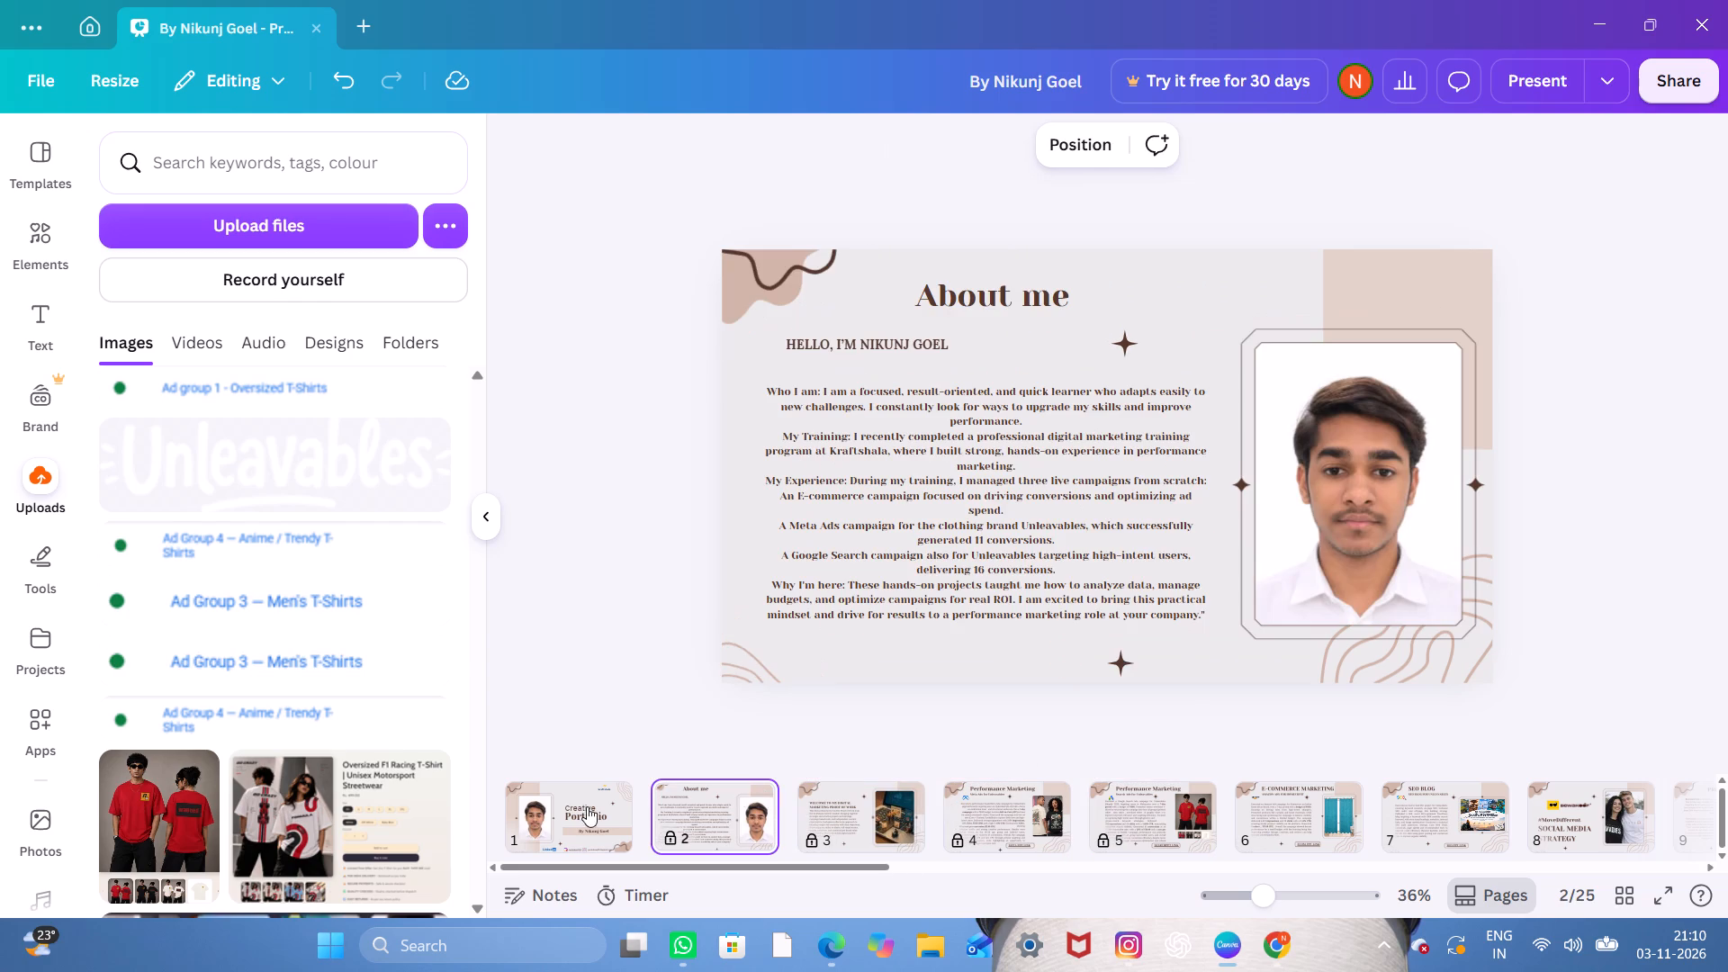
{"action": "left_click", "coordinate": [553, 800]}
{"action": "key", "text": "alt+shift+l"}
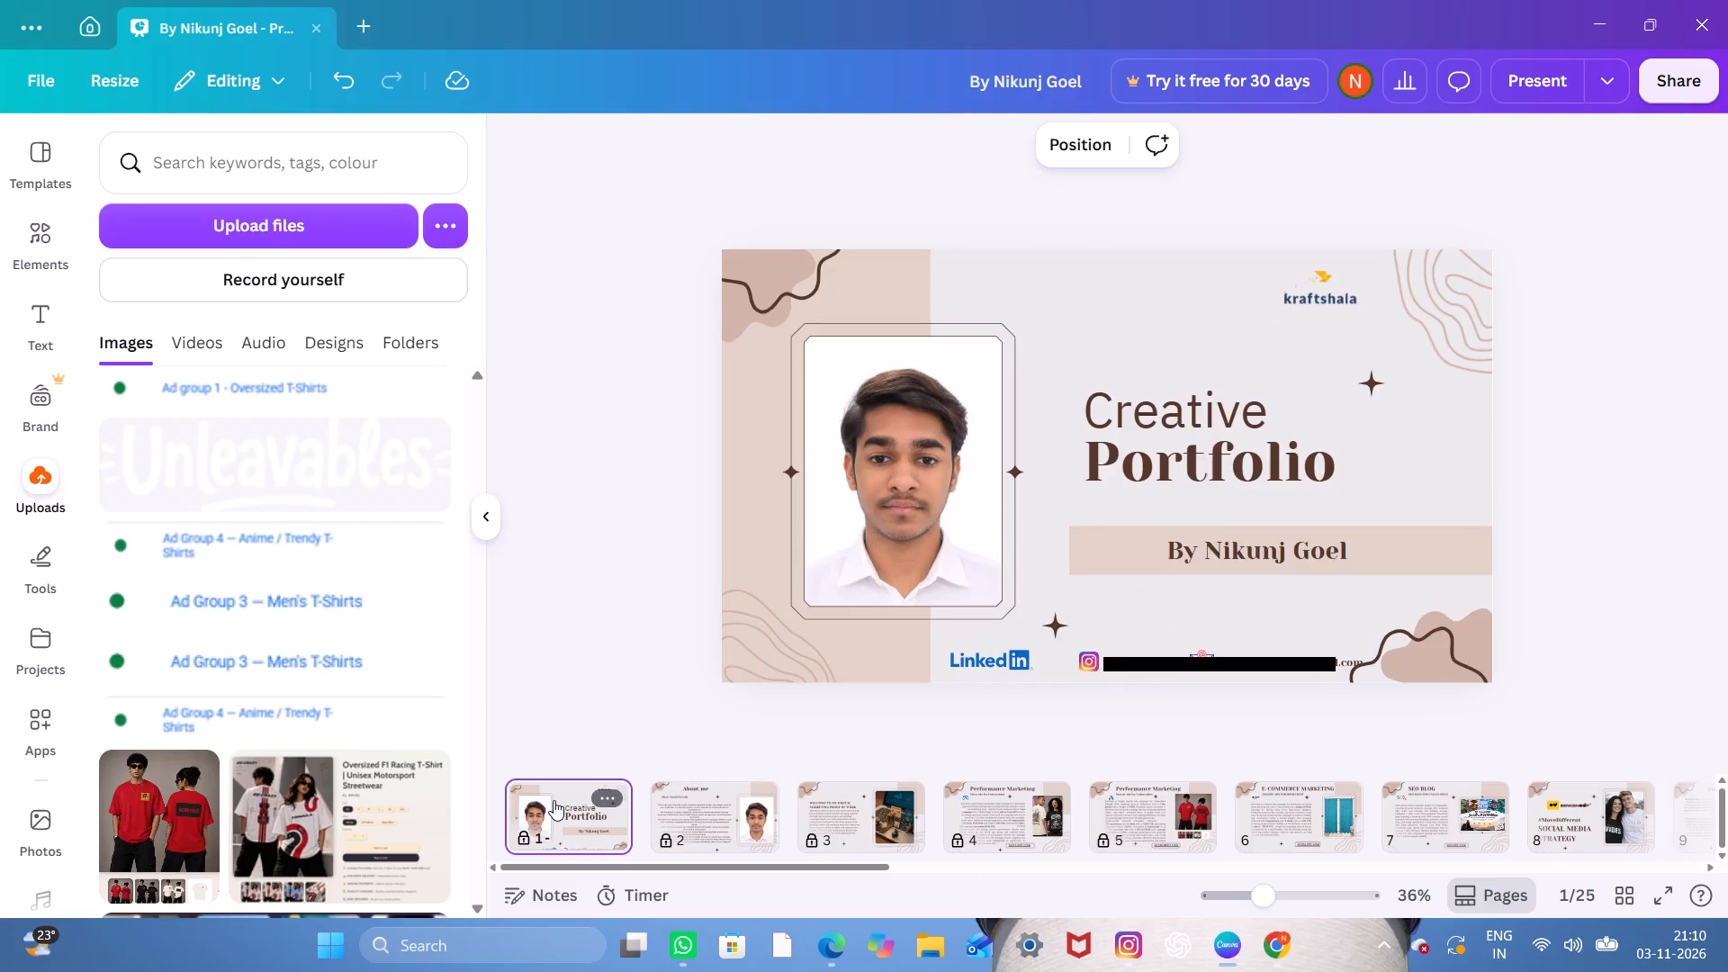
Lock slides 6 to 9 as whole pages, from E-Commerce Marketing through the Bewakoof Project Brief.
{"action": "left_click", "coordinate": [1301, 822]}
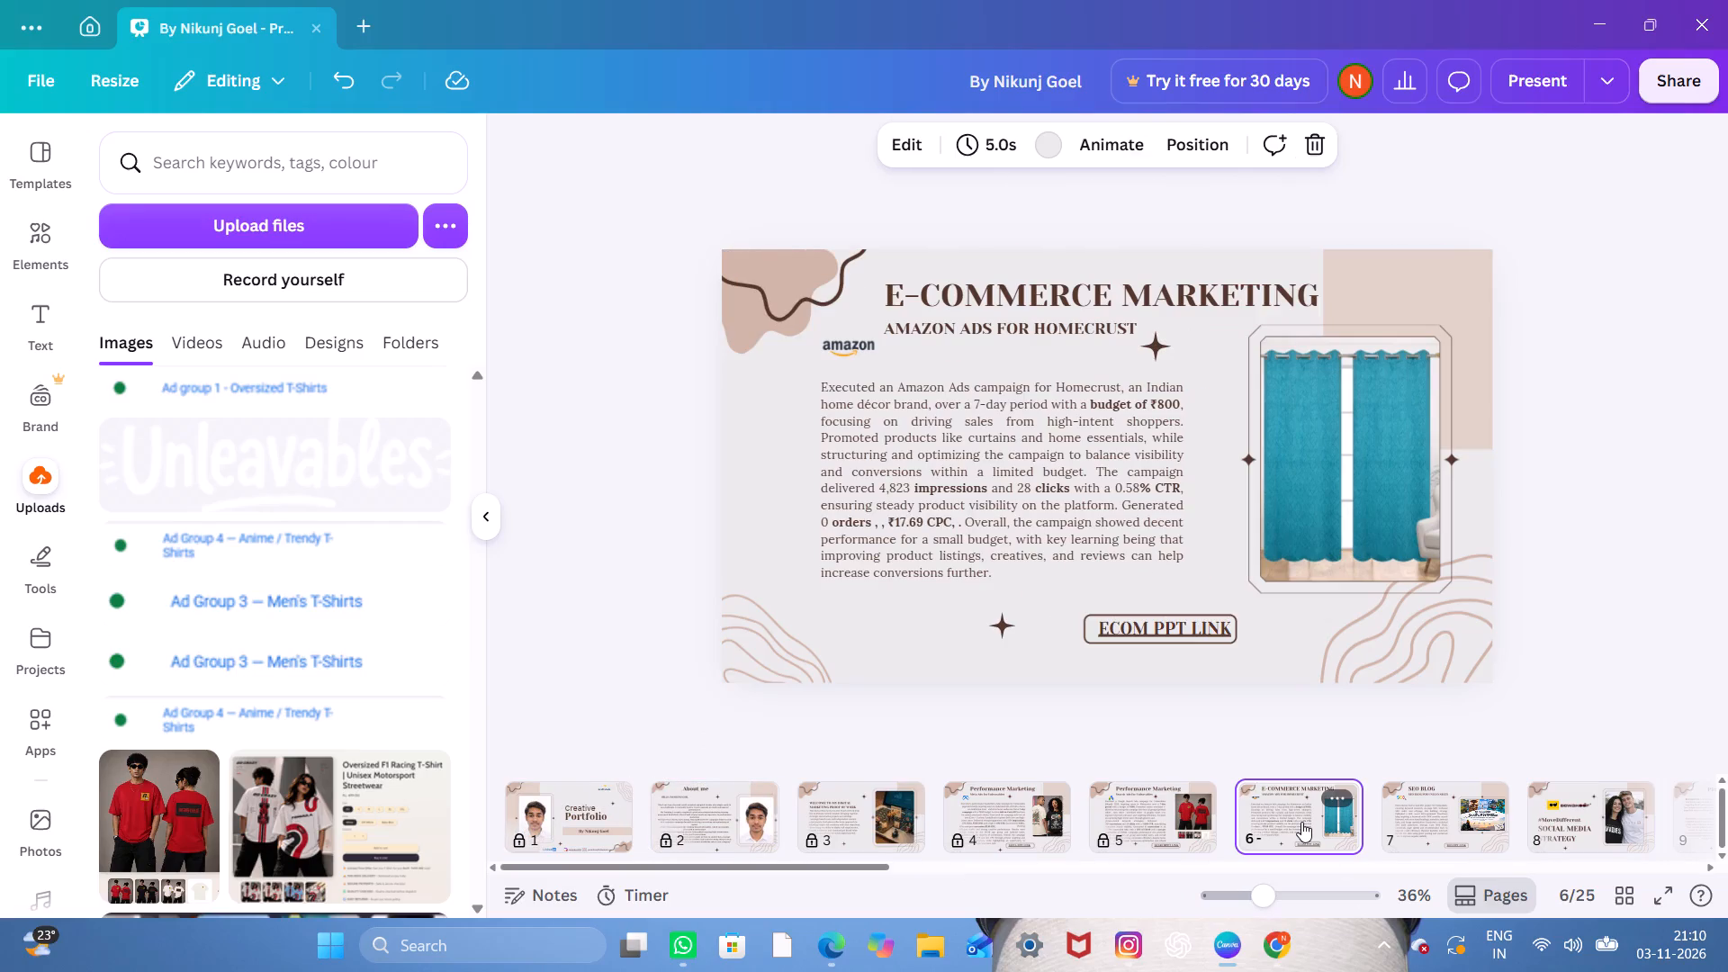
{"action": "key", "text": "alt+shift+l"}
{"action": "left_click", "coordinate": [1384, 805]}
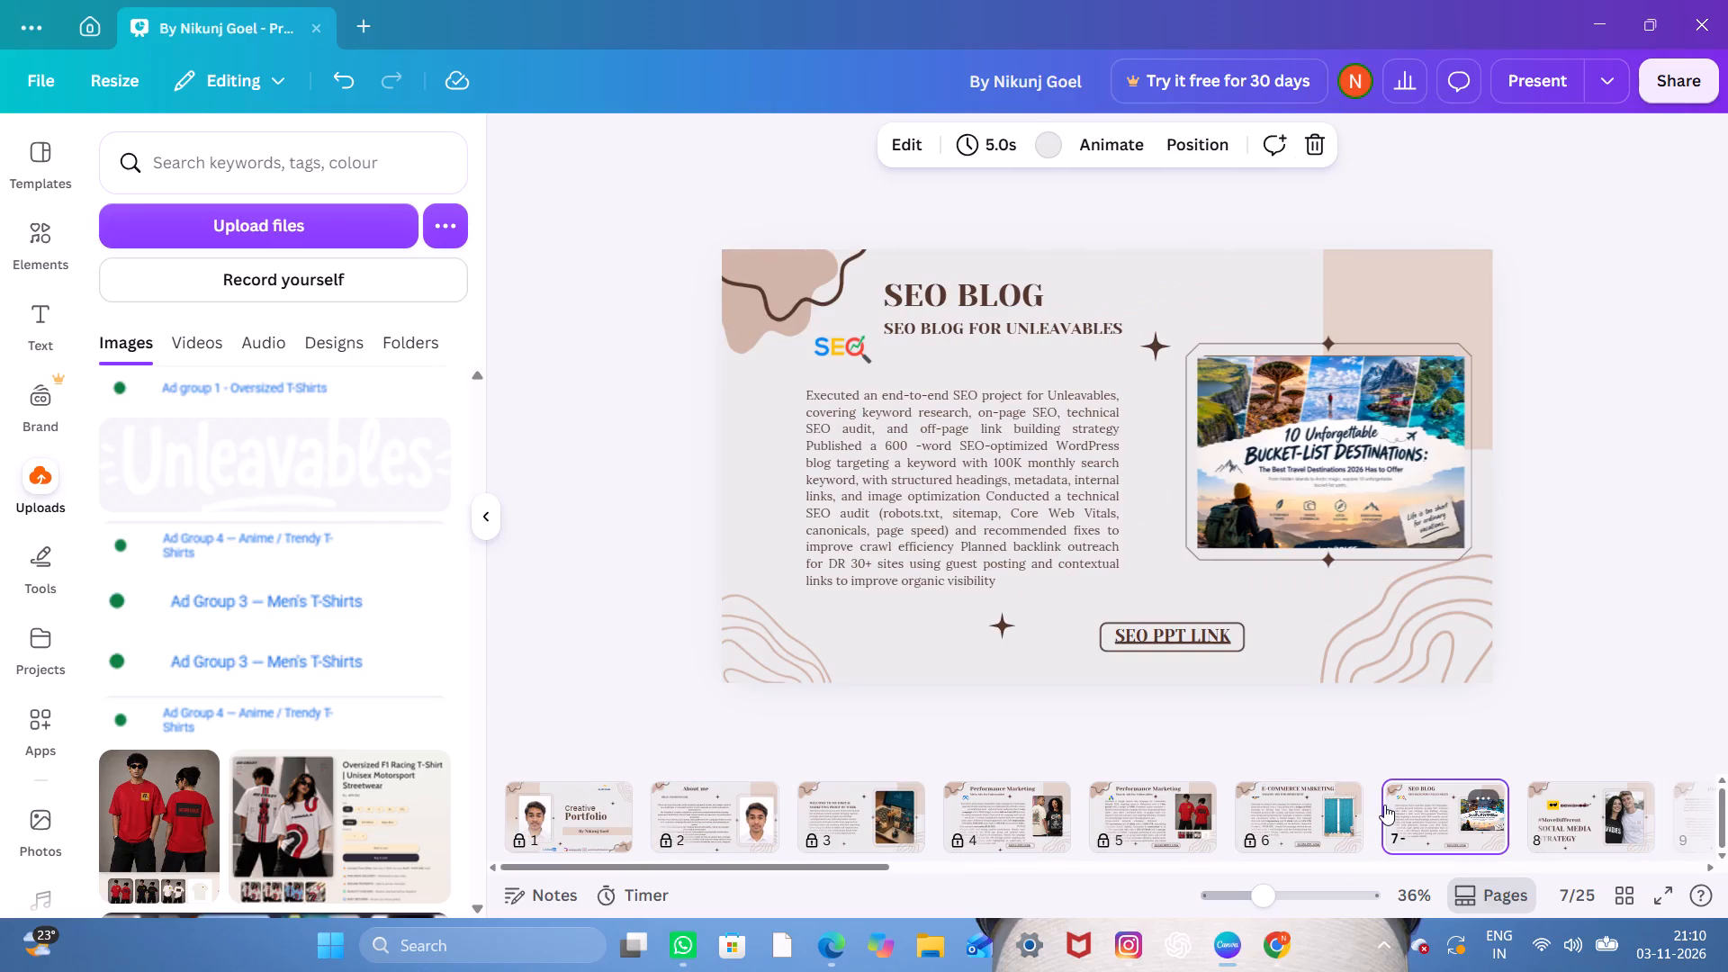
{"action": "key", "text": "alt+shift+l"}
{"action": "scroll", "coordinate": [1403, 810], "scroll_direction": "left", "scroll_amount": 3}
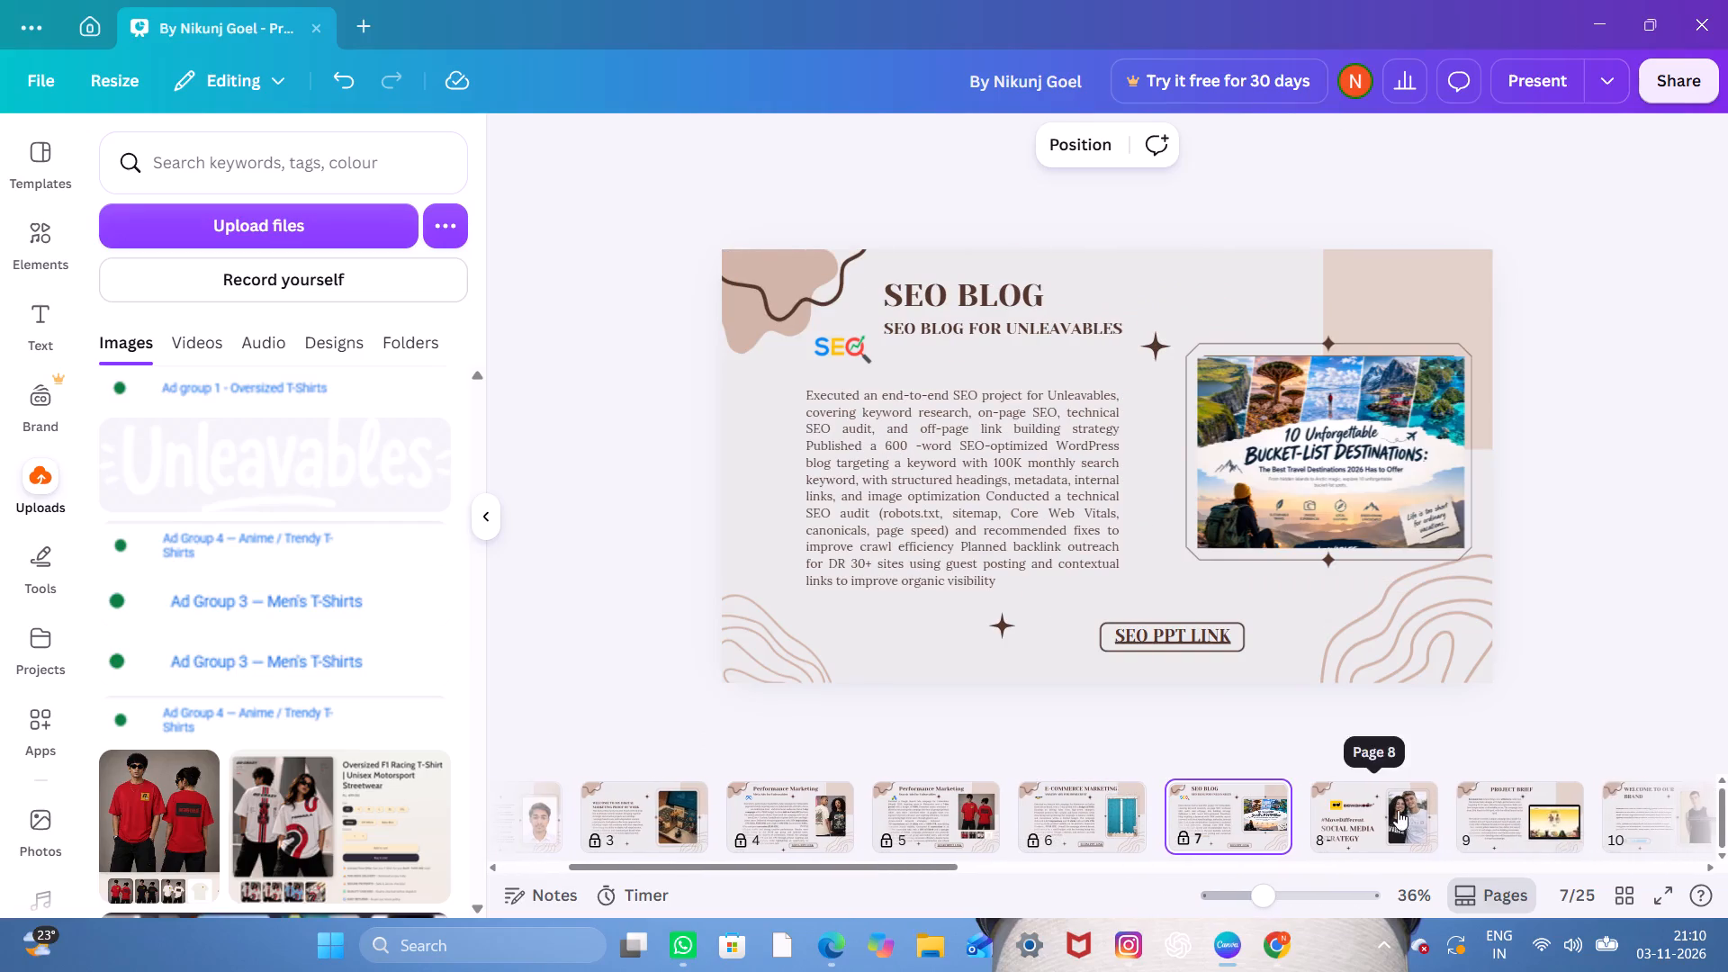
{"action": "left_click", "coordinate": [1309, 805]}
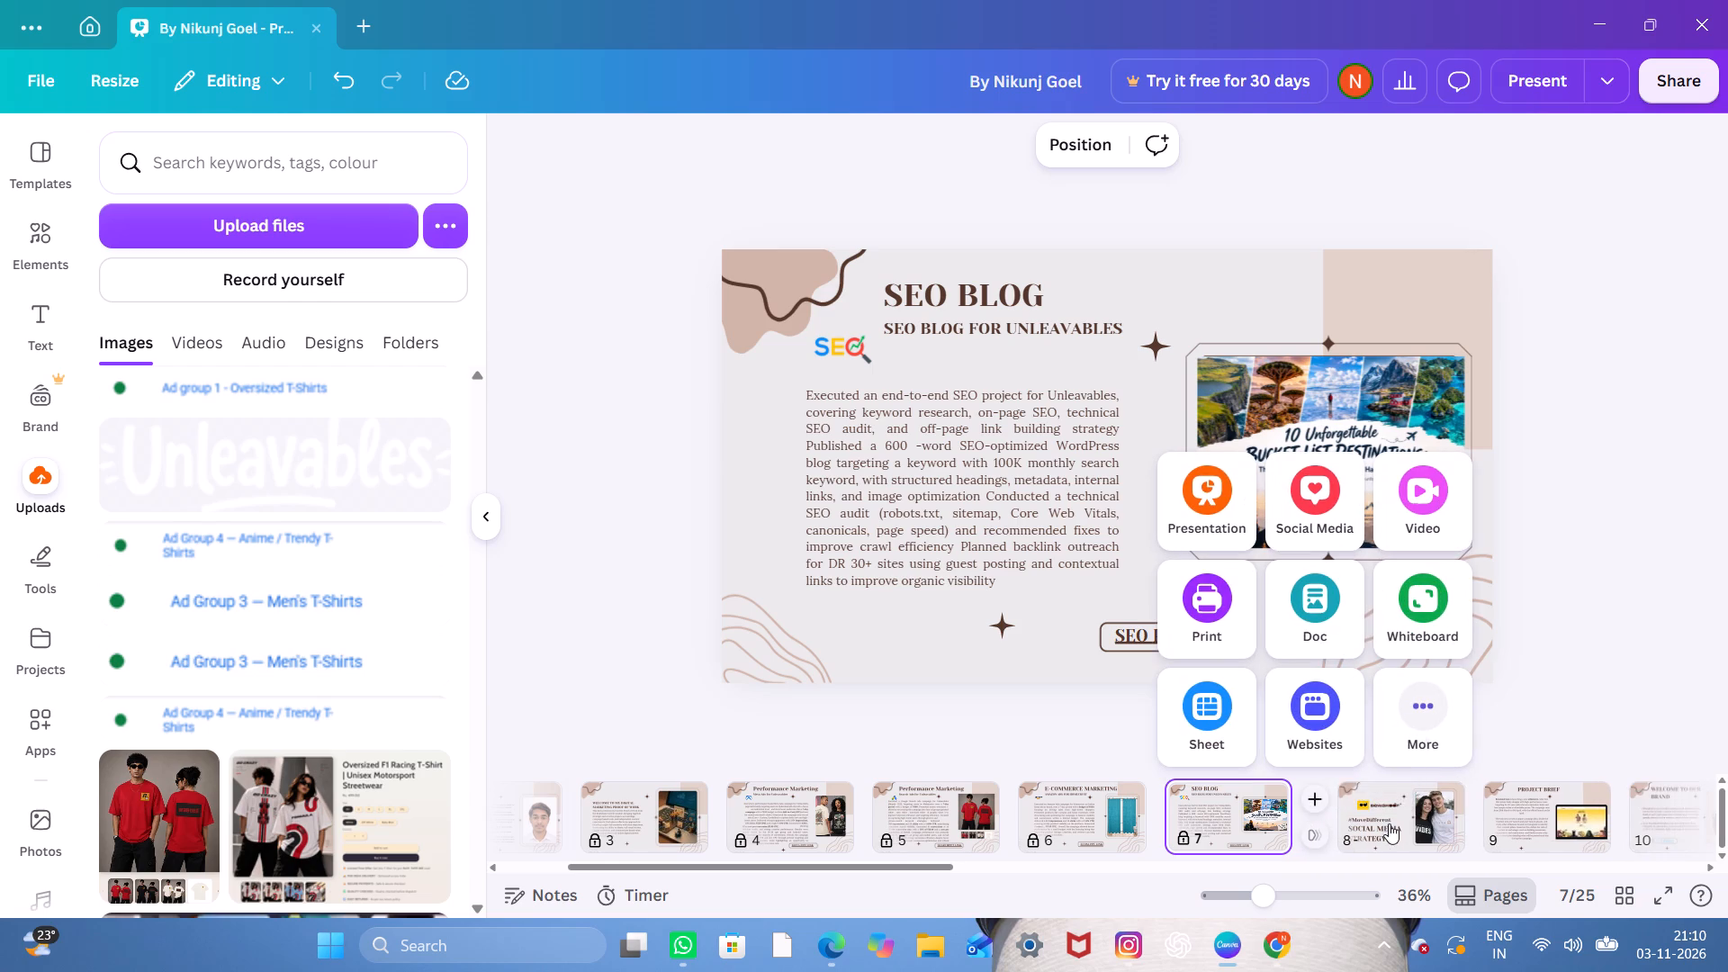
{"action": "left_click", "coordinate": [1389, 823]}
{"action": "key", "text": "alt+shift+l"}
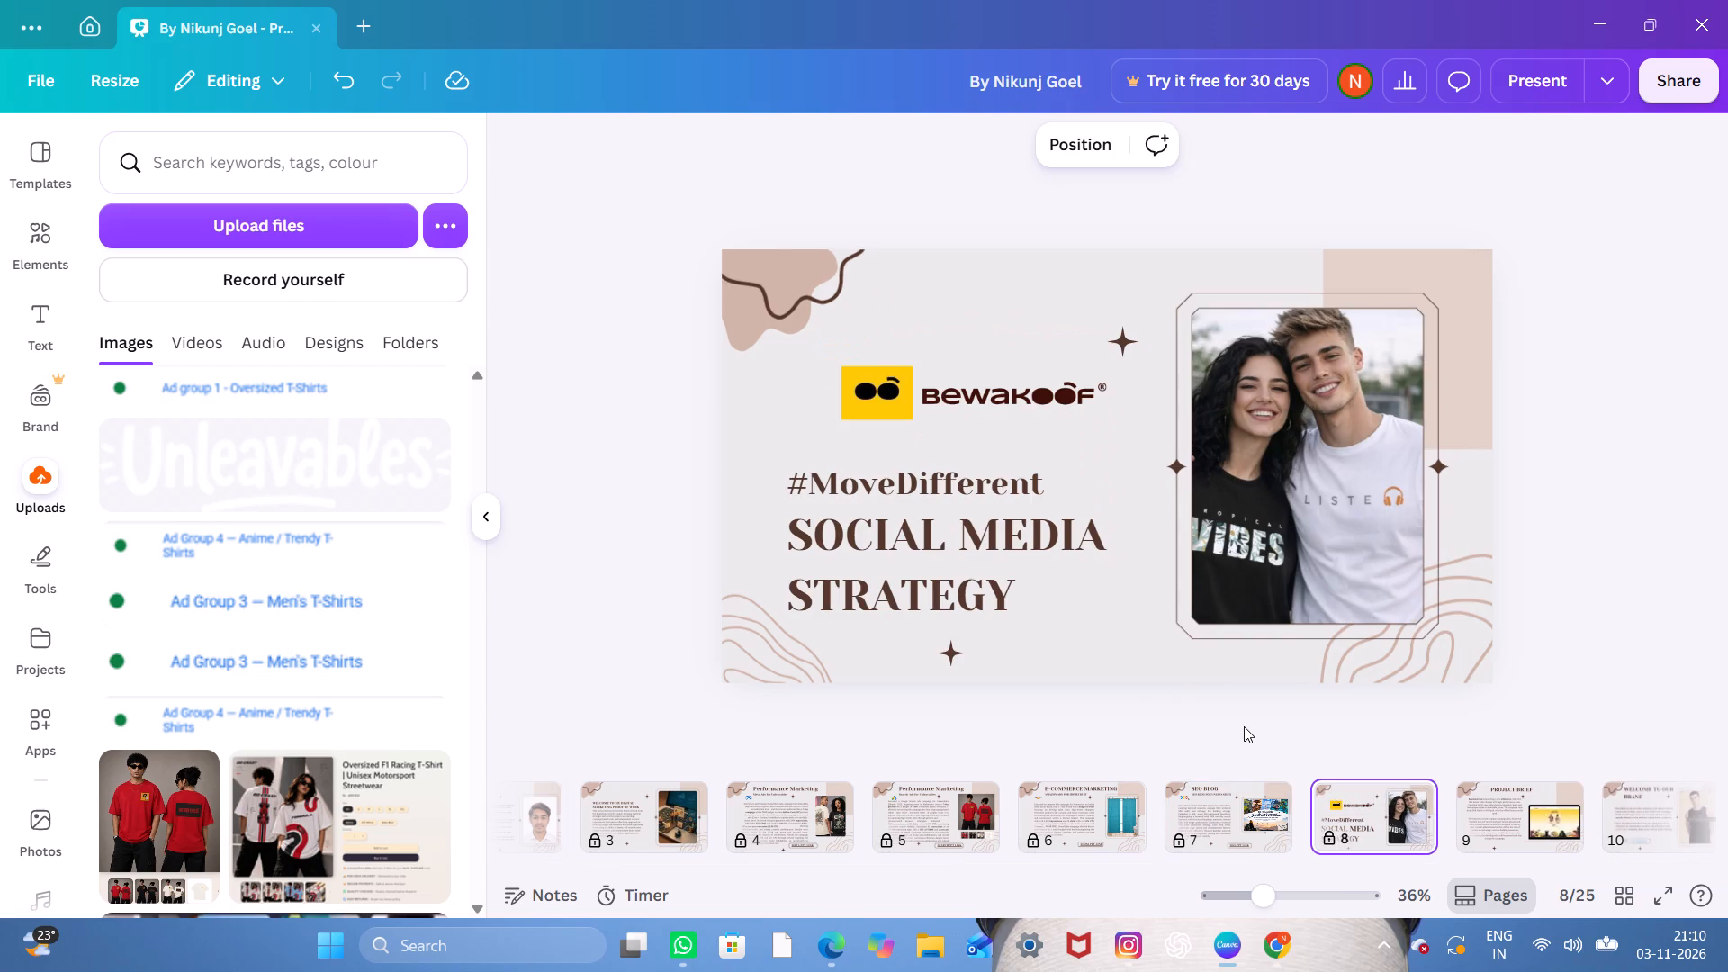
{"action": "left_click", "coordinate": [1465, 806]}
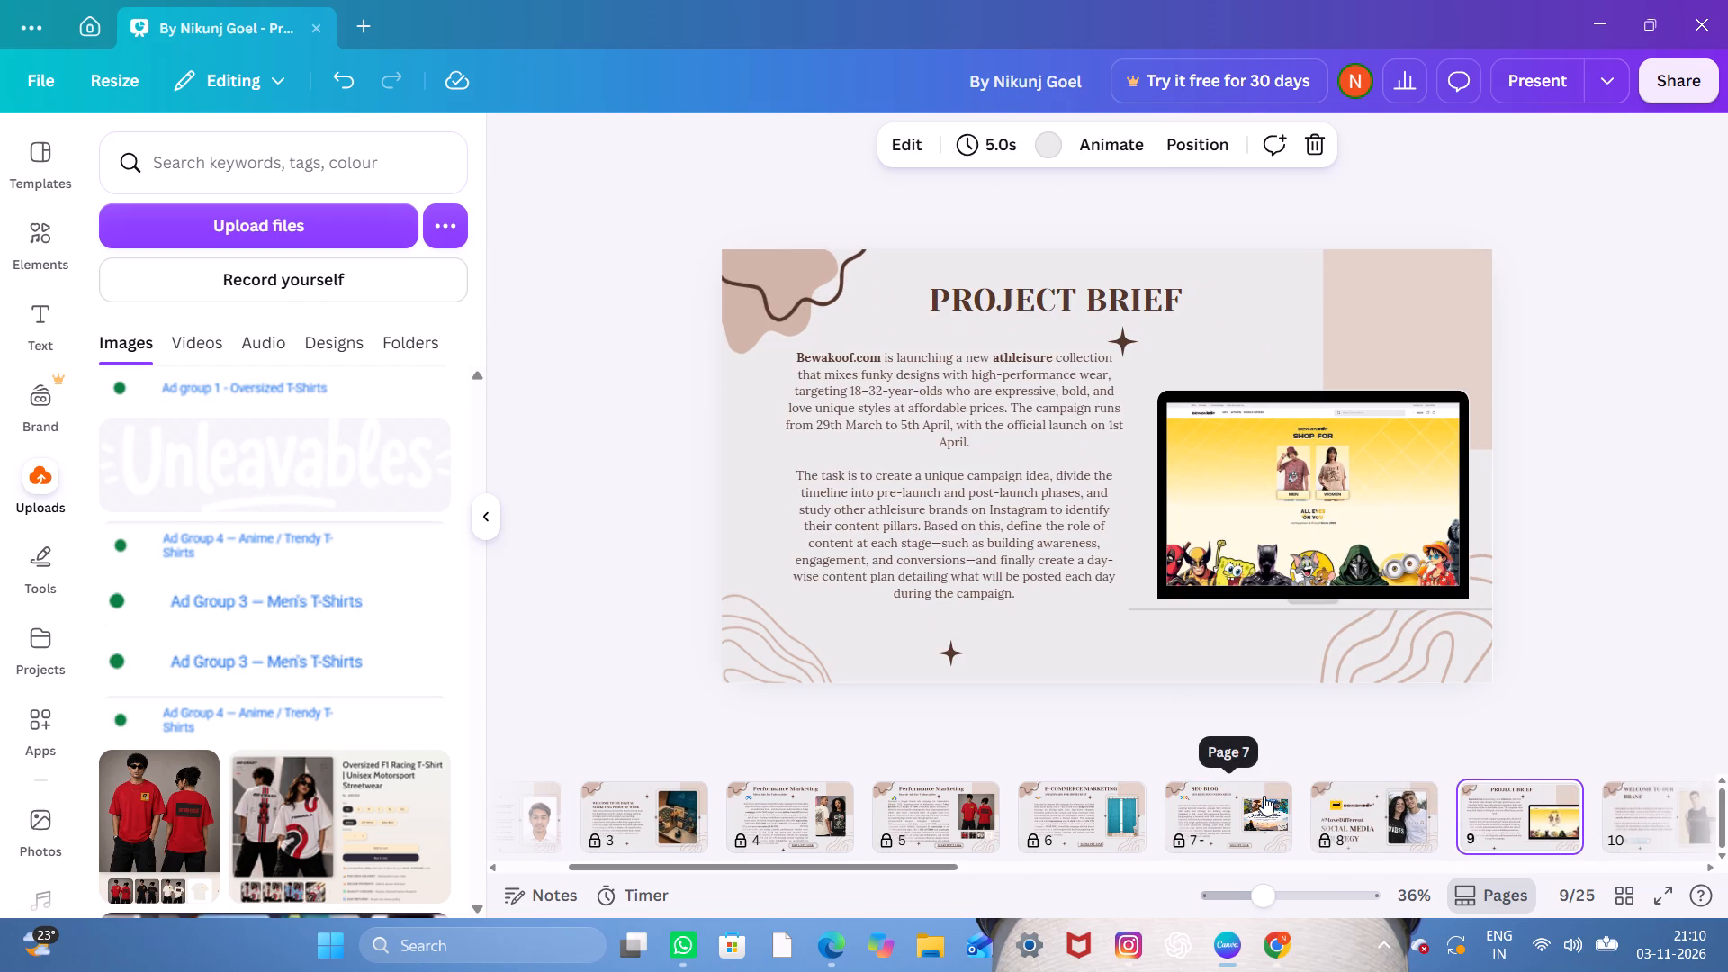
{"action": "key", "text": "alt+shift+l"}
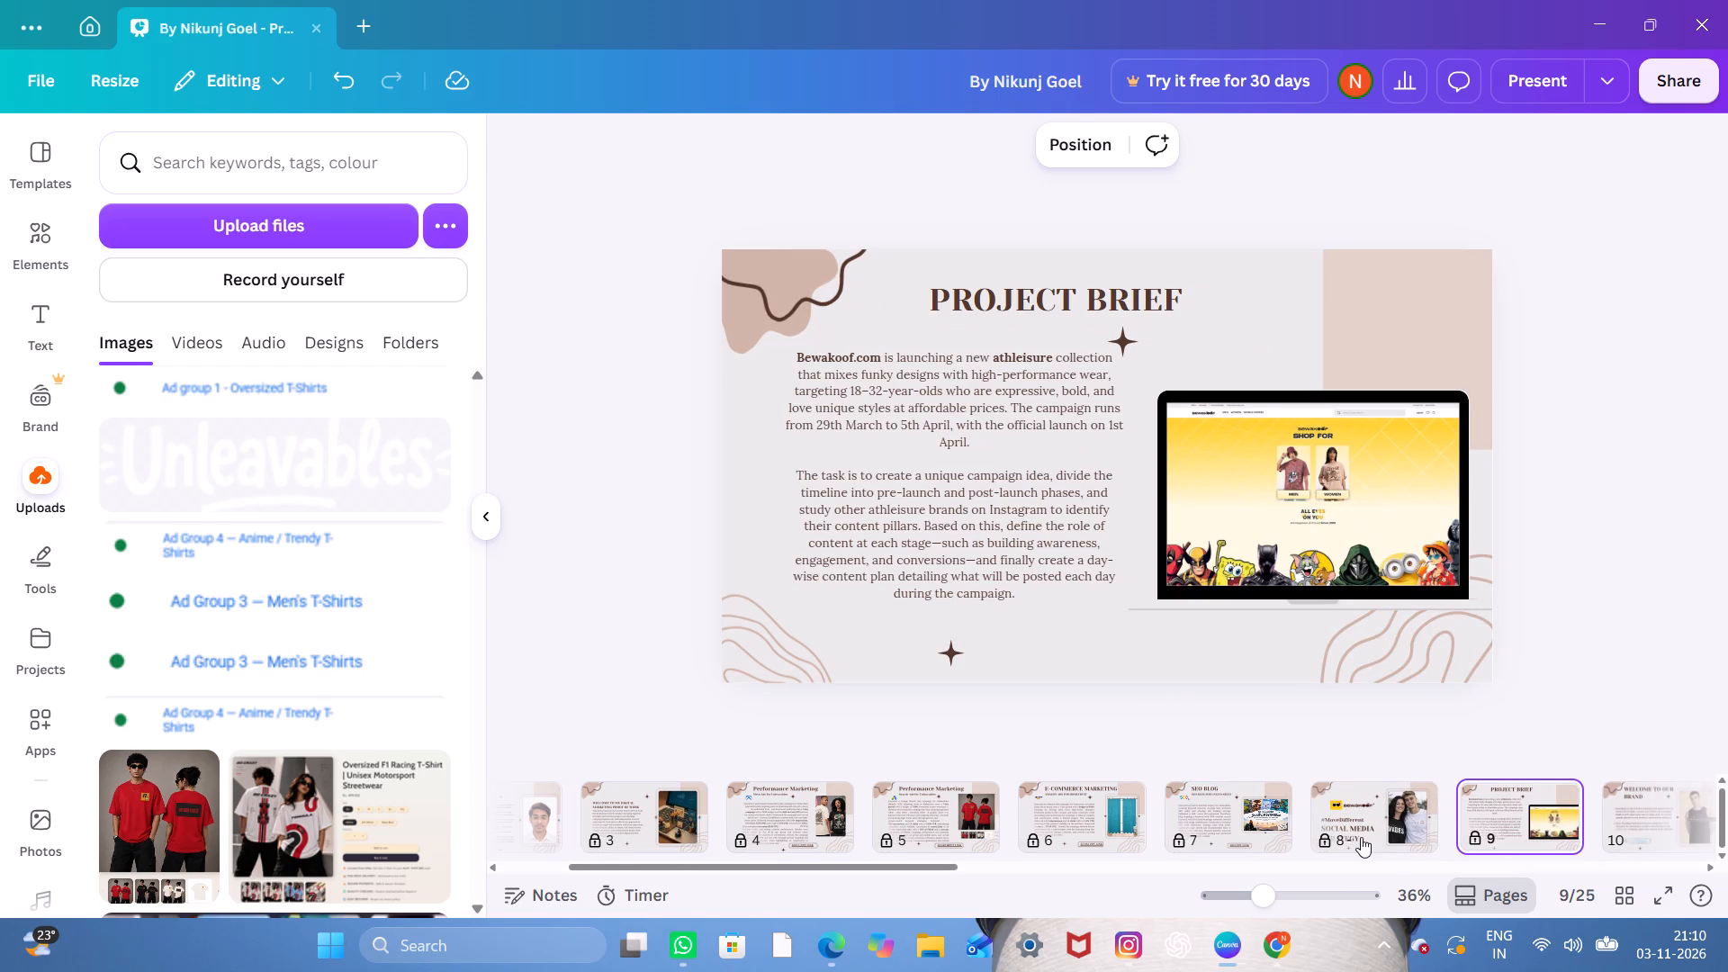
Lock slides 10 to 13 as whole pages, from Welcome to Our Brand through the Puma Competitor Analysis.
{"action": "scroll", "coordinate": [1361, 837], "scroll_direction": "left", "scroll_amount": 4}
{"action": "left_click", "coordinate": [1237, 806]}
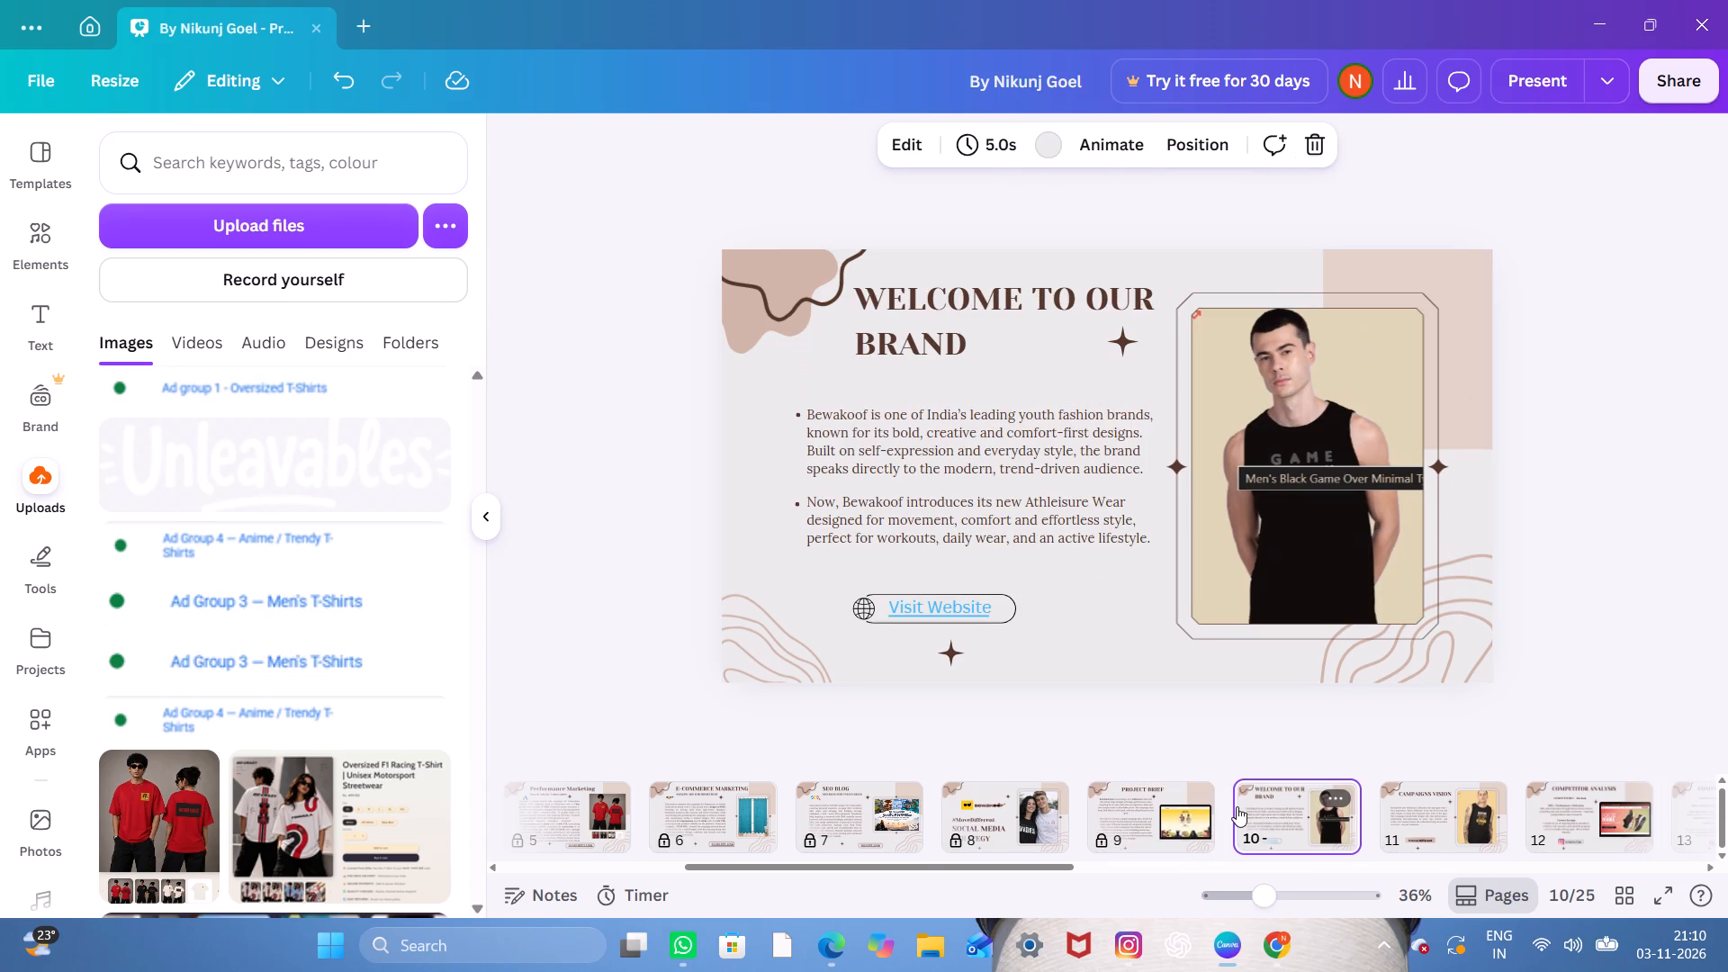
{"action": "key", "text": "alt+shift+l"}
{"action": "left_click", "coordinate": [1405, 826]}
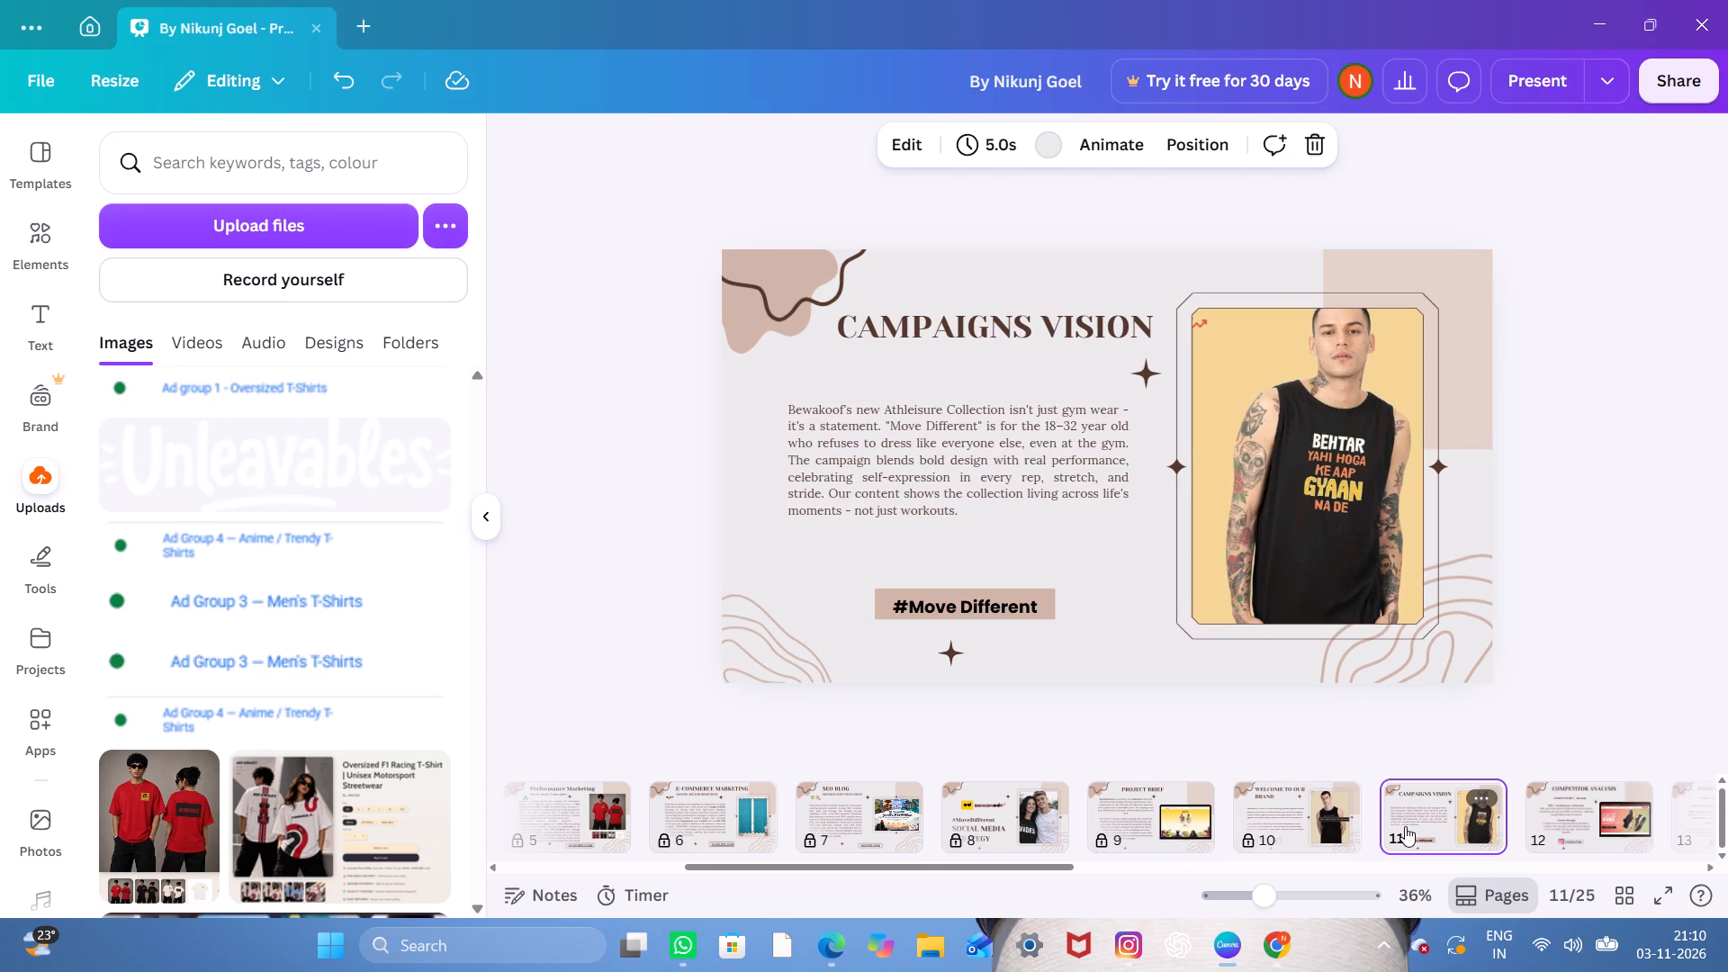
{"action": "key", "text": "alt+shift+l"}
{"action": "scroll", "coordinate": [1405, 826], "scroll_direction": "left", "scroll_amount": 4}
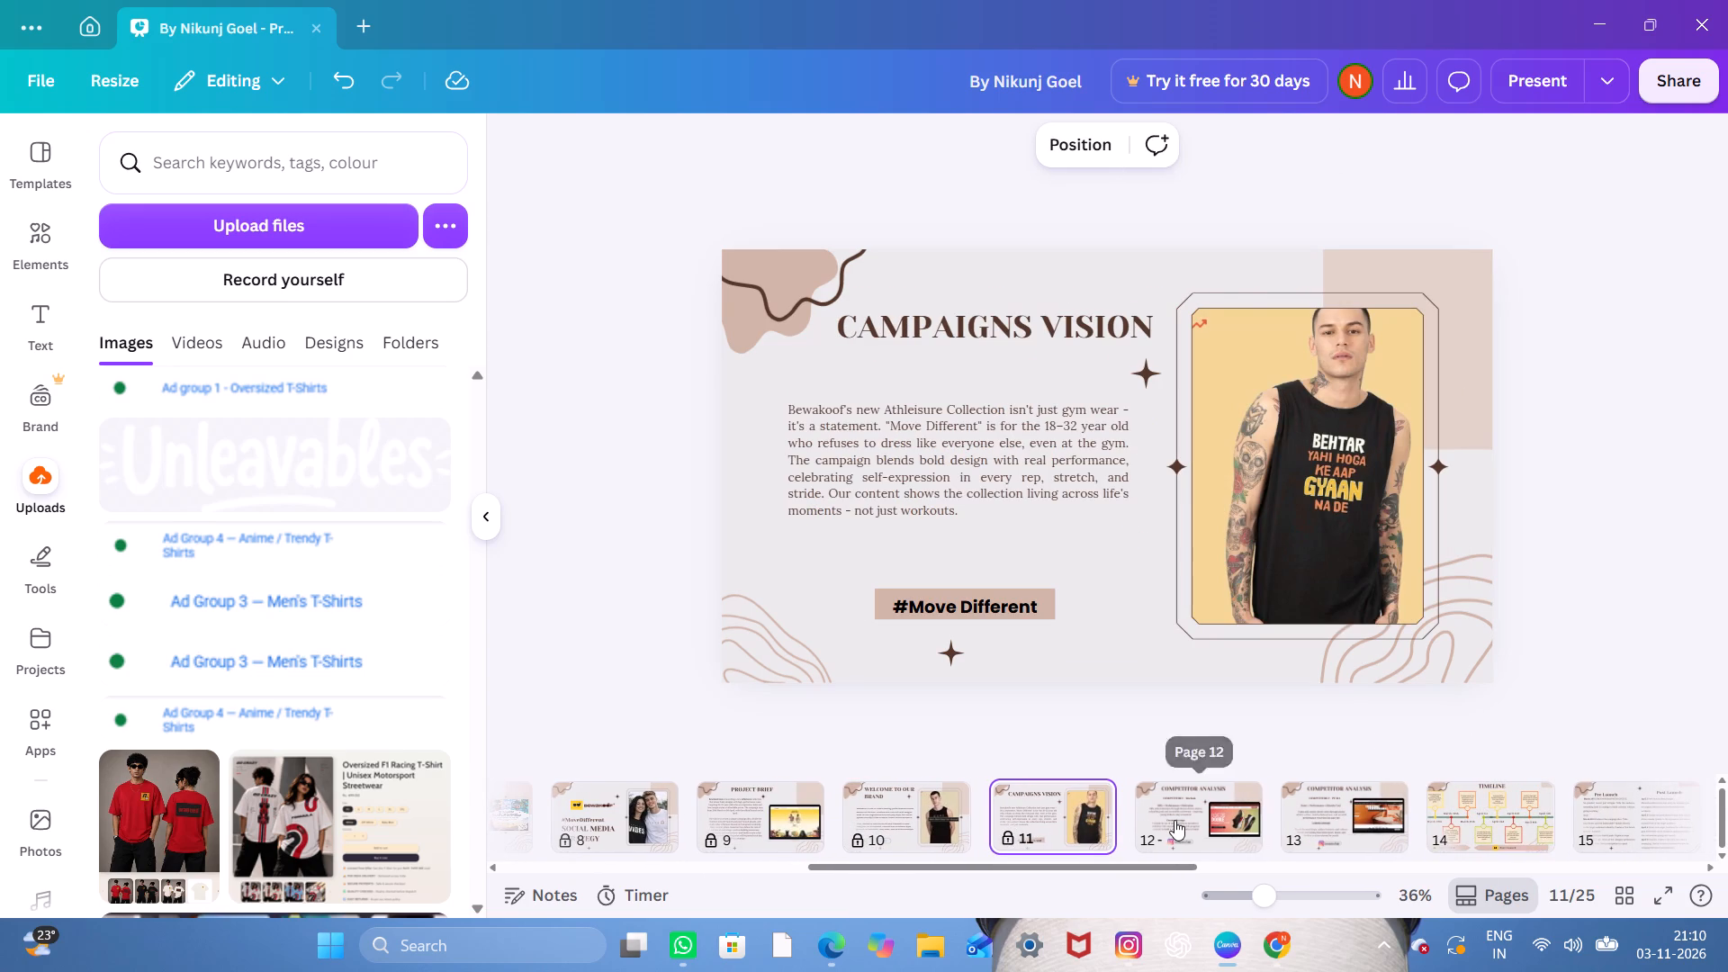
{"action": "left_click", "coordinate": [1174, 820]}
{"action": "key", "text": "alt+shift+l"}
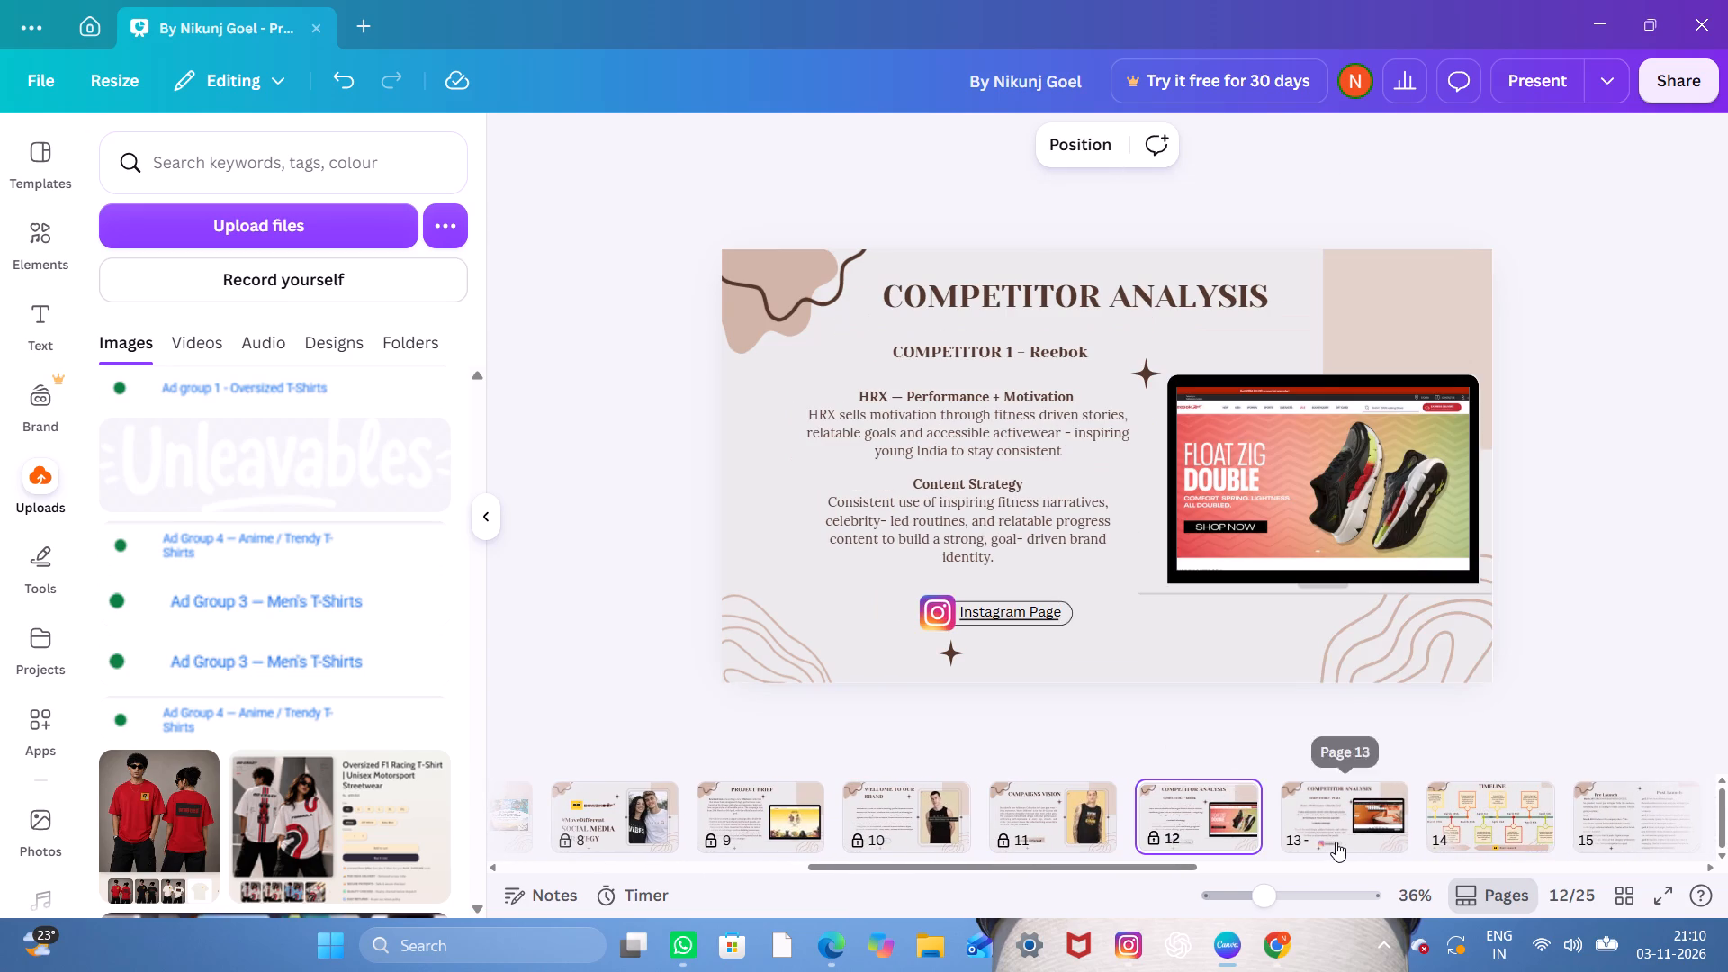
{"action": "left_click", "coordinate": [1336, 841]}
{"action": "key", "text": "alt+shift+l"}
Lock slide 14, the campaign Timeline, and slide 15, the Pre Launch and Post Launch plan, as whole pages.
{"action": "scroll", "coordinate": [1336, 841], "scroll_direction": "left", "scroll_amount": 3}
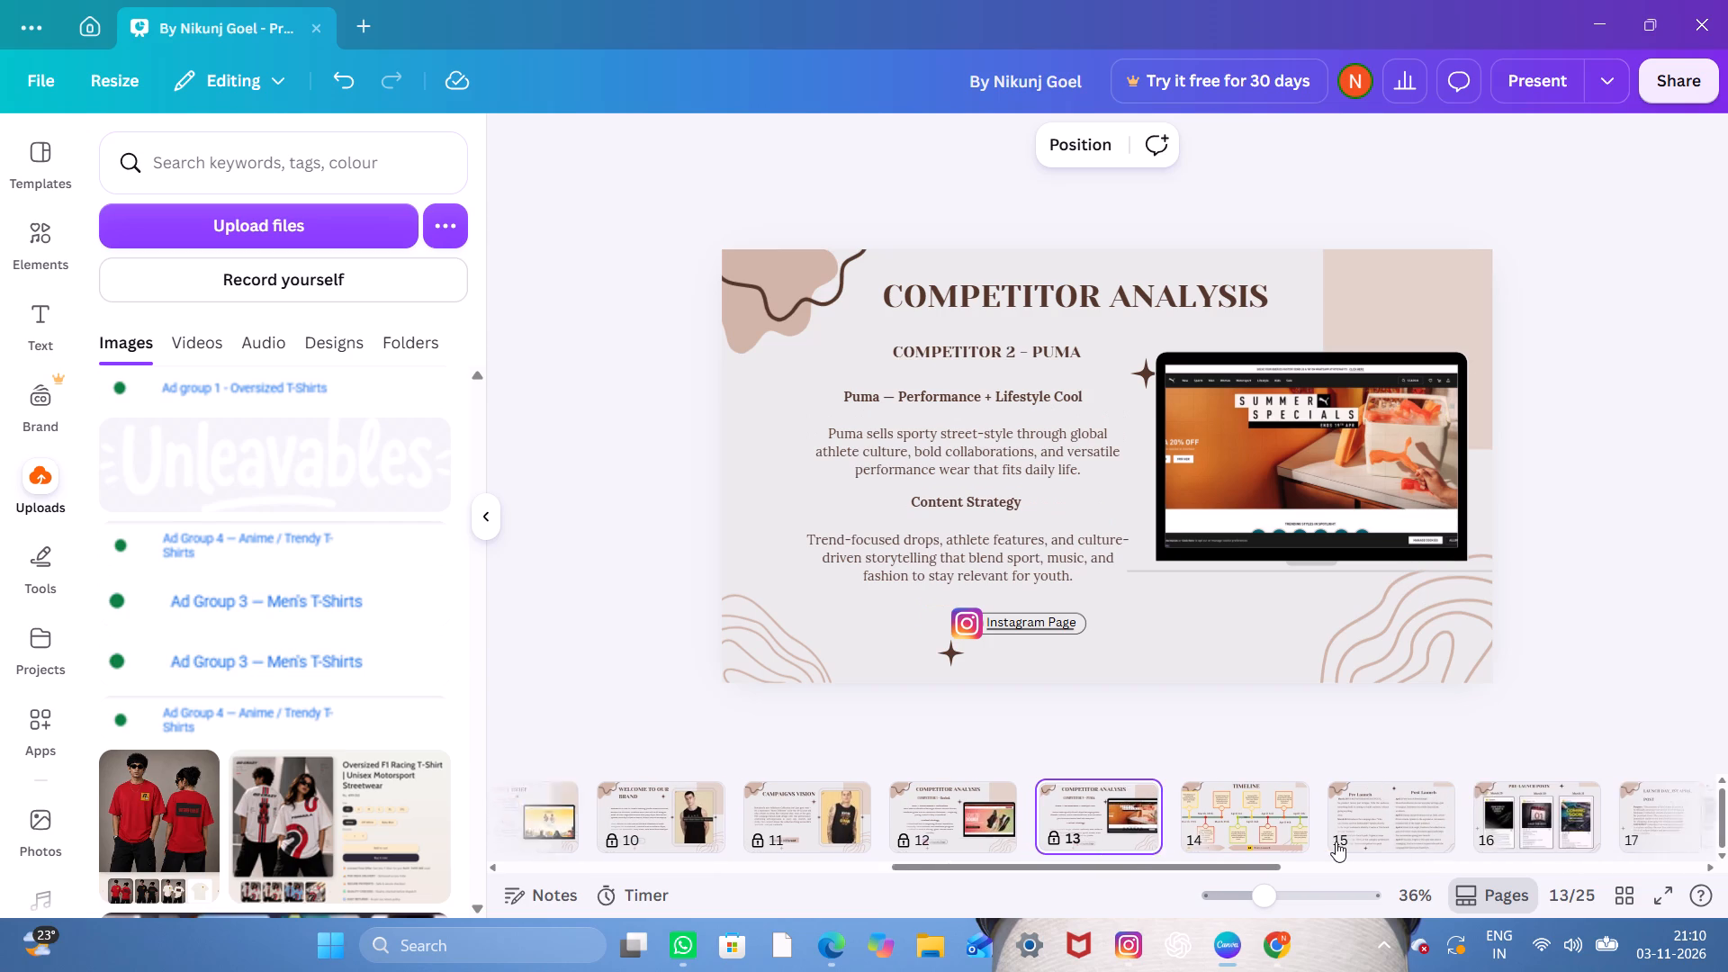
{"action": "left_click", "coordinate": [1145, 796]}
{"action": "key", "text": "alt+shift+l"}
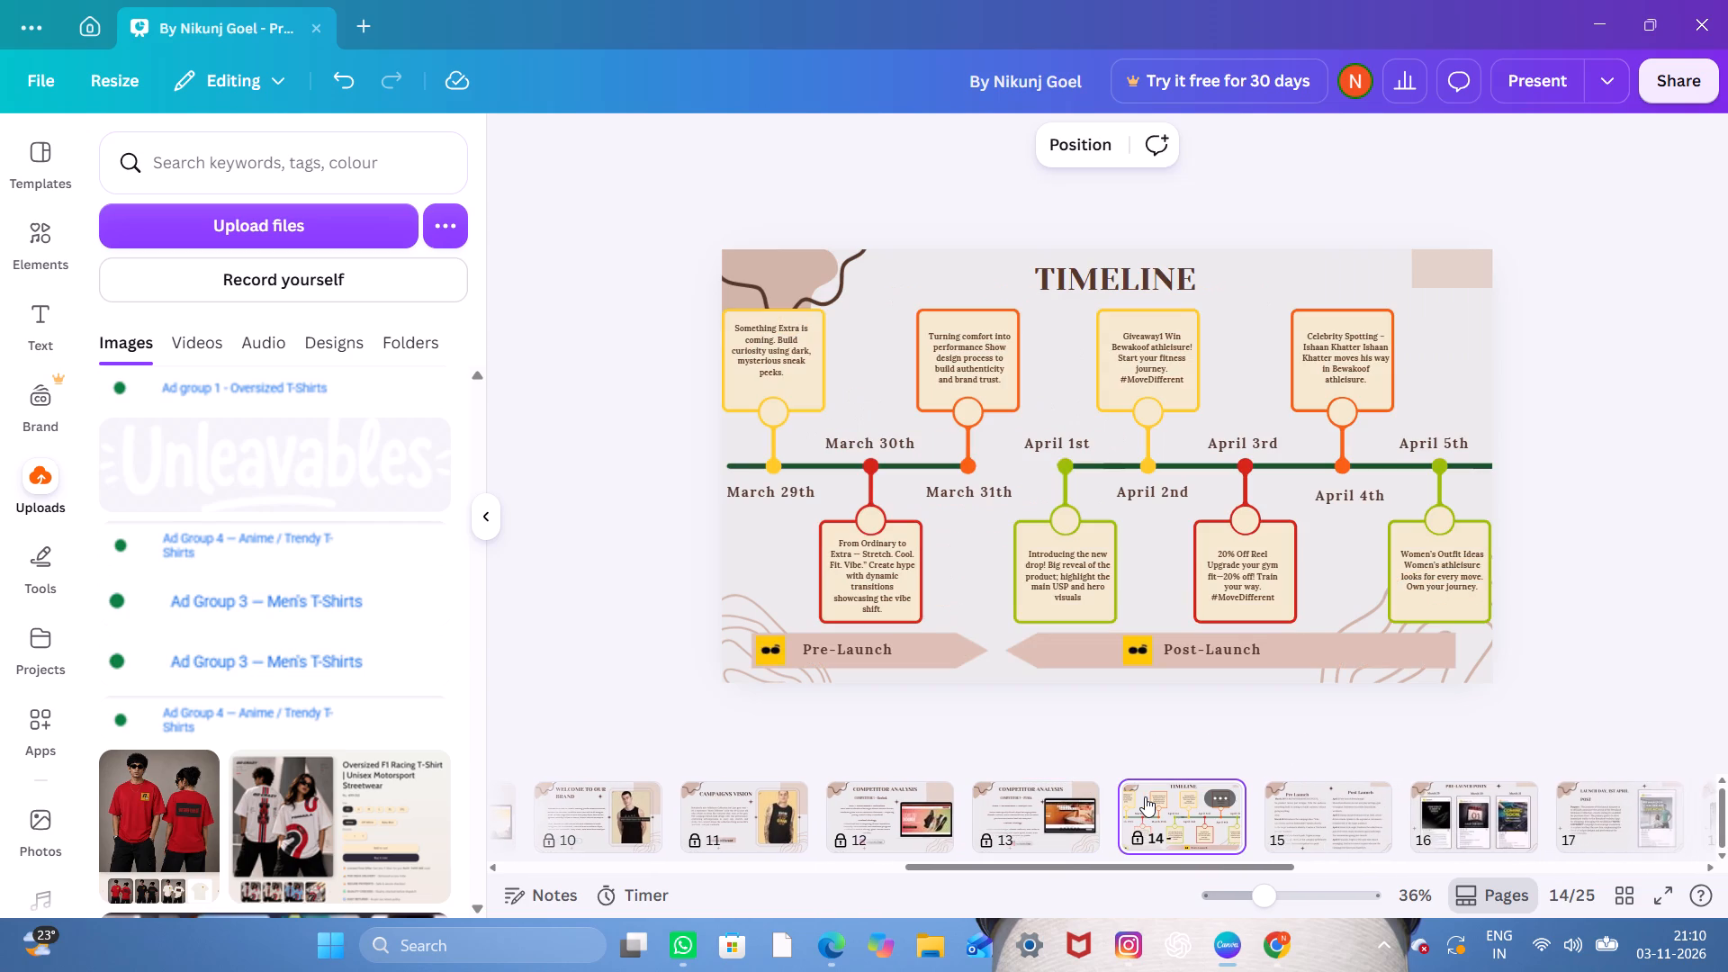
{"action": "left_click", "coordinate": [1347, 832]}
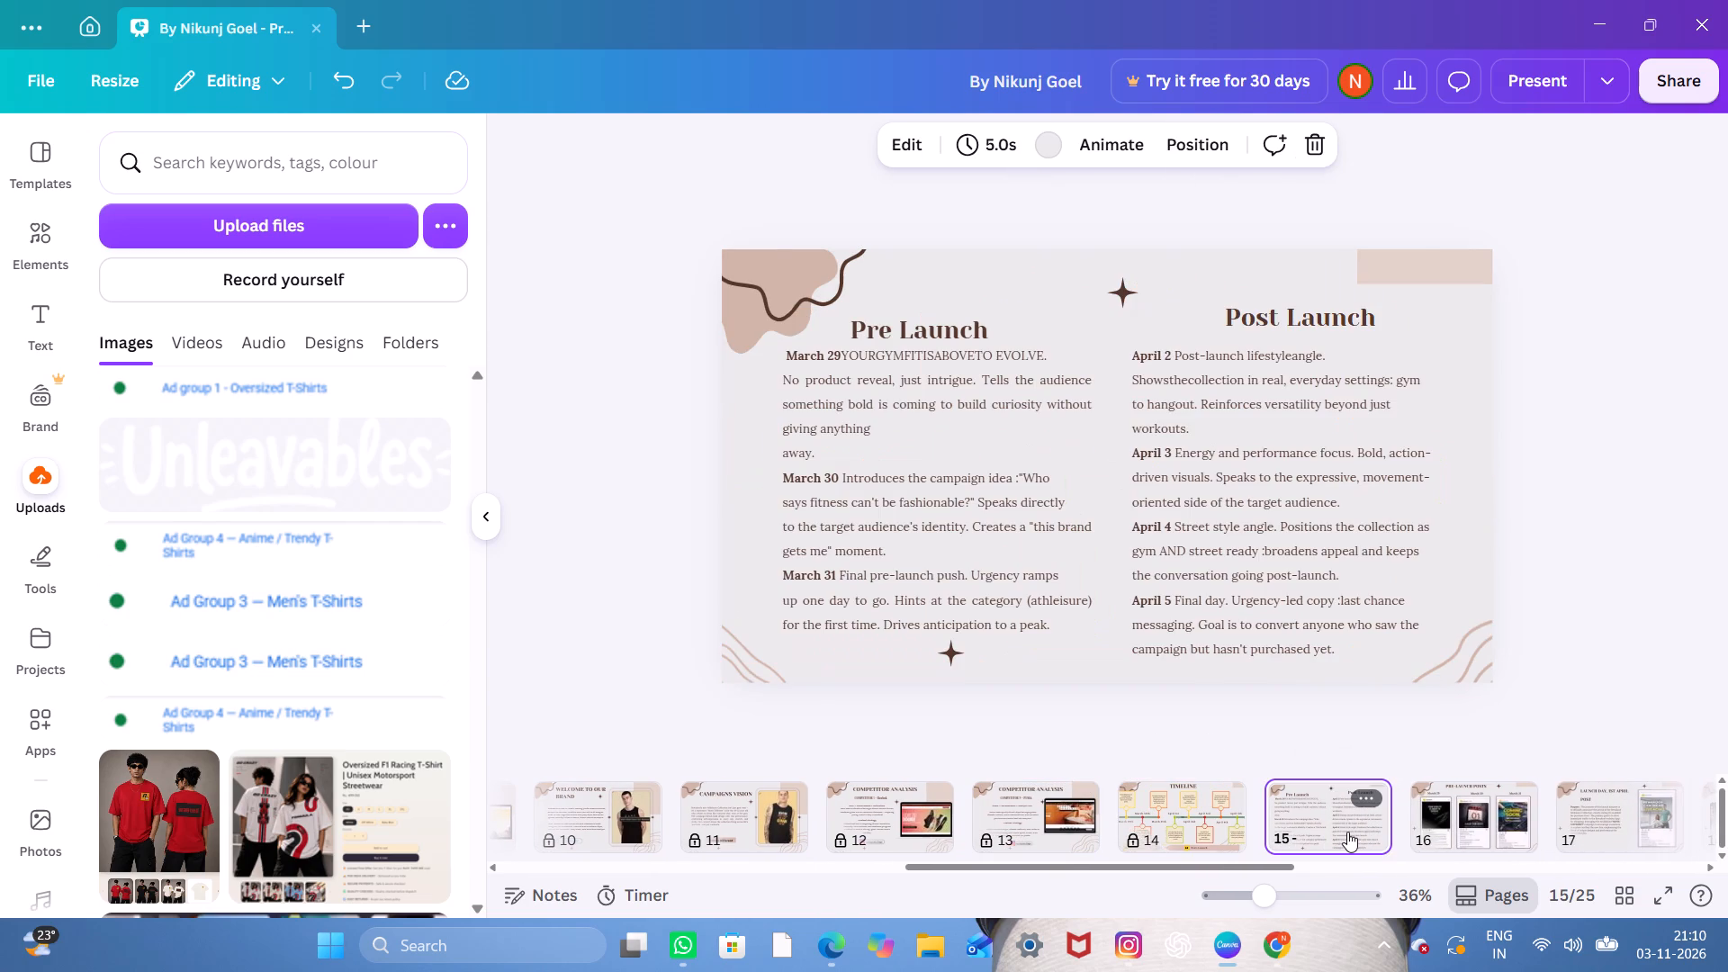
{"action": "key", "text": "alt+shift+l"}
Lock slides 16 to 19 as whole pages, from Pre-Launch Posts through the Post-Launch Day 5th April slide.
{"action": "scroll", "coordinate": [1347, 832], "scroll_direction": "left", "scroll_amount": 2}
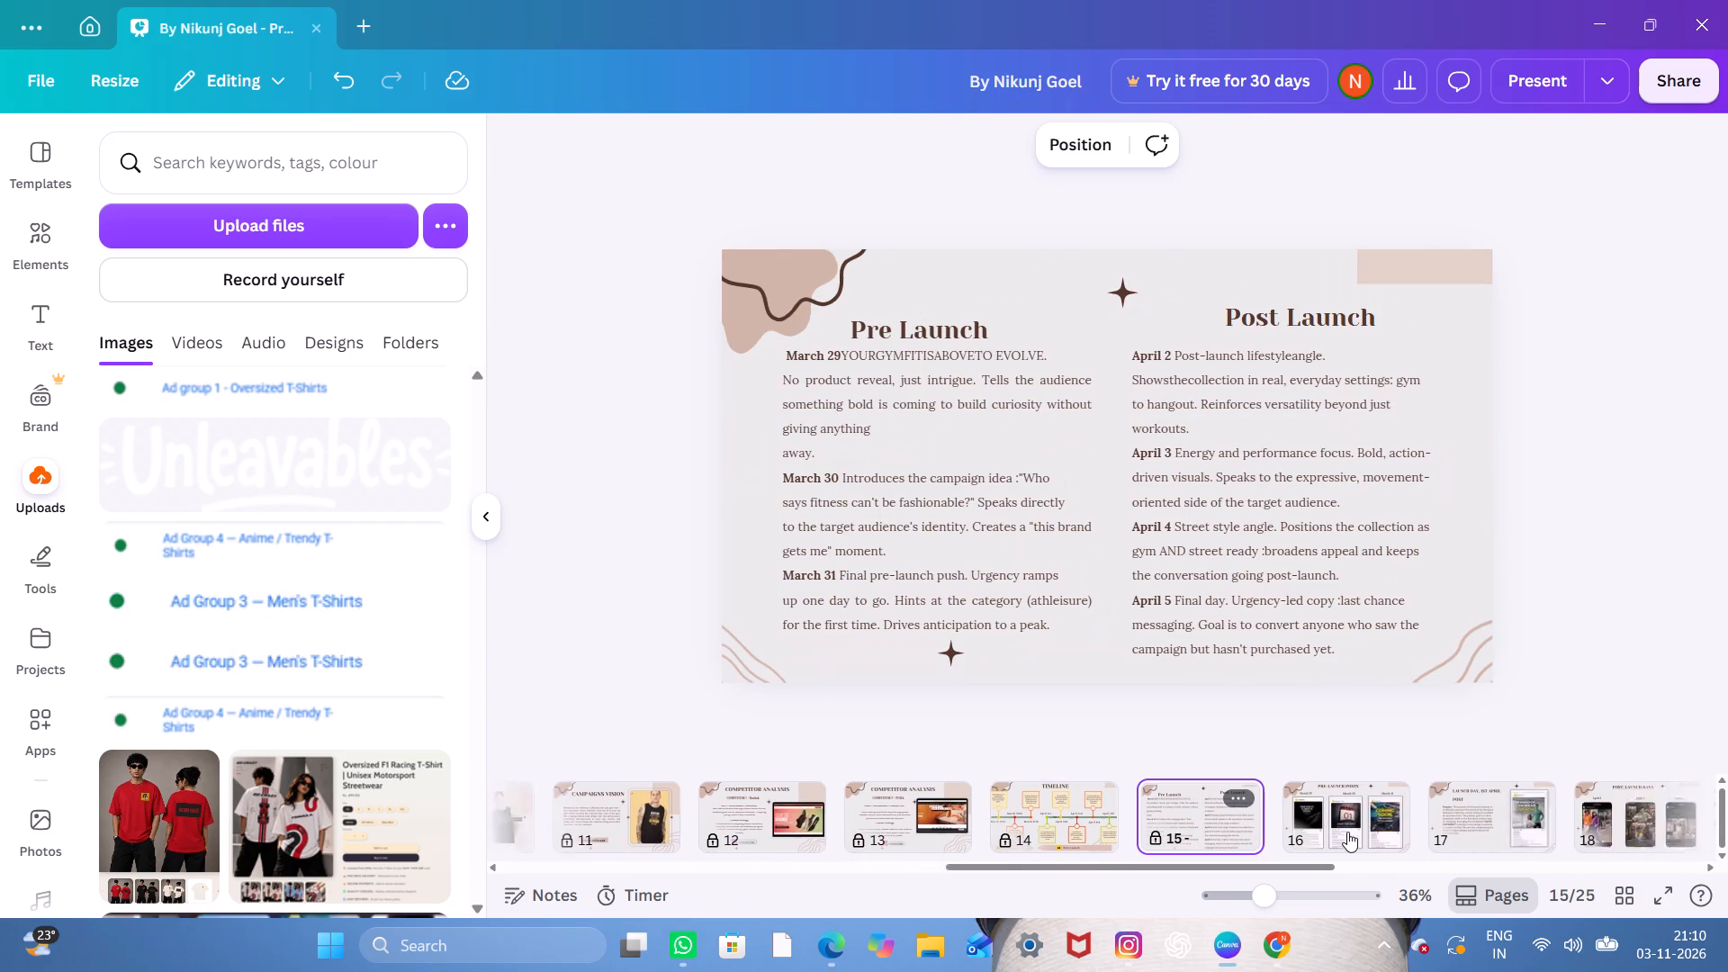
{"action": "scroll", "coordinate": [1347, 832], "scroll_direction": "left", "scroll_amount": 2}
{"action": "left_click", "coordinate": [1081, 803]}
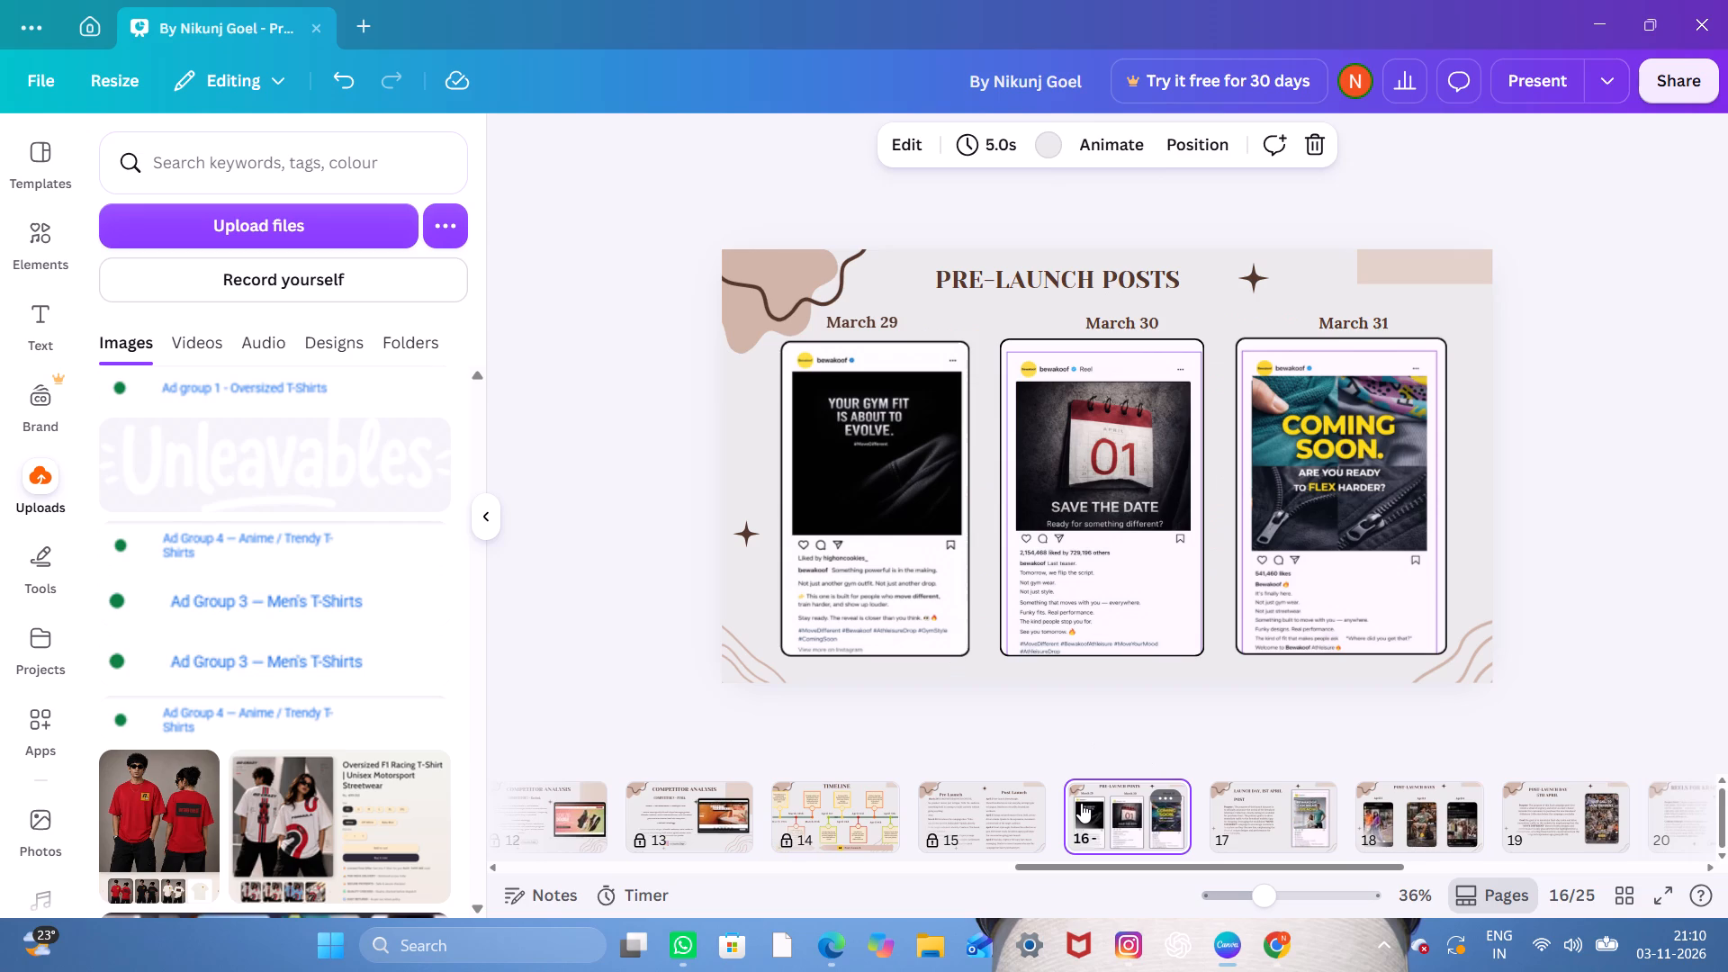
{"action": "key", "text": "alt+shift+l"}
{"action": "left_click", "coordinate": [1275, 797]}
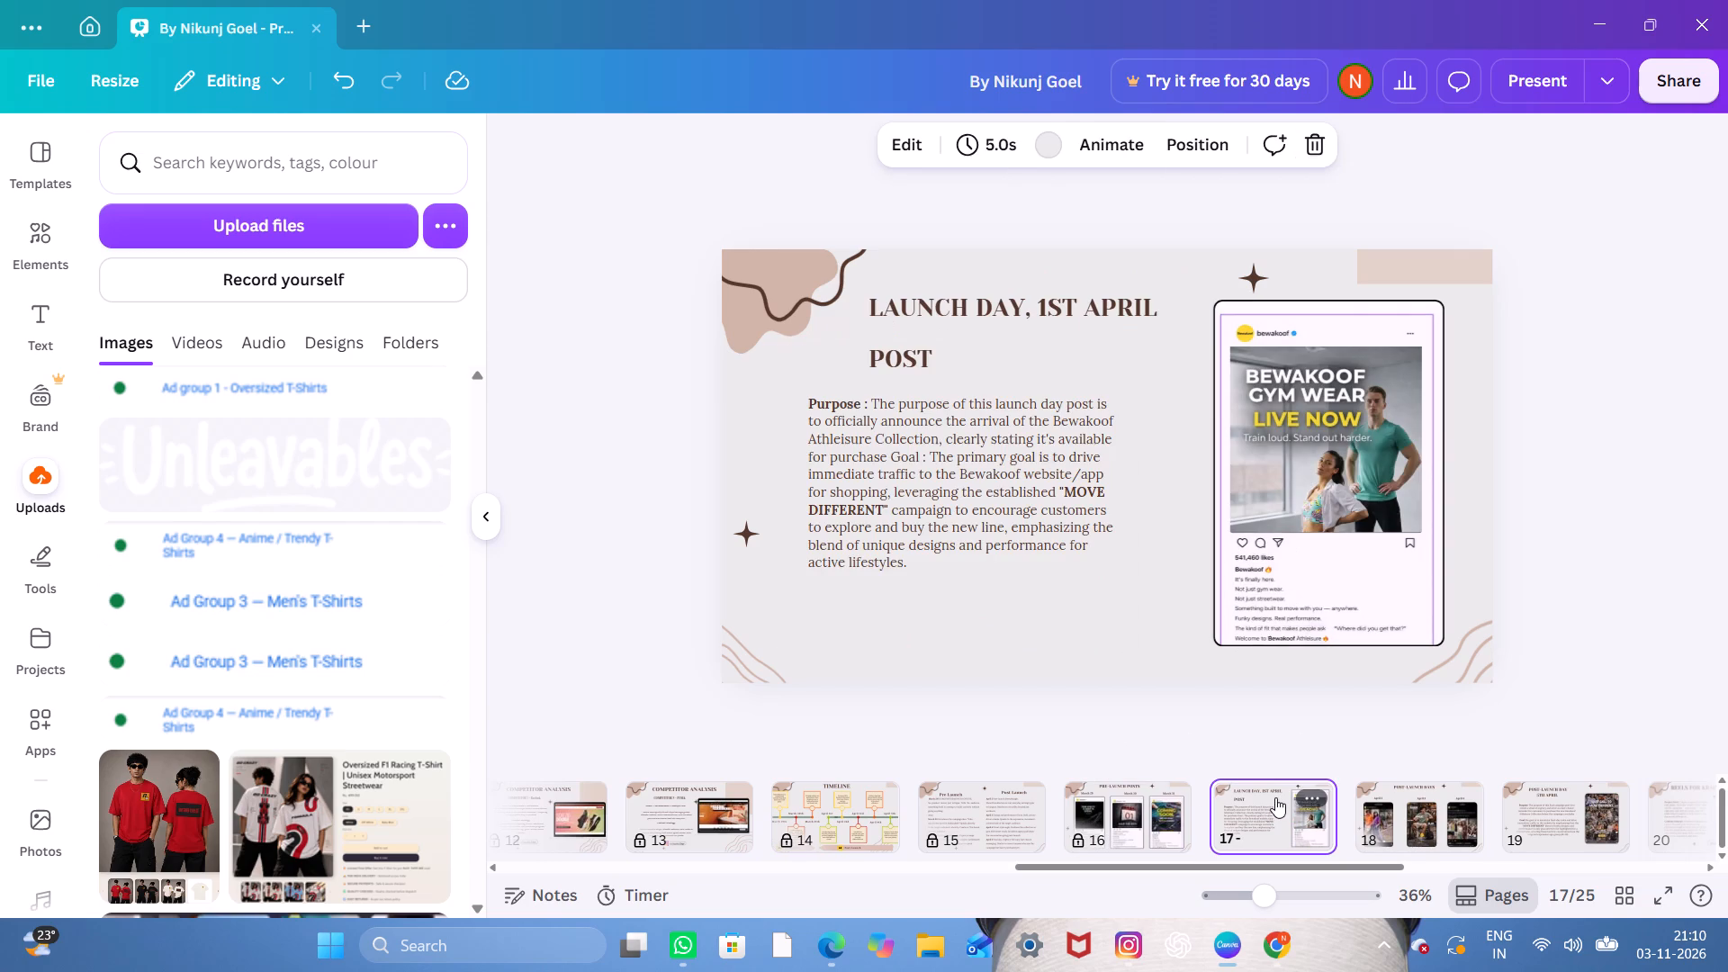
{"action": "key", "text": "alt+shift+l"}
{"action": "left_click", "coordinate": [1426, 820]}
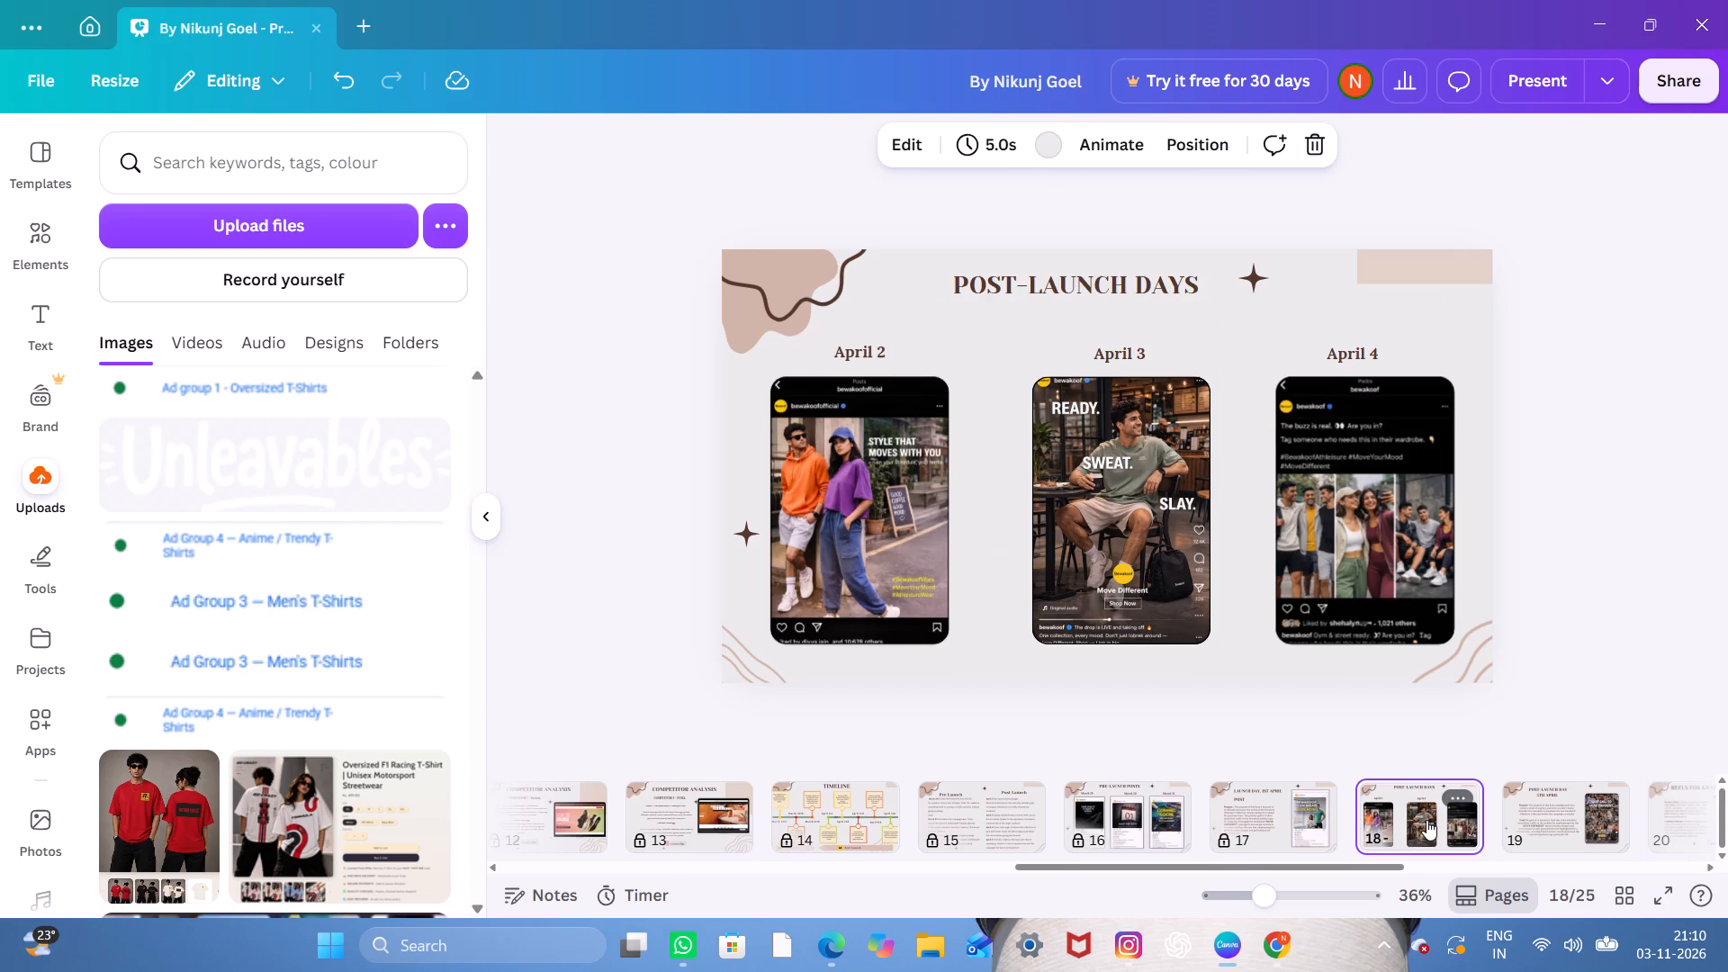
{"action": "key", "text": "alt+shift+l"}
{"action": "scroll", "coordinate": [1426, 820], "scroll_direction": "left", "scroll_amount": 4}
{"action": "left_click", "coordinate": [1102, 811]}
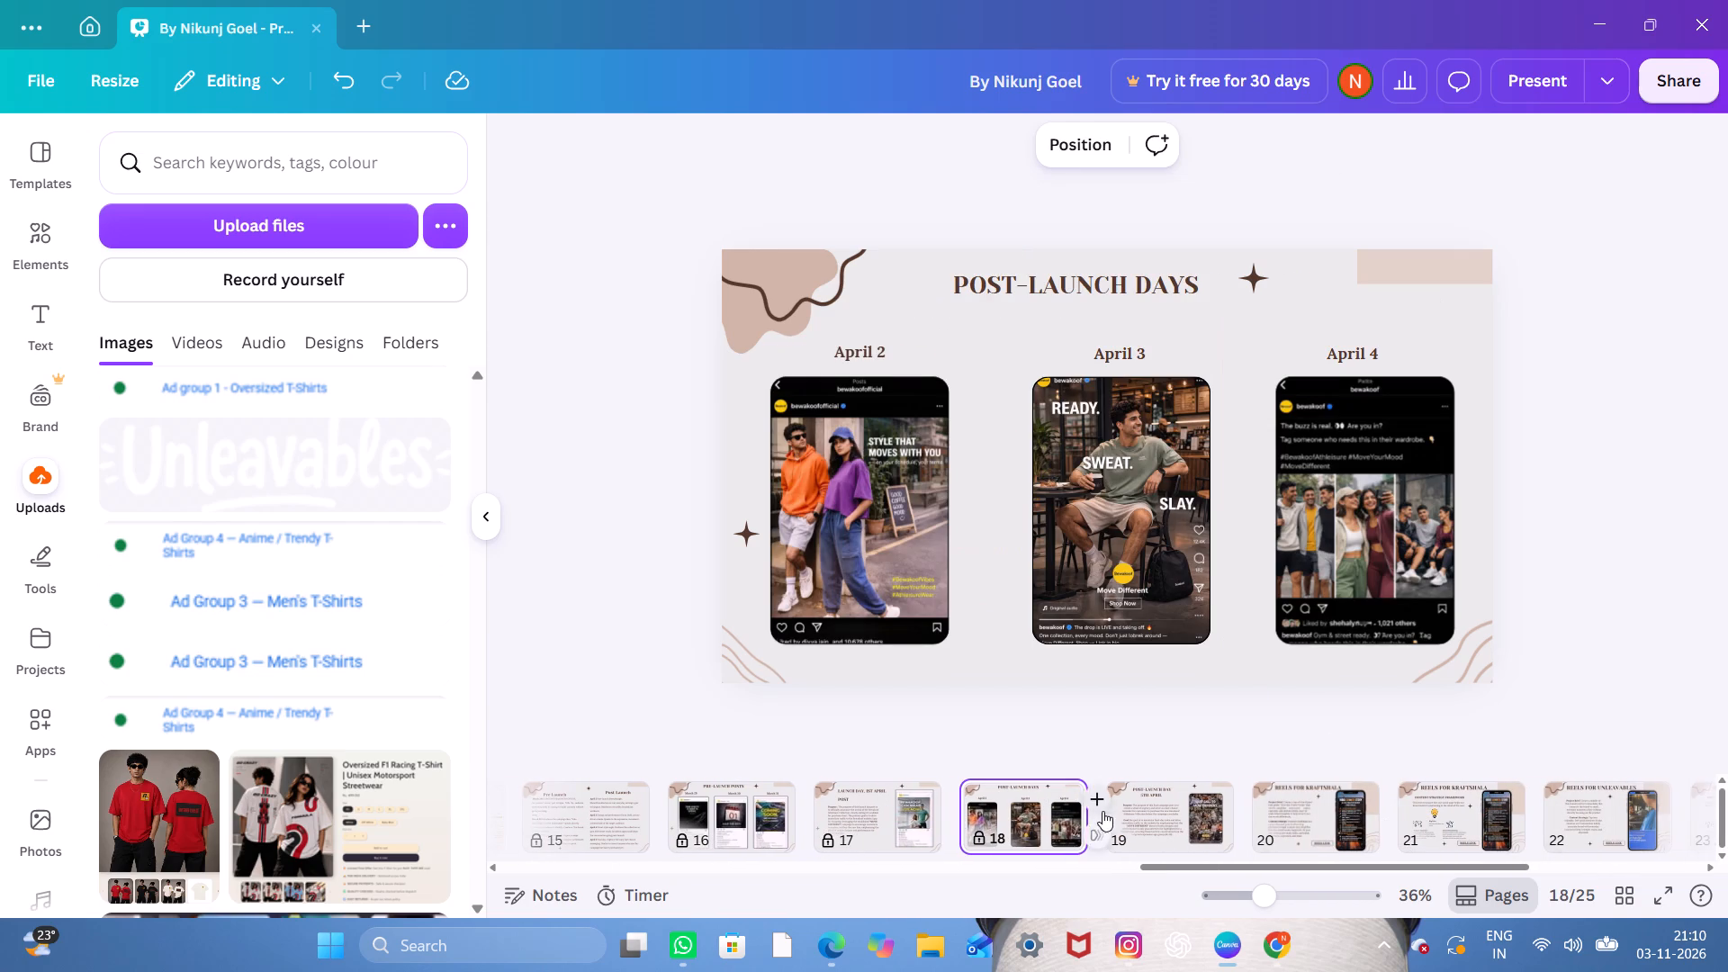
{"action": "left_click", "coordinate": [1199, 803]}
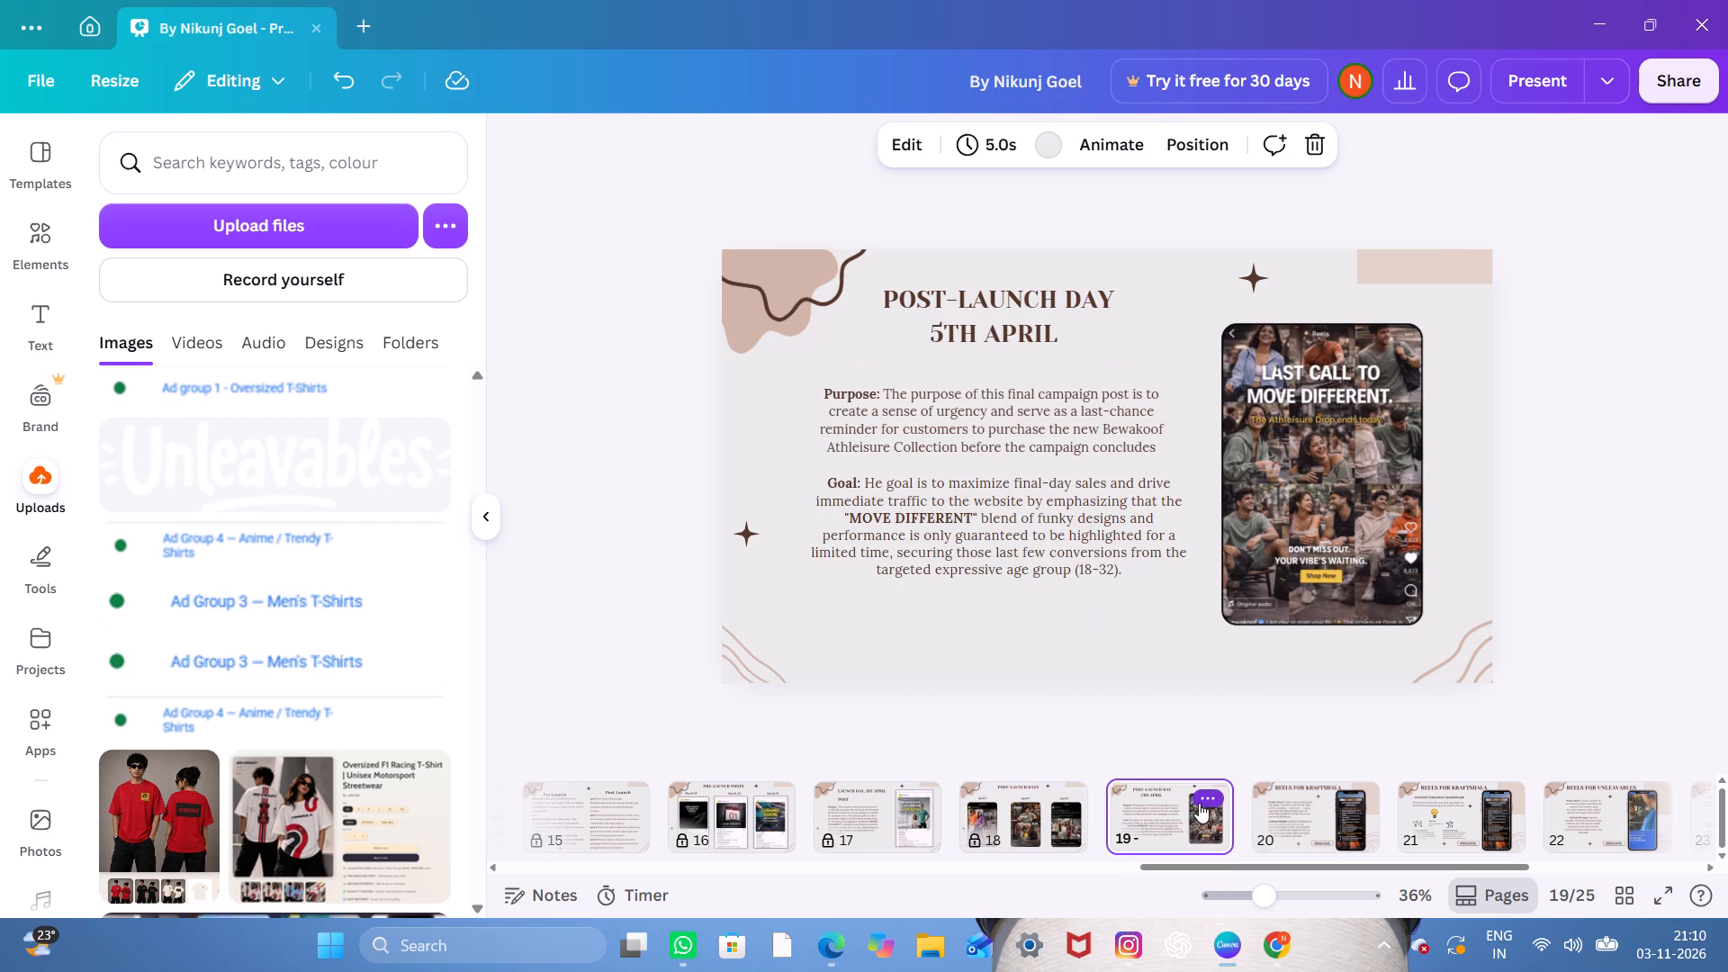
{"action": "key", "text": "alt+shift+l"}
Lock slides 20 to 23 as whole pages, covering the Reels for Kraftshala and Reels for Unleavables slides.
{"action": "left_click", "coordinate": [1331, 779]}
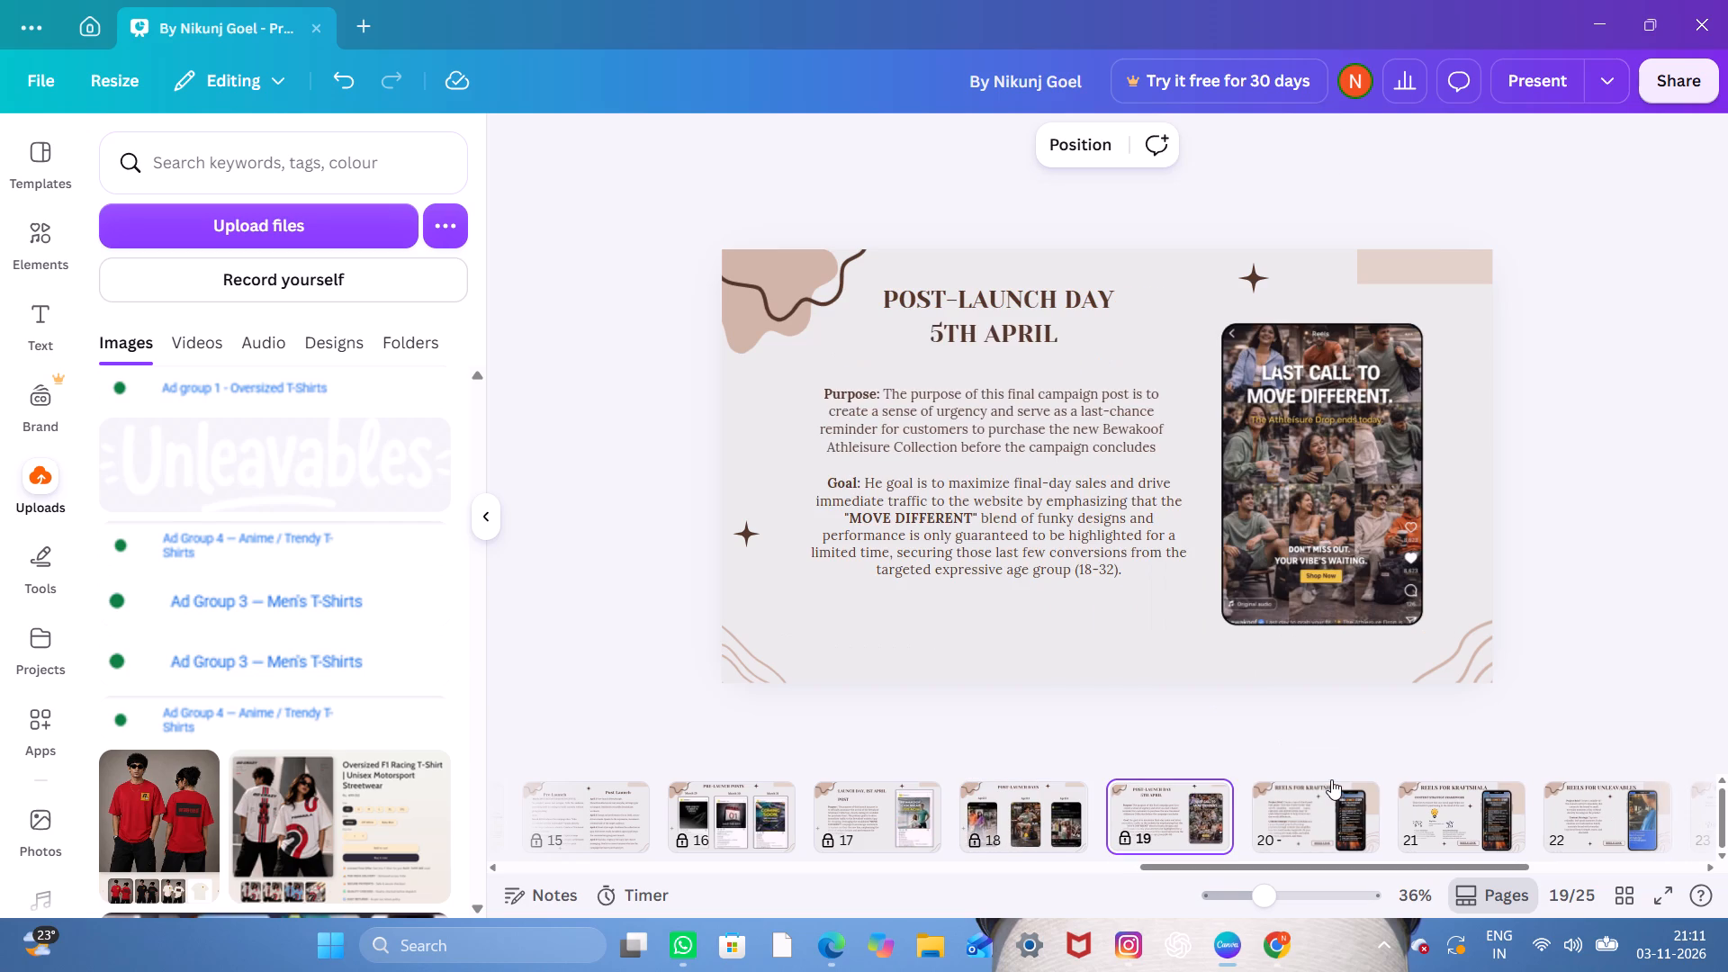
{"action": "left_click", "coordinate": [1298, 805]}
{"action": "key", "text": "alt+shift+l"}
{"action": "scroll", "coordinate": [1298, 805], "scroll_direction": "left", "scroll_amount": 4}
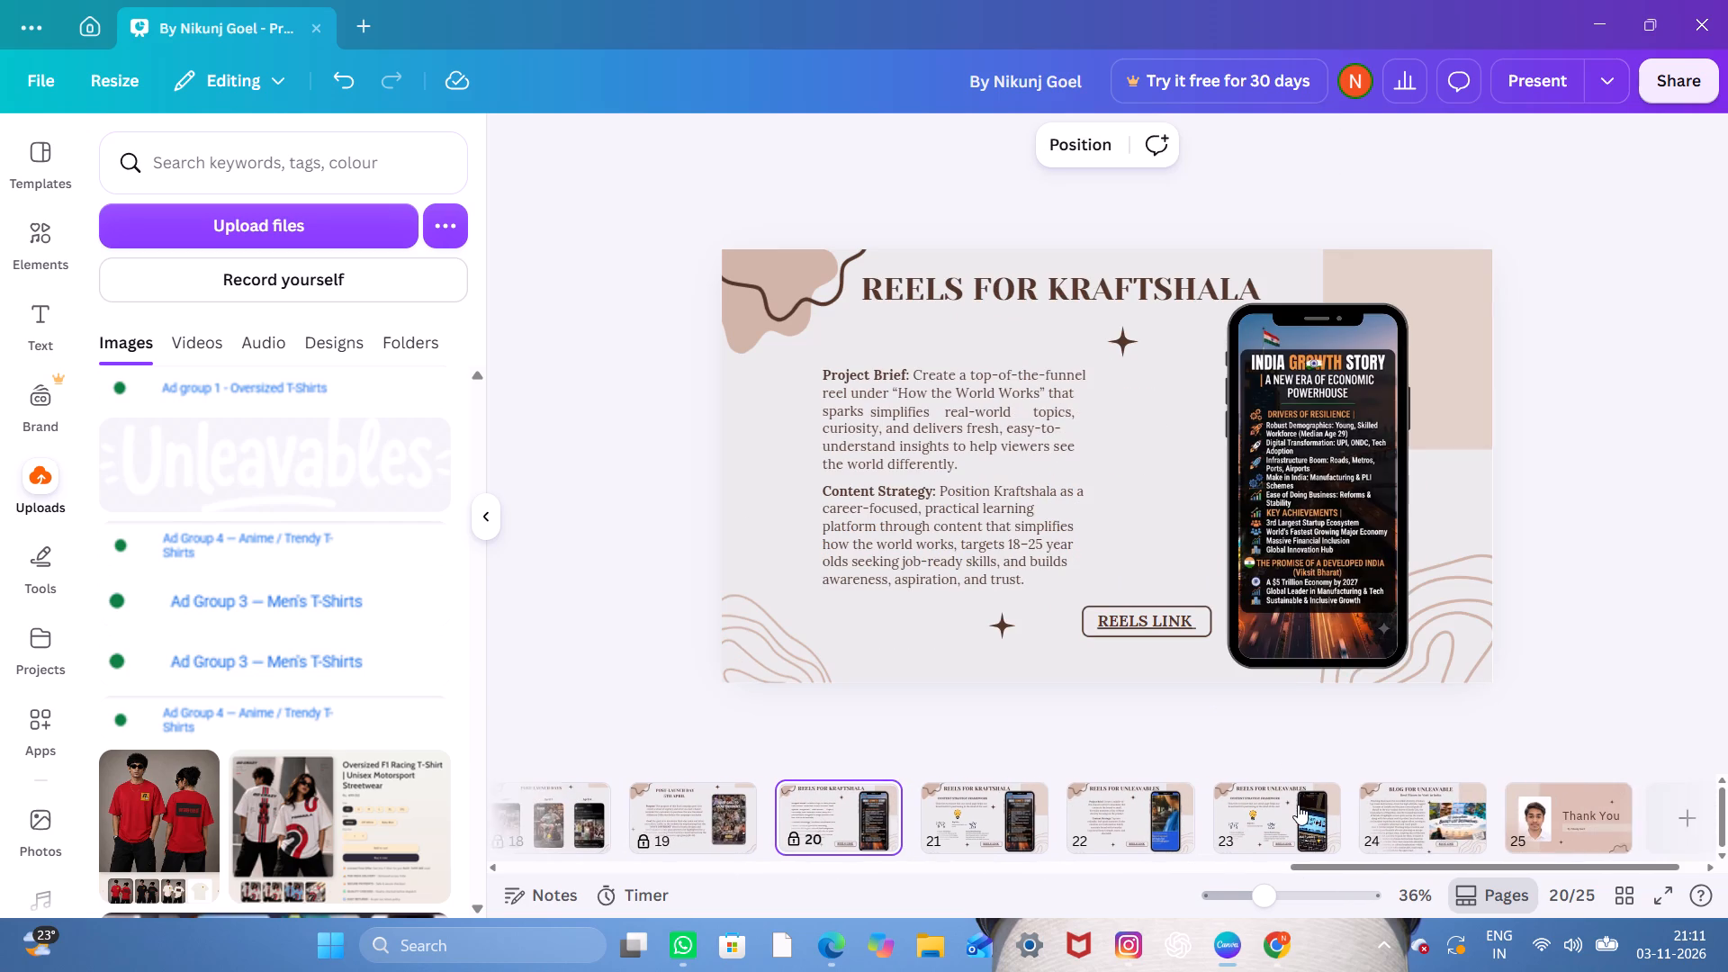
{"action": "left_click", "coordinate": [939, 805]}
{"action": "key", "text": "alt+shift+l"}
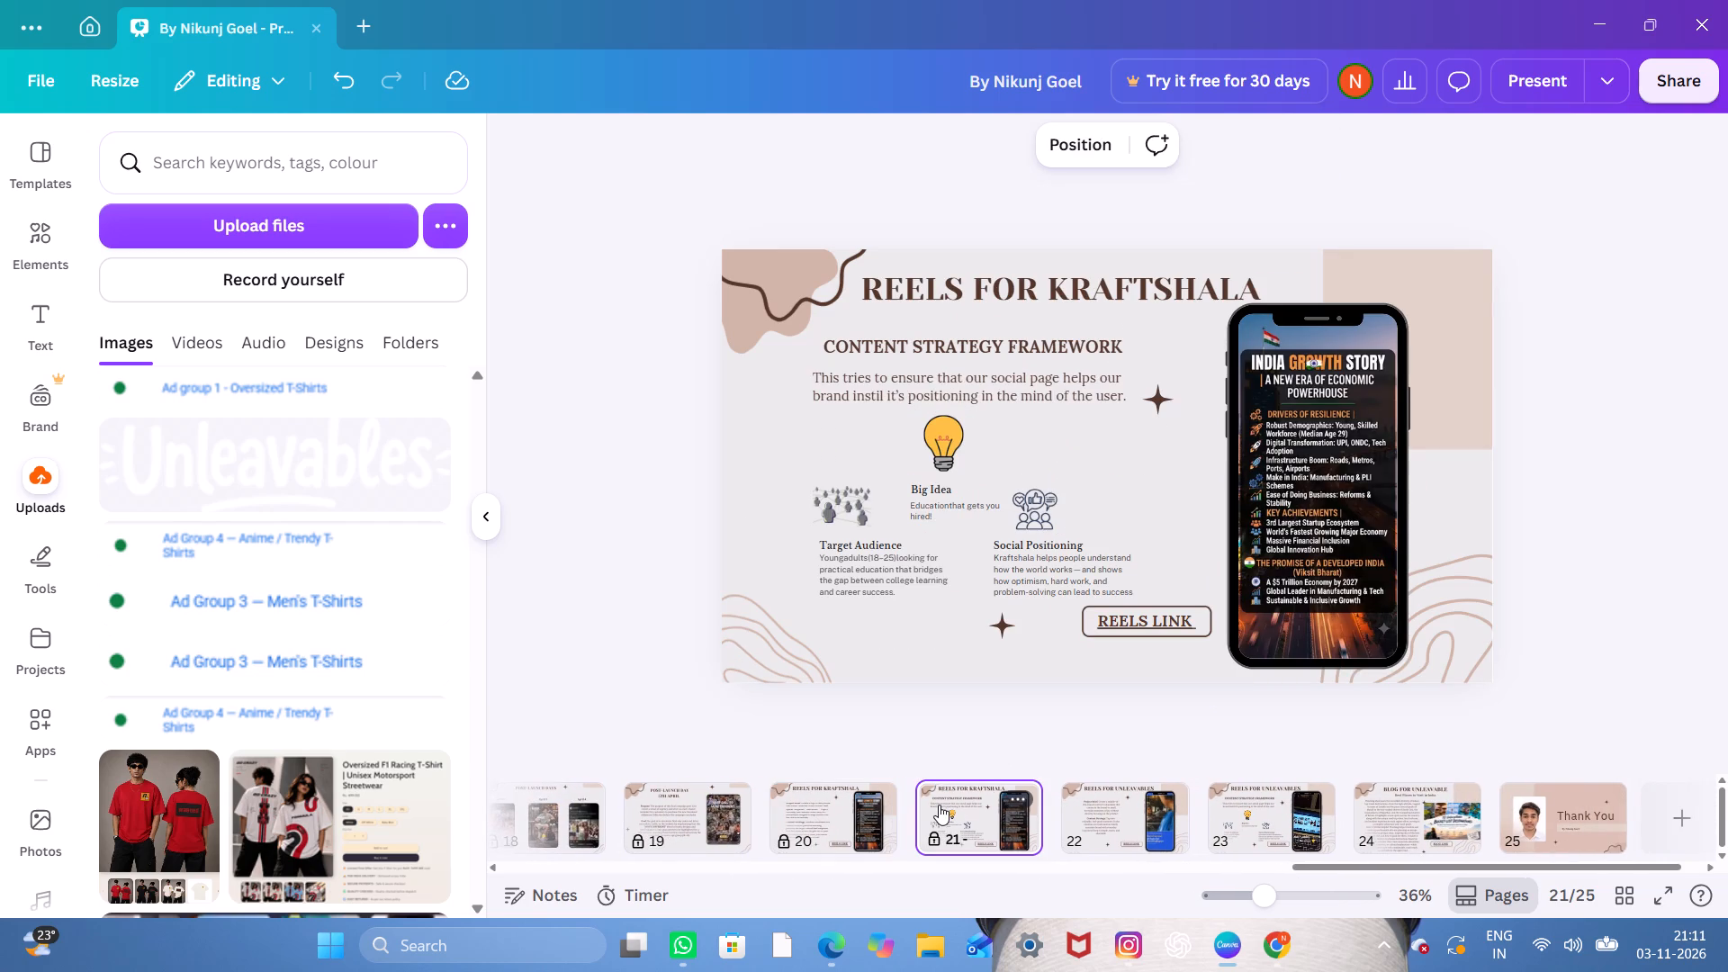
{"action": "left_click", "coordinate": [1111, 824]}
{"action": "key", "text": "alt+shift+l"}
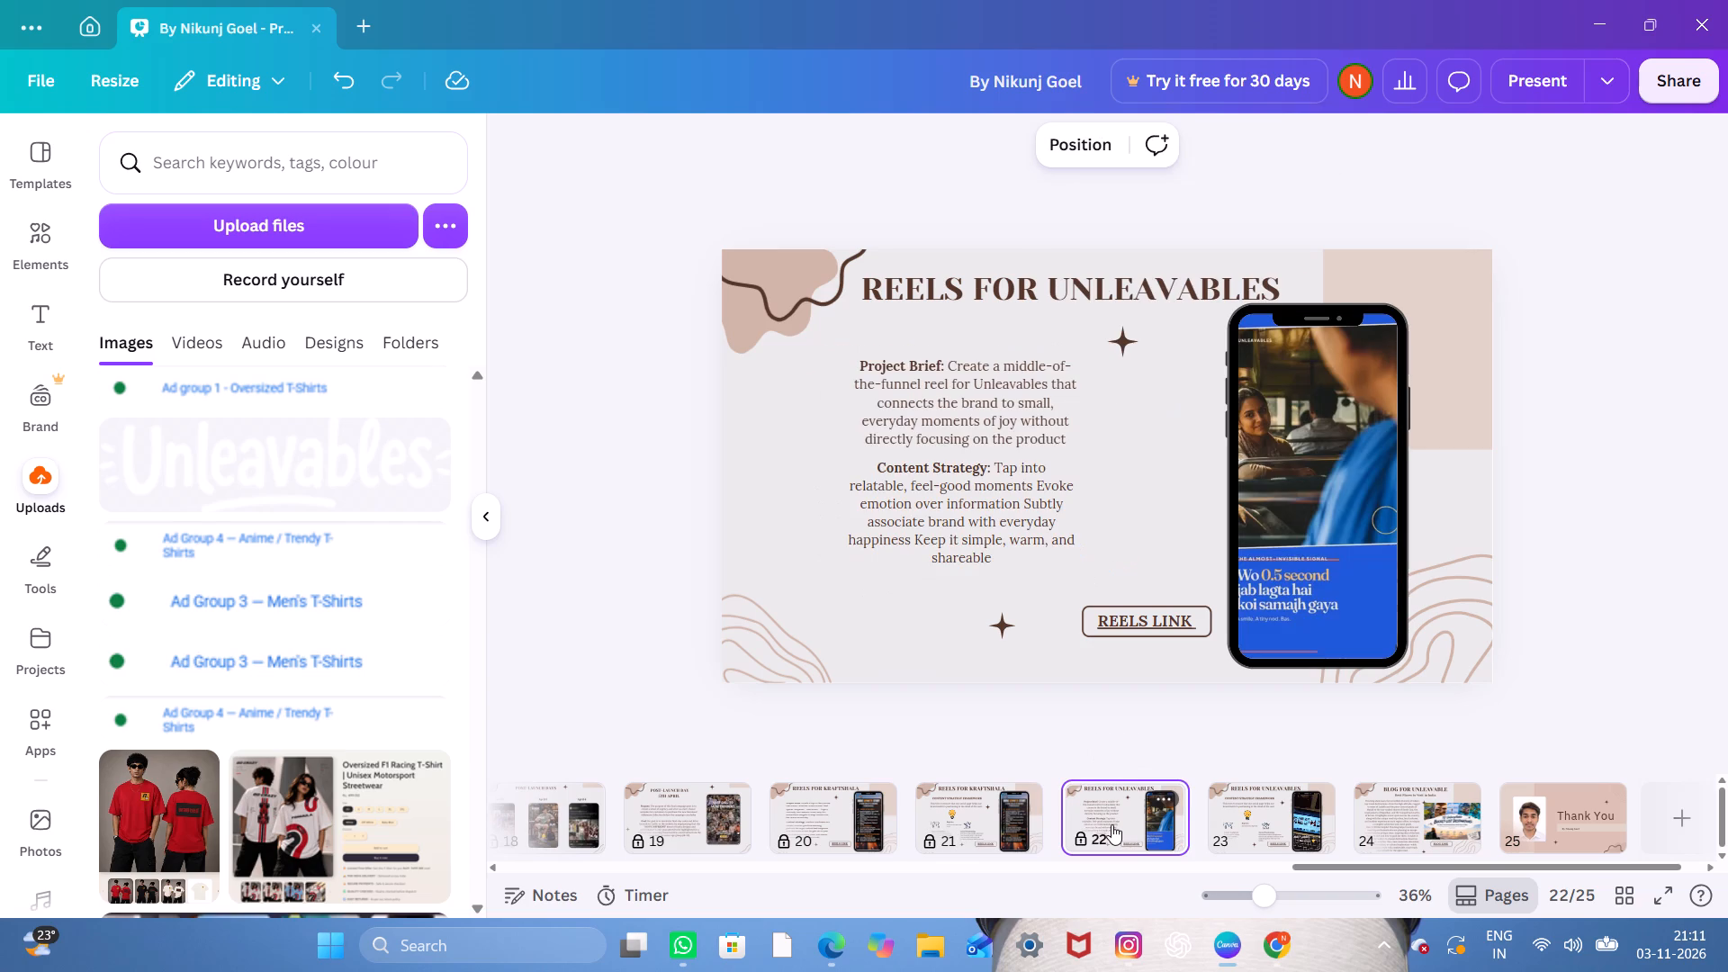
{"action": "left_click", "coordinate": [1273, 815]}
{"action": "key", "text": "alt+shift+l"}
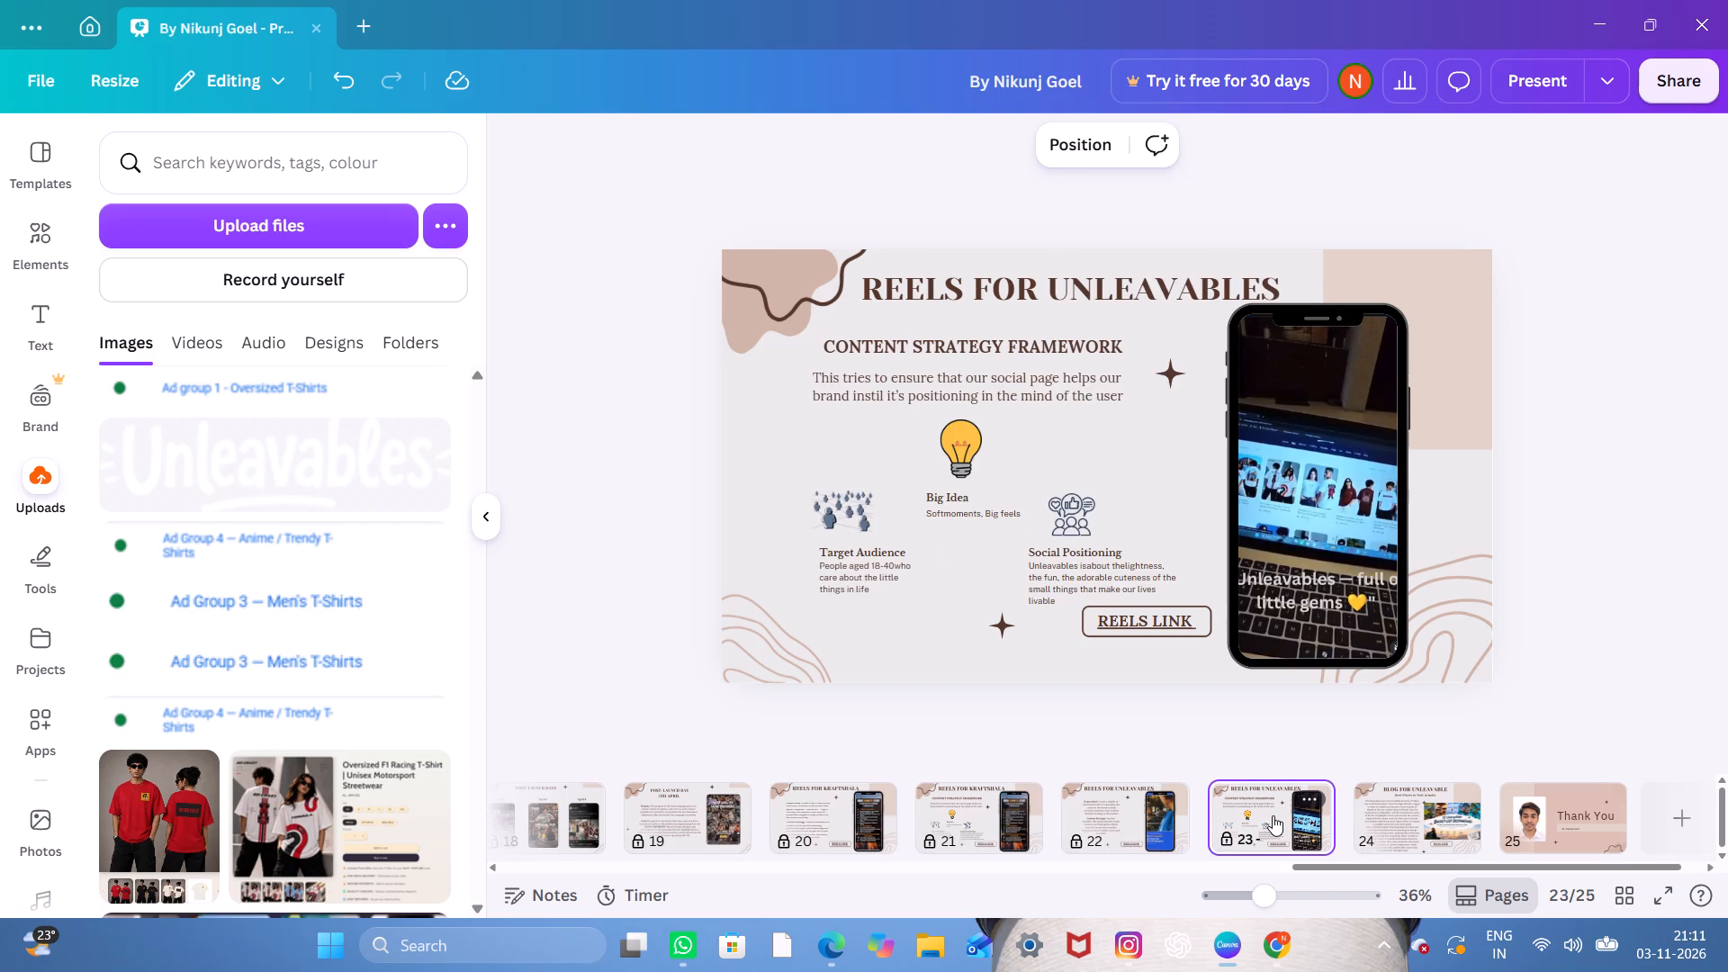
Lock slide 24, the Blog for Unleavable, and slide 25, the Thank You slide, as whole pages.
{"action": "left_click", "coordinate": [1405, 816]}
{"action": "key", "text": "alt+shift+l"}
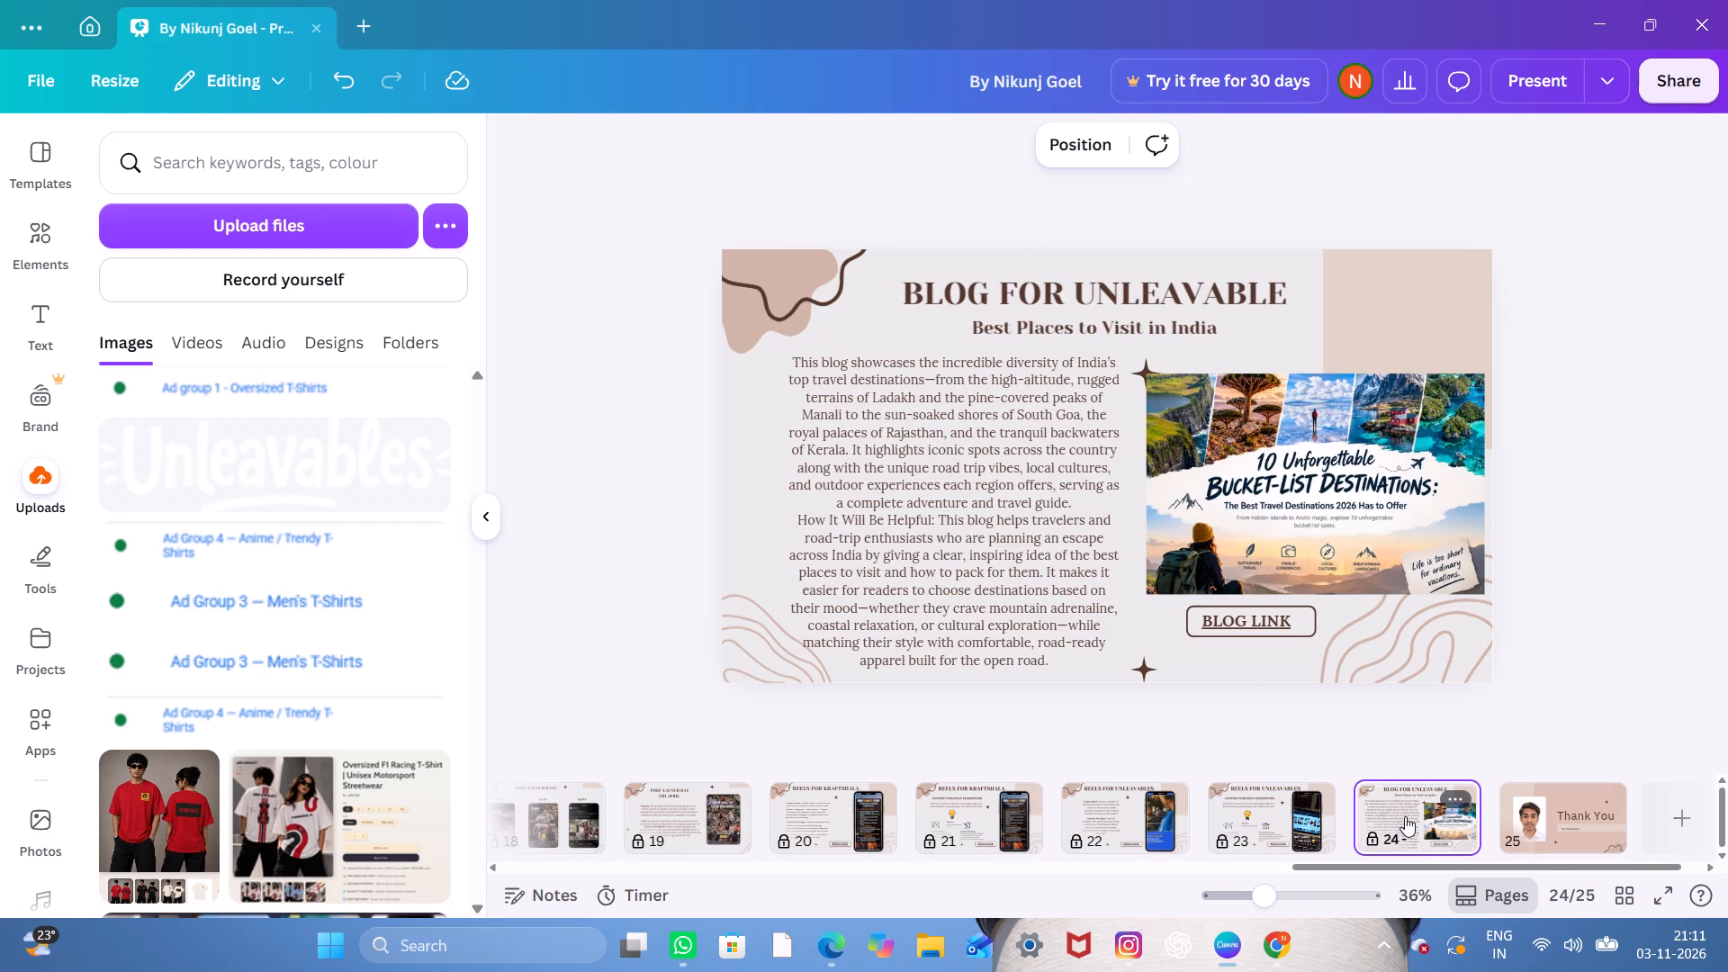
{"action": "left_click", "coordinate": [1564, 814]}
{"action": "key", "text": "alt+shift+l"}
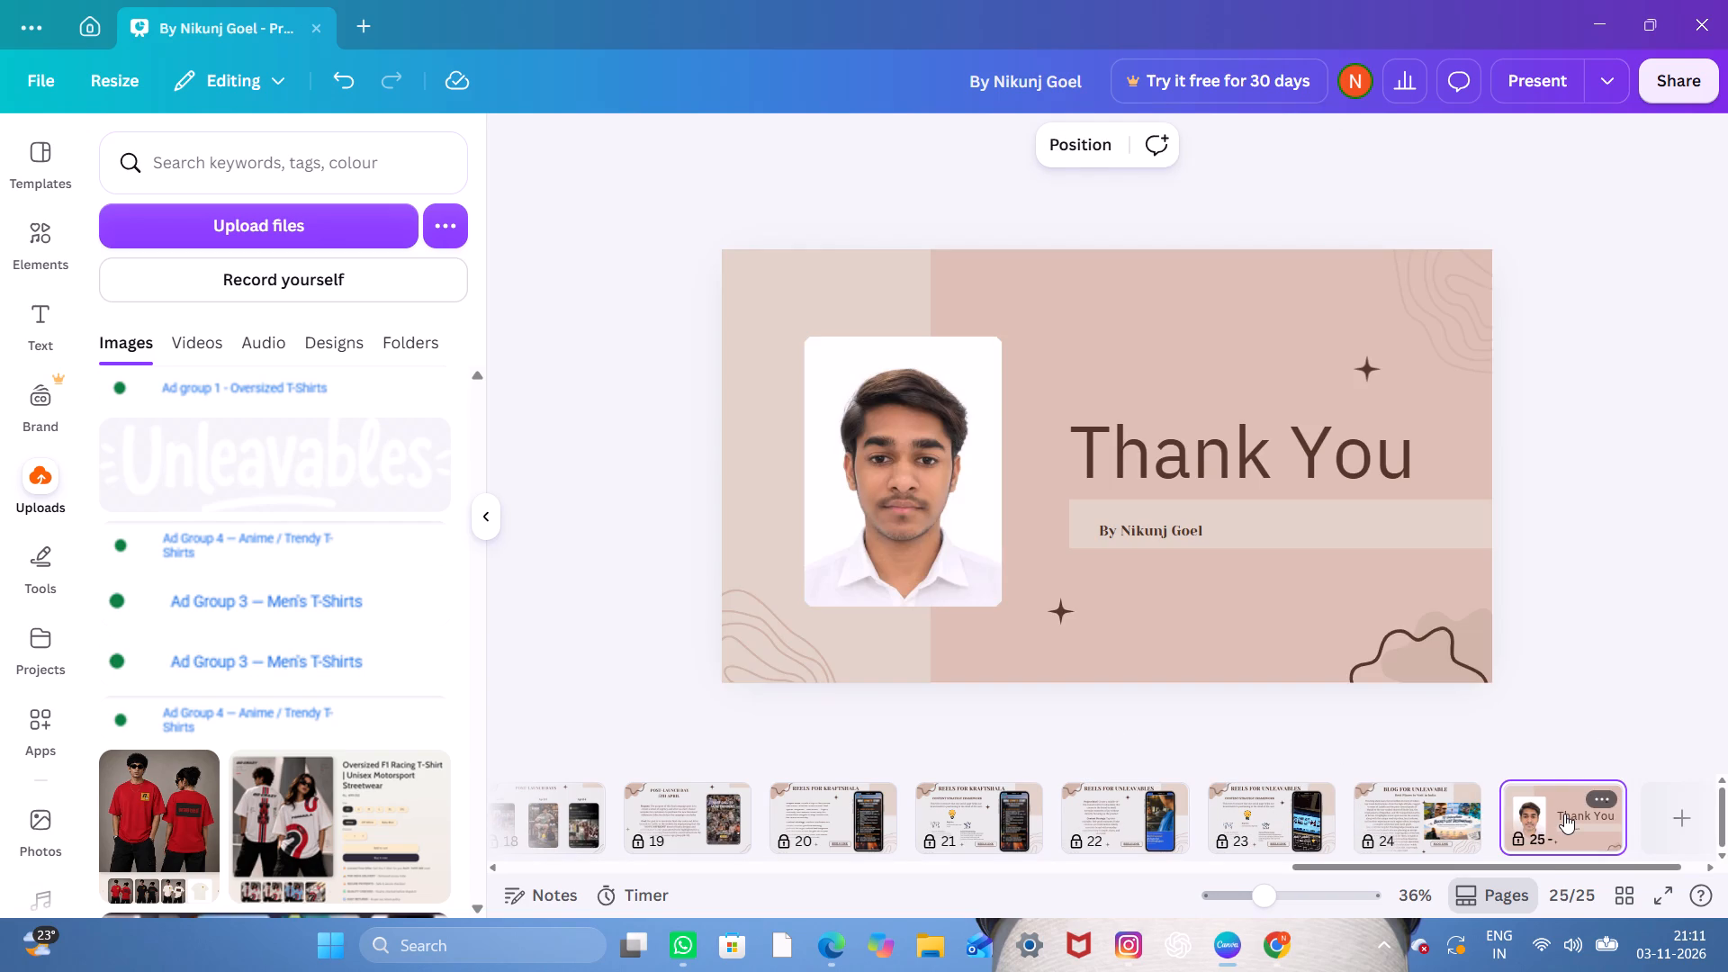
Test the lock on the Thank You slide by trying to delete its author byline.
{"action": "left_click", "coordinate": [1155, 525]}
{"action": "key", "text": "BackSpace"}
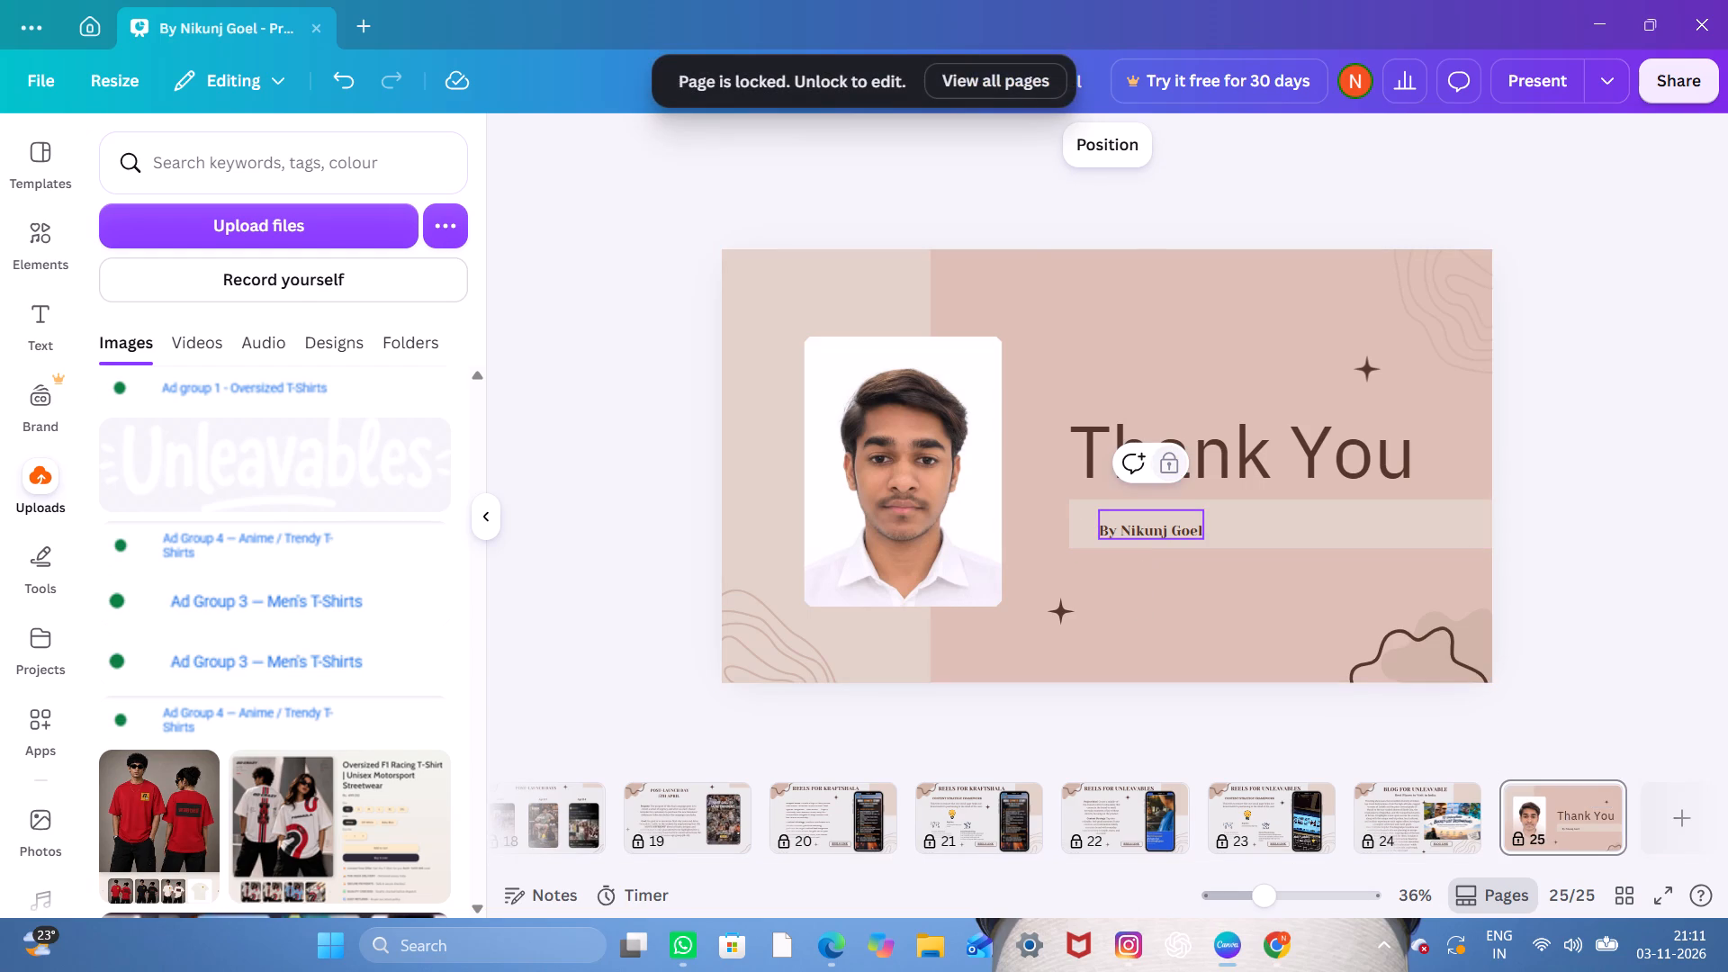
Open the download settings for the presentation.
{"action": "left_click", "coordinate": [1674, 74]}
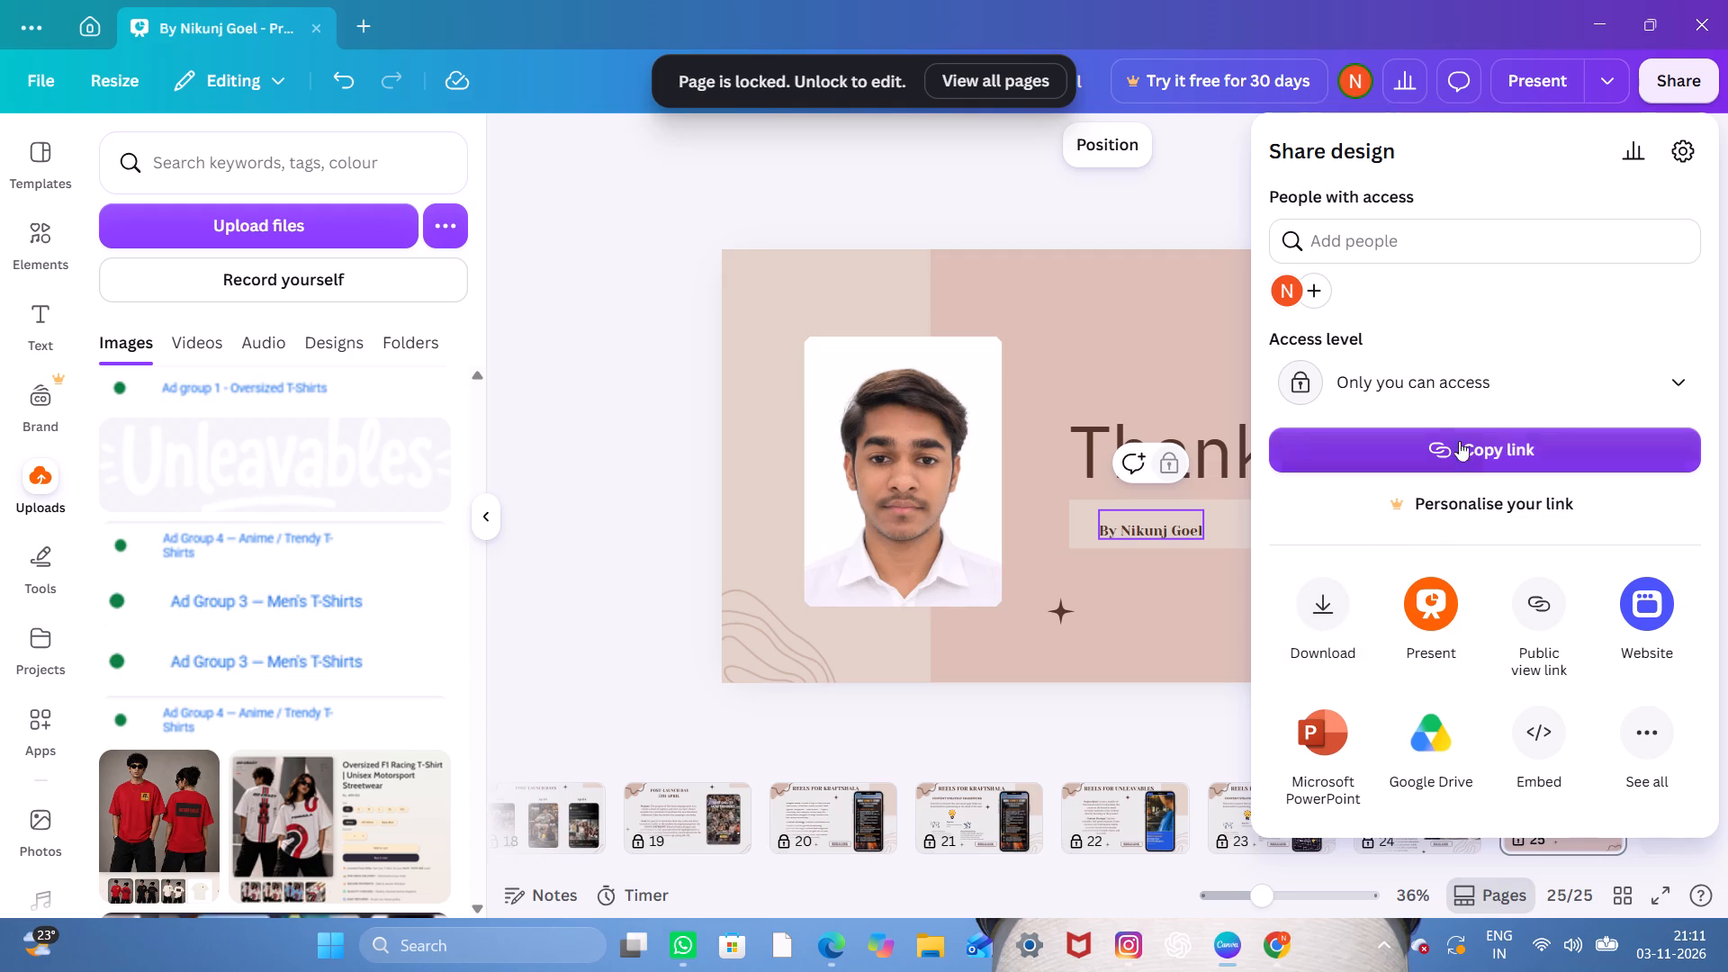
{"action": "left_click", "coordinate": [1291, 623]}
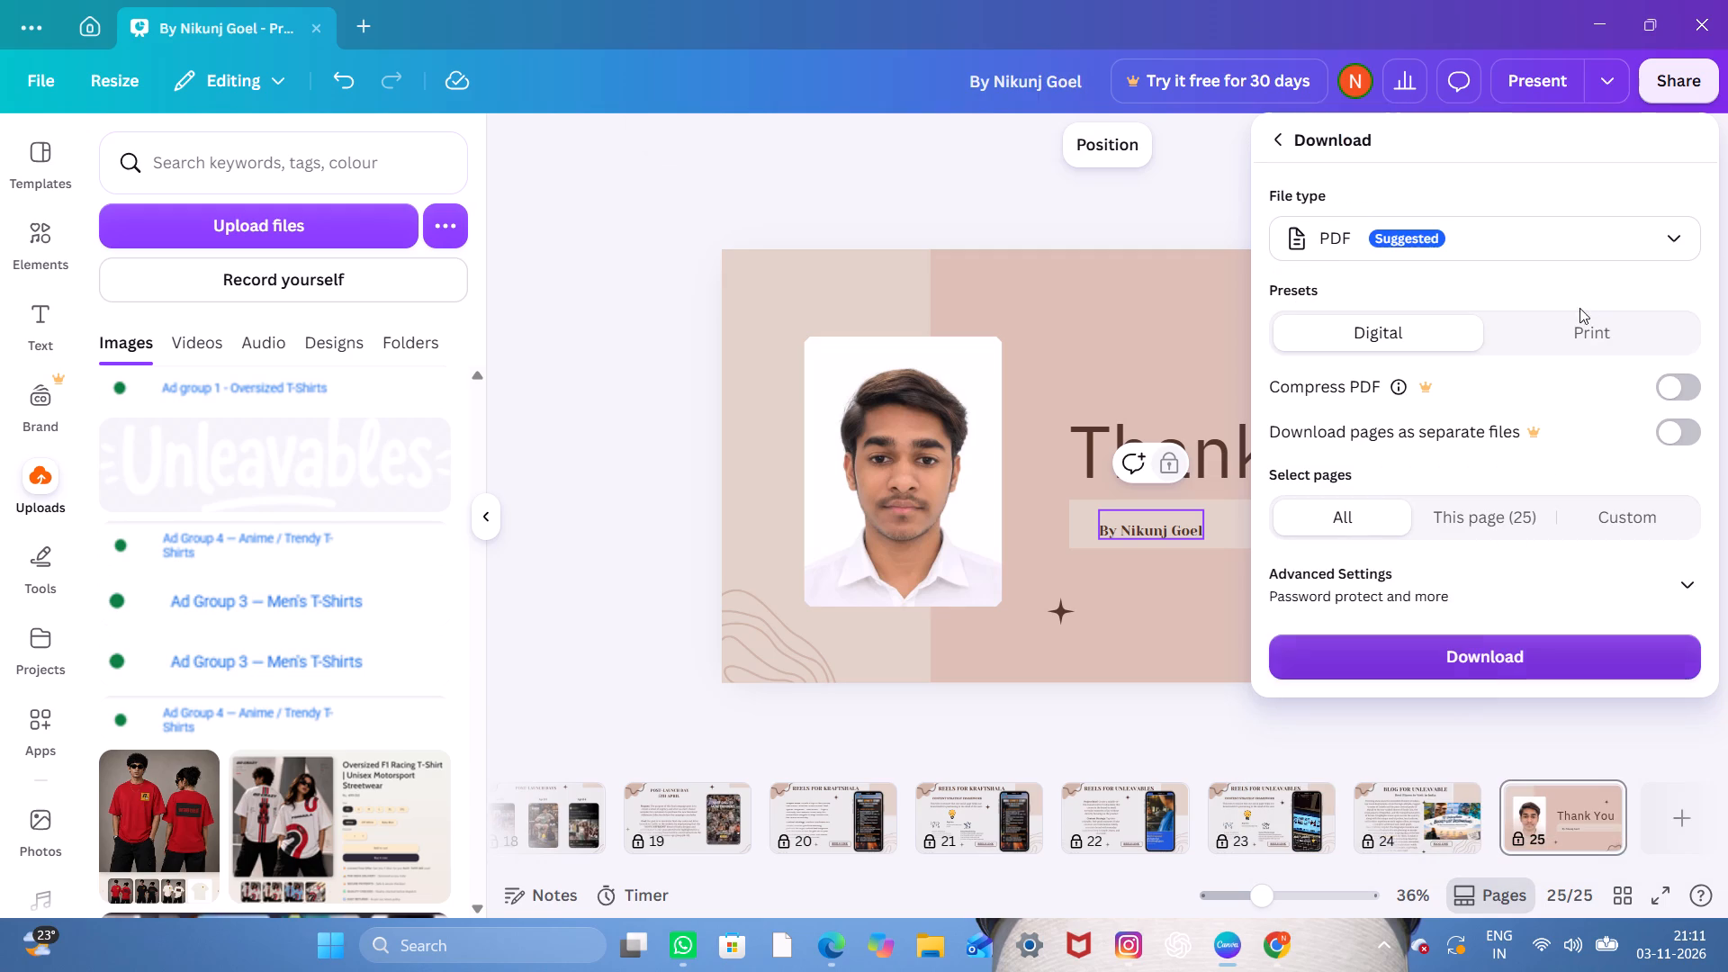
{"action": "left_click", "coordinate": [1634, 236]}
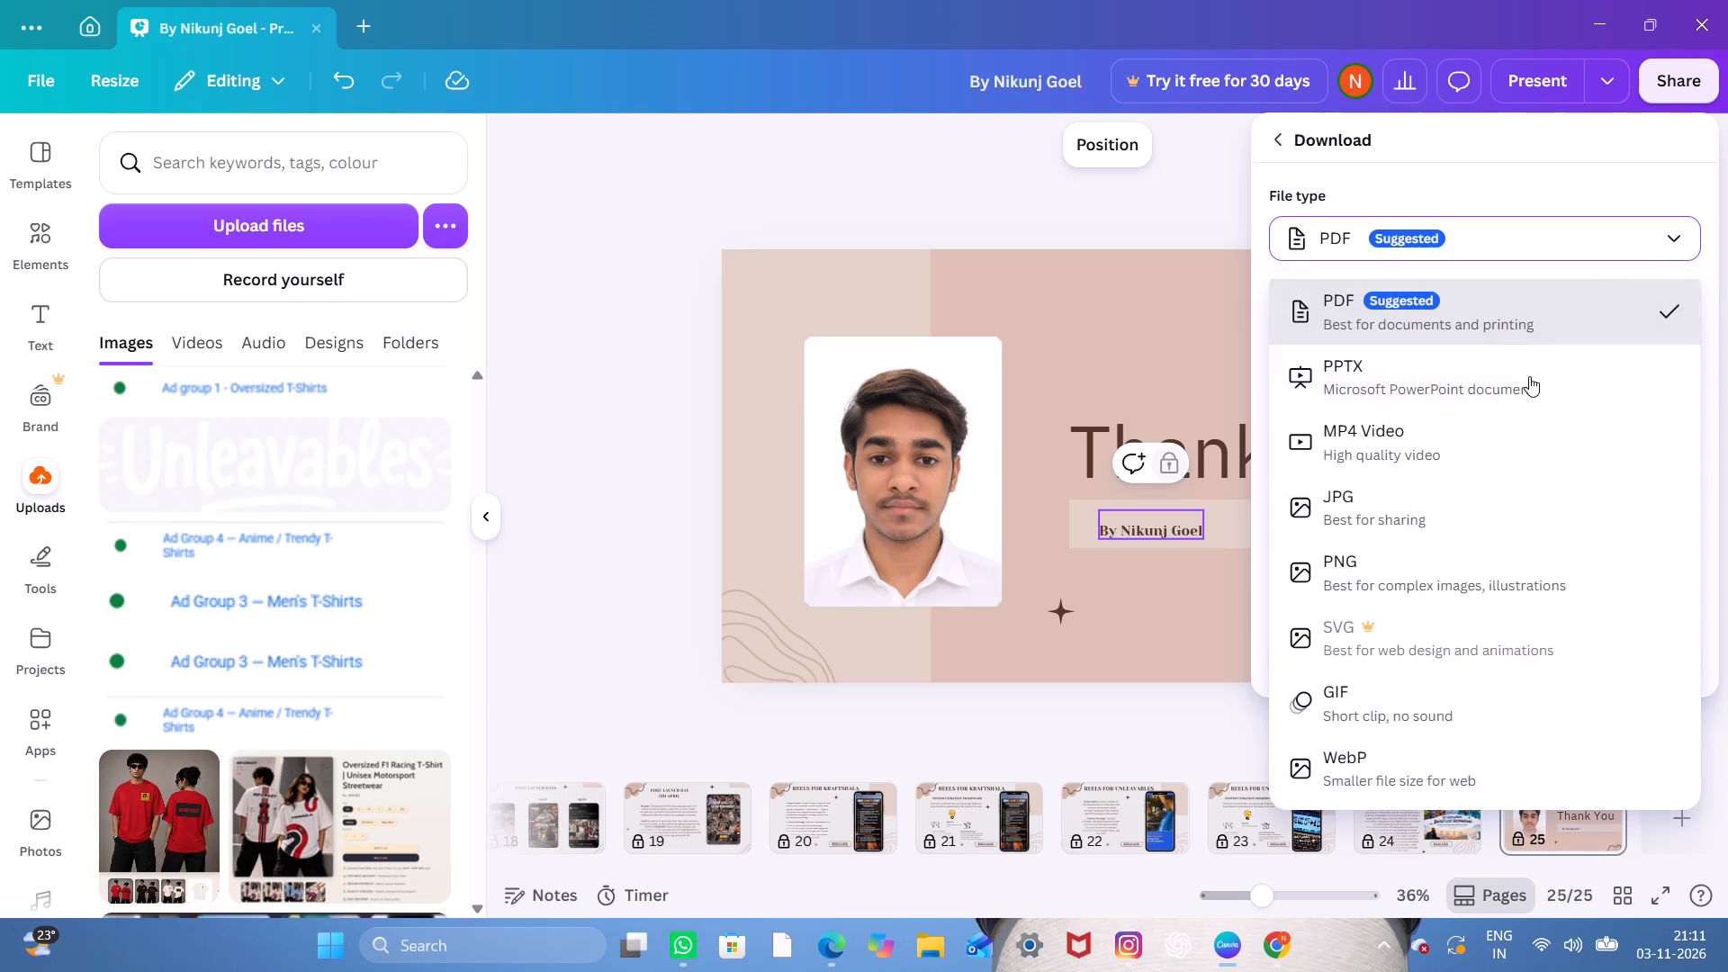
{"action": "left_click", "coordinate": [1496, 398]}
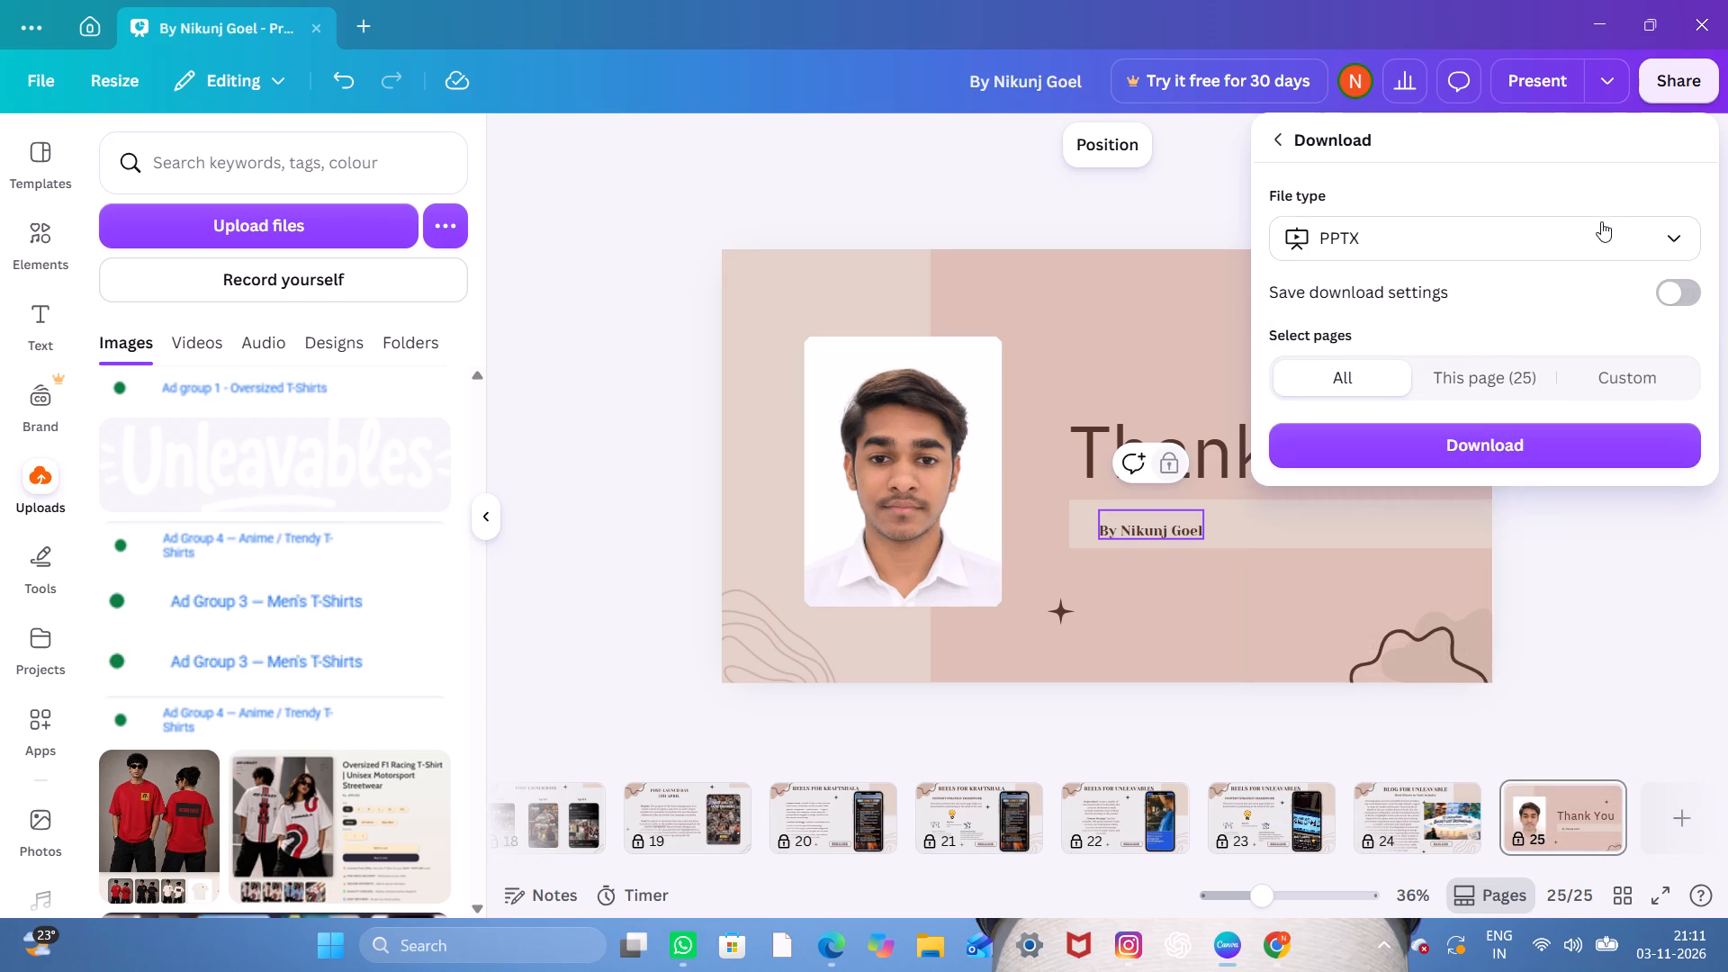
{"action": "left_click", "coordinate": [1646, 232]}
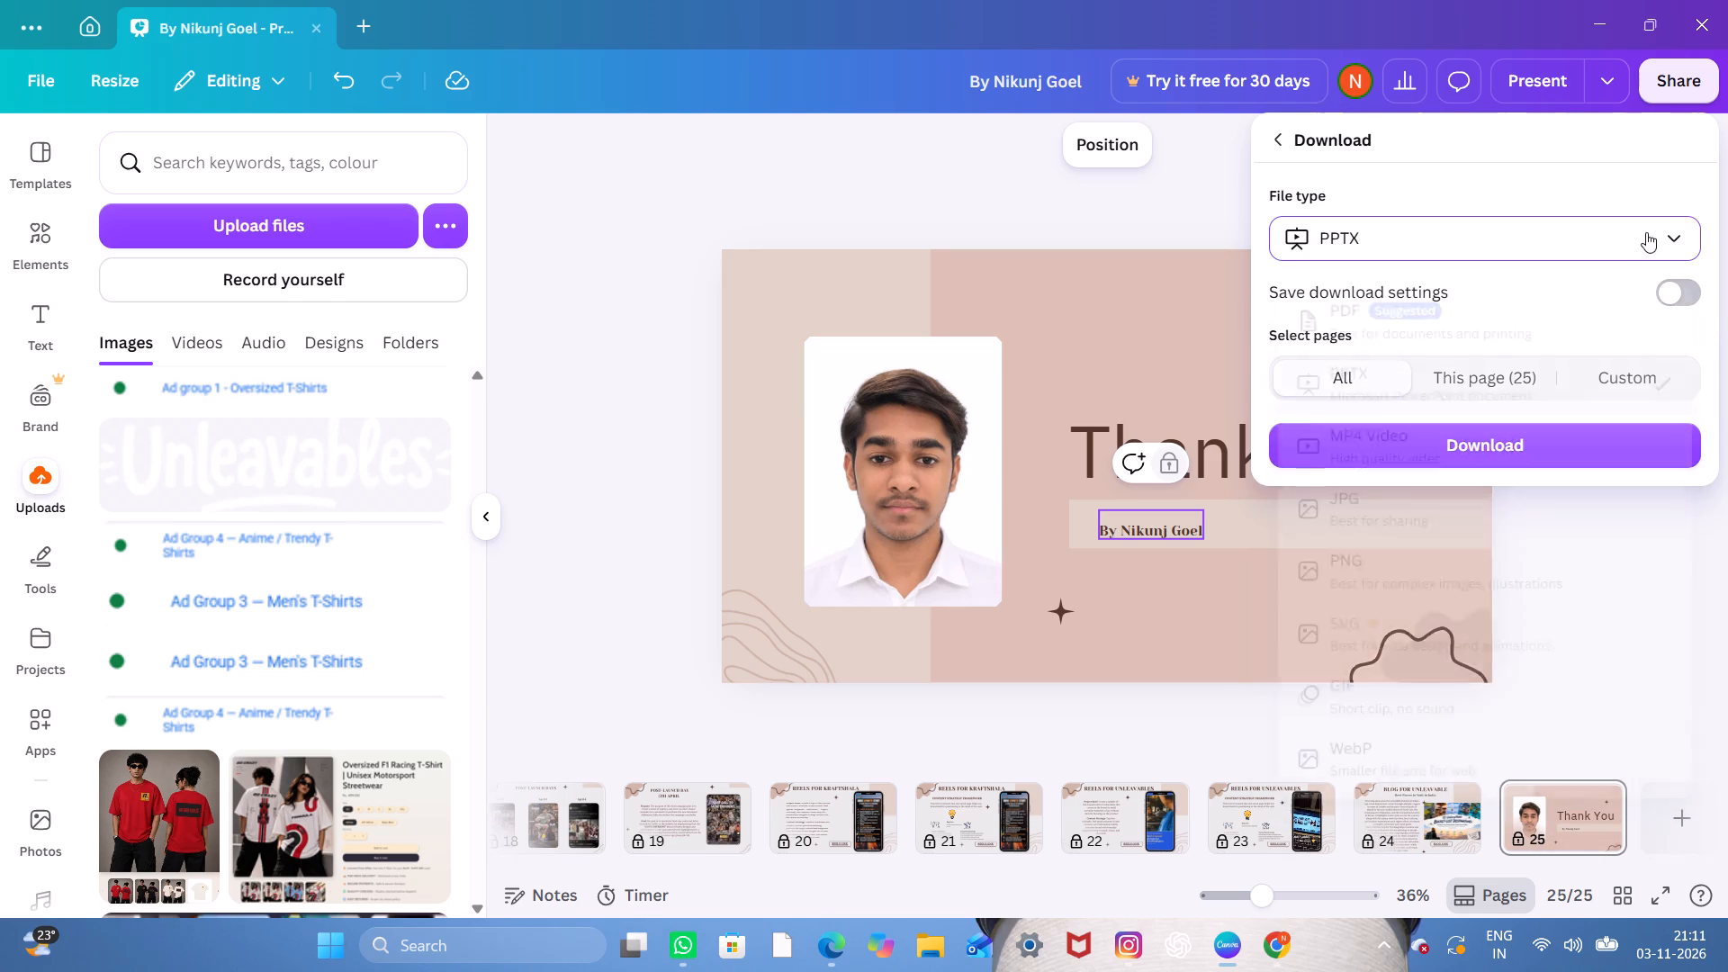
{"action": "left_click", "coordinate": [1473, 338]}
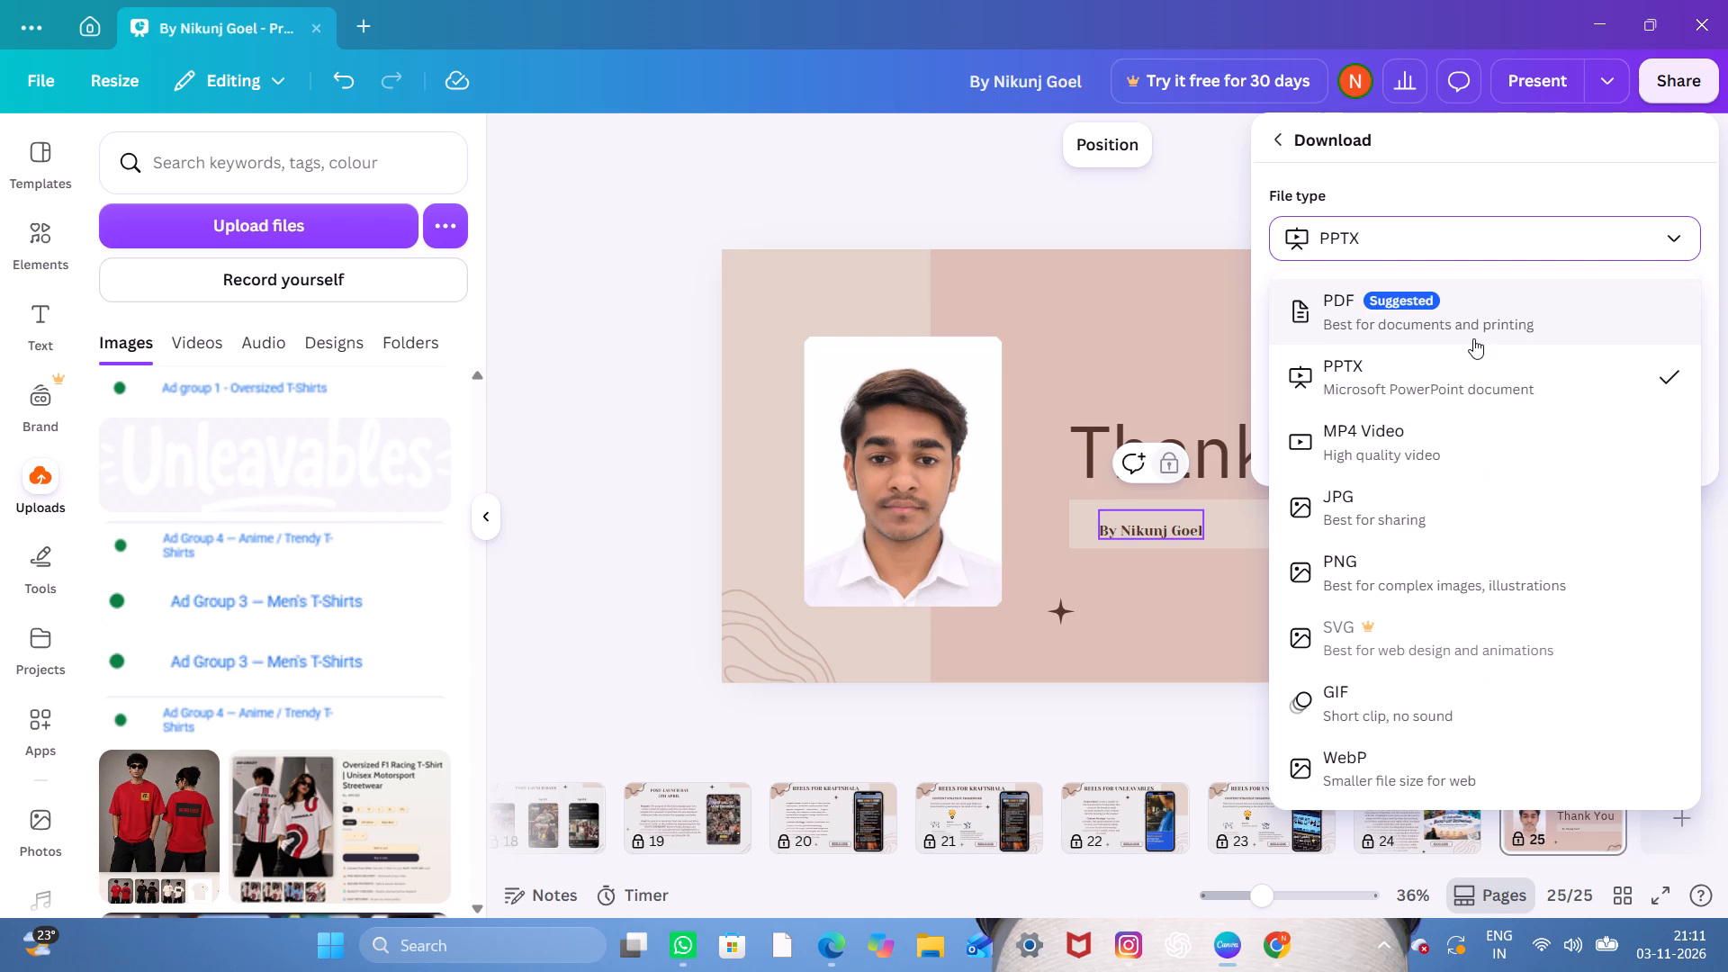
Download all pages as a PDF into Downloads, naming the file with the author's name followed by "proof of work mlp 50 et".
{"action": "left_click", "coordinate": [1393, 656]}
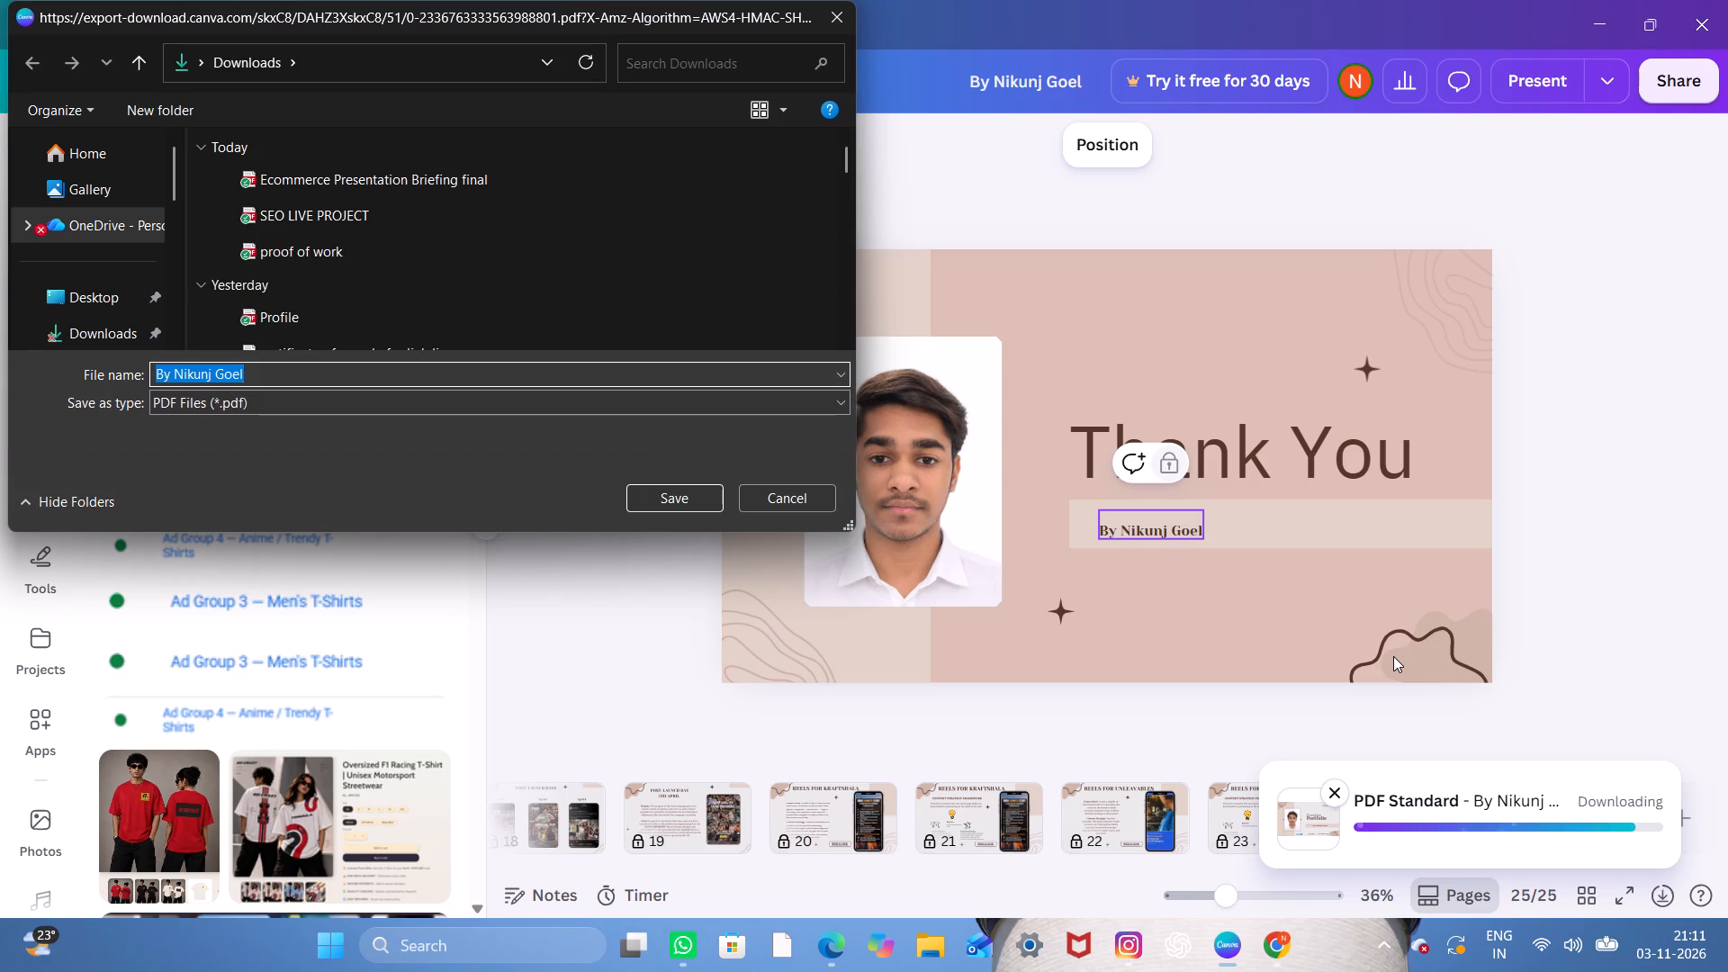
{"action": "key", "text": "space"}
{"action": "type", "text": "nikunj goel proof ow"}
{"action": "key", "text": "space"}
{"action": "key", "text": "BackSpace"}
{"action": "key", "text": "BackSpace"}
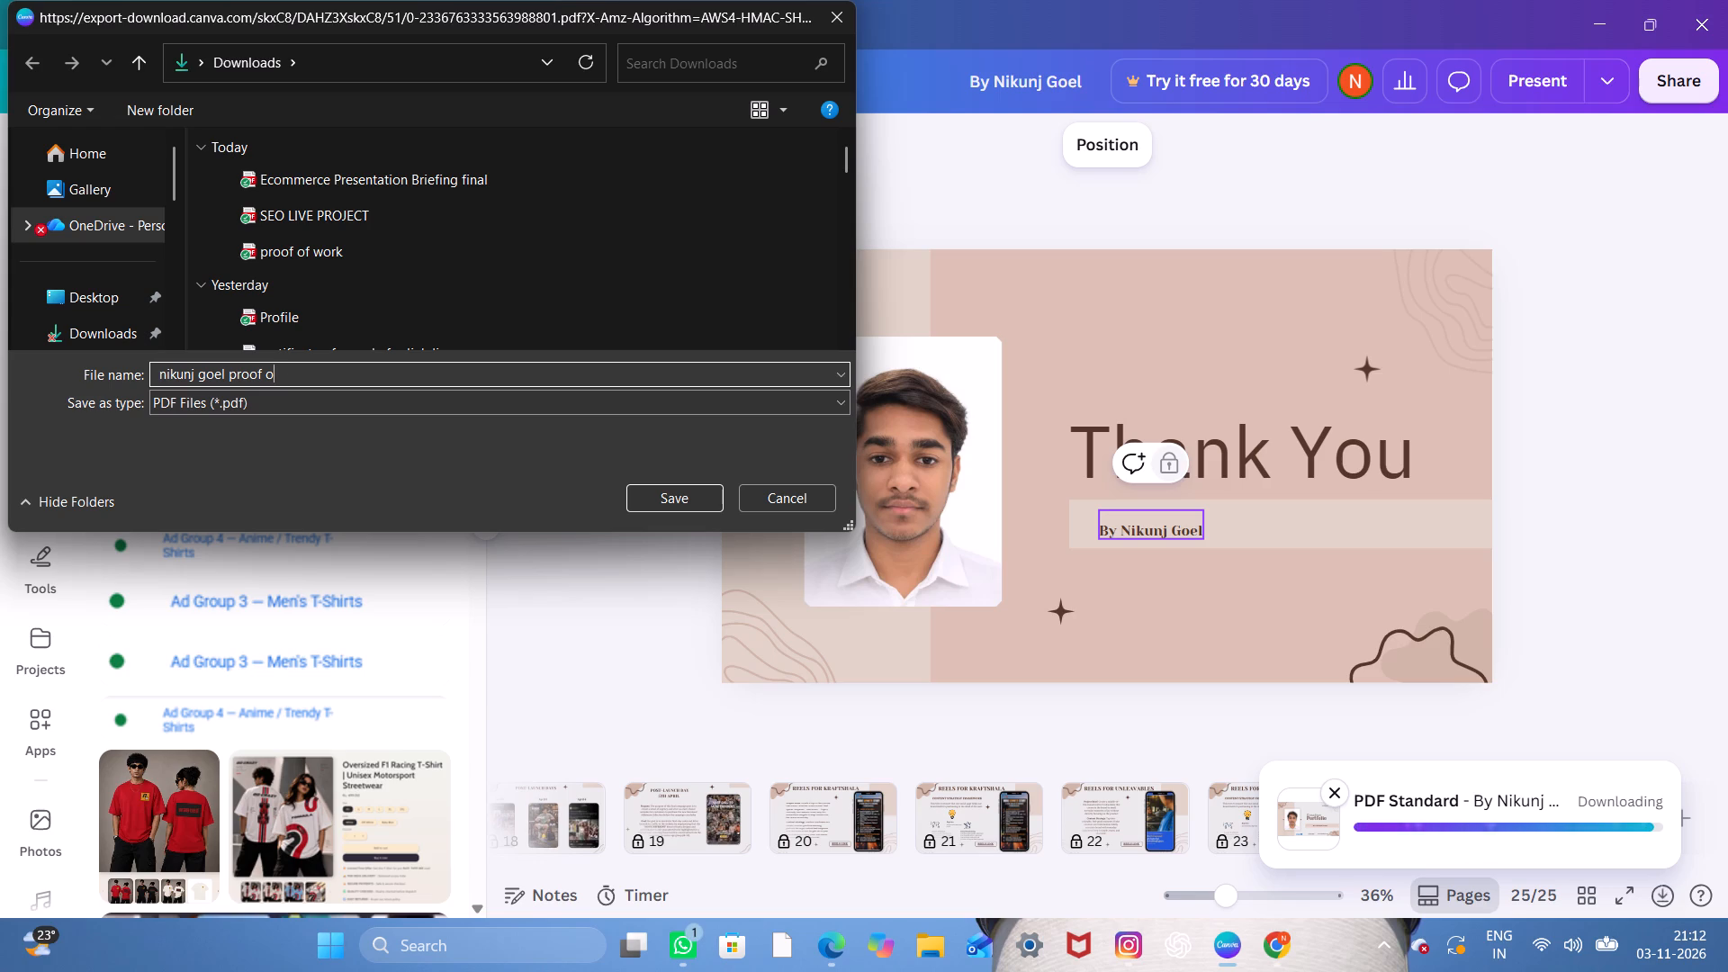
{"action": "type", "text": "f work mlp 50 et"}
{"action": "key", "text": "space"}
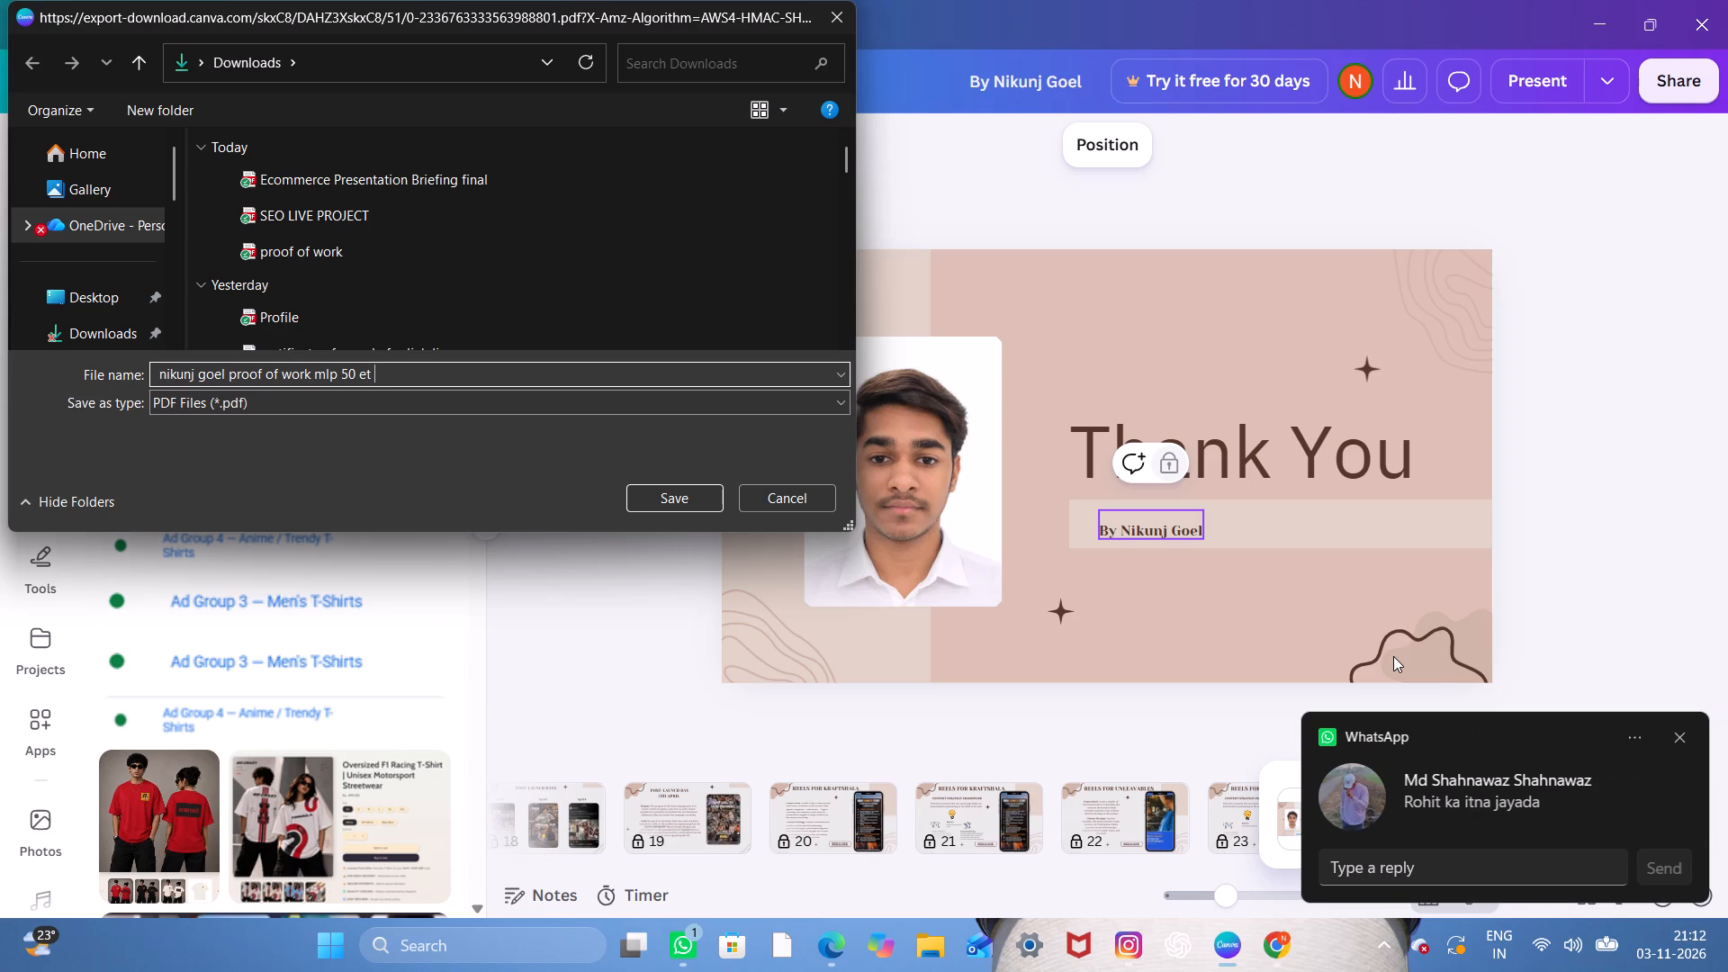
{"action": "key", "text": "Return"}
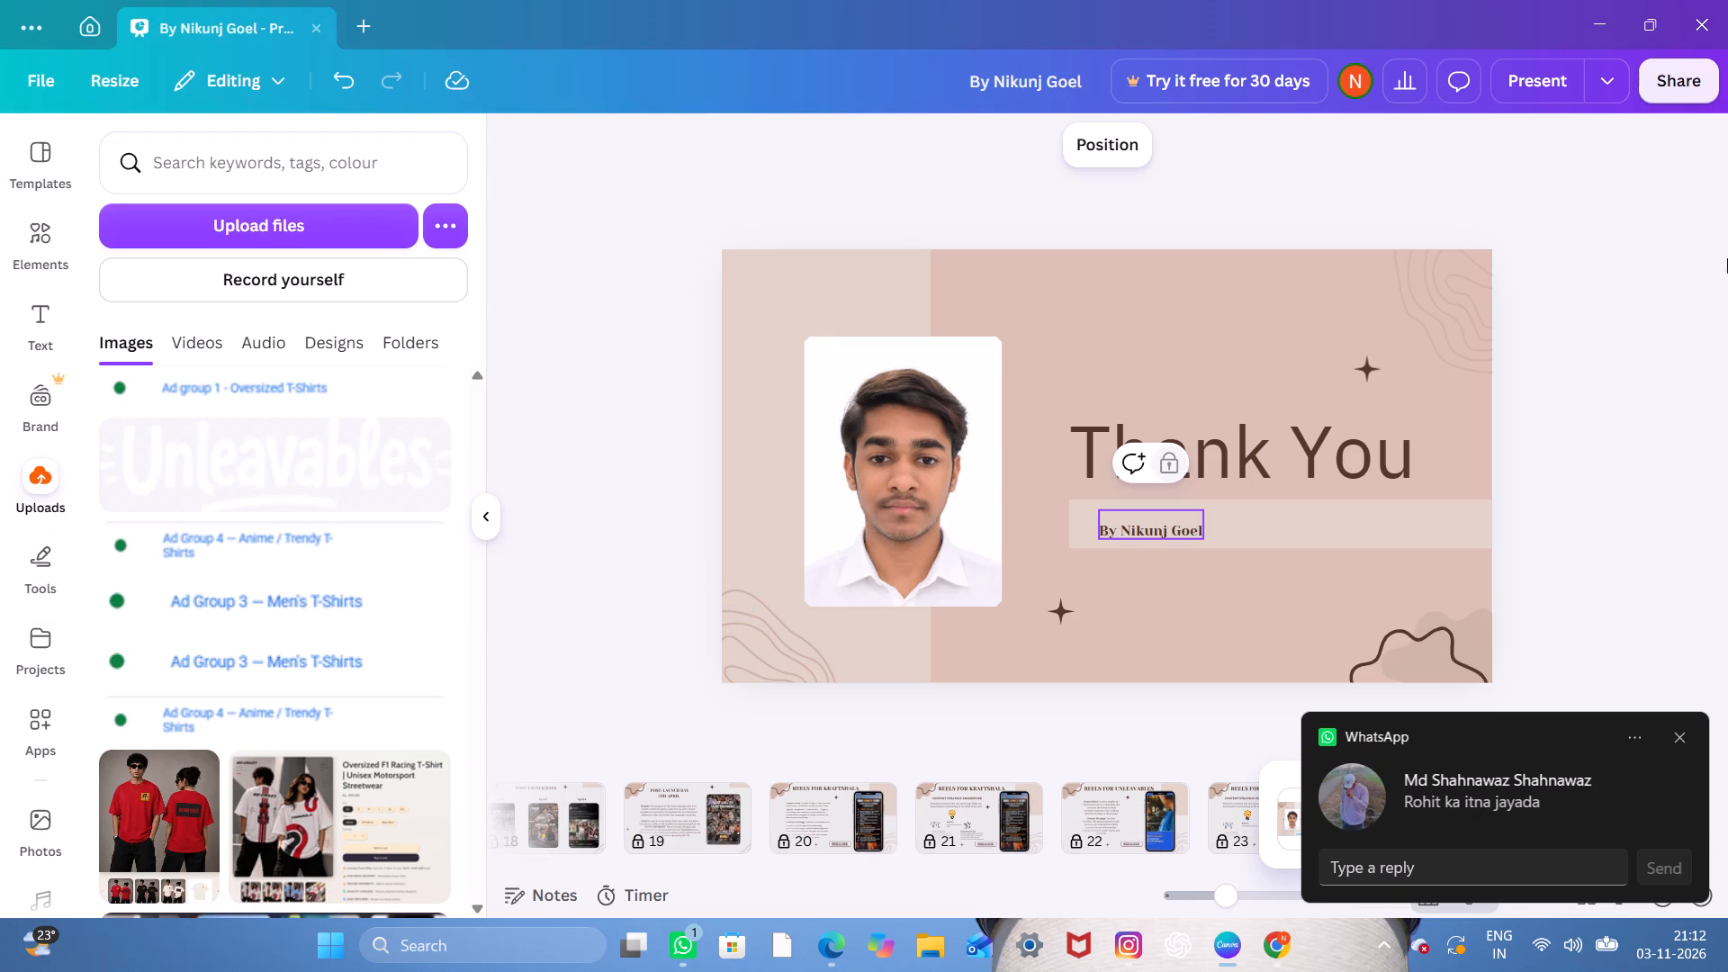
Download all pages as PPTX into Downloads, appending "proof of work mlp 50 et" to the suggested file name.
{"action": "left_click", "coordinate": [1647, 70]}
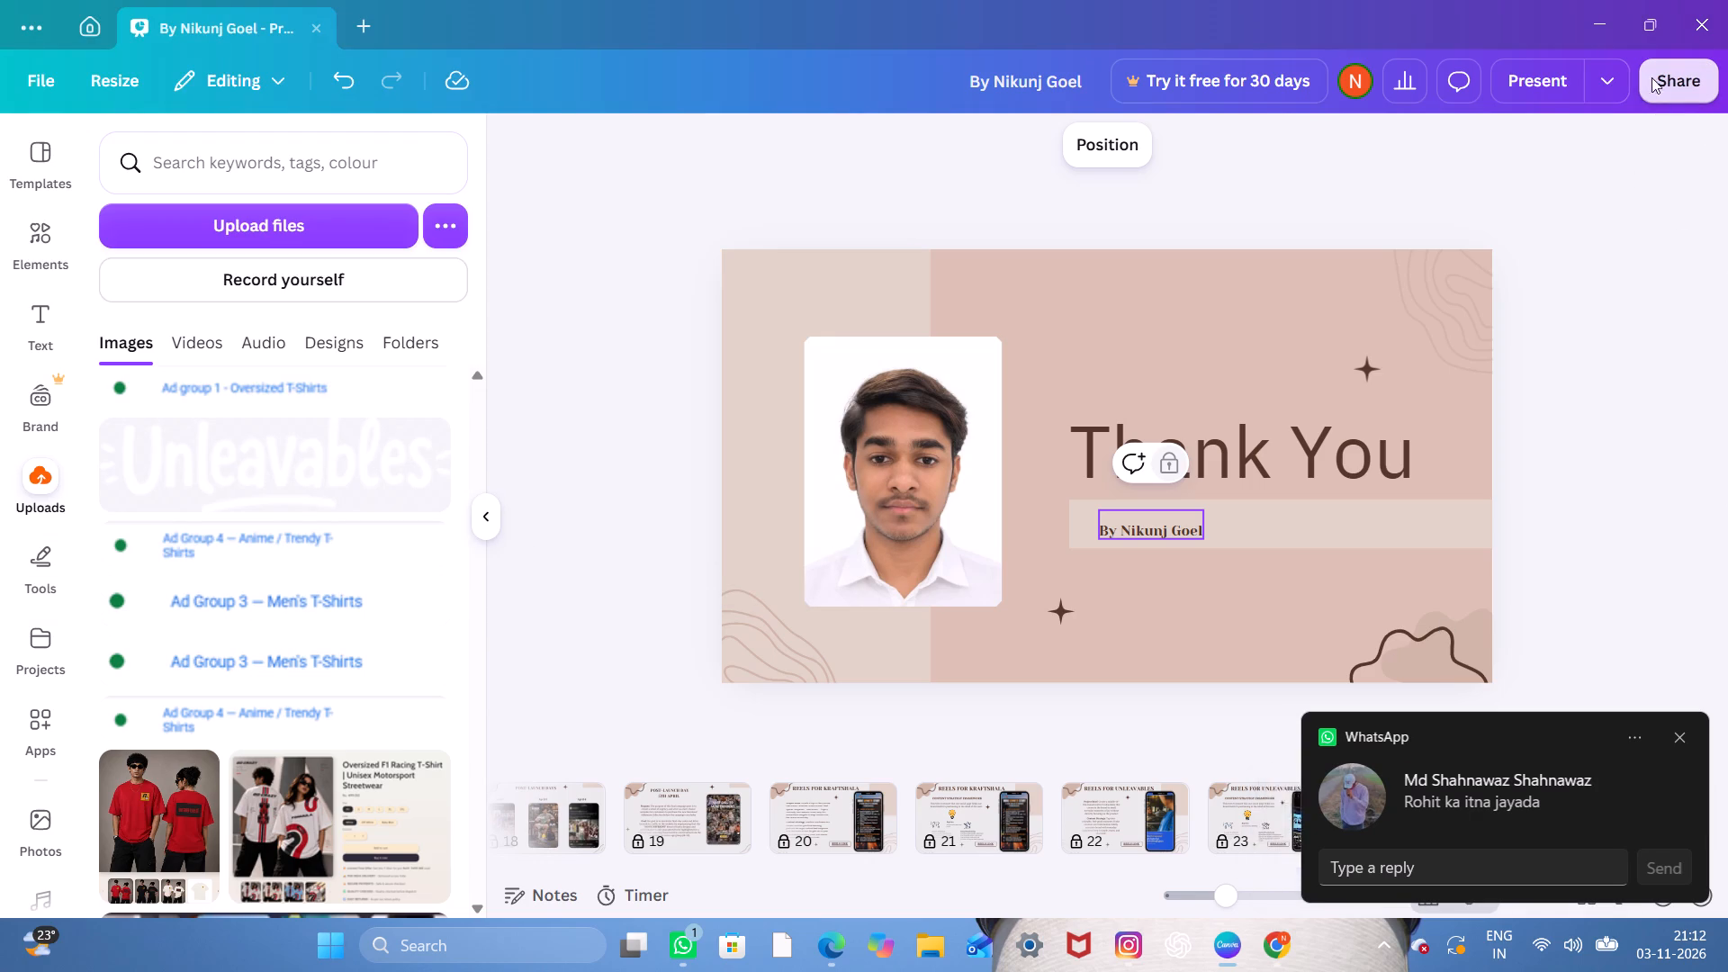
{"action": "left_click", "coordinate": [1353, 600]}
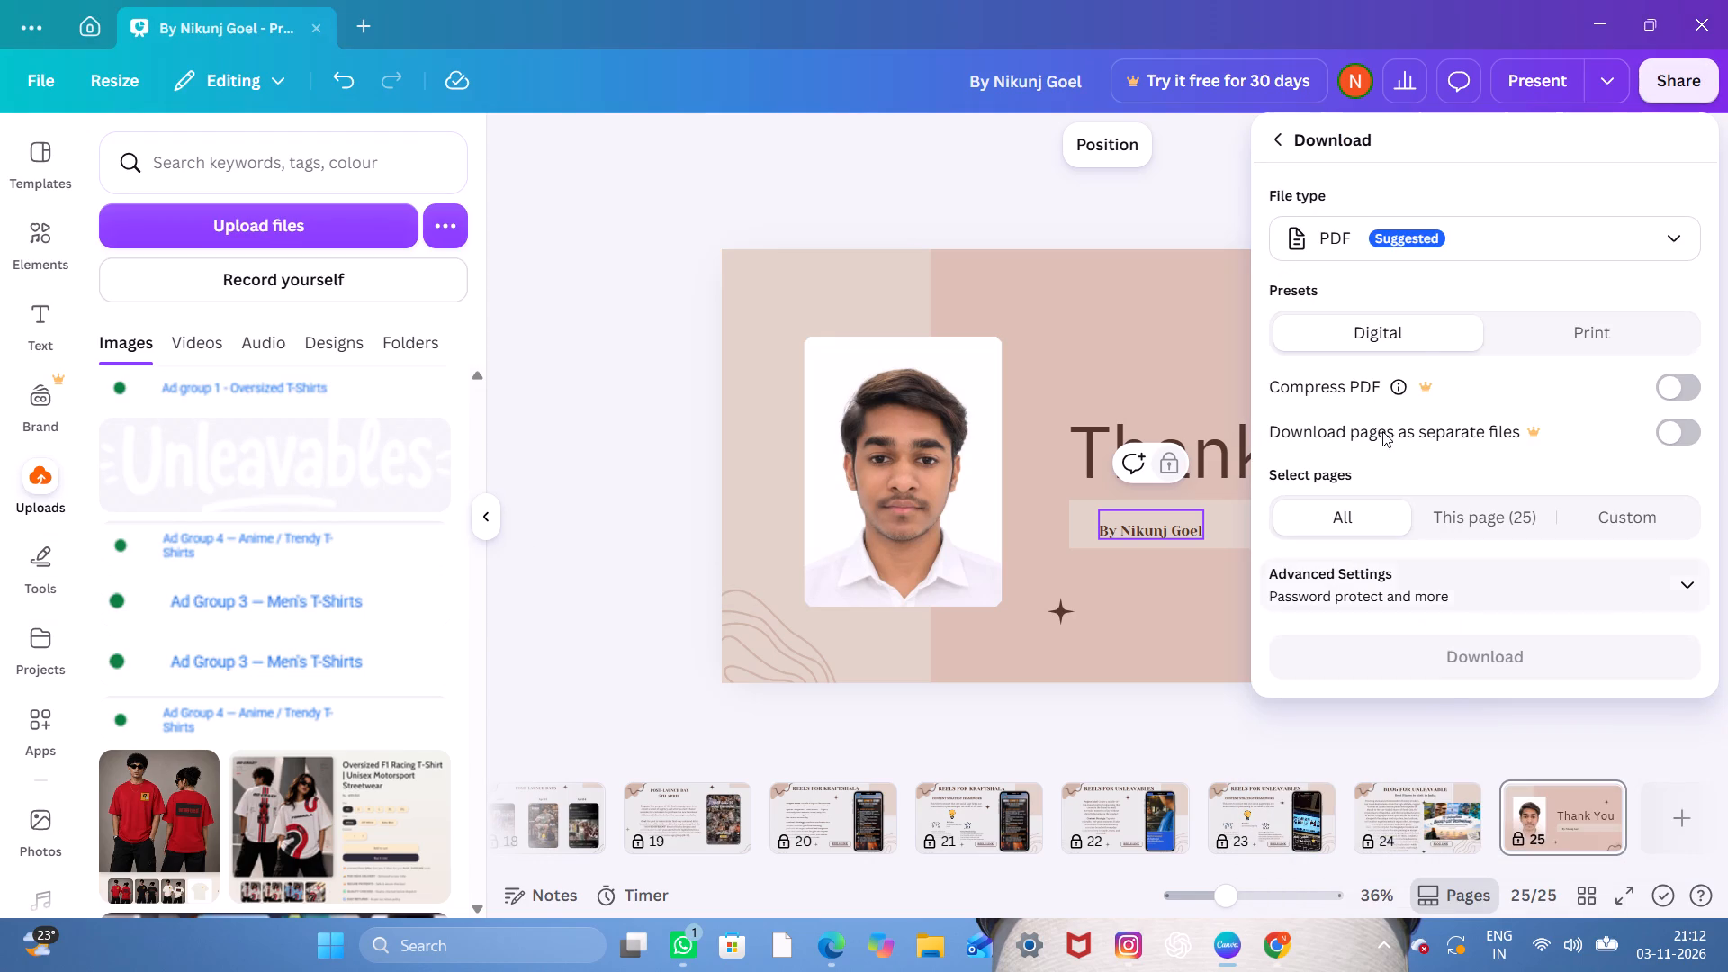
{"action": "left_click", "coordinate": [1638, 235]}
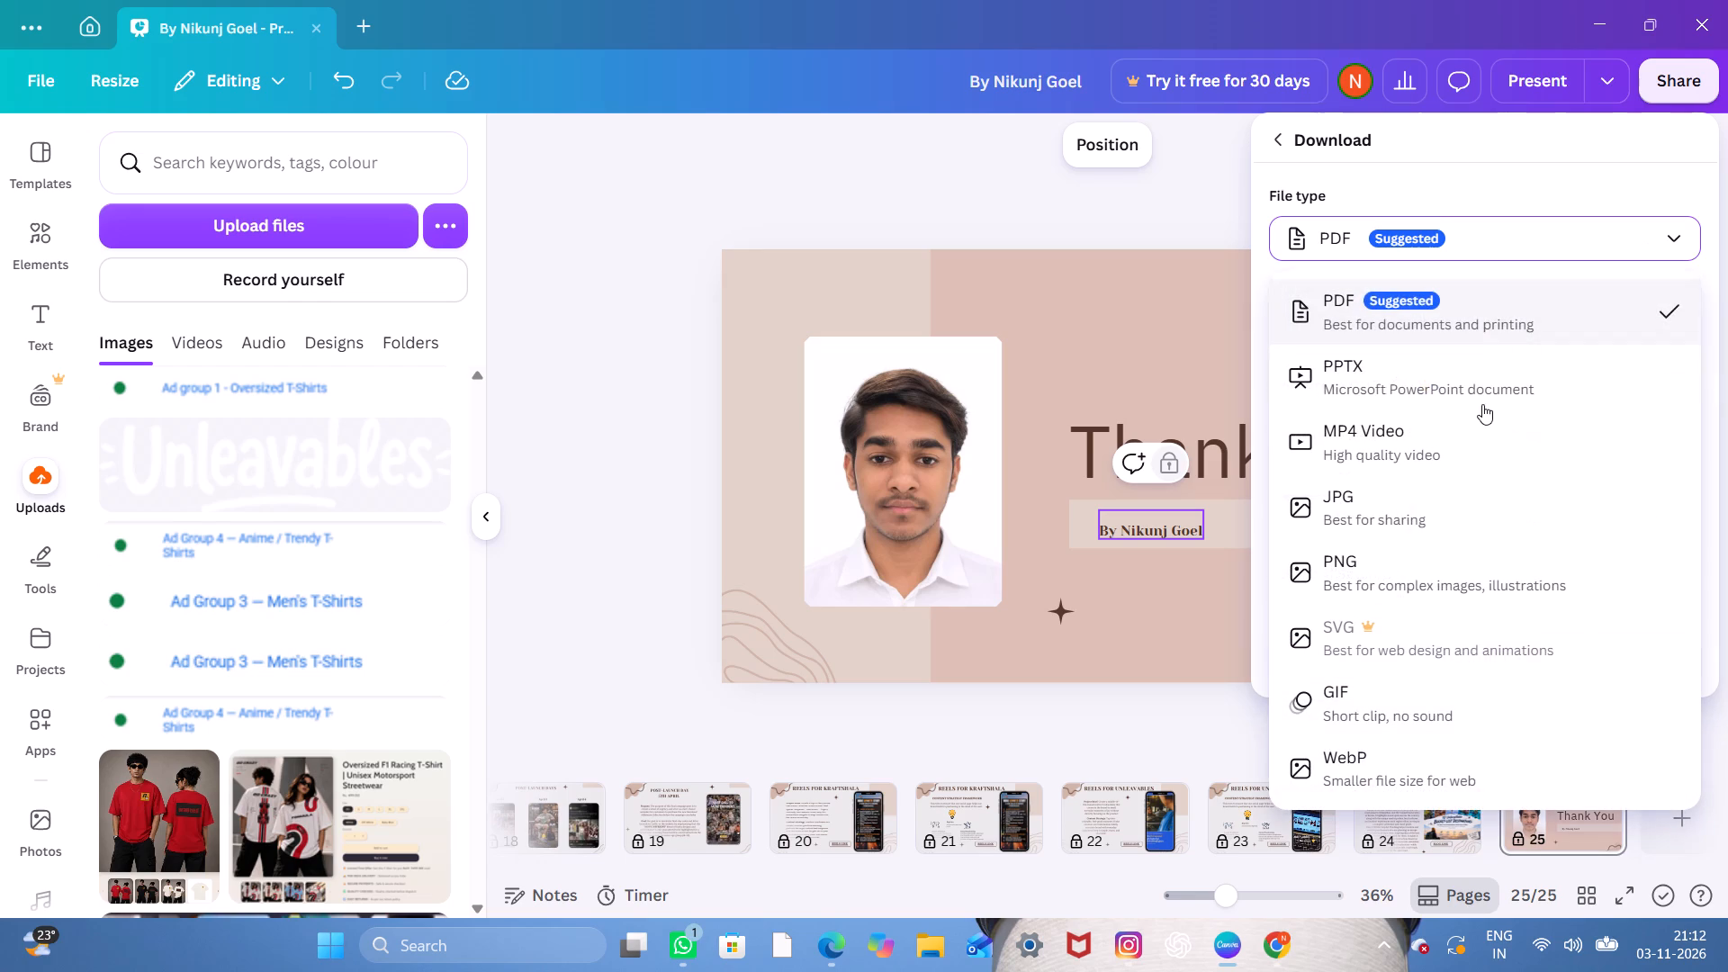
{"action": "left_click", "coordinate": [1480, 408]}
{"action": "left_click", "coordinate": [1521, 436]}
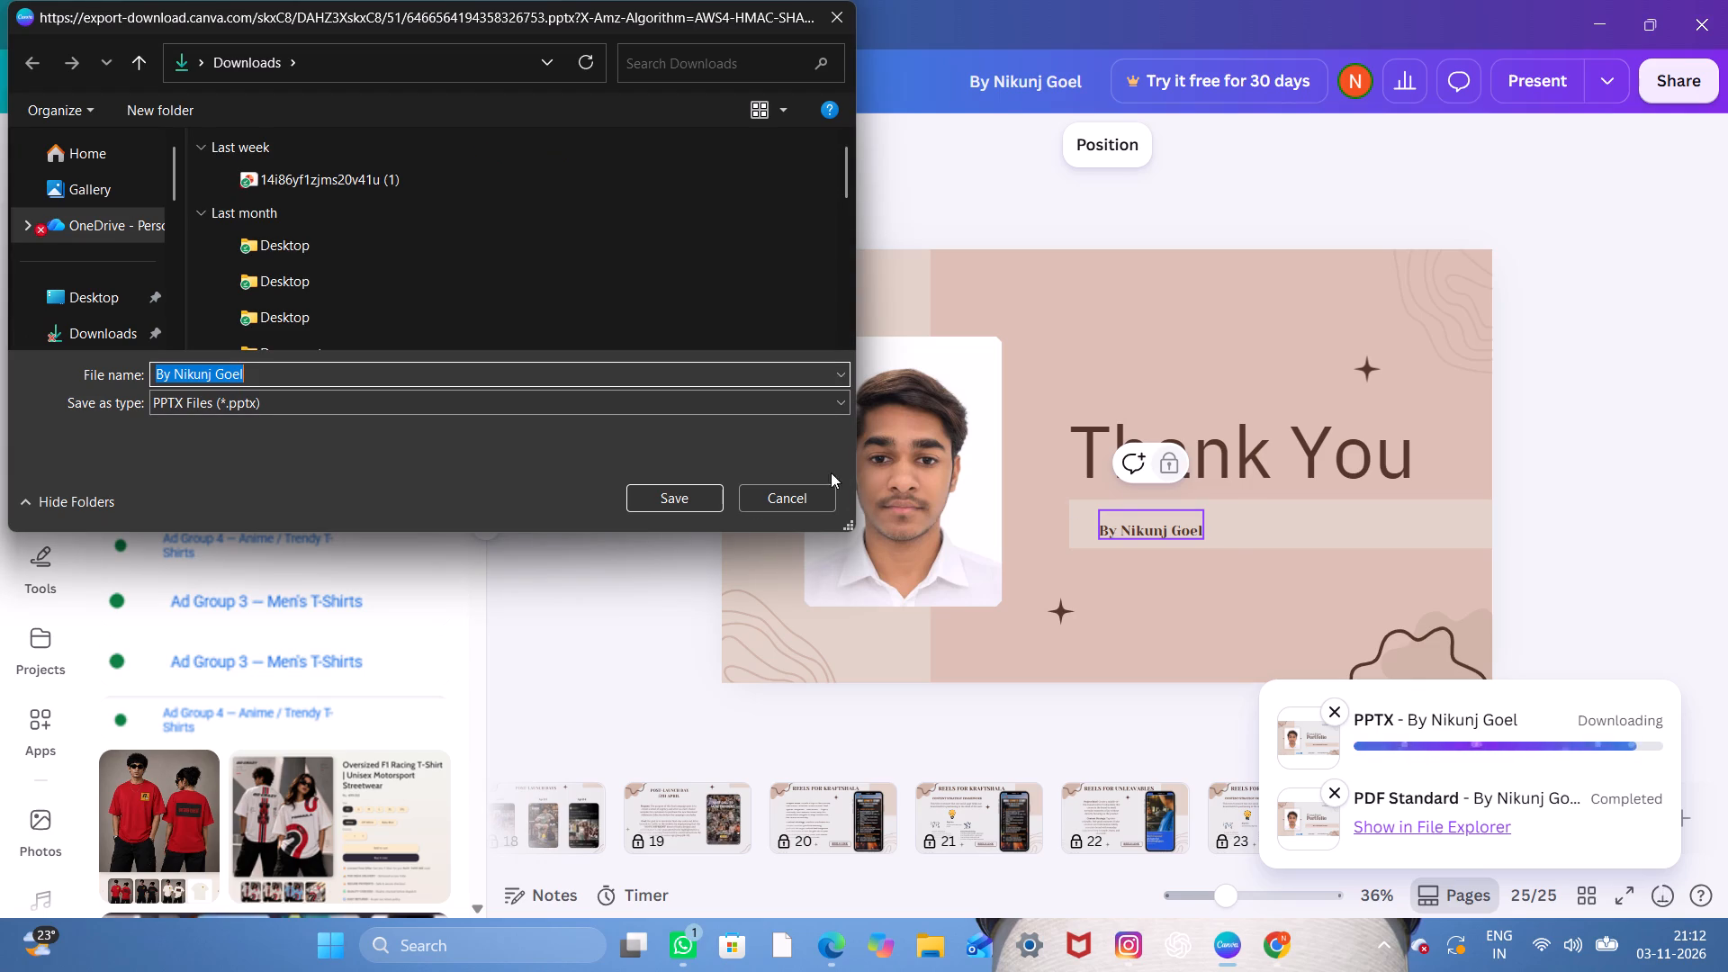
{"action": "left_click", "coordinate": [636, 376]}
{"action": "key", "text": "space"}
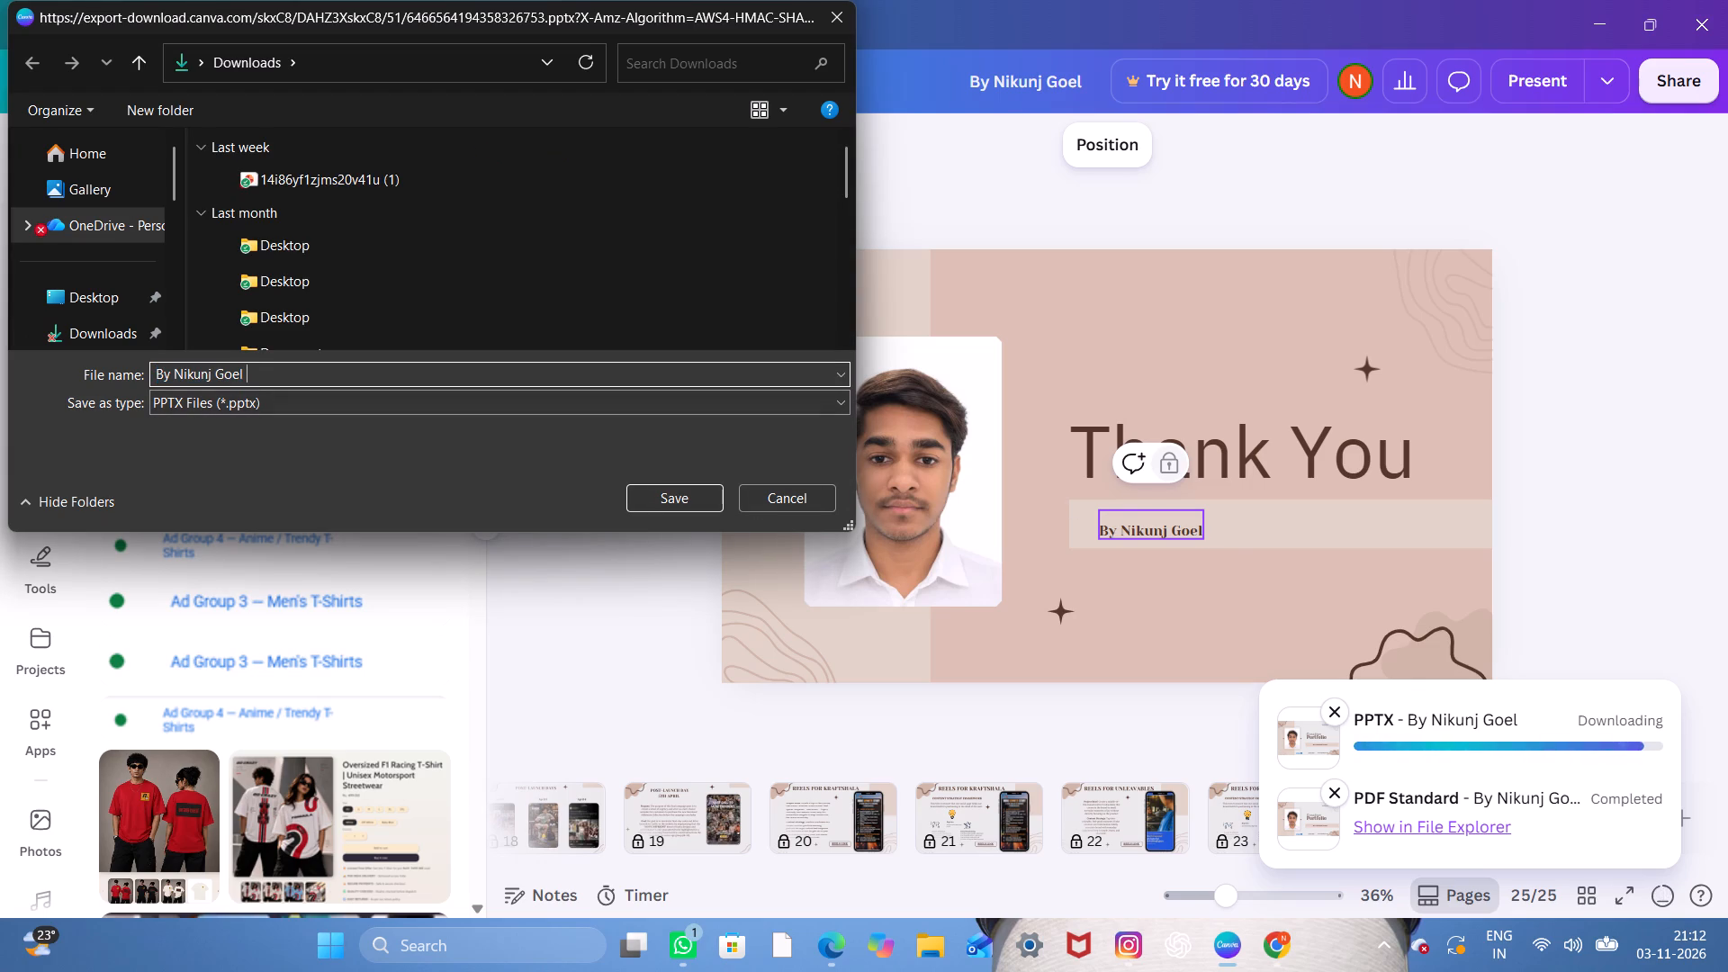
{"action": "type", "text": "proof of work"}
{"action": "key", "text": "space"}
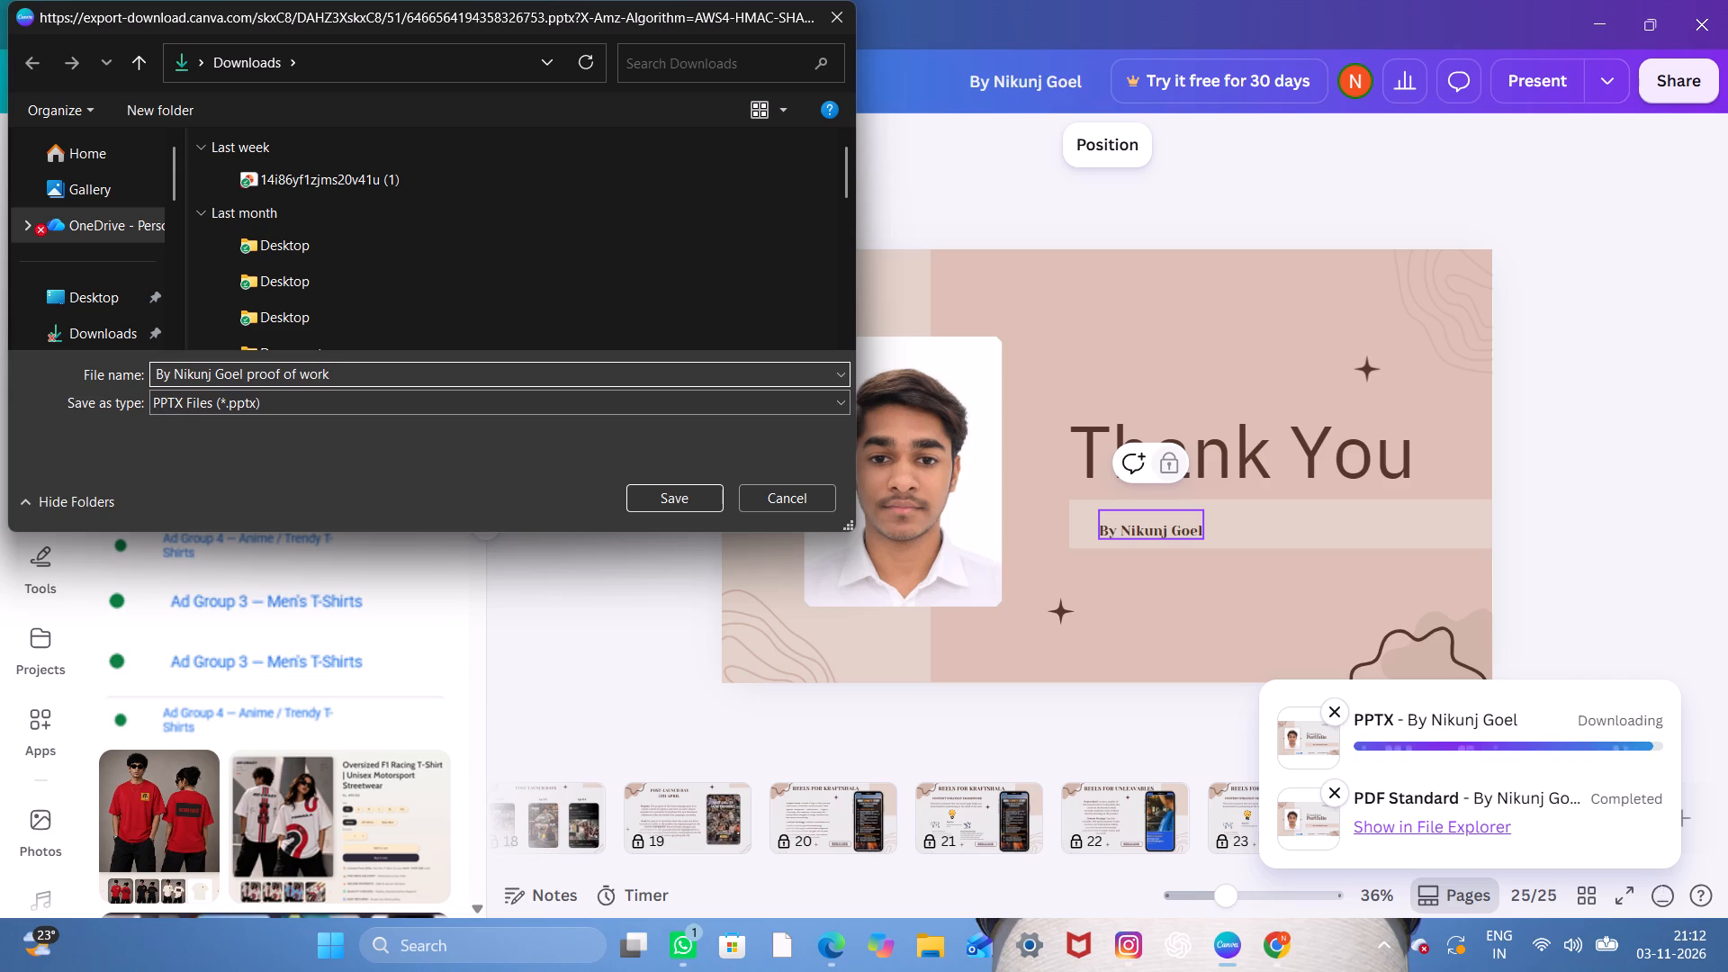
{"action": "type", "text": "mlp 50 et"}
{"action": "key", "text": "Return"}
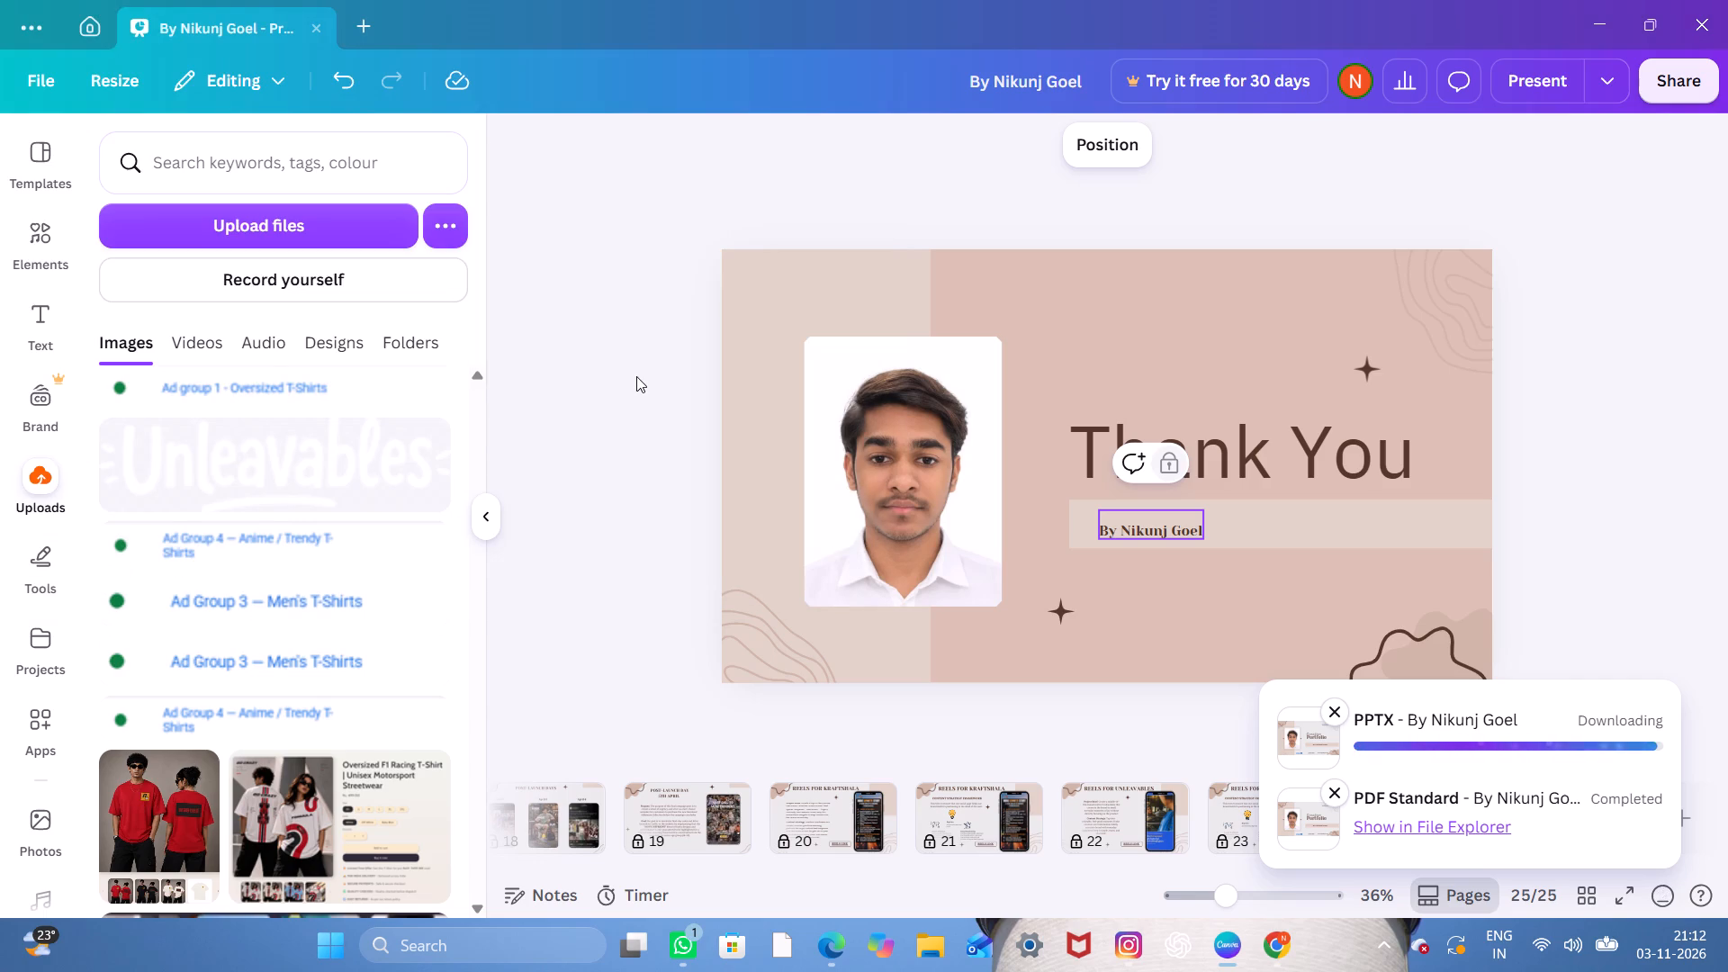
Close the presentation editor and the Microsoft Edge window behind it.
{"action": "left_click", "coordinate": [1706, 20]}
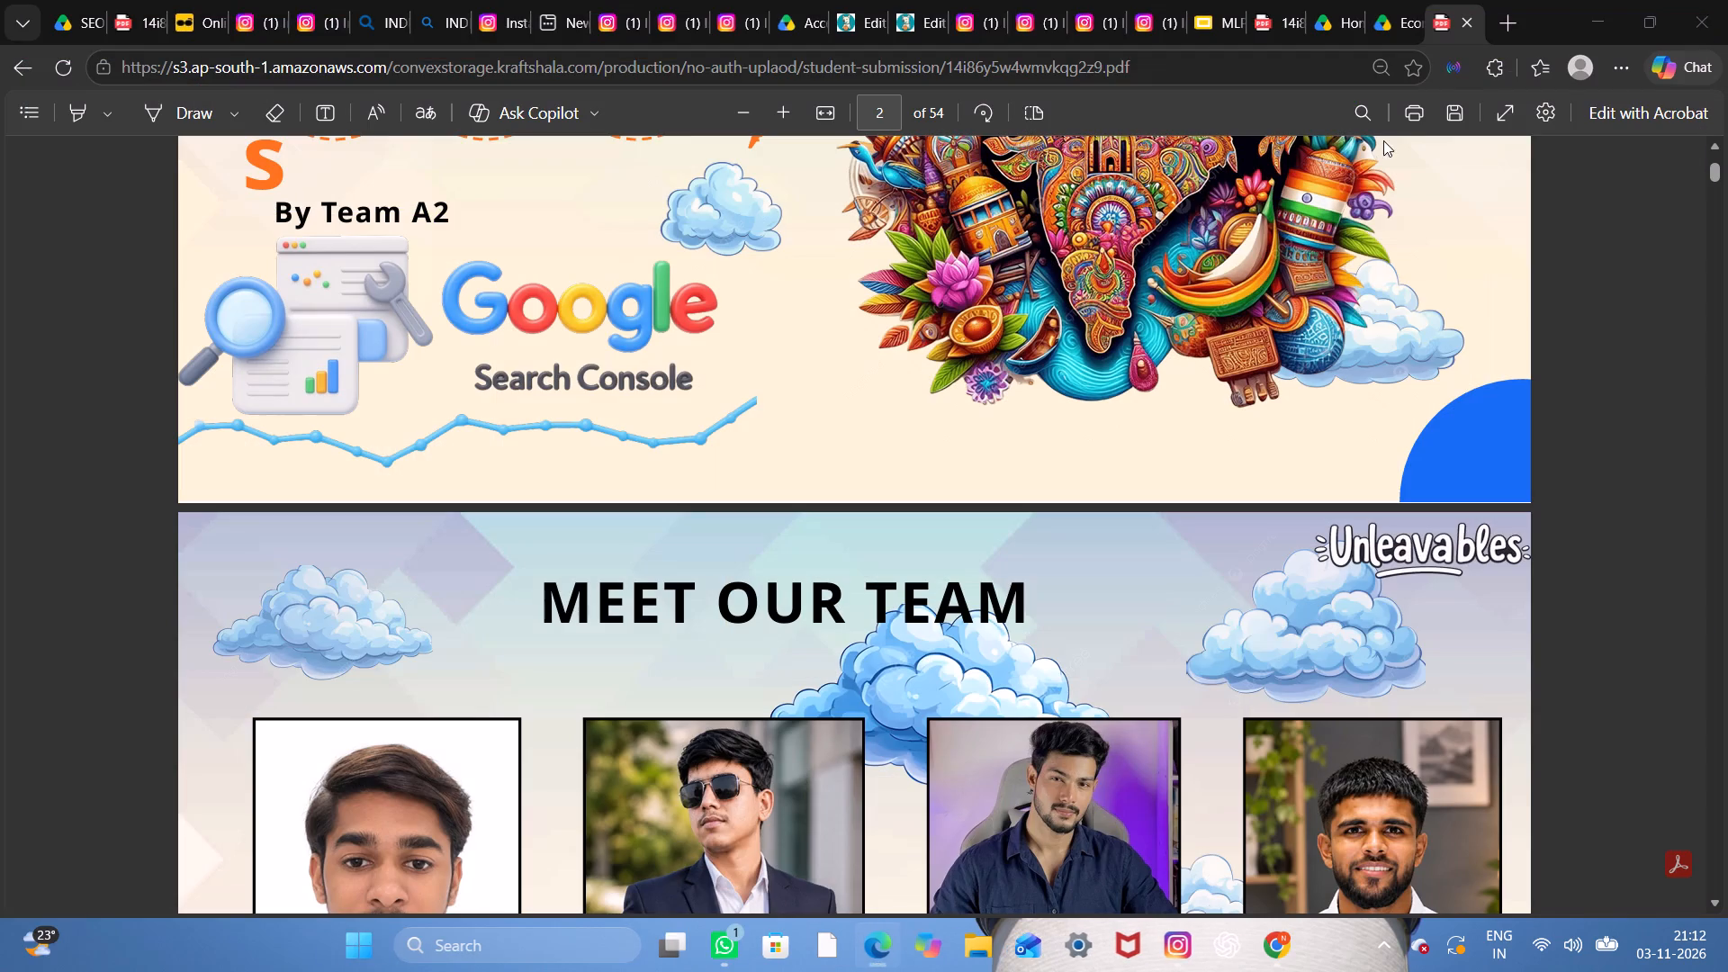
{"action": "left_click", "coordinate": [1692, 29]}
{"action": "left_click", "coordinate": [1698, 16]}
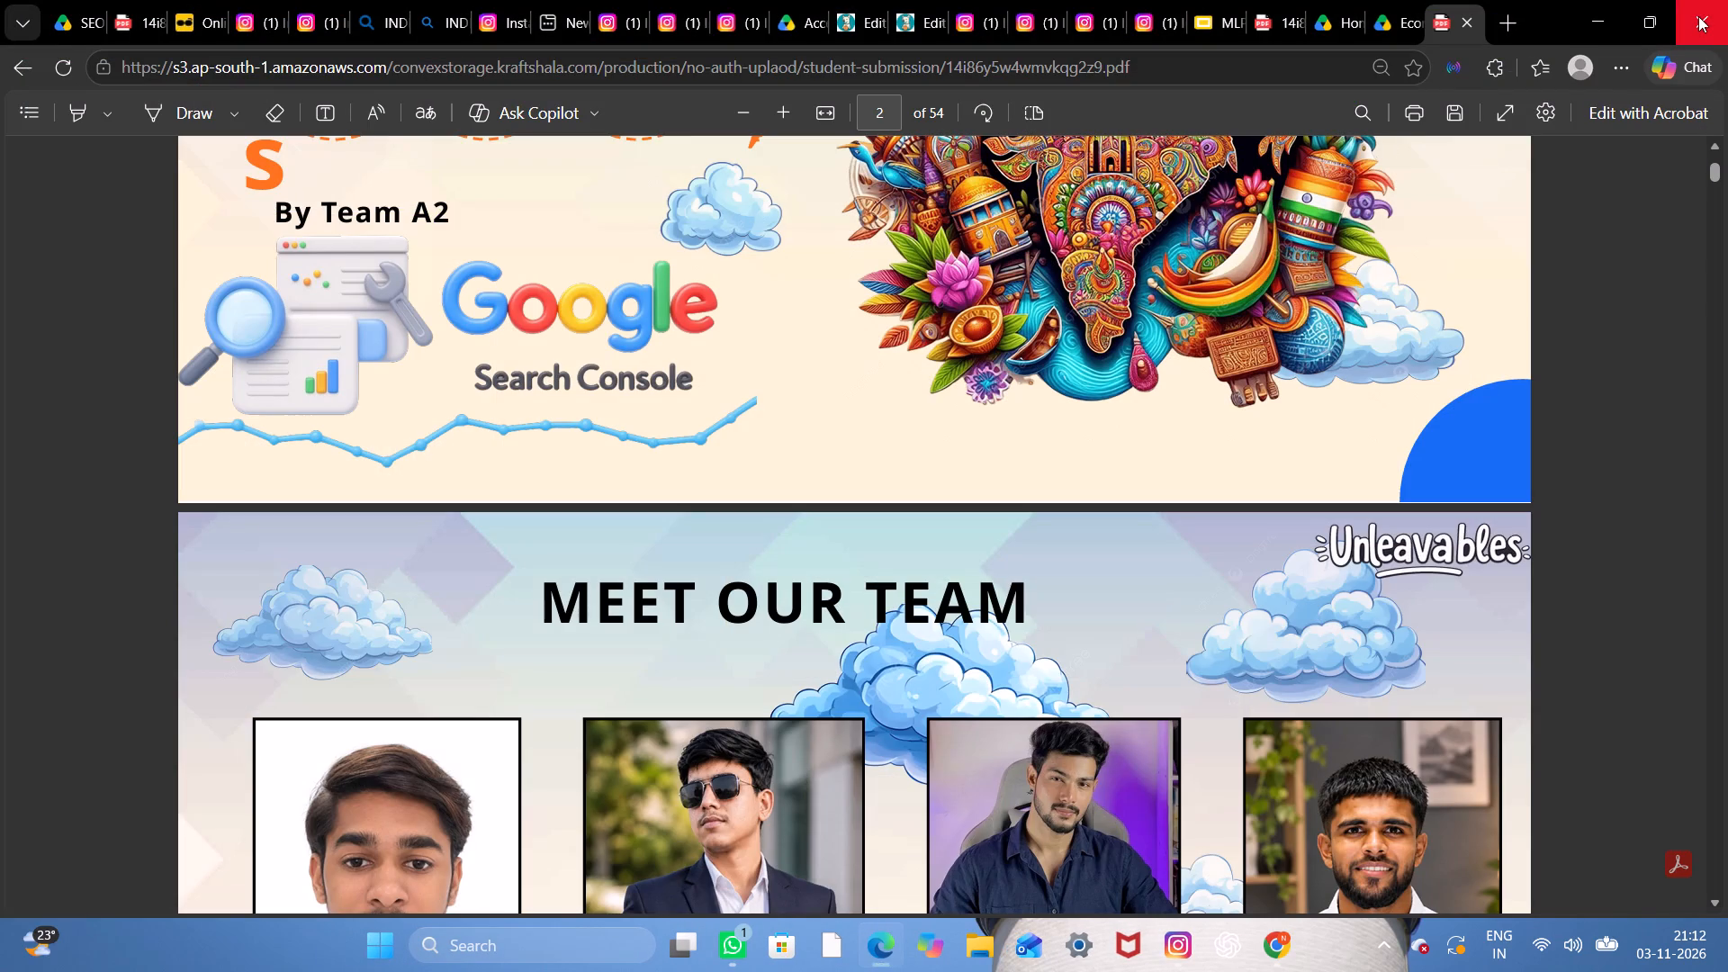
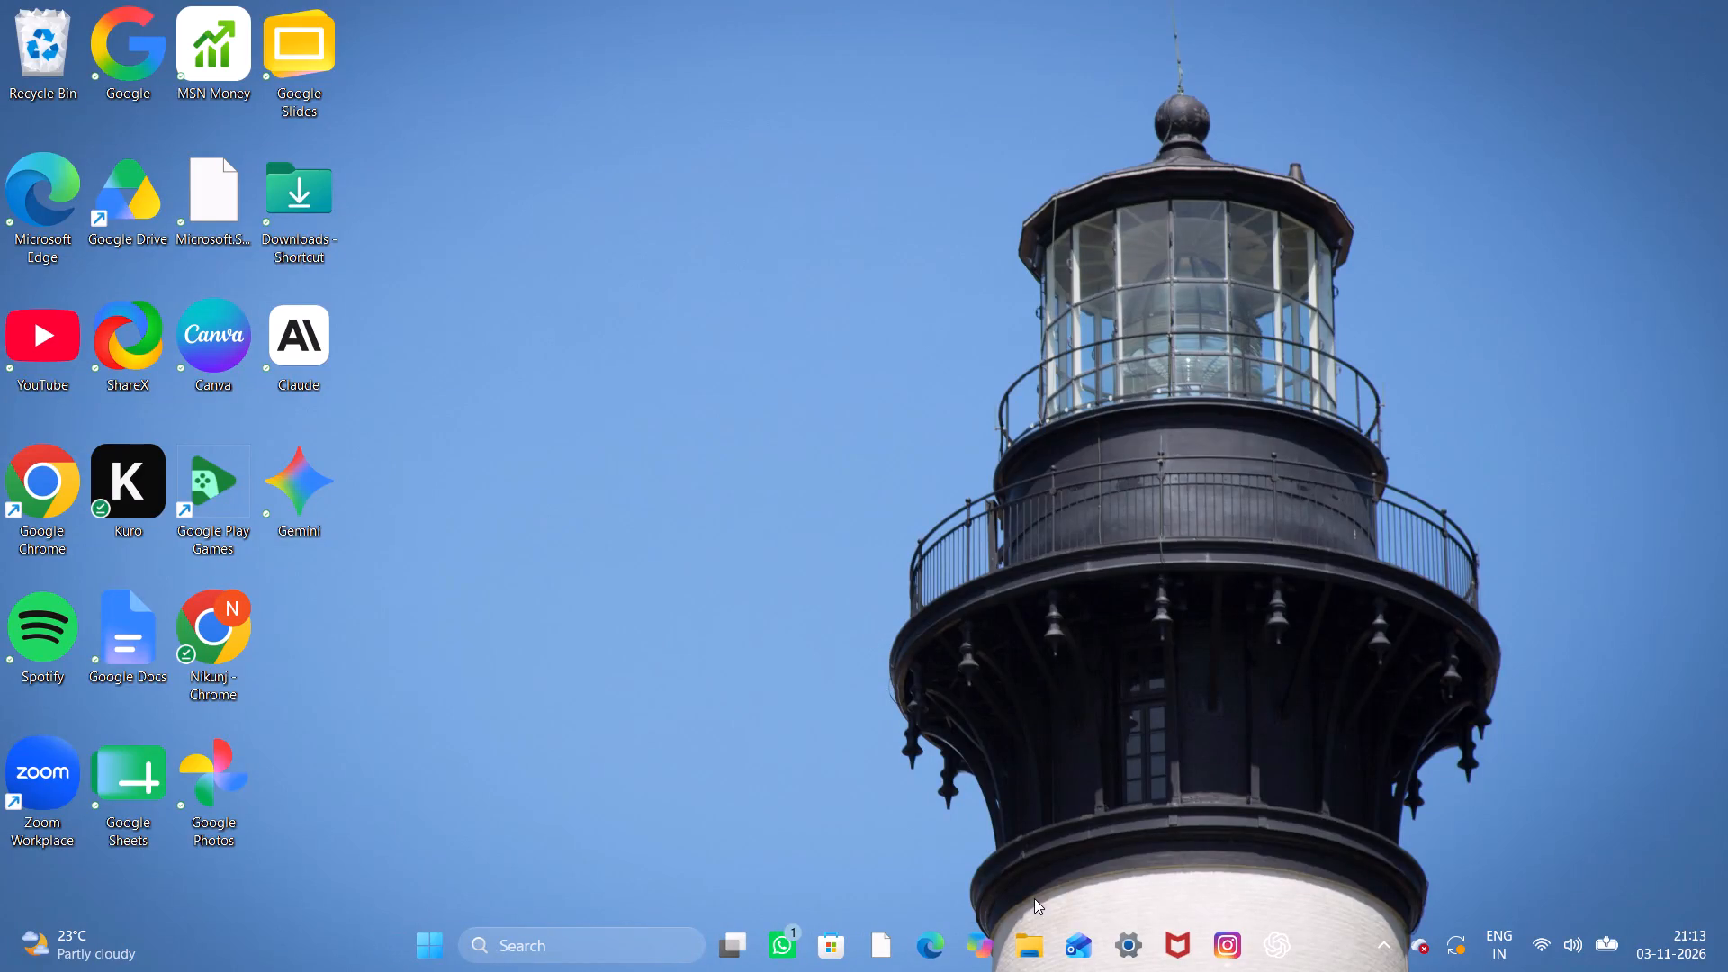
Open the Downloads folder in File Explorer.
{"action": "left_click", "coordinate": [1021, 957]}
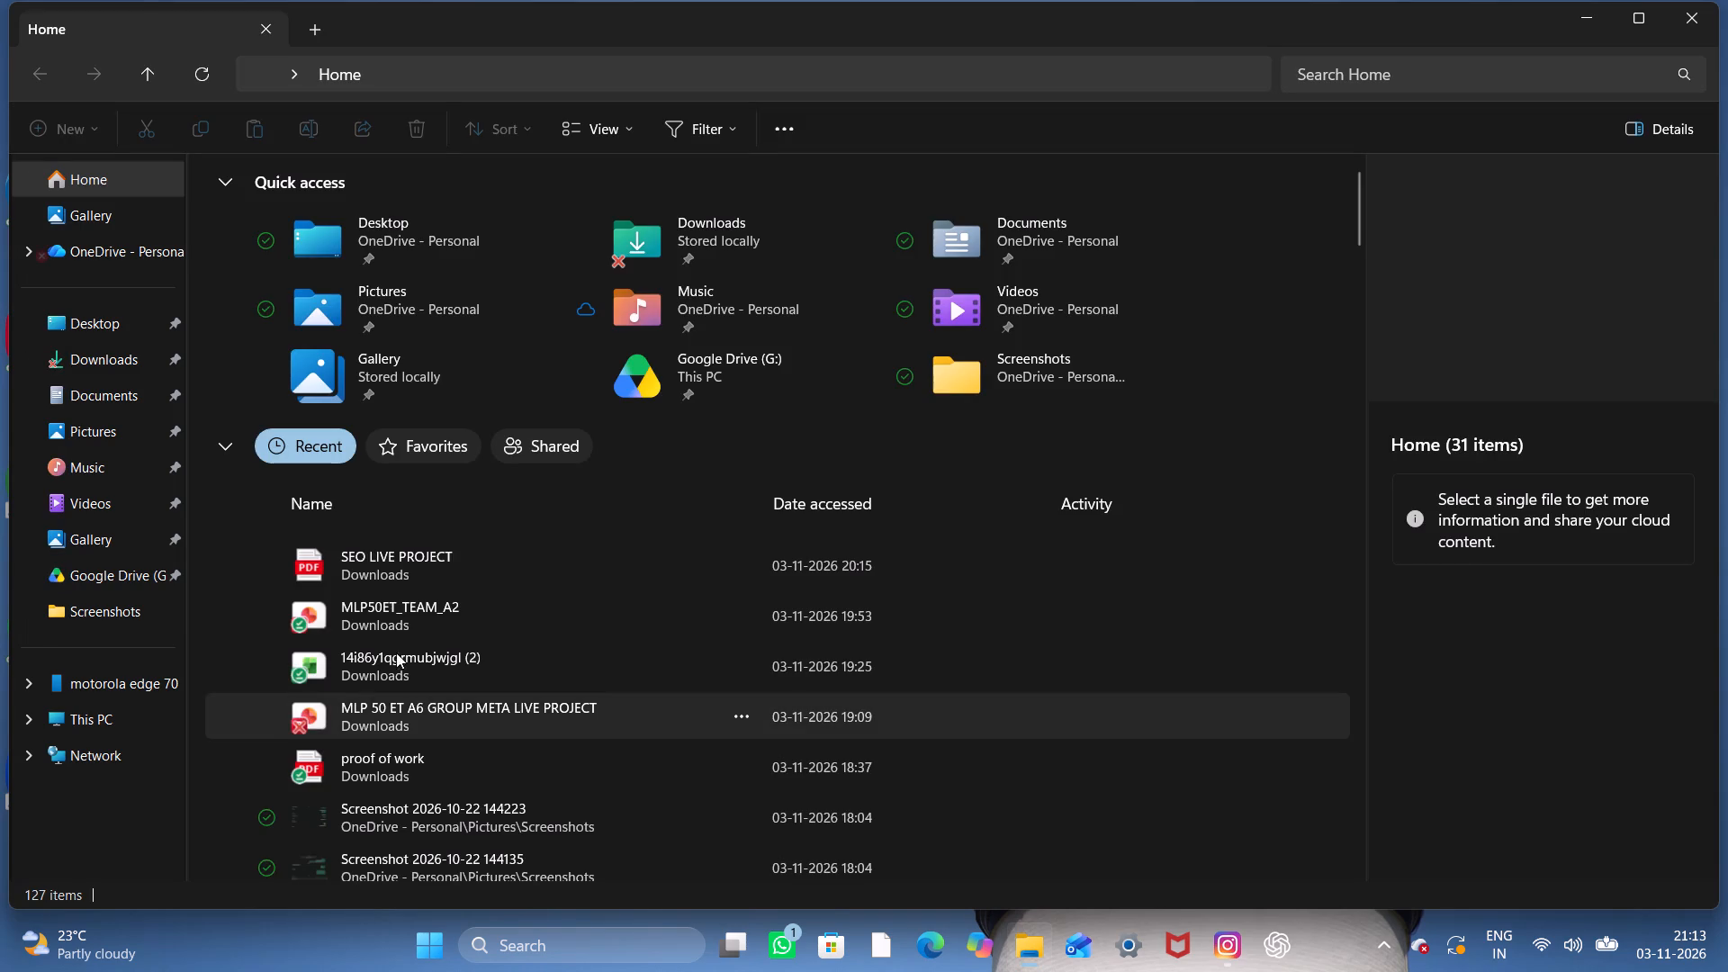
{"action": "left_click", "coordinate": [109, 353]}
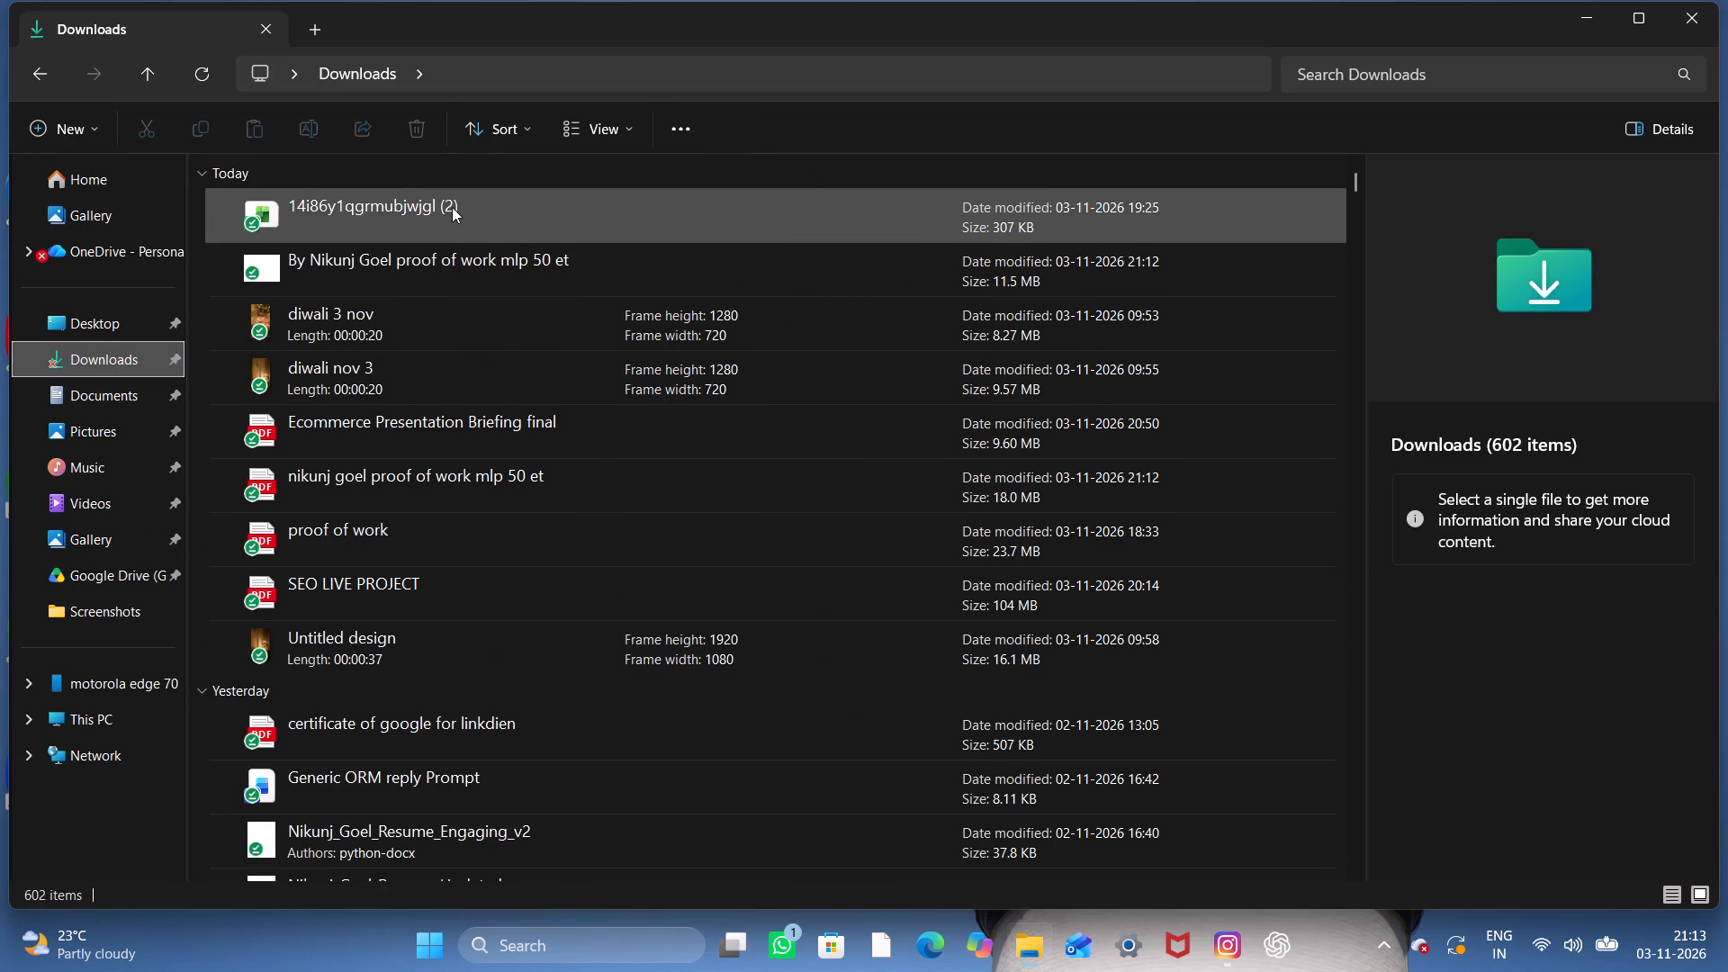
Check the slides of the downloaded "proof of work mlp 50 et" presentation in PowerPoint with editing enabled, and close it.
{"action": "double_click", "coordinate": [447, 272]}
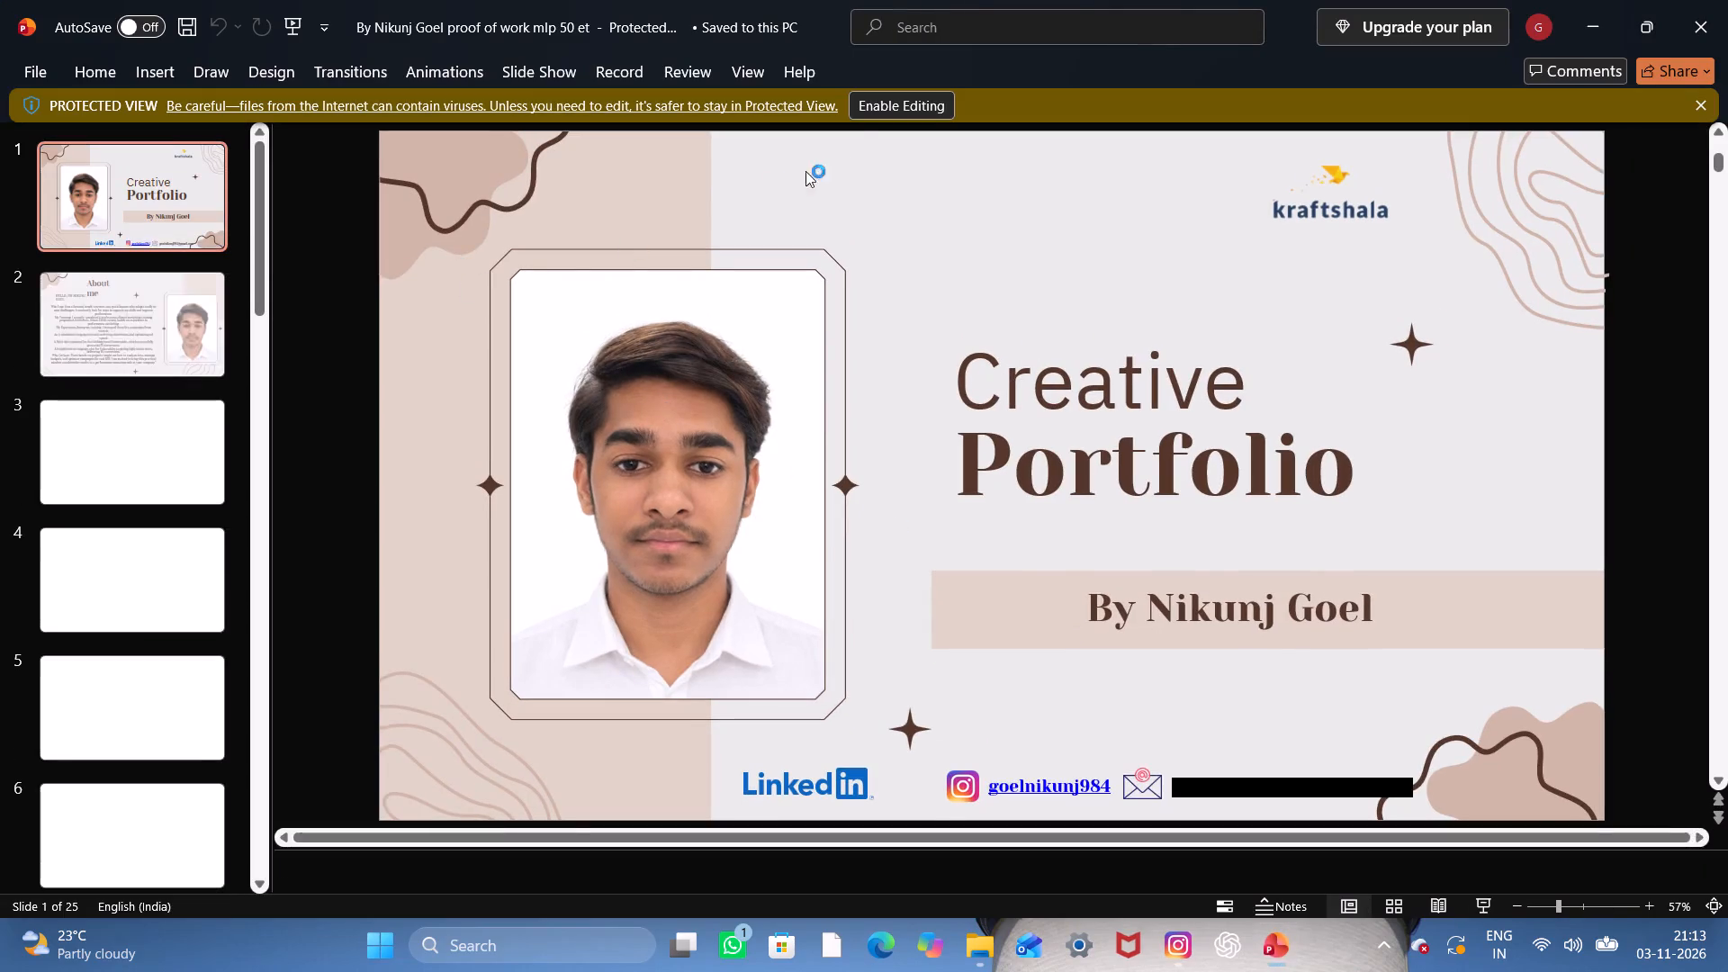
{"action": "left_click", "coordinate": [877, 101]}
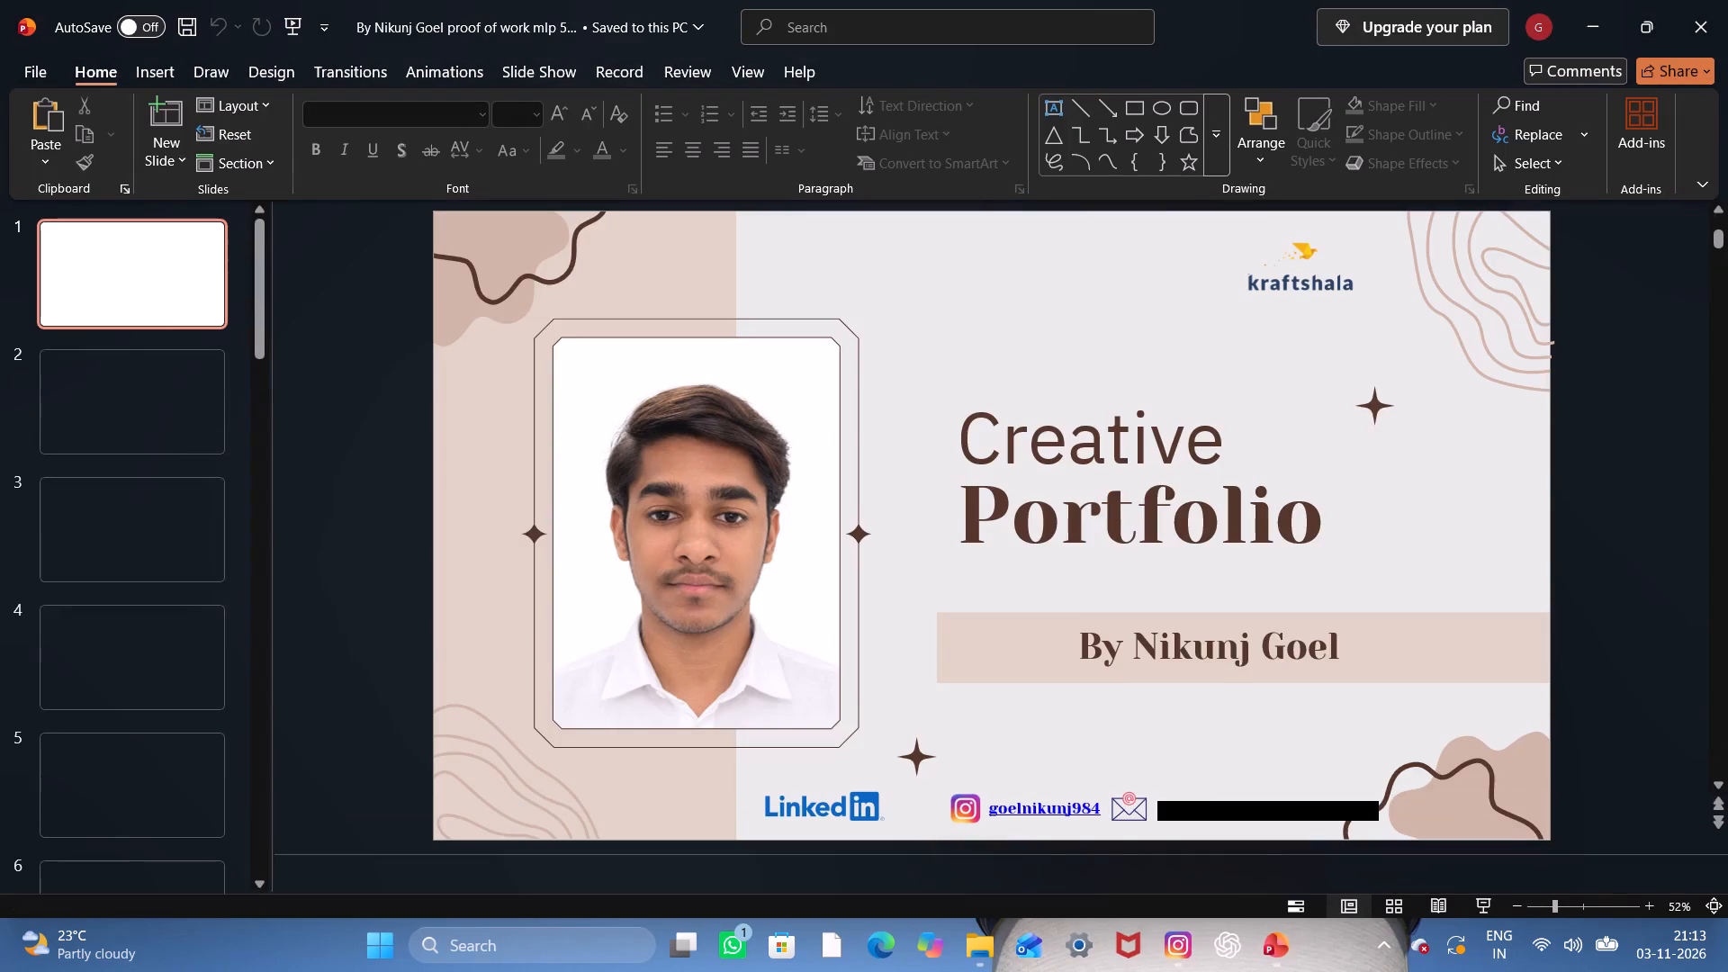
{"action": "scroll", "coordinate": [166, 710], "scroll_direction": "down", "scroll_amount": 6}
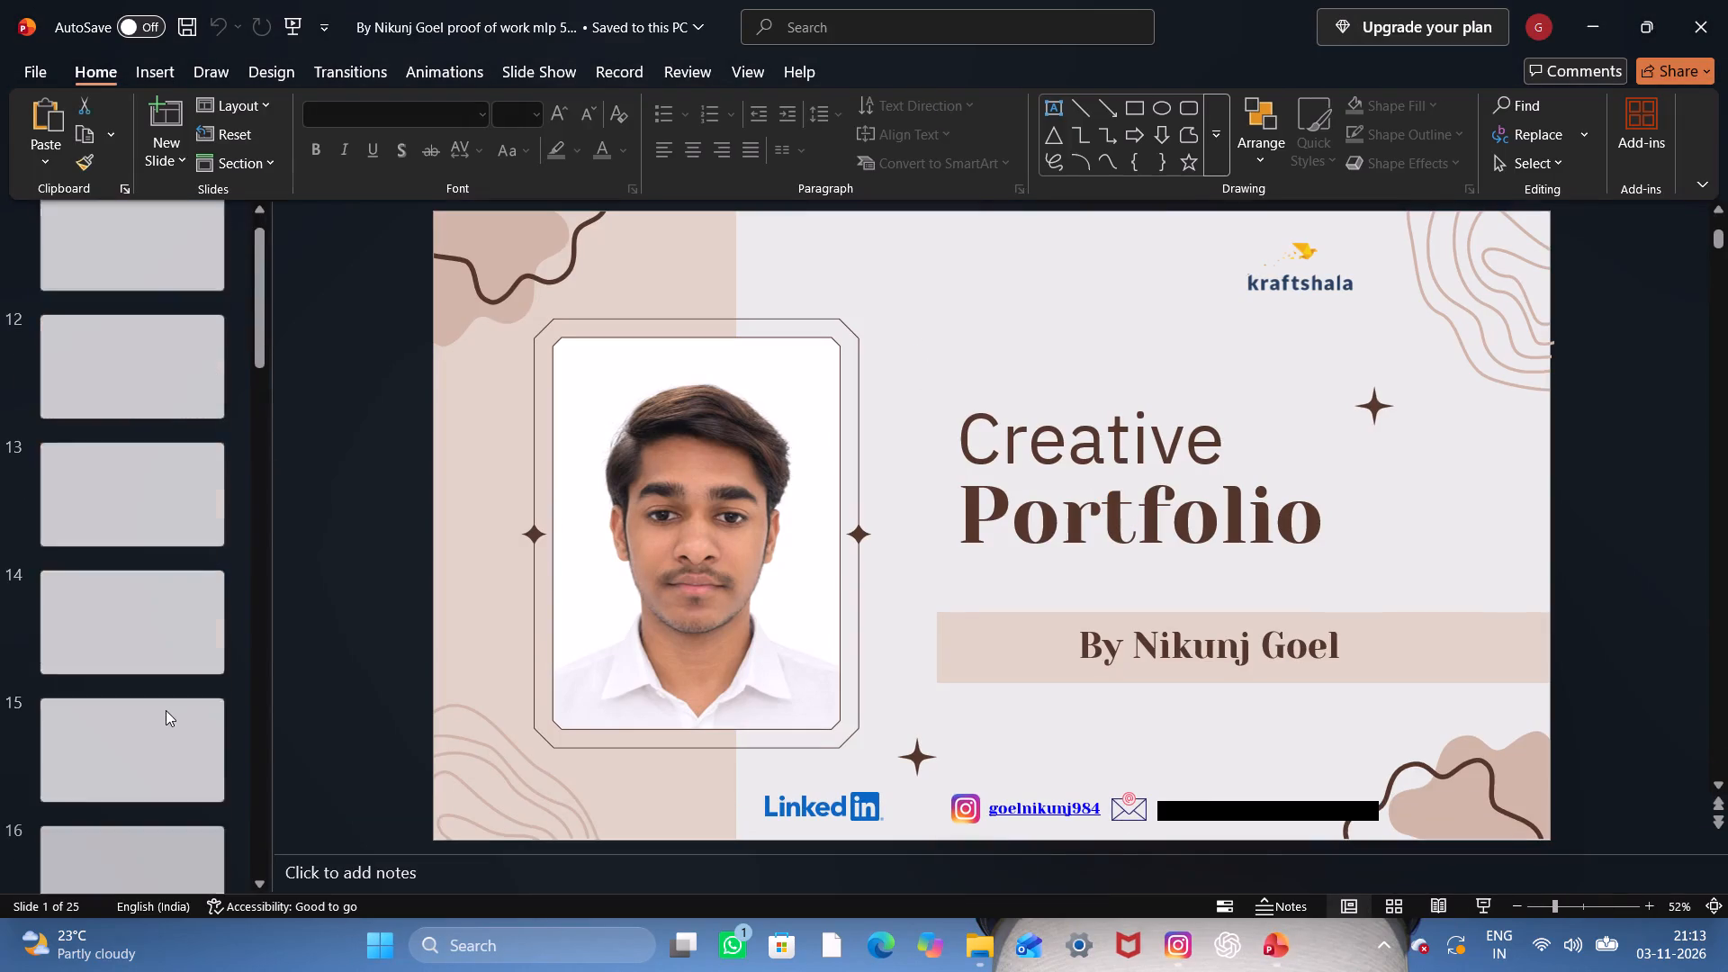
{"action": "scroll", "coordinate": [166, 710], "scroll_direction": "down", "scroll_amount": 14}
{"action": "scroll", "coordinate": [166, 710], "scroll_direction": "up", "scroll_amount": 18}
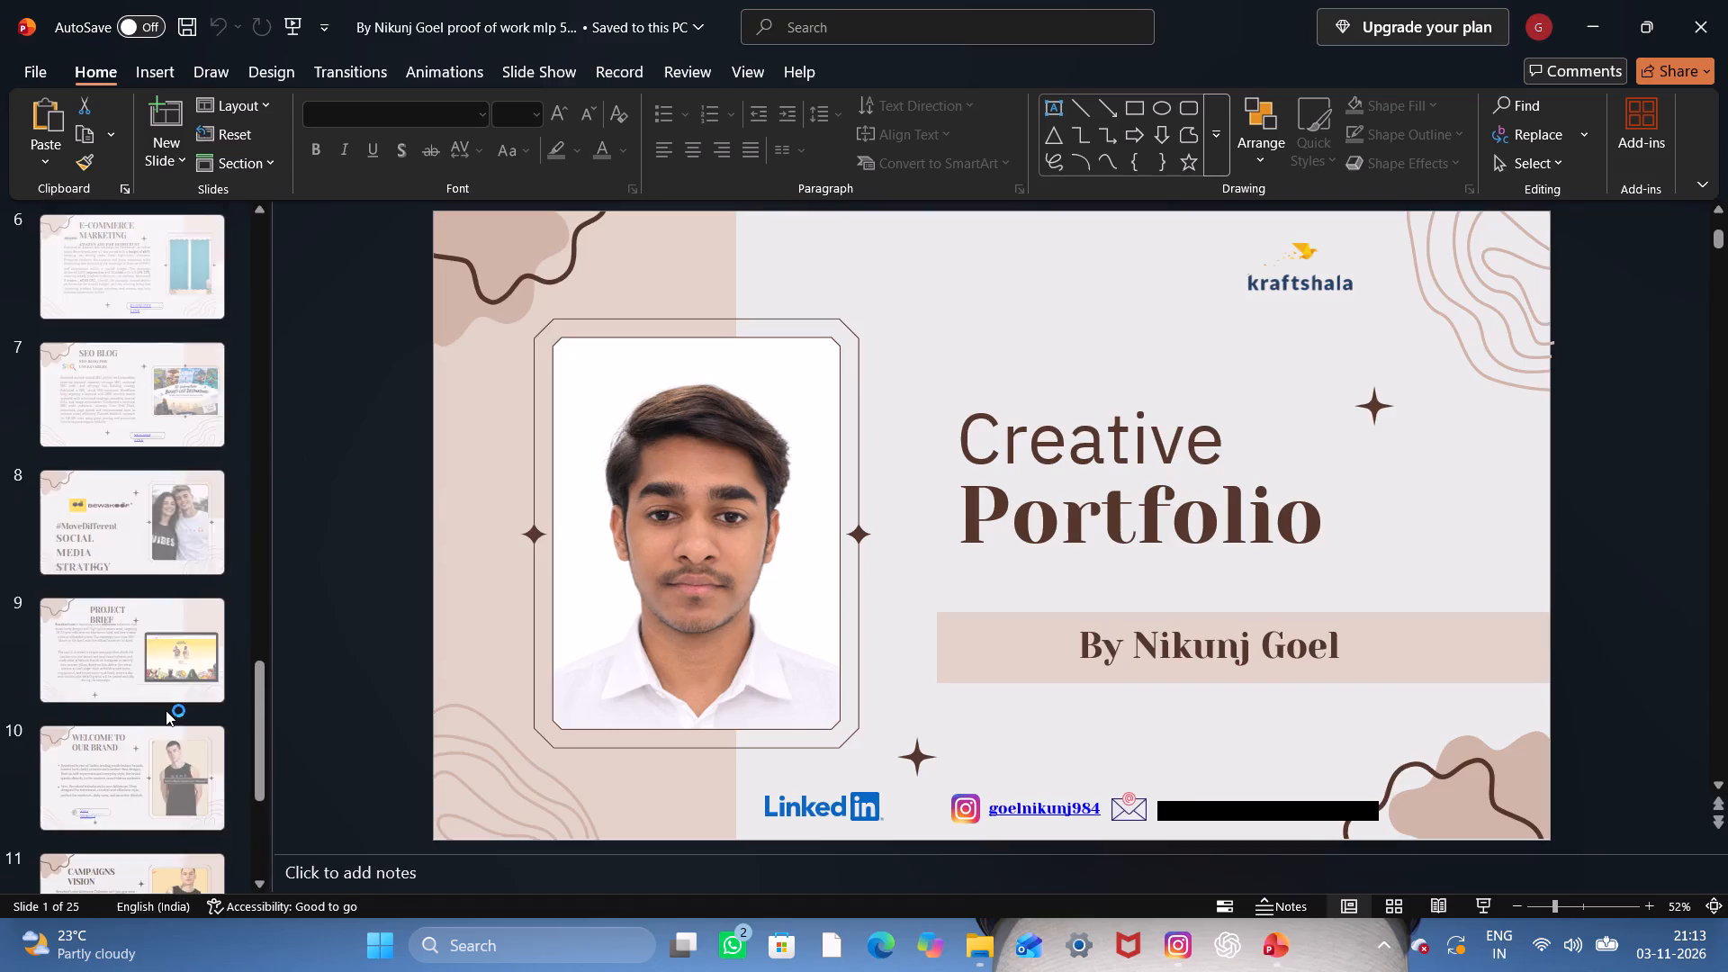
{"action": "scroll", "coordinate": [166, 710], "scroll_direction": "up", "scroll_amount": 20}
{"action": "scroll", "coordinate": [166, 710], "scroll_direction": "up", "scroll_amount": 20}
{"action": "scroll", "coordinate": [166, 710], "scroll_direction": "up", "scroll_amount": 8}
{"action": "left_click", "coordinate": [1699, 17]}
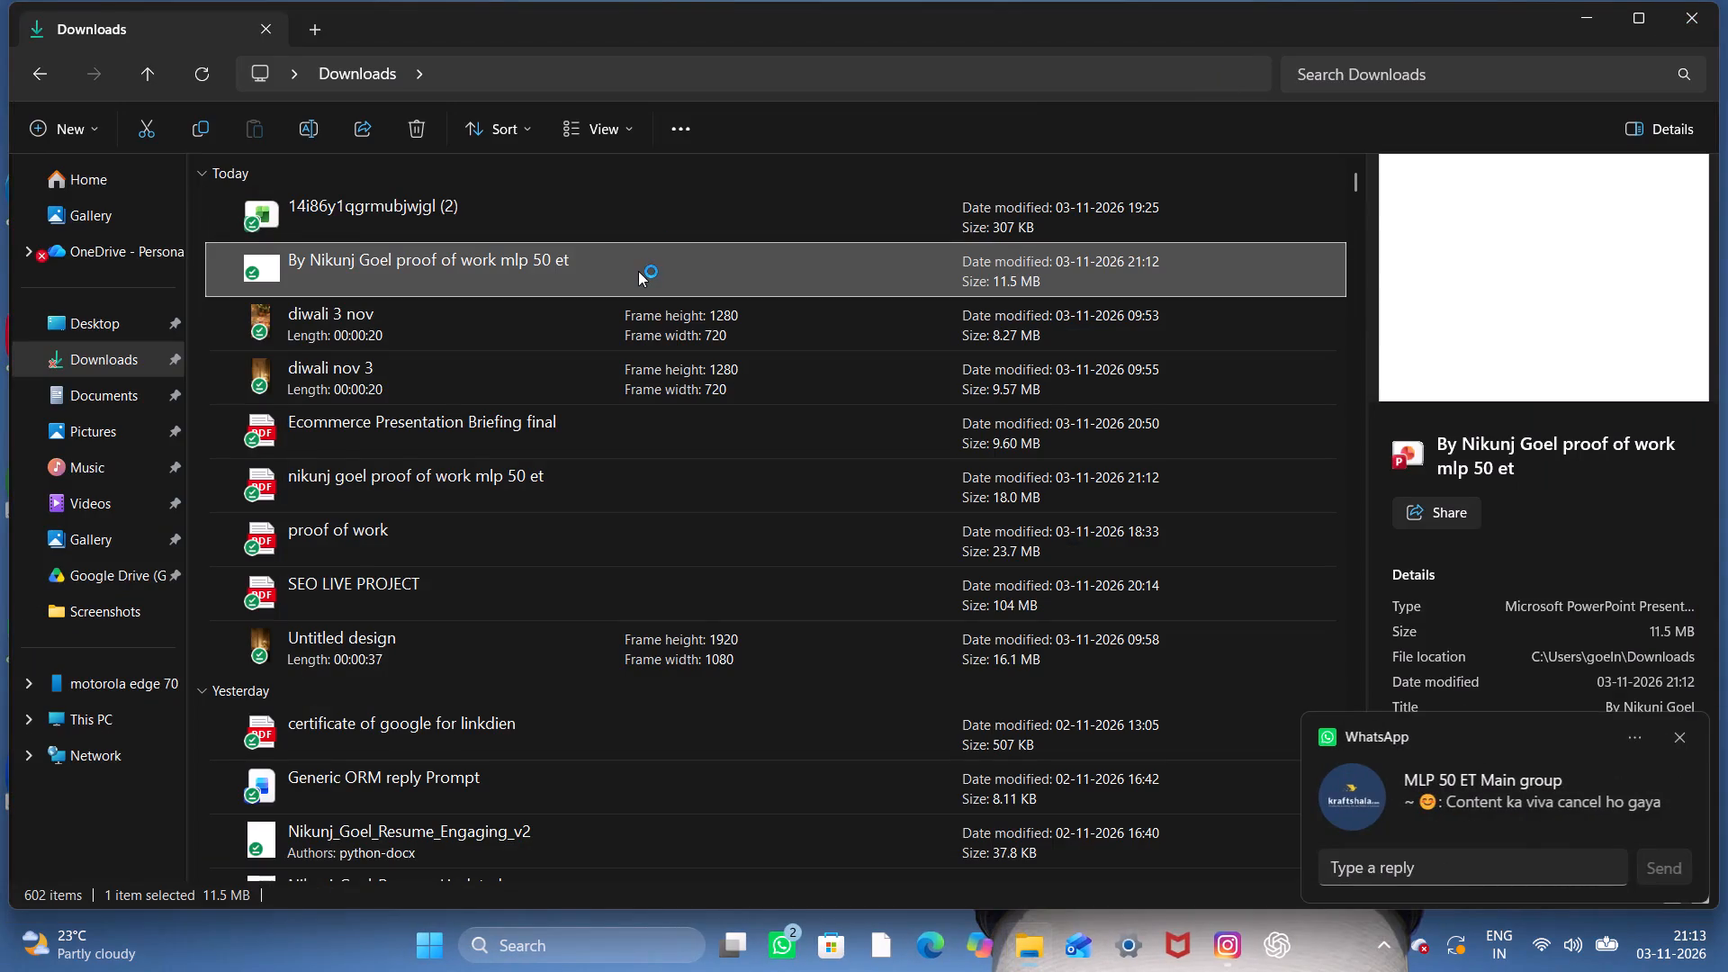
Copy the "proof of work mlp 50 et" PowerPoint file from Downloads and switch to WhatsApp.
{"action": "right_click", "coordinate": [652, 270]}
{"action": "left_click", "coordinate": [744, 279]}
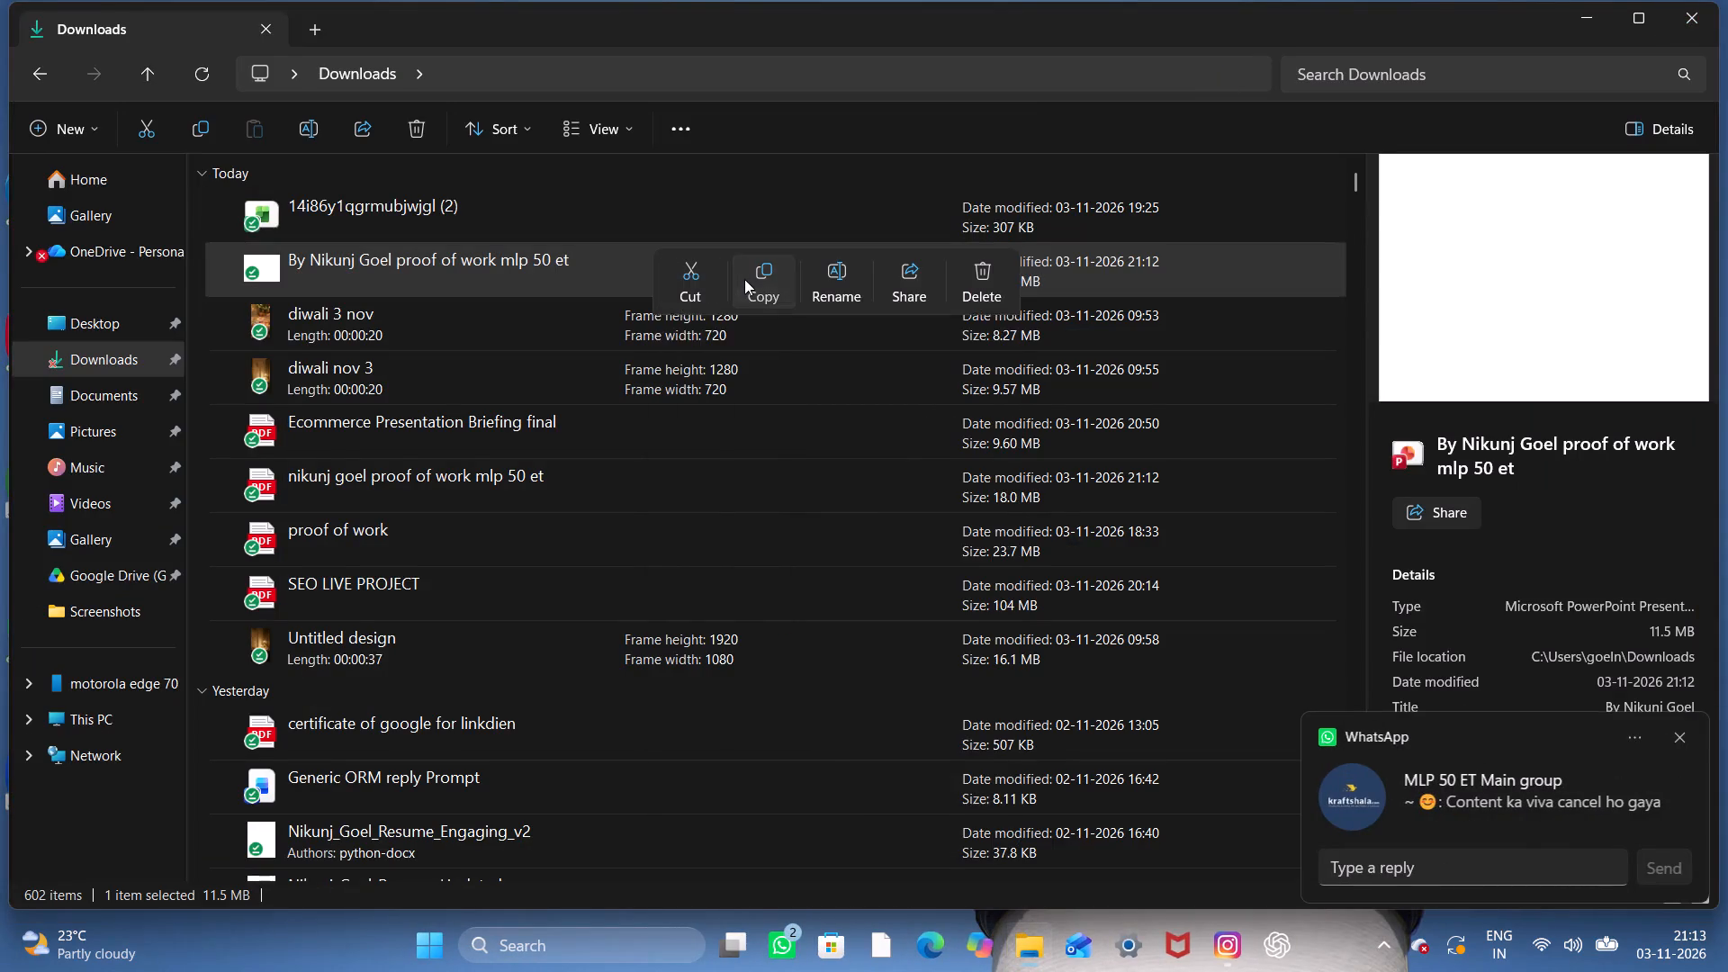
{"action": "left_click", "coordinate": [766, 935]}
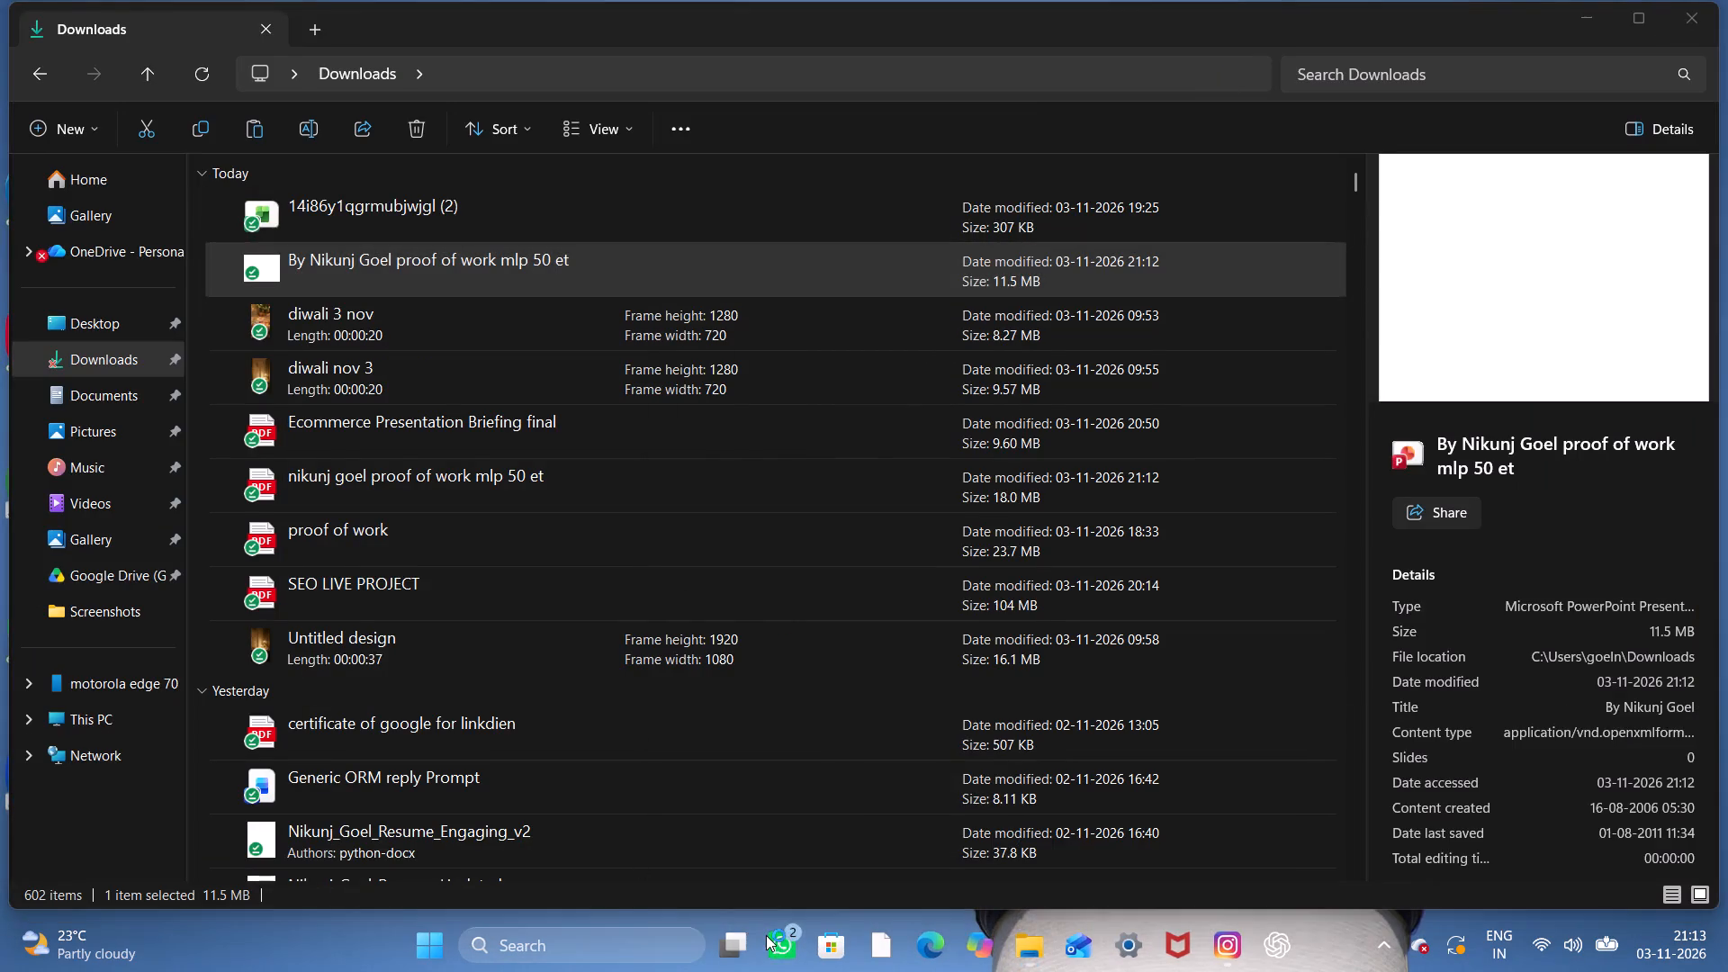